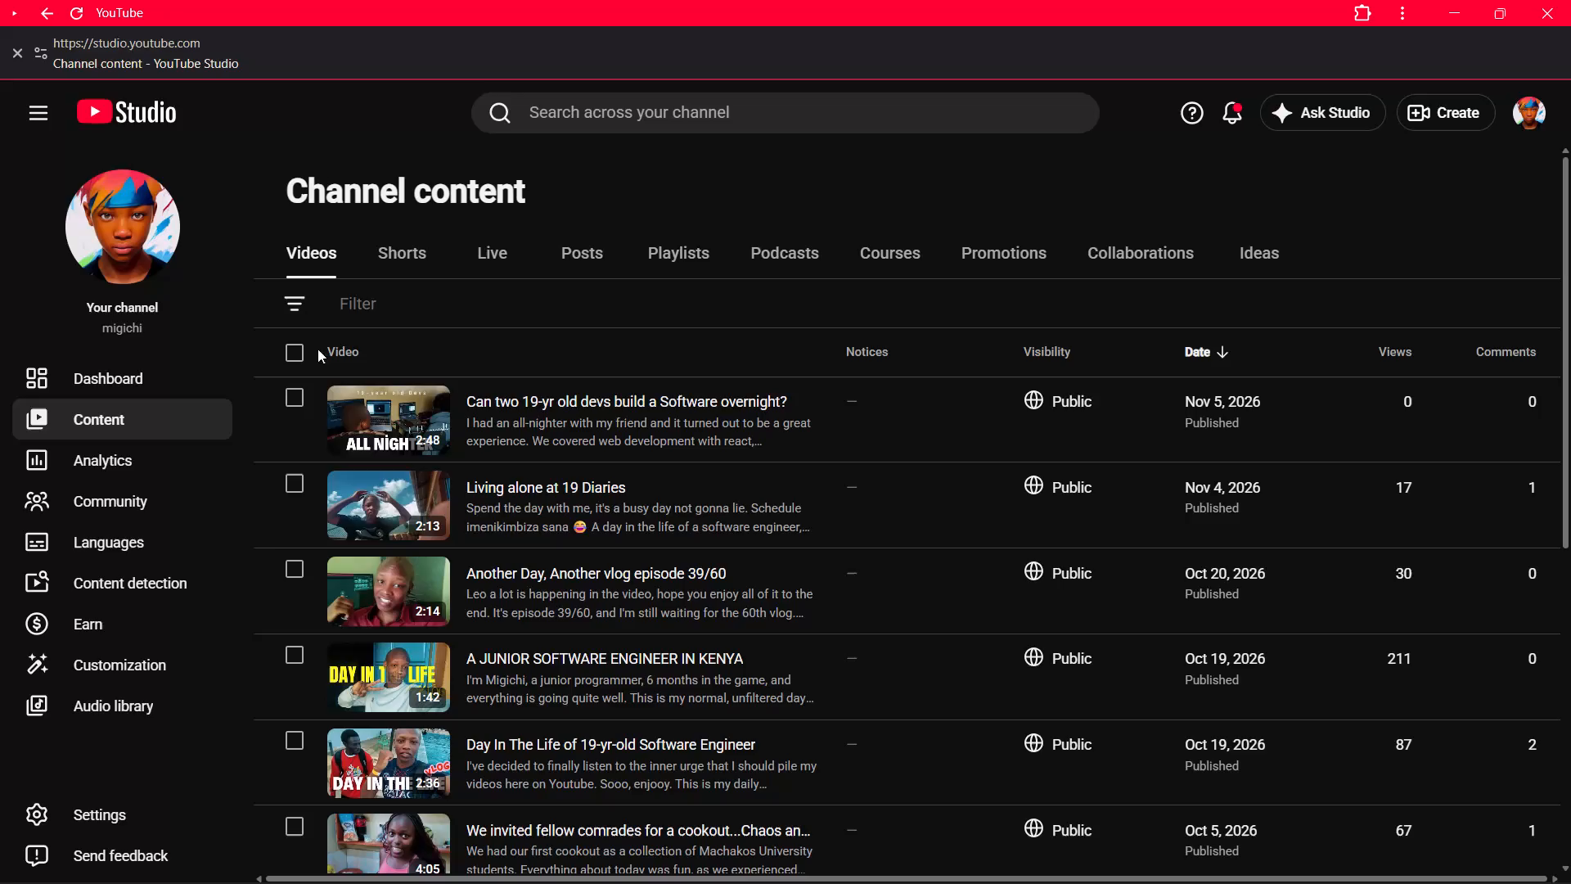
Close the YouTube Studio window and the Chrome window with the Instagram and Canva tabs.
click(1549, 11)
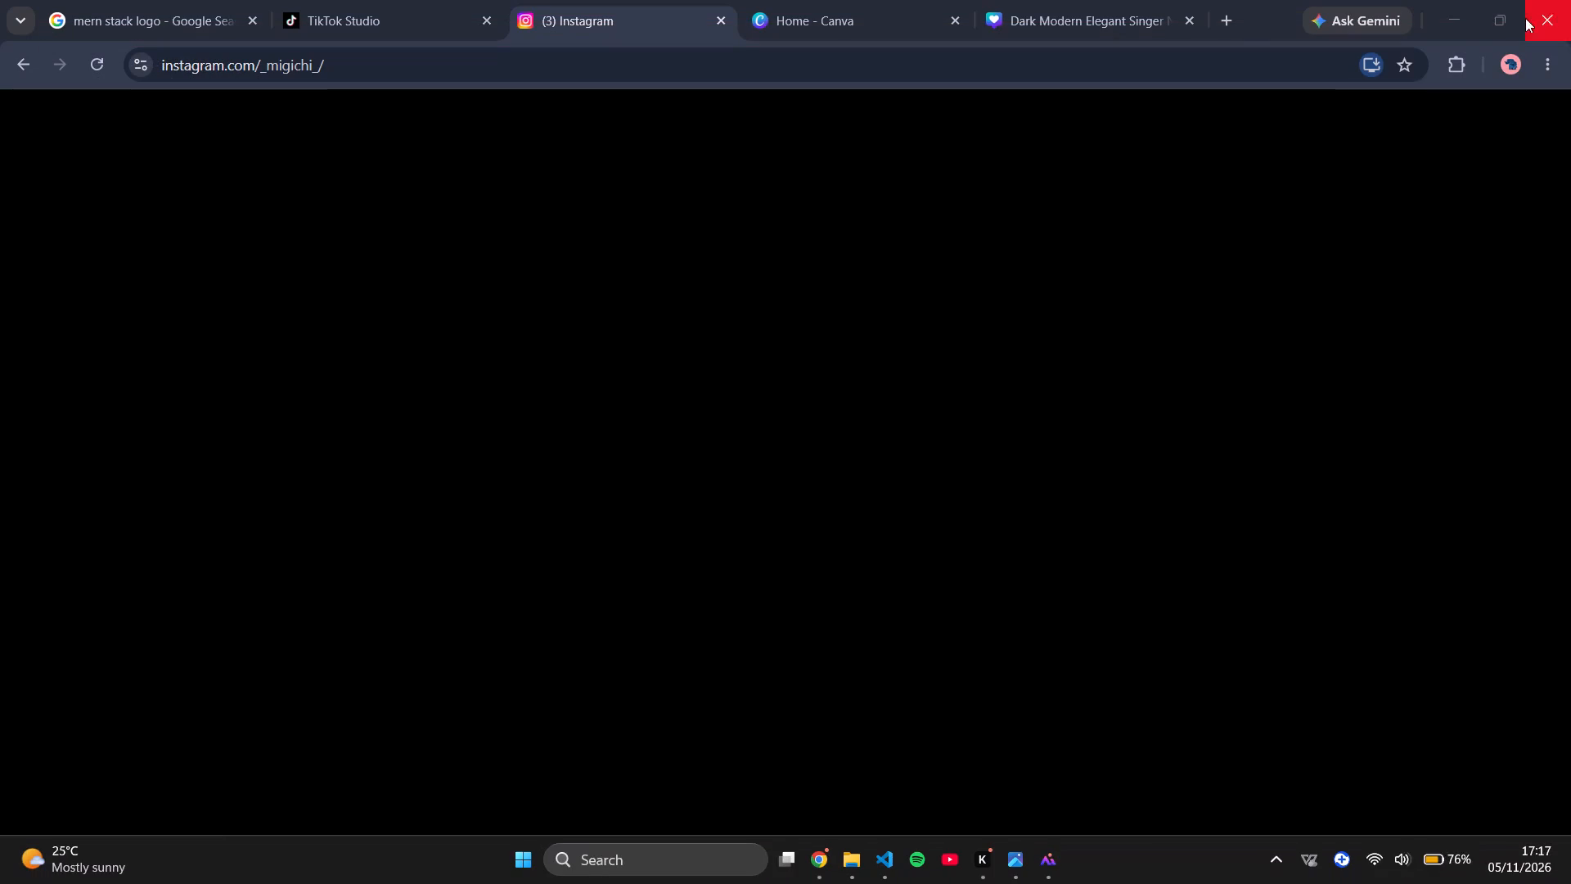
click(1546, 11)
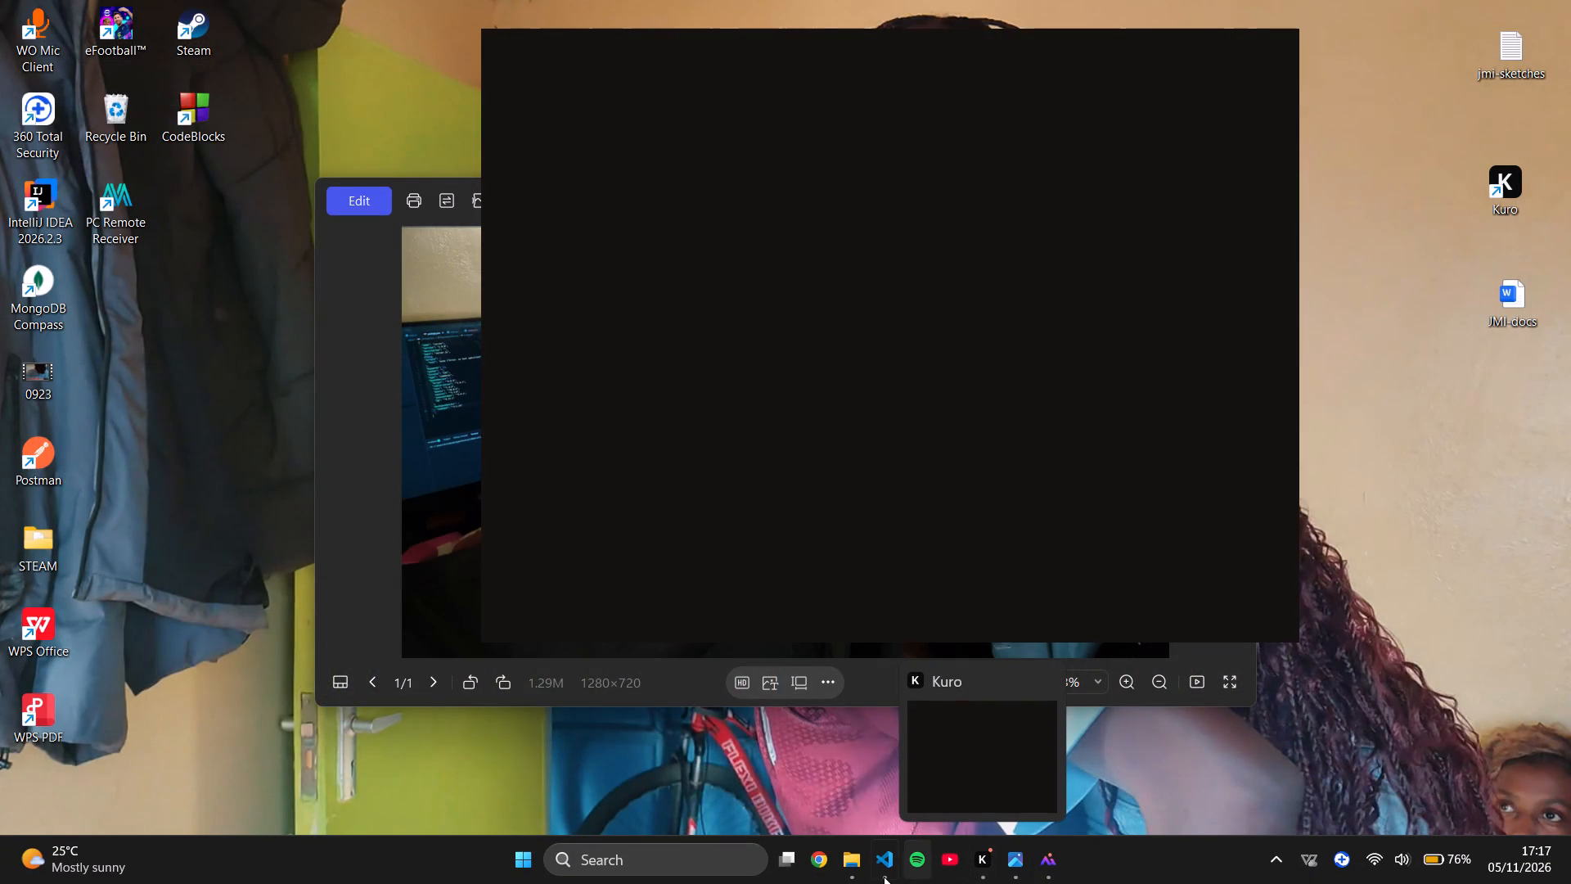
Open the Windows search from the desktop.
click(637, 870)
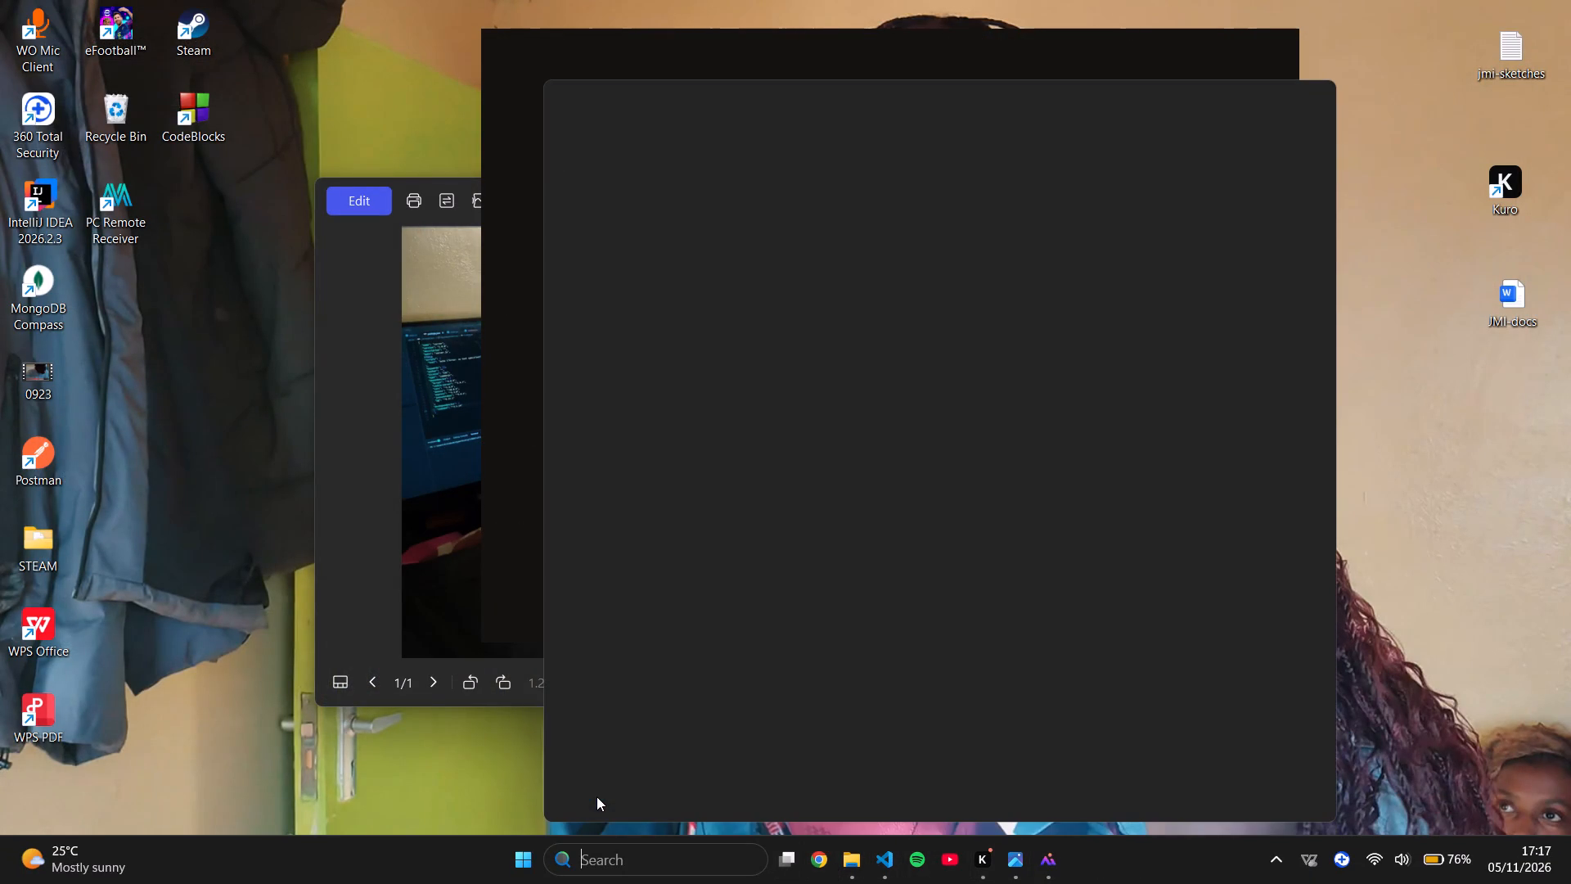
Search the computer for the CapCut app and launch it.
text(tikt)
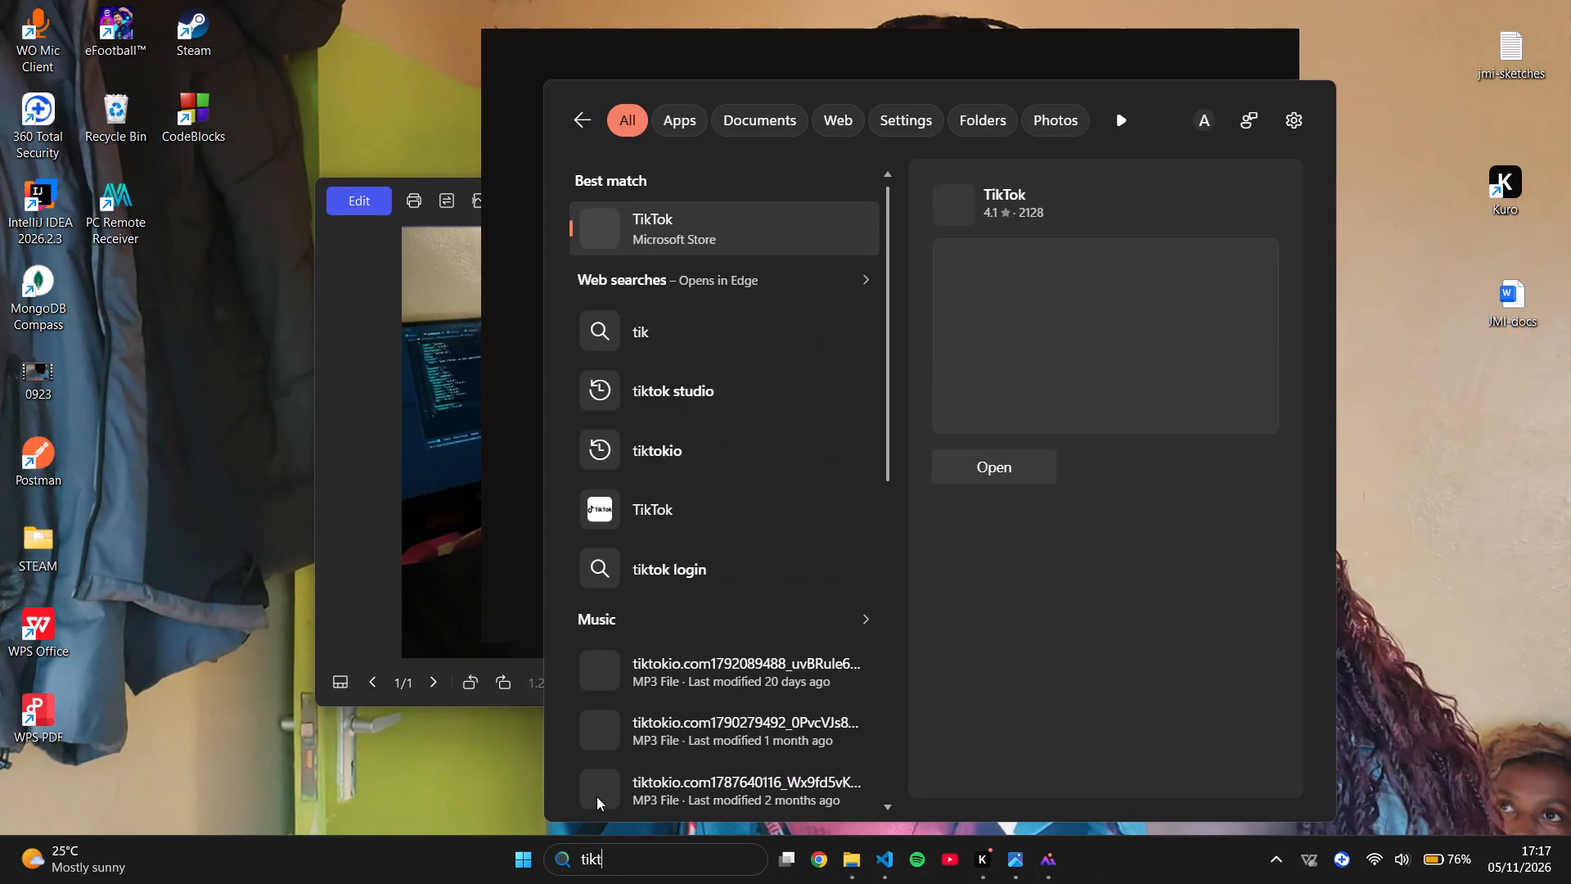
key(ctrl+a)
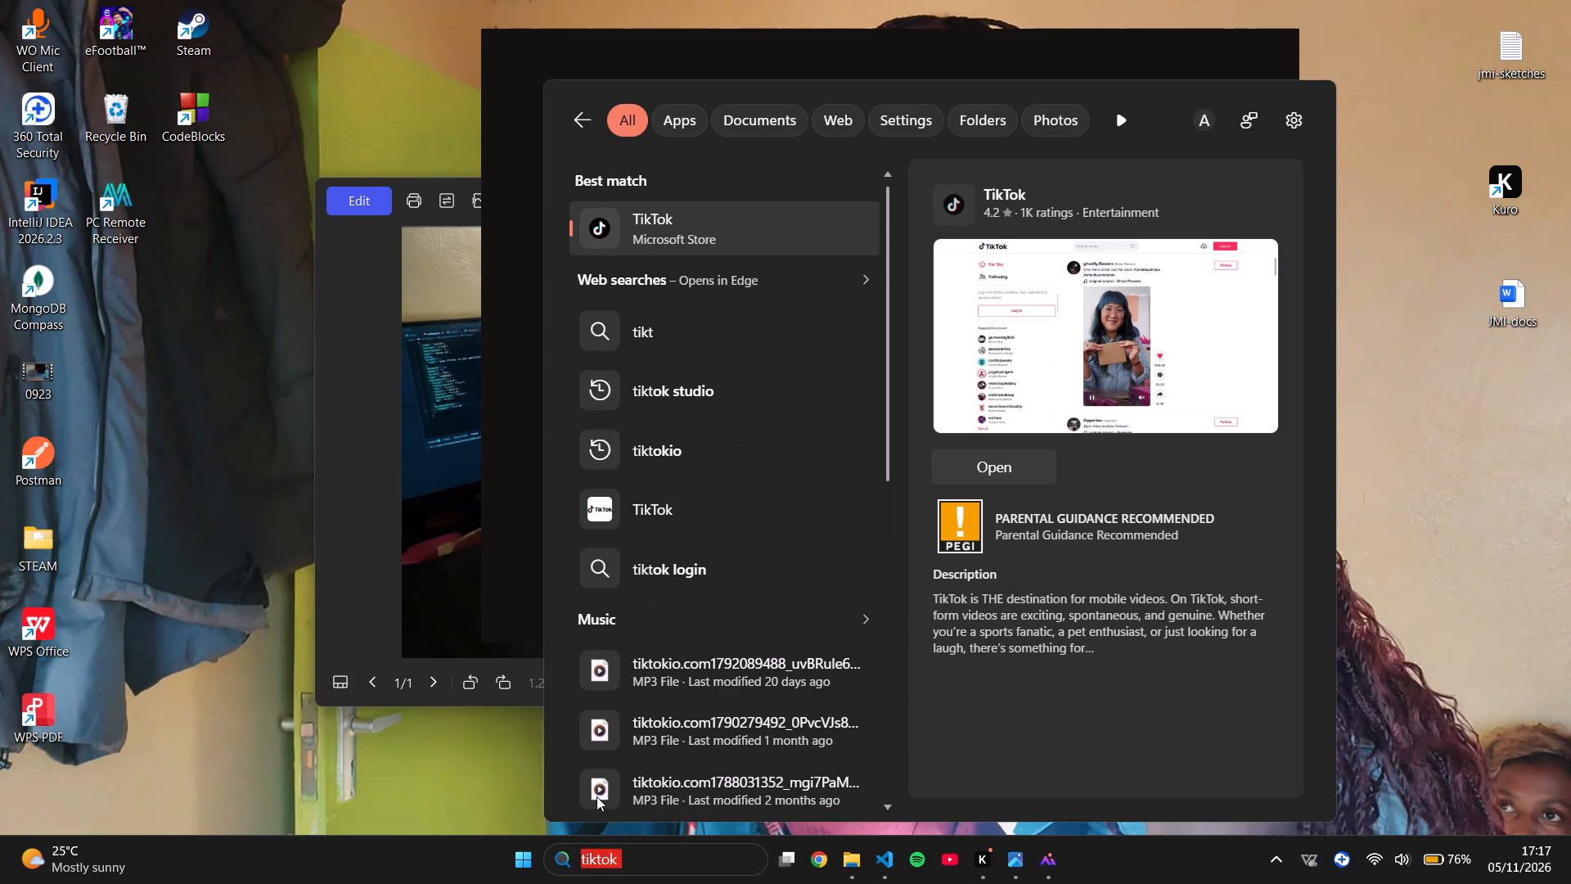
text(ca)
key(p)
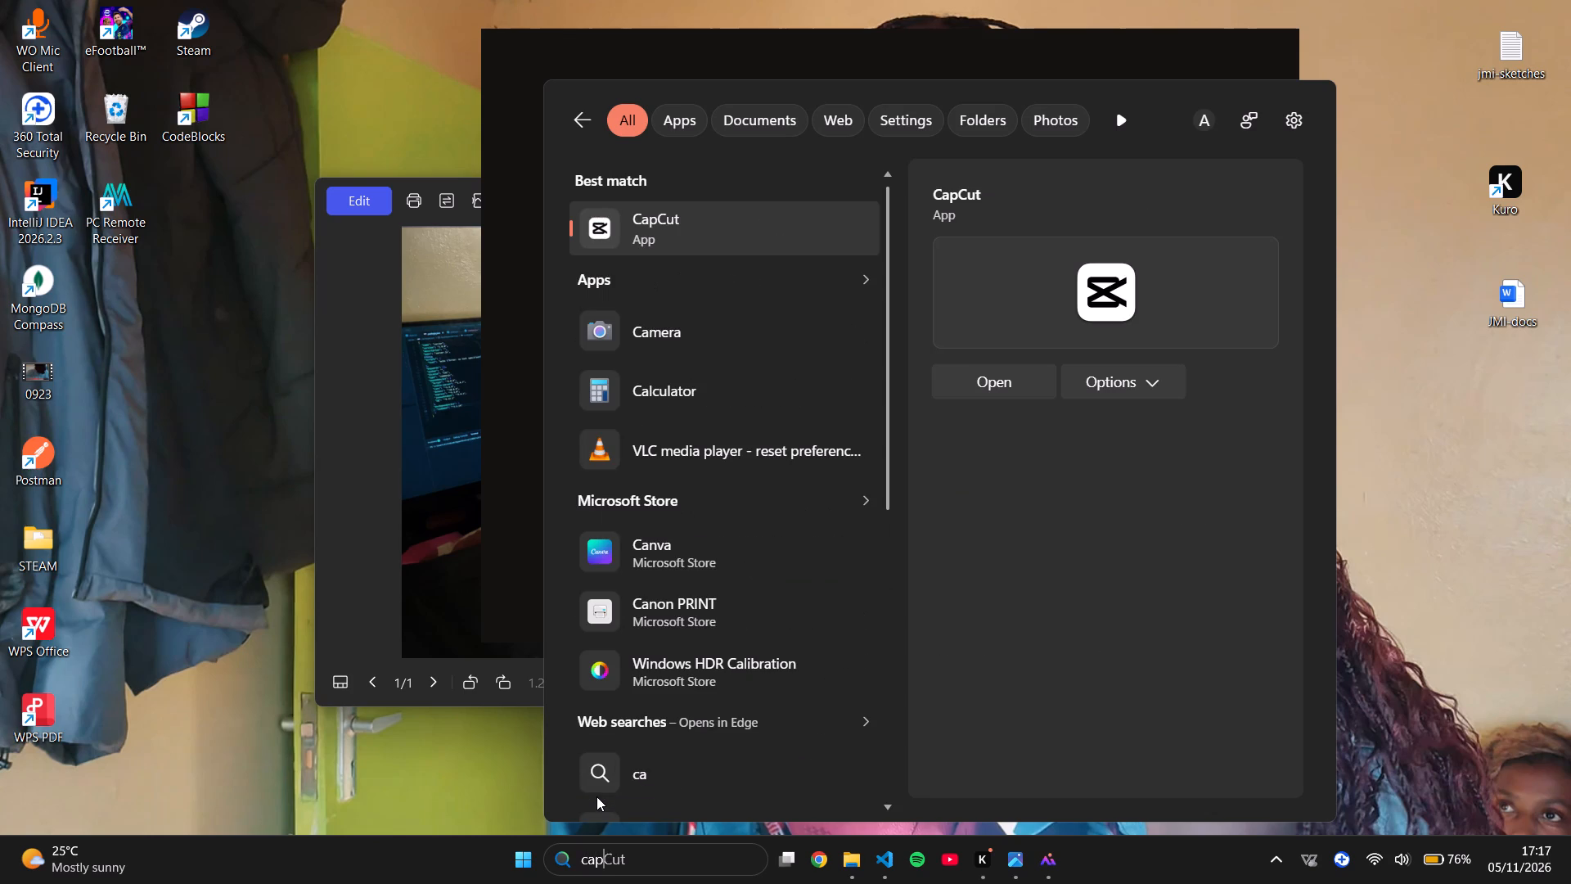
key(Return)
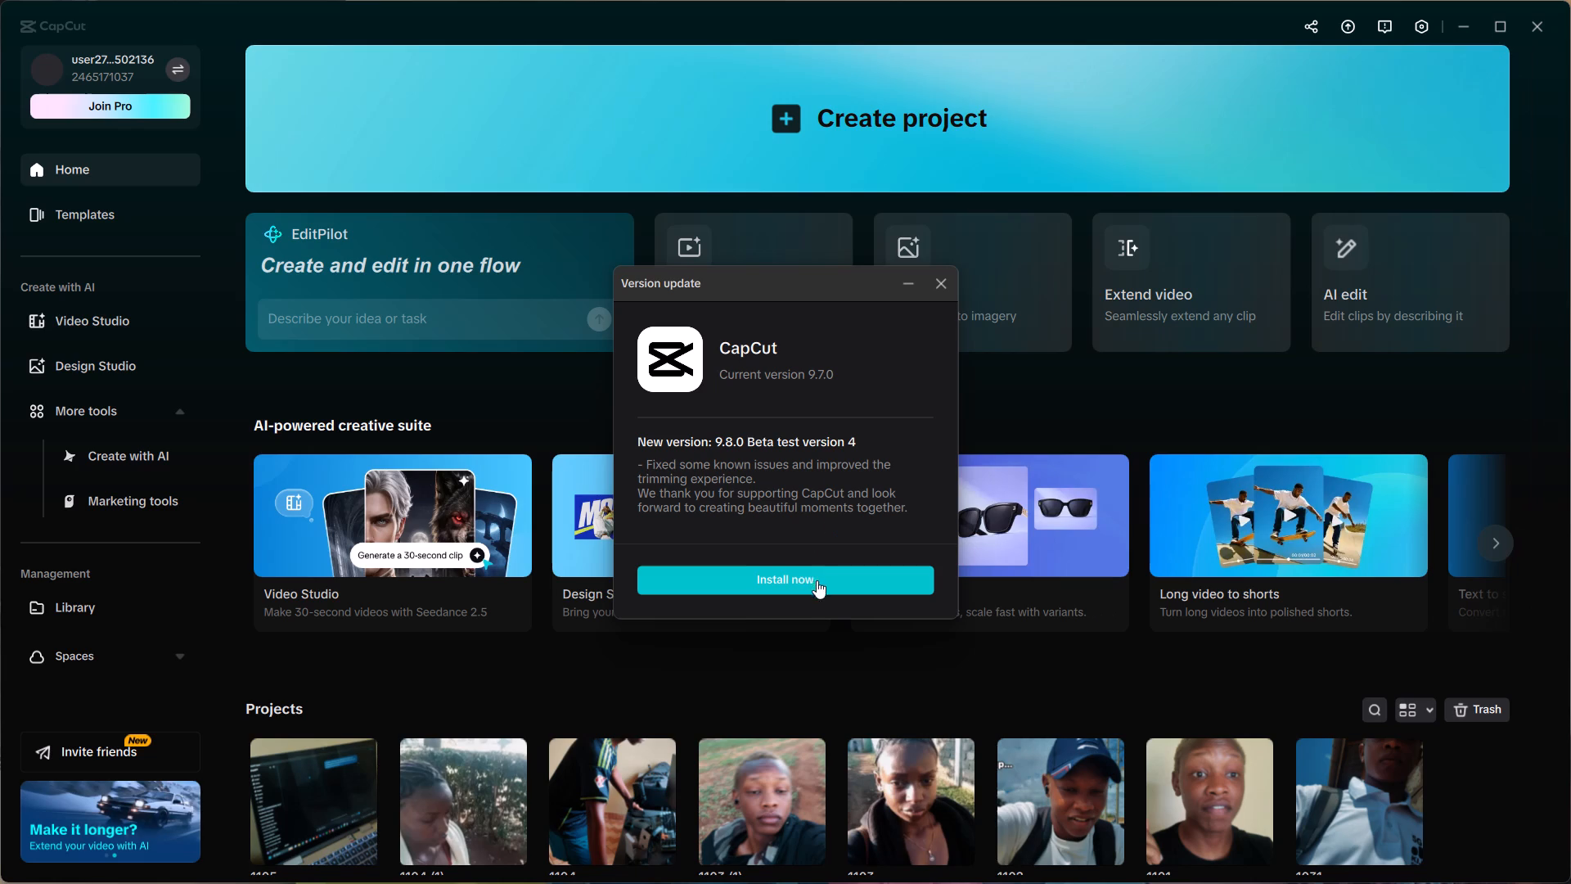
Dismiss the version update dialog without installing and maximize the CapCut window.
click(951, 273)
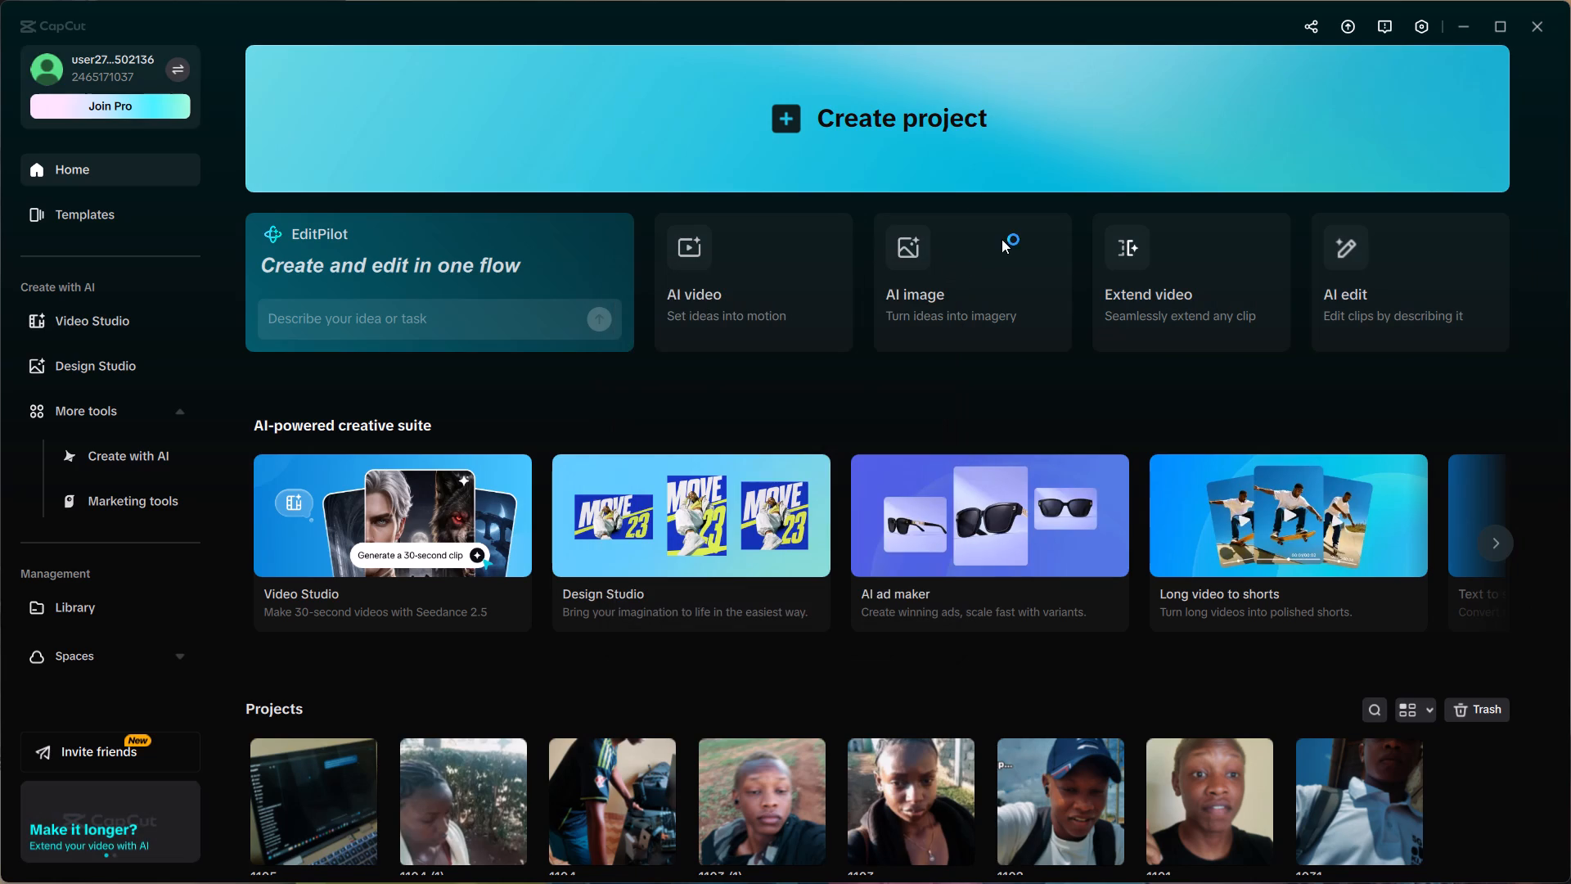
click(1498, 34)
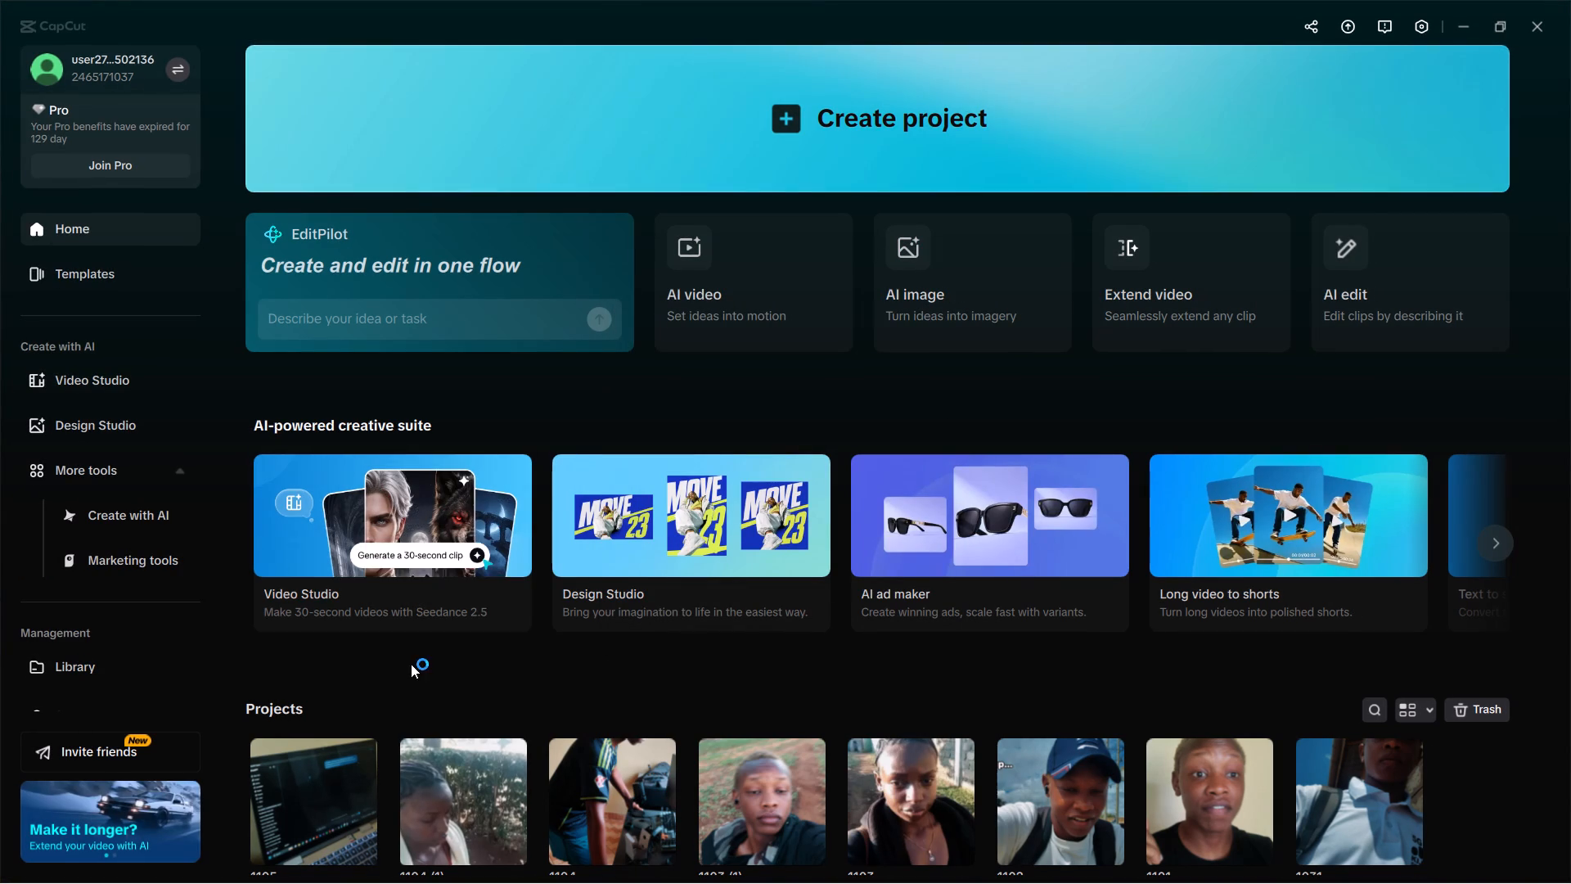
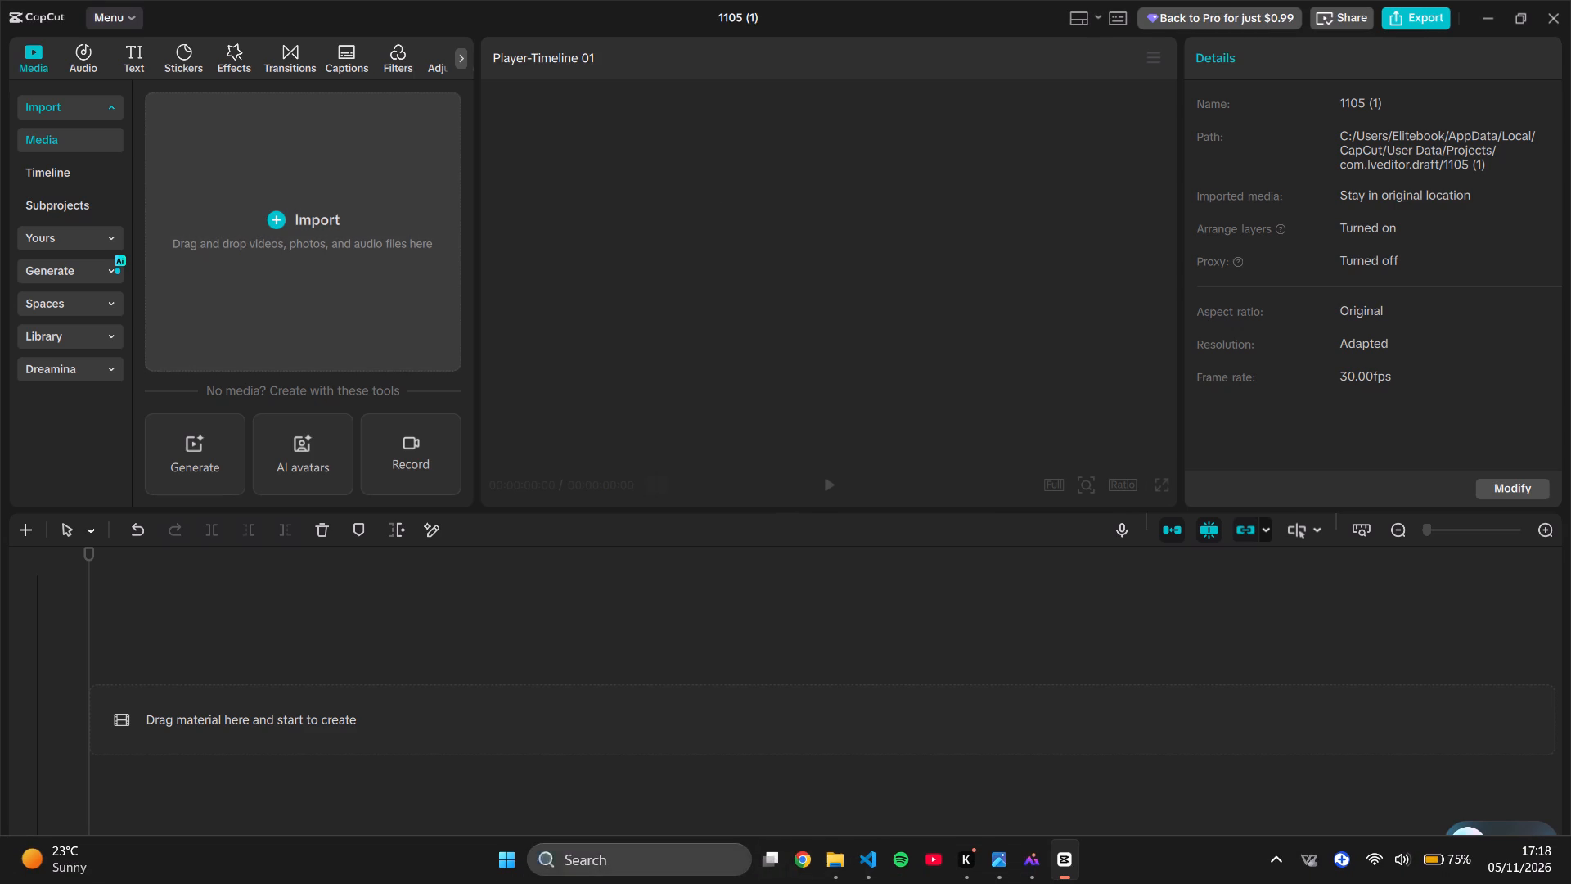
Search the computer for "wh" to find the WhatsApp app and launch it.
click(700, 861)
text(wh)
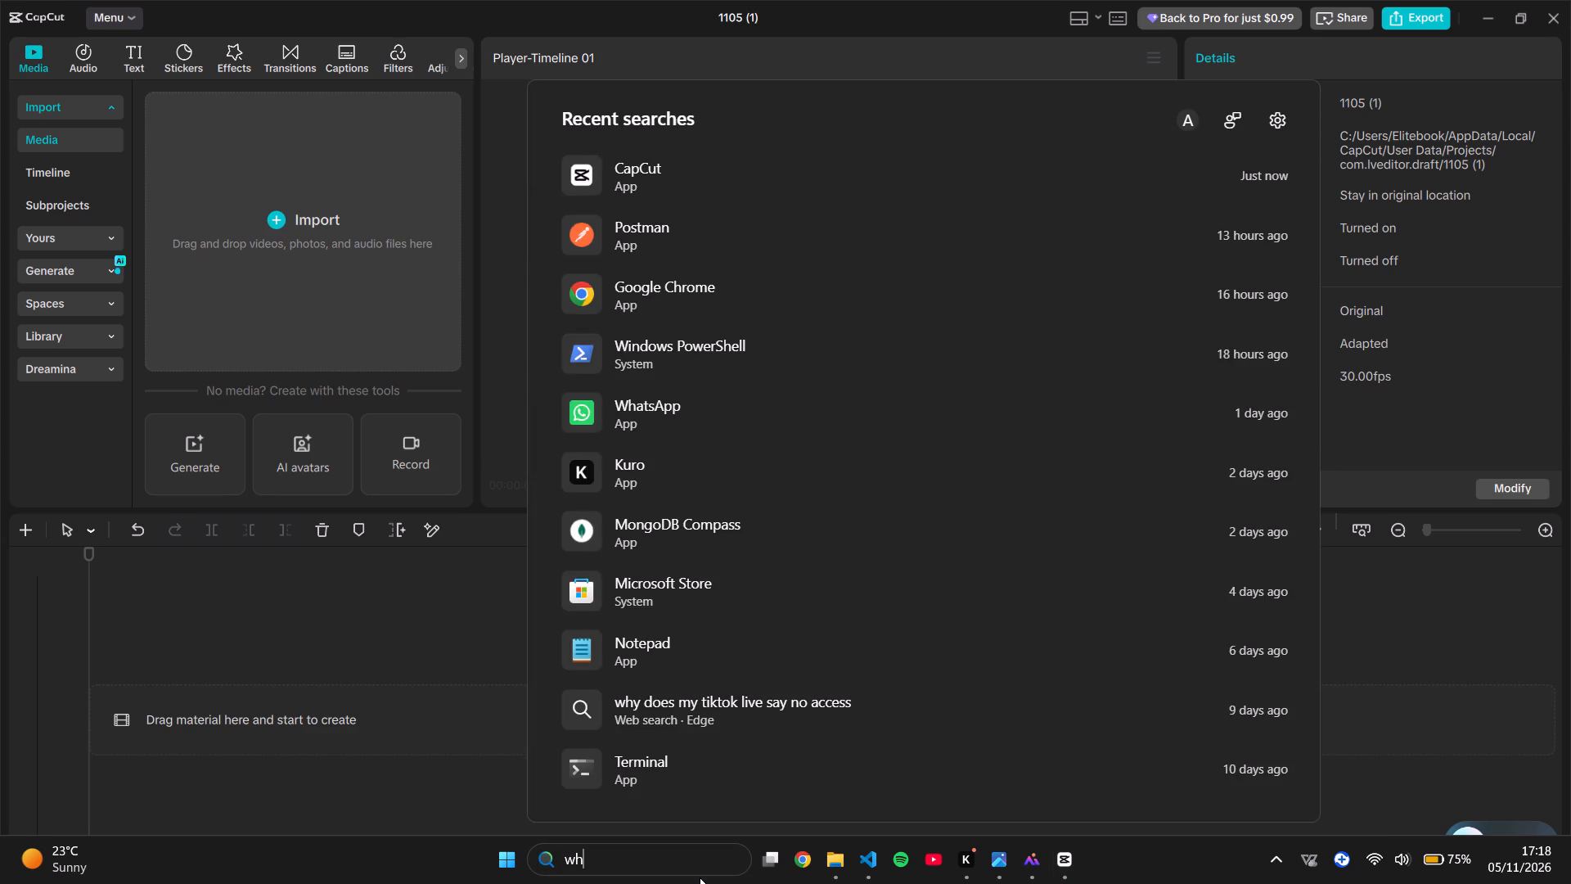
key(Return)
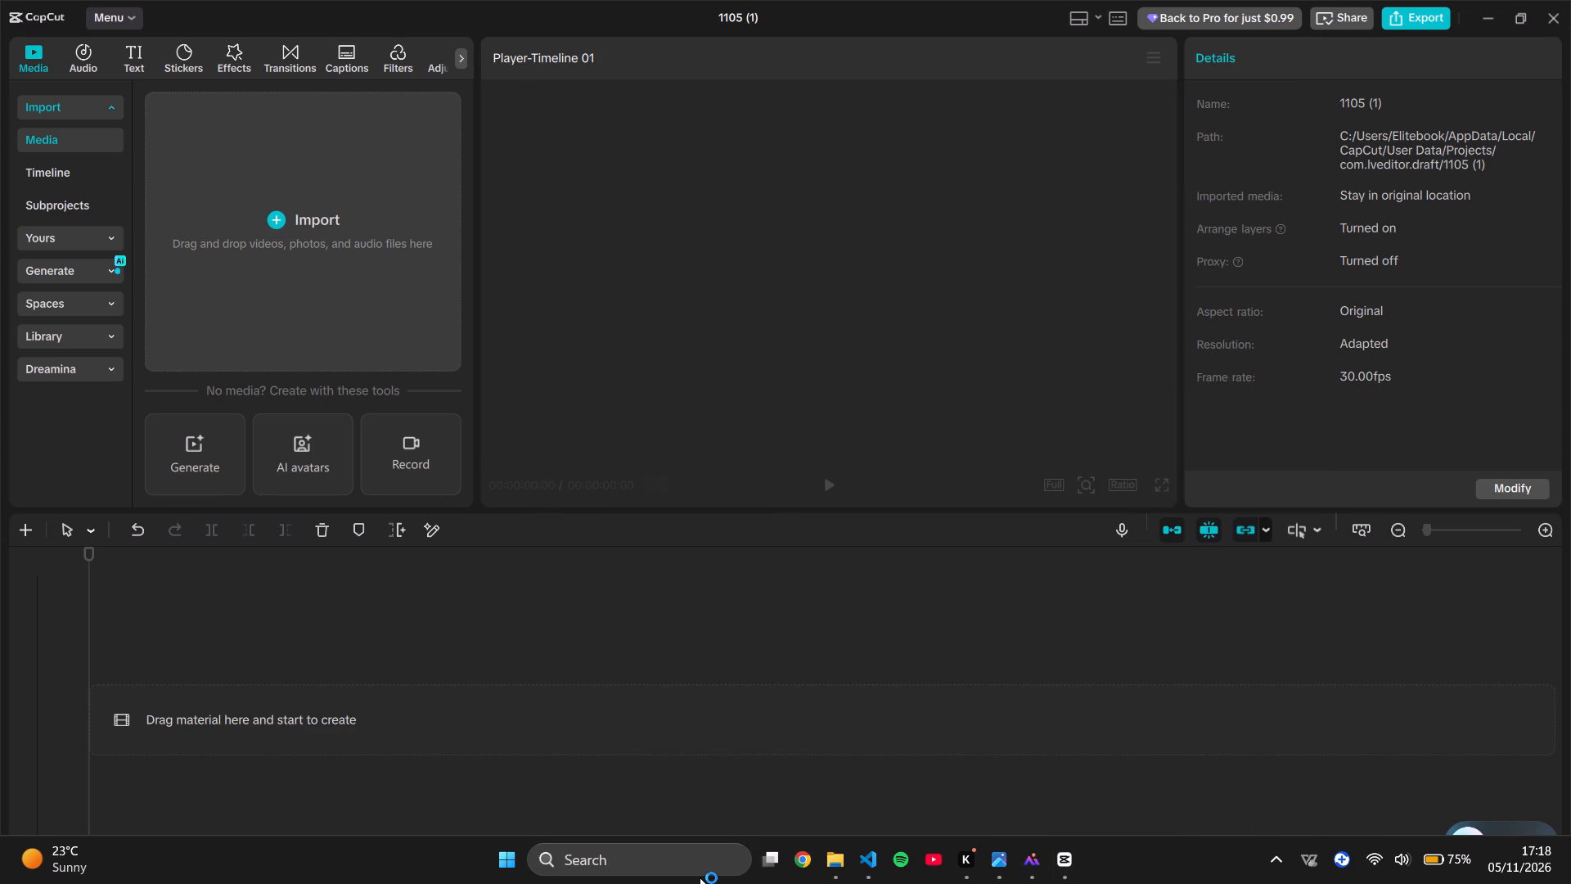
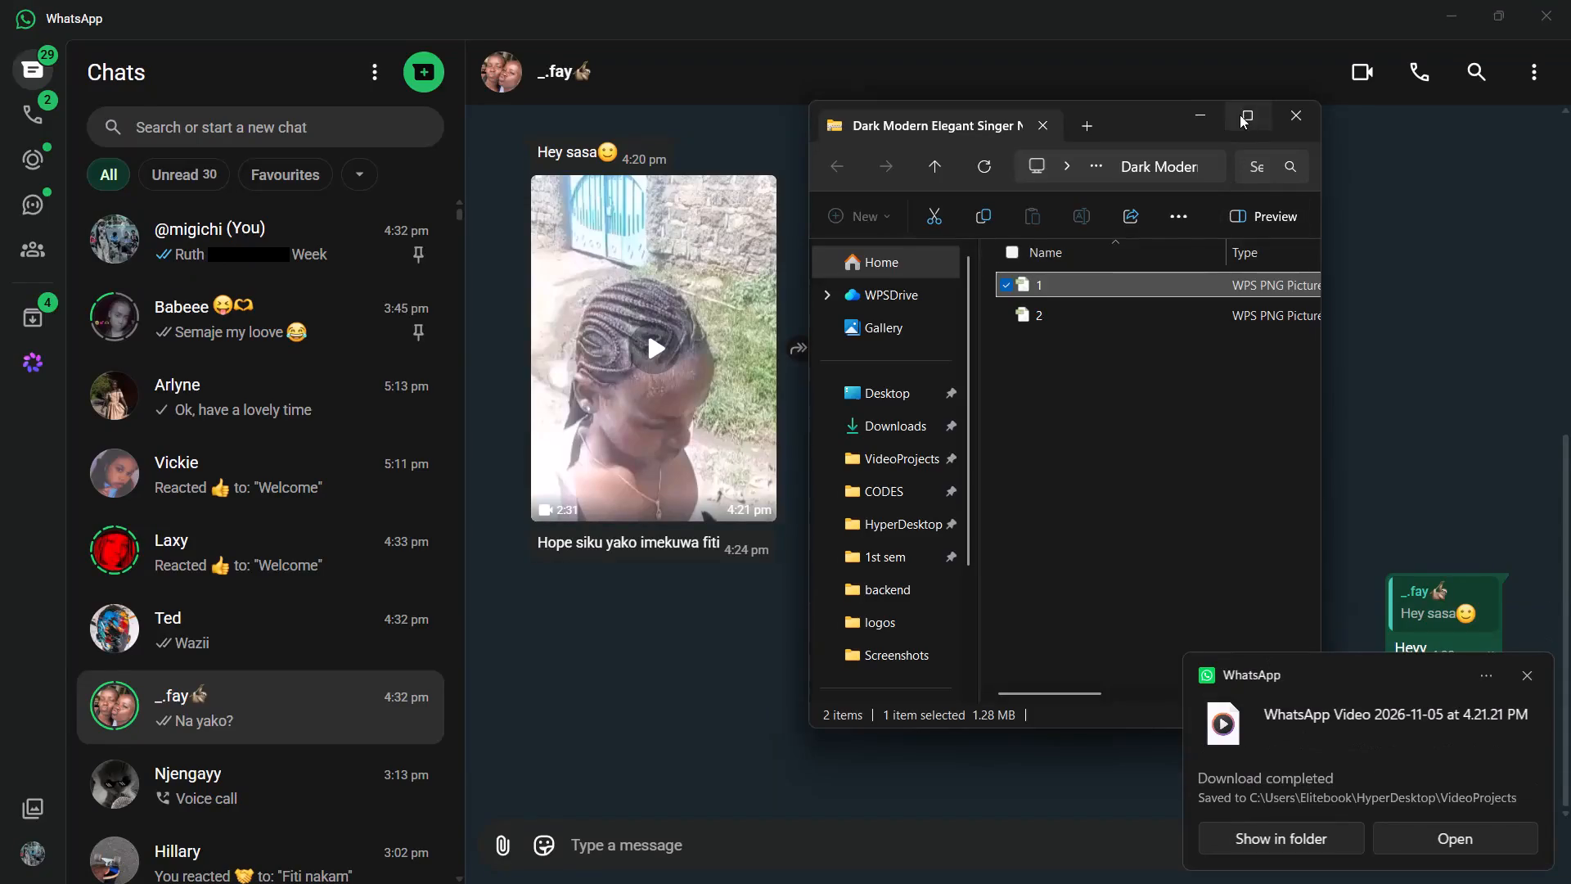
In the VideoProjects folder, delete 1105 and all the VID_ clips, keeping only the downloaded WhatsApp video.
click(61, 344)
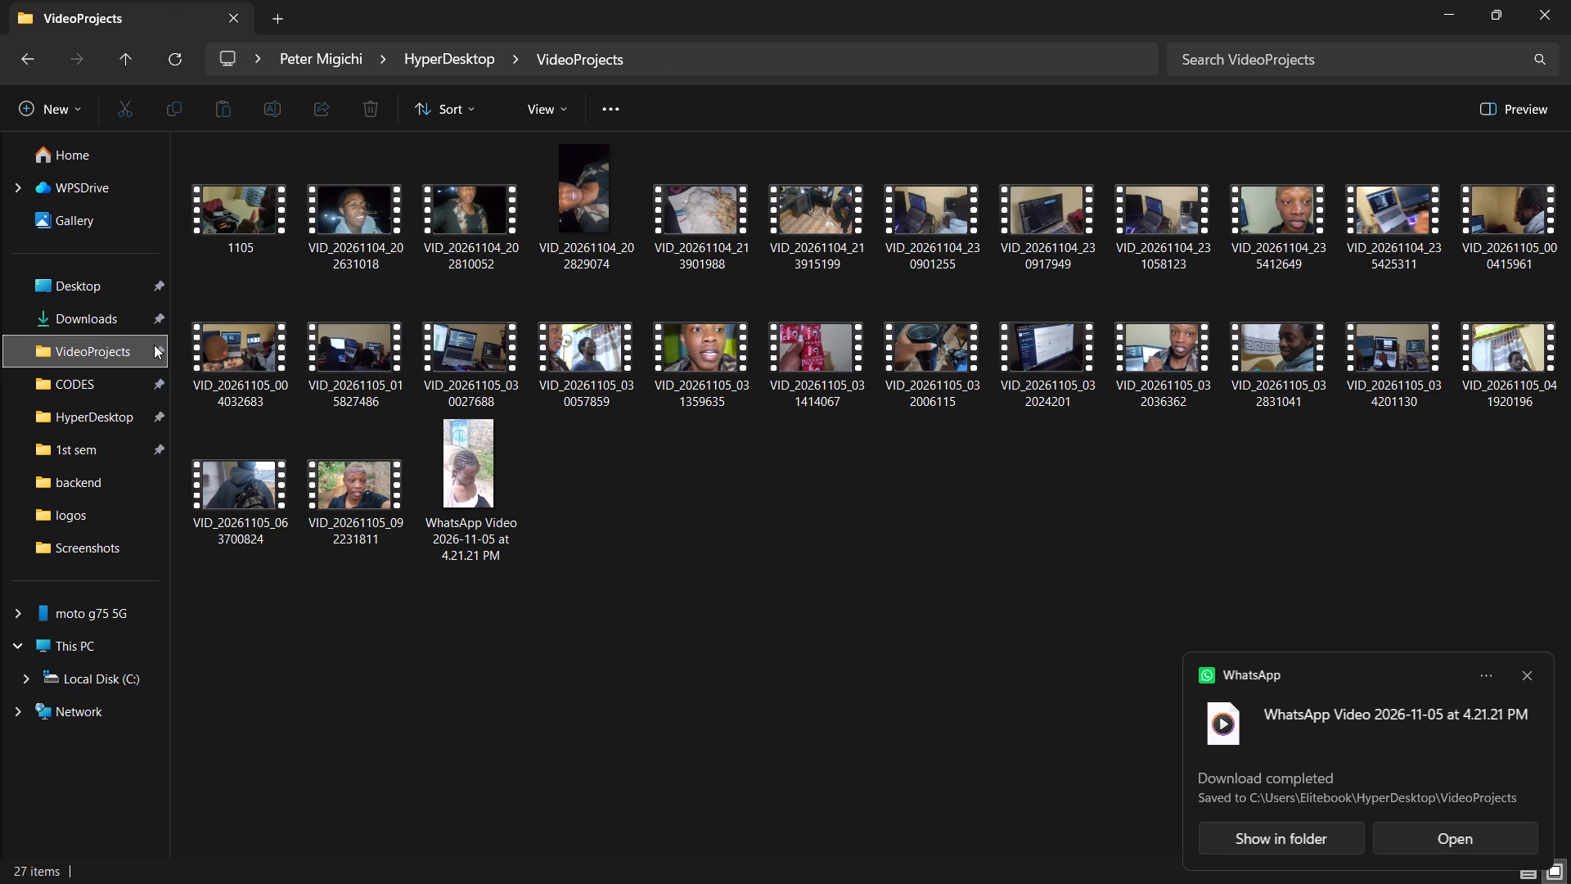
click(331, 446)
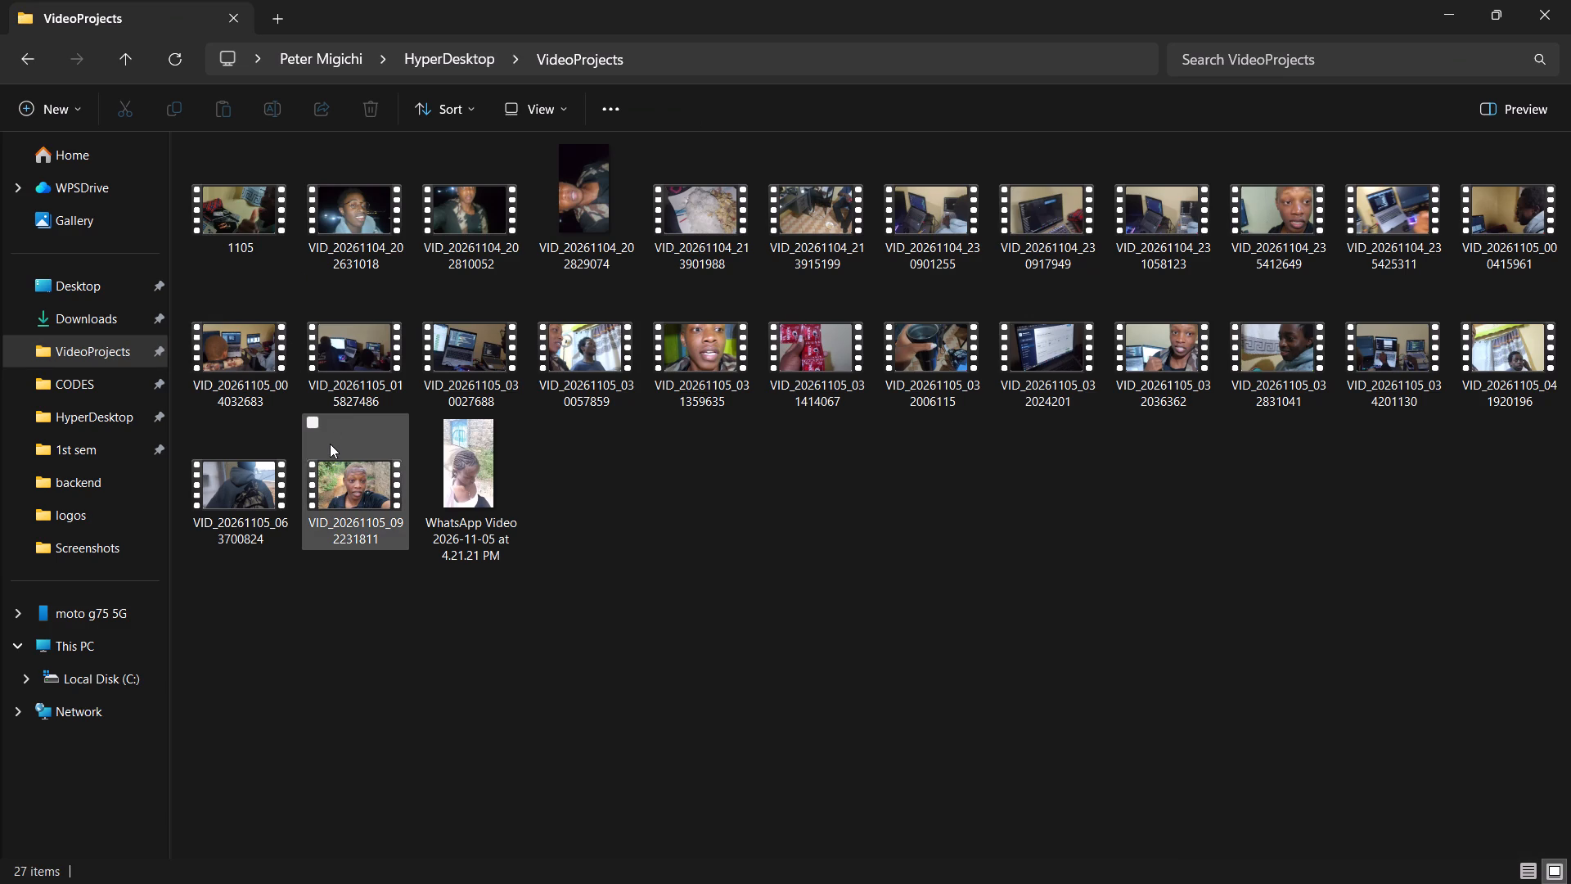
shift+click(245, 232)
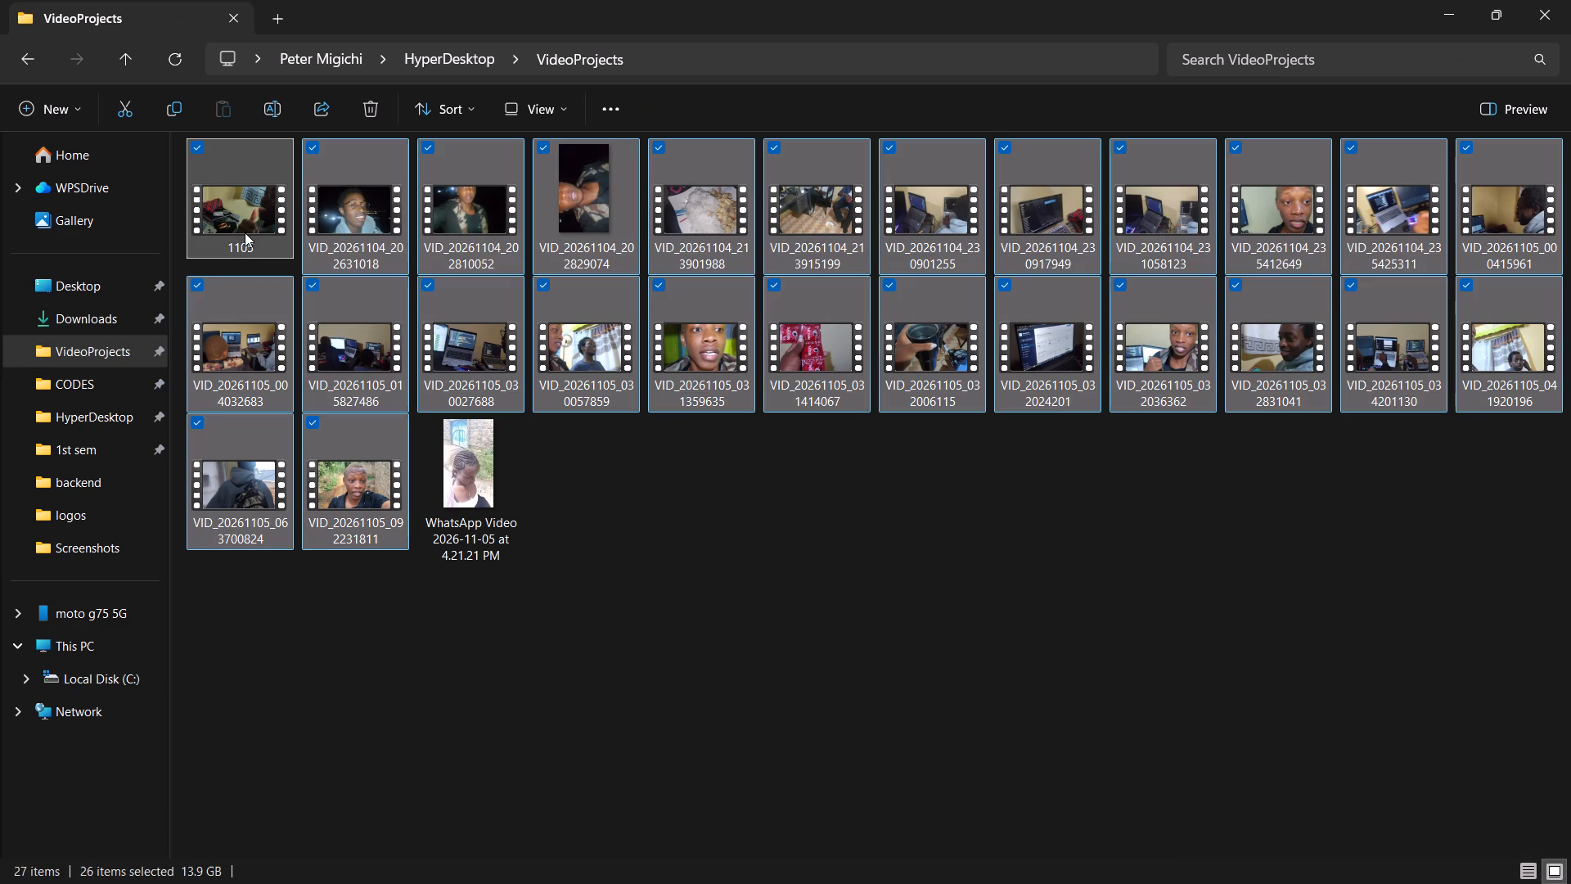
key(Delete)
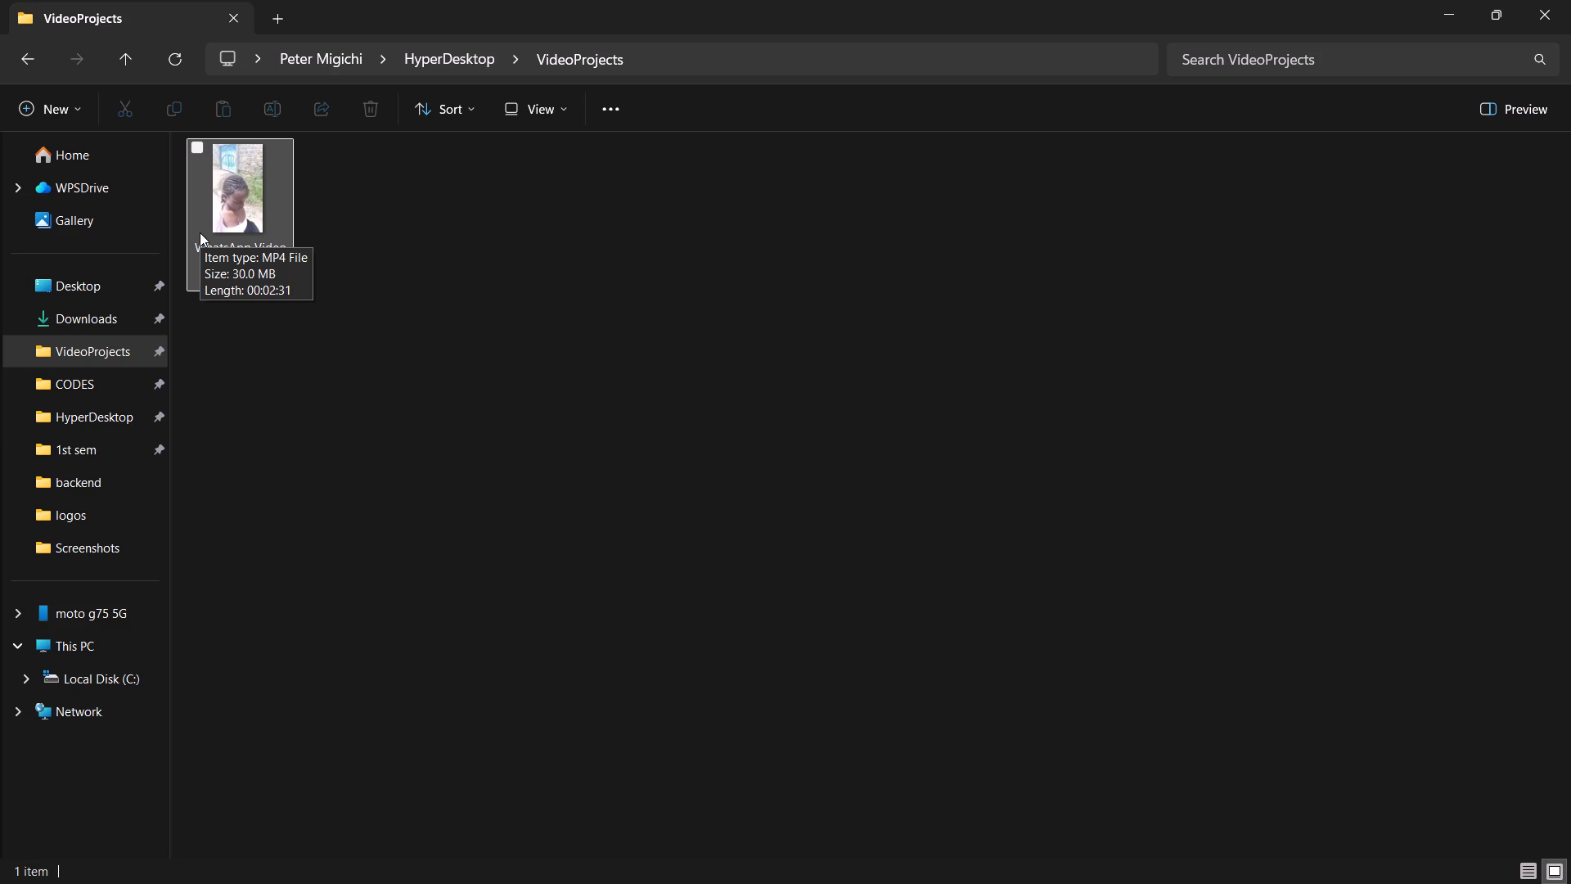
Bring the WhatsApp video from the VideoProjects folder into CapCut and place it at the start of the empty timeline.
drag(276, 240, 277, 240)
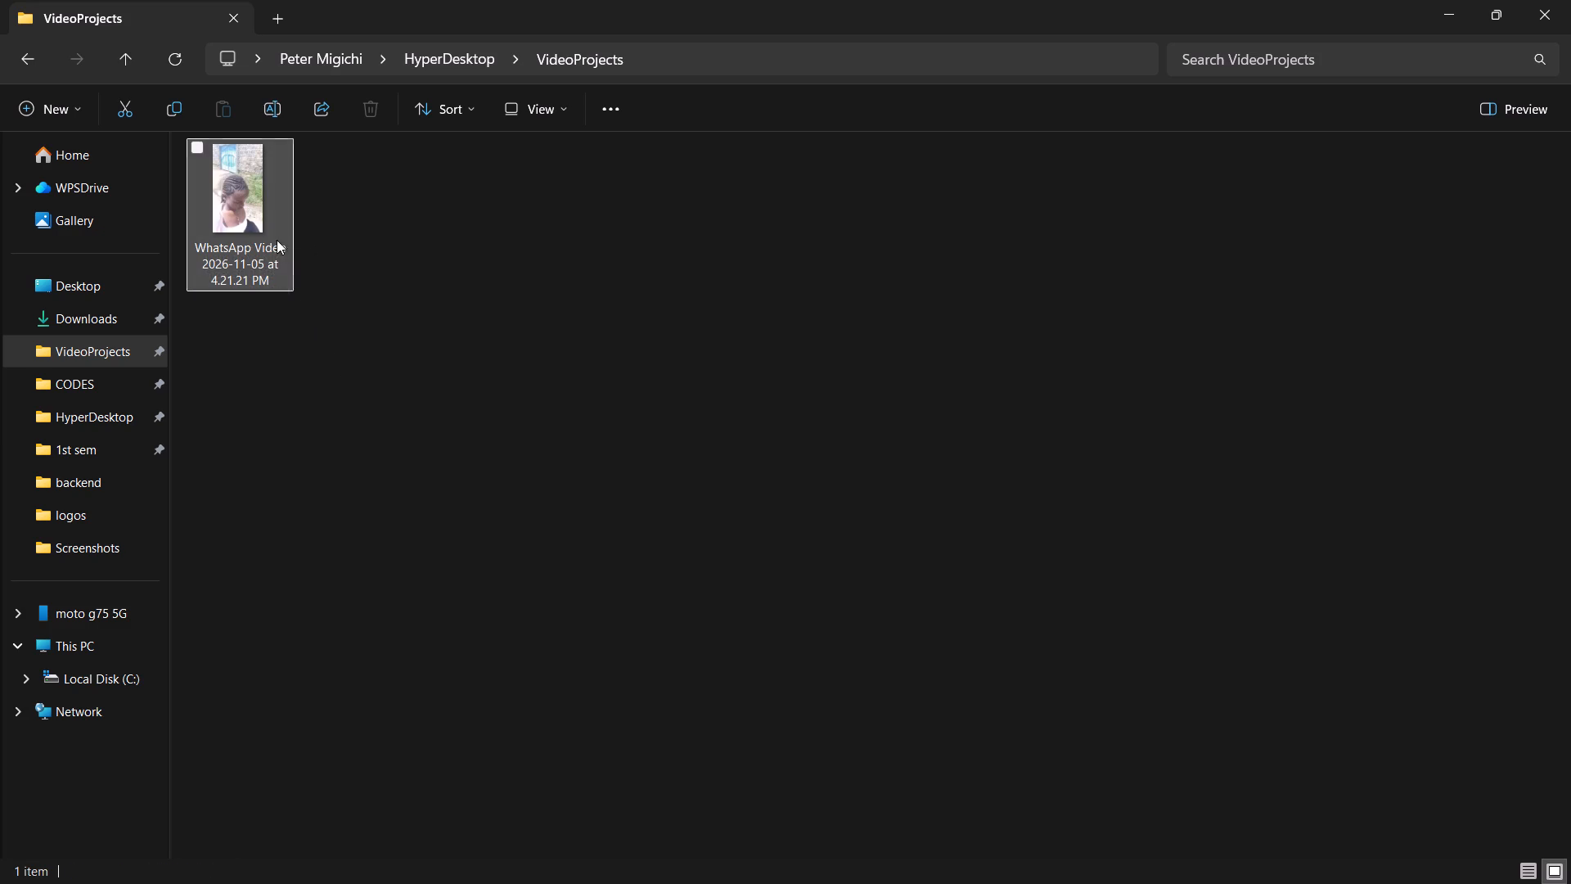
drag(277, 240, 1044, 860)
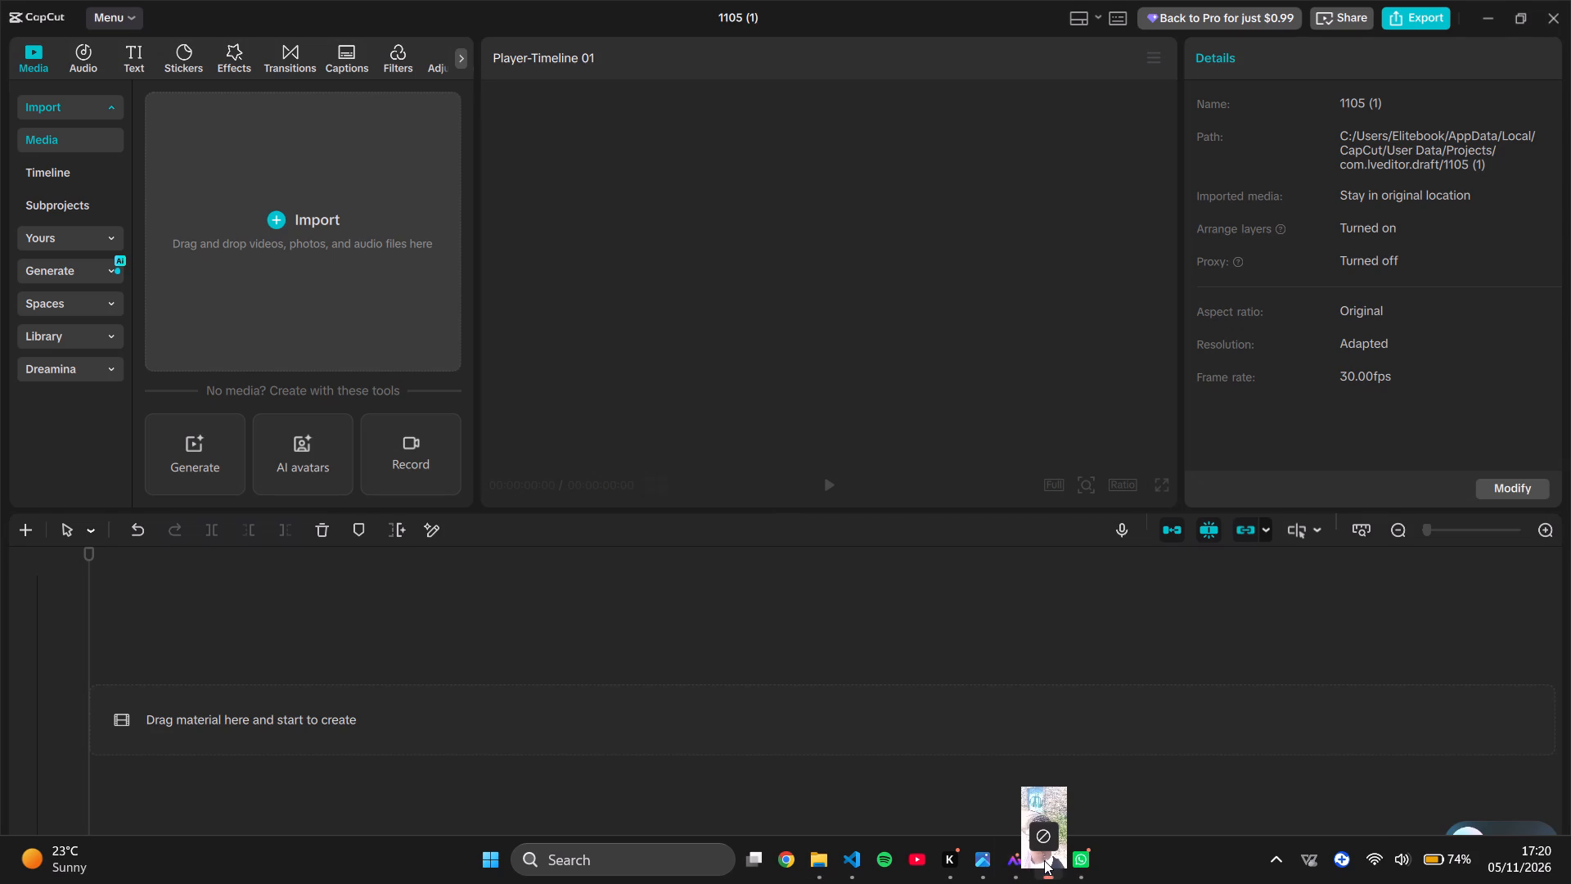
drag(1044, 860, 288, 685)
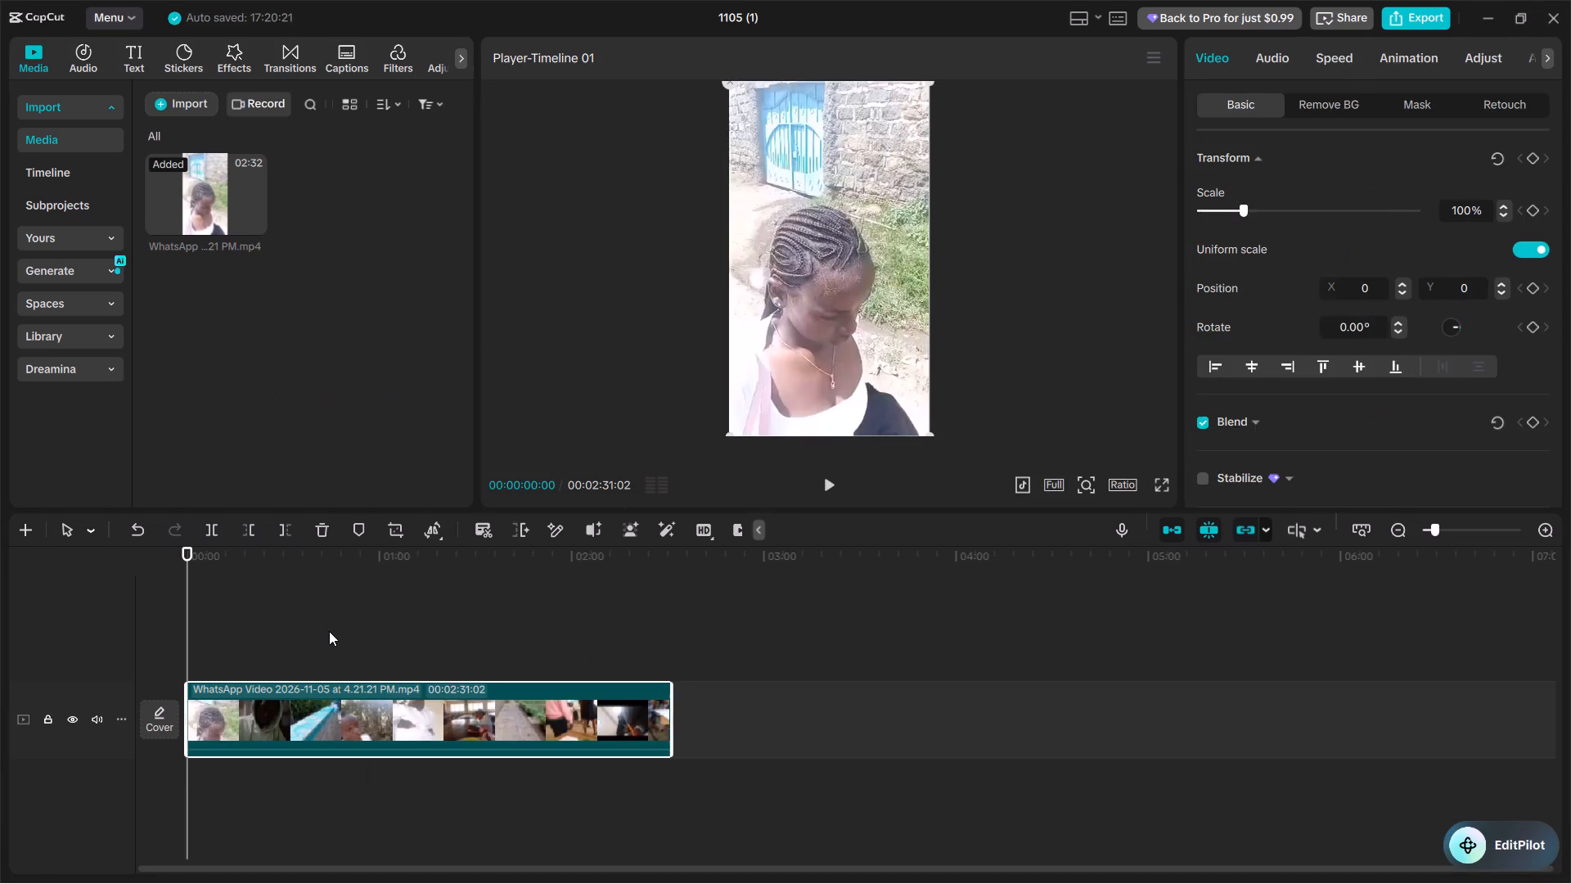
Play the WhatsApp clip from the beginning of the enlarged timeline to review its footage.
click(329, 631)
key(Home)
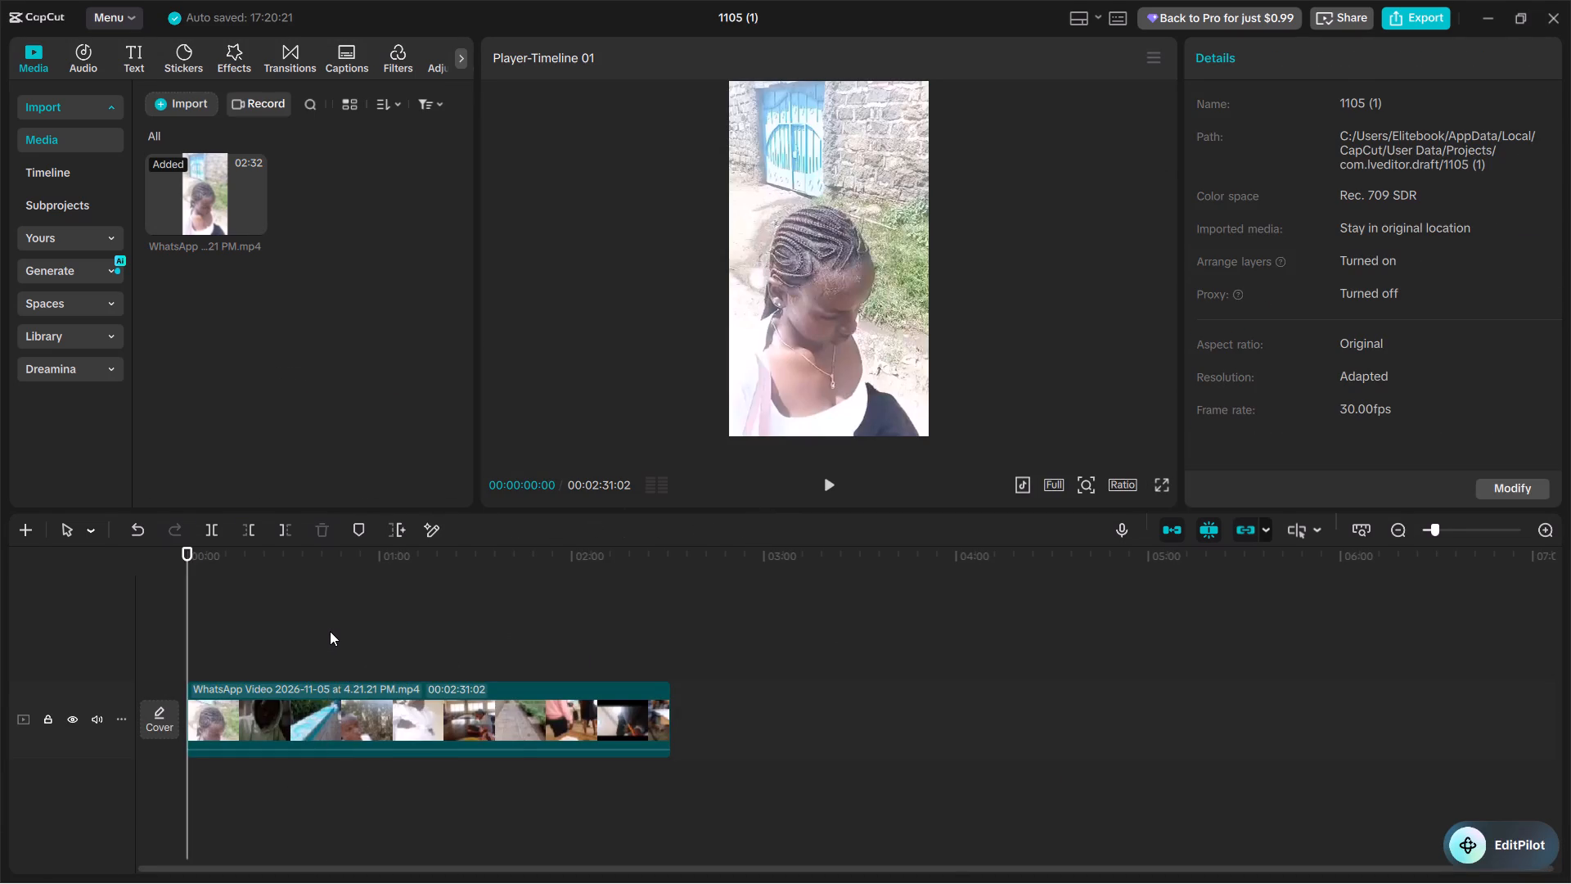
key(ctrl+equal)
key(ctrl+equal)
key(ctrl+equal)
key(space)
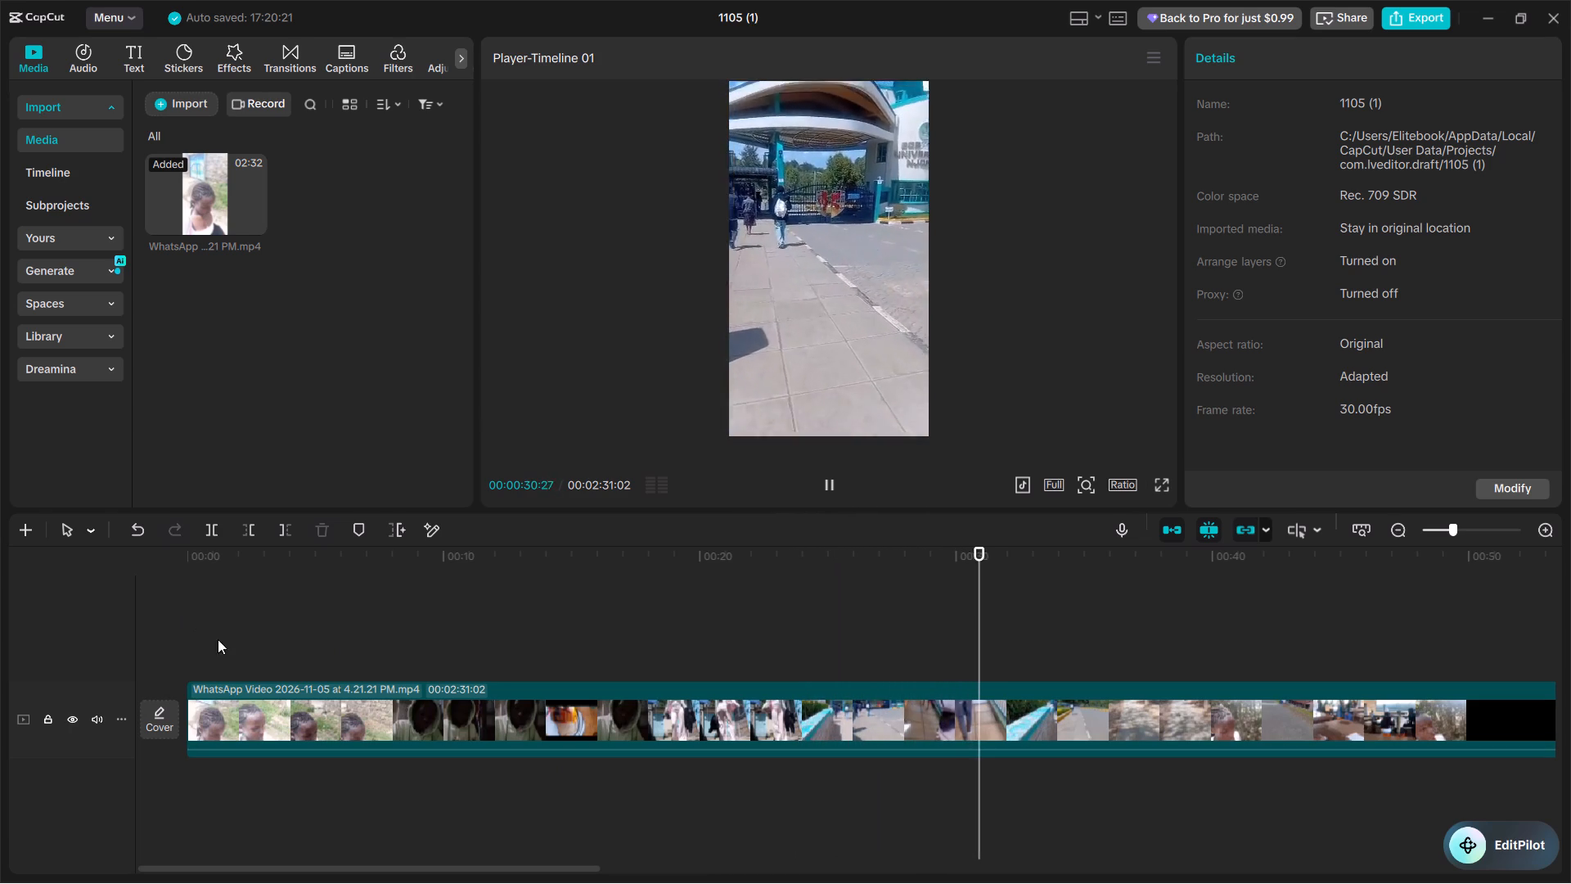
Find the start of the landscape shot of the jar and split the video there at 00:00:17:24.
click(414, 670)
key(space)
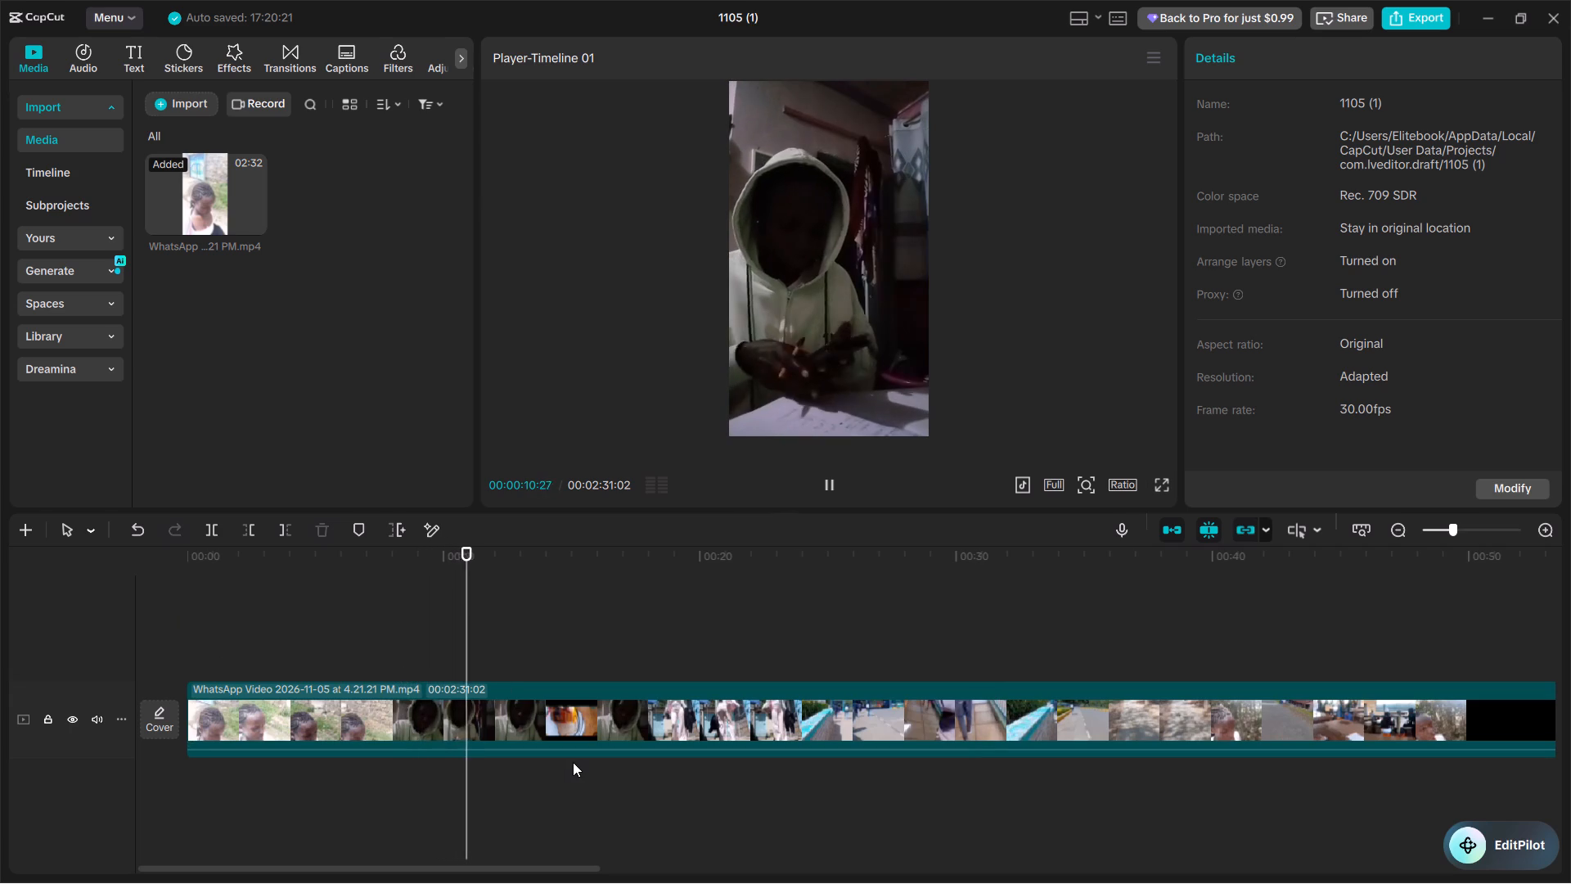
key(space)
key(space)
click(556, 657)
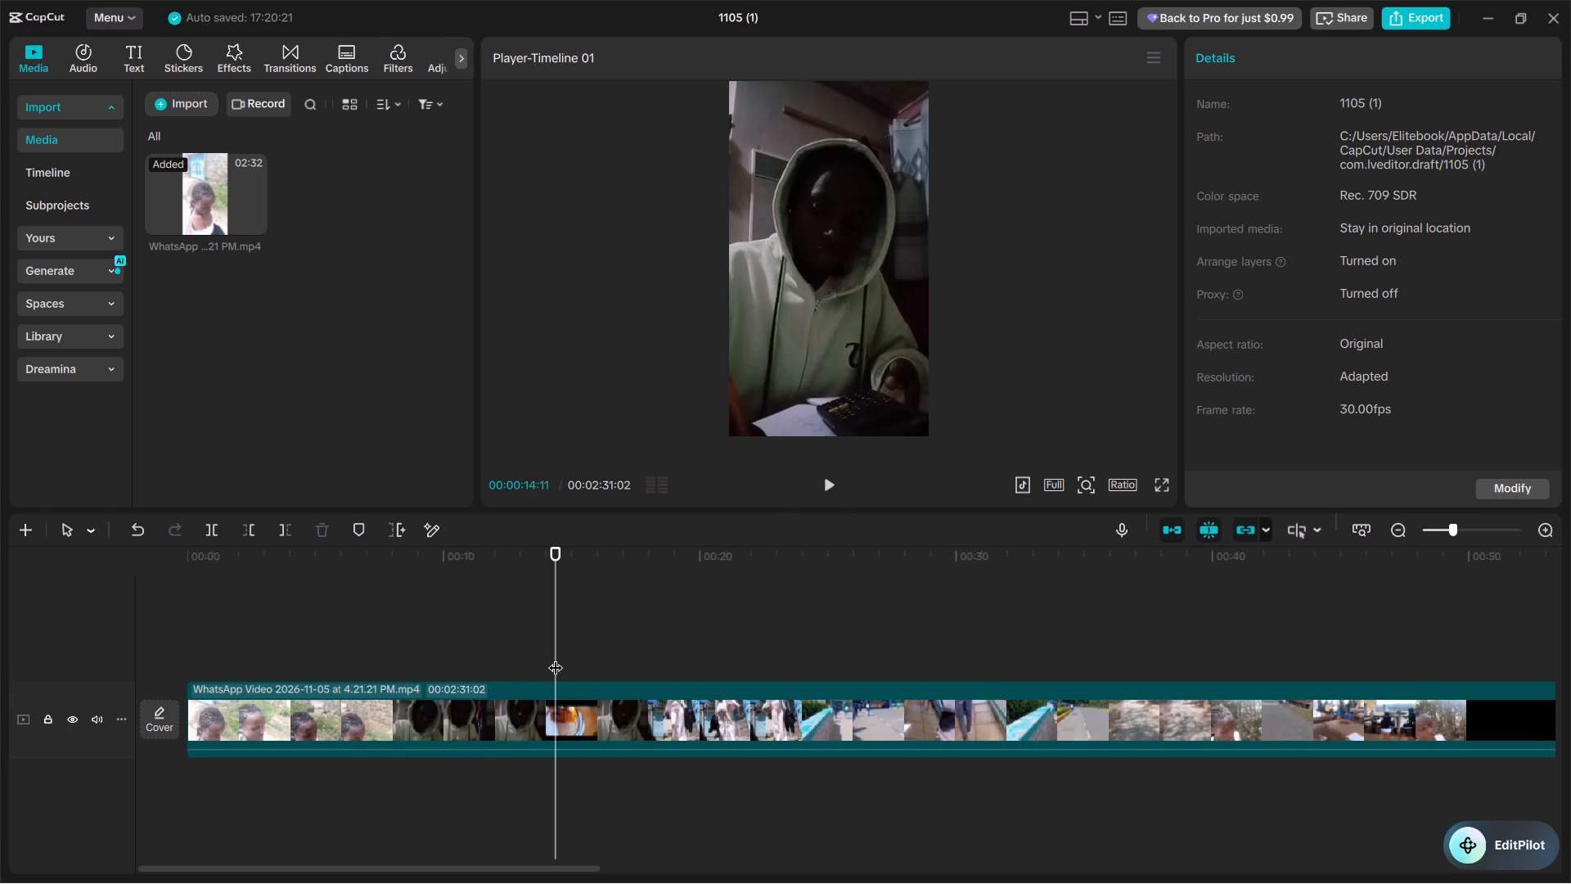
key(space)
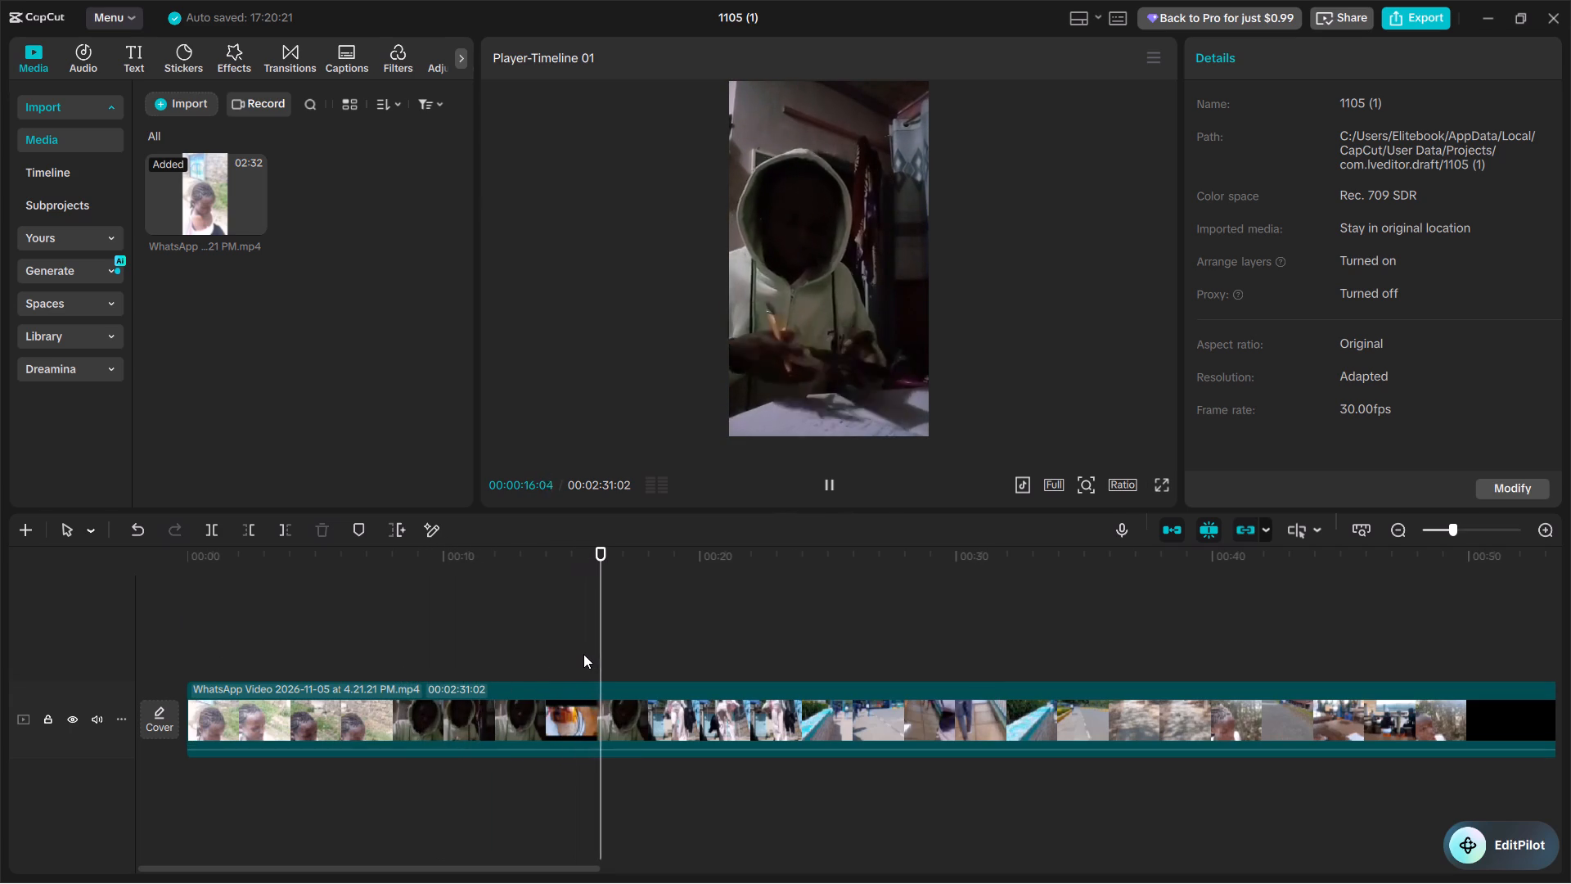
key(space)
key(Left)
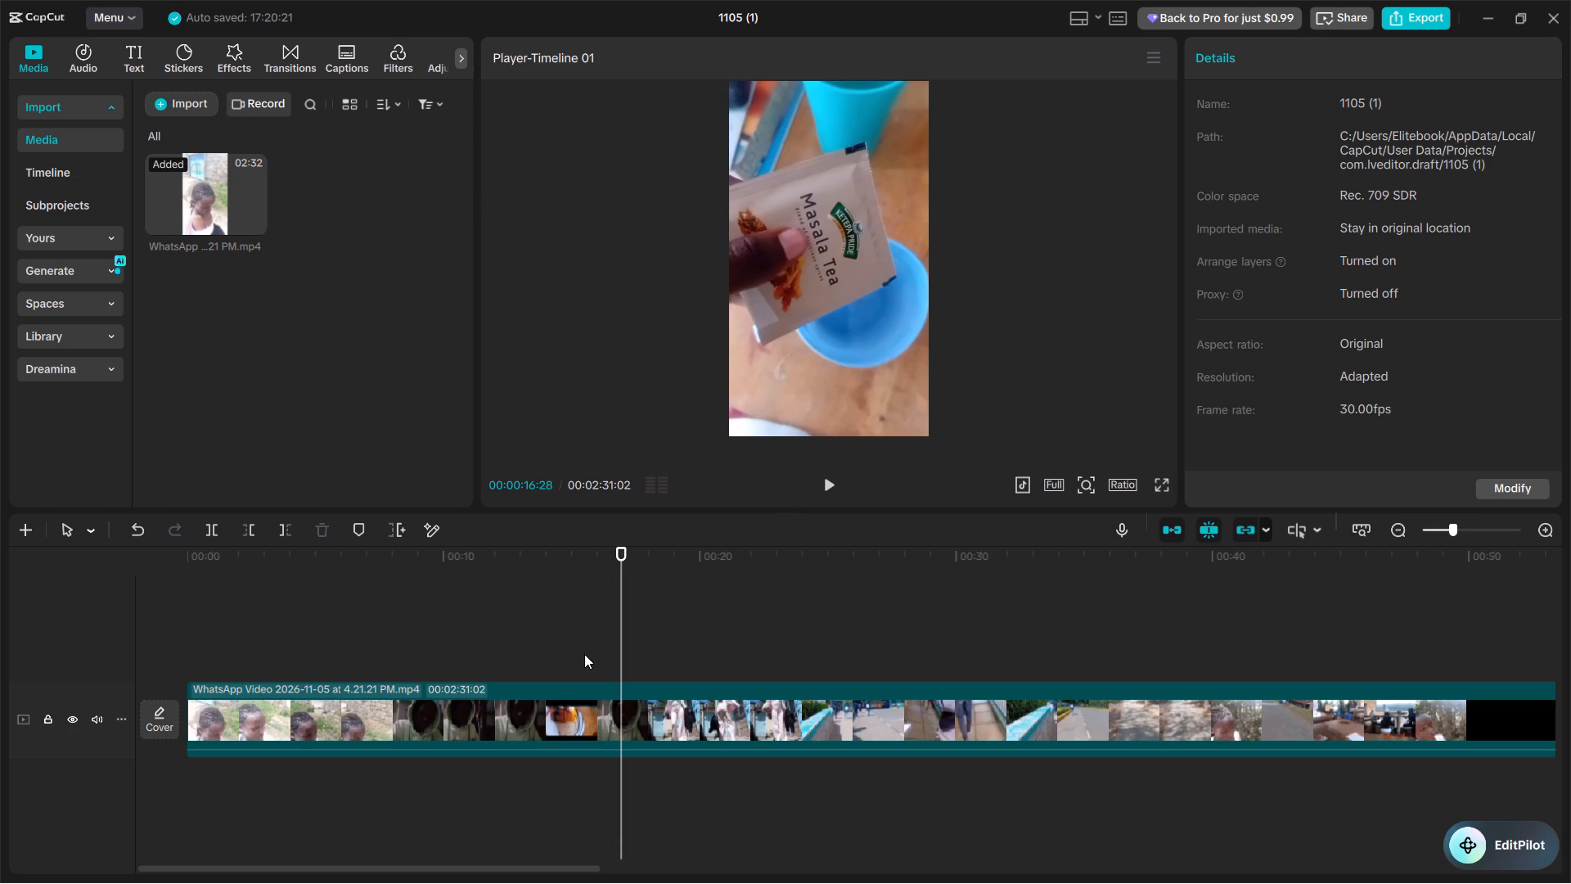
key(Left)
key(Left)
key(space)
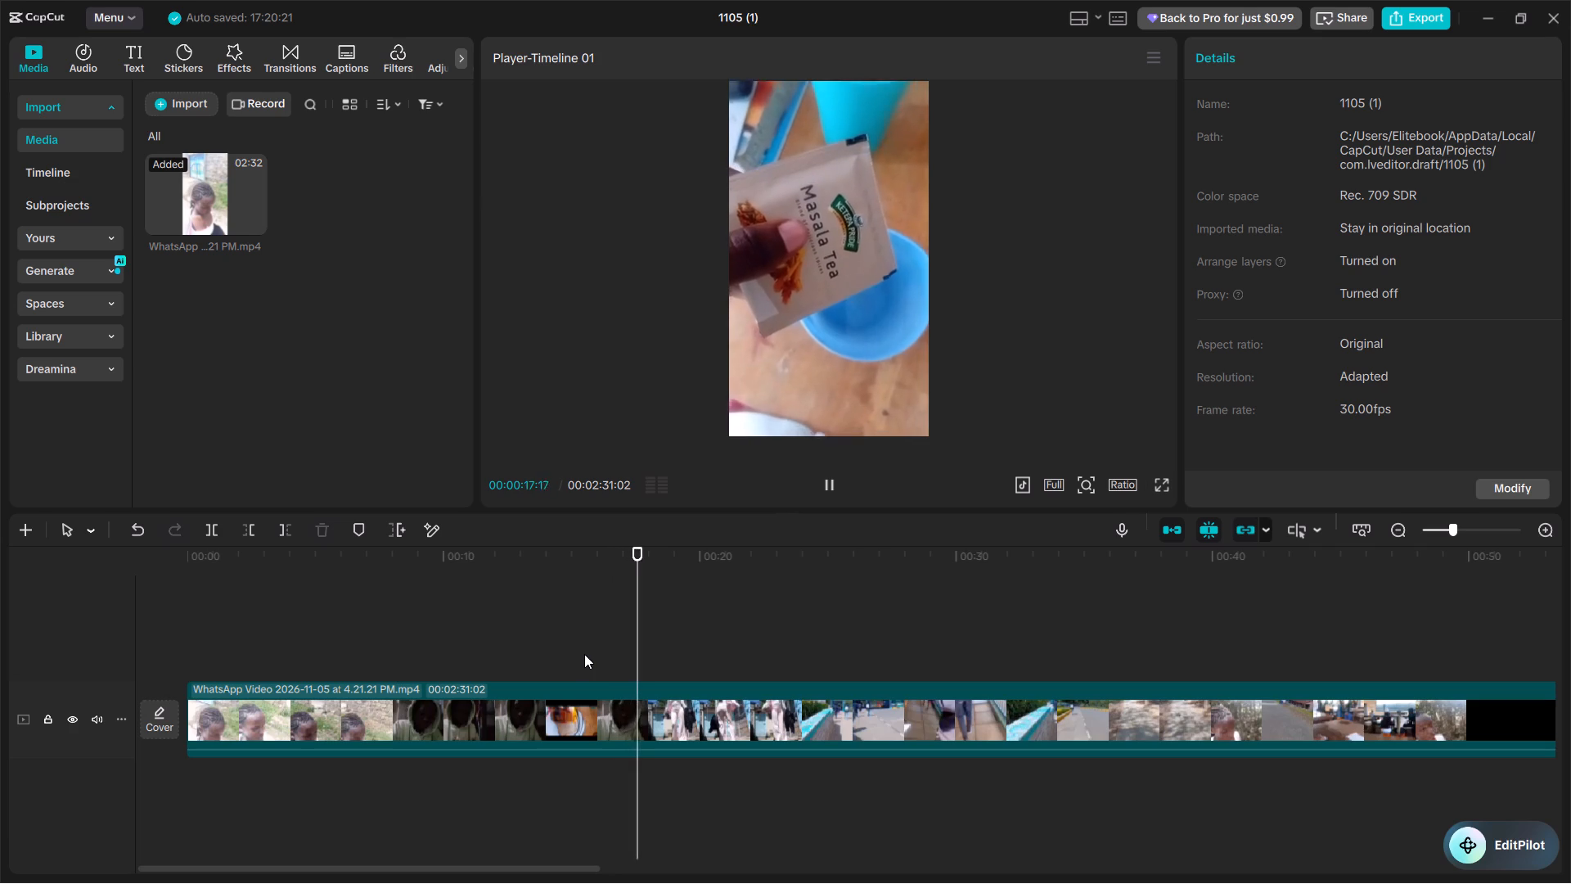
key(space)
click(666, 693)
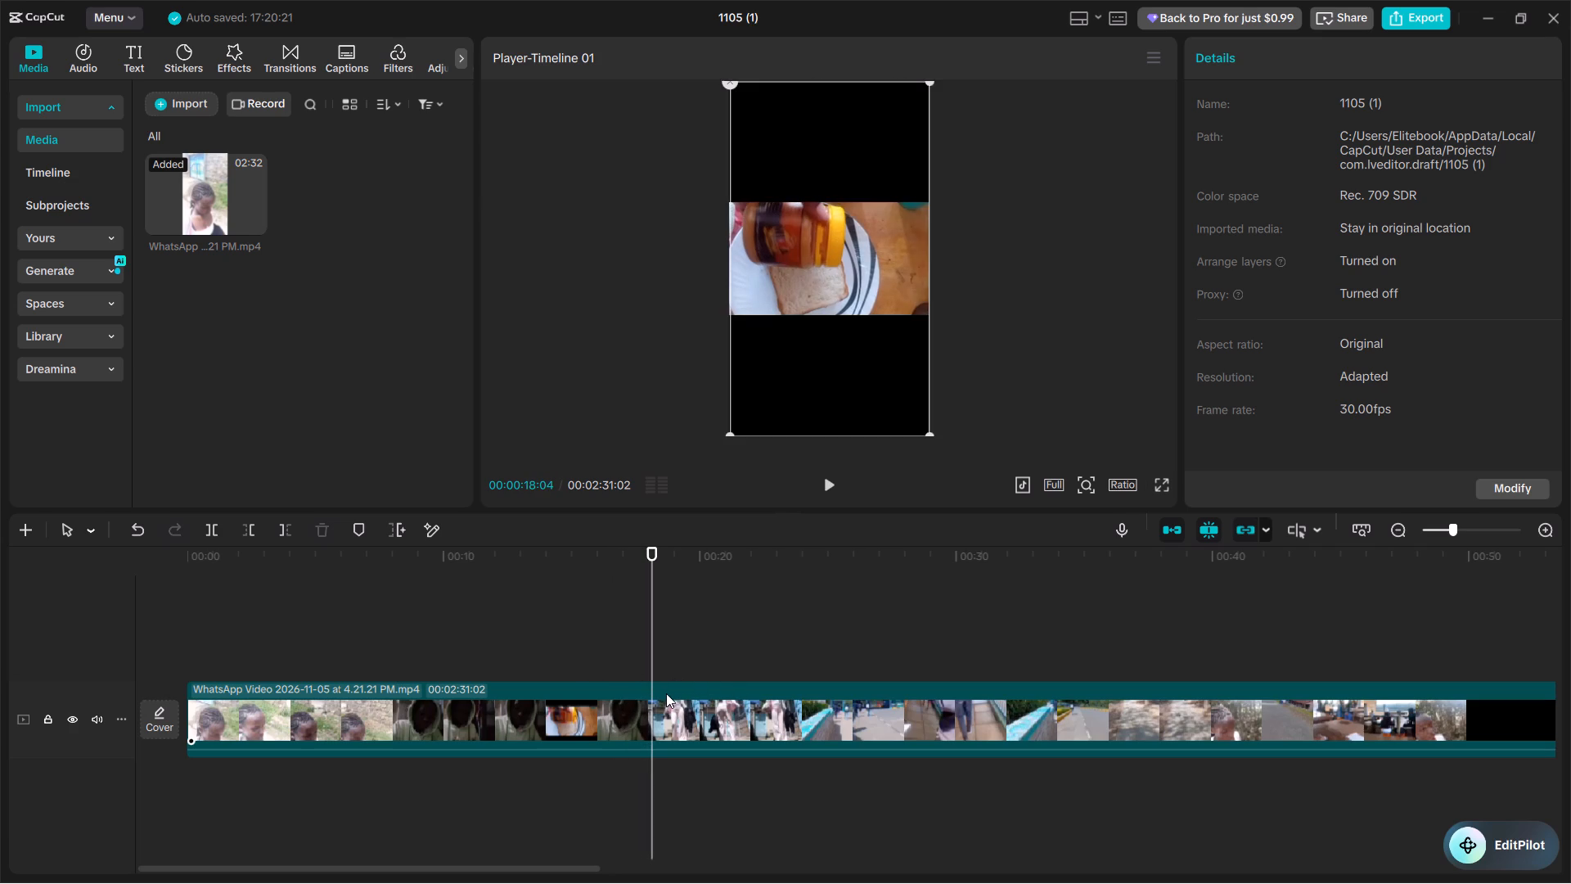
key(Left)
key(Left)
key(Left)
key(Left)
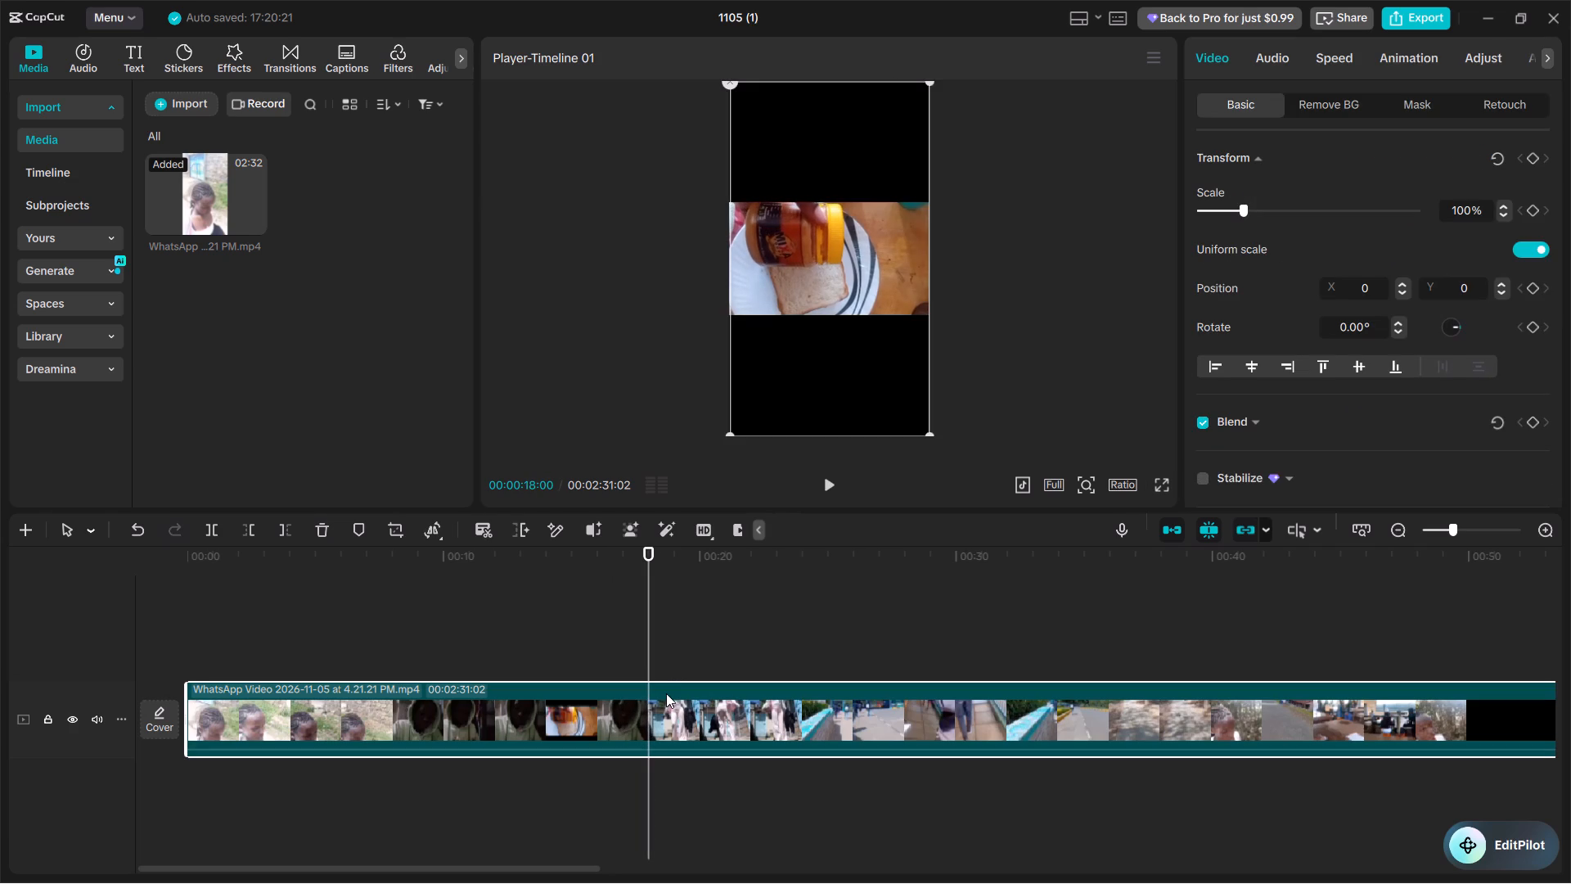
key(Left)
key(Left)
key(Left)
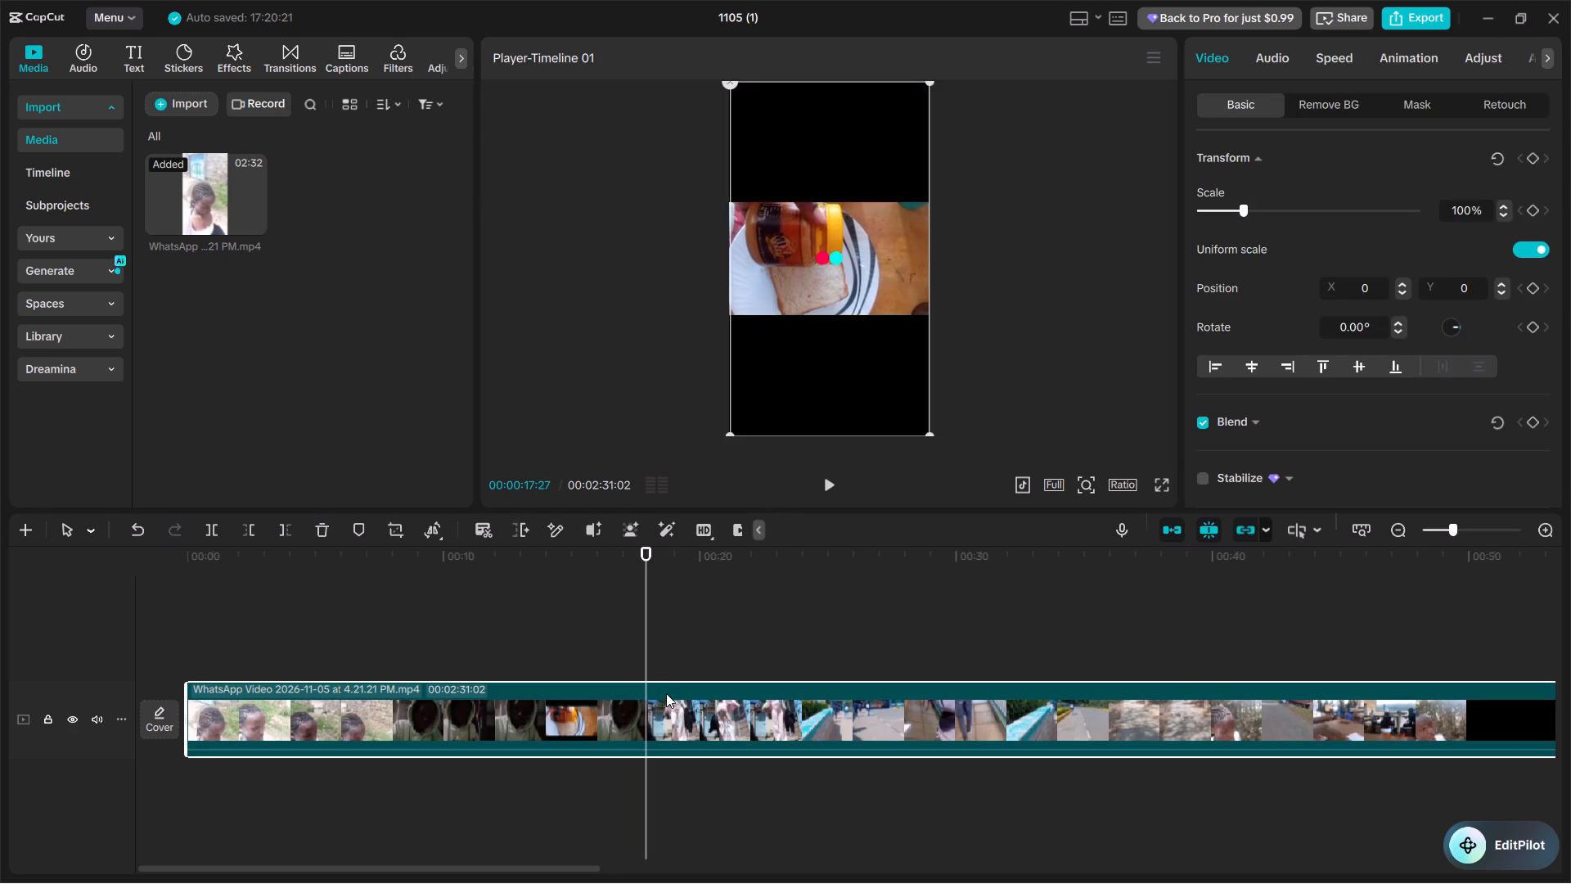
key(Left)
key(Left)
key(Left)
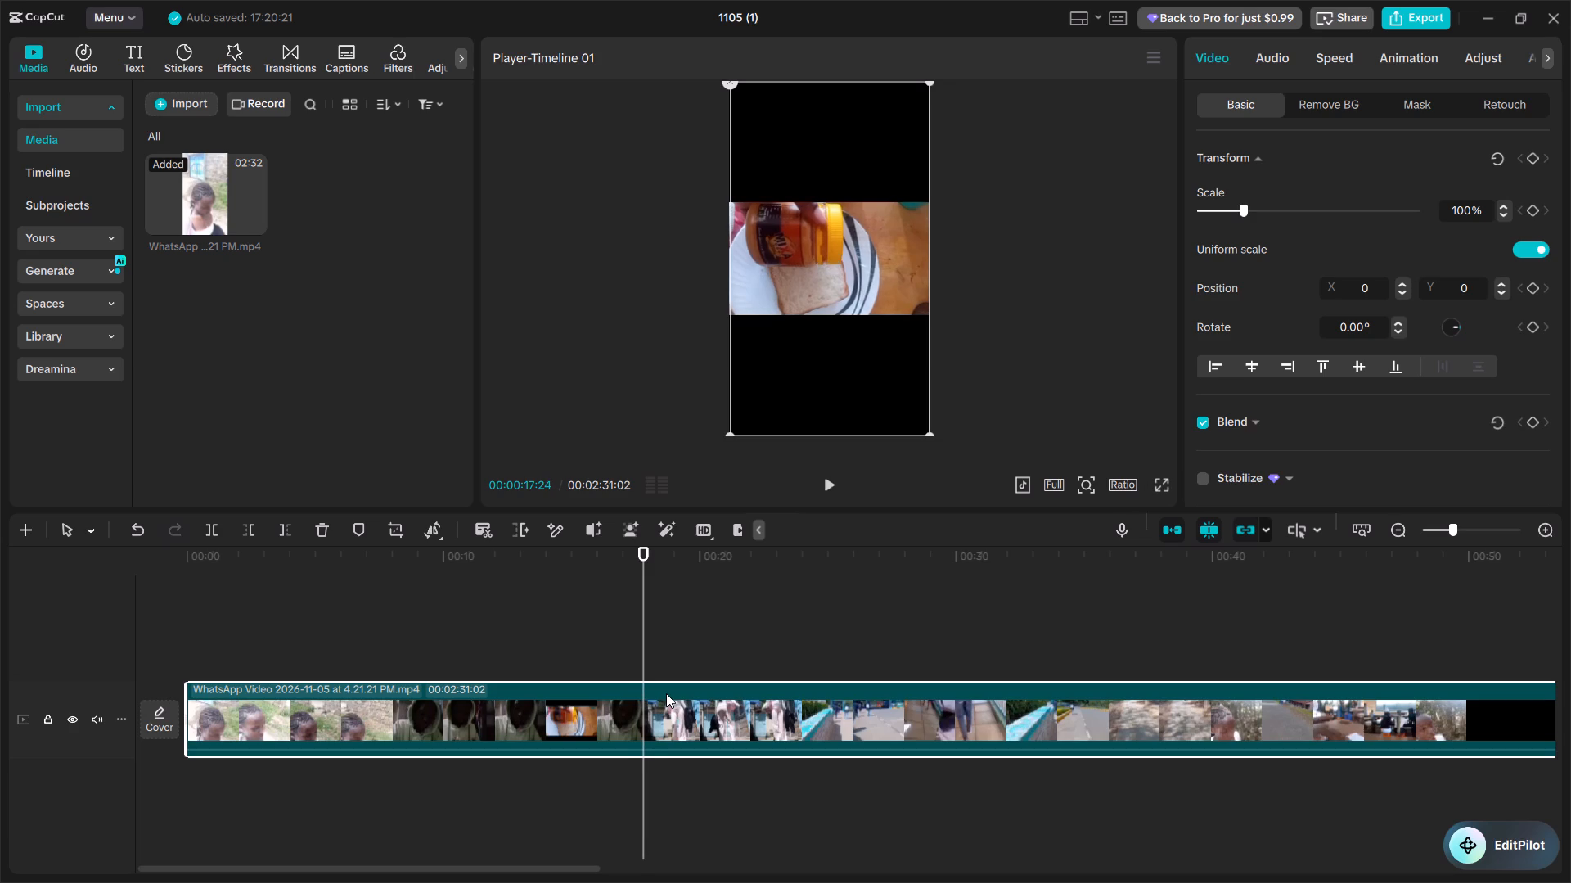
key(Left)
key(Left)
key(Left)
key(Right)
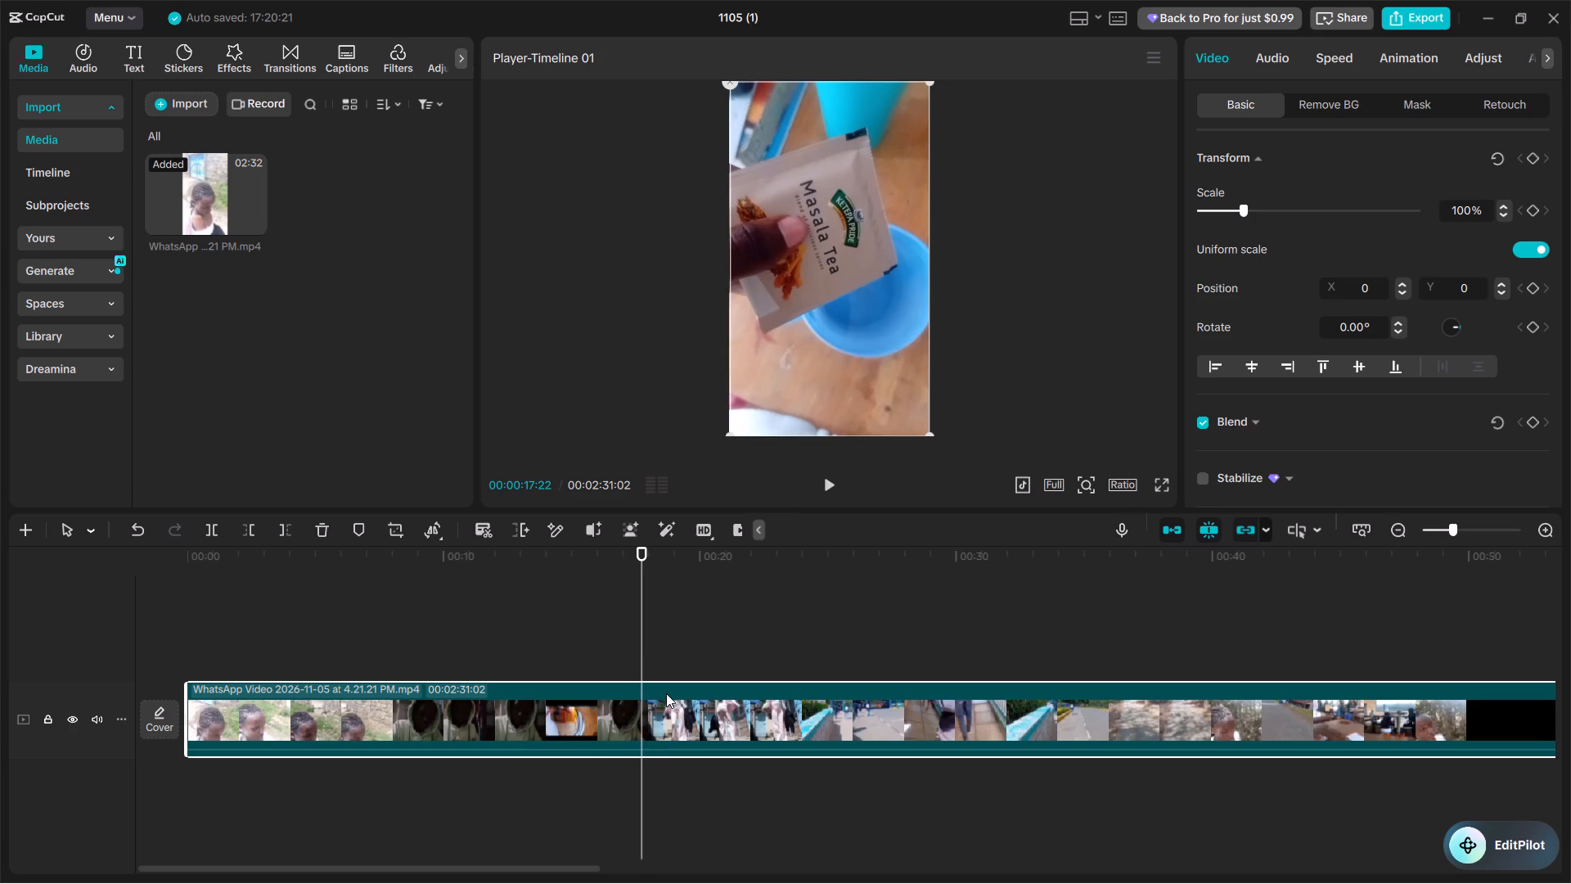
key(Right)
key(Right)
key(Left)
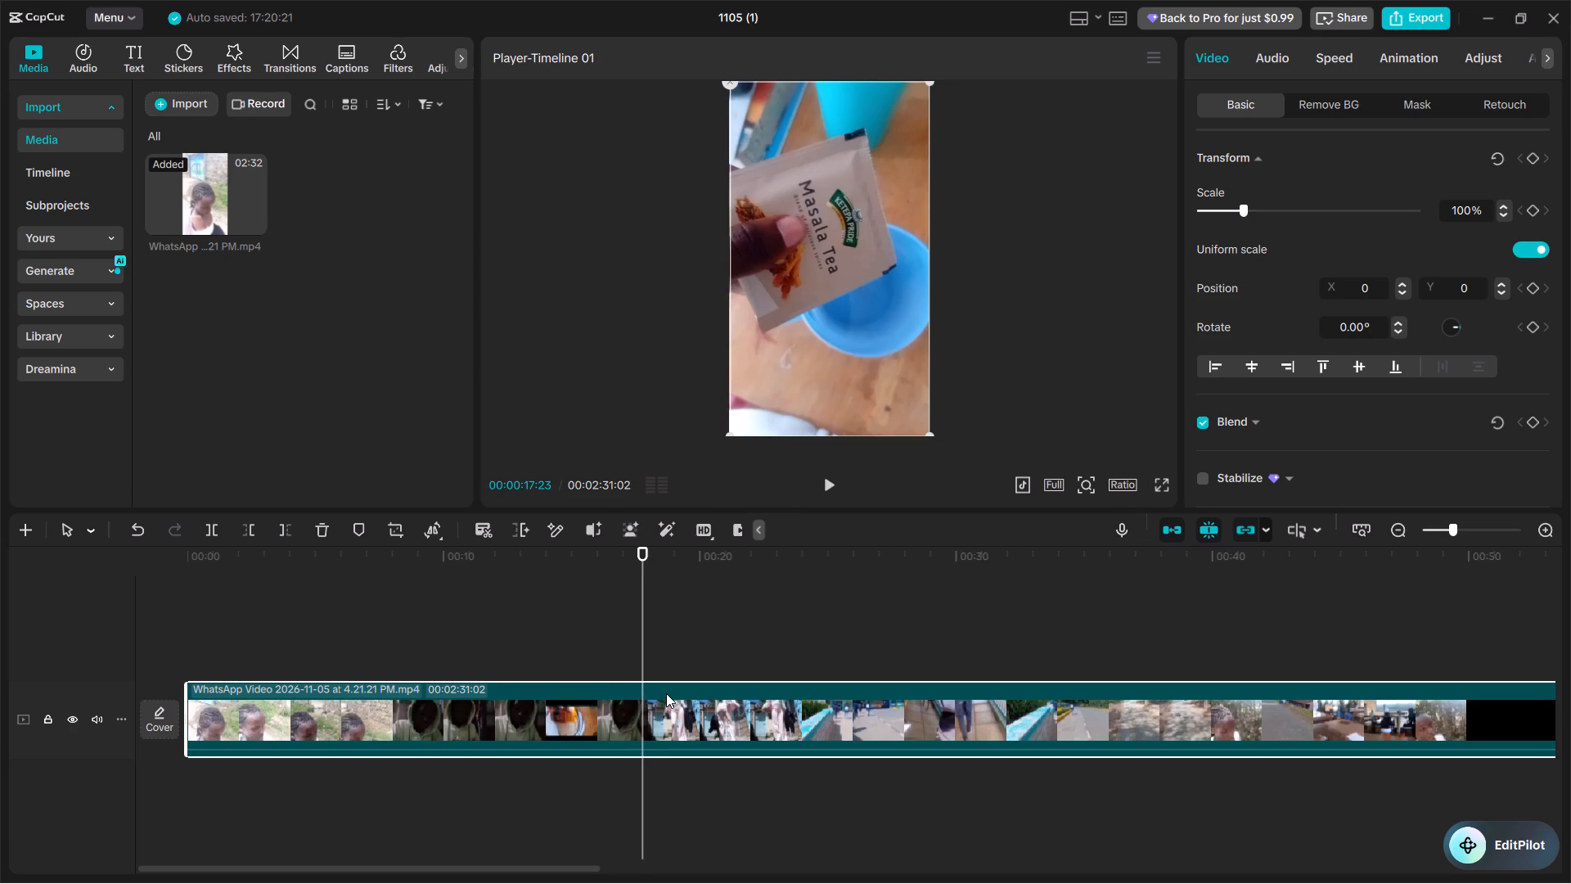
key(Right)
key(ctrl+b)
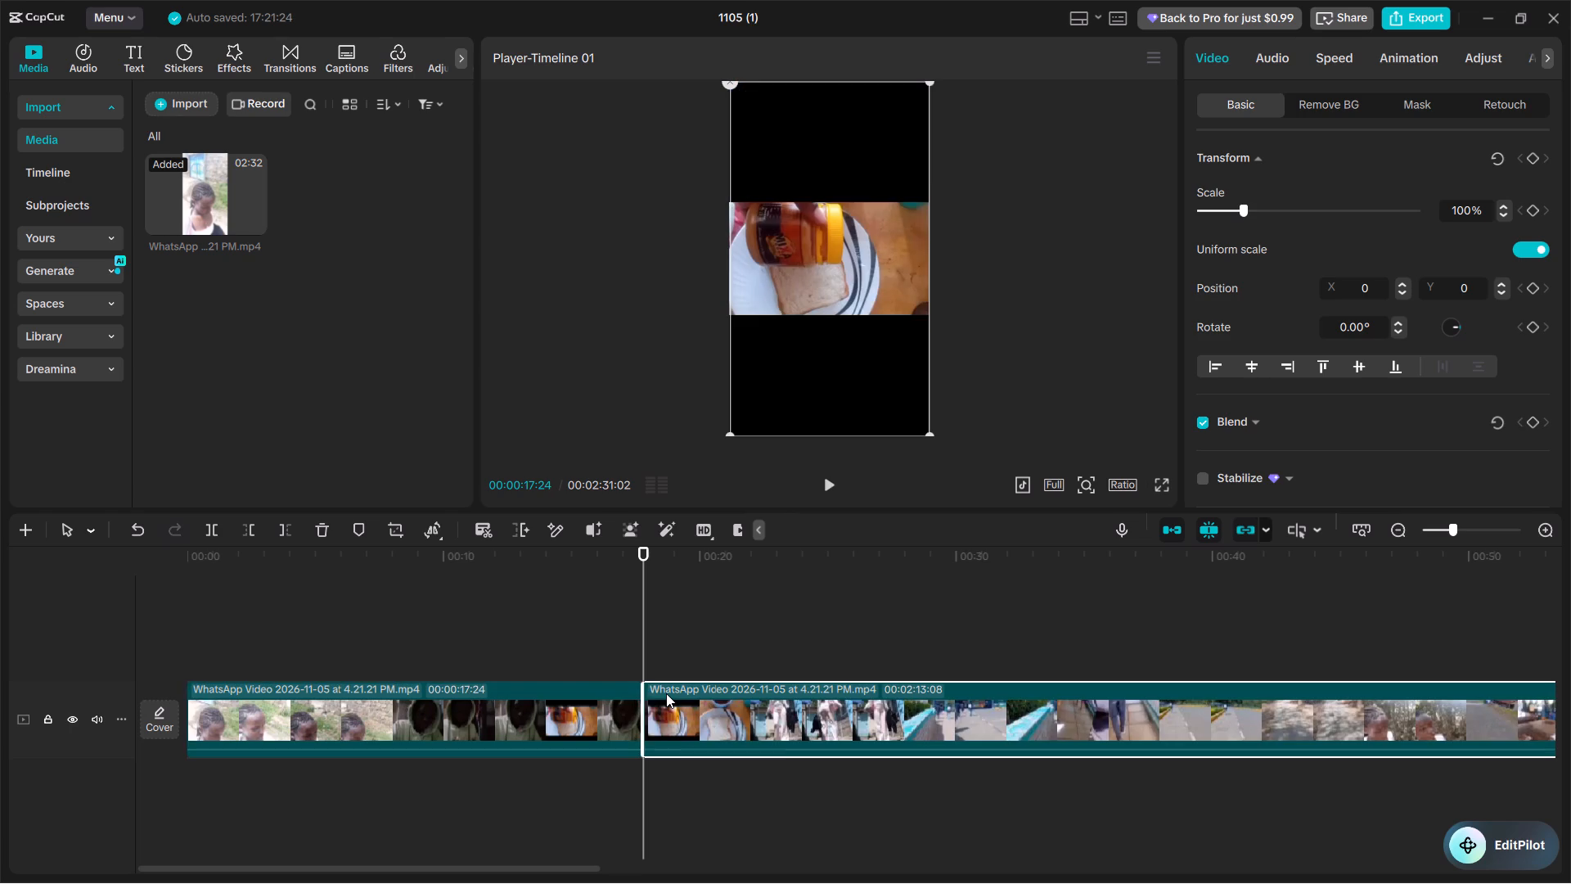
Split the video again where the landscape jar shot ends, at 00:00:19:09, to isolate it as its own clip.
key(space)
key(space)
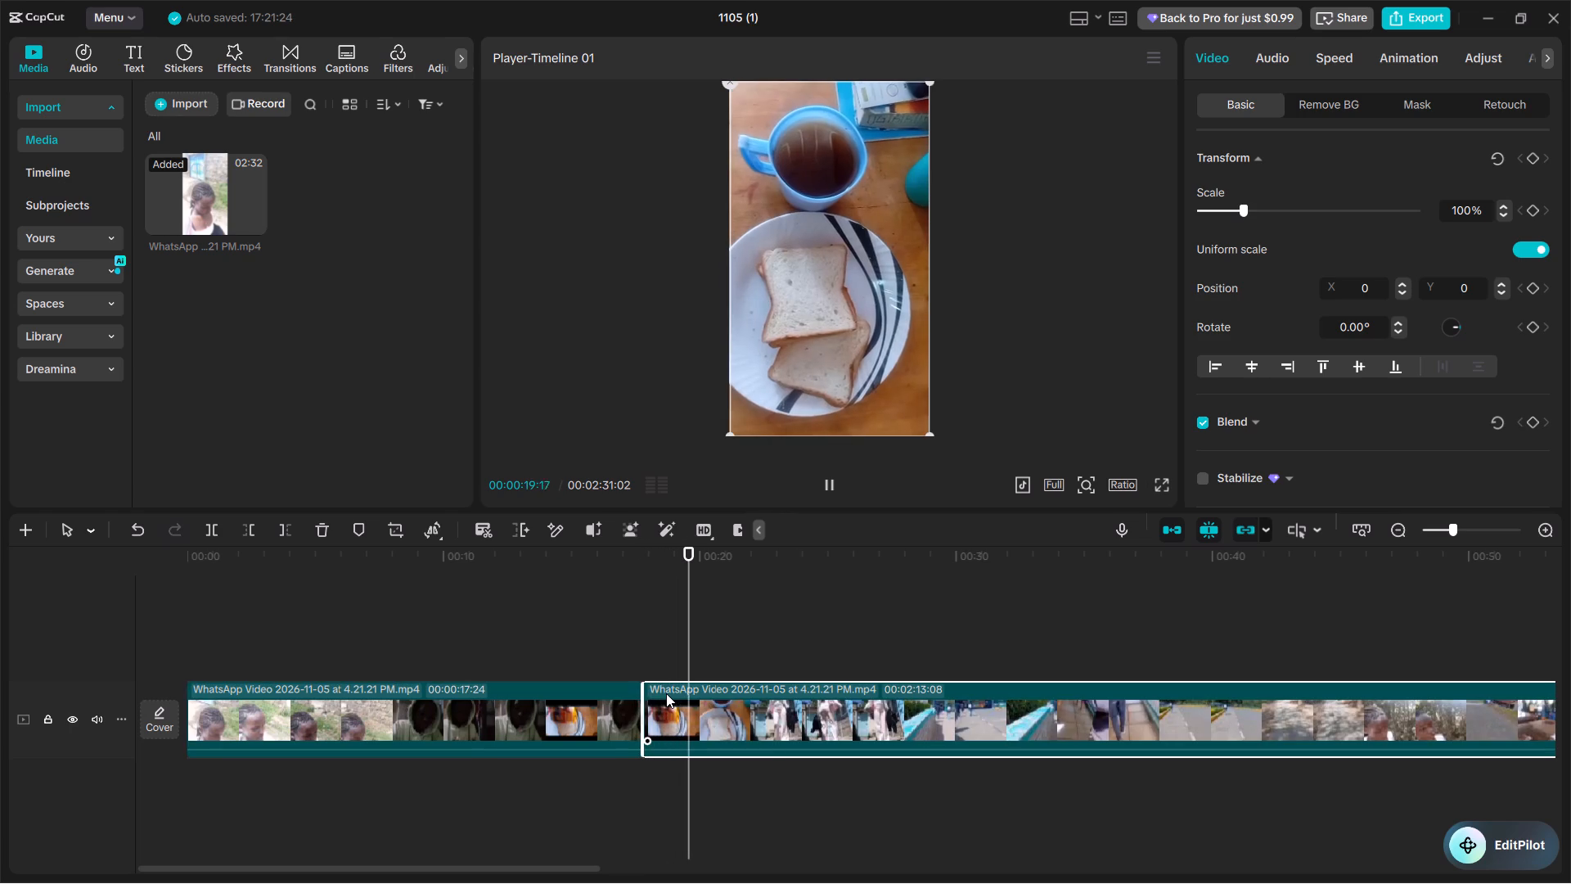
key(Left)
key(Left)
key(Left)
key(Left)
key(Left)
key(Left)
key(Left)
key(Left)
key(Left)
key(Left)
key(Left)
key(Left)
key(Left)
key(Left)
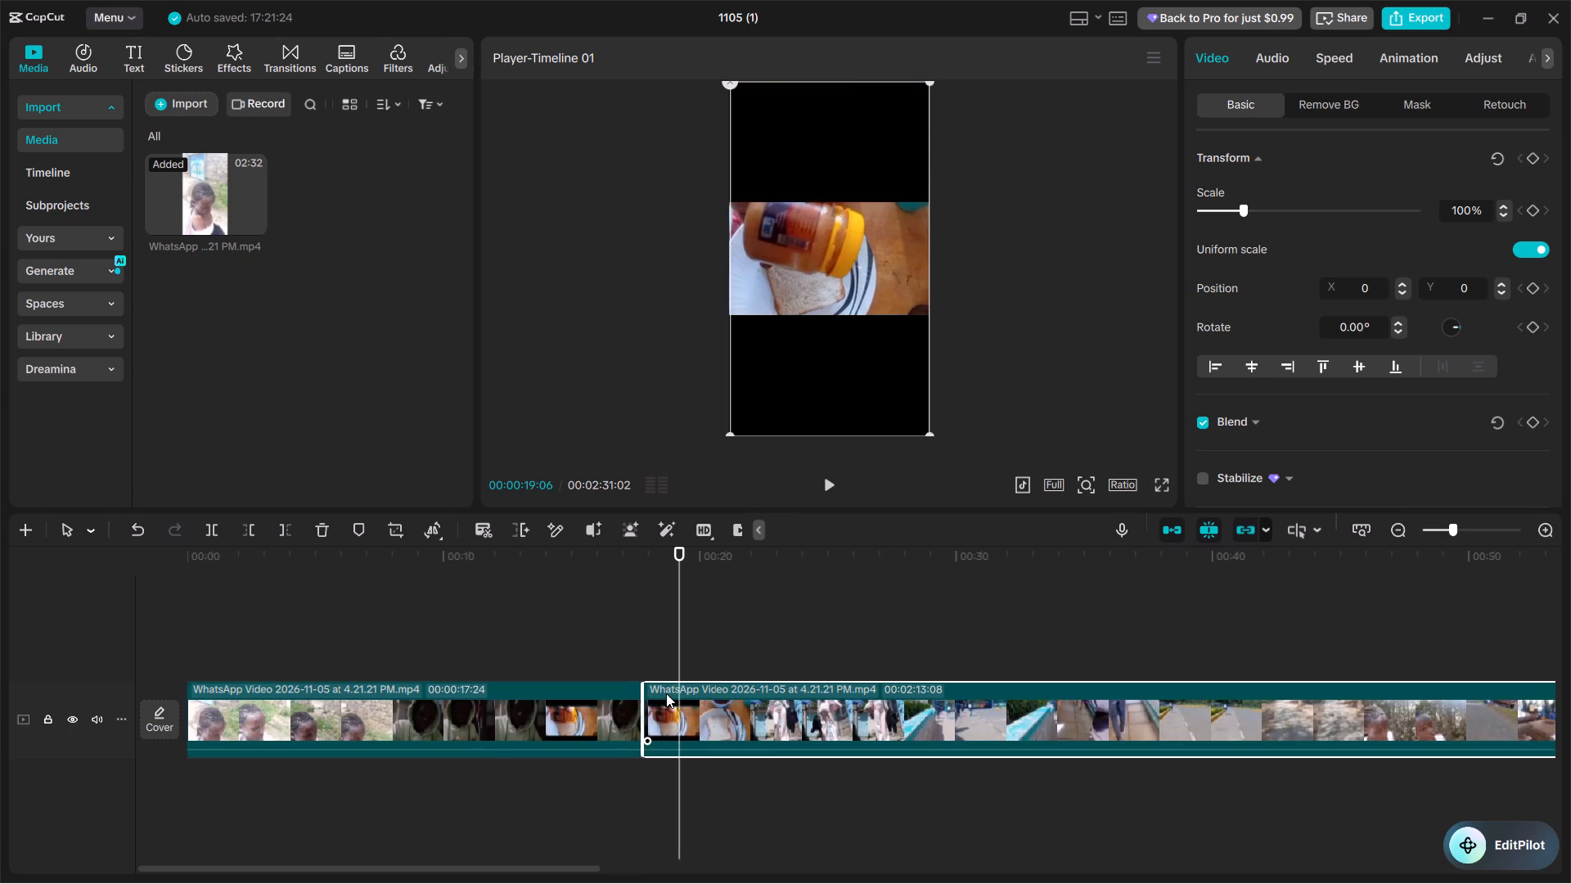
key(Right)
key(Right)
key(Right)
key(Right)
key(Right)
key(Right)
key(Left)
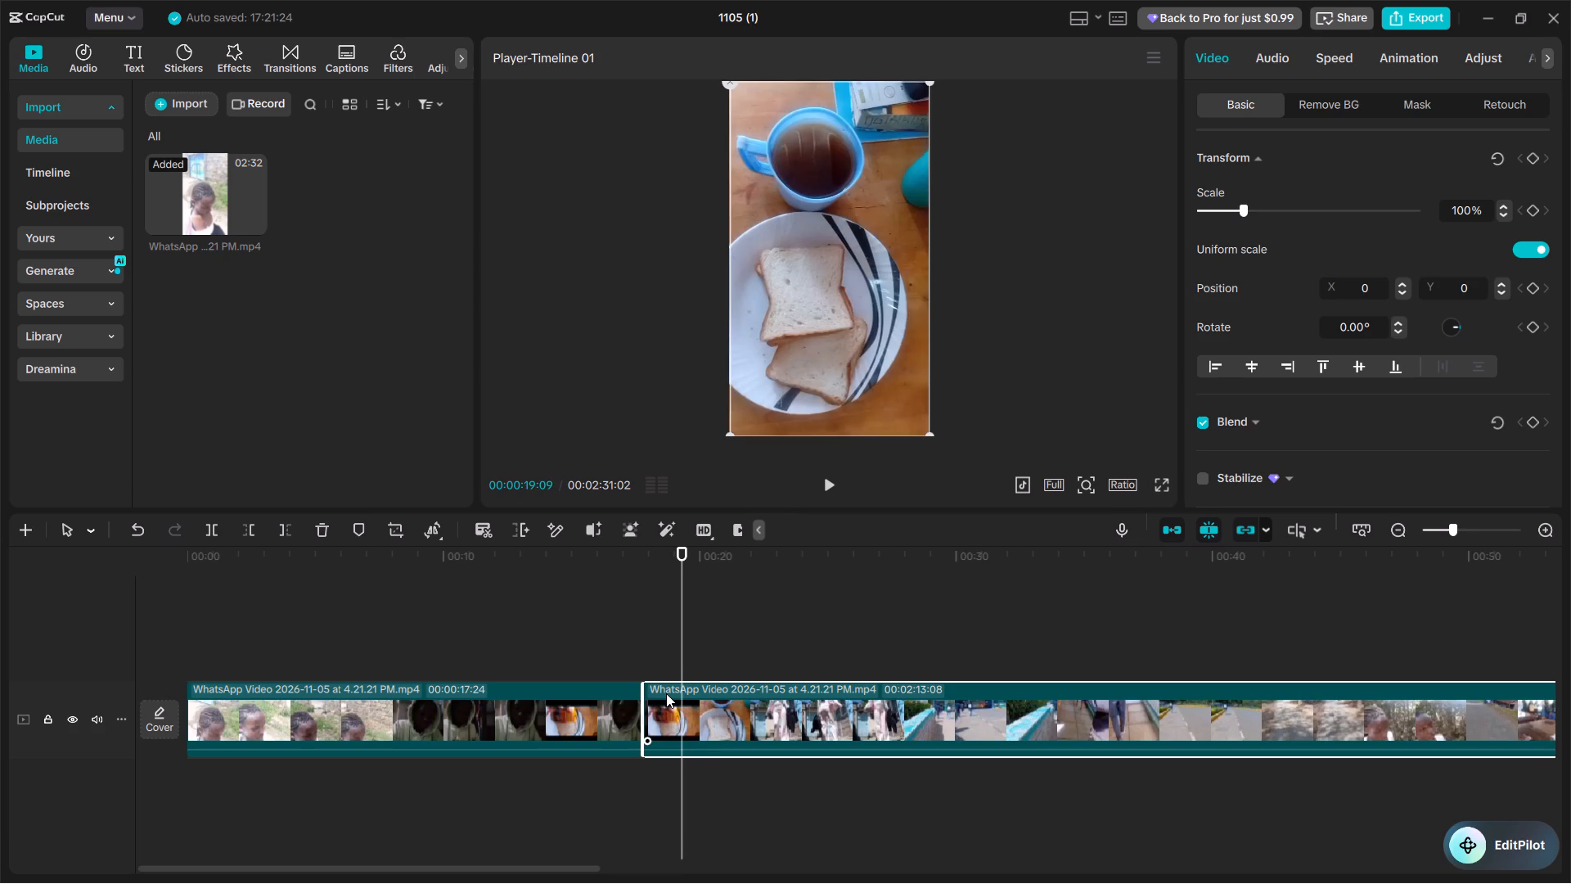
key(ctrl+b)
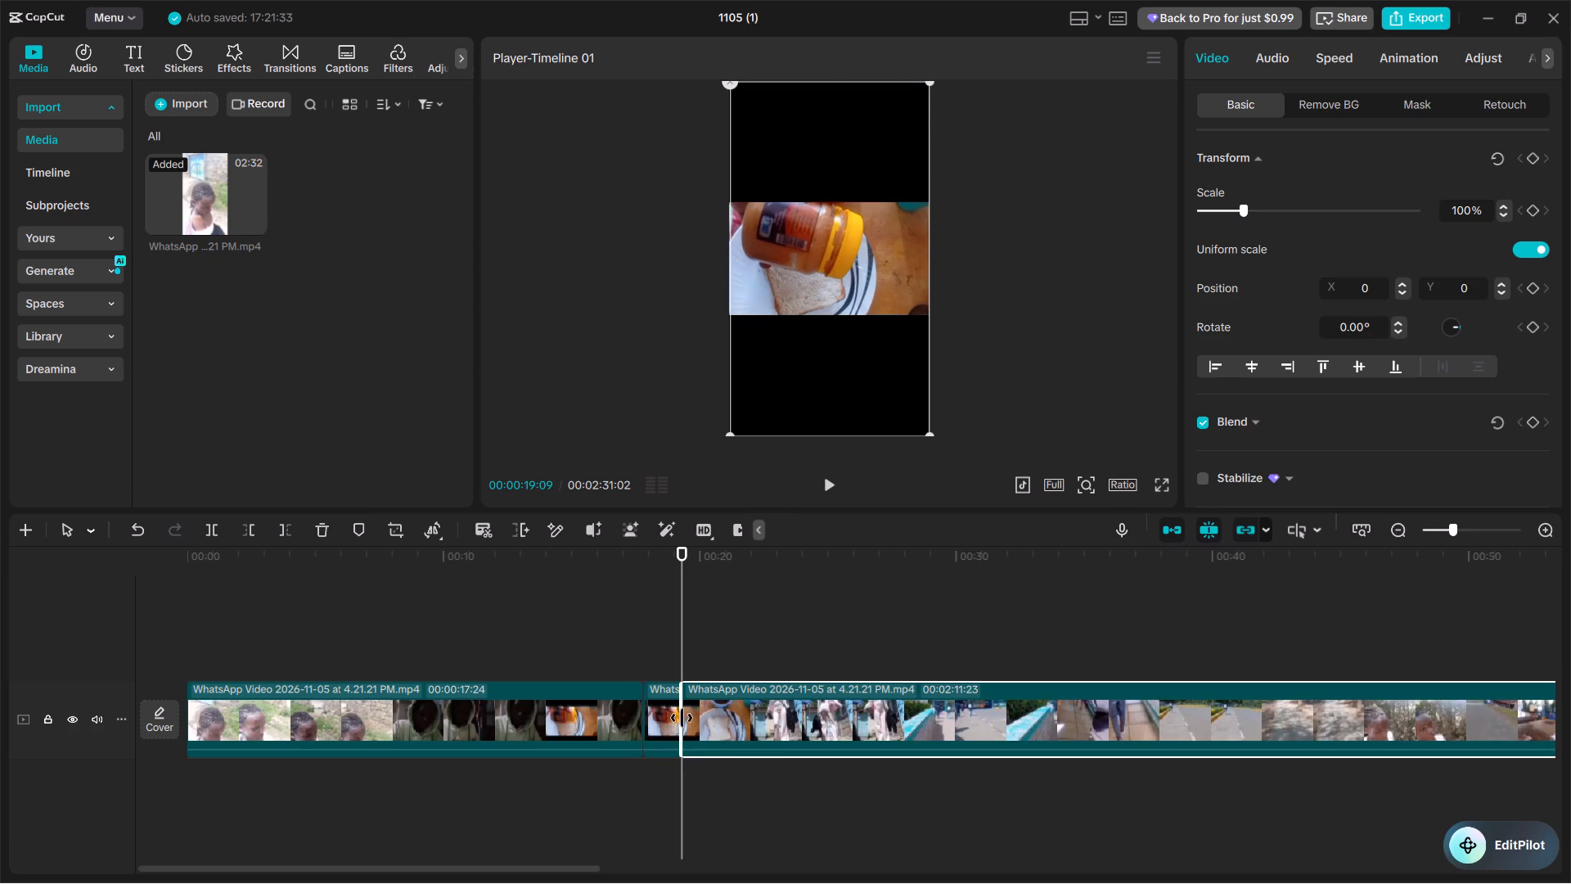
Rotate the isolated jar clip to -90° and scale it to 178% so it fills the vertical frame.
click(659, 654)
click(664, 695)
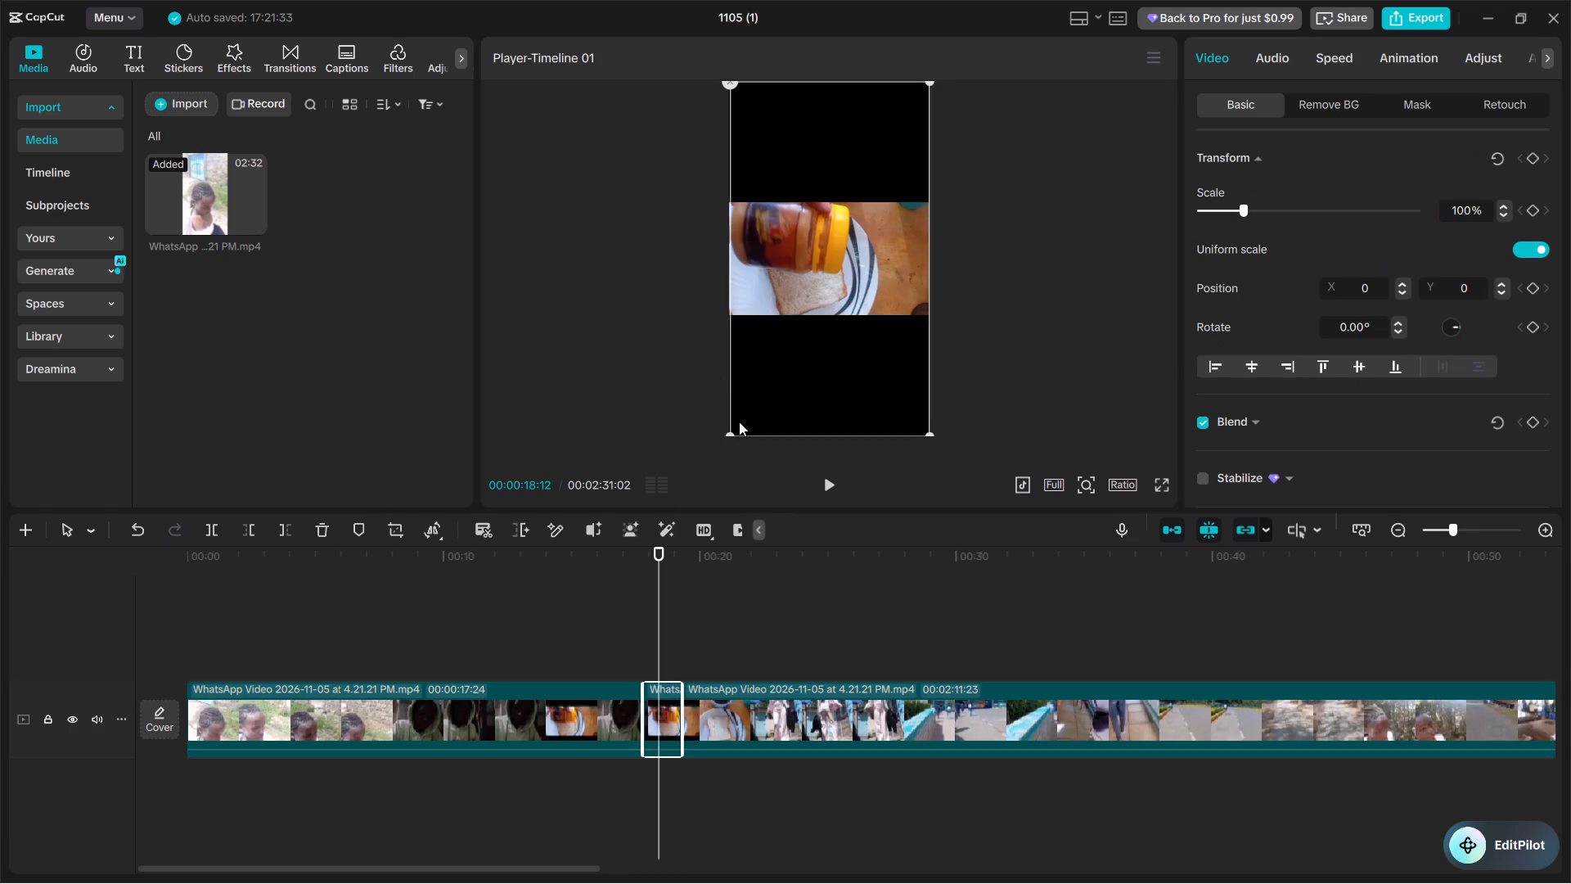
drag(732, 435, 912, 431)
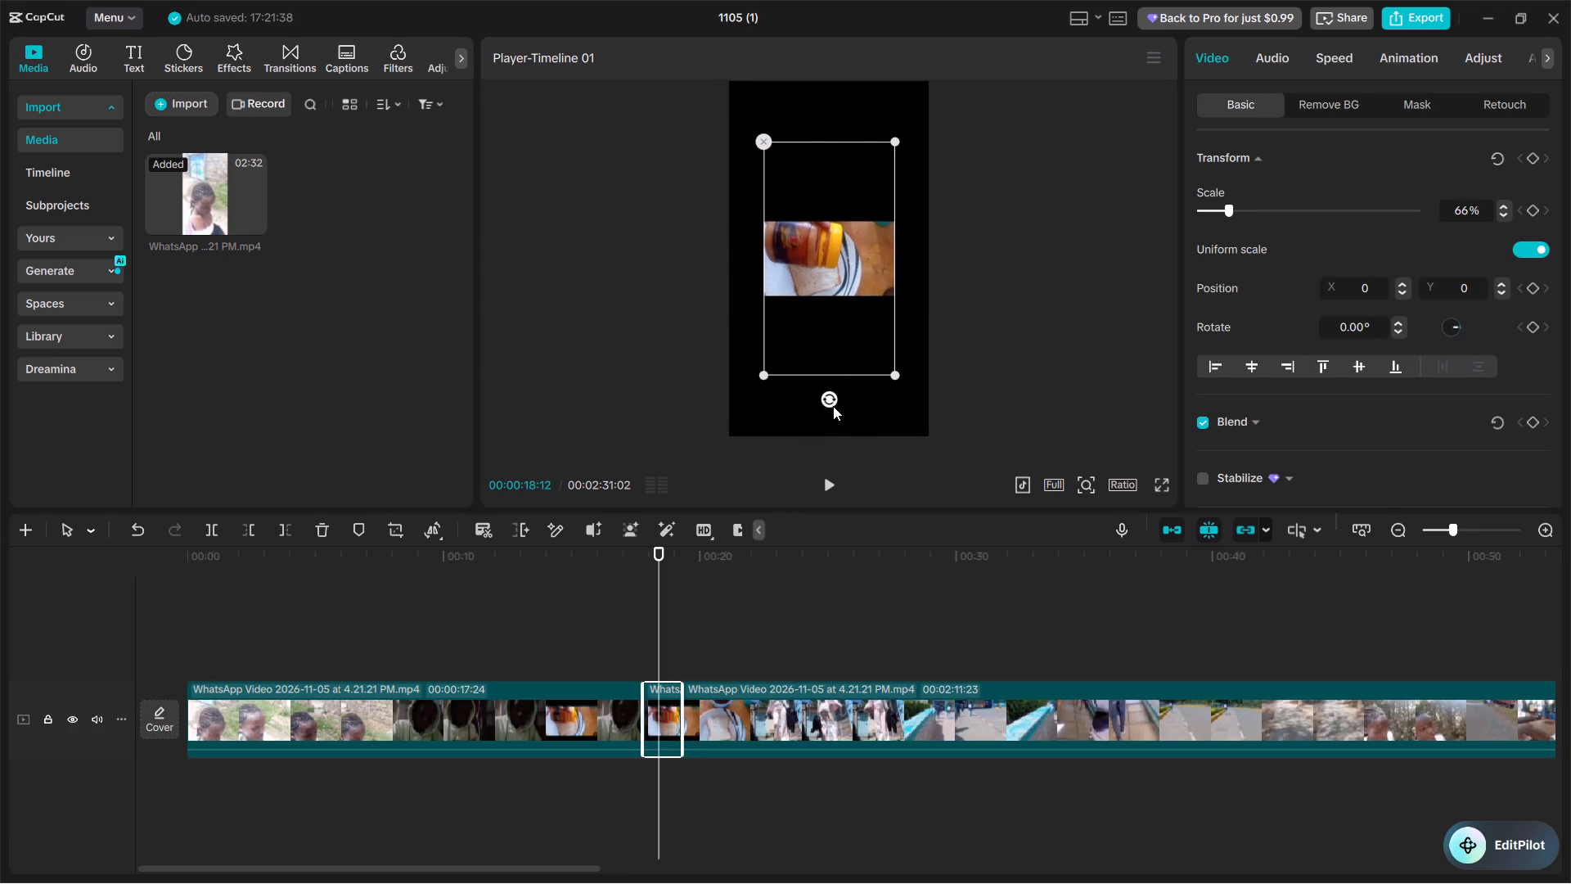
drag(828, 399, 937, 264)
drag(949, 326, 1180, 529)
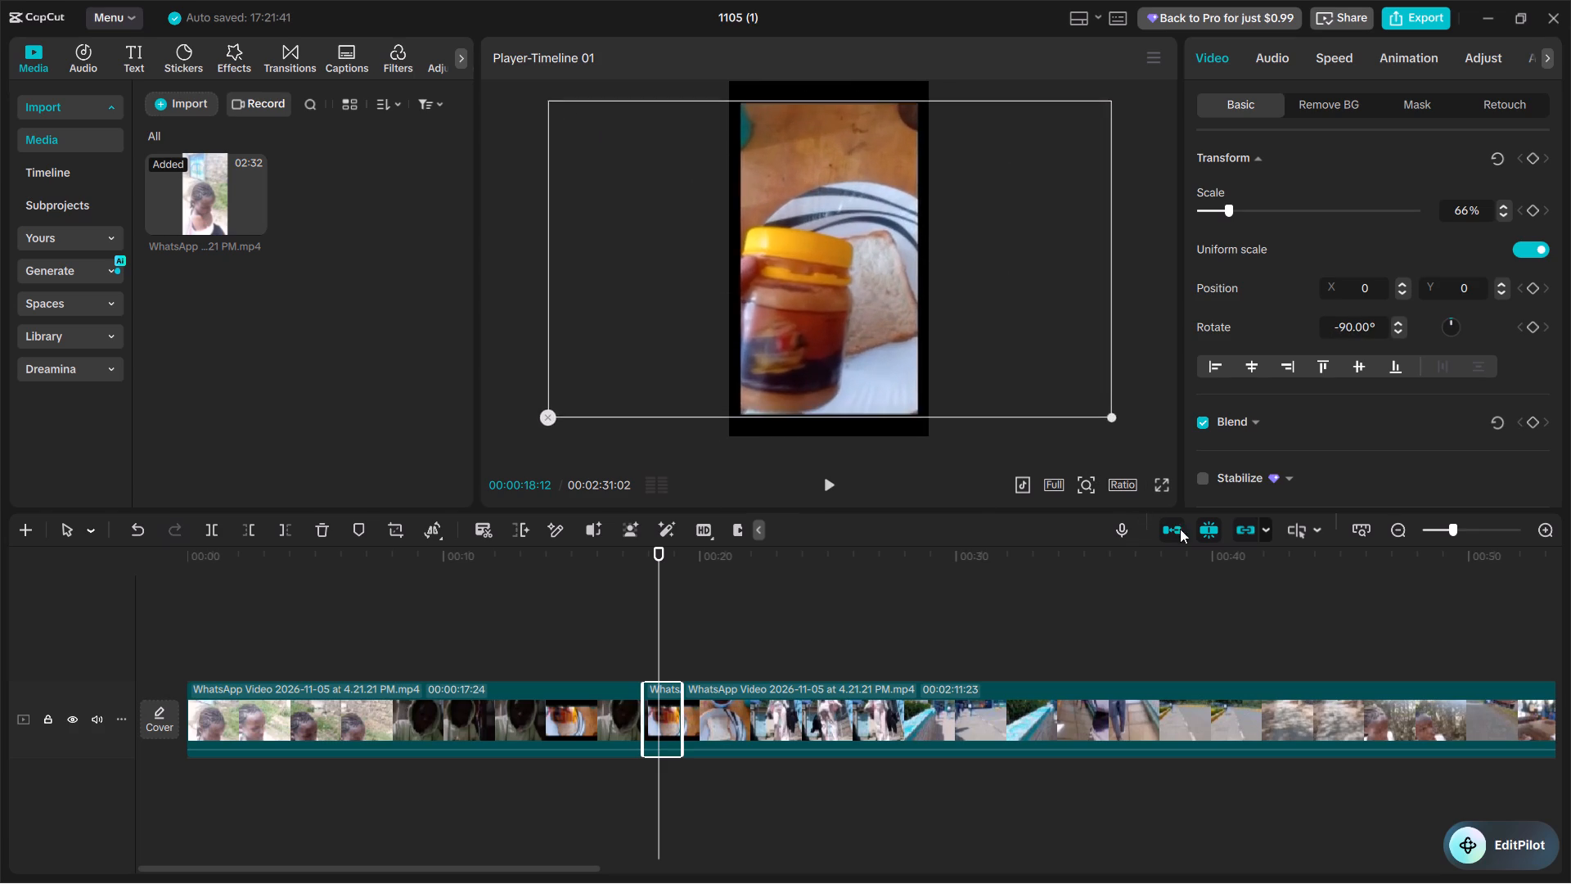
drag(1180, 529, 1212, 548)
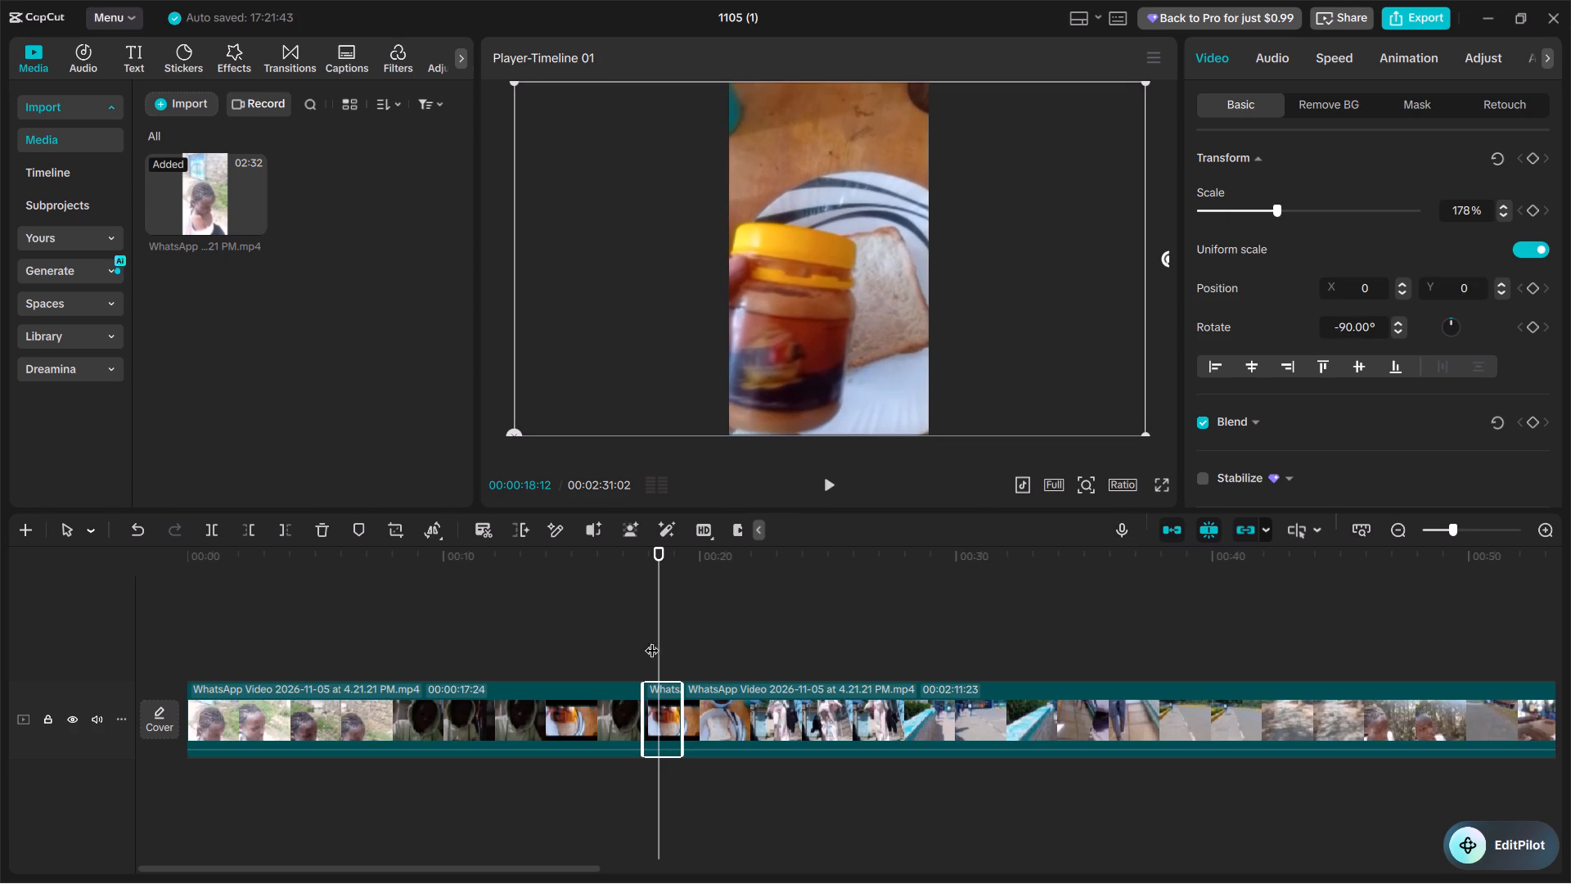
Play back the timeline from just before the rotated jar clip to check the edit.
click(637, 645)
key(space)
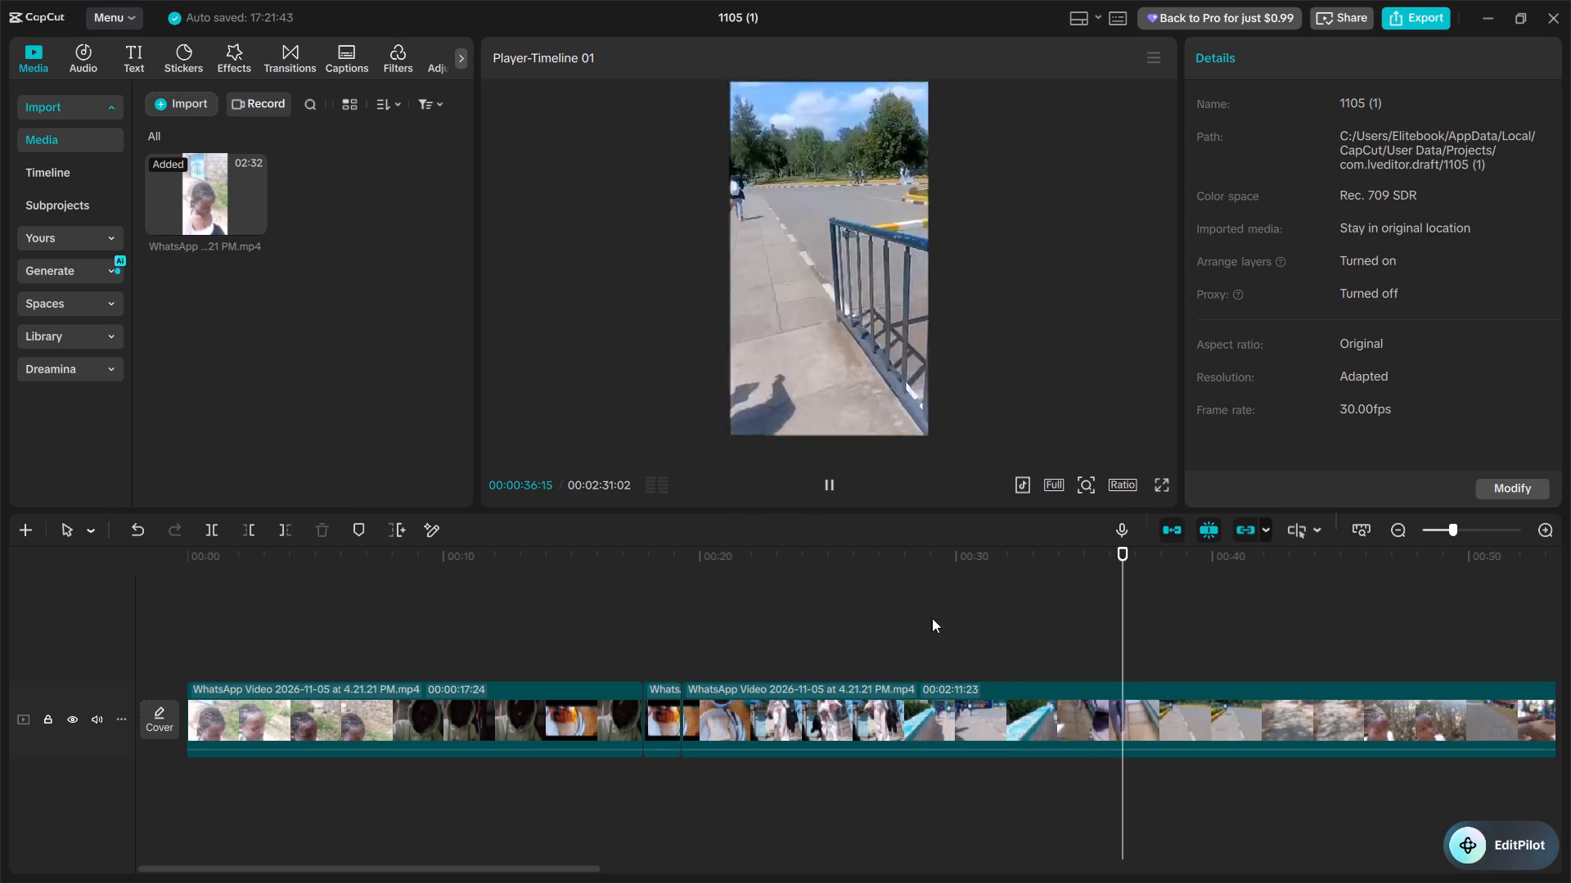
Skim the rest of the timeline, sampling playback at successive points, to look for the next landscape shot.
scroll(1184, 632, left, 1)
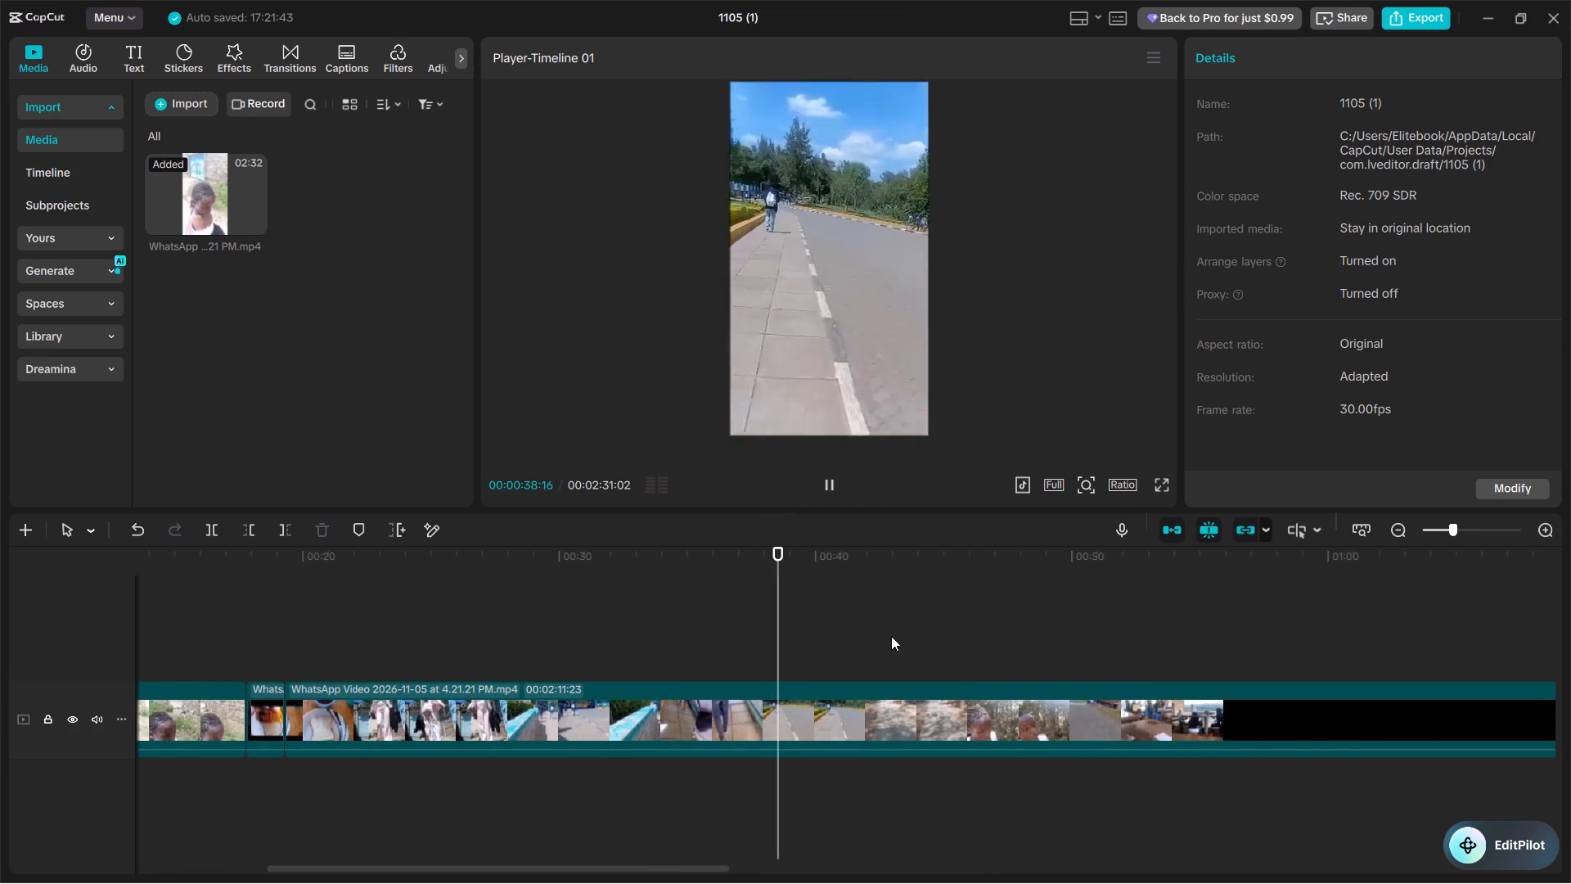
scroll(914, 630, left, 1)
click(760, 635)
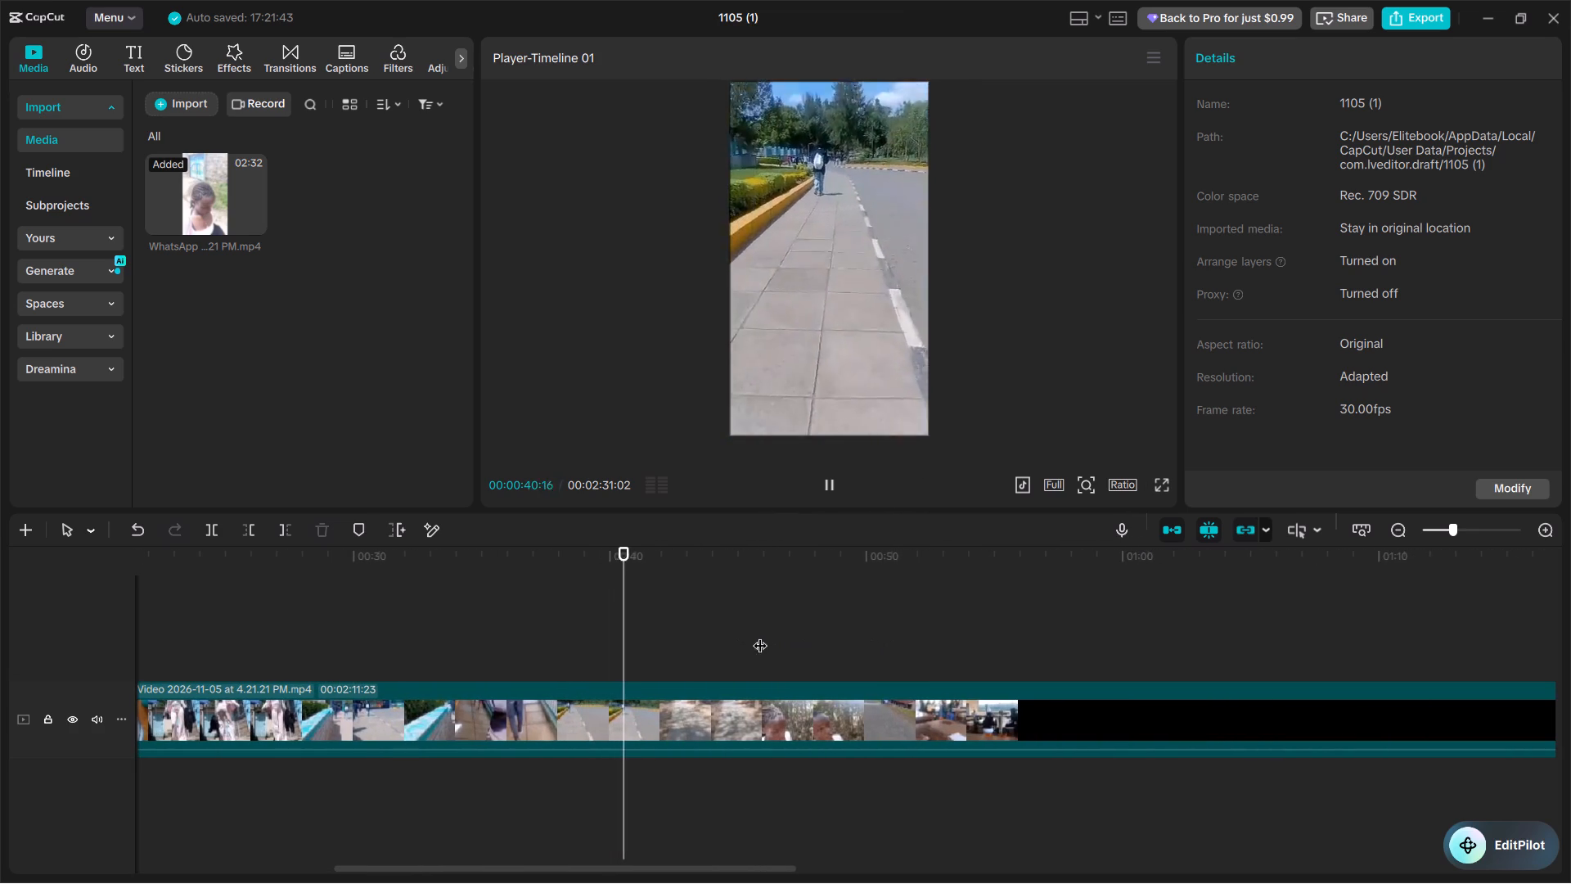
key(space)
click(920, 636)
key(space)
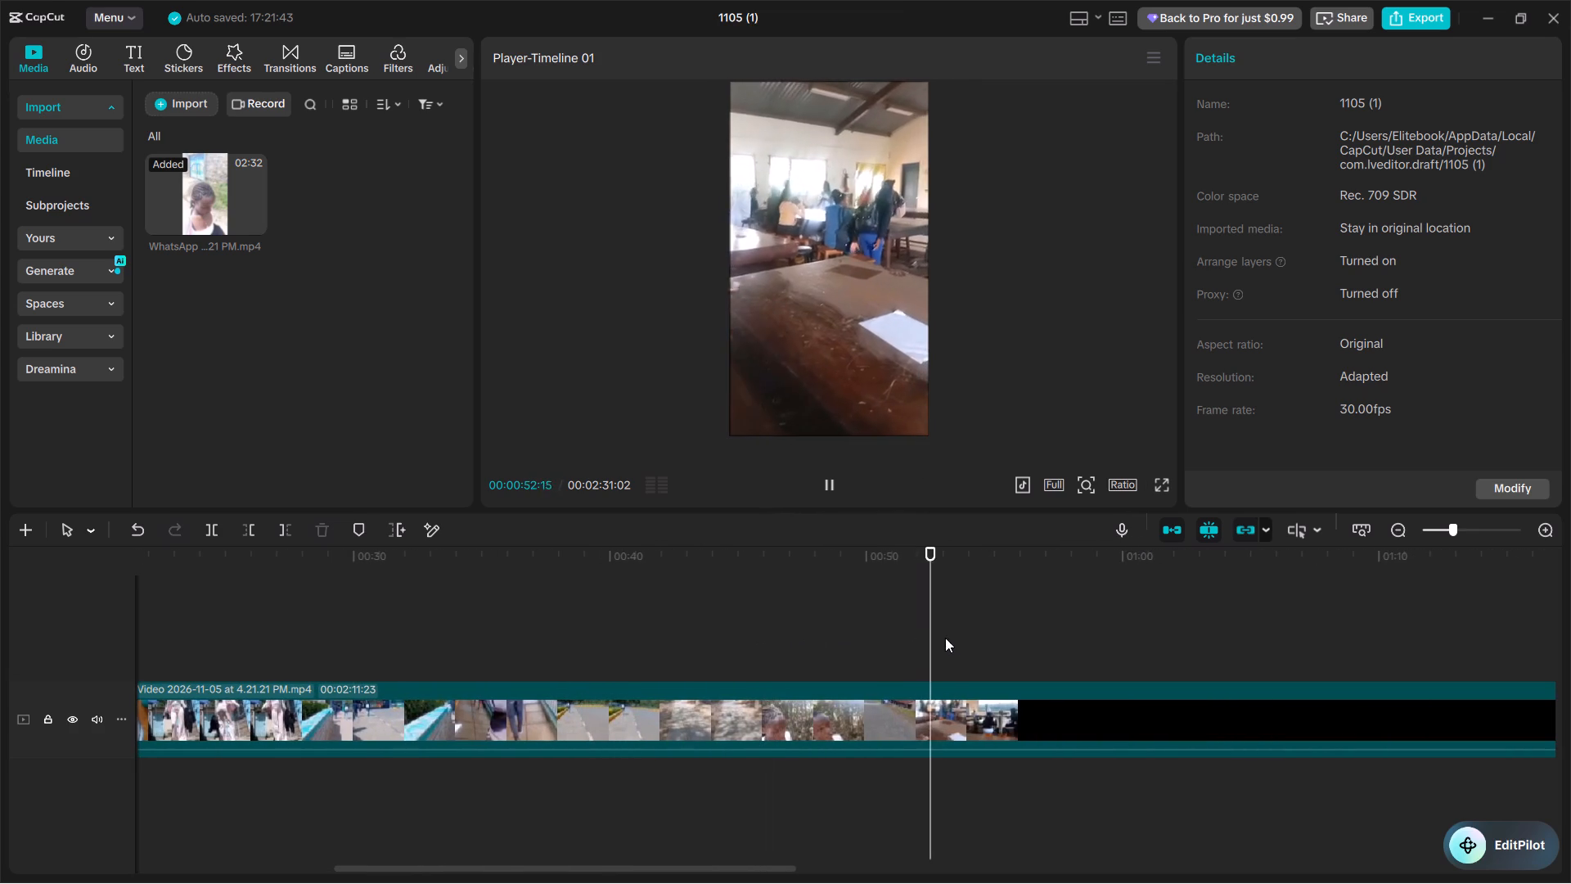
click(1032, 634)
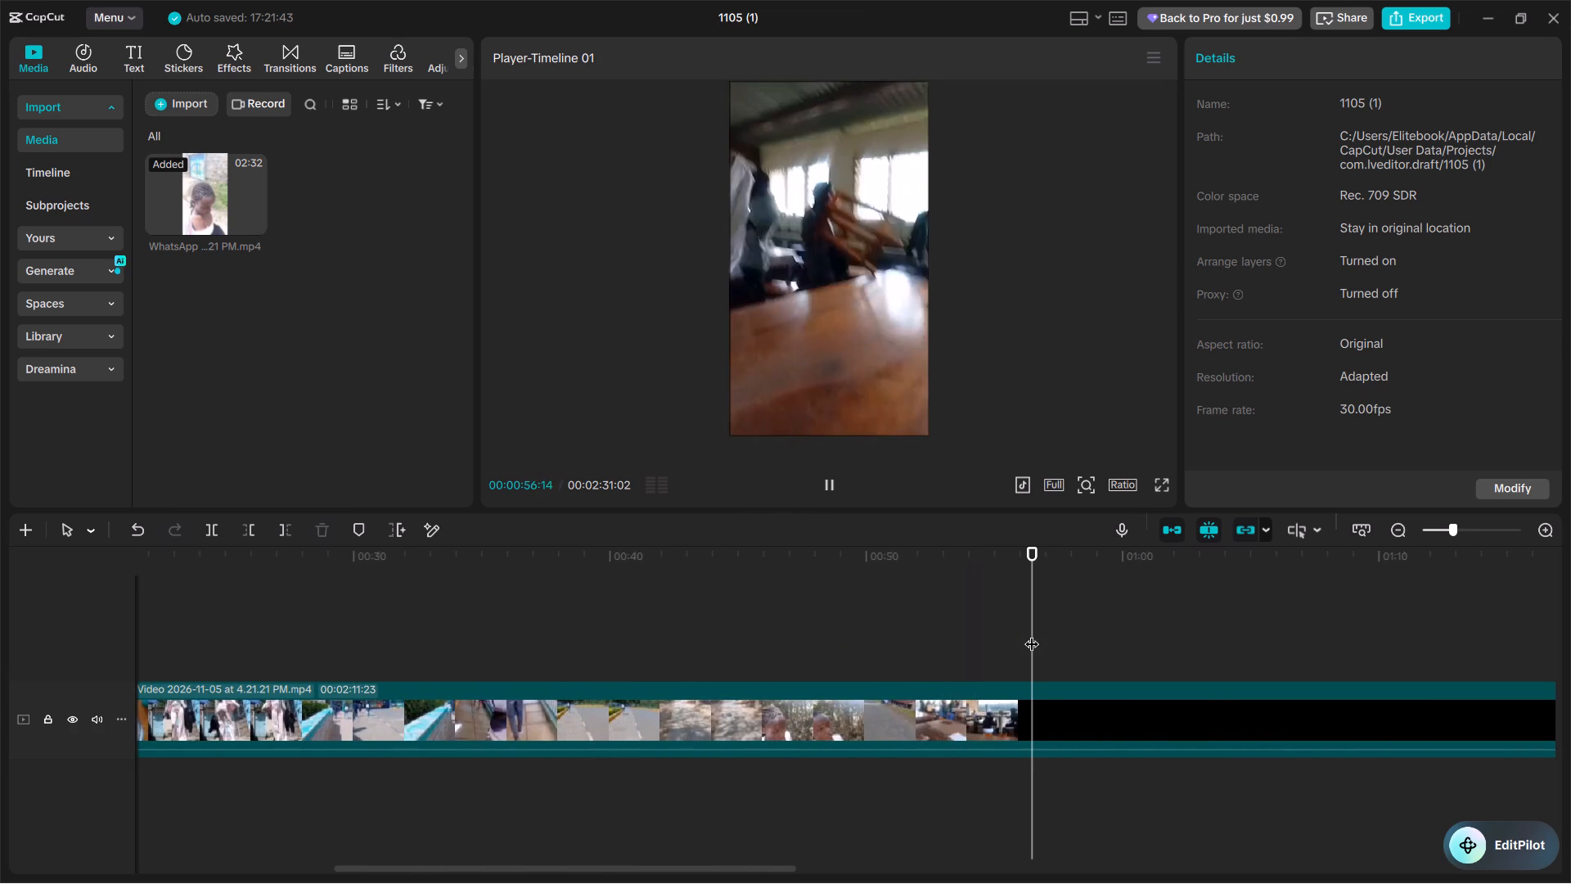
key(space)
click(1197, 634)
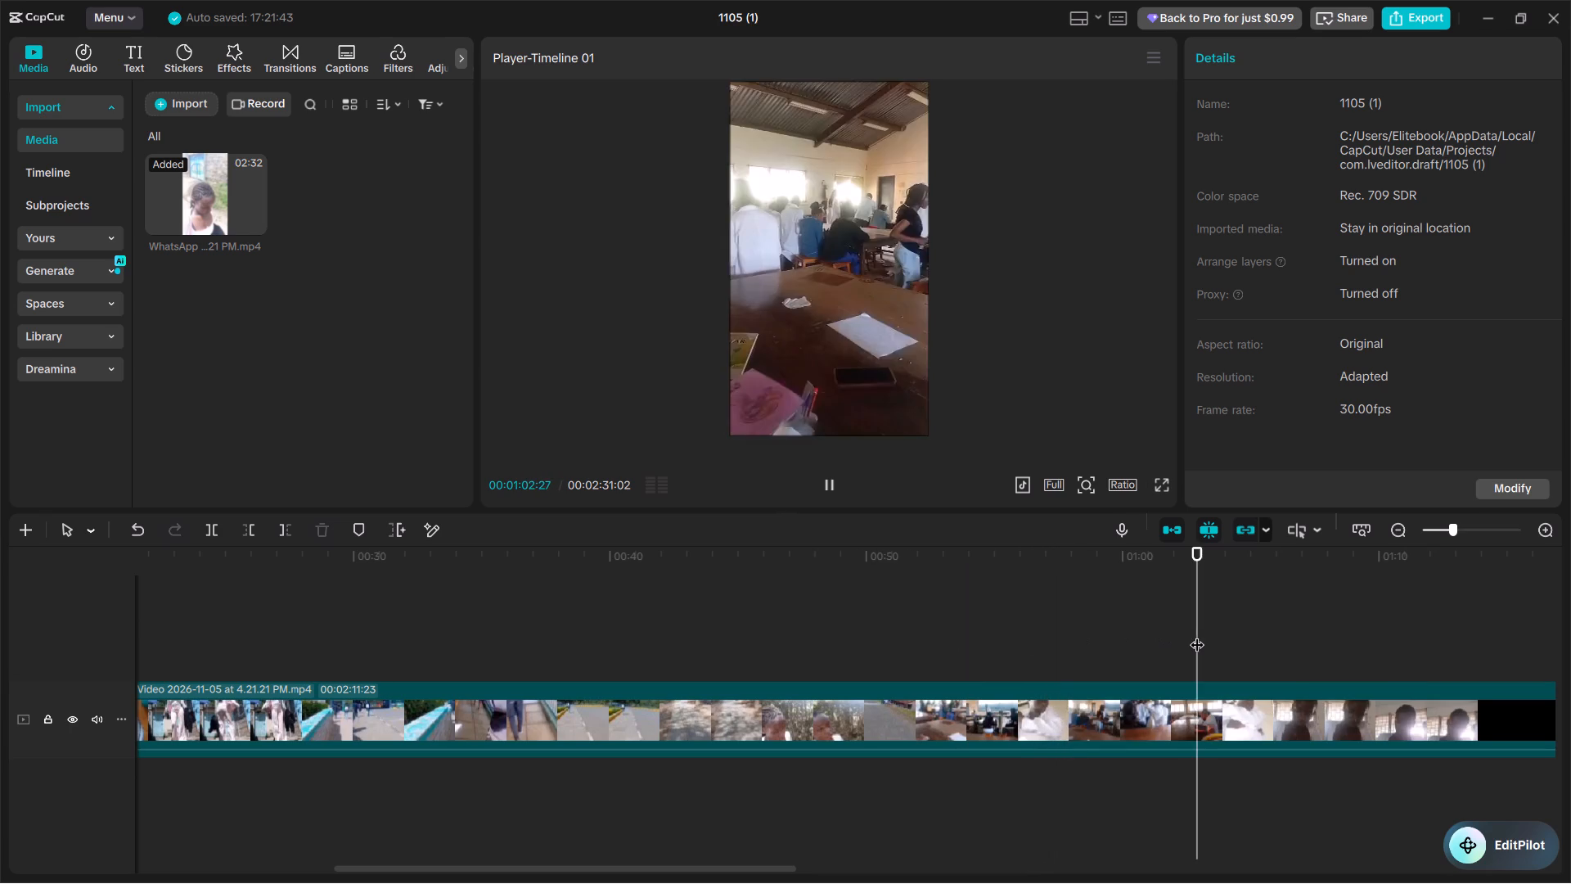
key(space)
scroll(1197, 634, left, 1)
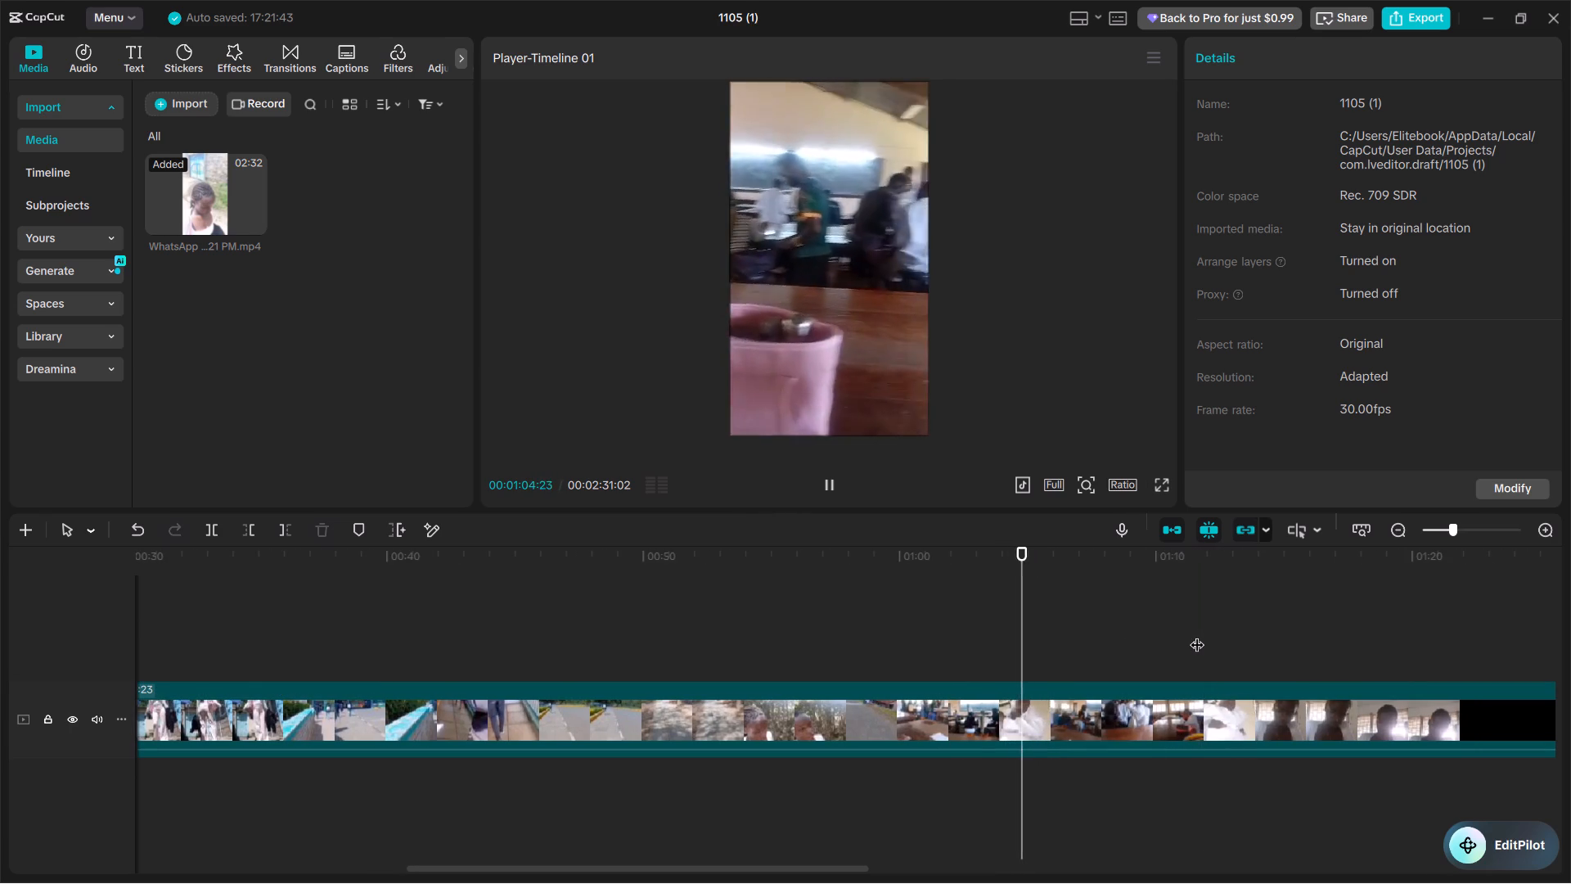
click(1197, 634)
key(space)
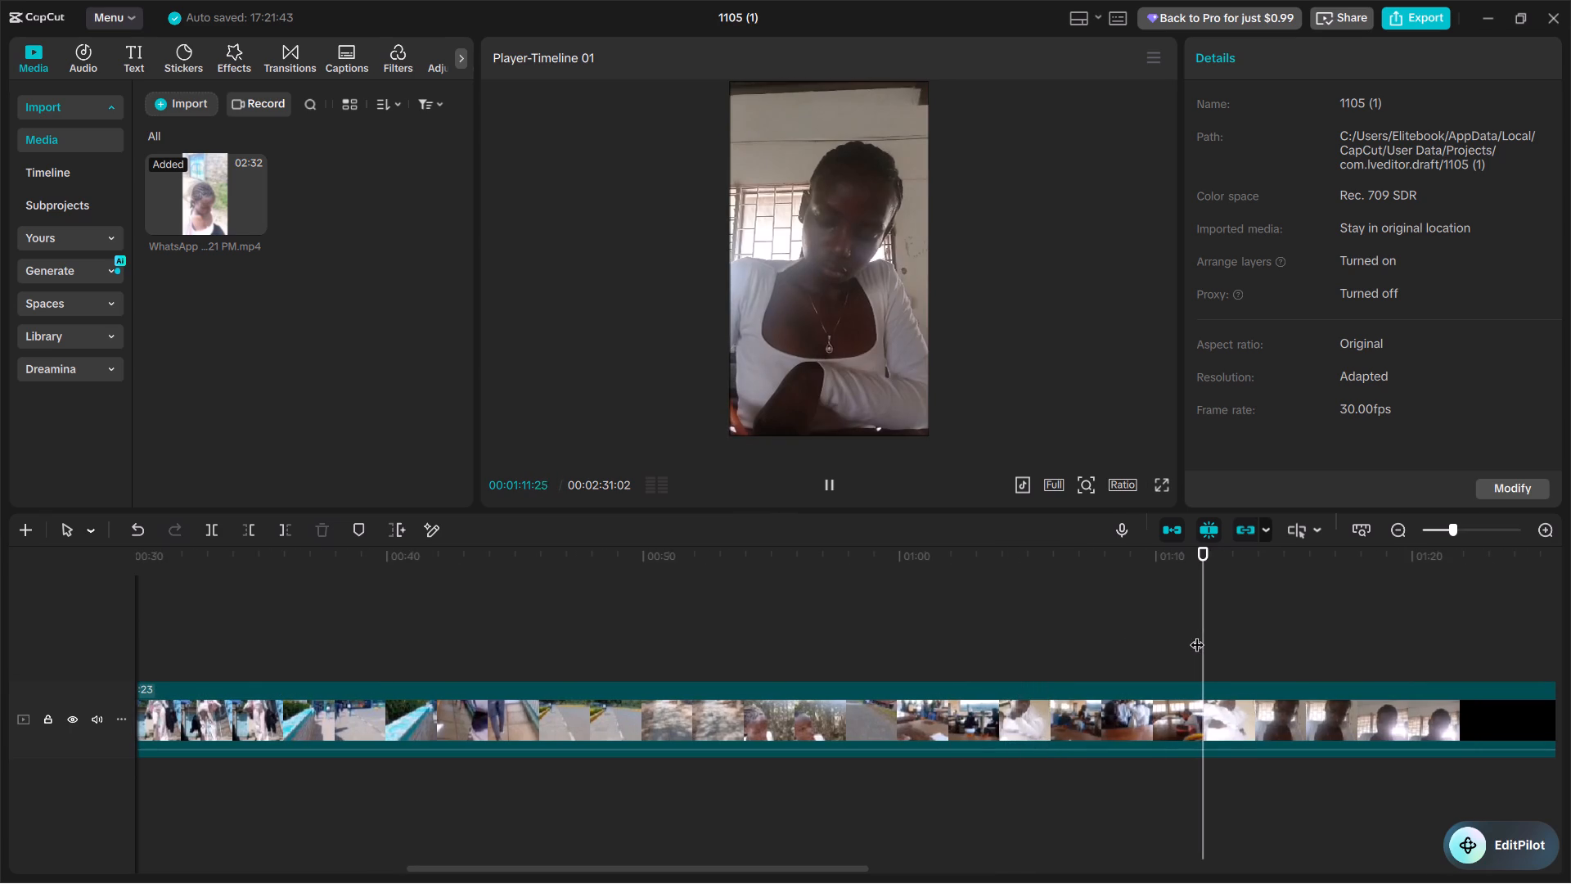
scroll(1197, 634, left, 1)
click(1197, 634)
key(space)
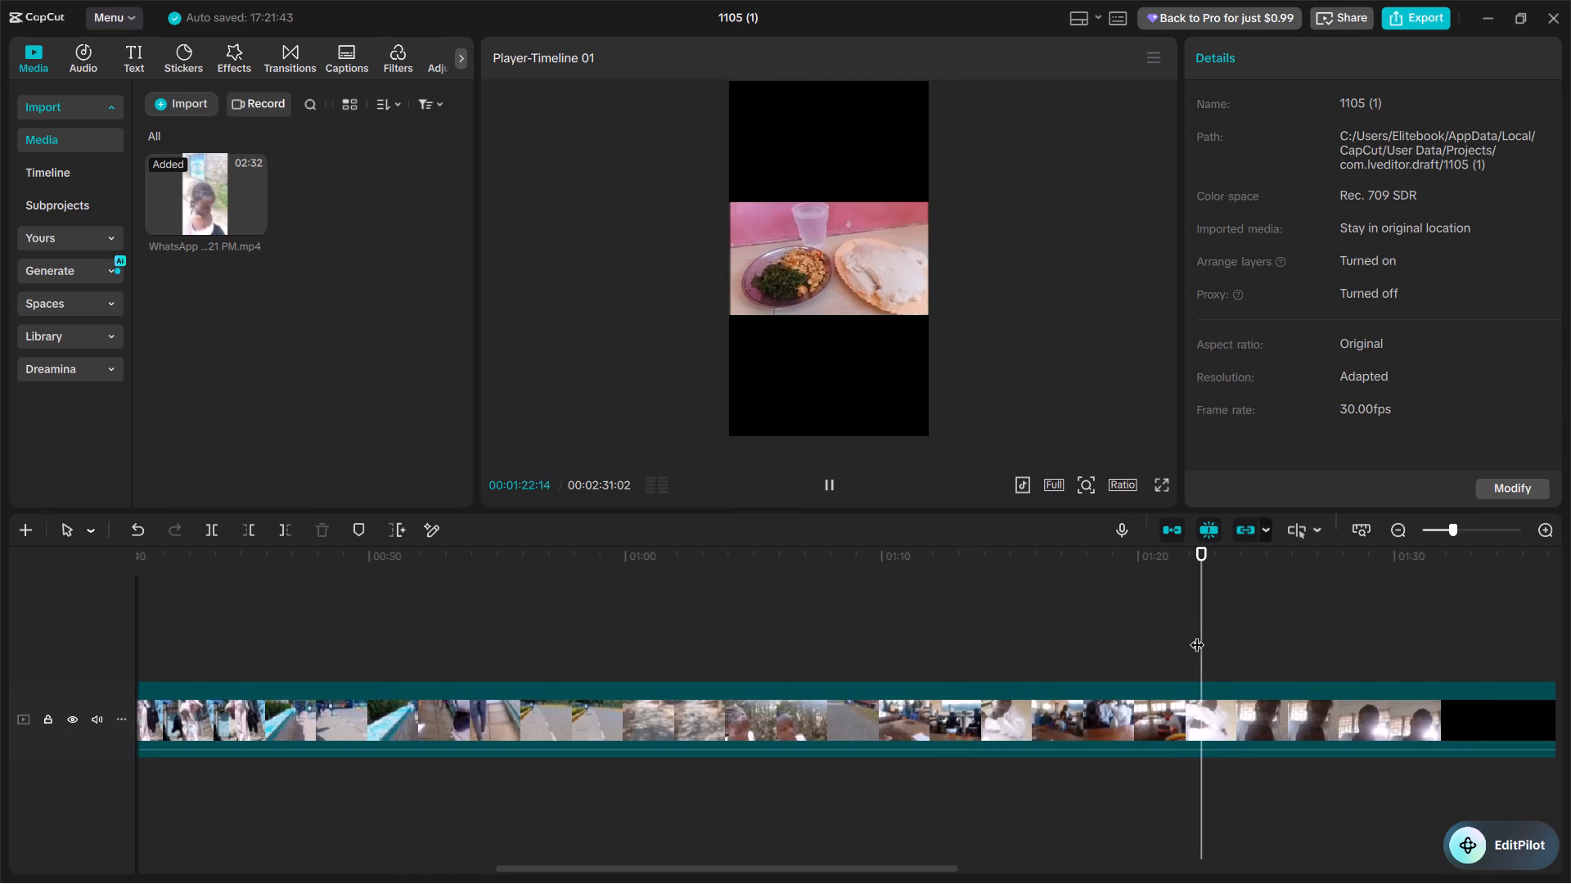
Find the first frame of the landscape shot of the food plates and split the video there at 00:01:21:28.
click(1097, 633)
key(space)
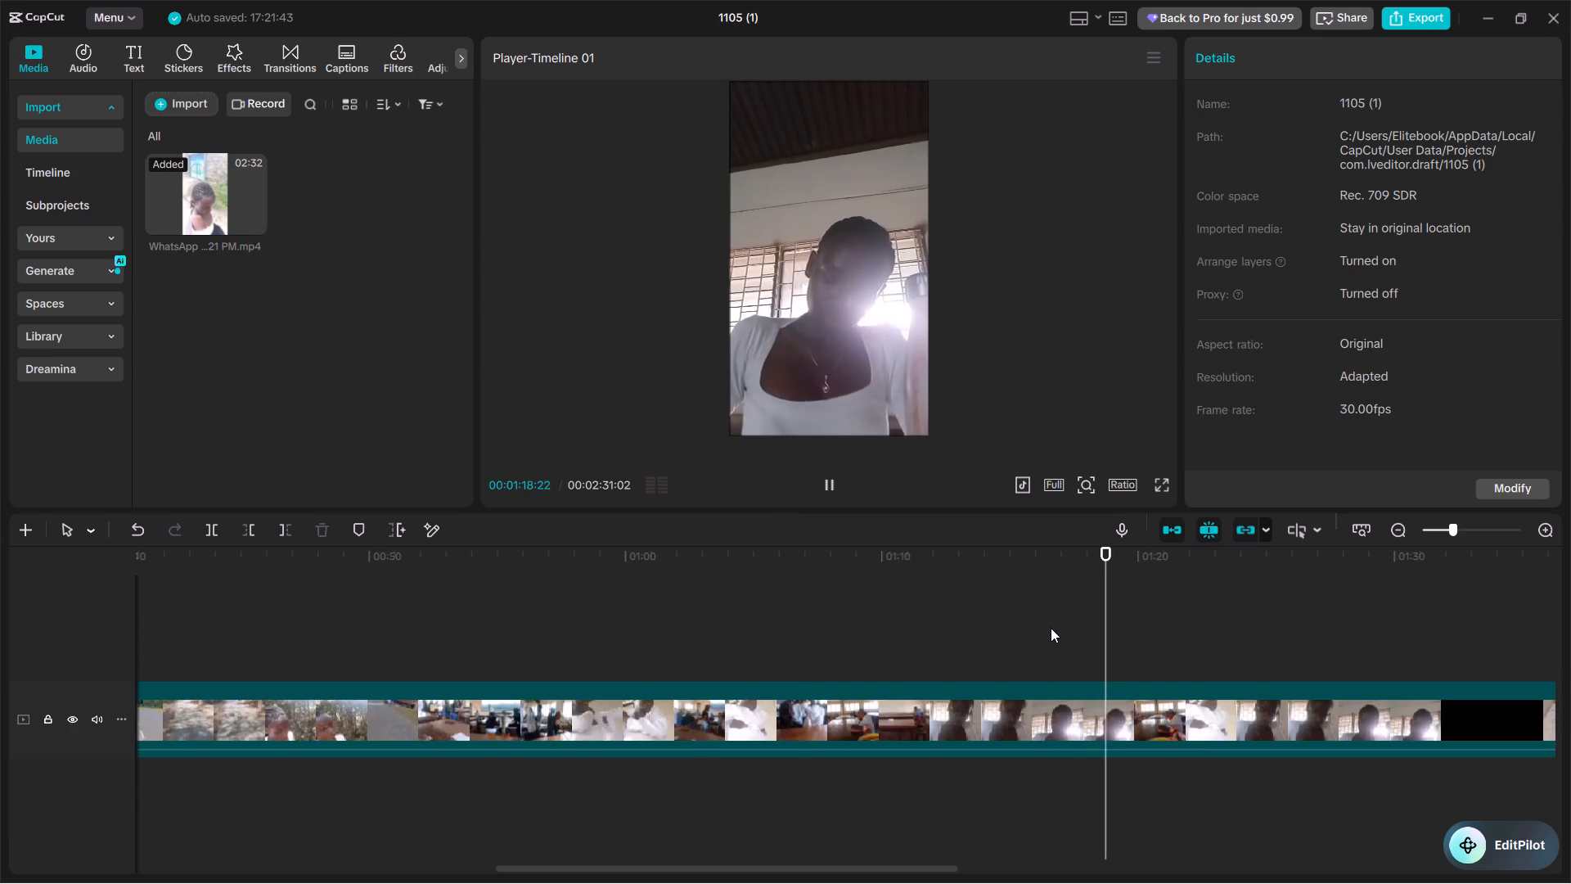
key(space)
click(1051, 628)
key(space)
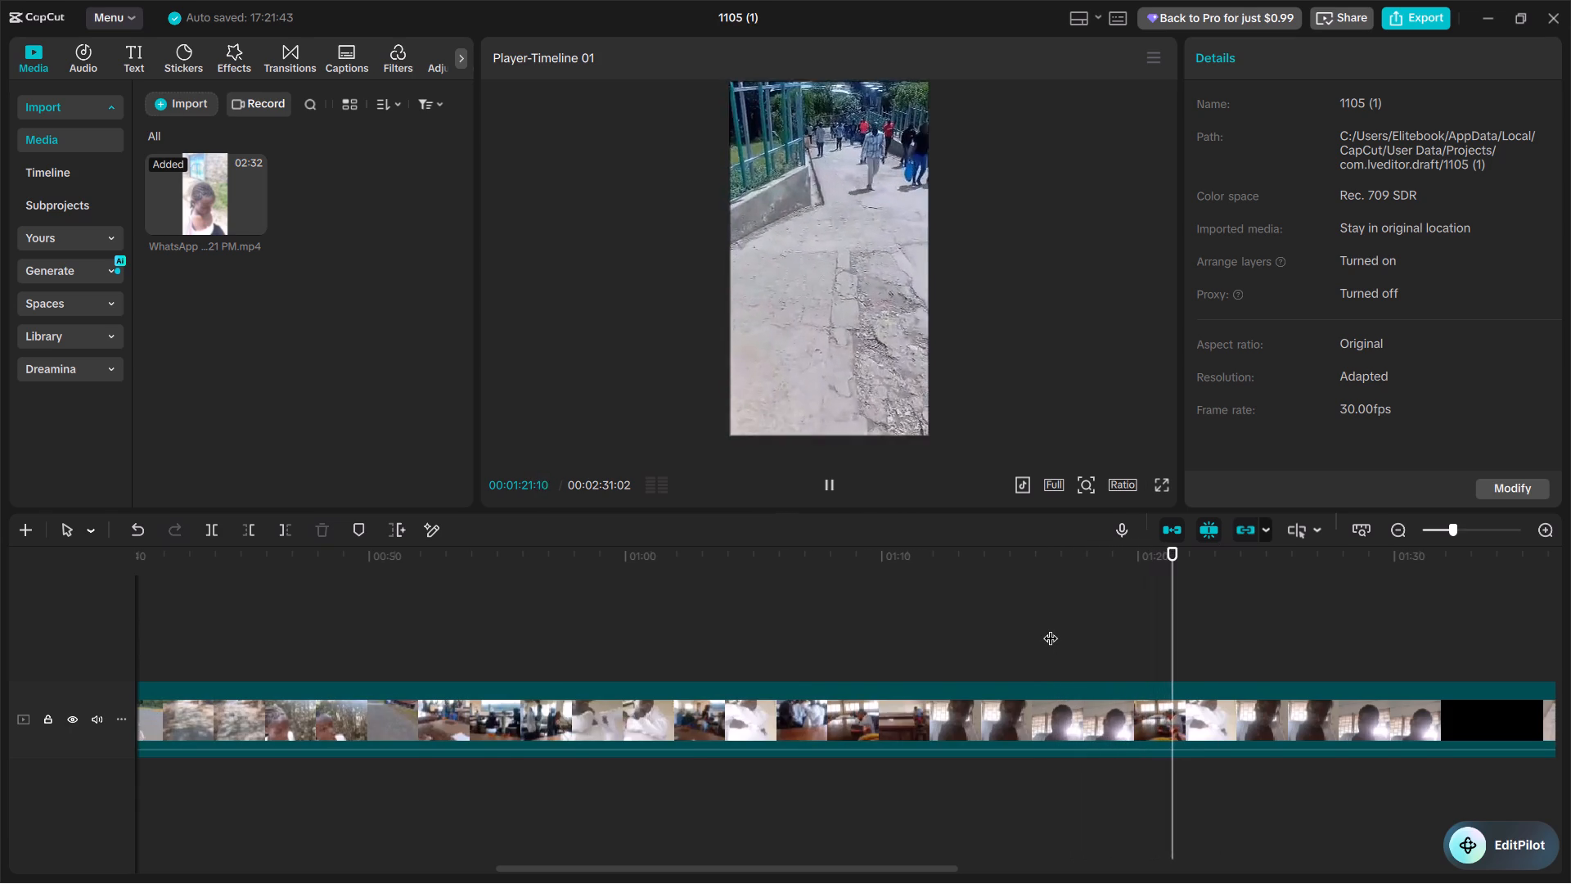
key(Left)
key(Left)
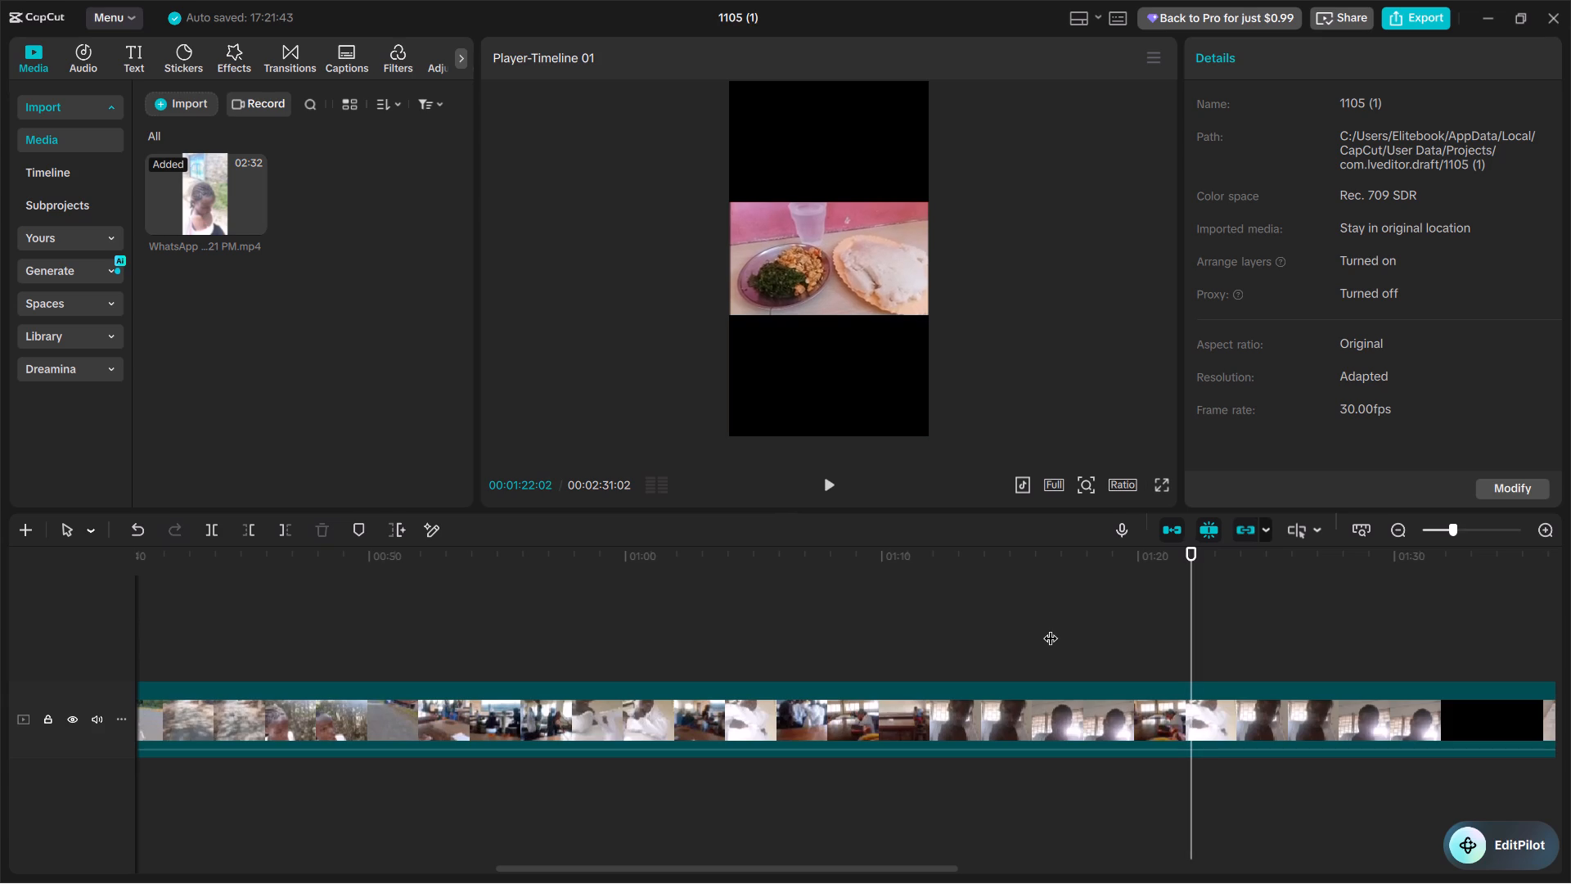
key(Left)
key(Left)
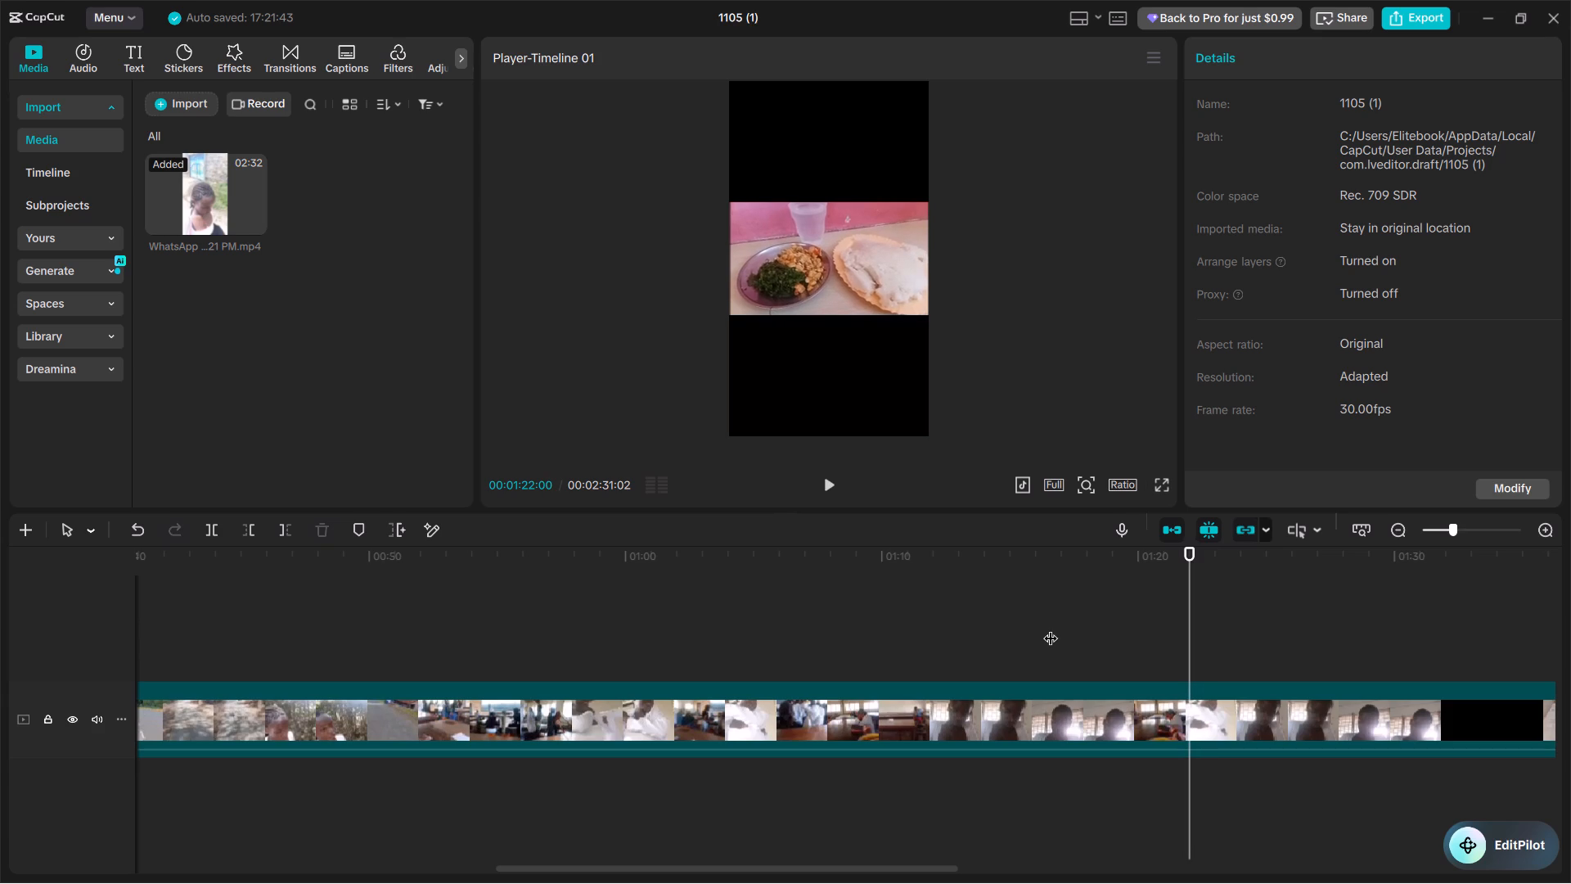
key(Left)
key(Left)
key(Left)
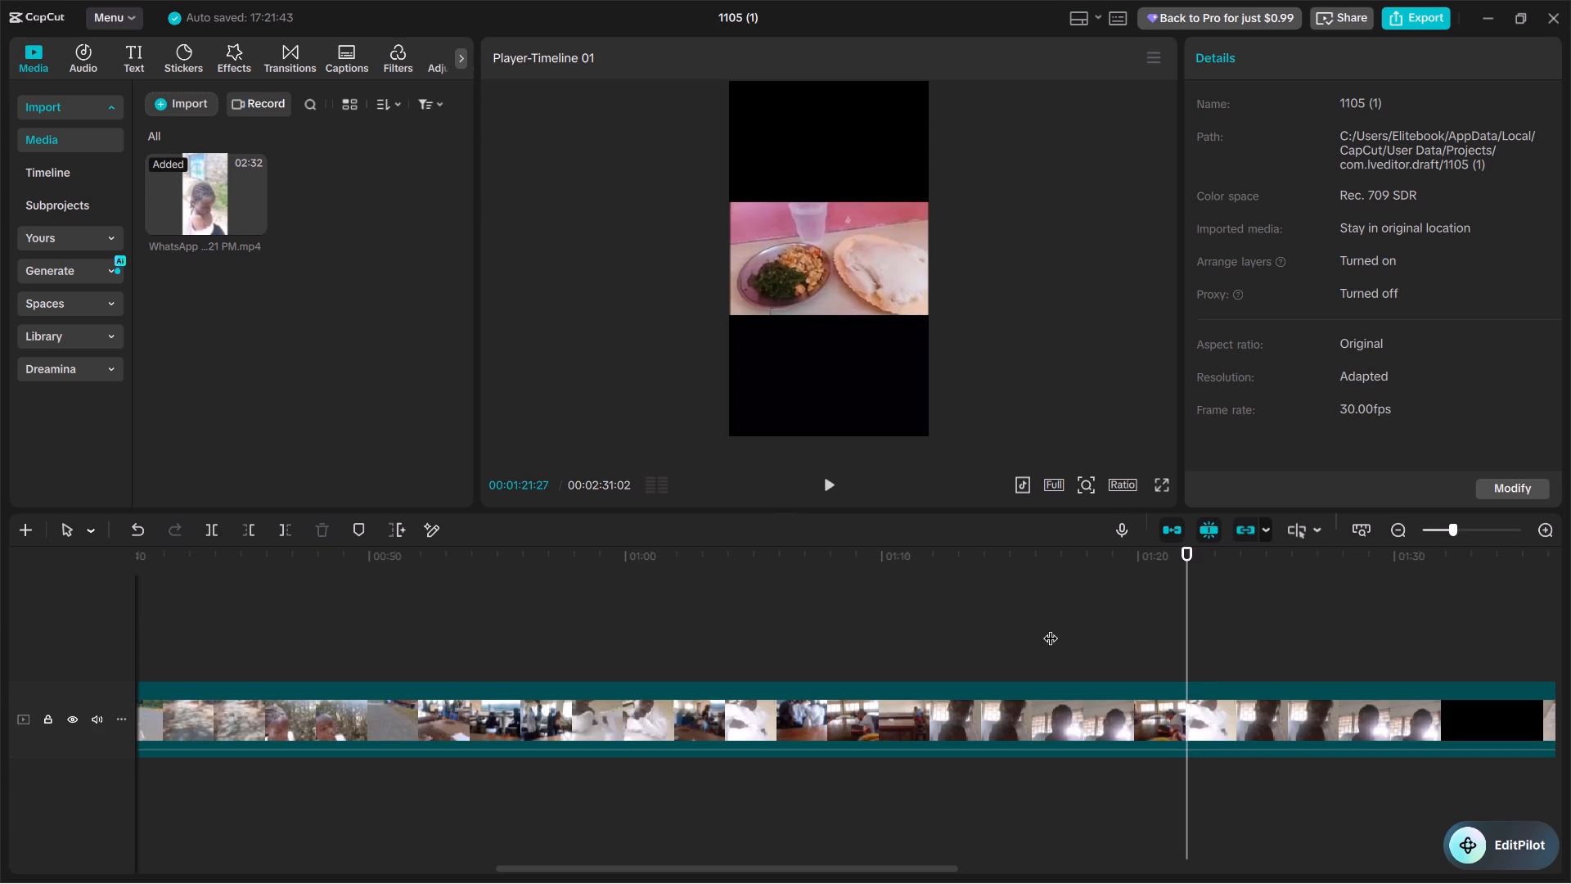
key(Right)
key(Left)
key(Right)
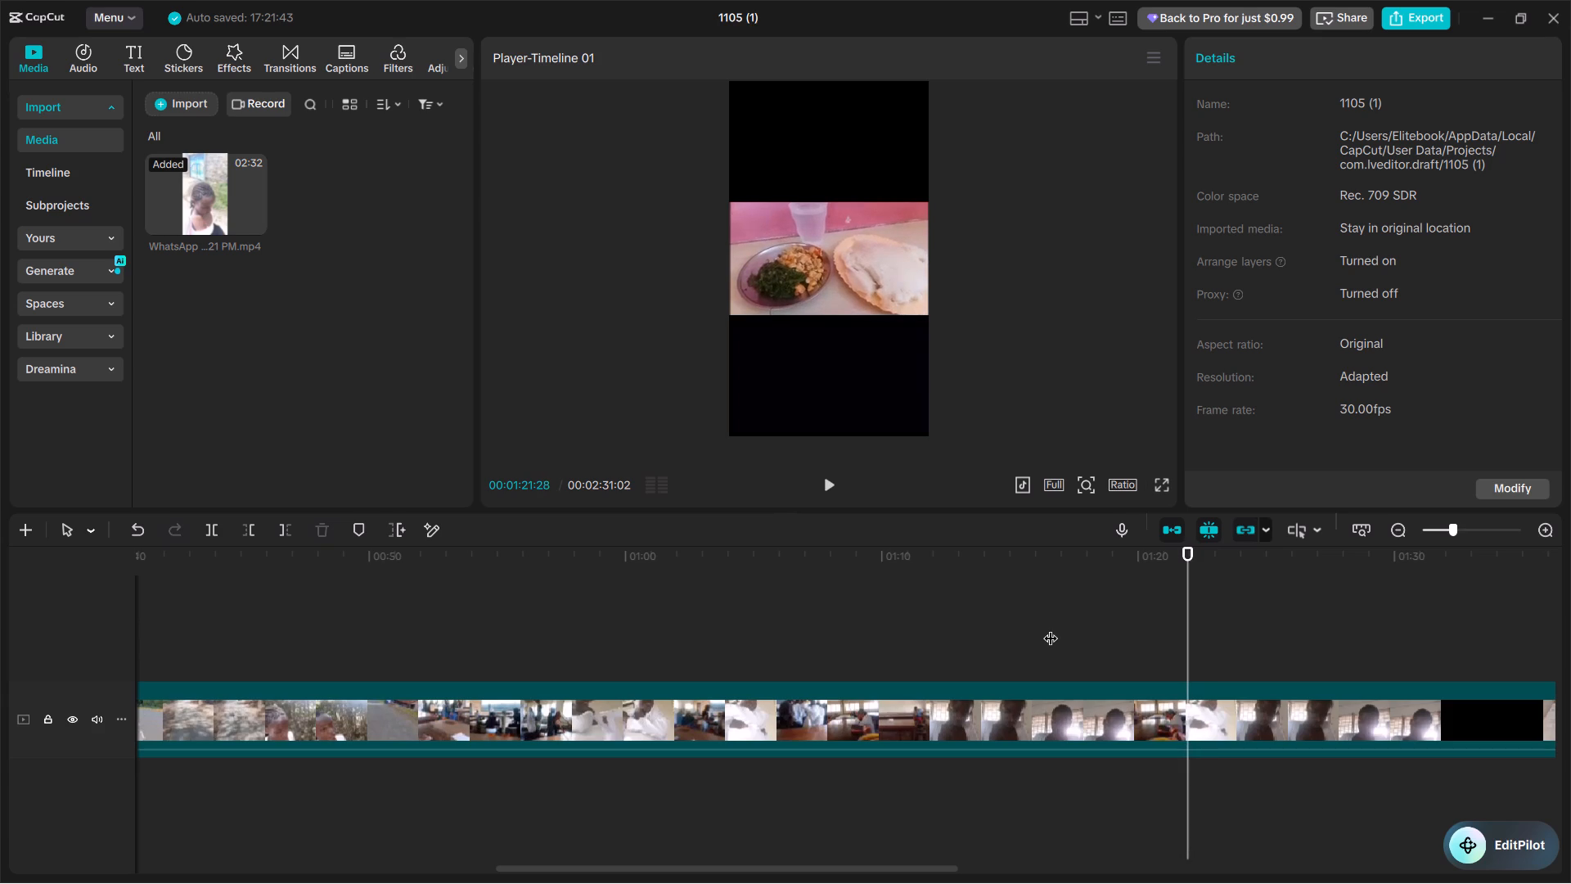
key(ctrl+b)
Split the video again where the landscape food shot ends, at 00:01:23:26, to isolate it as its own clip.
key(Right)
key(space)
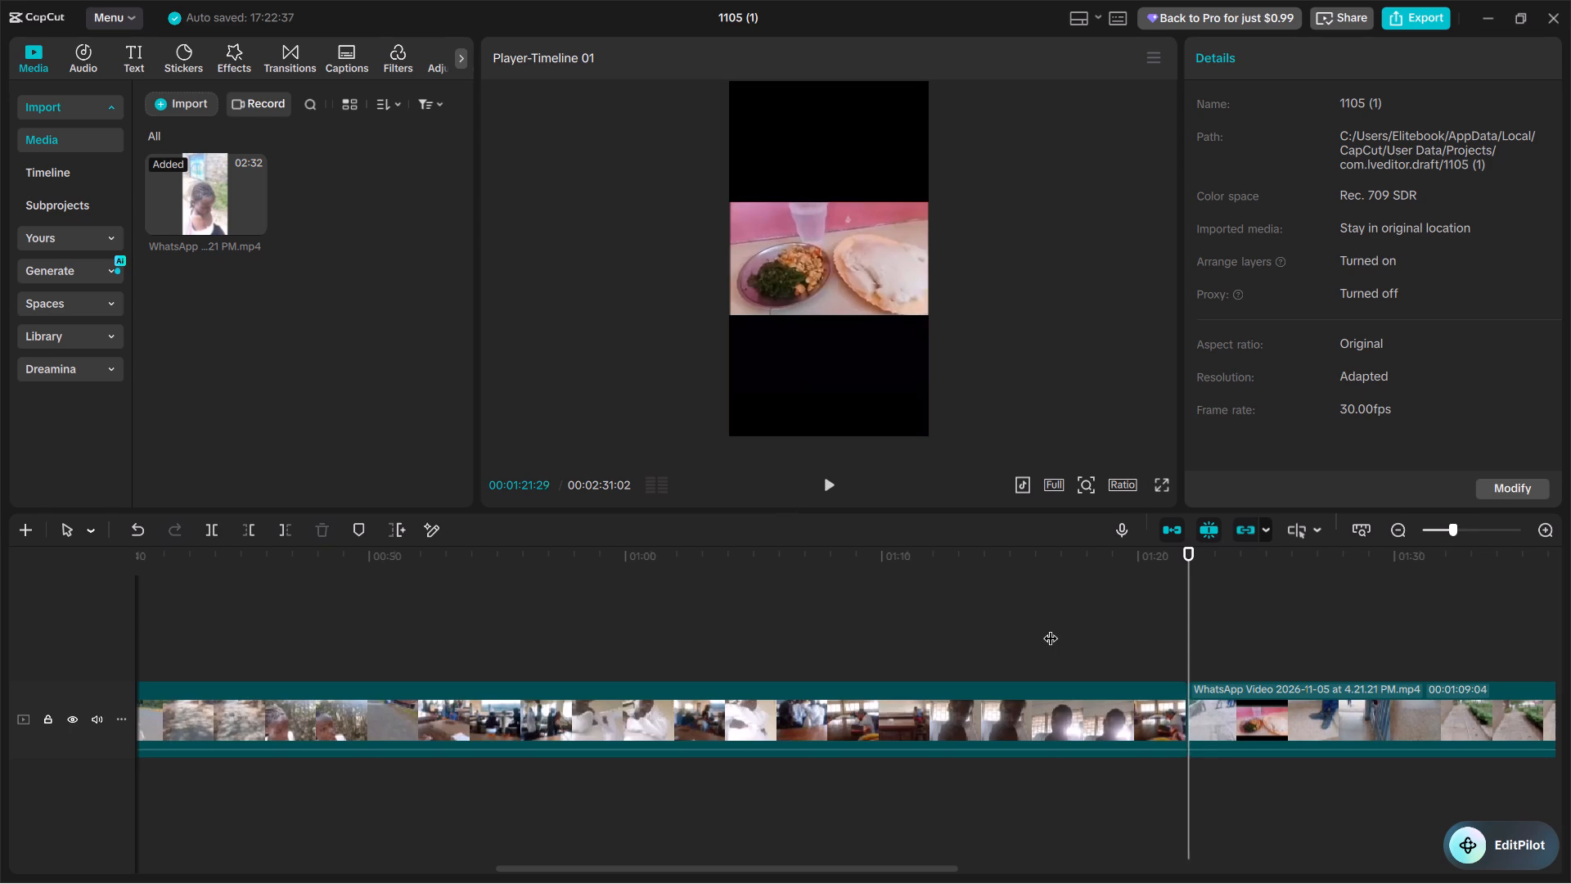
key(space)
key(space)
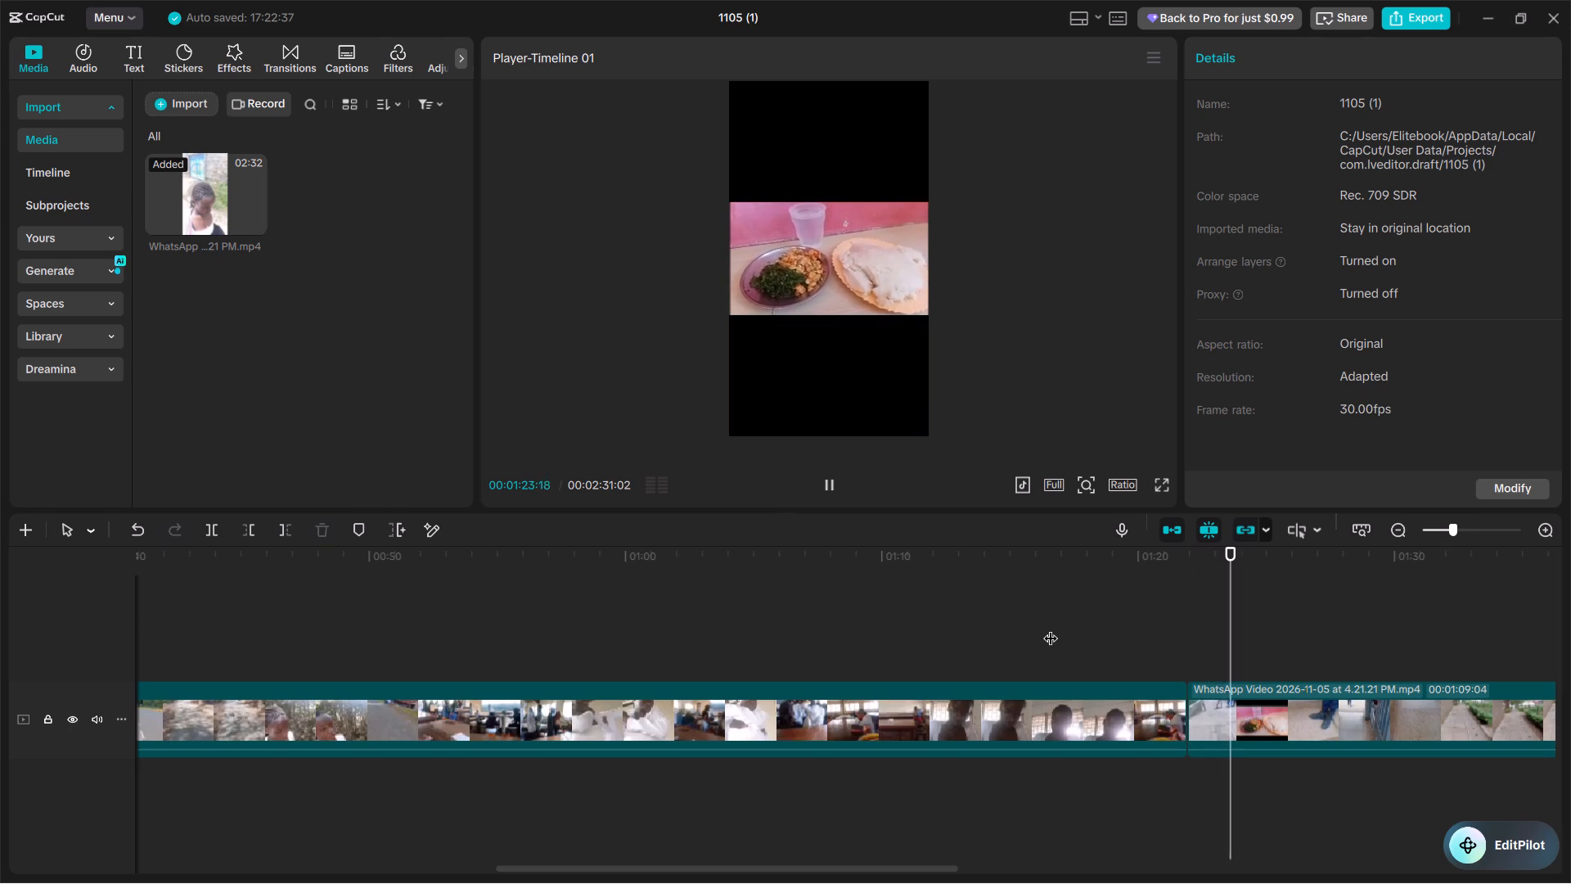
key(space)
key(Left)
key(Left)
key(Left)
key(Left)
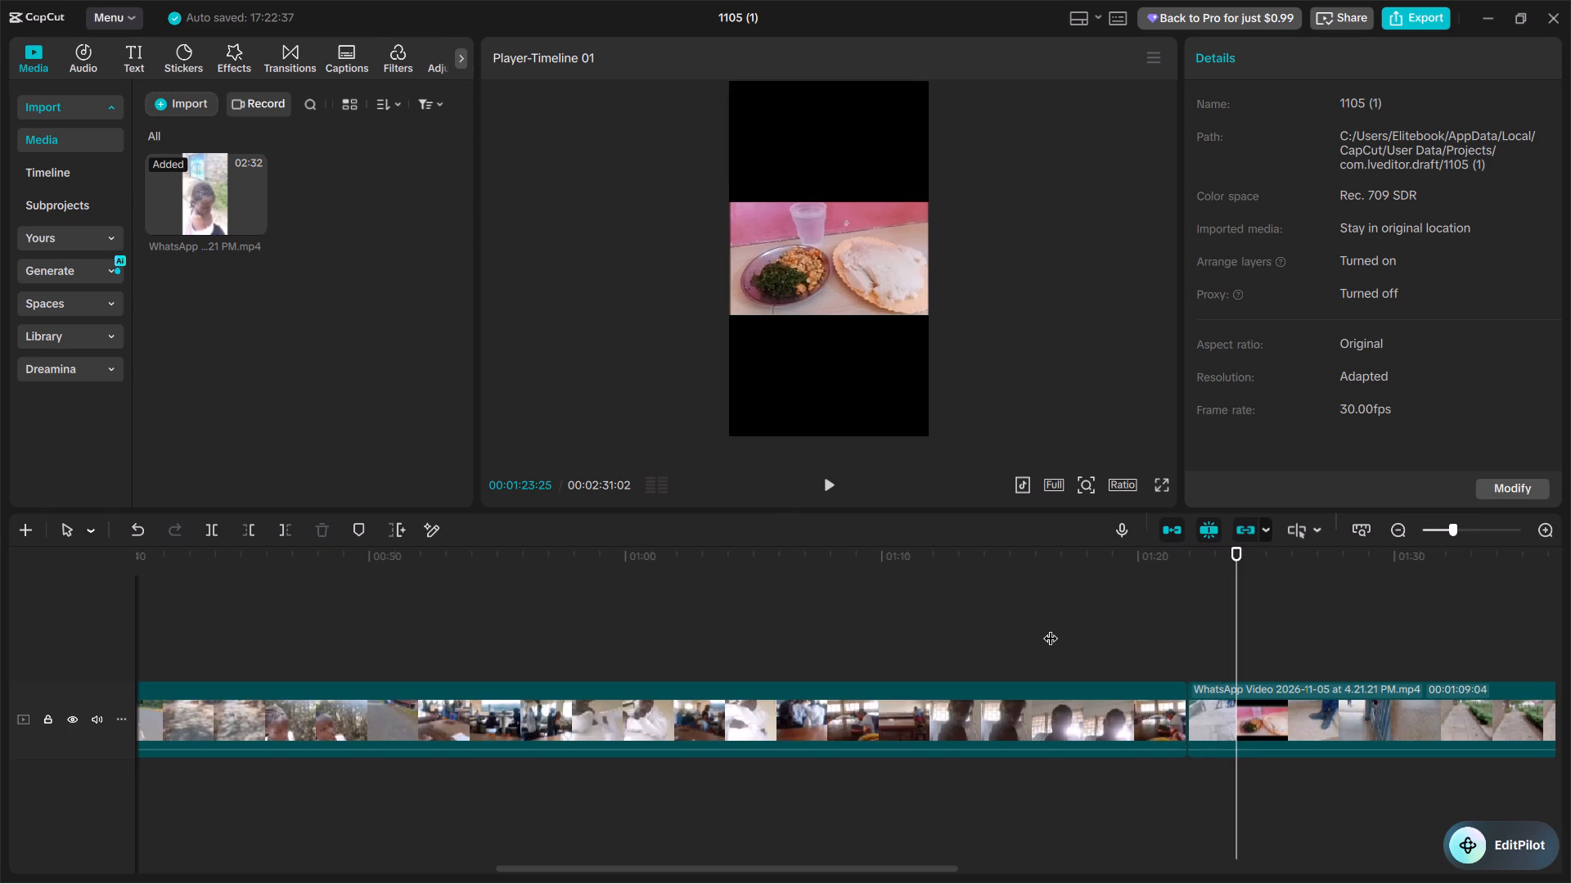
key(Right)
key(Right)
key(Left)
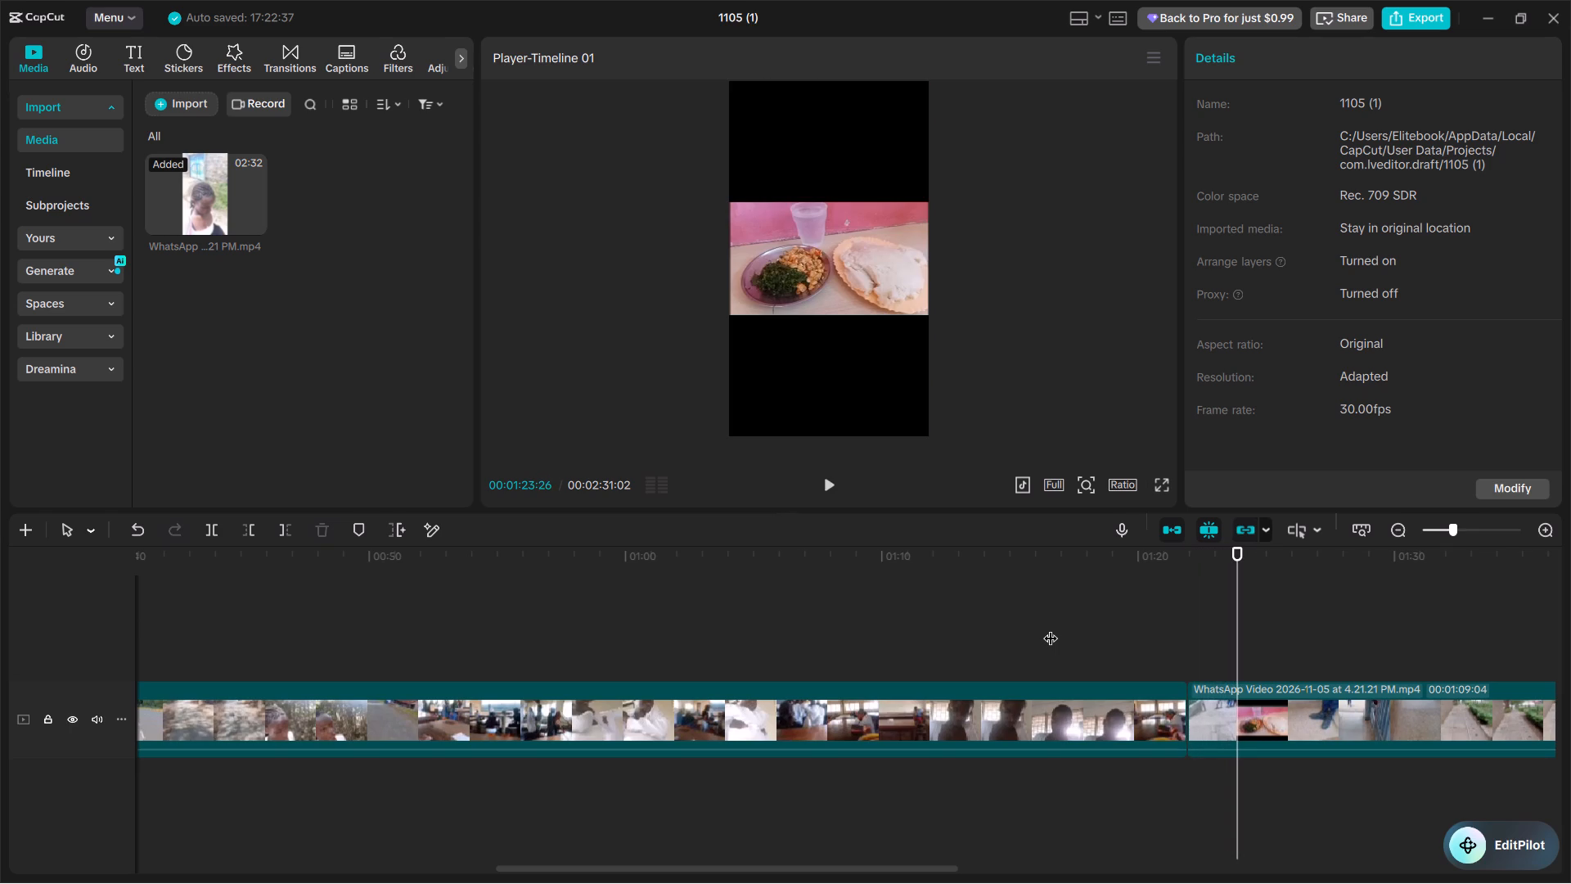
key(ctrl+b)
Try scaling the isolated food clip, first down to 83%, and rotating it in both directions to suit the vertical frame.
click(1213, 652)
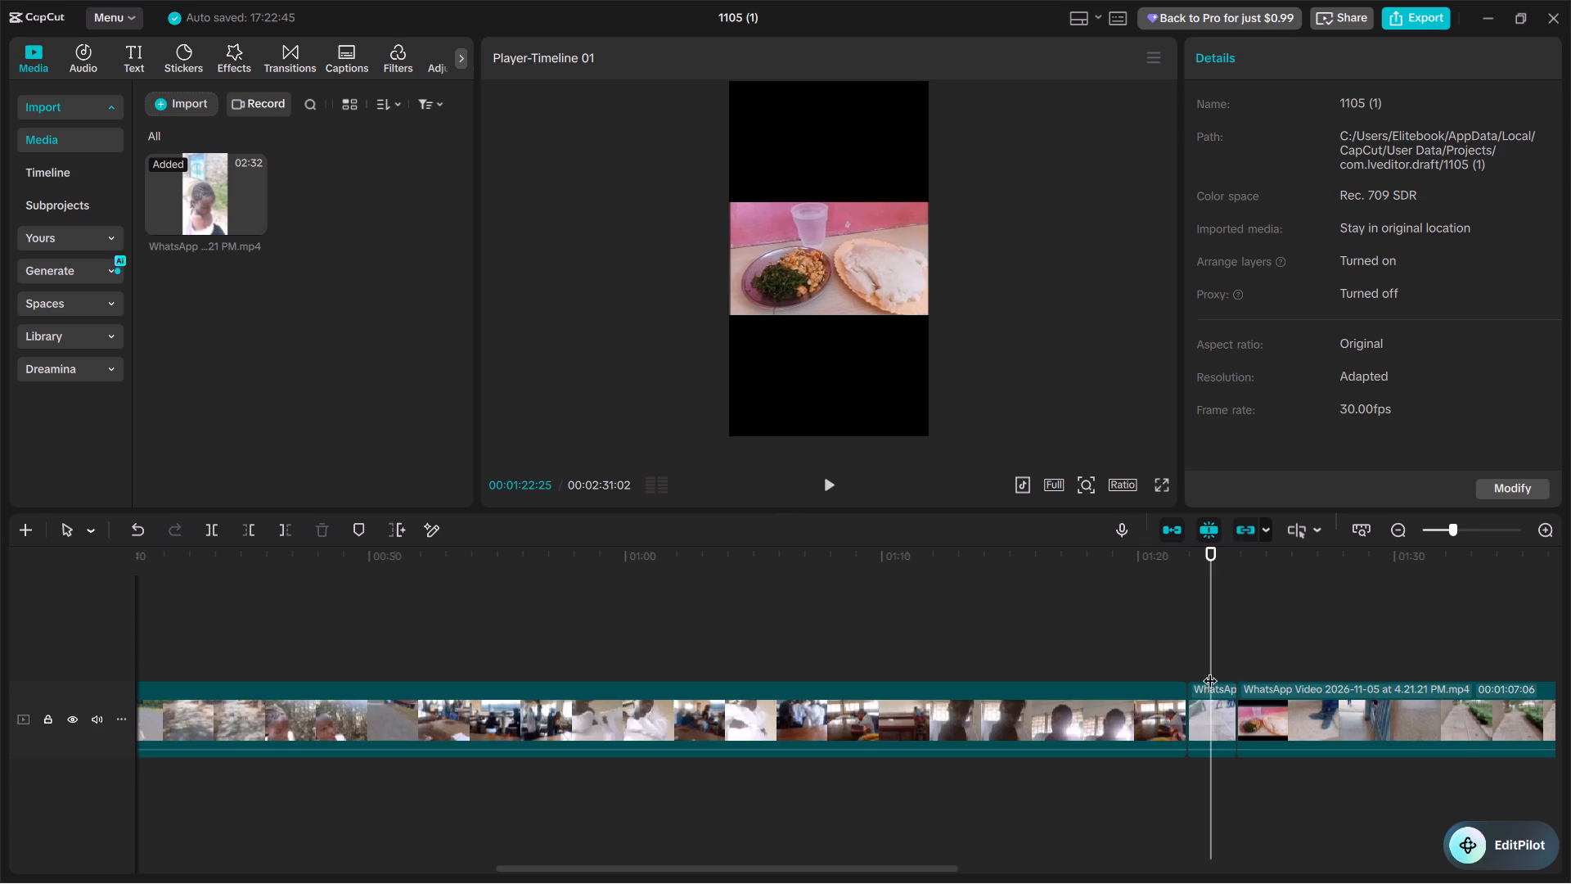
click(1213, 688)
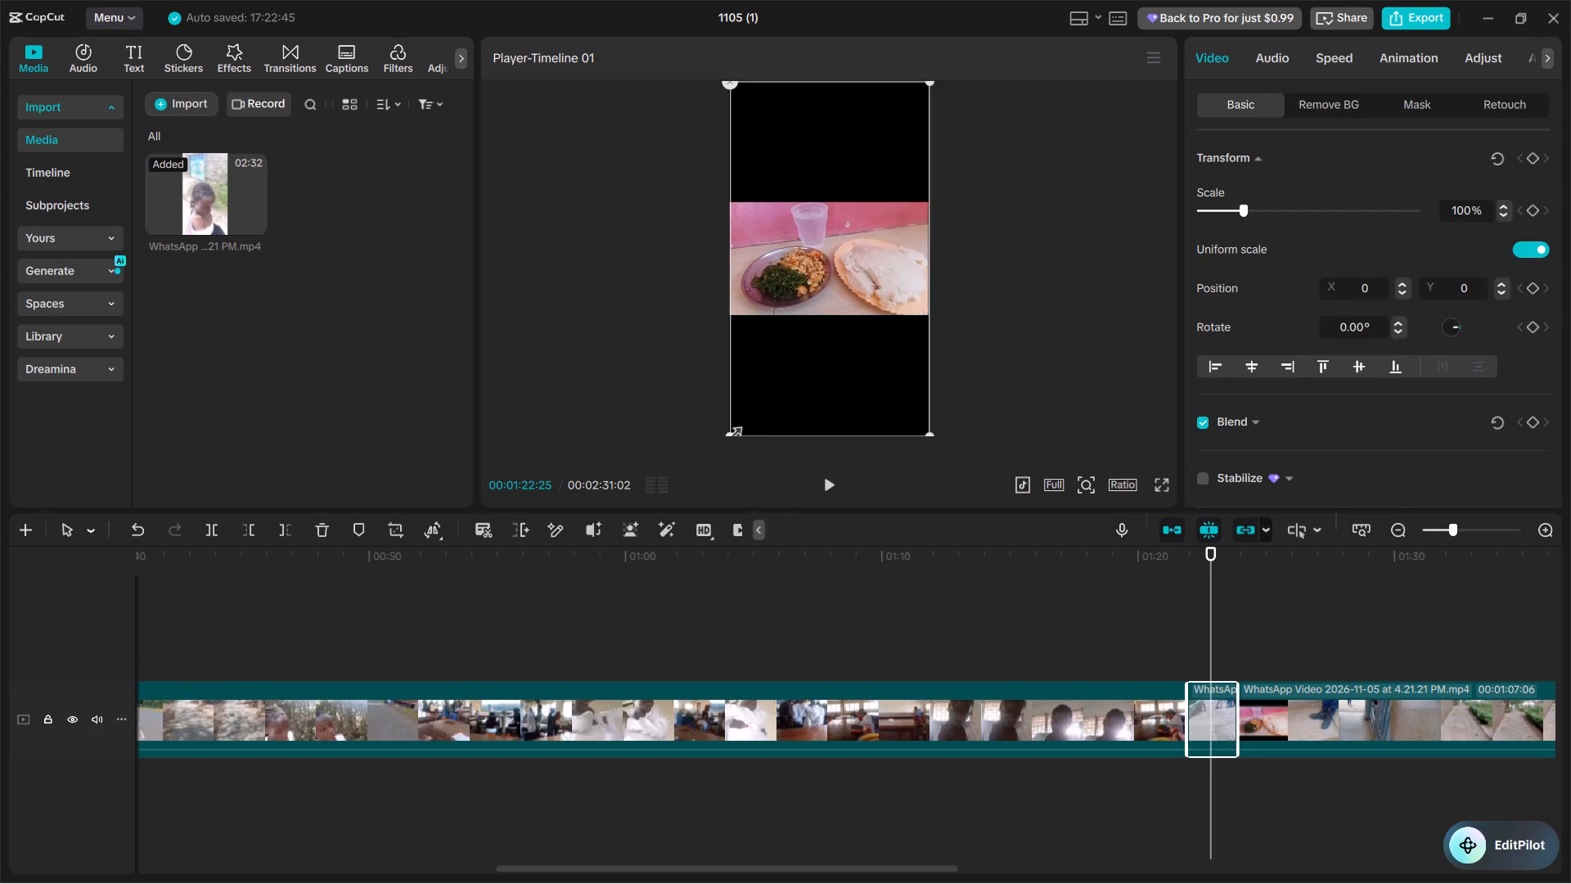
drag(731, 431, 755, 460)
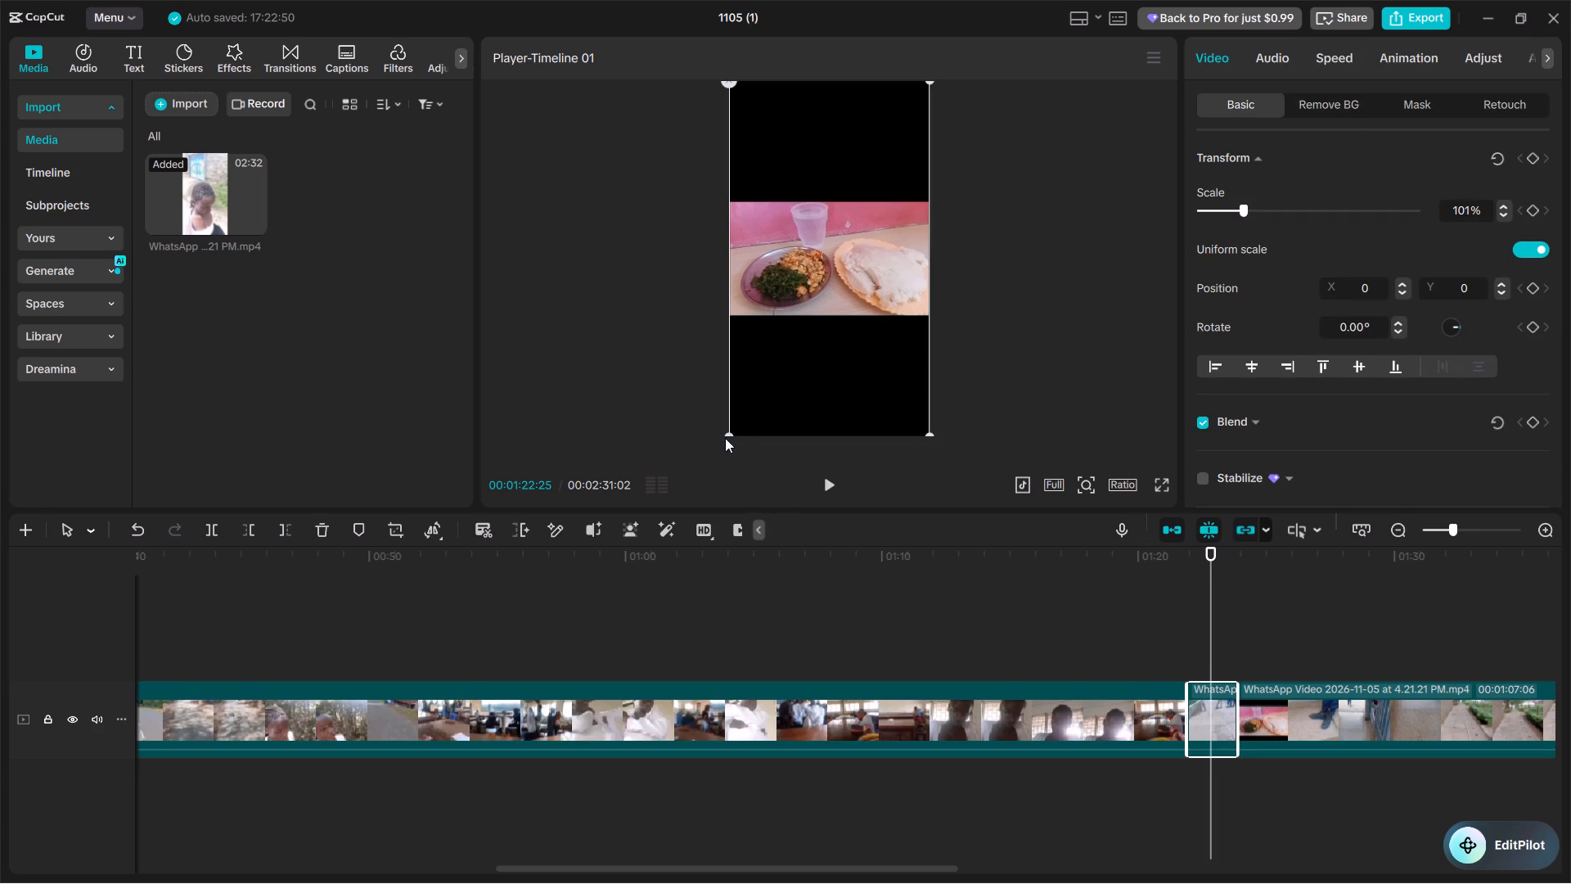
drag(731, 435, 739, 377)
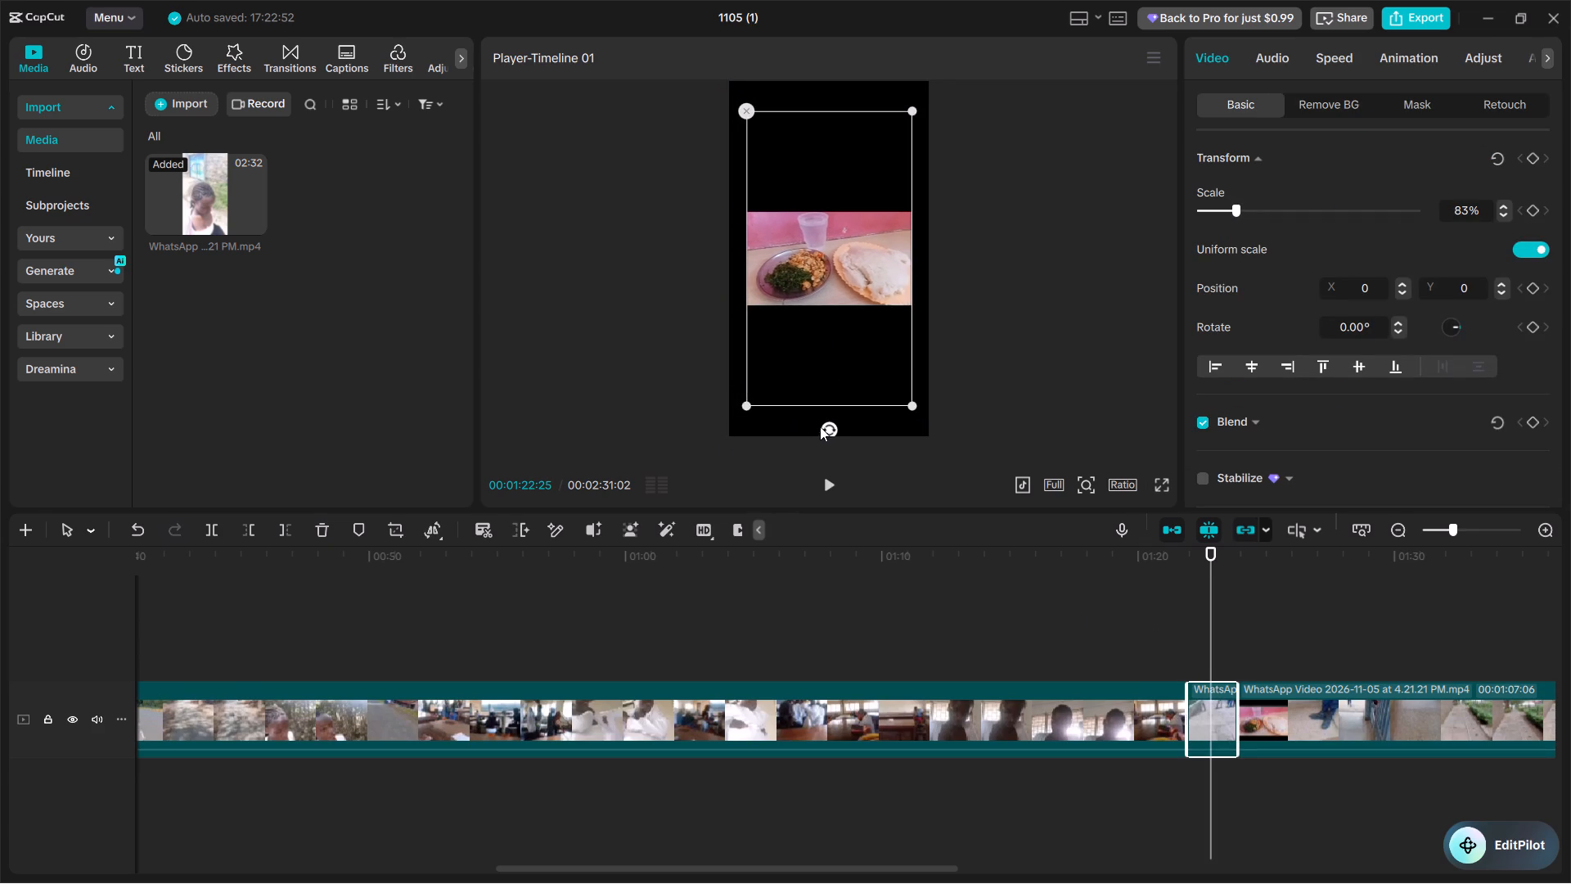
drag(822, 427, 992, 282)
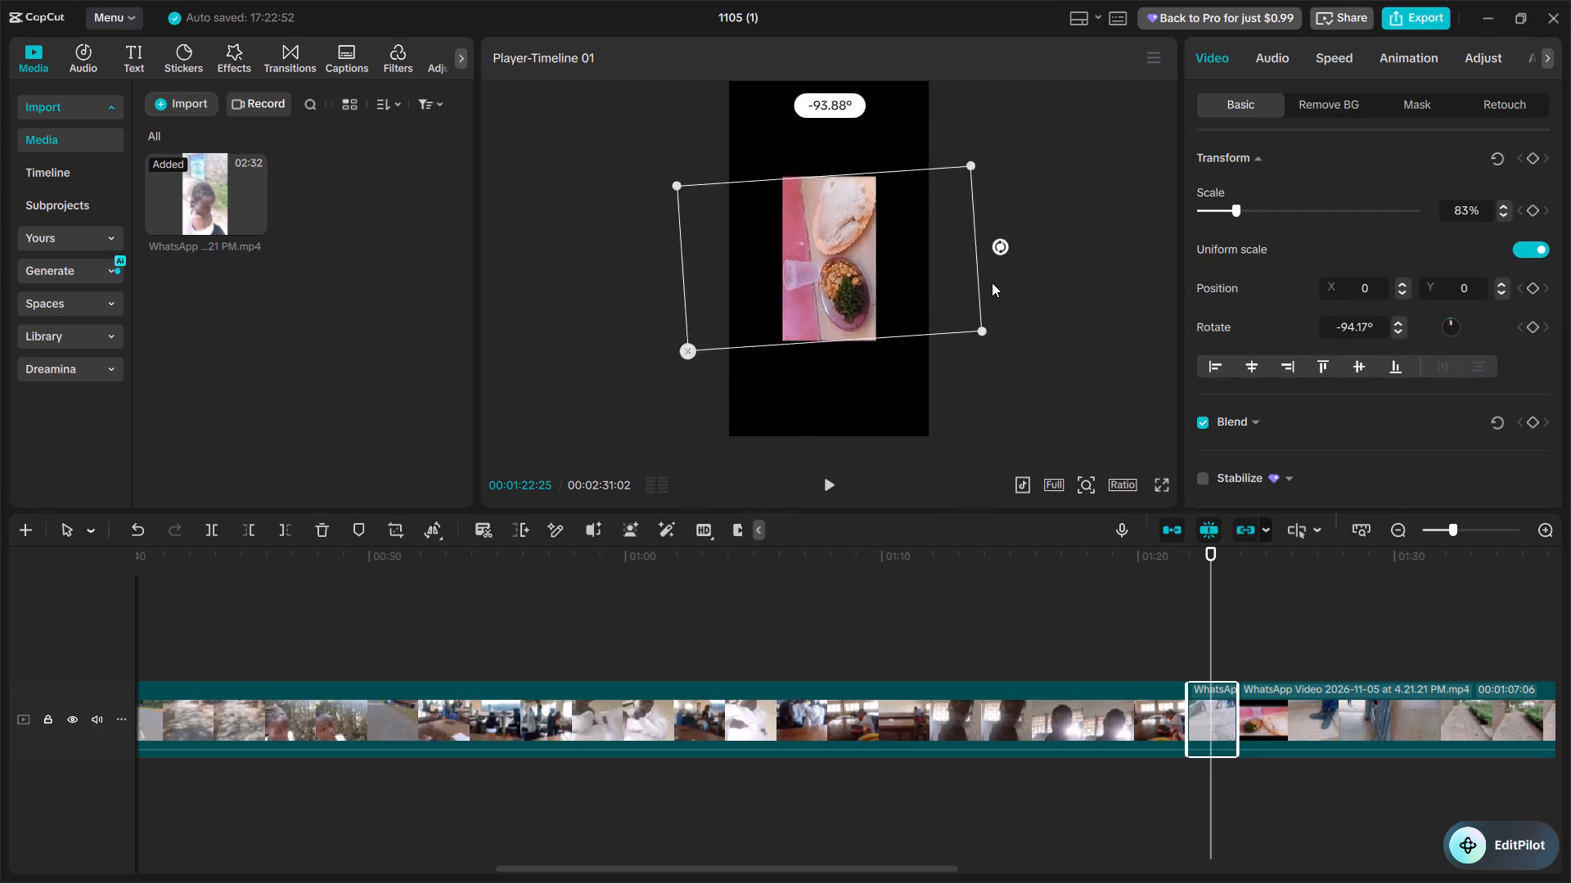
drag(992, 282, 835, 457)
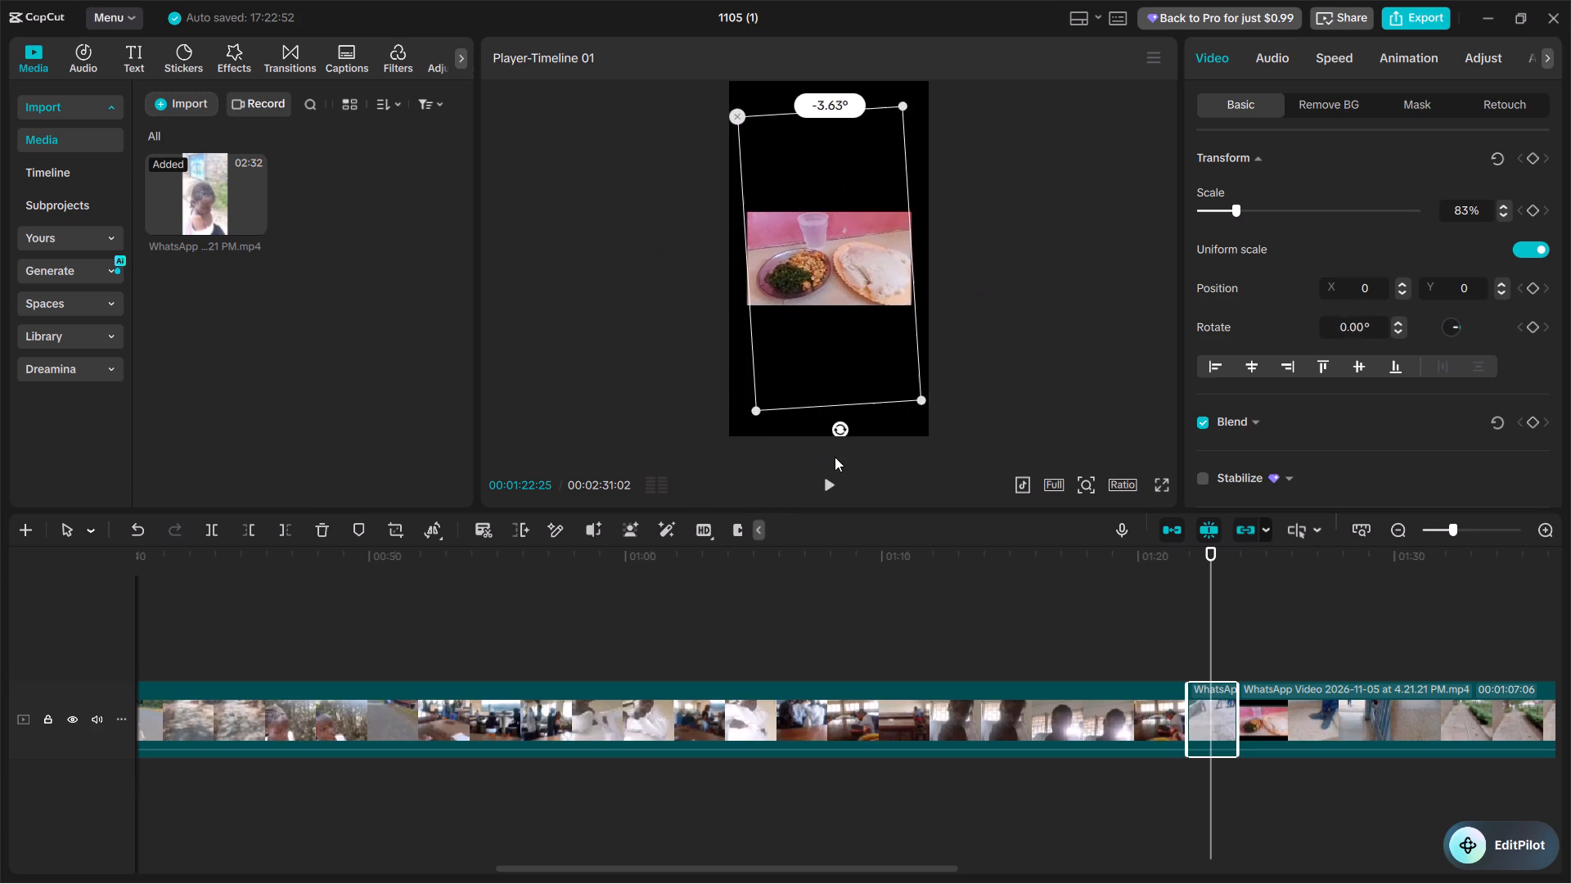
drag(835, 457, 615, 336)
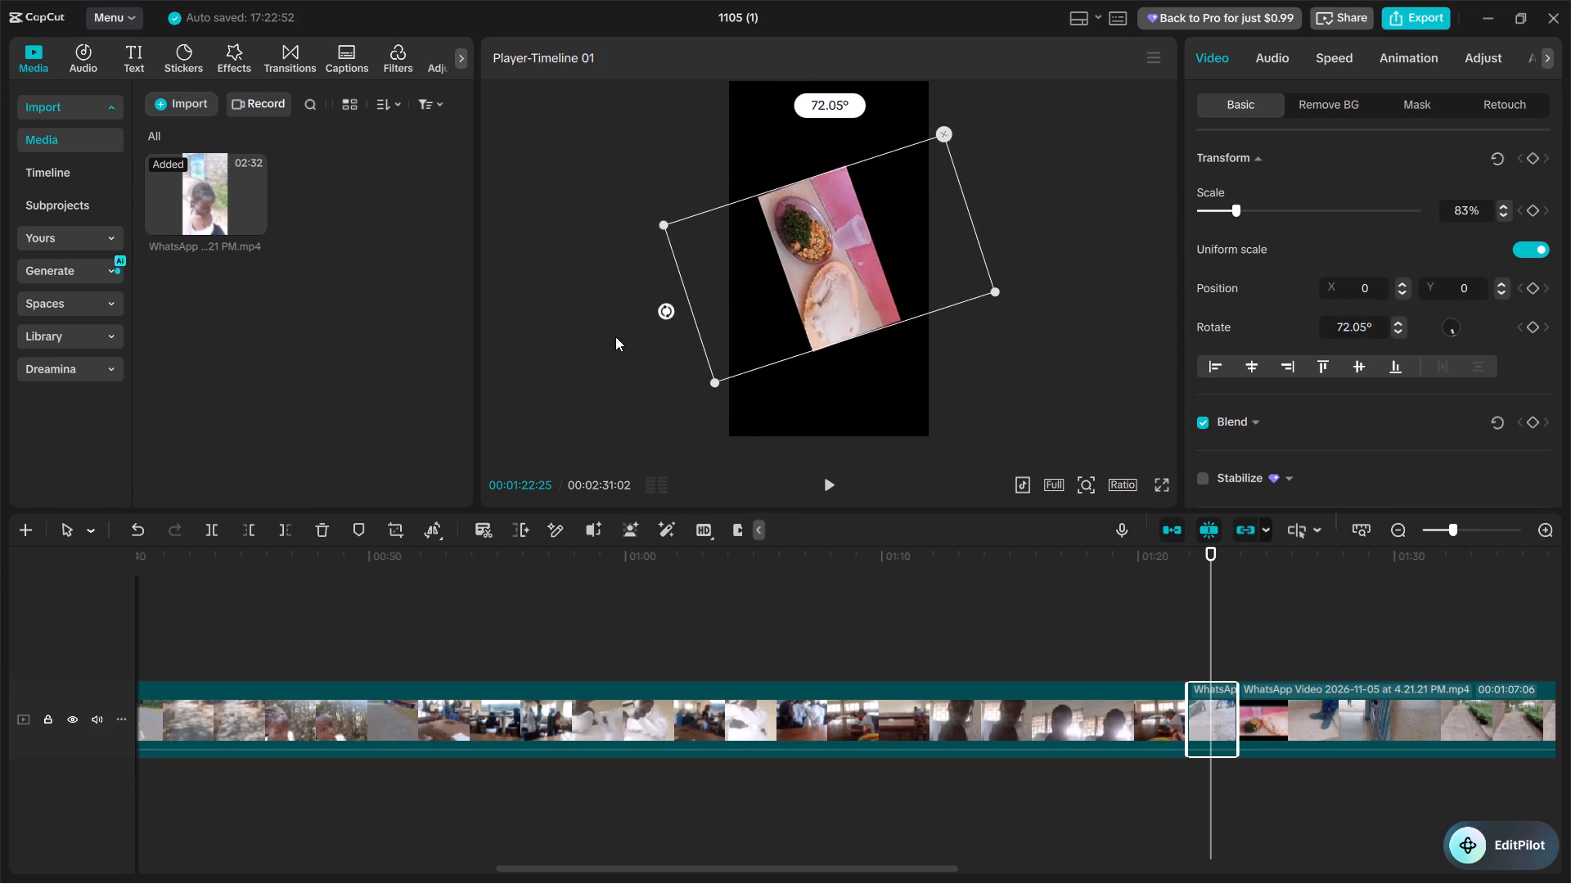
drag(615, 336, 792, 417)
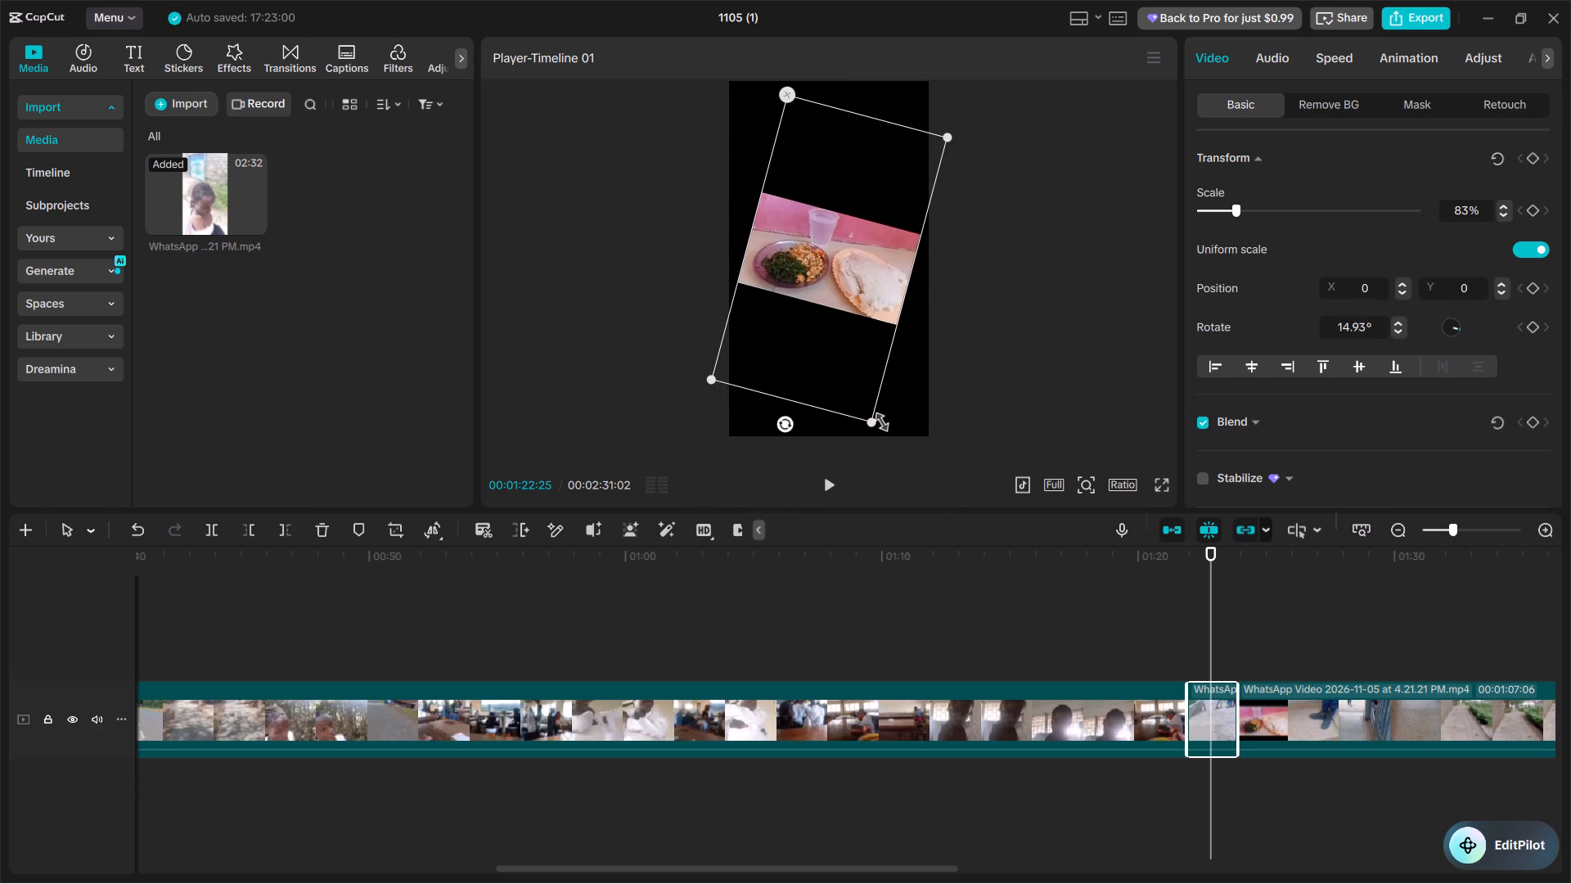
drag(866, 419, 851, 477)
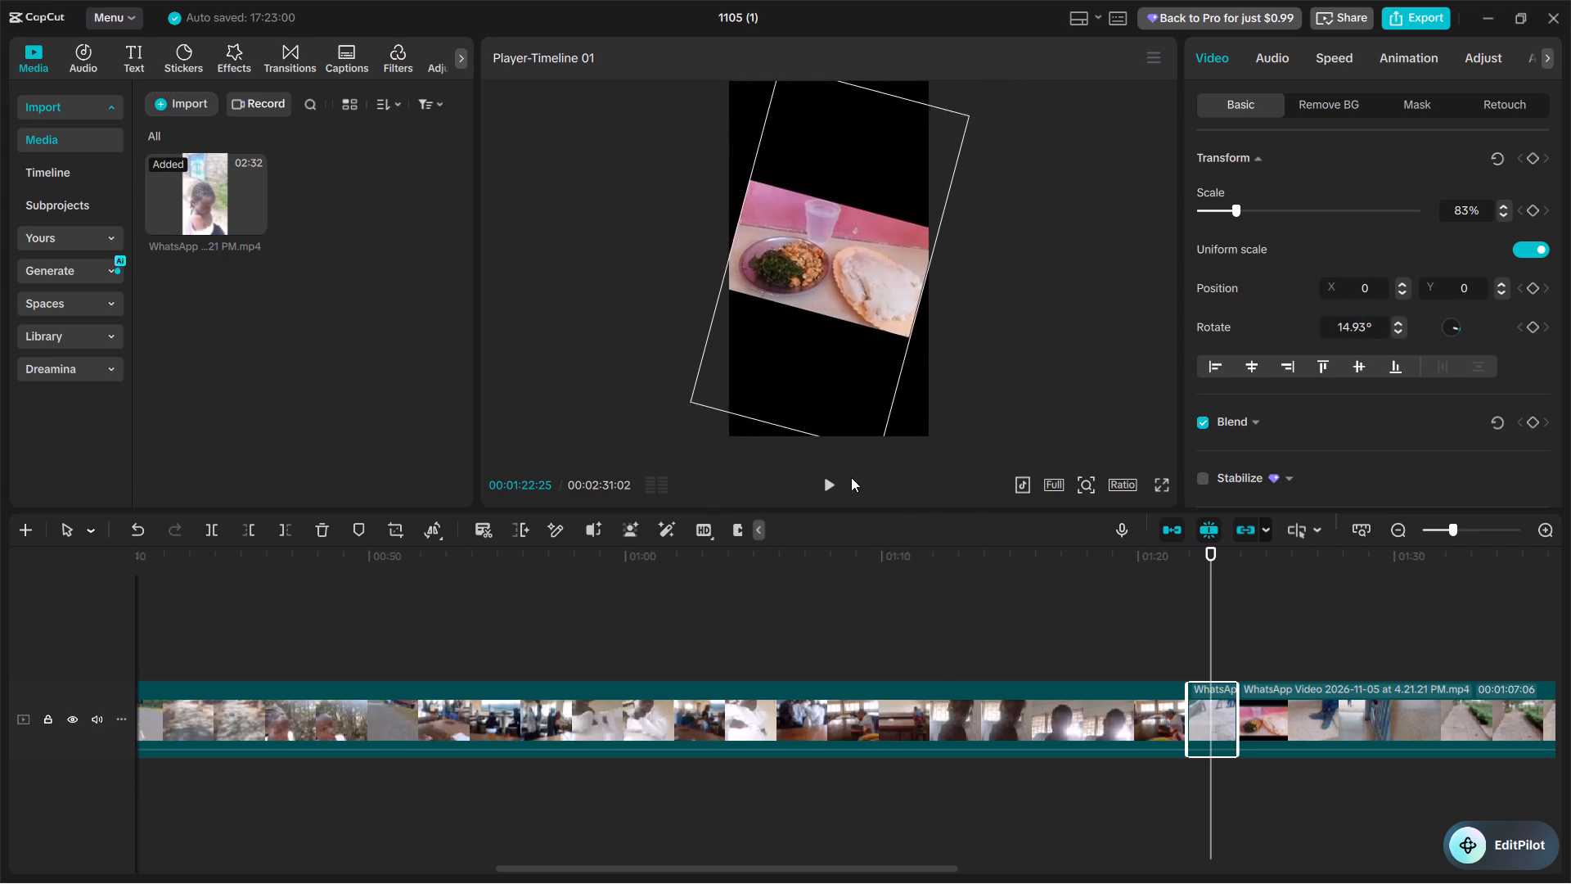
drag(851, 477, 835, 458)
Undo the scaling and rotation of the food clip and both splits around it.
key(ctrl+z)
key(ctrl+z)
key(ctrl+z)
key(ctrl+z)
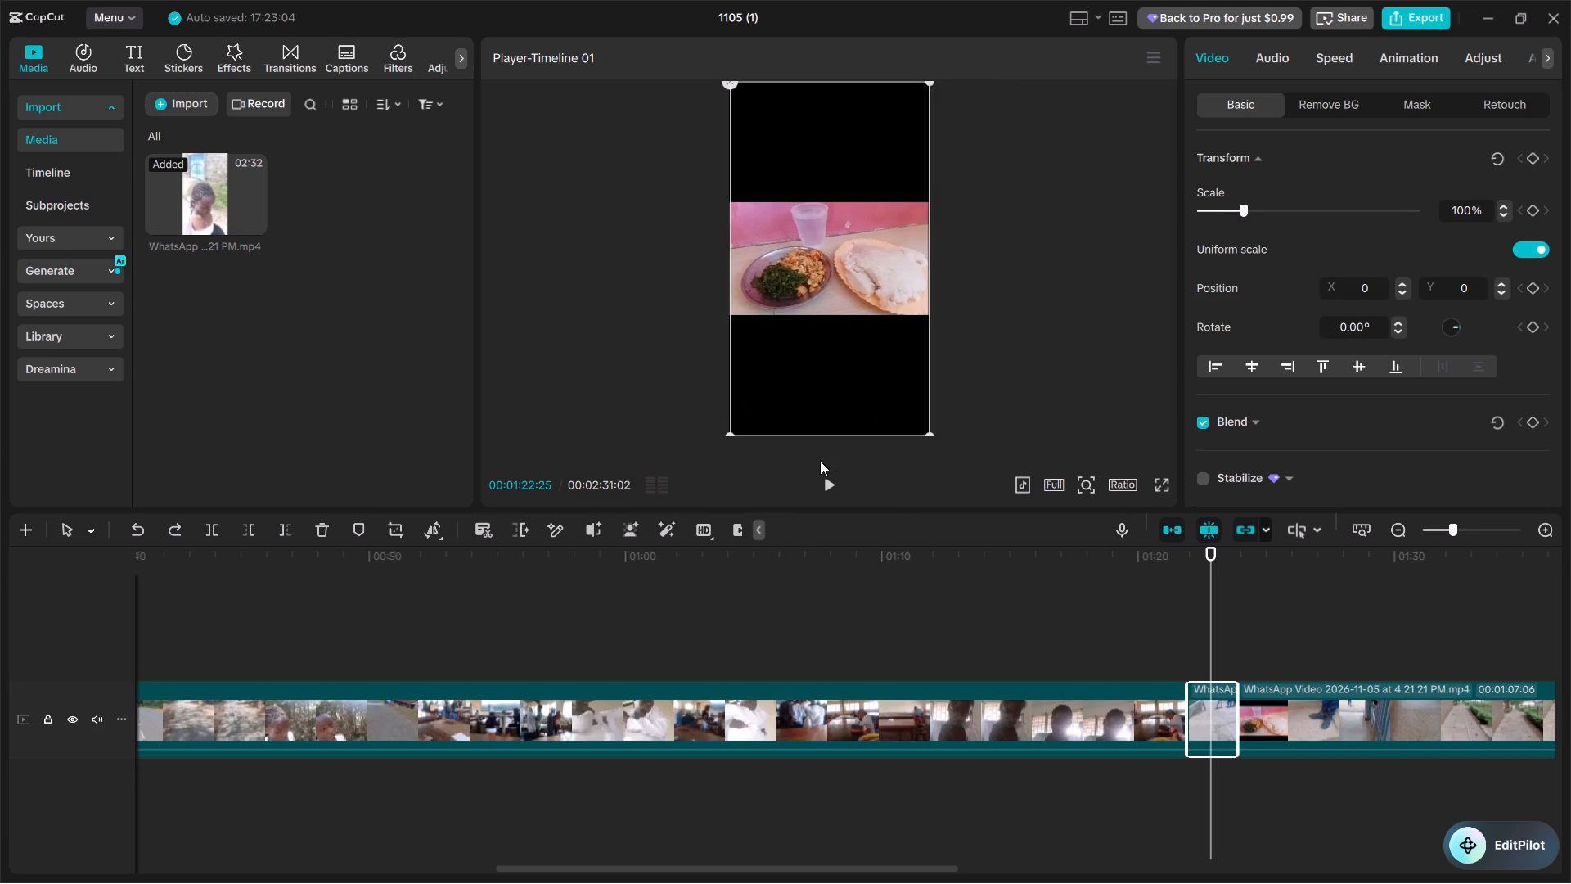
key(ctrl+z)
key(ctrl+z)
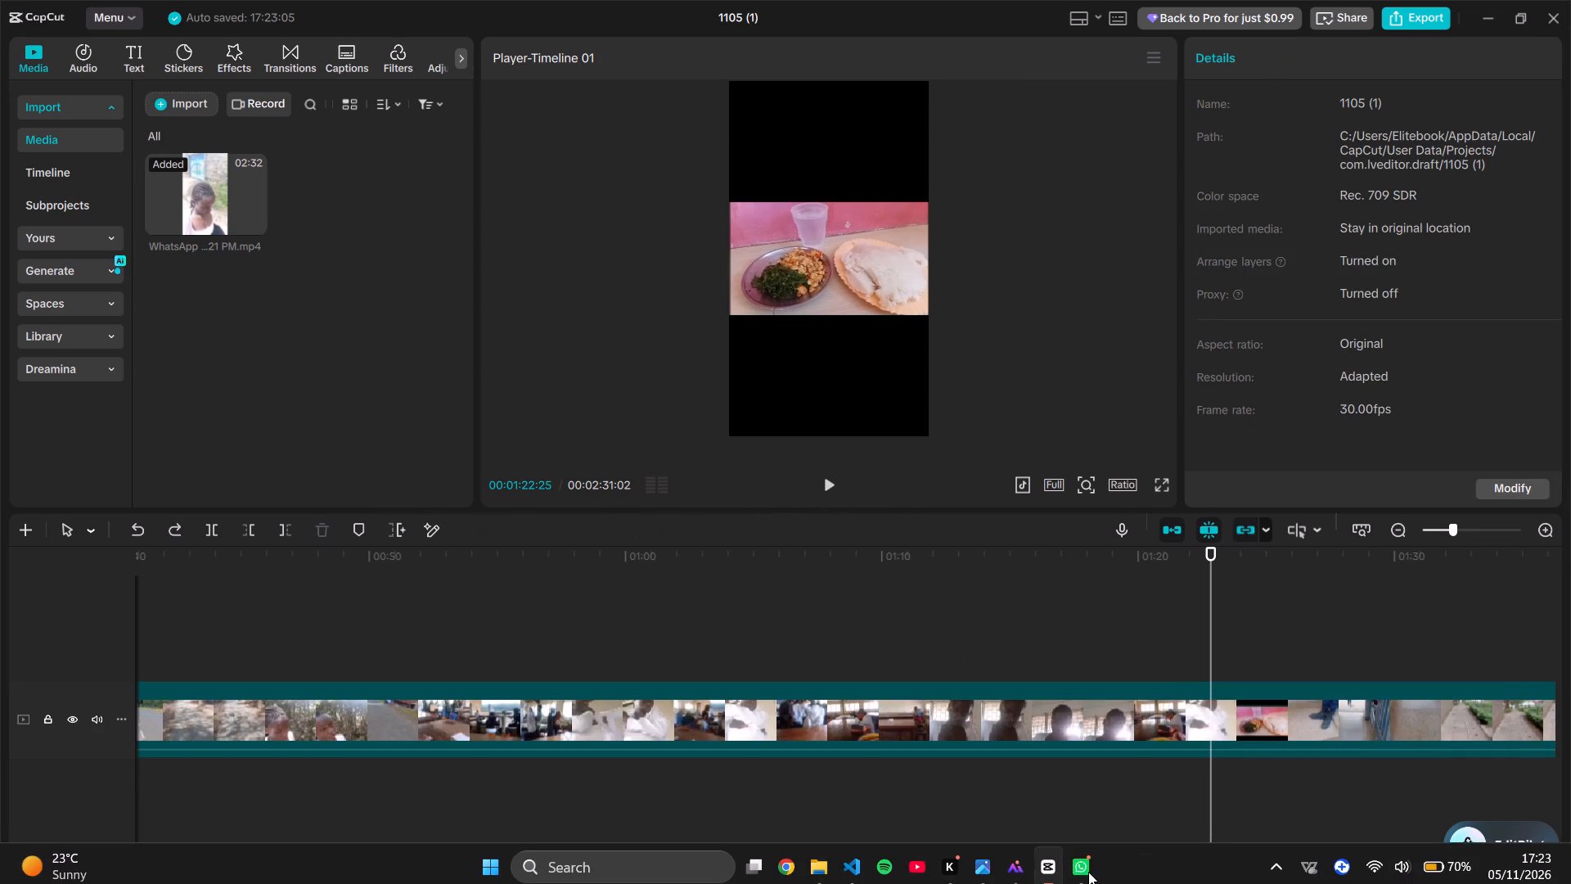
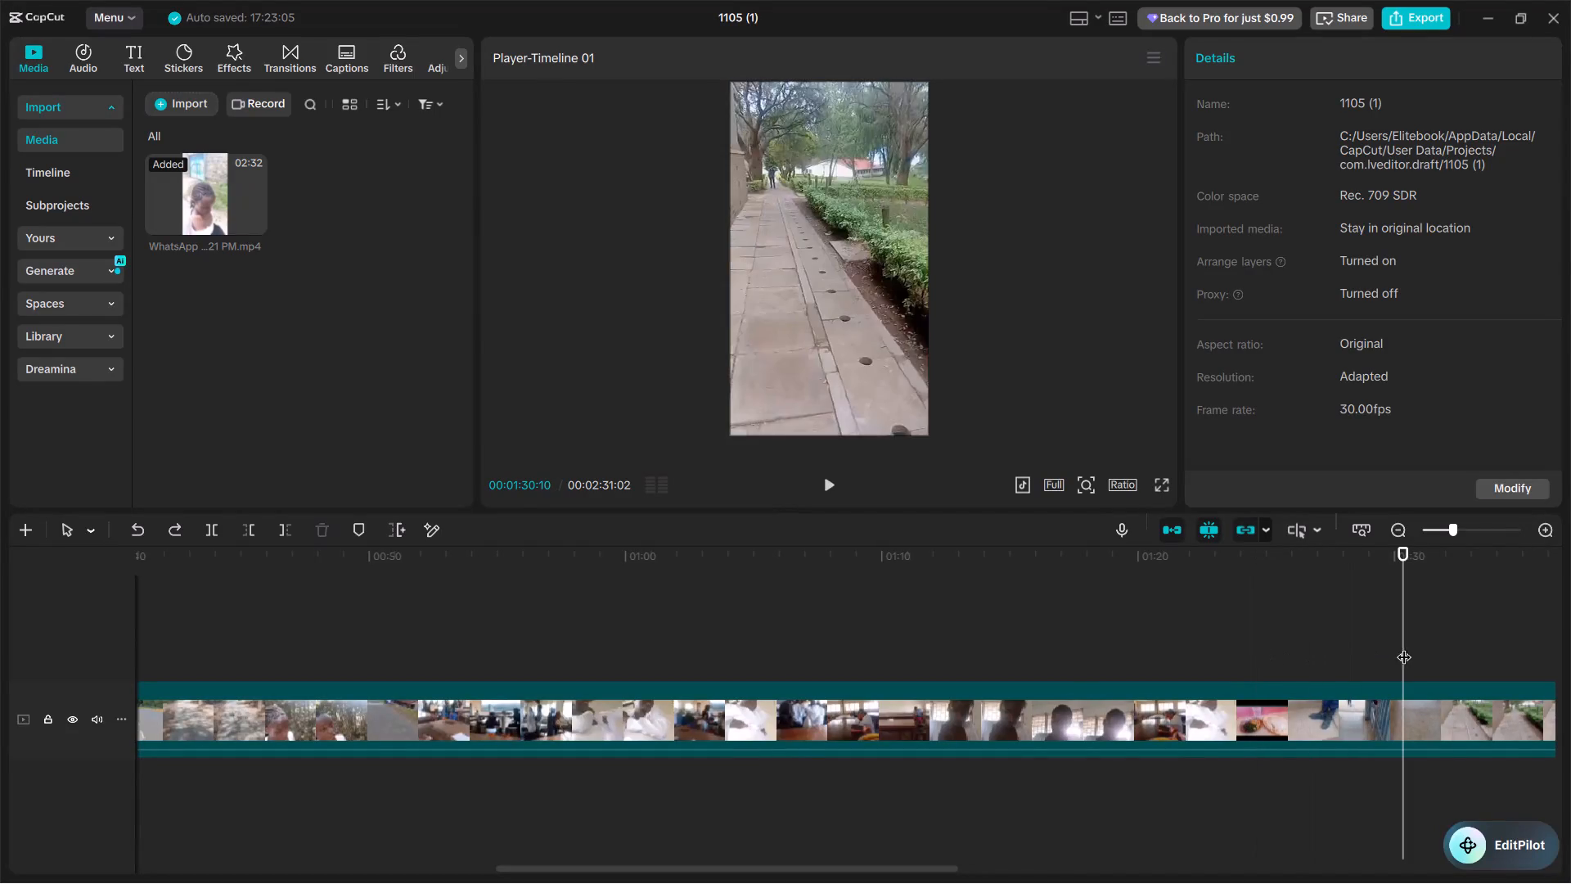
Play and skim the rest of the video from about 00:01:30 onward to look for remaining landscape shots.
key(space)
scroll(1400, 647, left, 1)
click(1302, 642)
key(space)
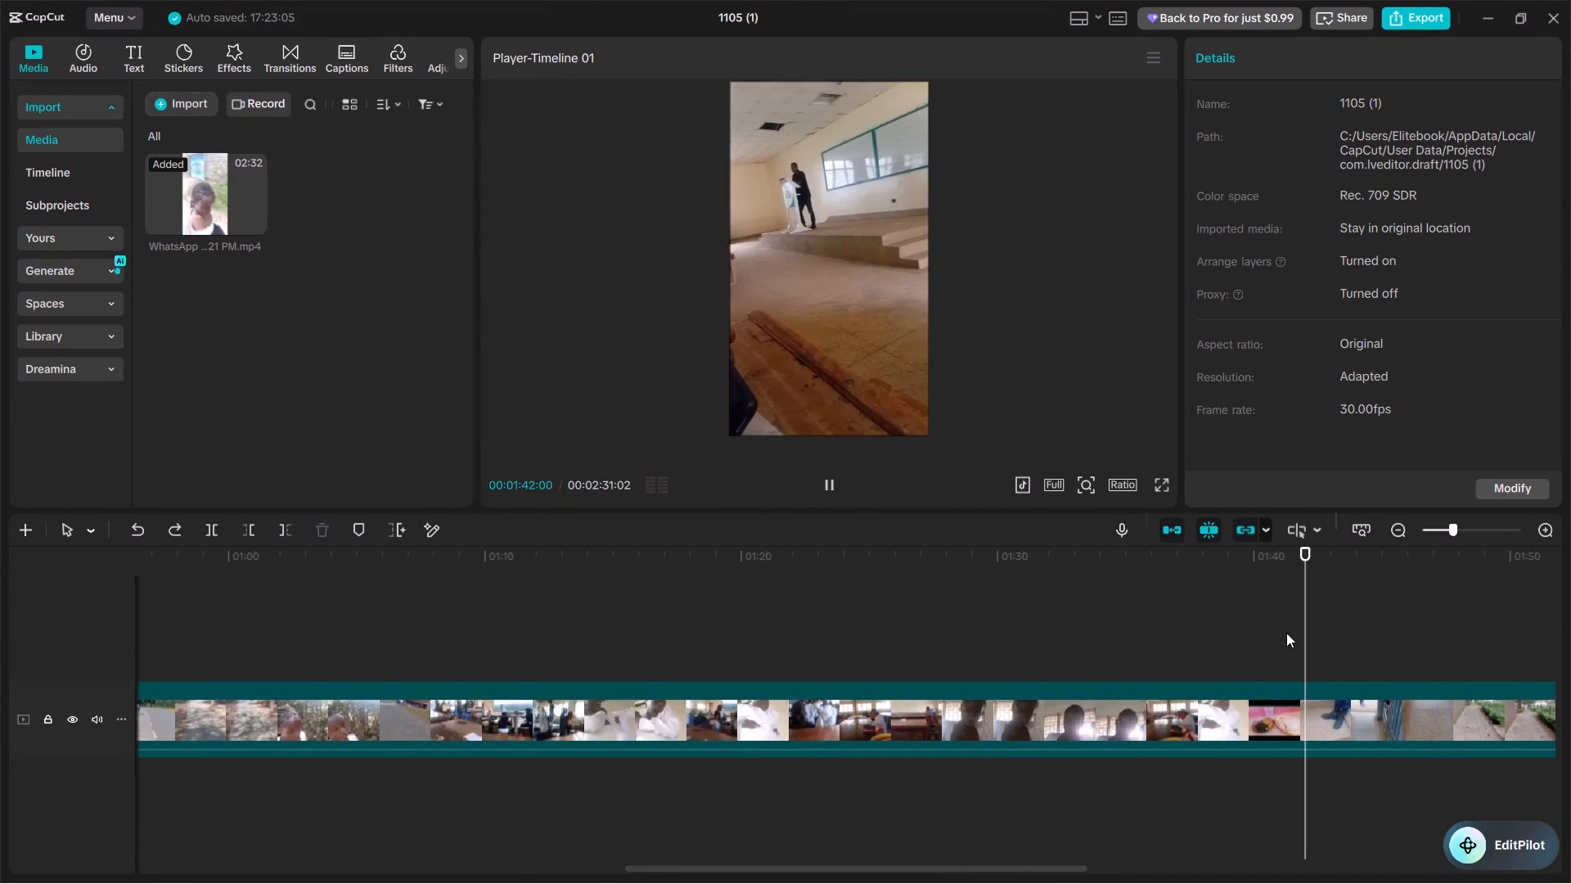
click(1231, 634)
click(1322, 634)
click(1383, 638)
scroll(1383, 638, left, 1)
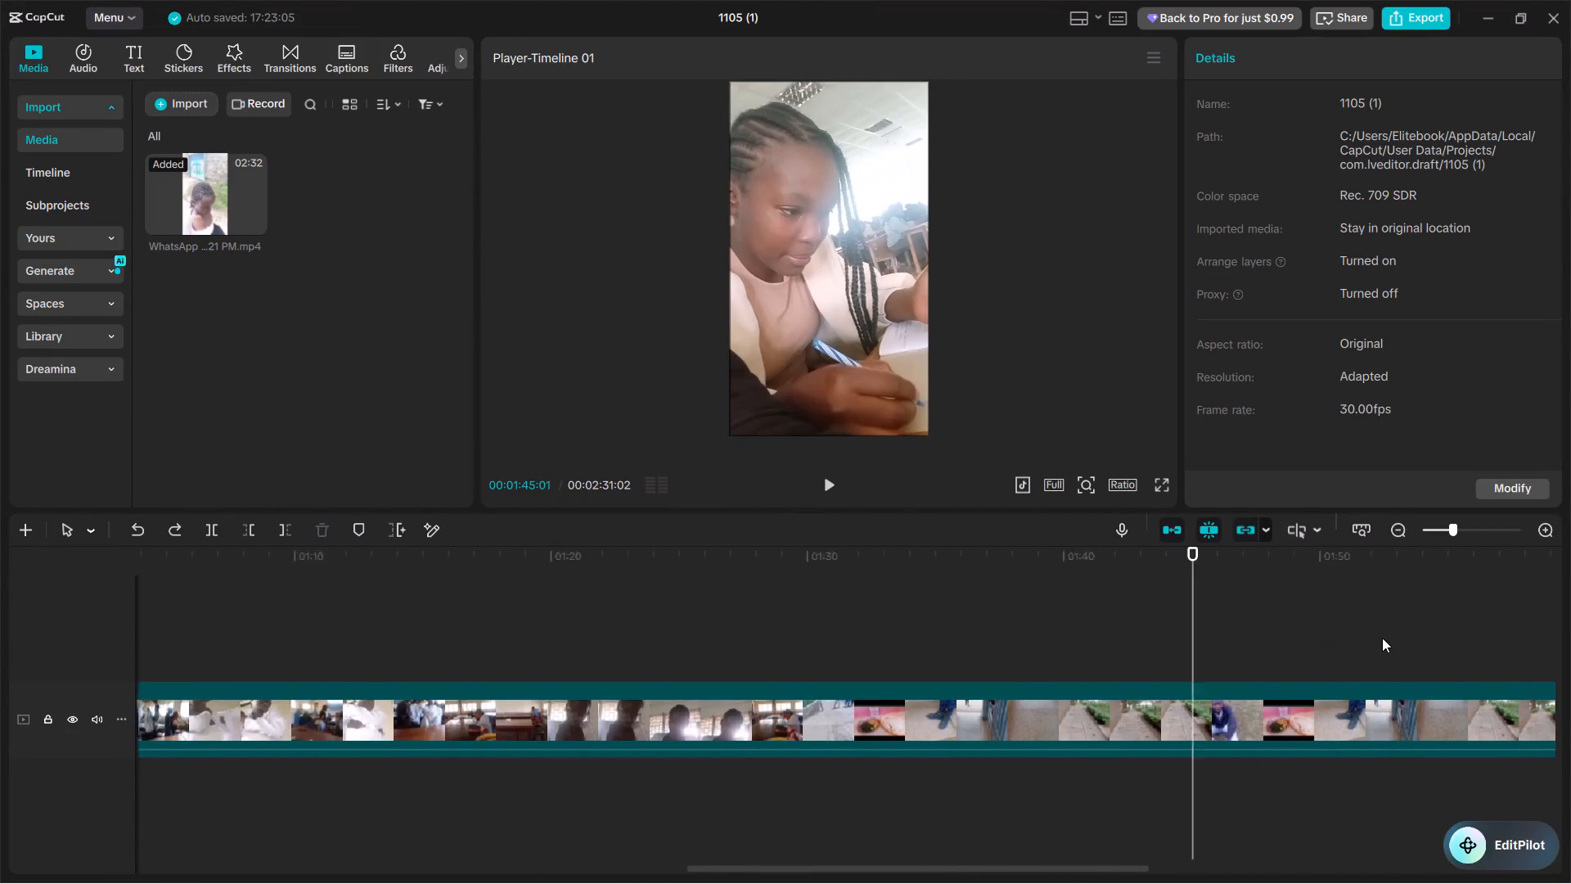
scroll(1382, 638, left, 1)
key(space)
click(1375, 638)
key(space)
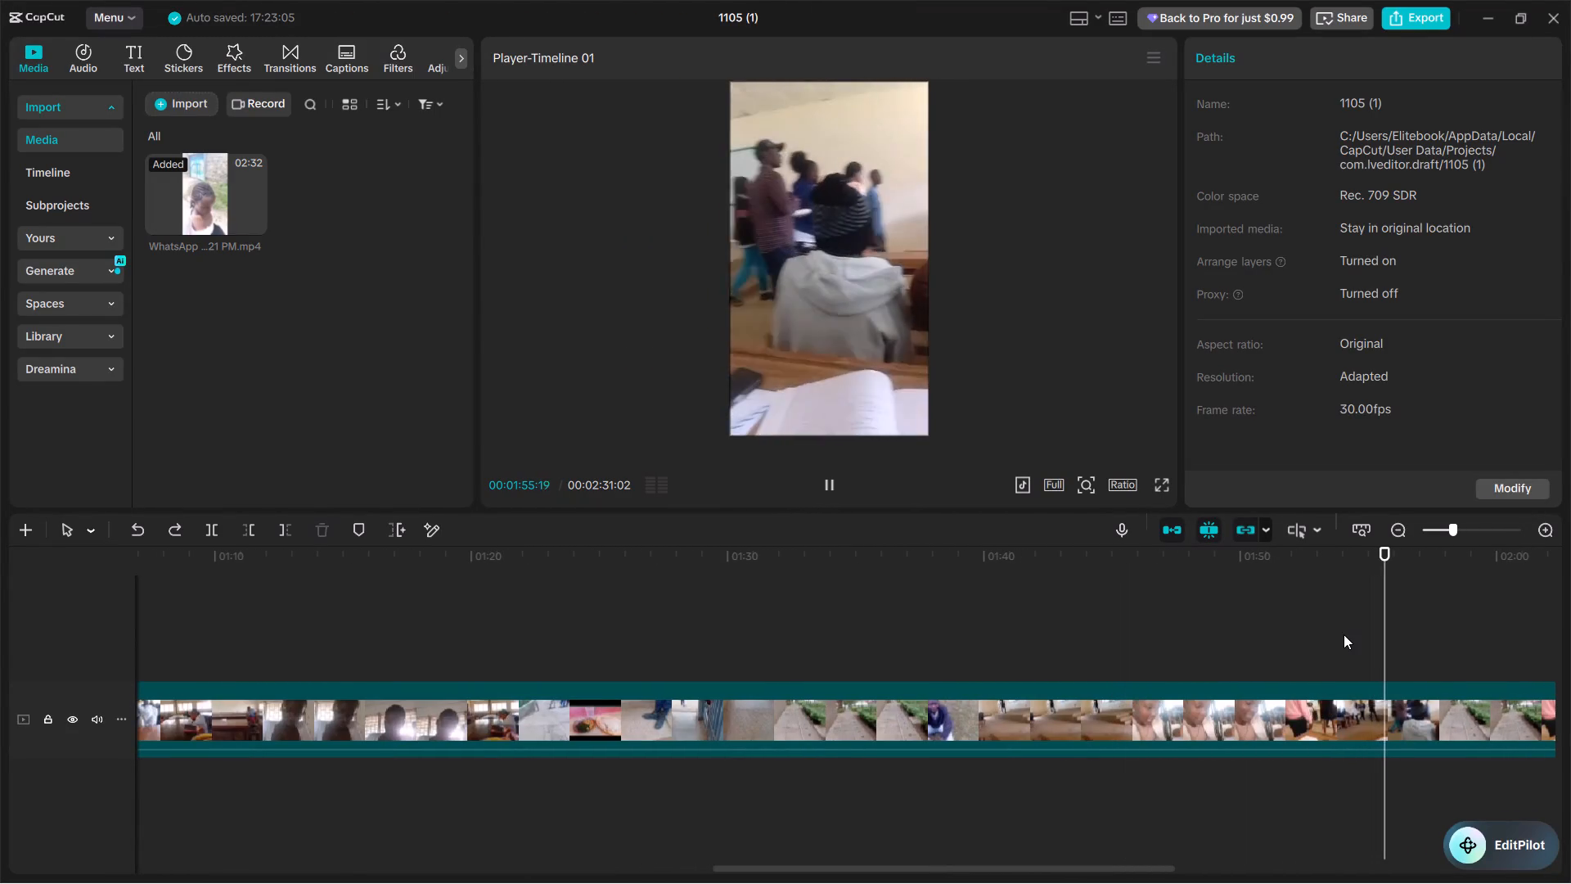
scroll(1344, 634, left, 1)
click(1344, 634)
key(space)
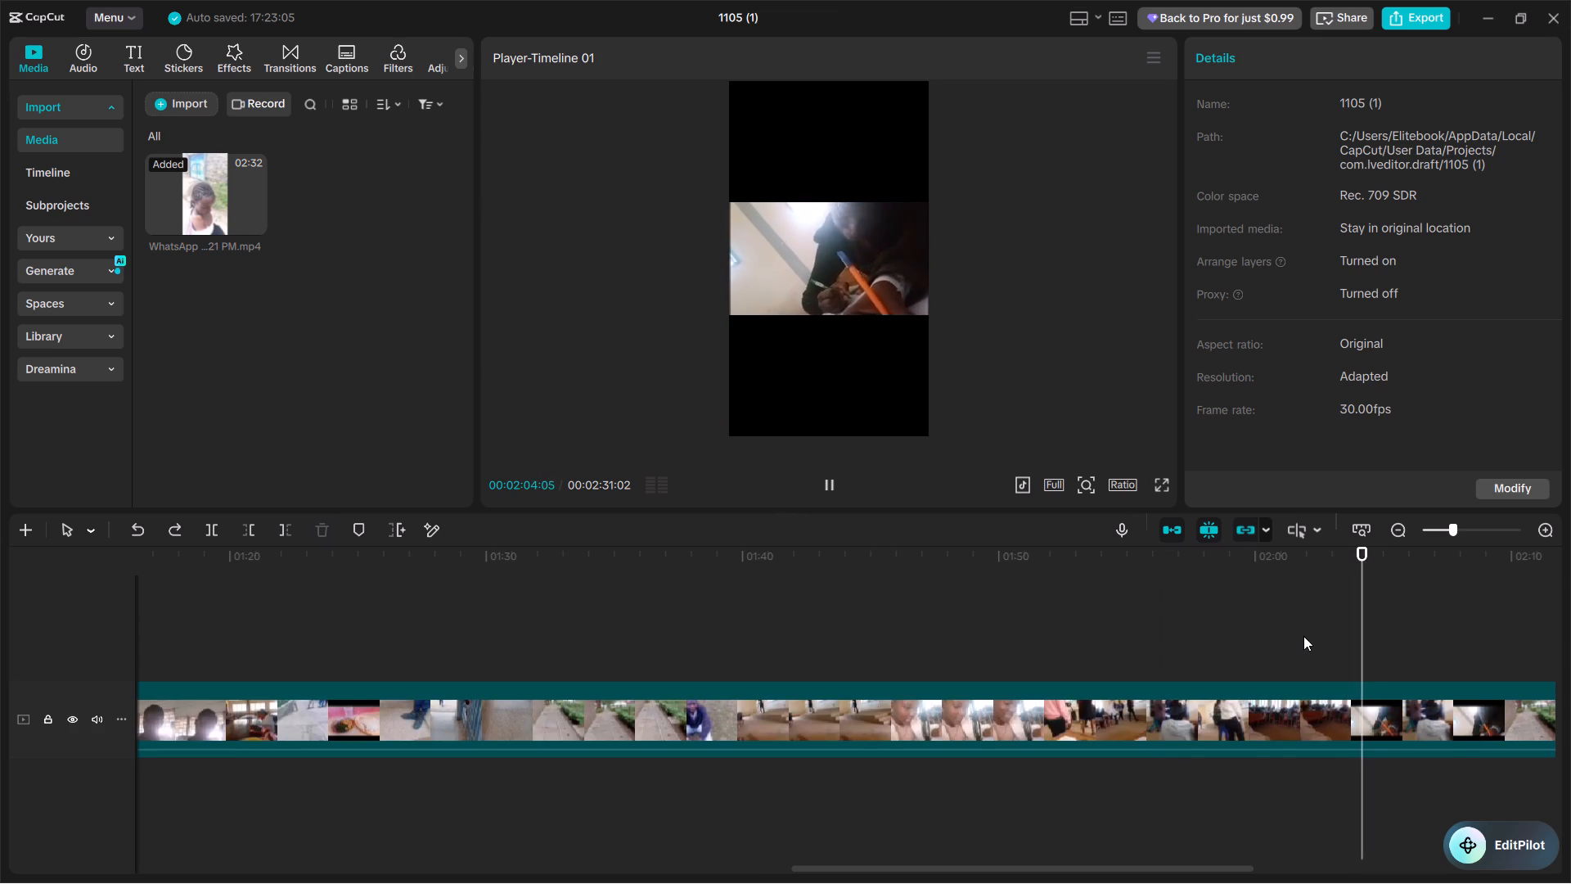
click(1267, 641)
key(space)
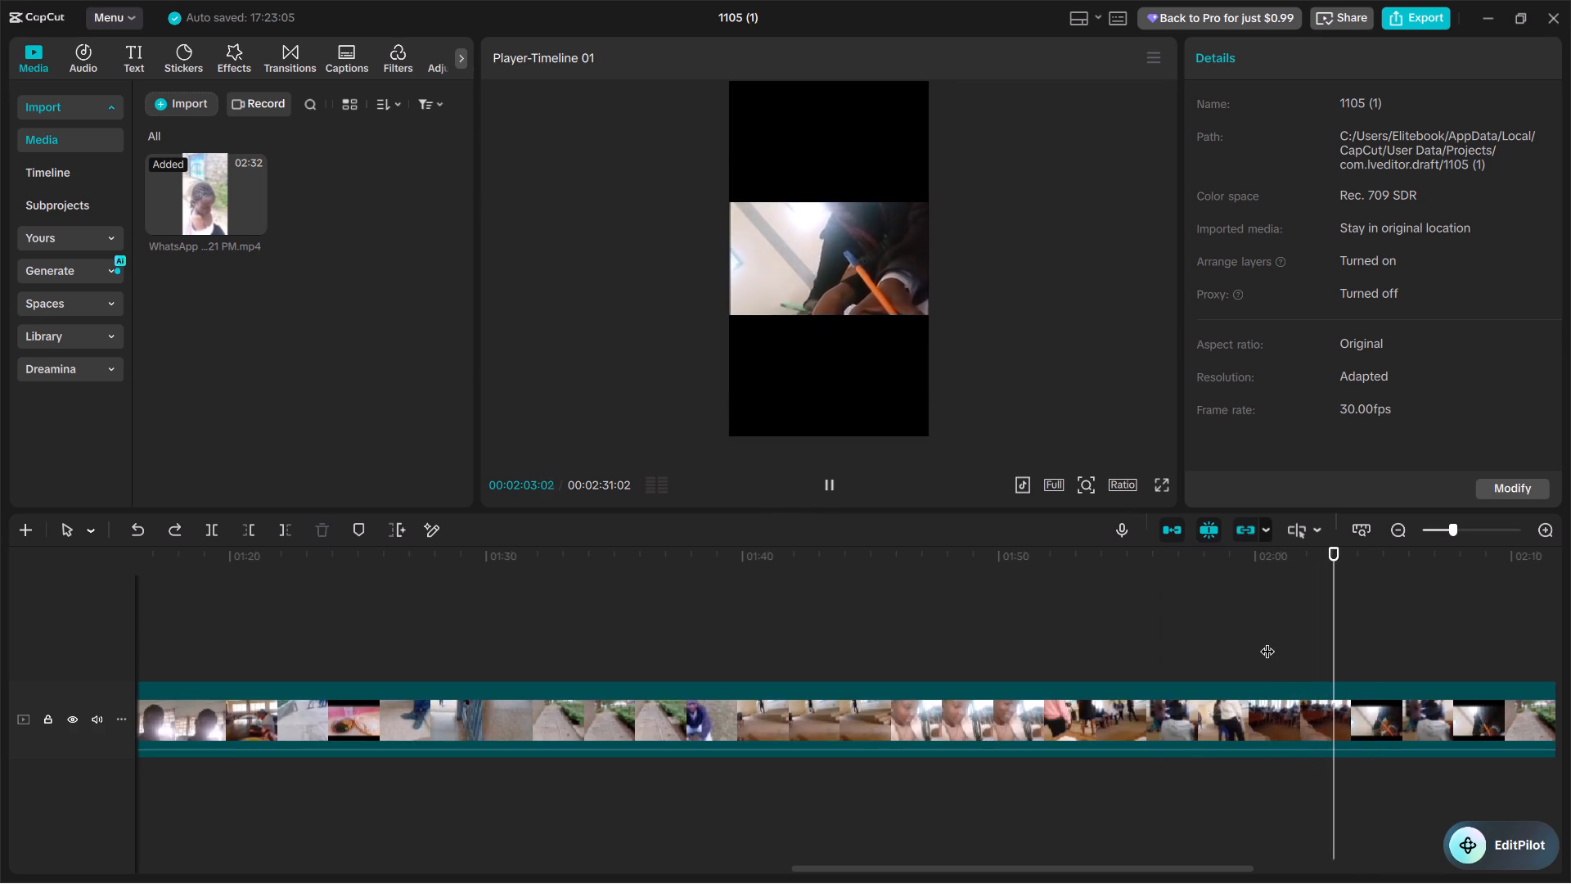
scroll(1267, 641, left, 1)
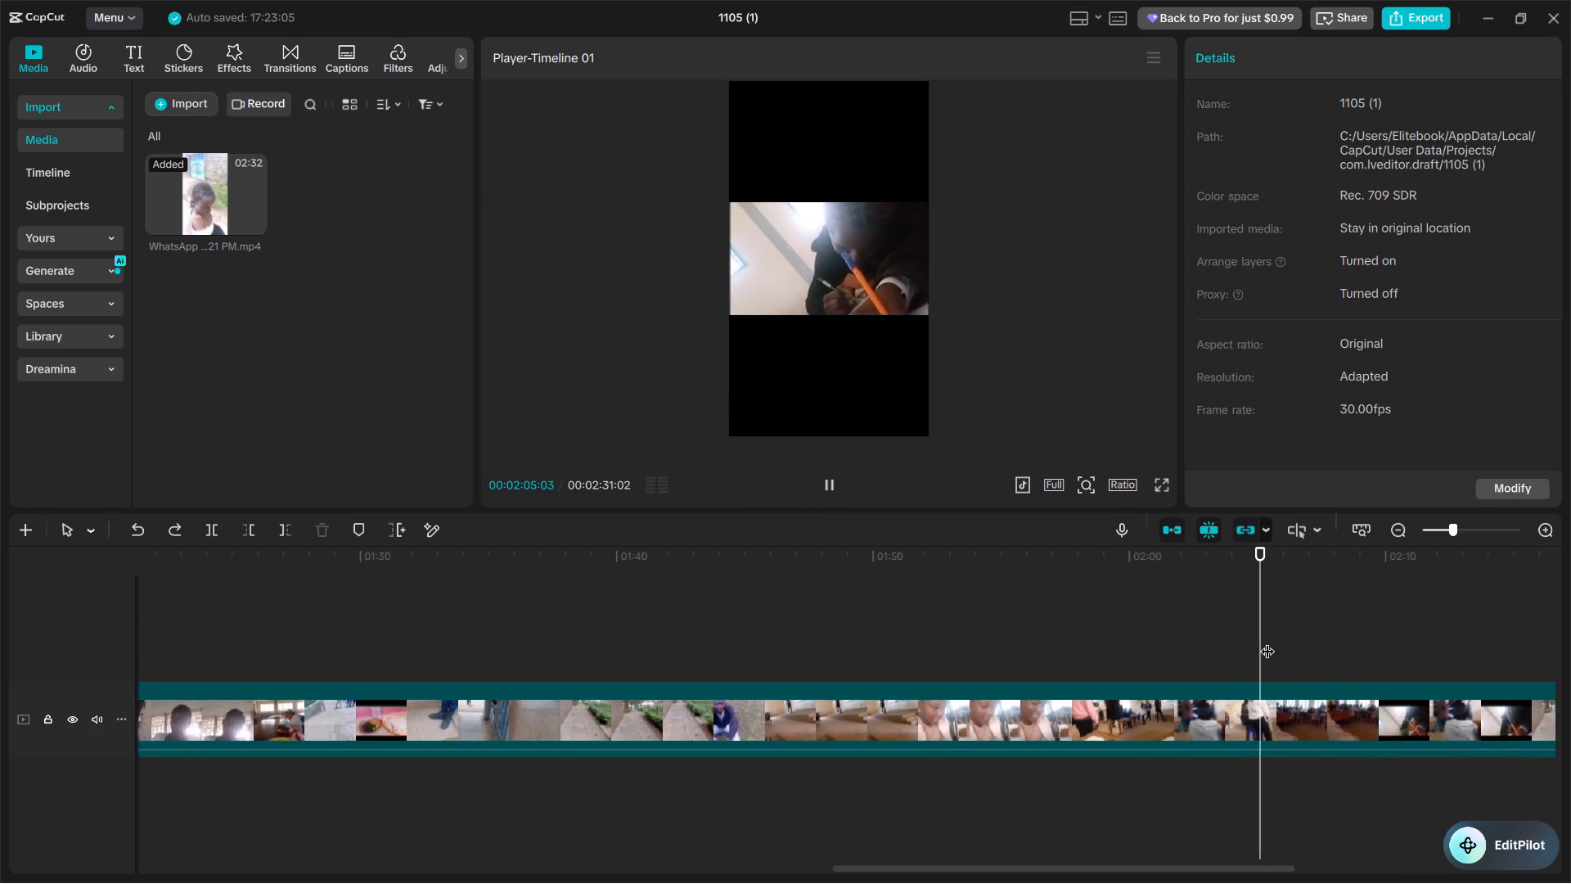
scroll(1267, 641, left, 1)
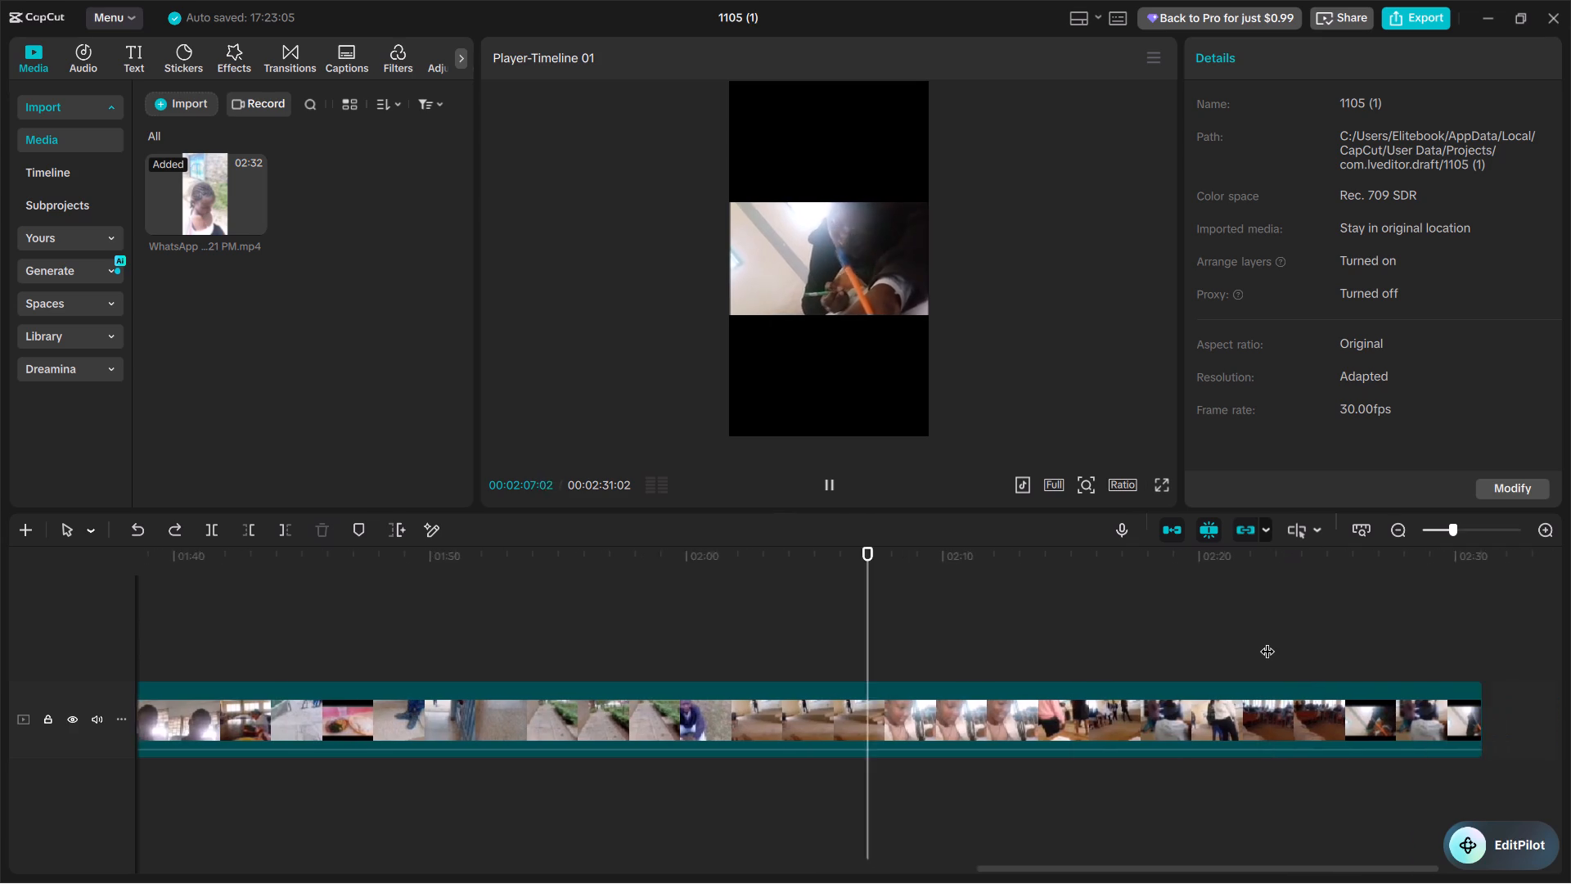
scroll(1267, 641, left, 1)
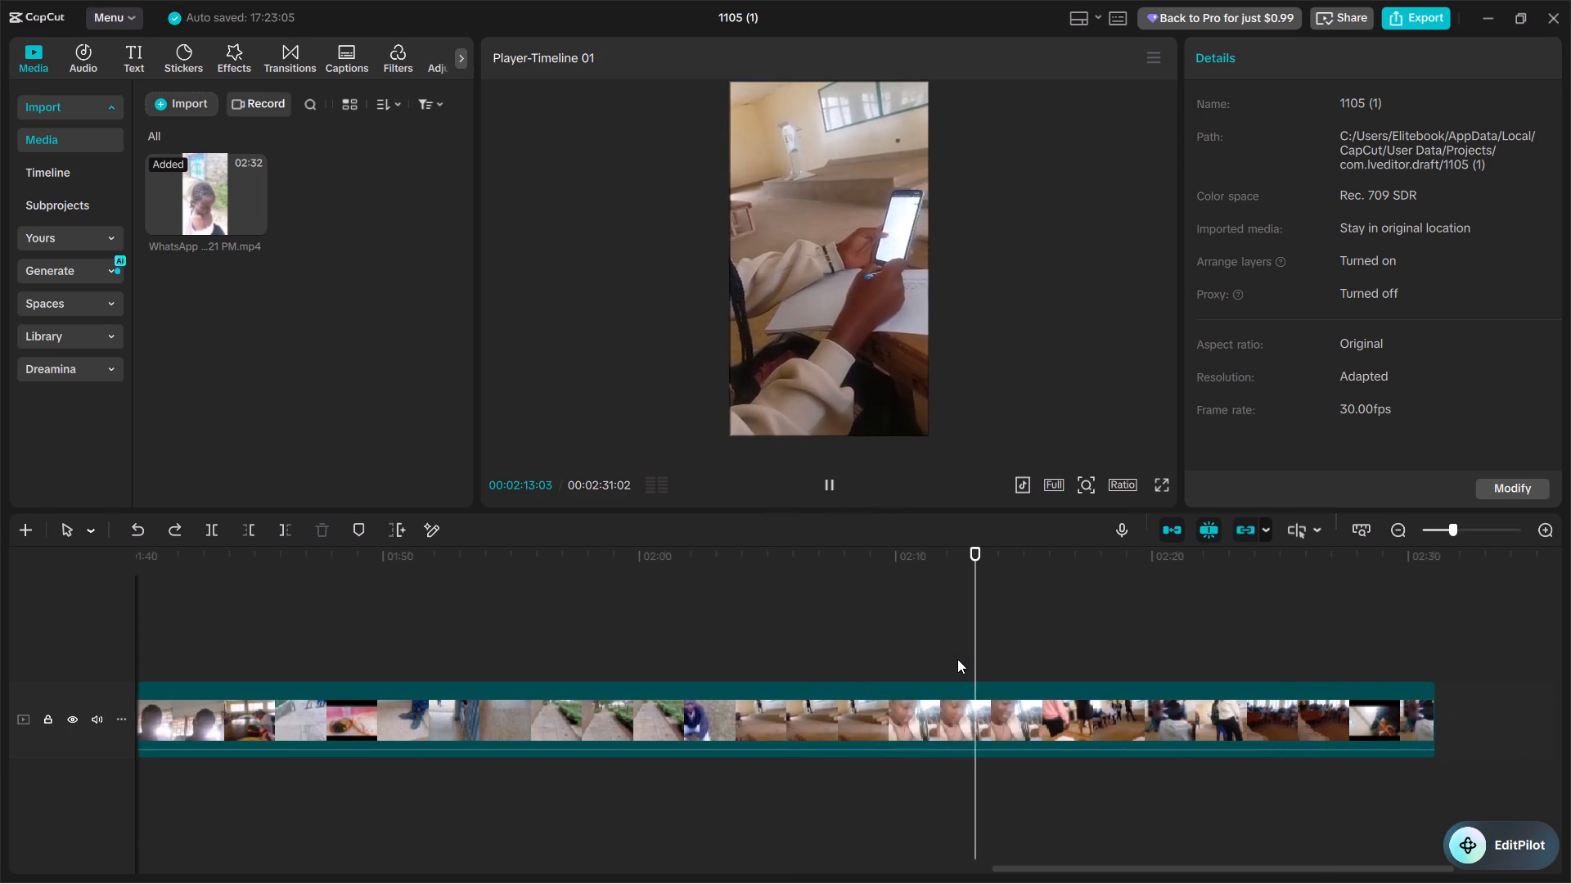
Return to the start of the timeline and play the video's opening to review it.
key(Home)
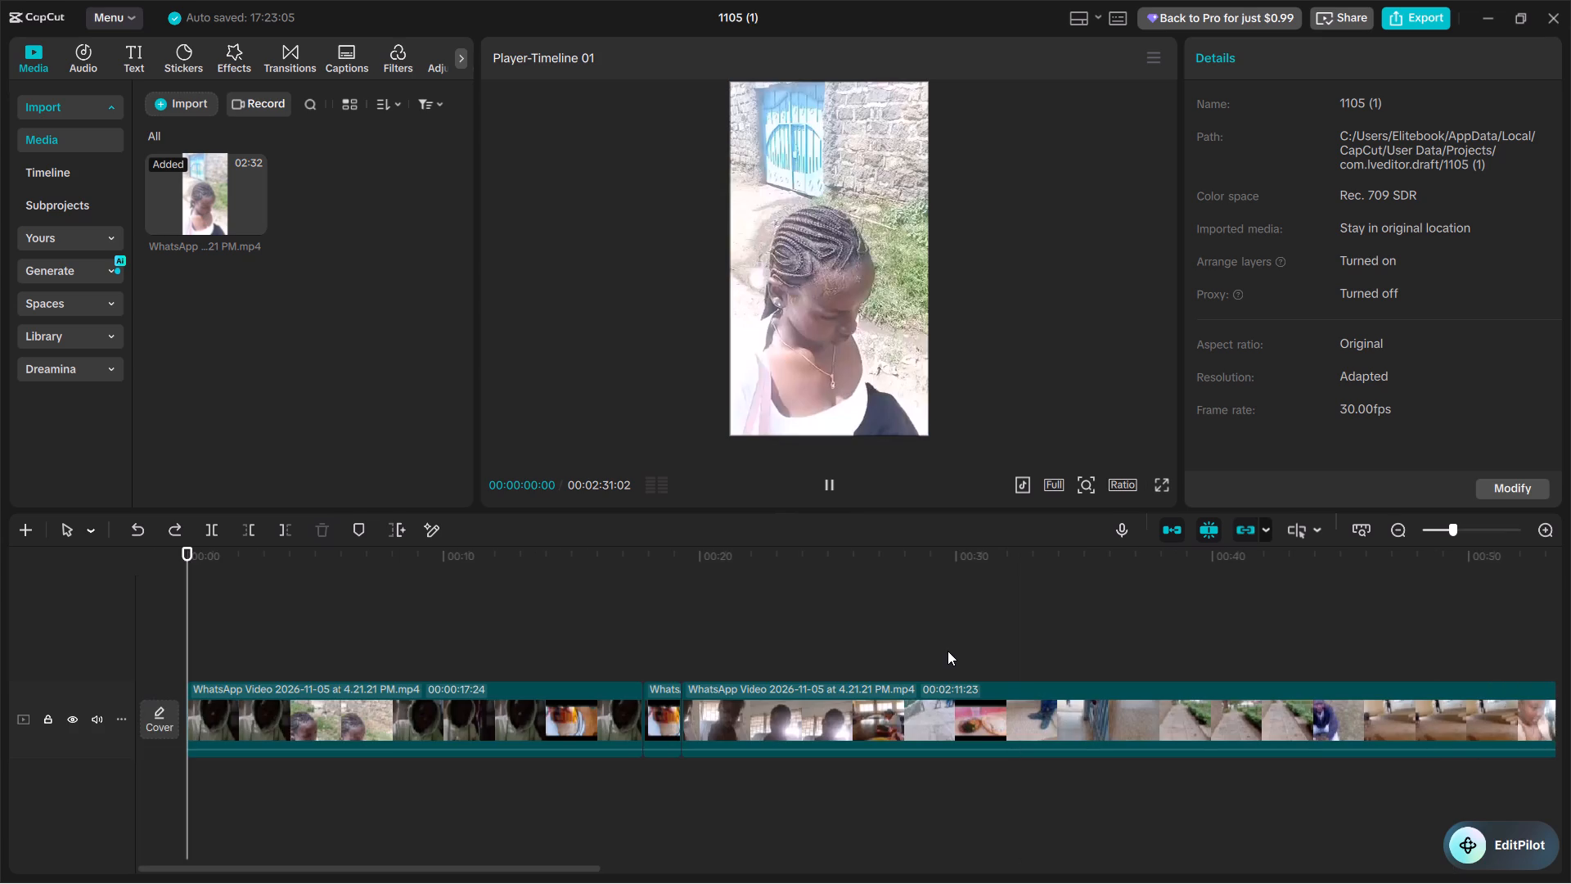
key(space)
key(Home)
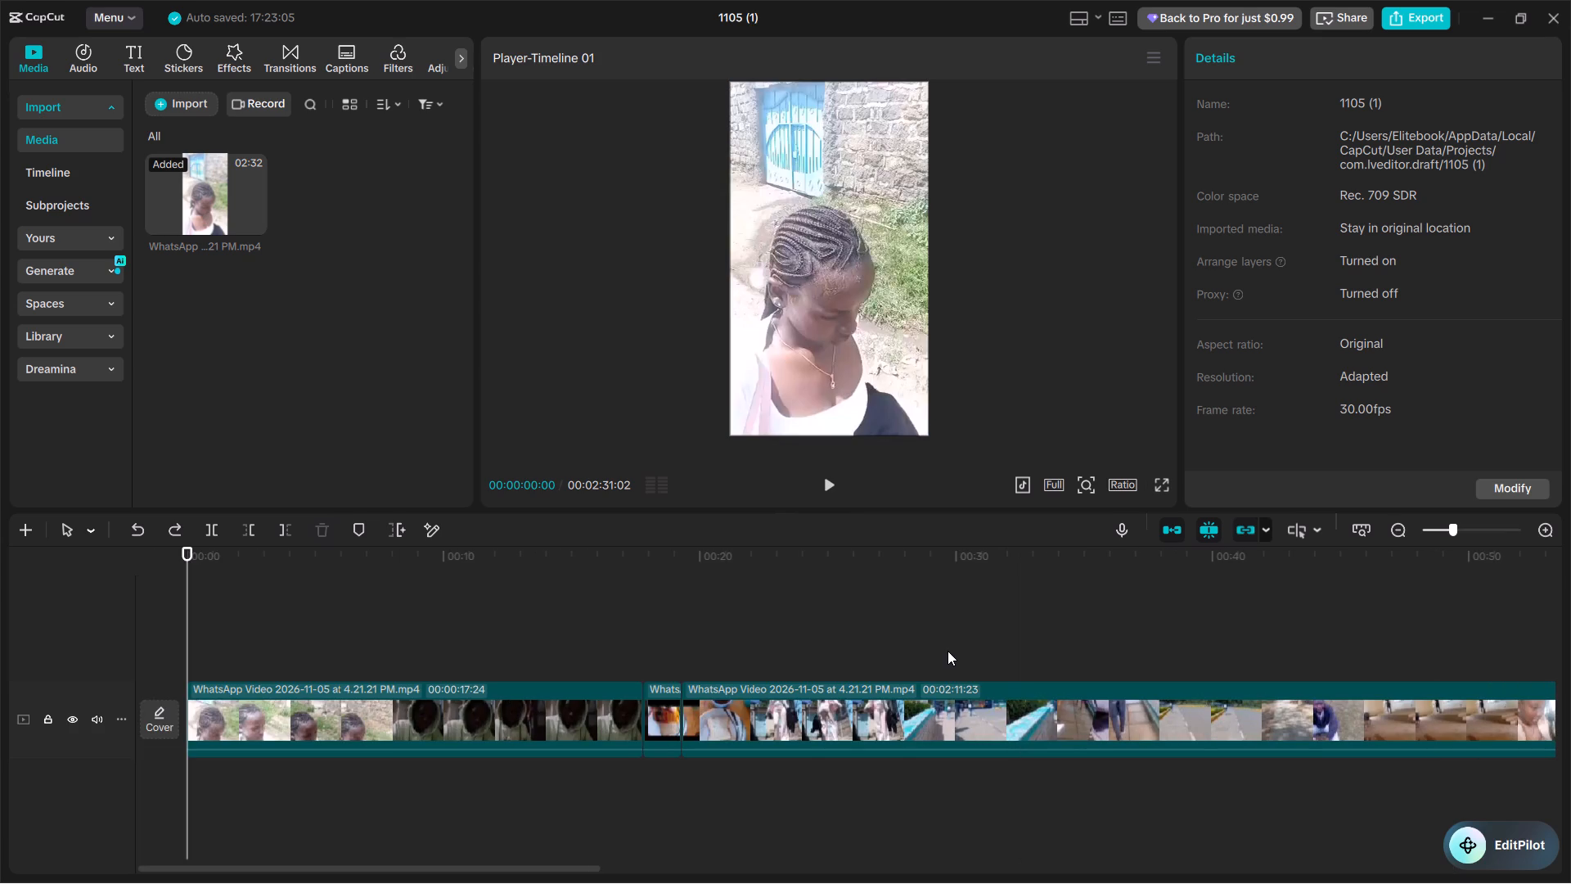
key(space)
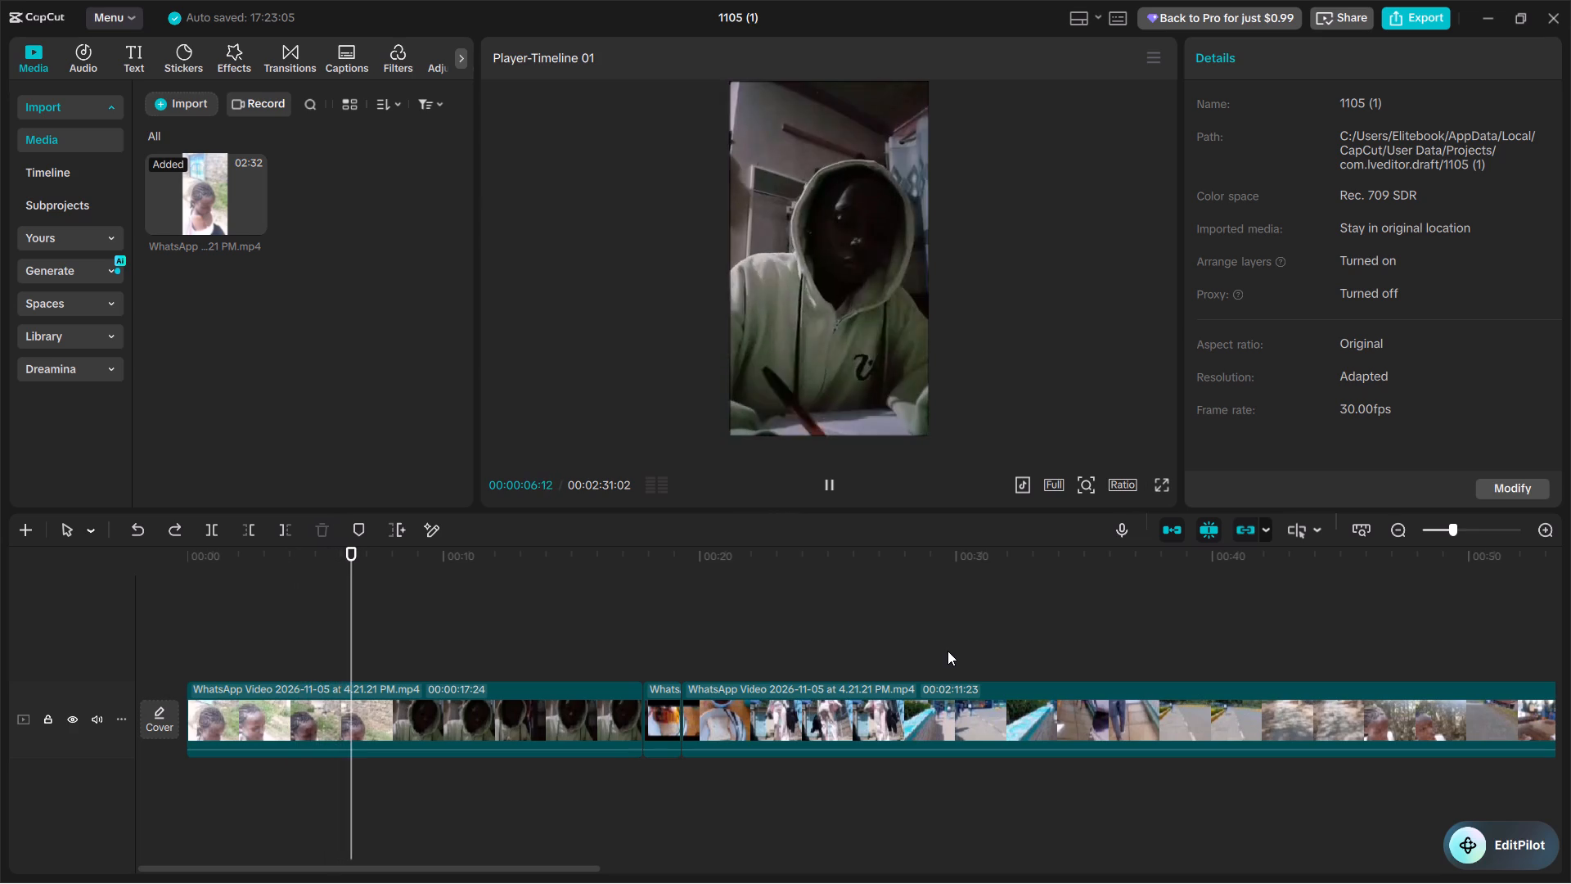
Open the voiceover recorder at the start of the timeline and check the input device choices, keeping Microphone (fifine Microphone).
key(Home)
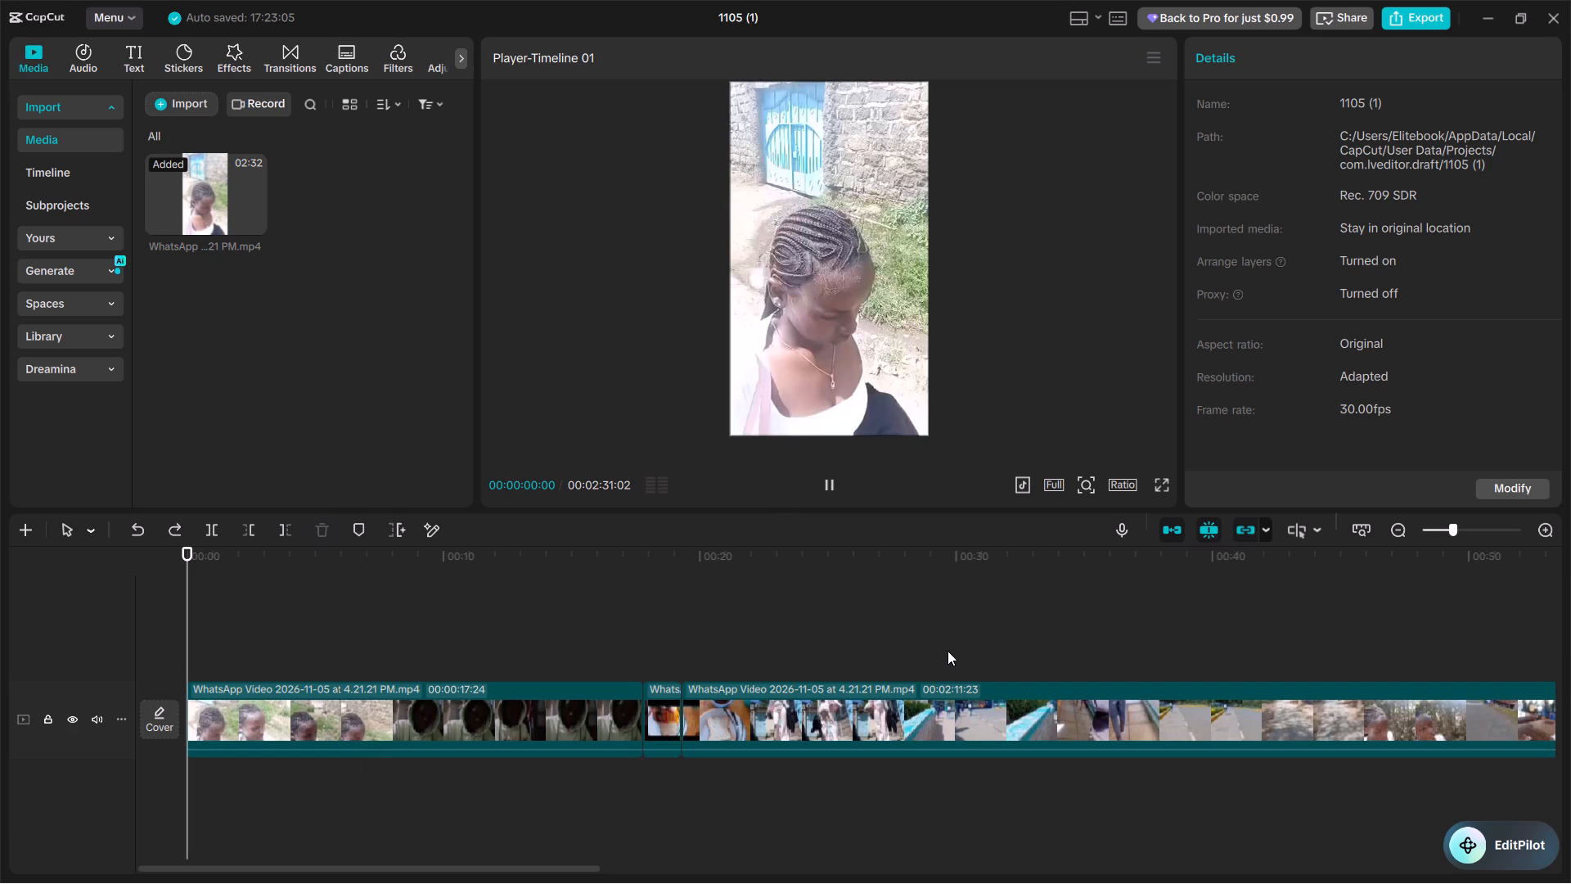
click(1123, 524)
click(1323, 300)
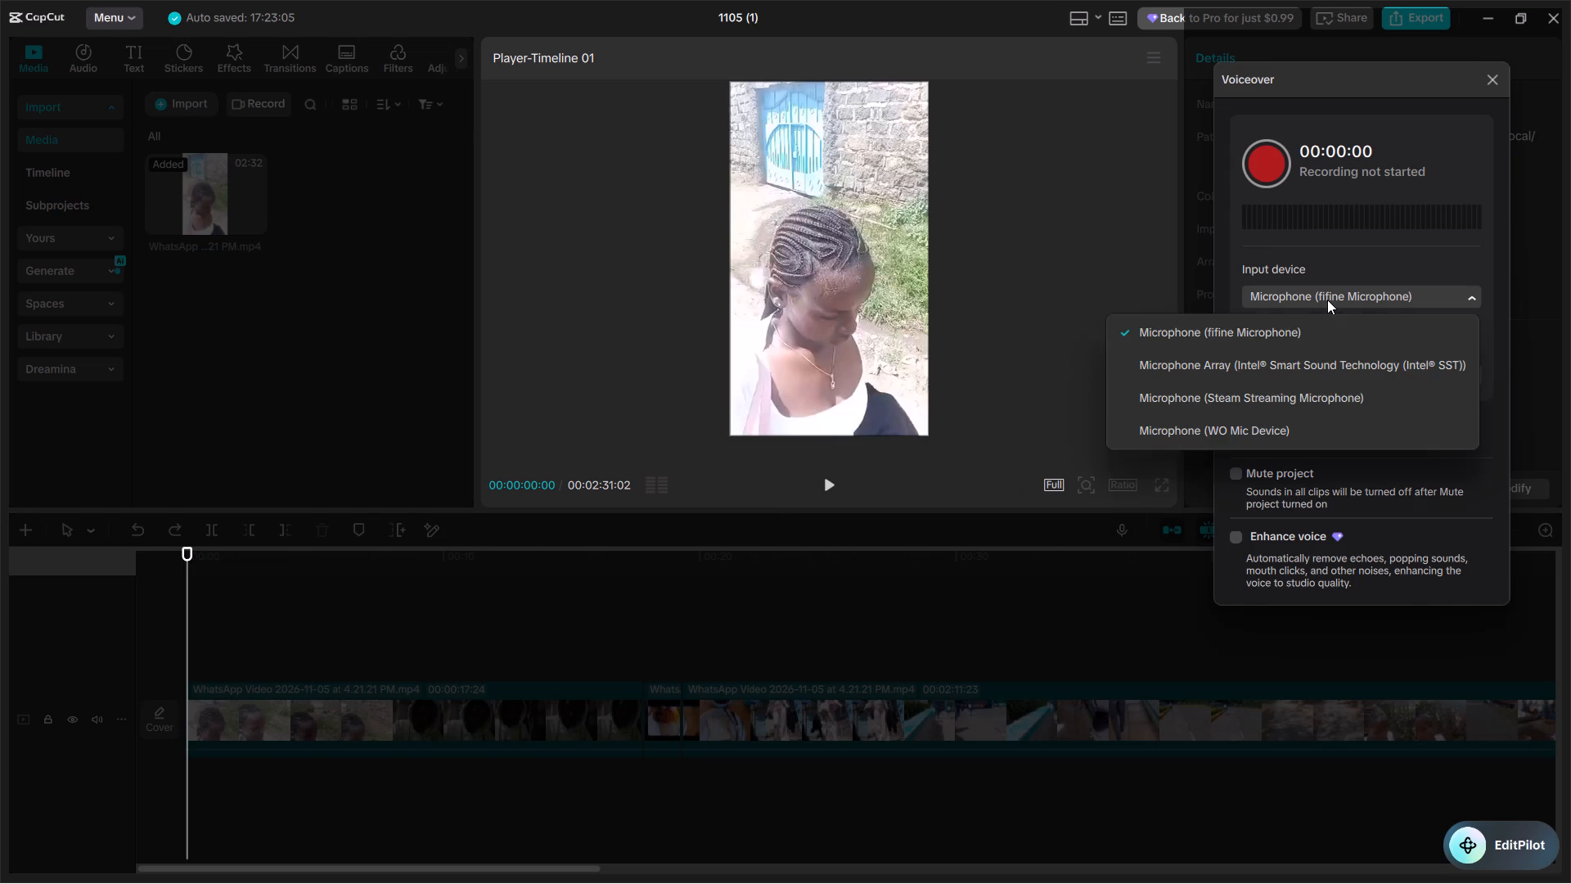
click(1393, 298)
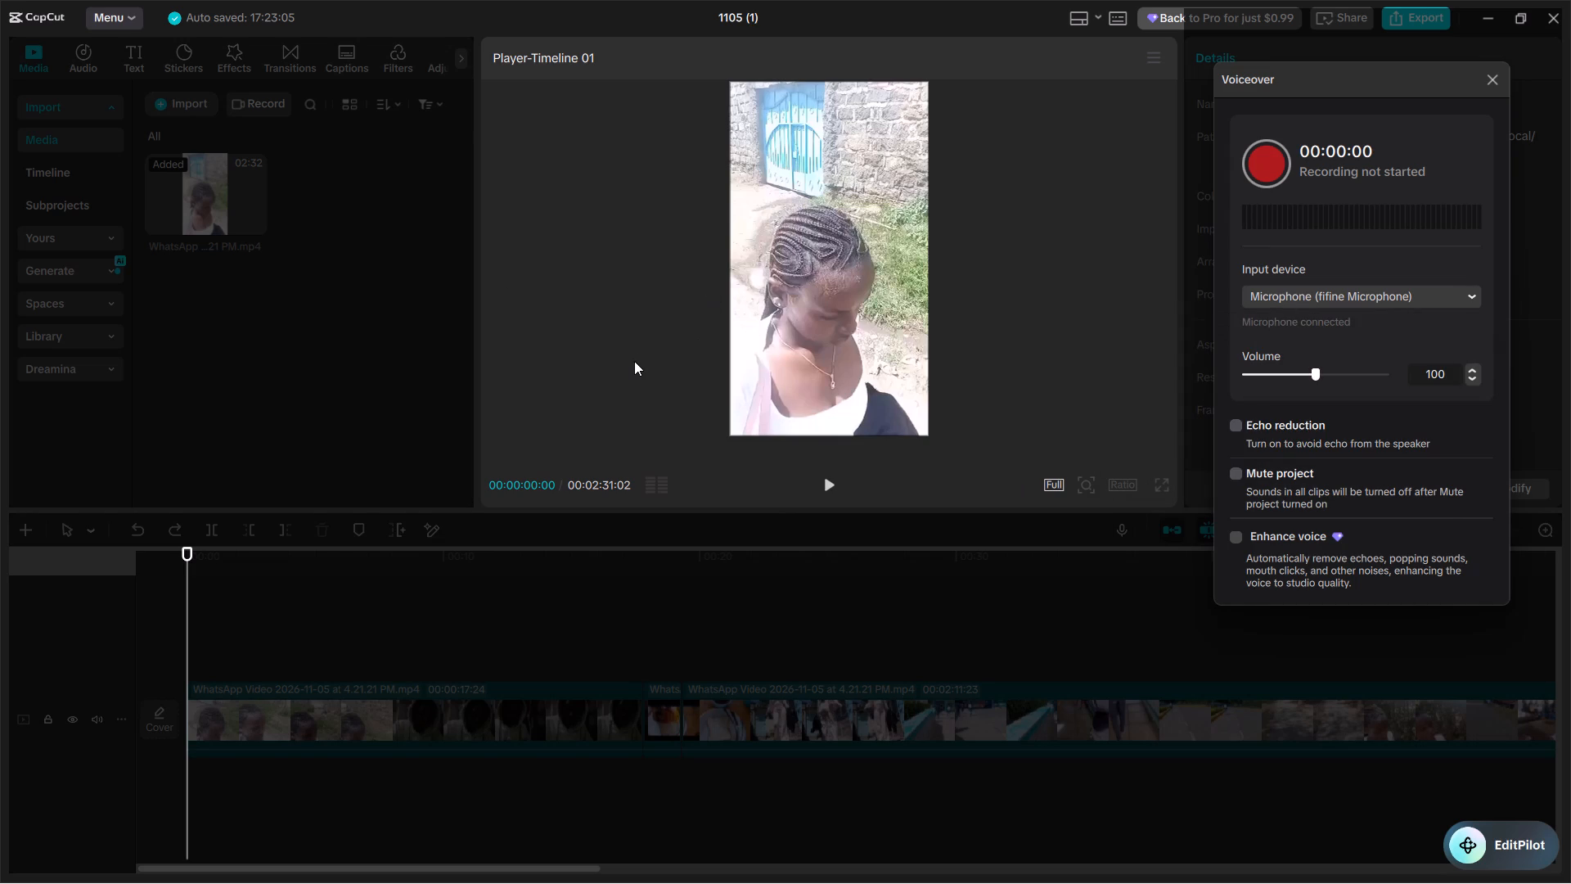
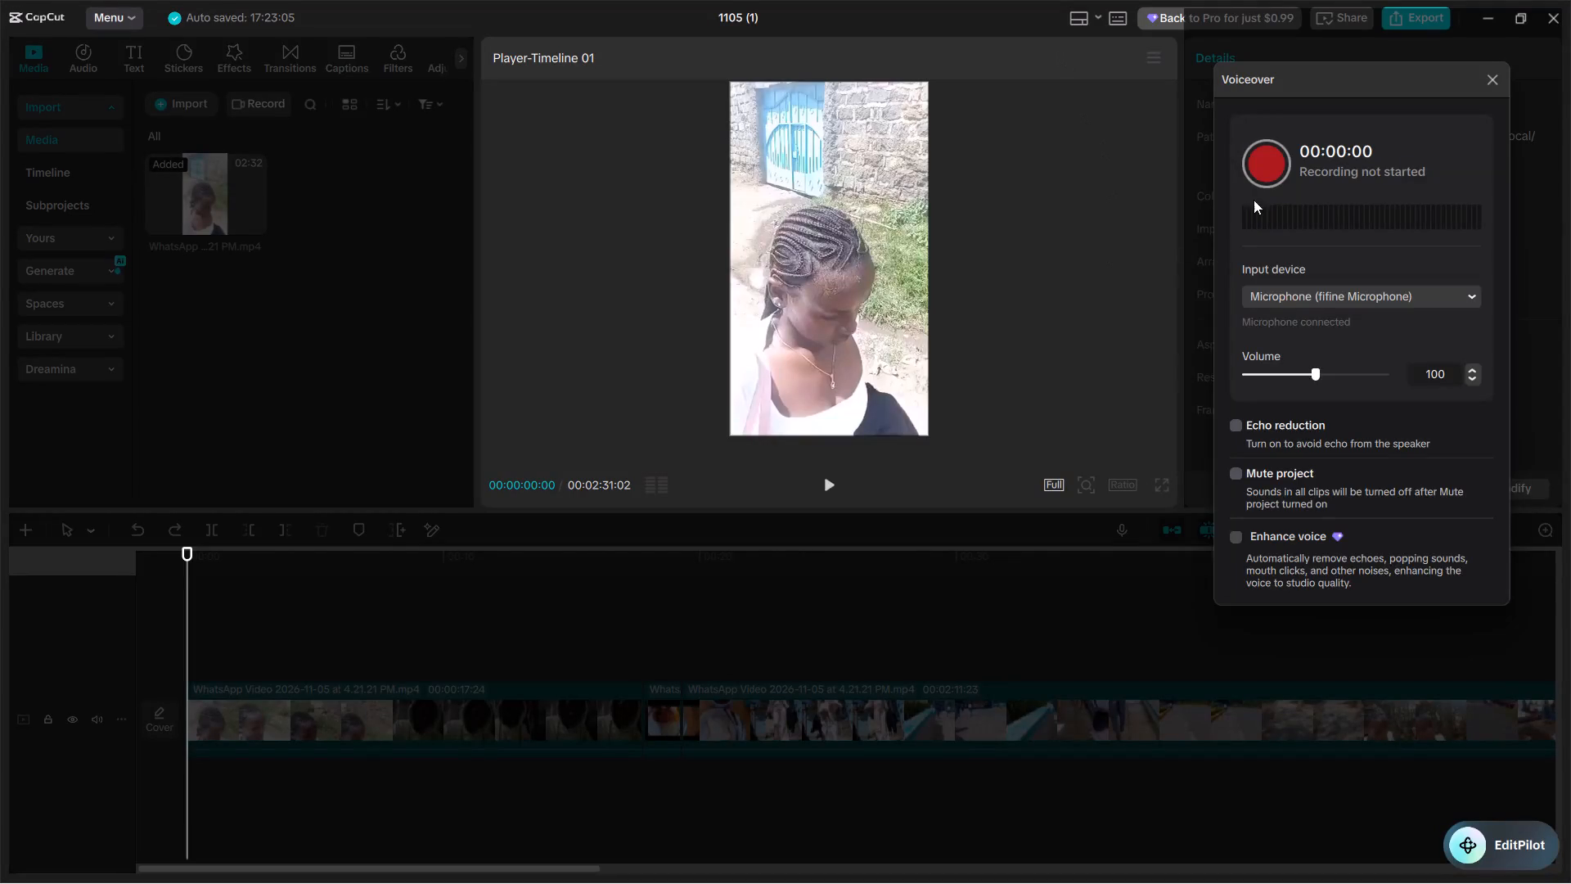
Record the first voiceover take from the start of the timeline to about 00:00:06 and close the recorder.
click(1268, 181)
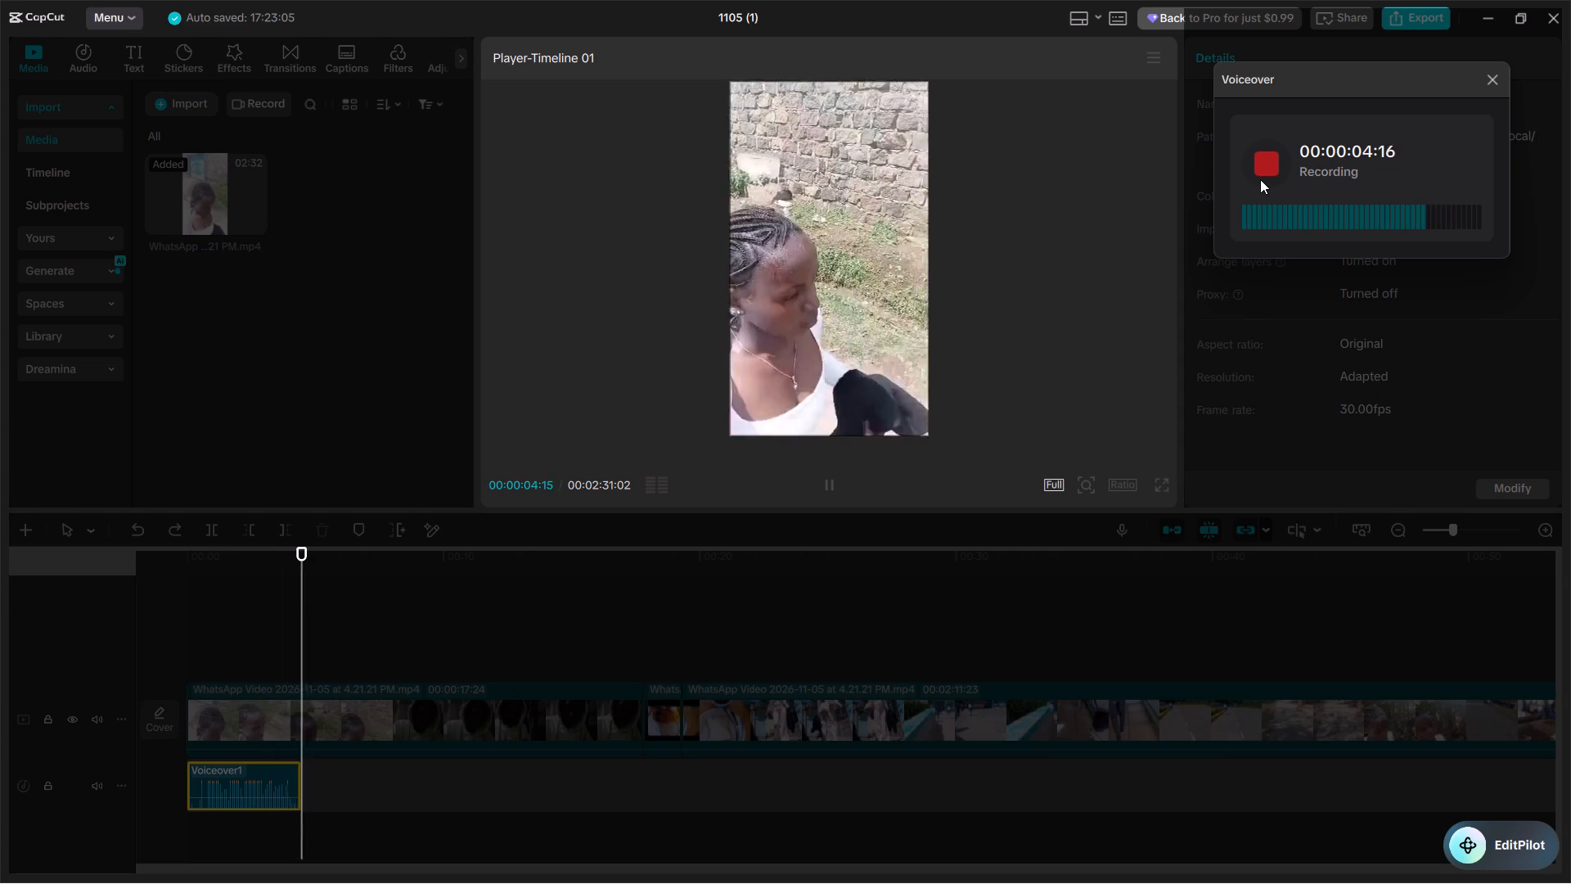
key(space)
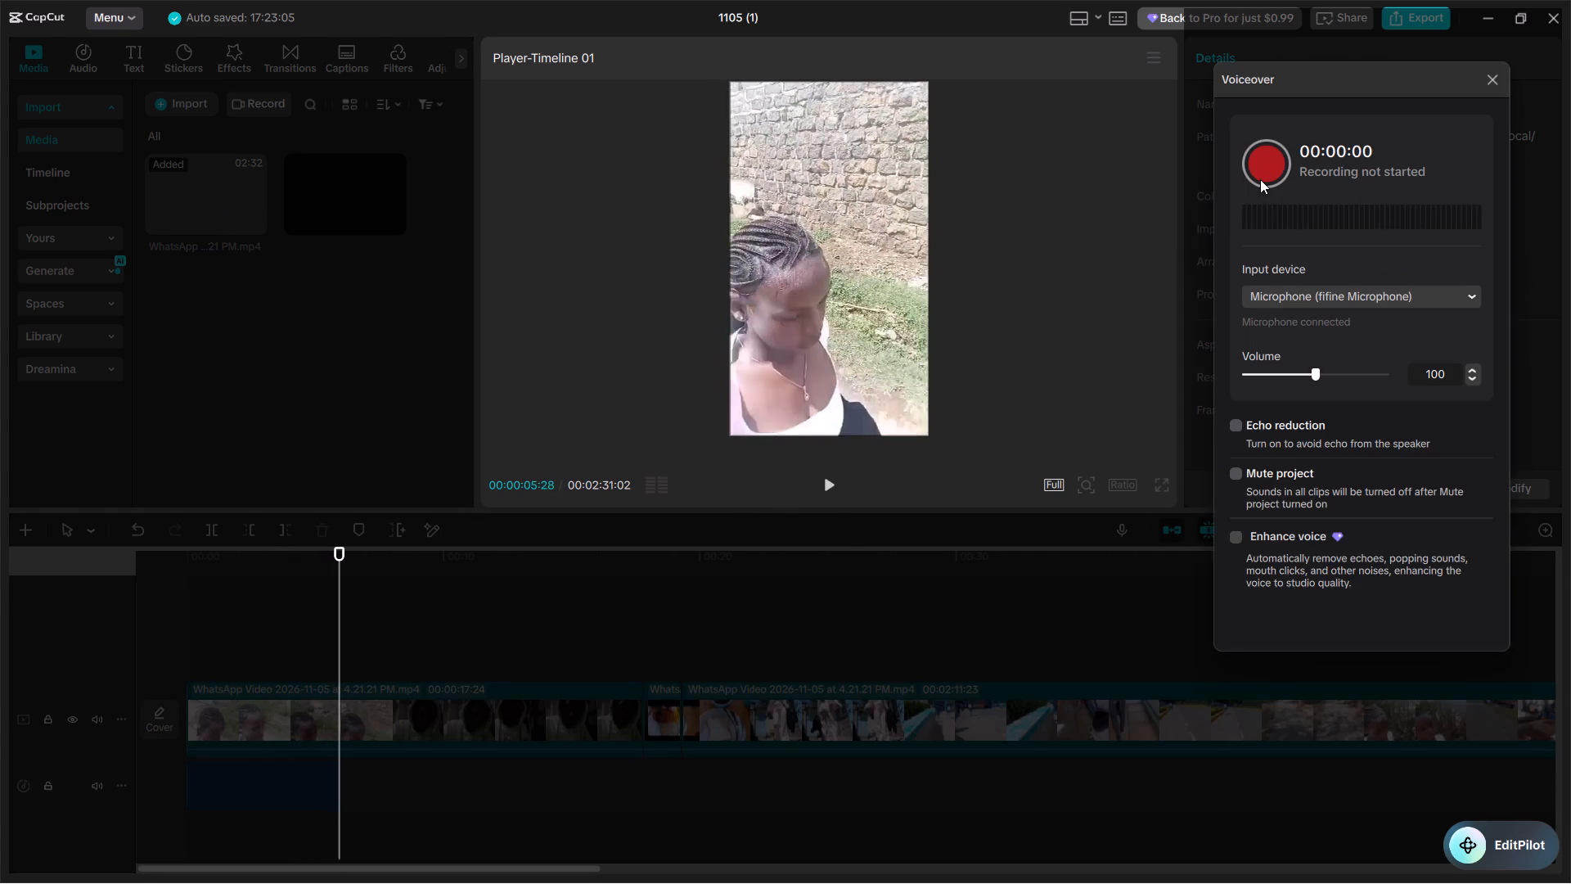
click(1497, 83)
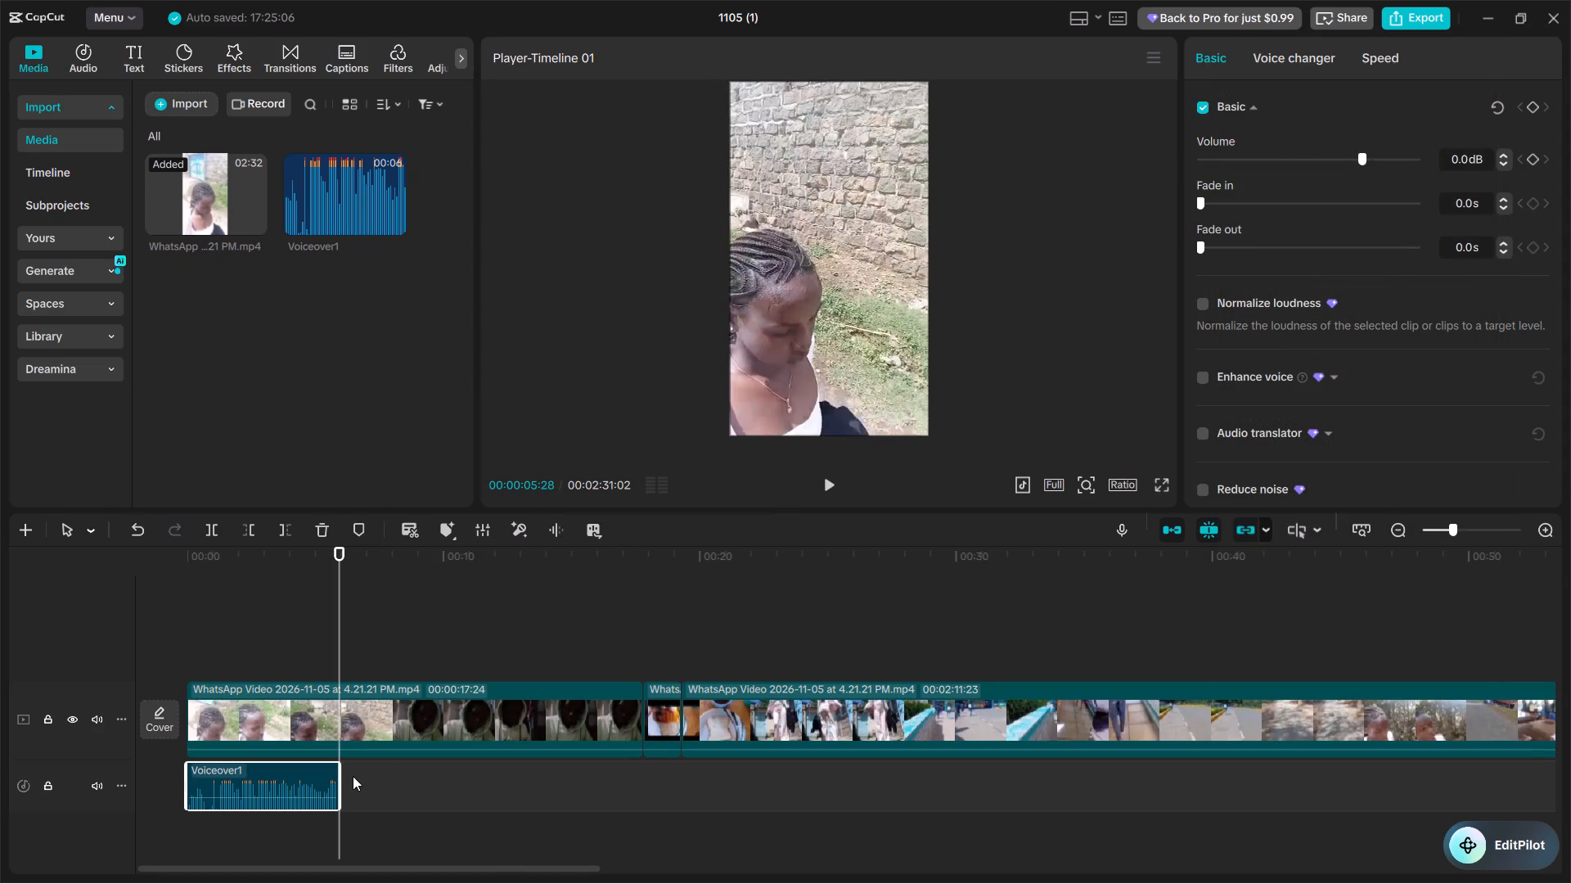
Cut off the first voiceover's opening before about 00:00:01:05 and move the clip back to the start of the timeline.
key(Home)
key(ctrl+equal)
key(ctrl+equal)
key(space)
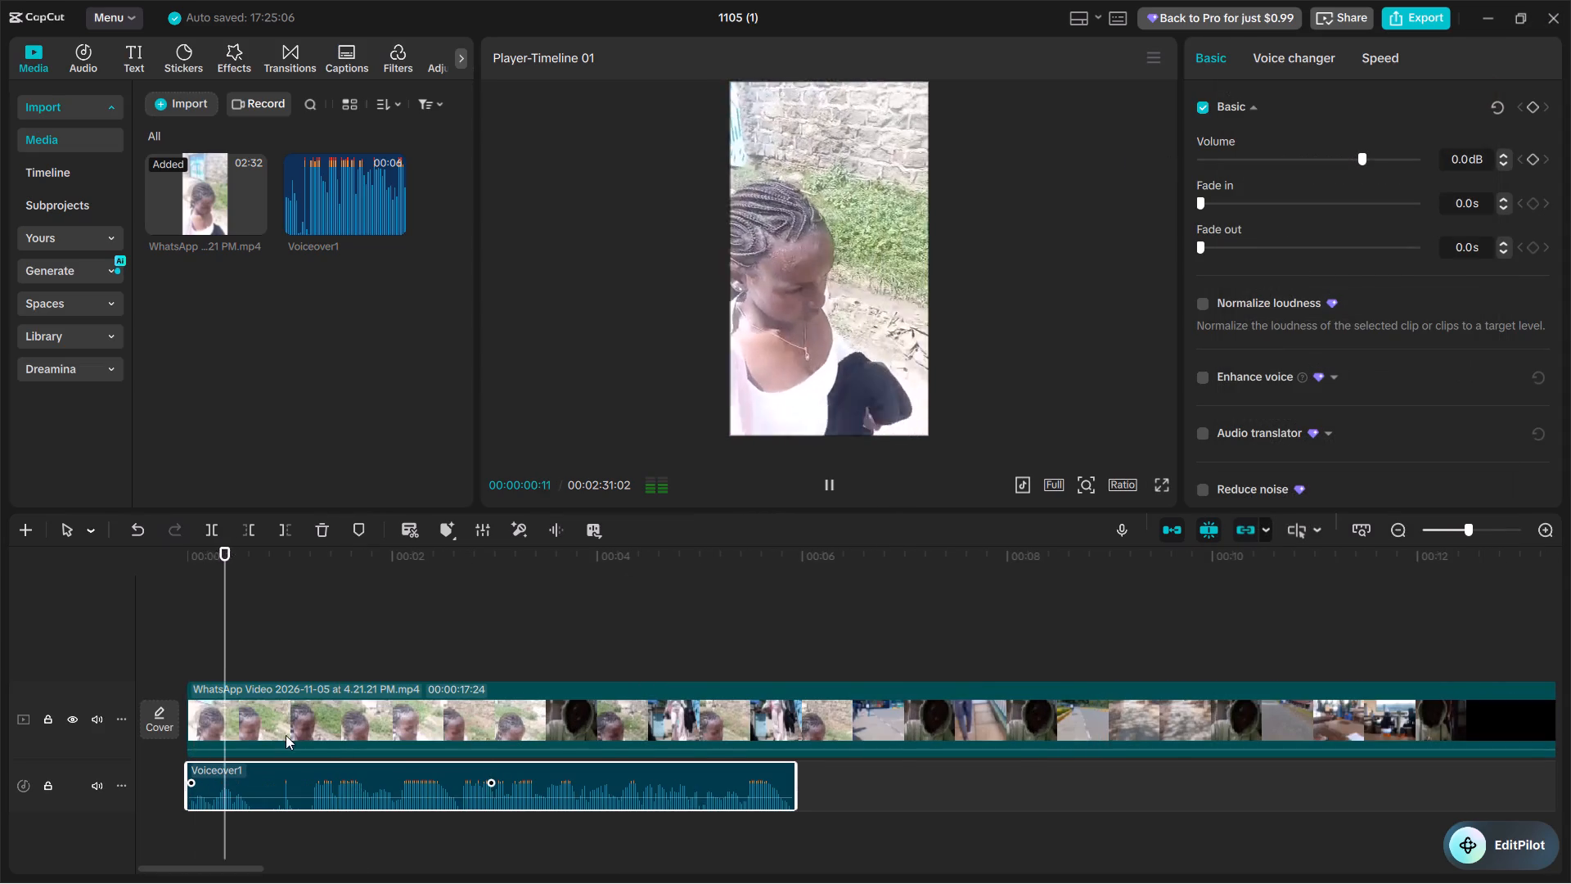
click(308, 814)
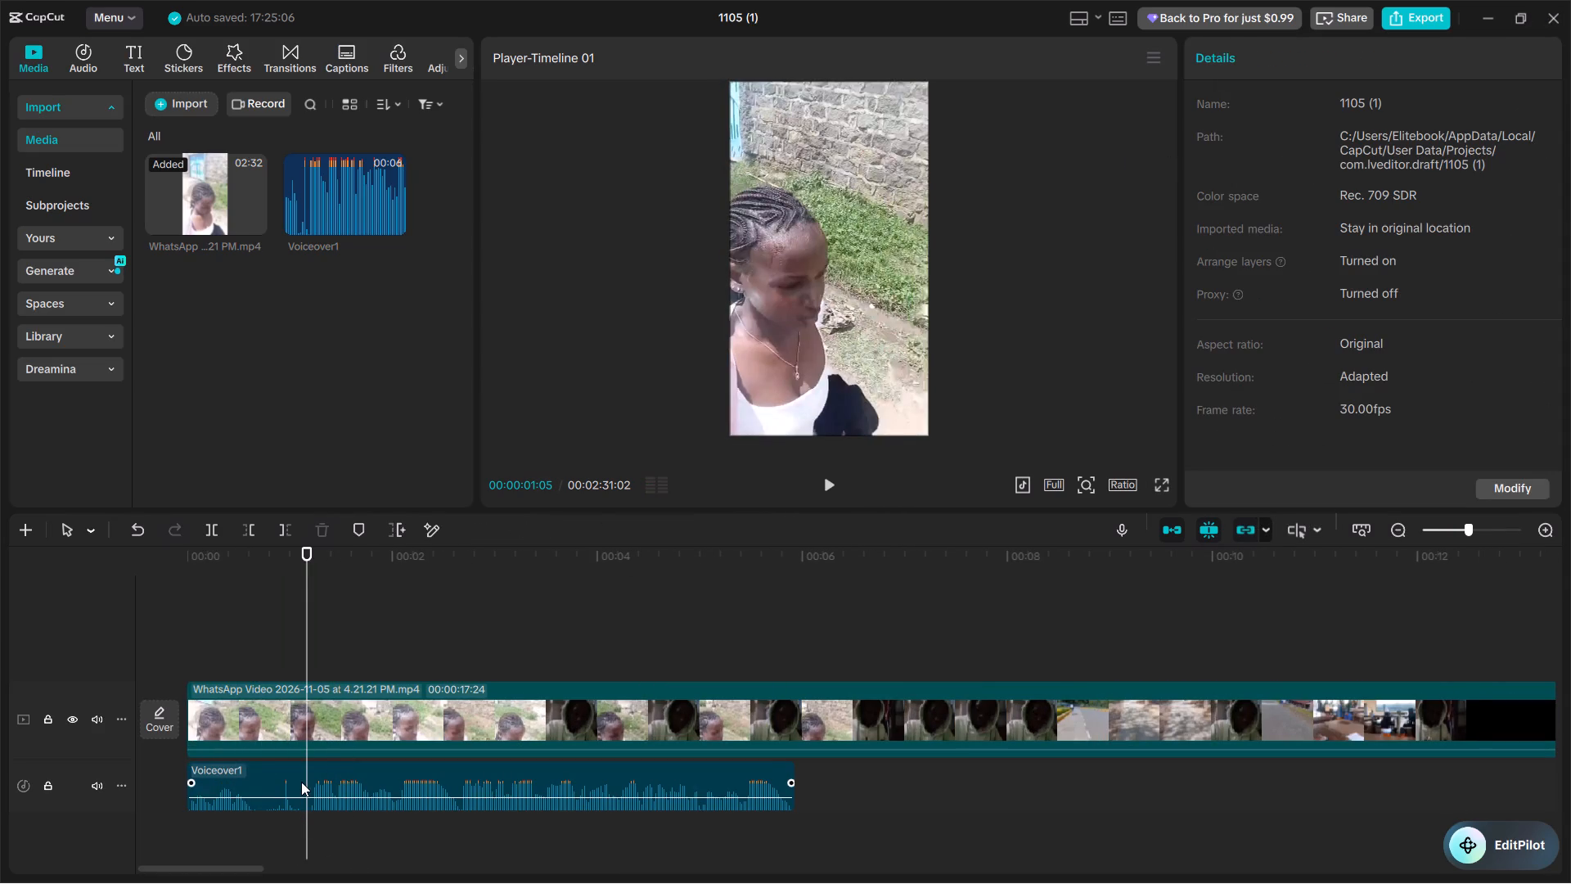
click(301, 782)
key(q)
drag(380, 777, 244, 777)
Play the first voiceover and trim its unwanted ending at 00:00:03:28.
key(space)
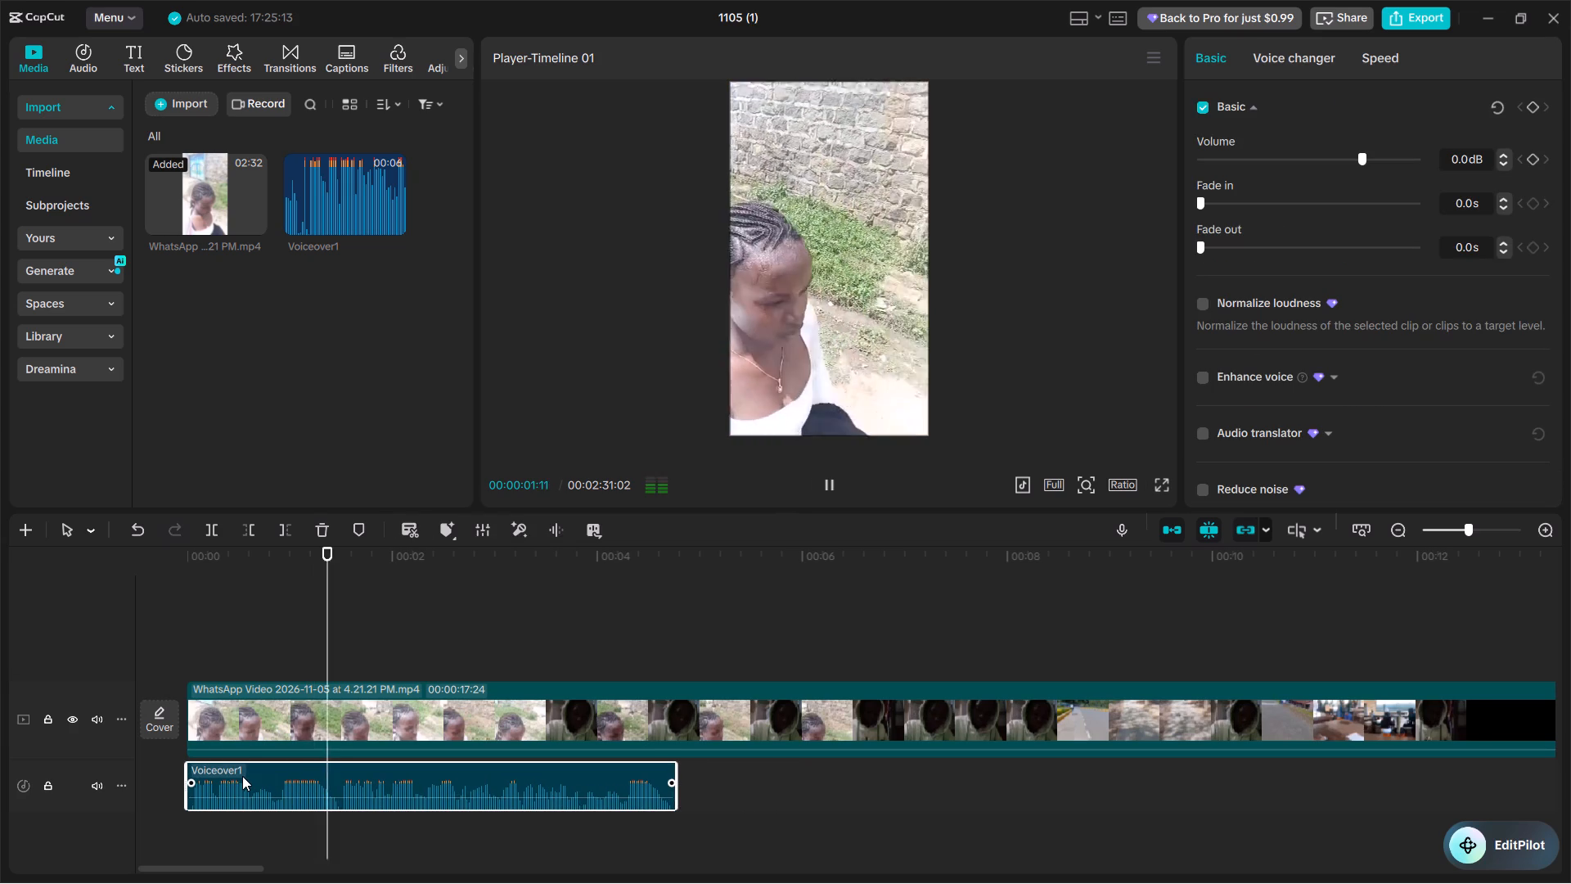
key(Home)
key(space)
key(space)
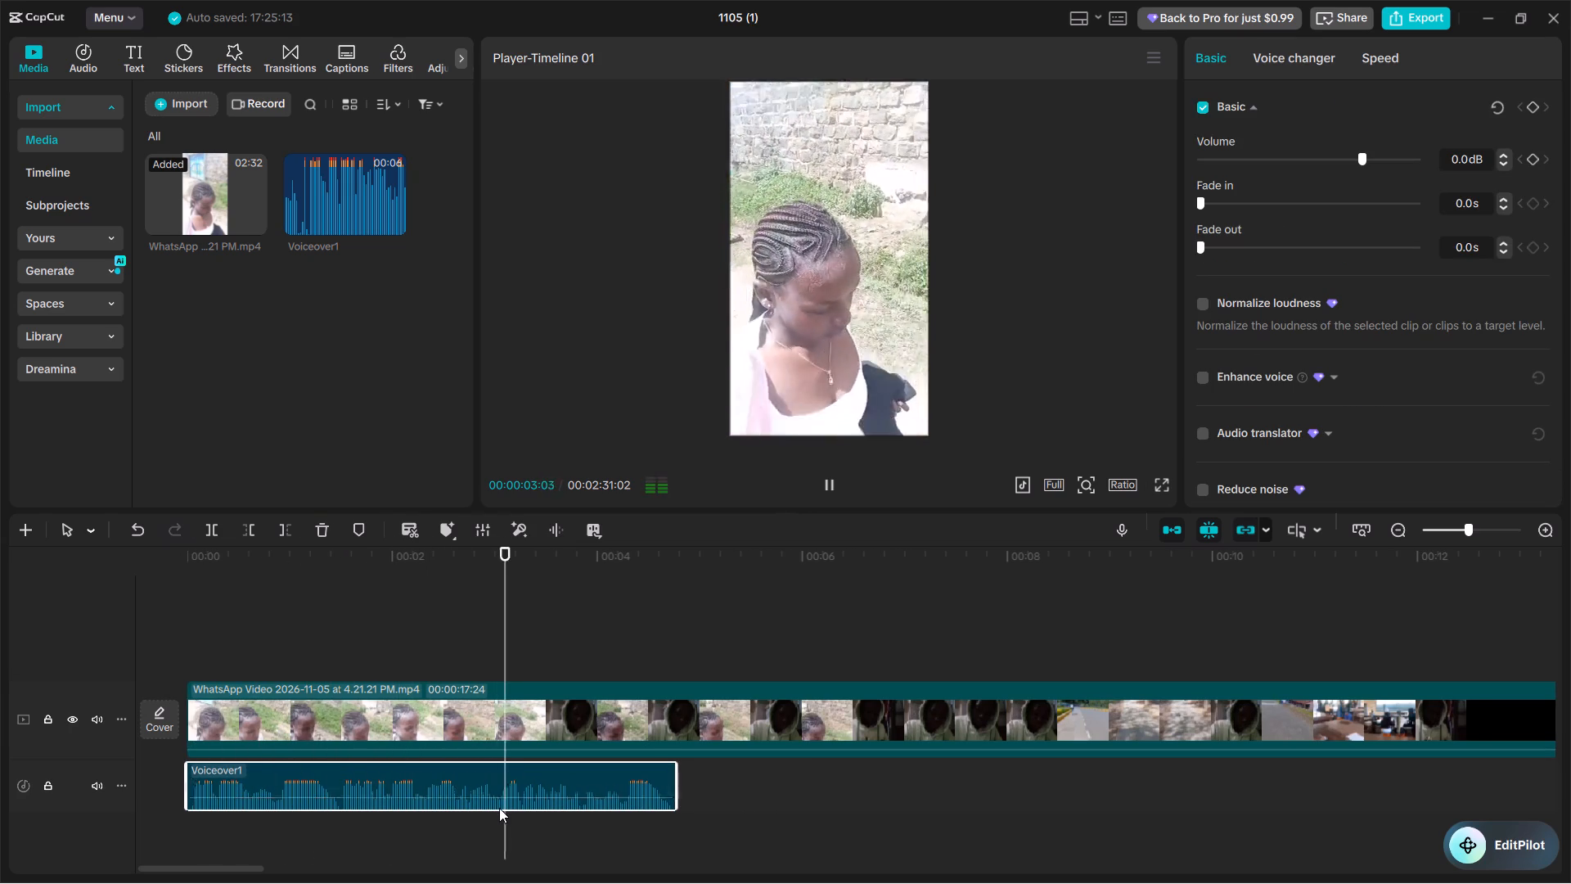
key(space)
key(space)
key(space)
click(478, 808)
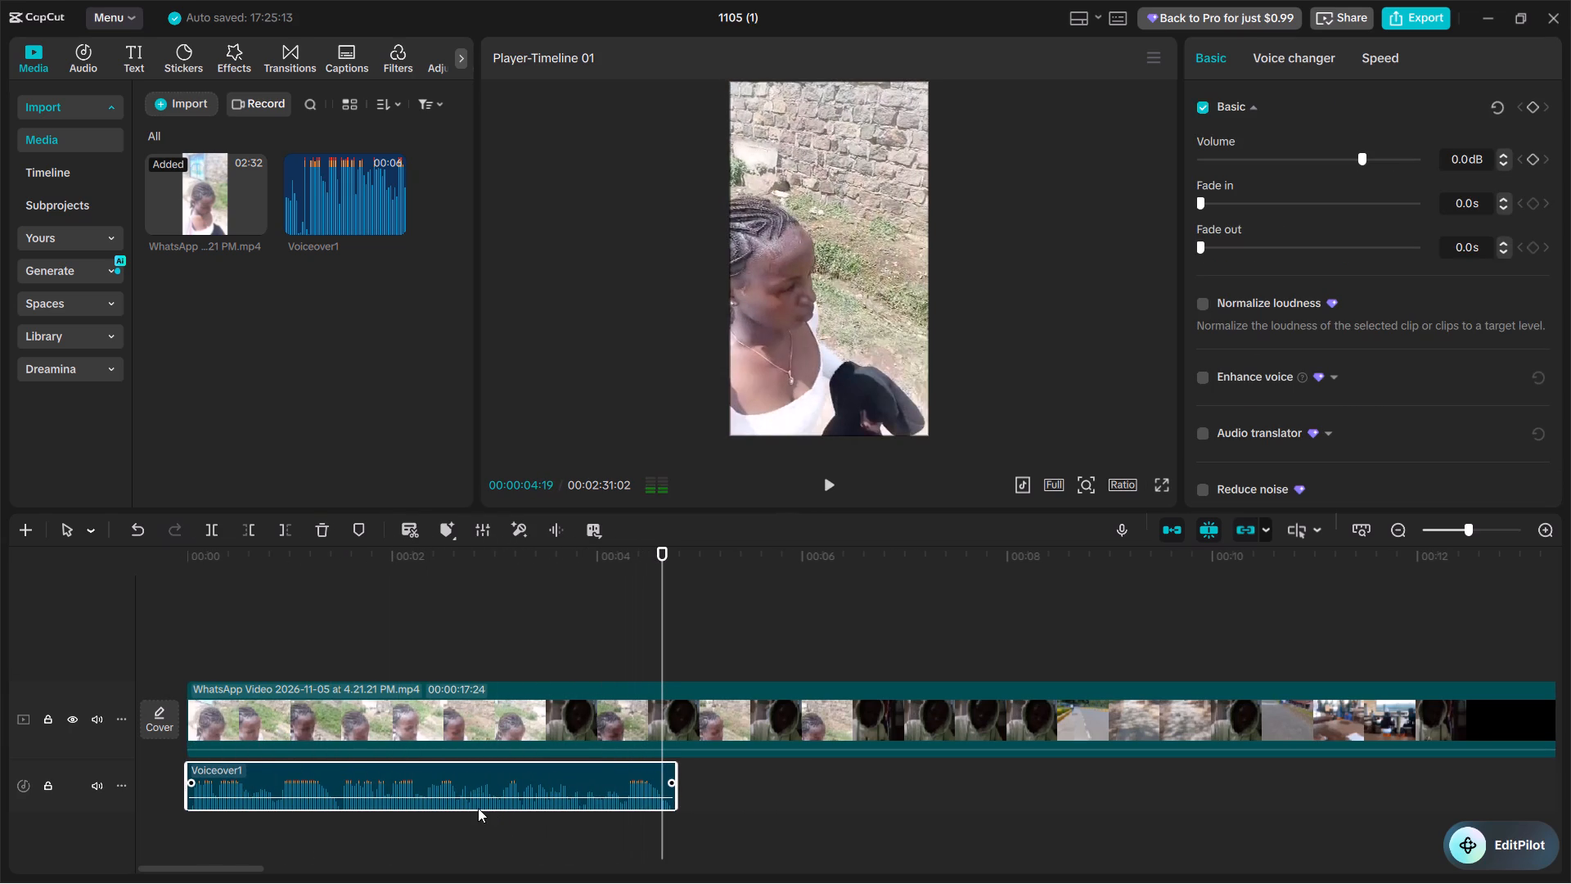
click(494, 822)
key(space)
key(space)
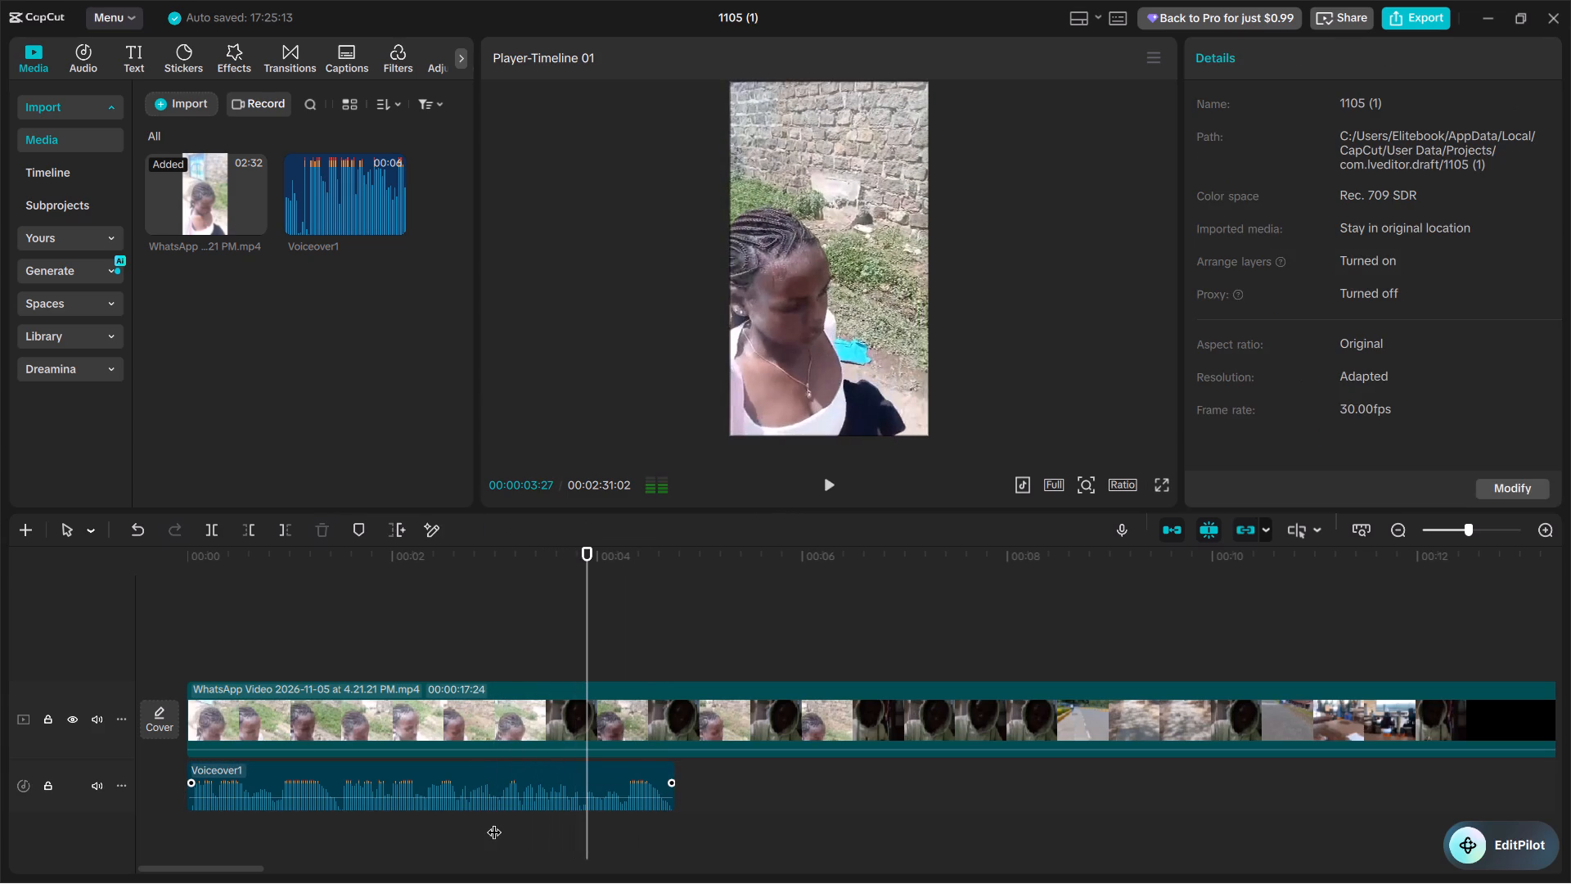
click(585, 793)
key(Right)
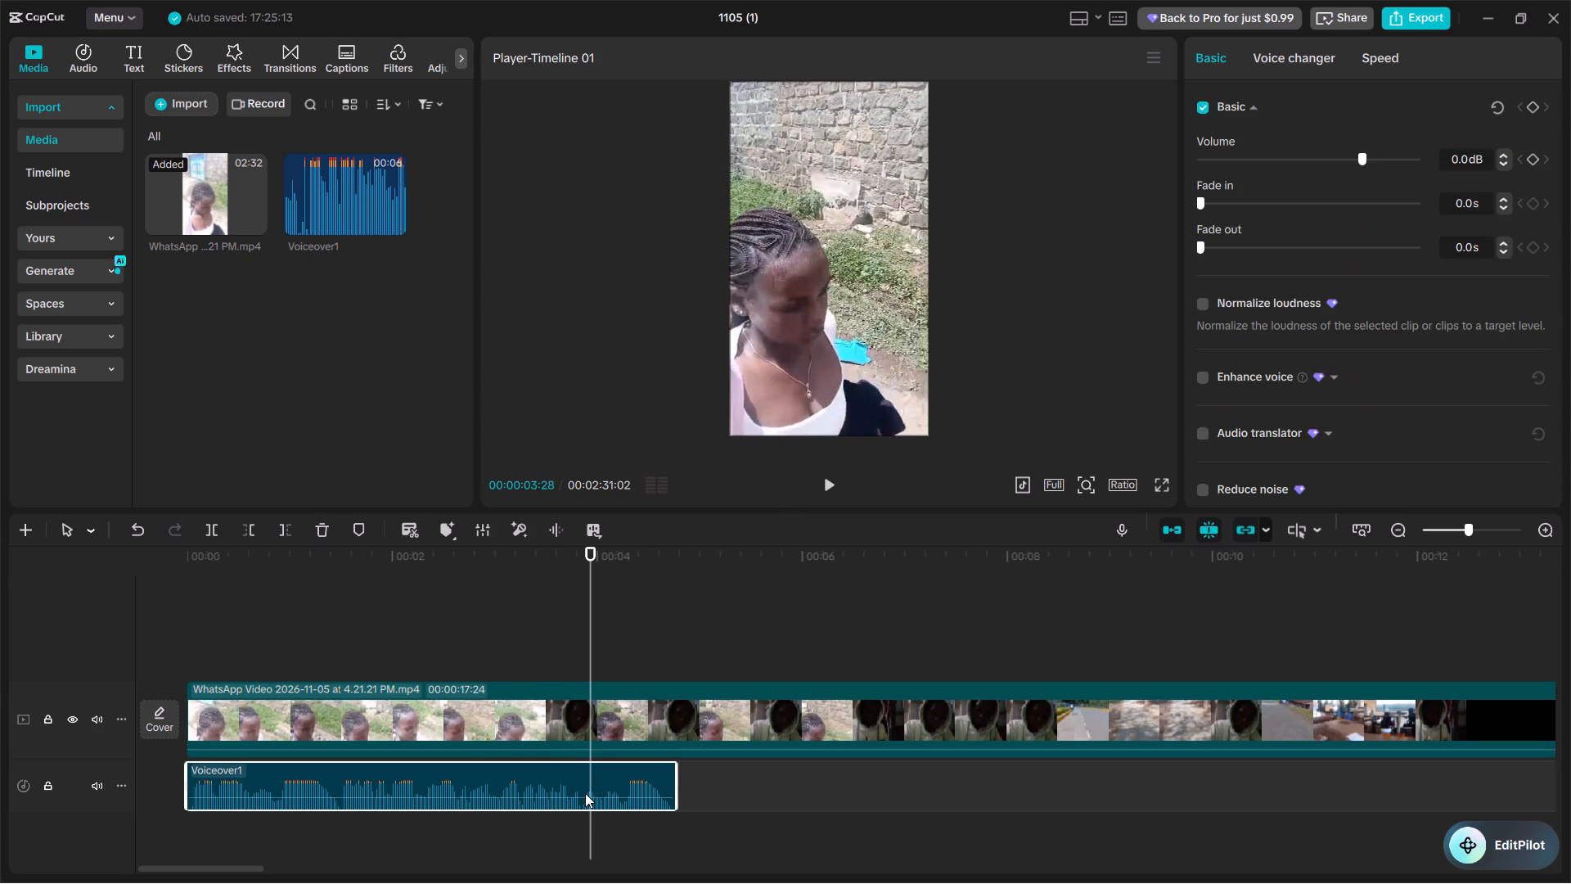
key(w)
Record a second voiceover take from 00:00:03:17 to 00:00:14:13 and close the recorder.
click(536, 876)
click(552, 829)
key(space)
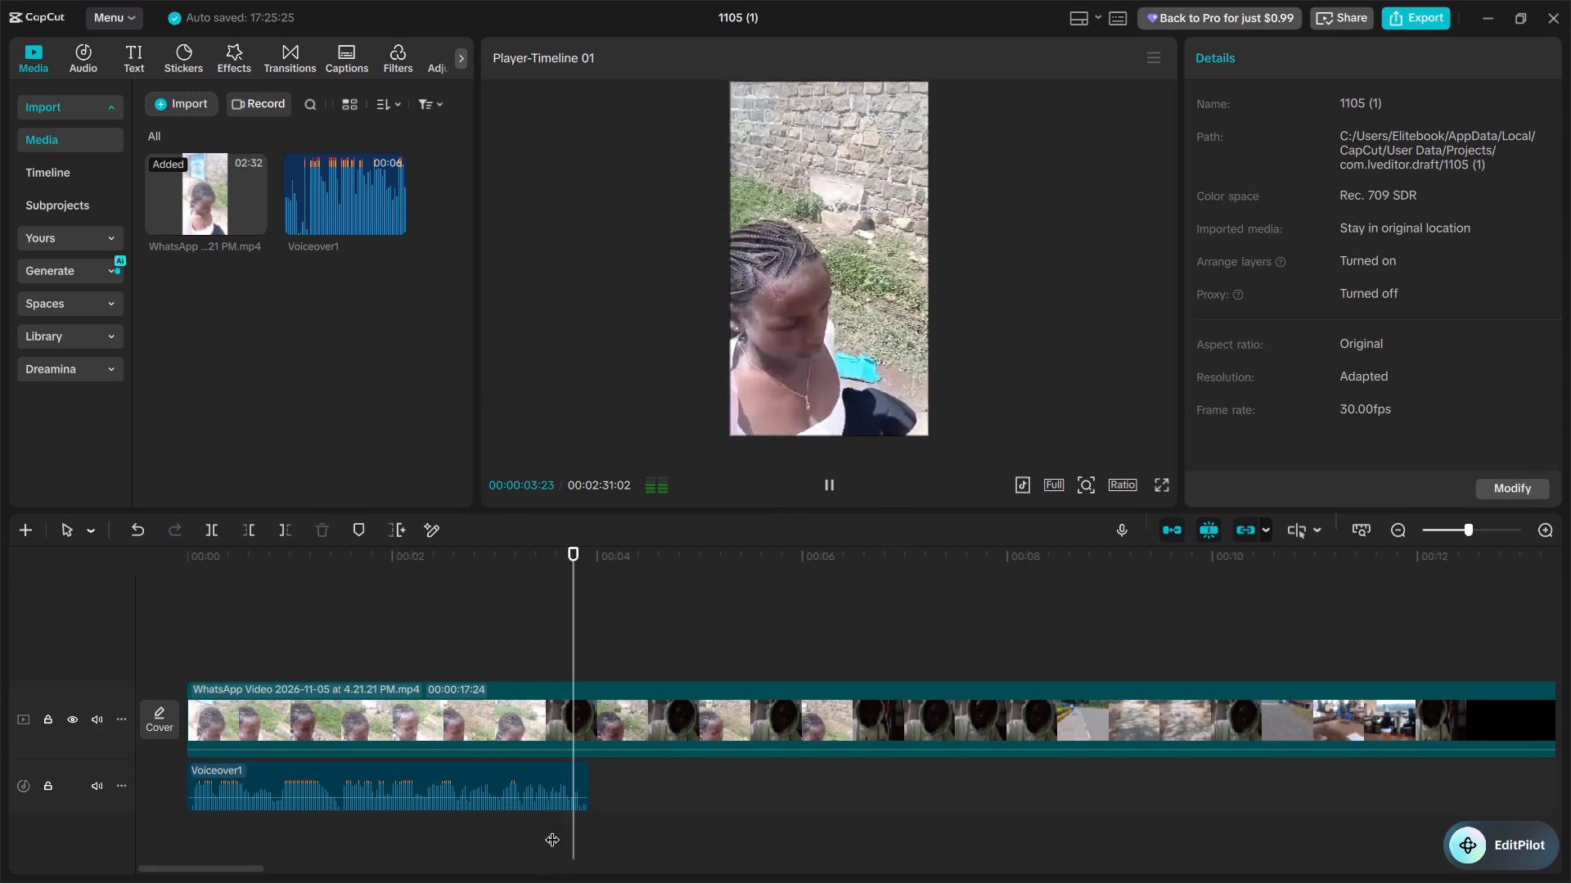
click(572, 829)
double_click(579, 833)
click(563, 823)
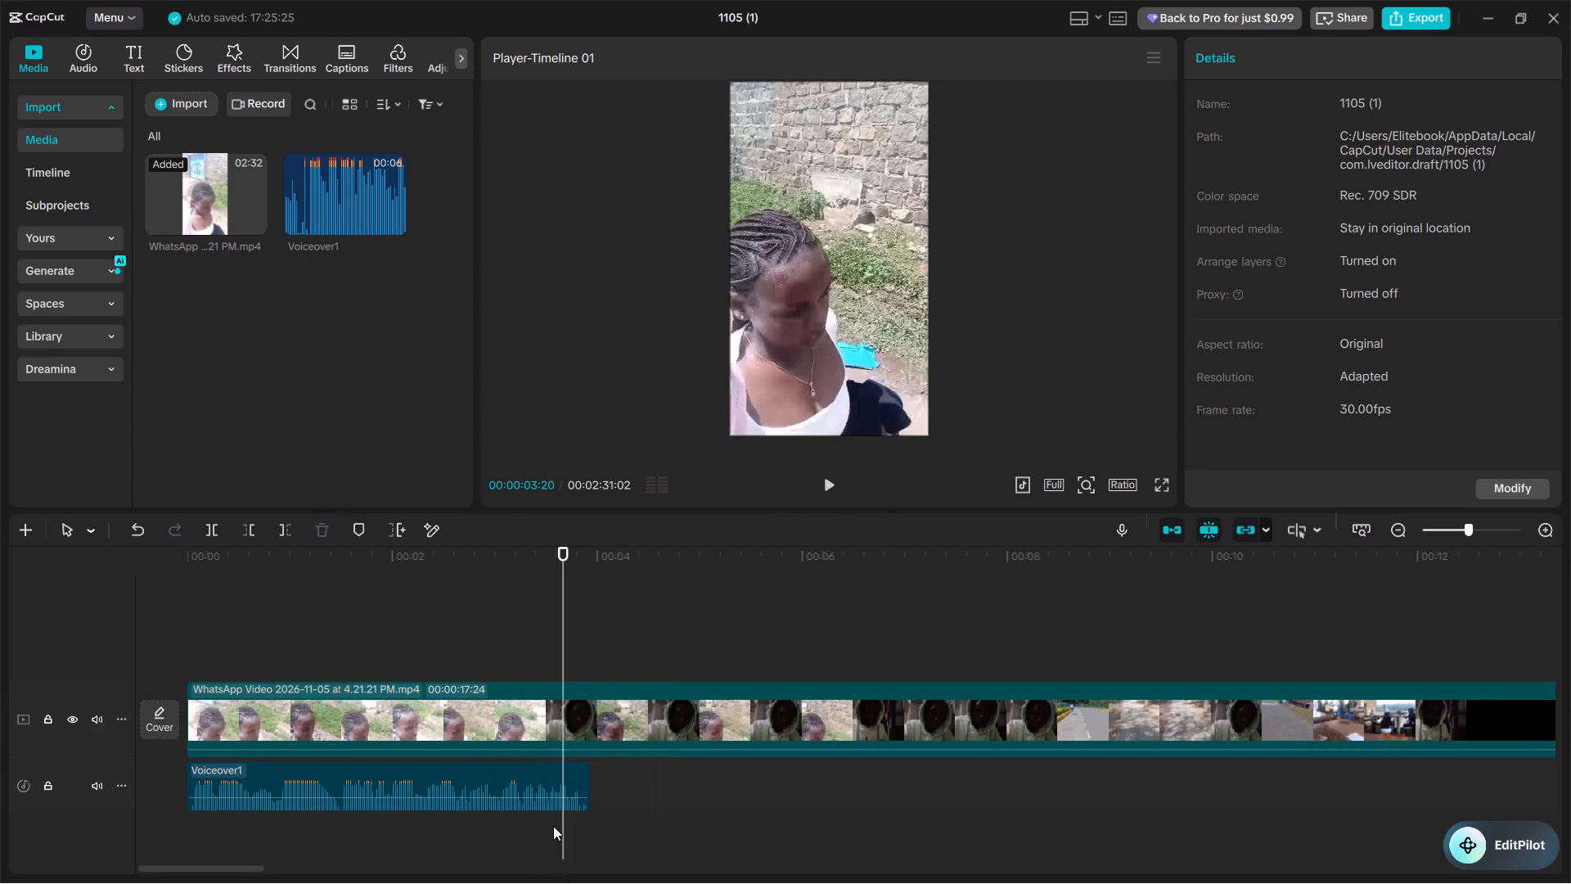
click(552, 826)
click(1123, 529)
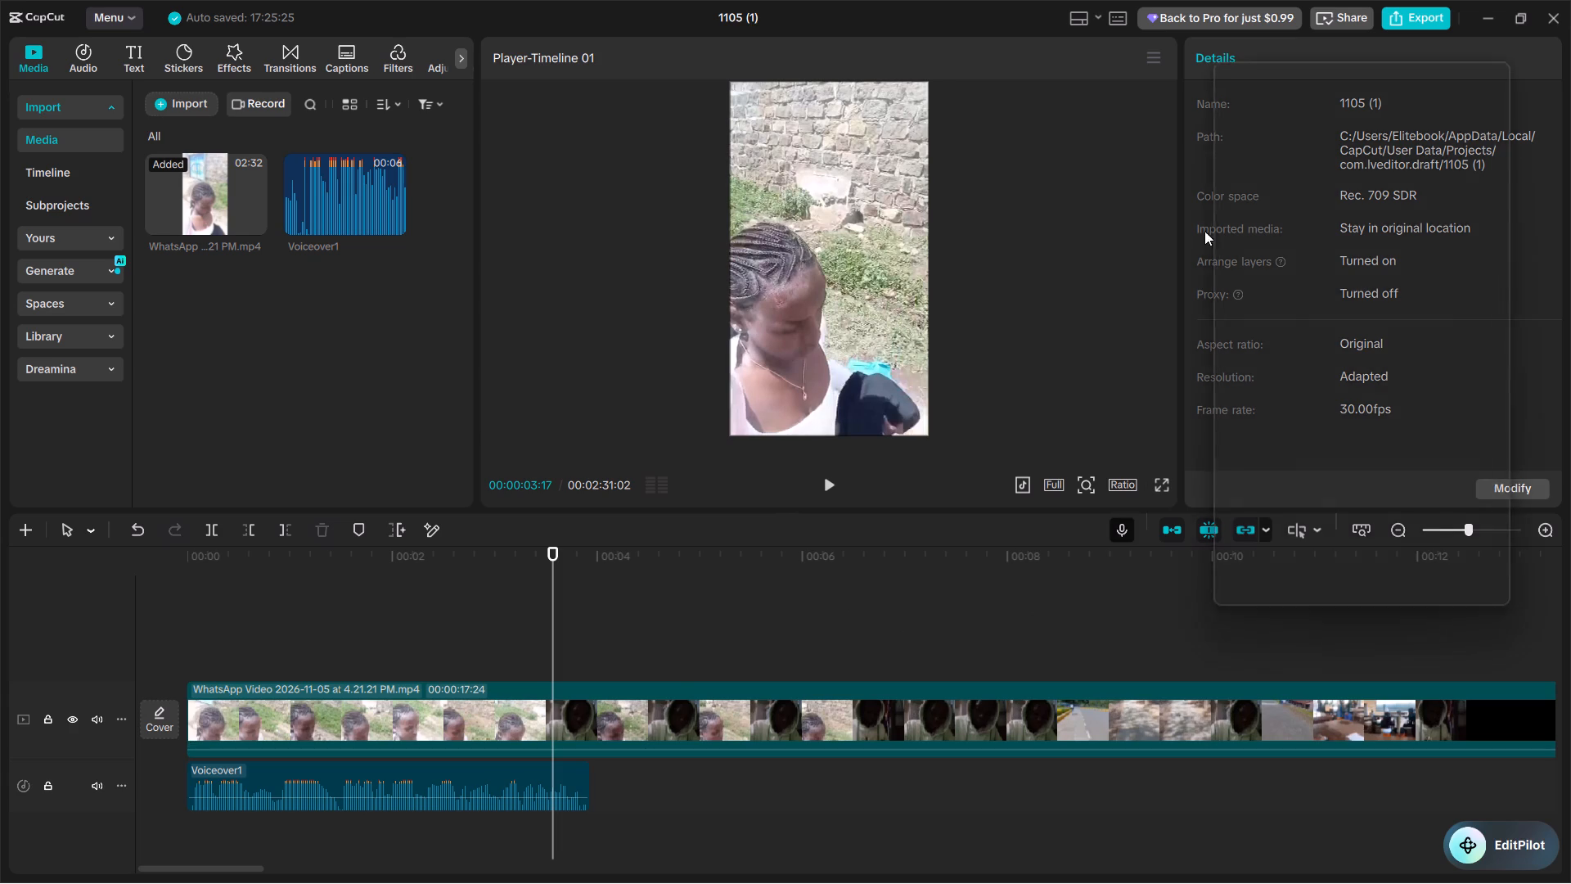
click(1248, 155)
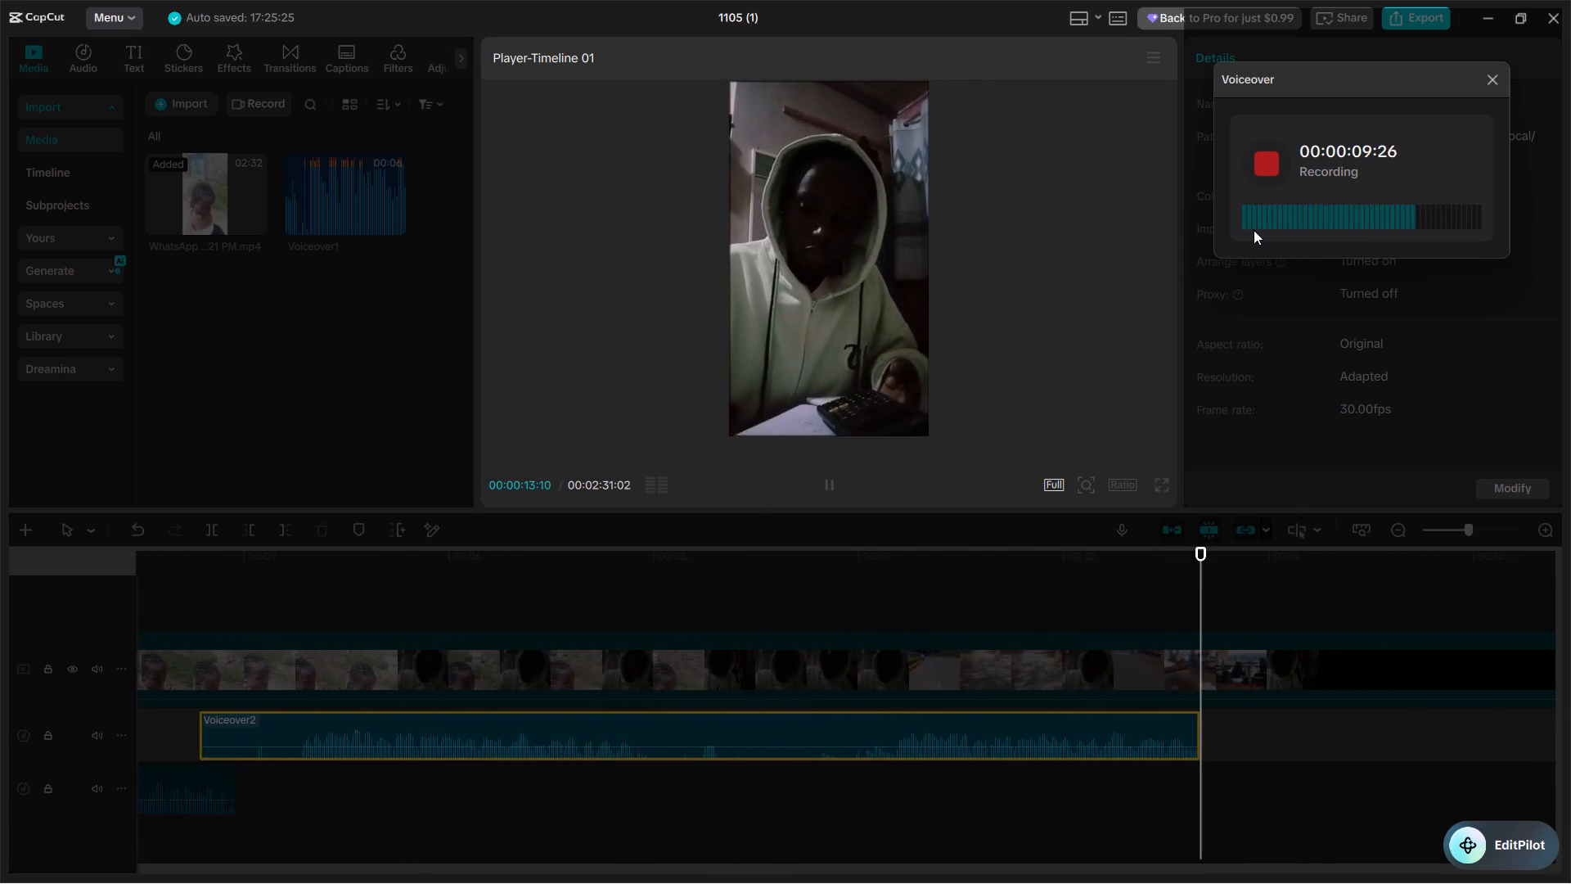
key(space)
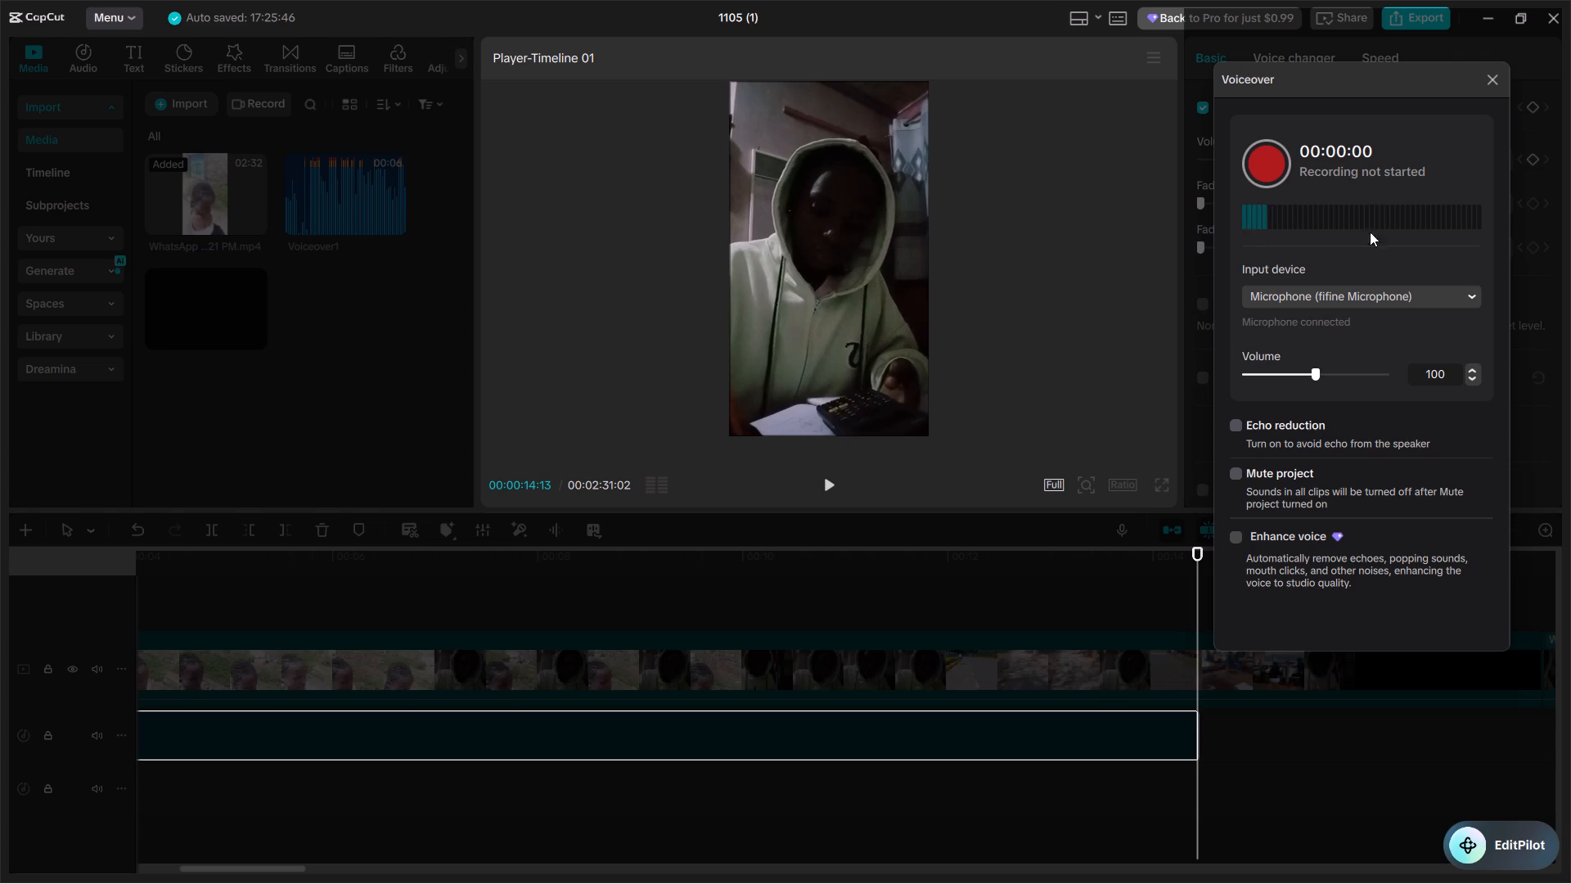
click(1504, 82)
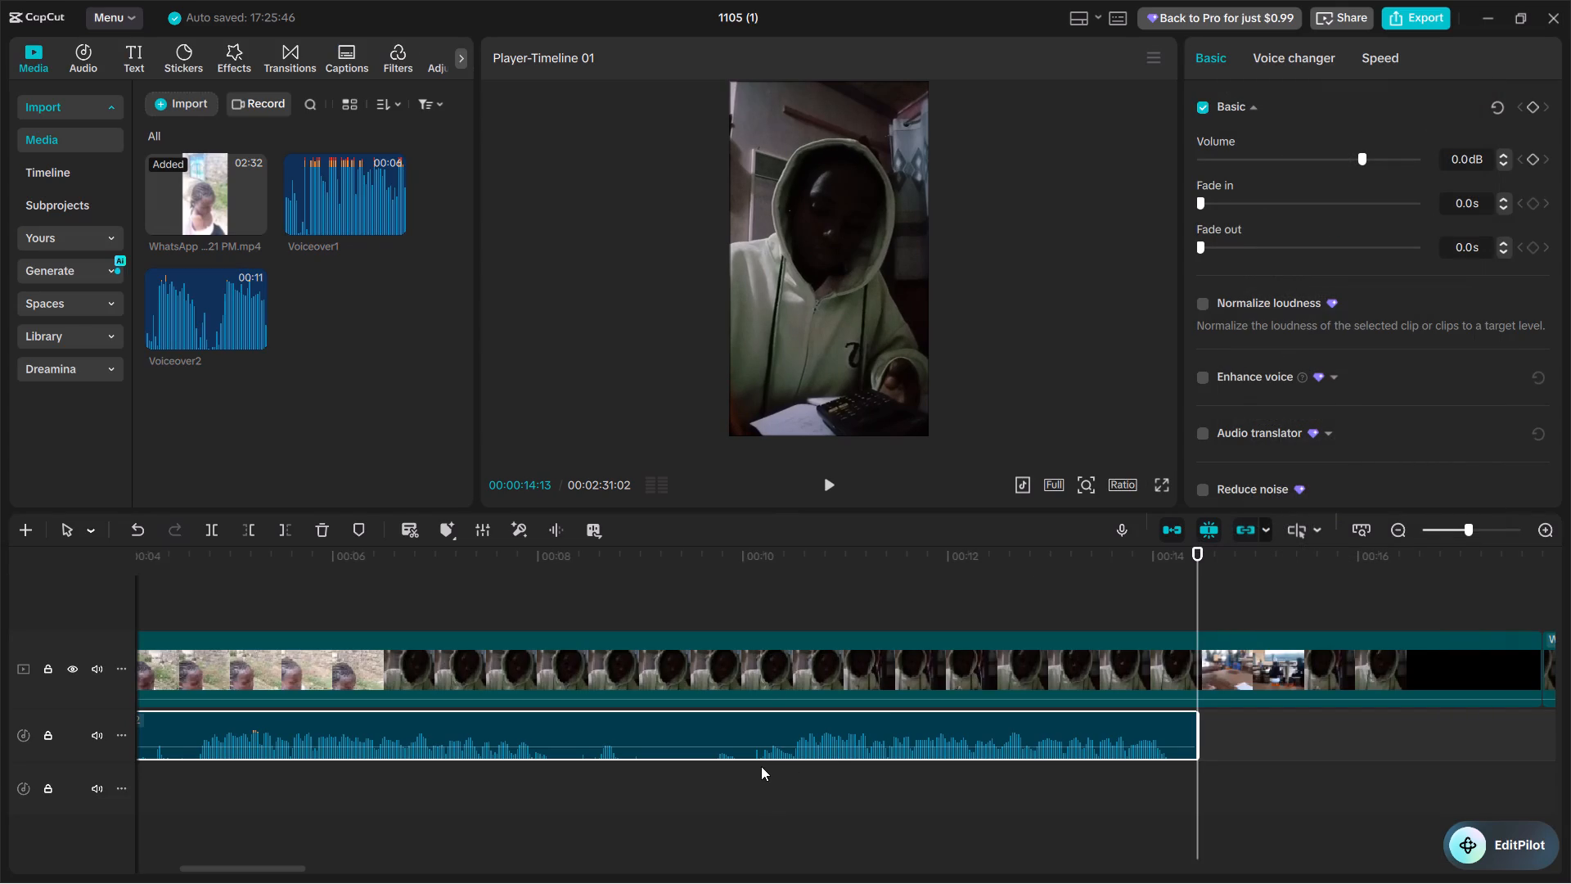
Cut off the second voiceover before 00:00:10:13 and move the kept part to about 00:00:03:24, slightly overlapping the first voiceover's end.
click(761, 766)
key(space)
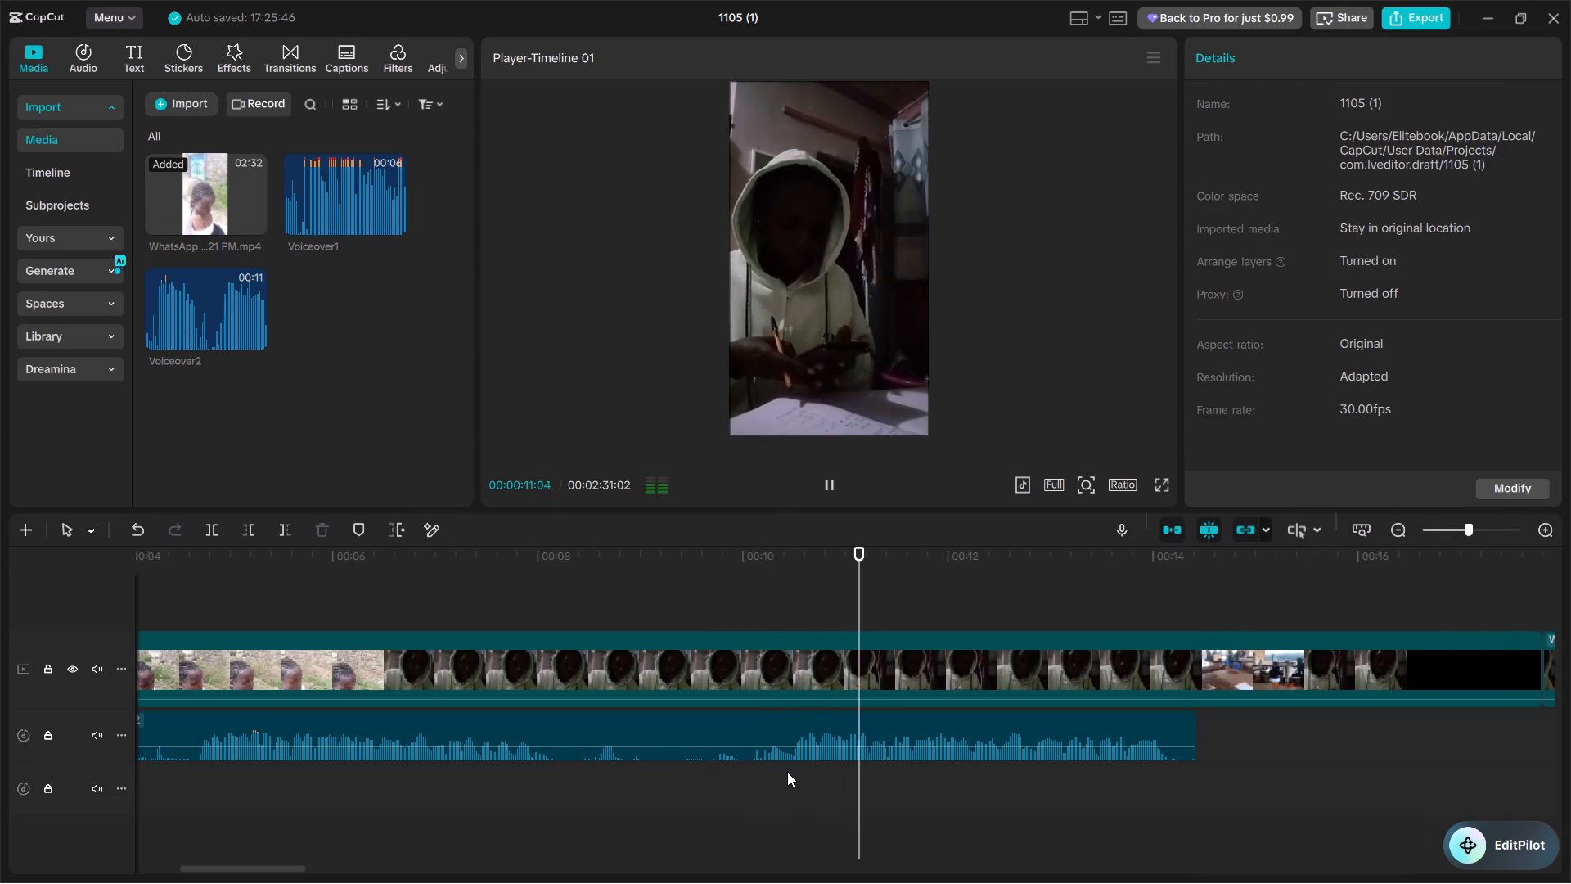
click(788, 773)
click(790, 736)
key(q)
drag(871, 726, 684, 776)
scroll(782, 731, right, 2)
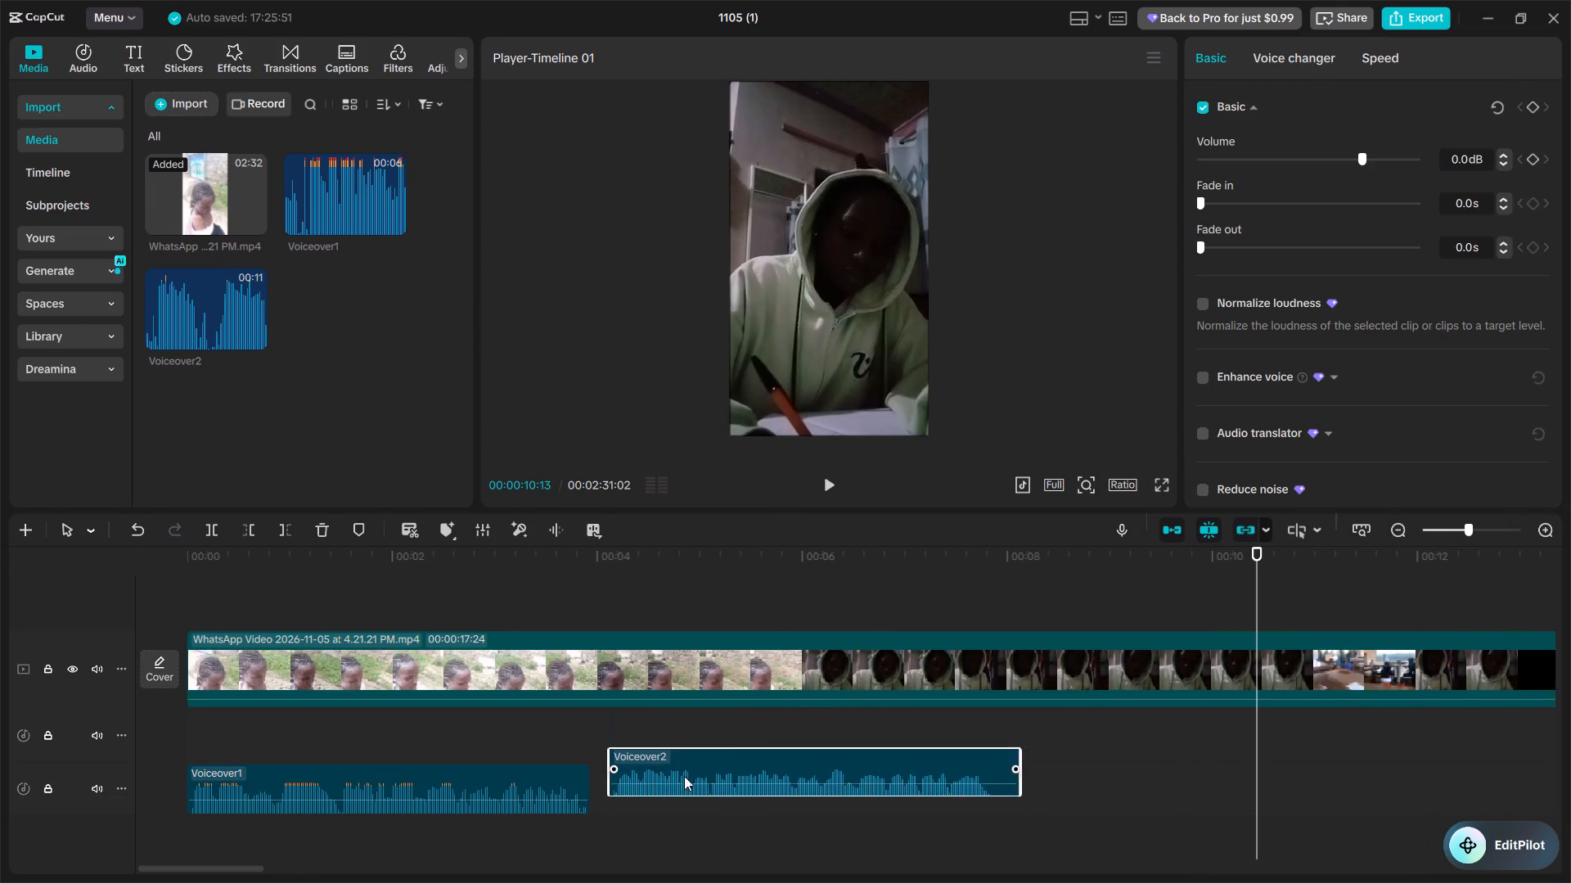
scroll(684, 776, right, 1)
drag(684, 776, 656, 738)
click(506, 728)
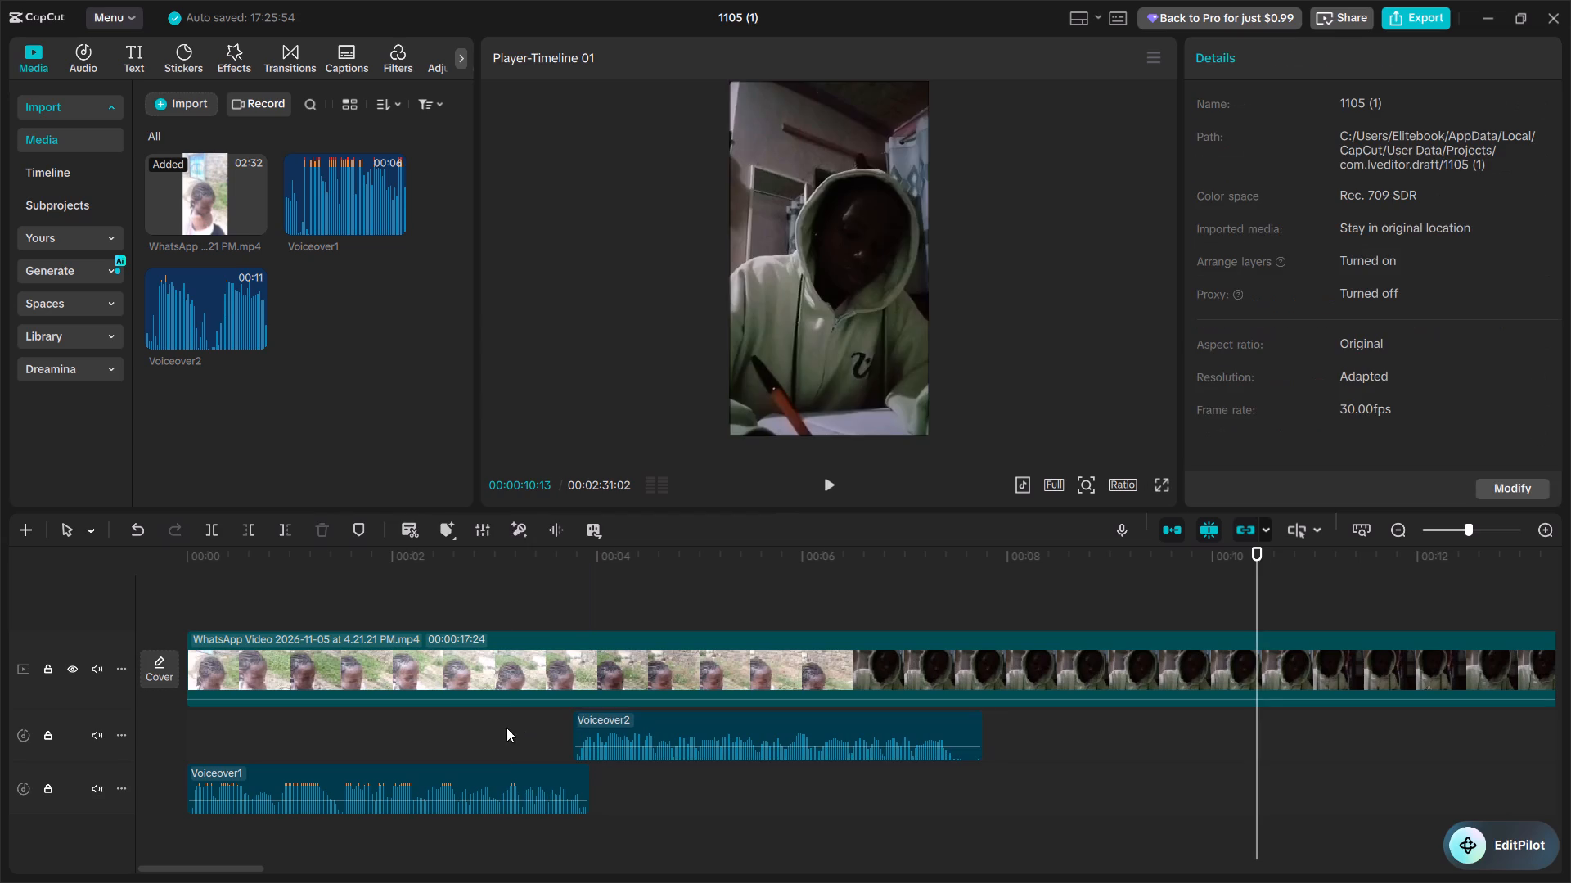
Play the join between the two voiceovers and trim the second one's silent ending at about 00:00:07:16.
key(space)
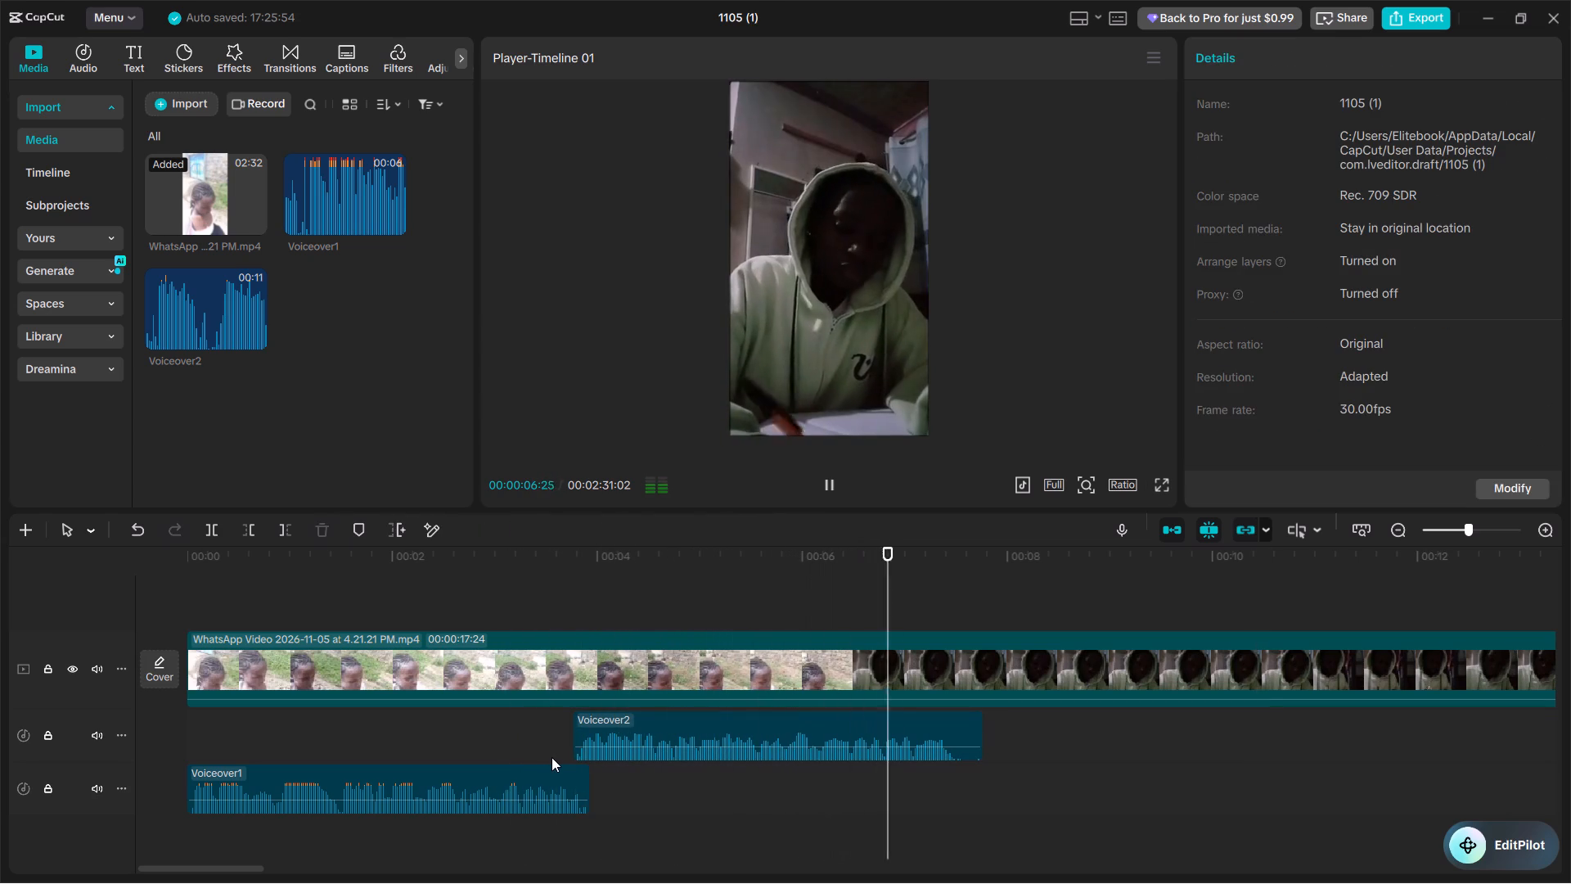
key(space)
key(space)
key(space)
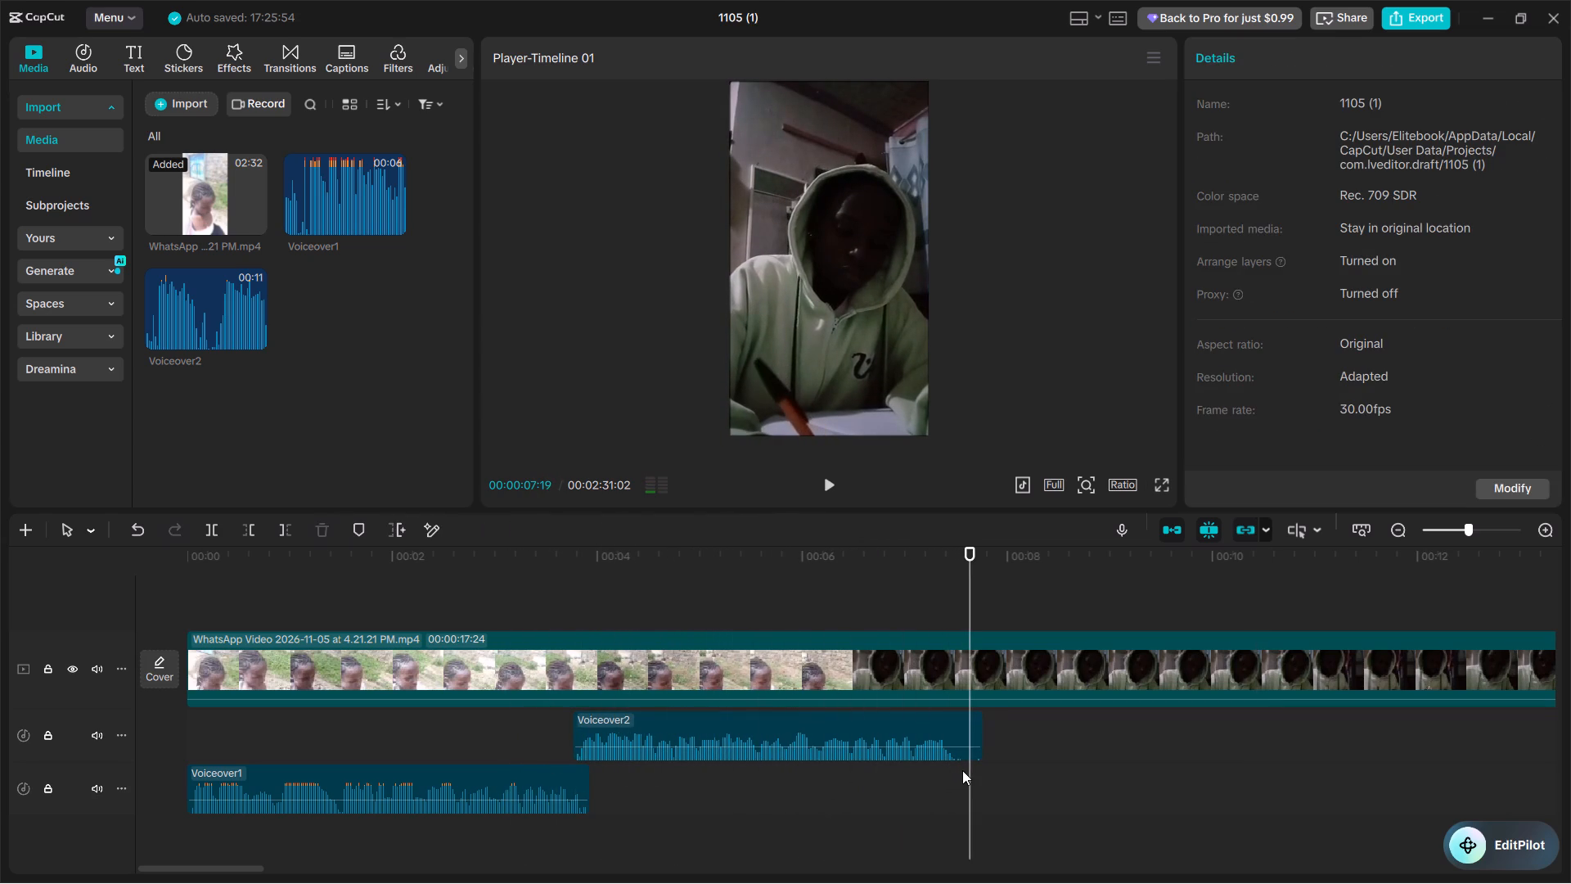
click(962, 770)
click(960, 749)
key(w)
Record a third voiceover take from 00:00:07:03 to 00:00:30:19 and close the recorder.
click(810, 821)
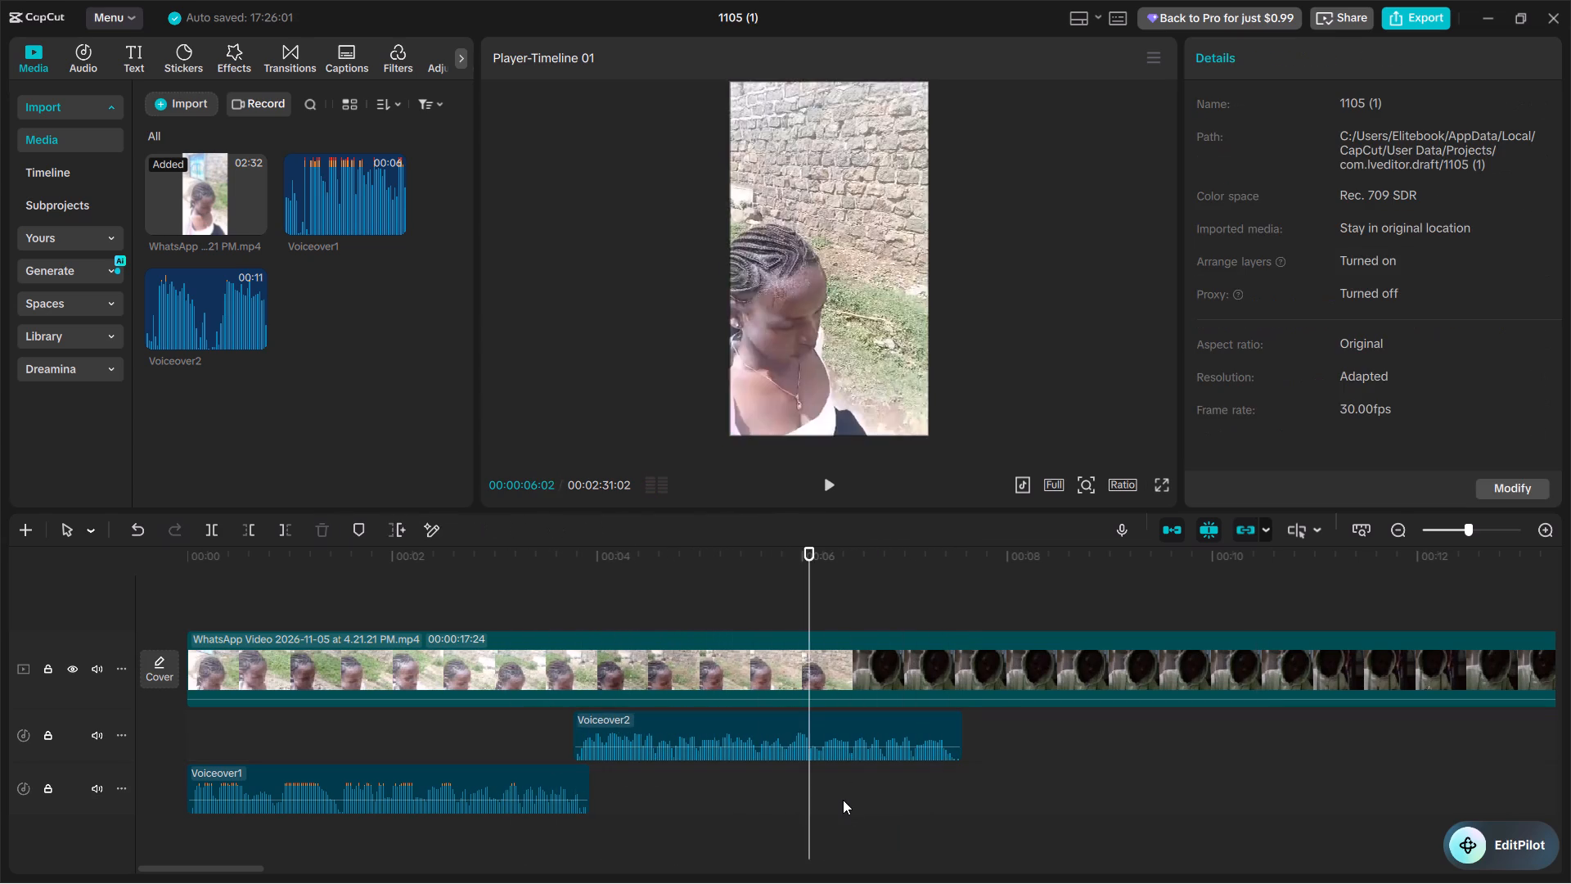
key(space)
key(space)
click(916, 792)
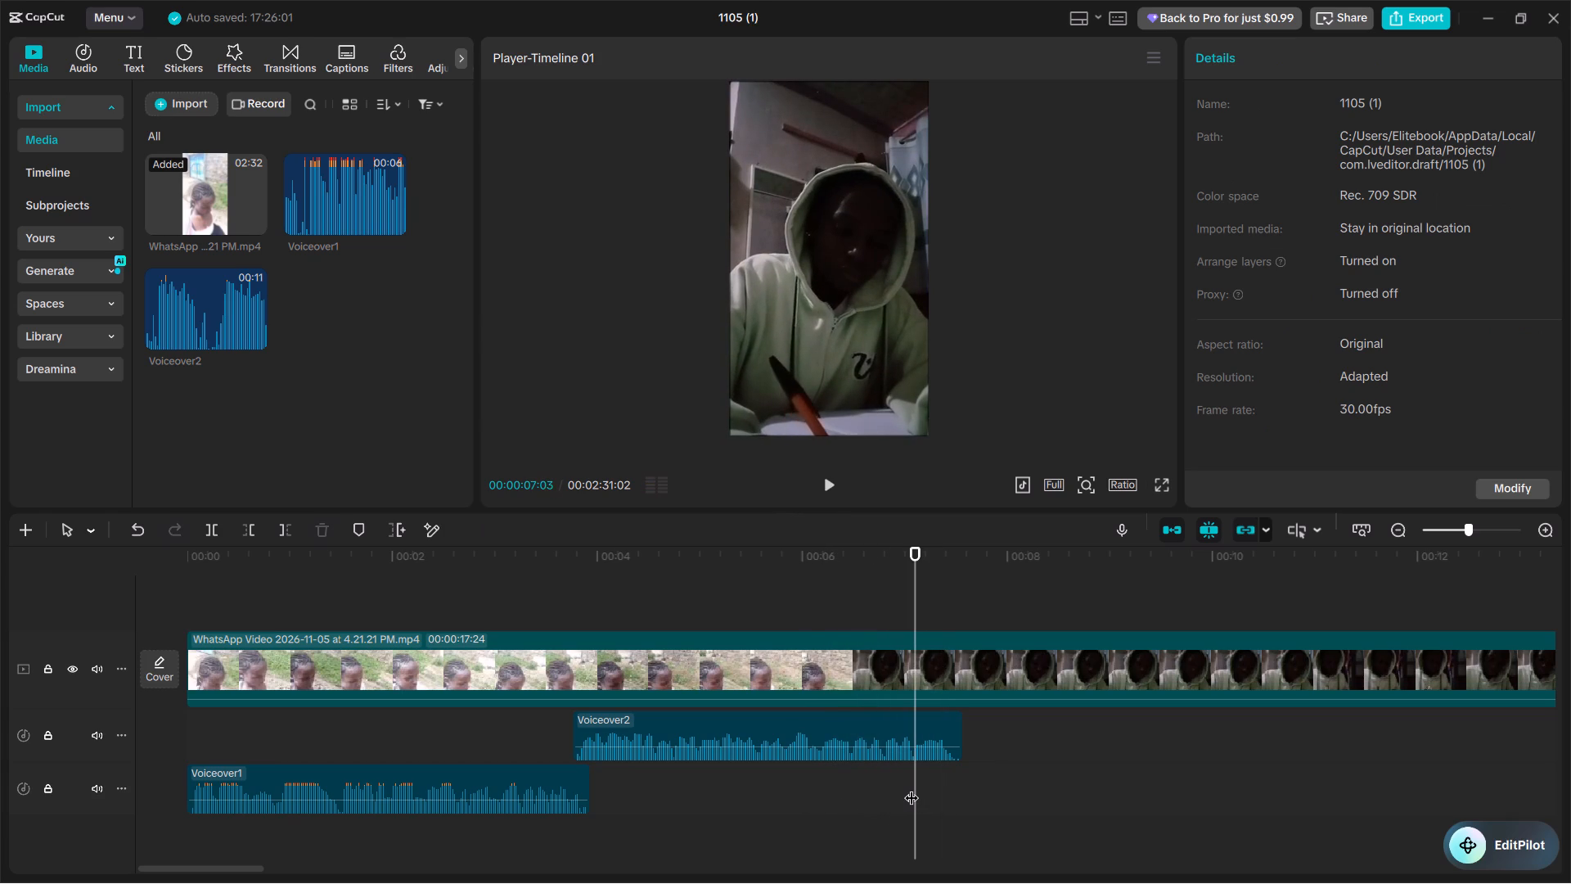
click(1126, 525)
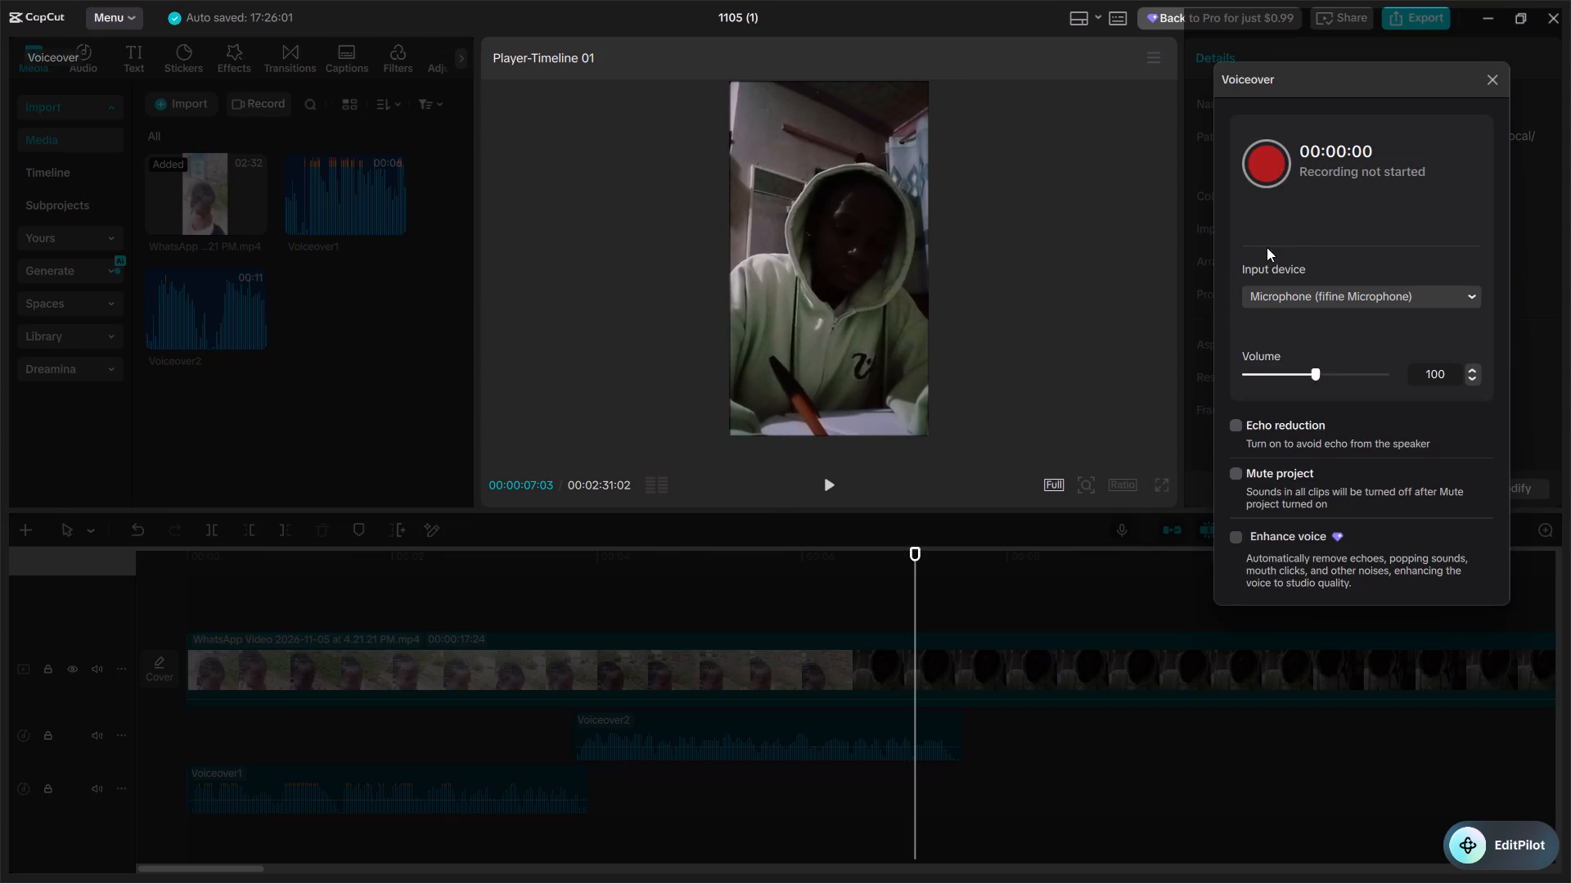
click(1268, 165)
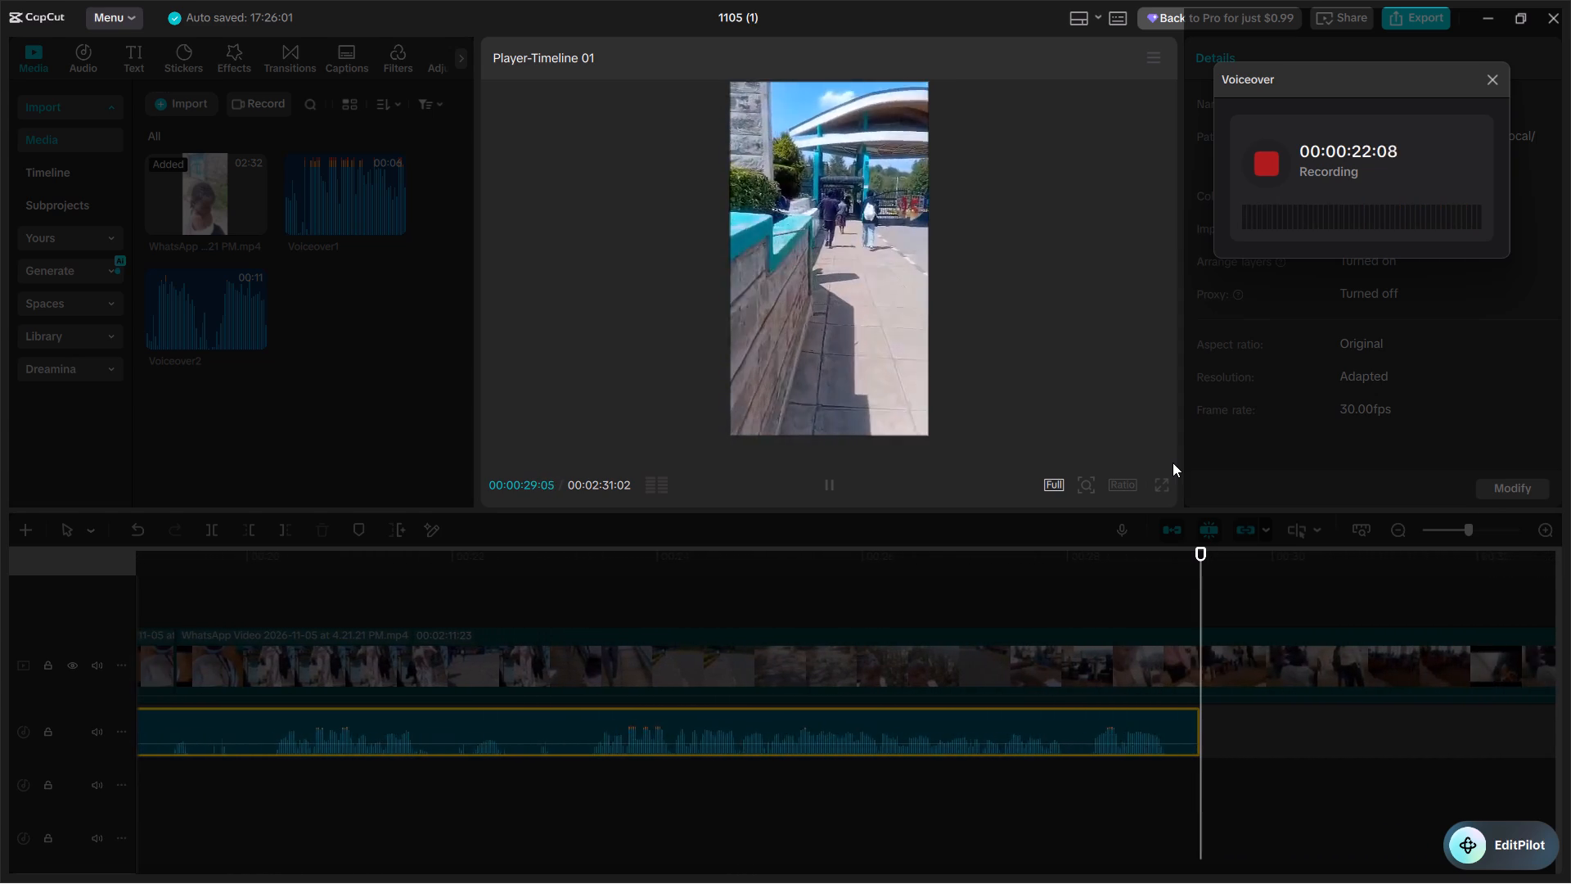
key(space)
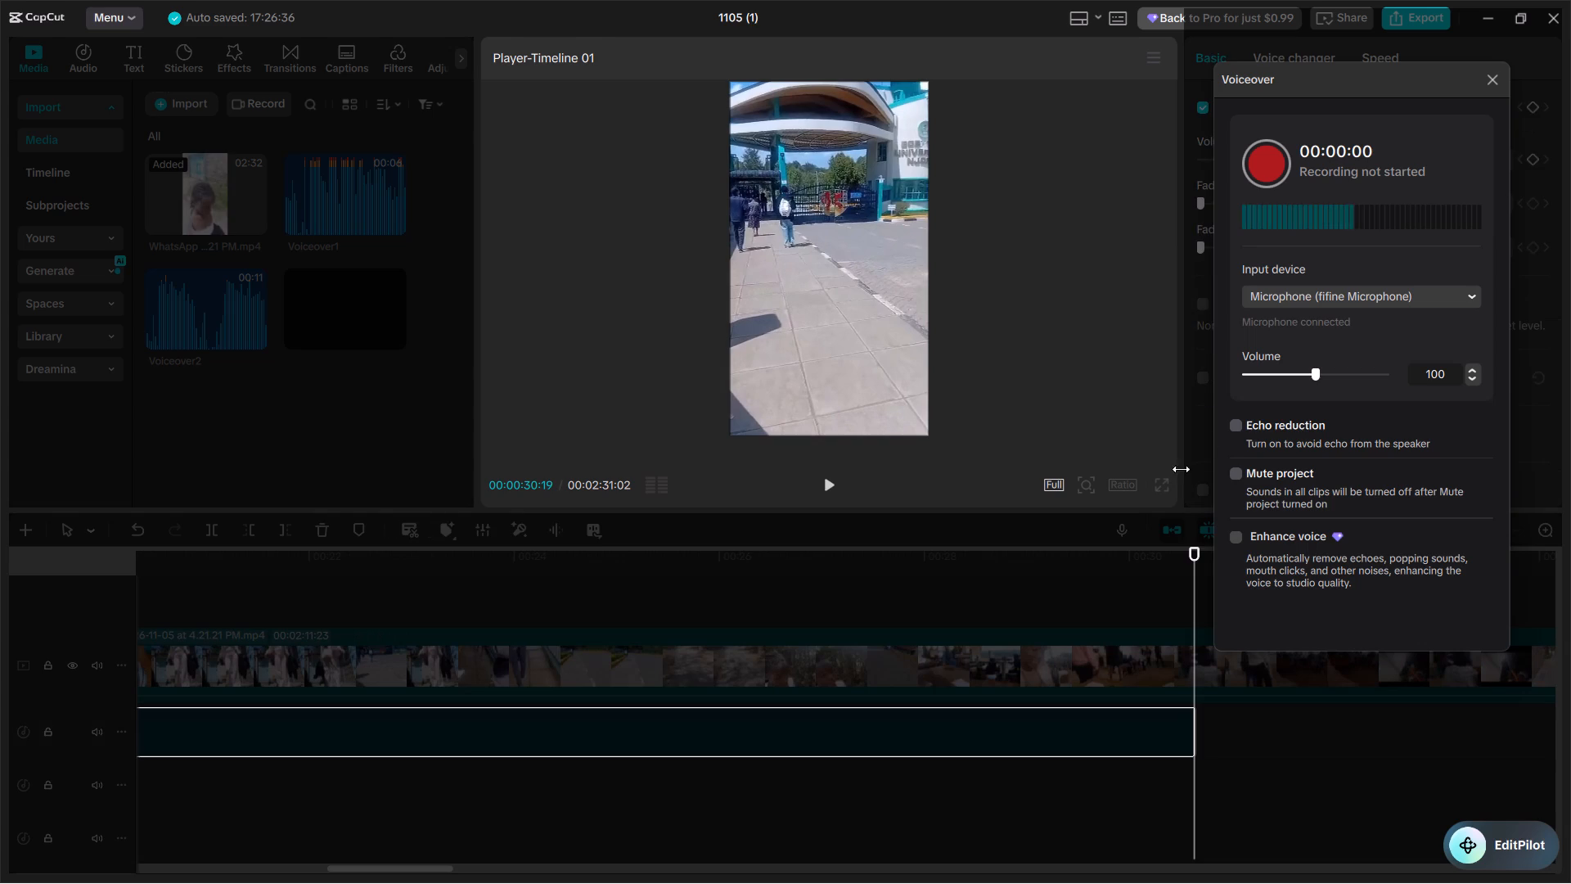
click(1503, 61)
click(1485, 88)
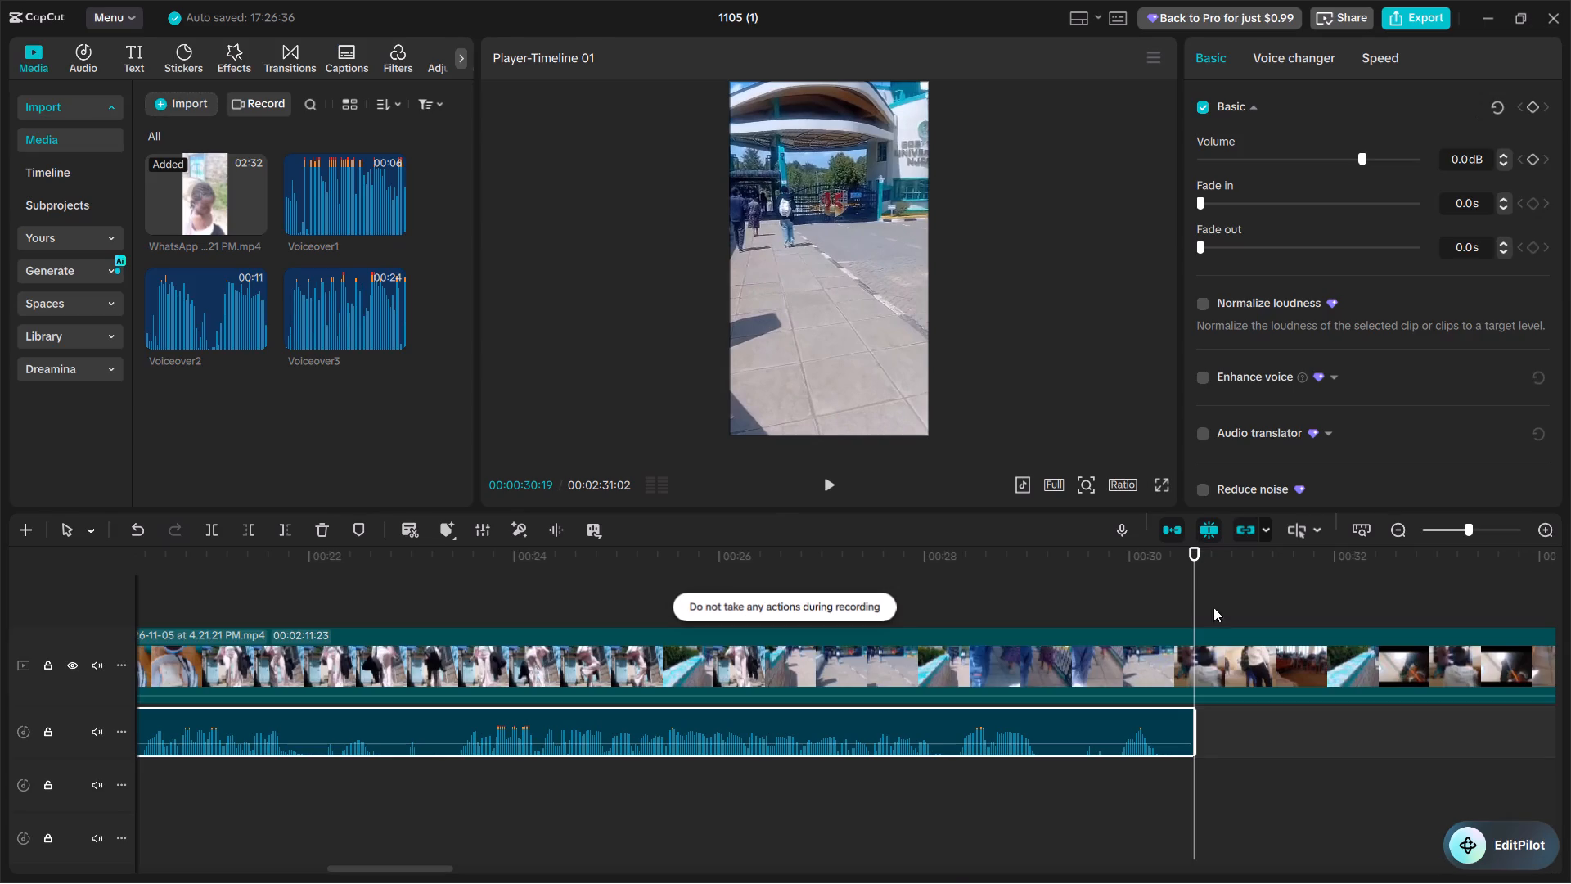
Cut off the third voiceover before about 00:00:23:12 and split the rest at 00:00:28:03.
click(455, 773)
click(460, 744)
key(q)
key(space)
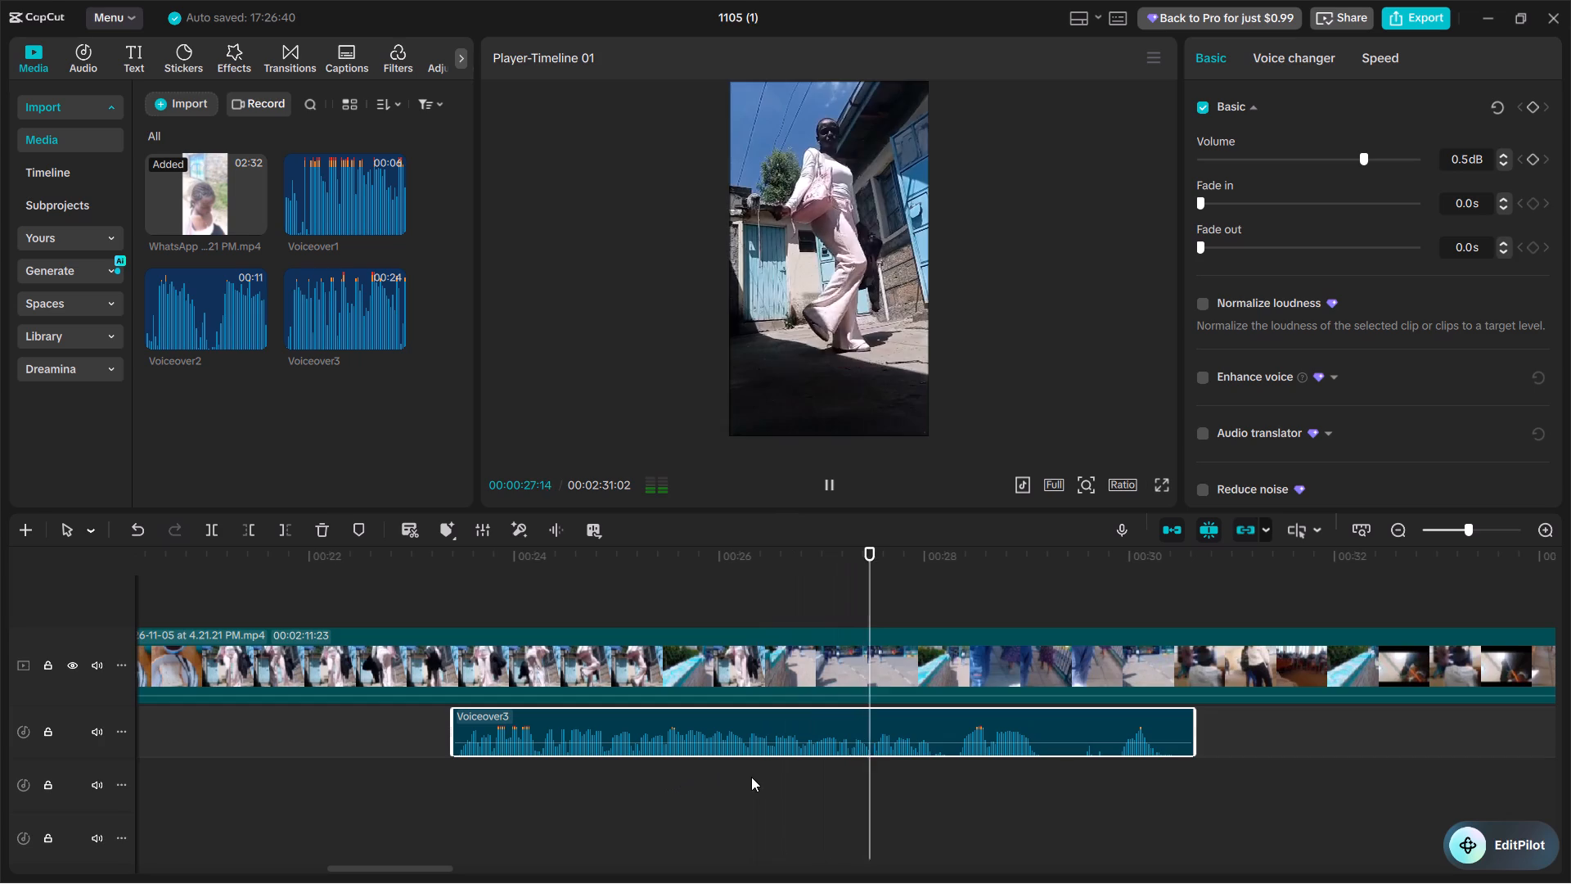
key(space)
key(ctrl+b)
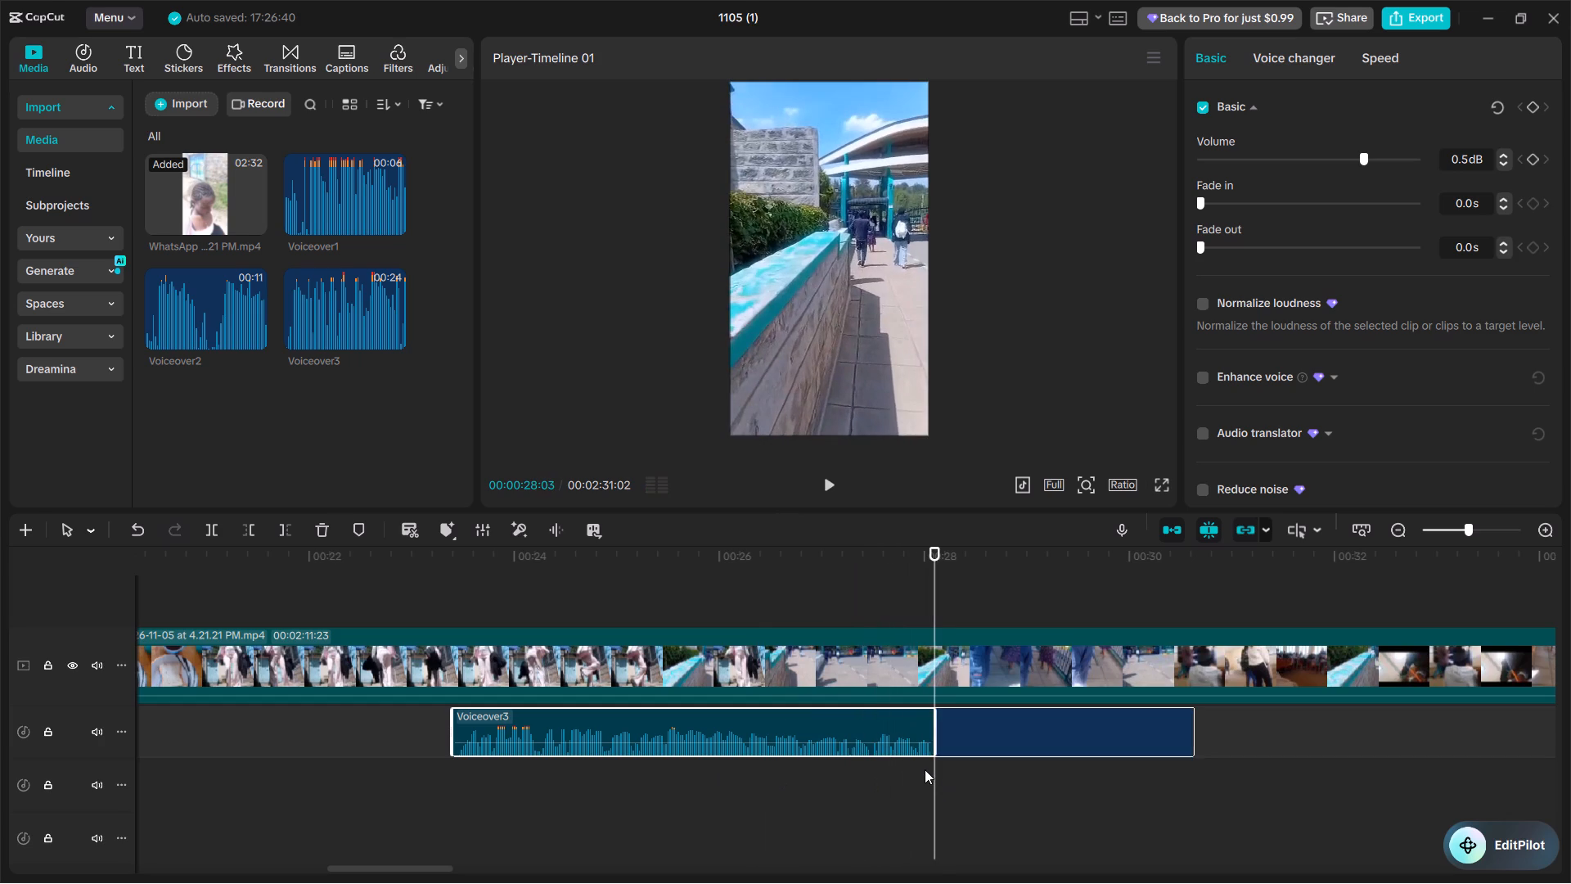
key(space)
key(space)
Move the first part of the split third voiceover to about 00:00:07:10, where the second voiceover ends.
drag(817, 741, 751, 736)
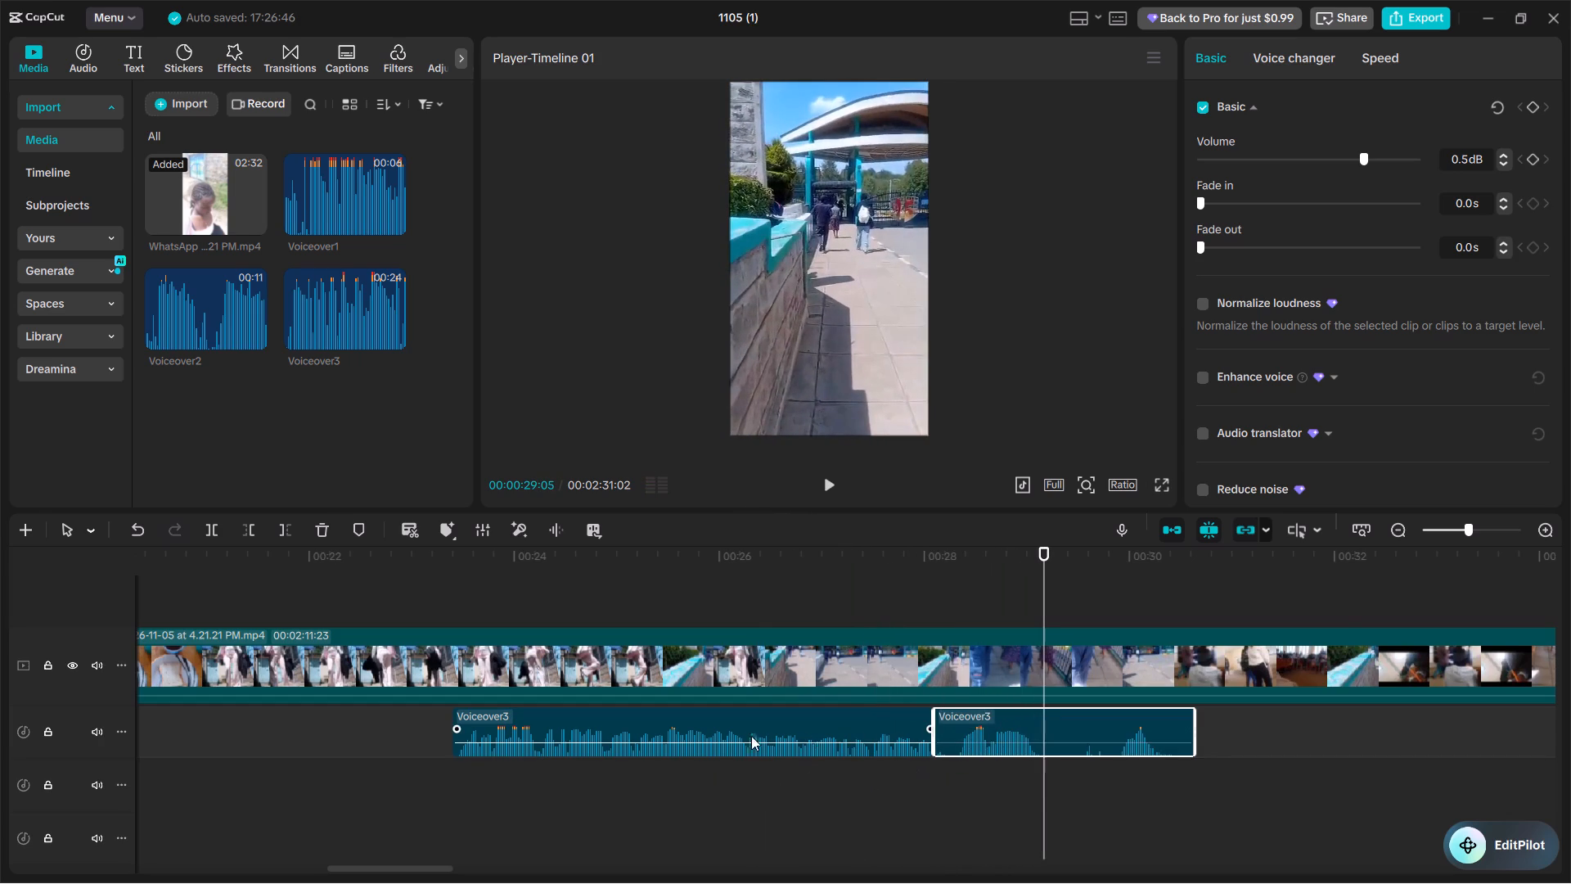
drag(751, 736, 718, 769)
scroll(741, 737, right, 4)
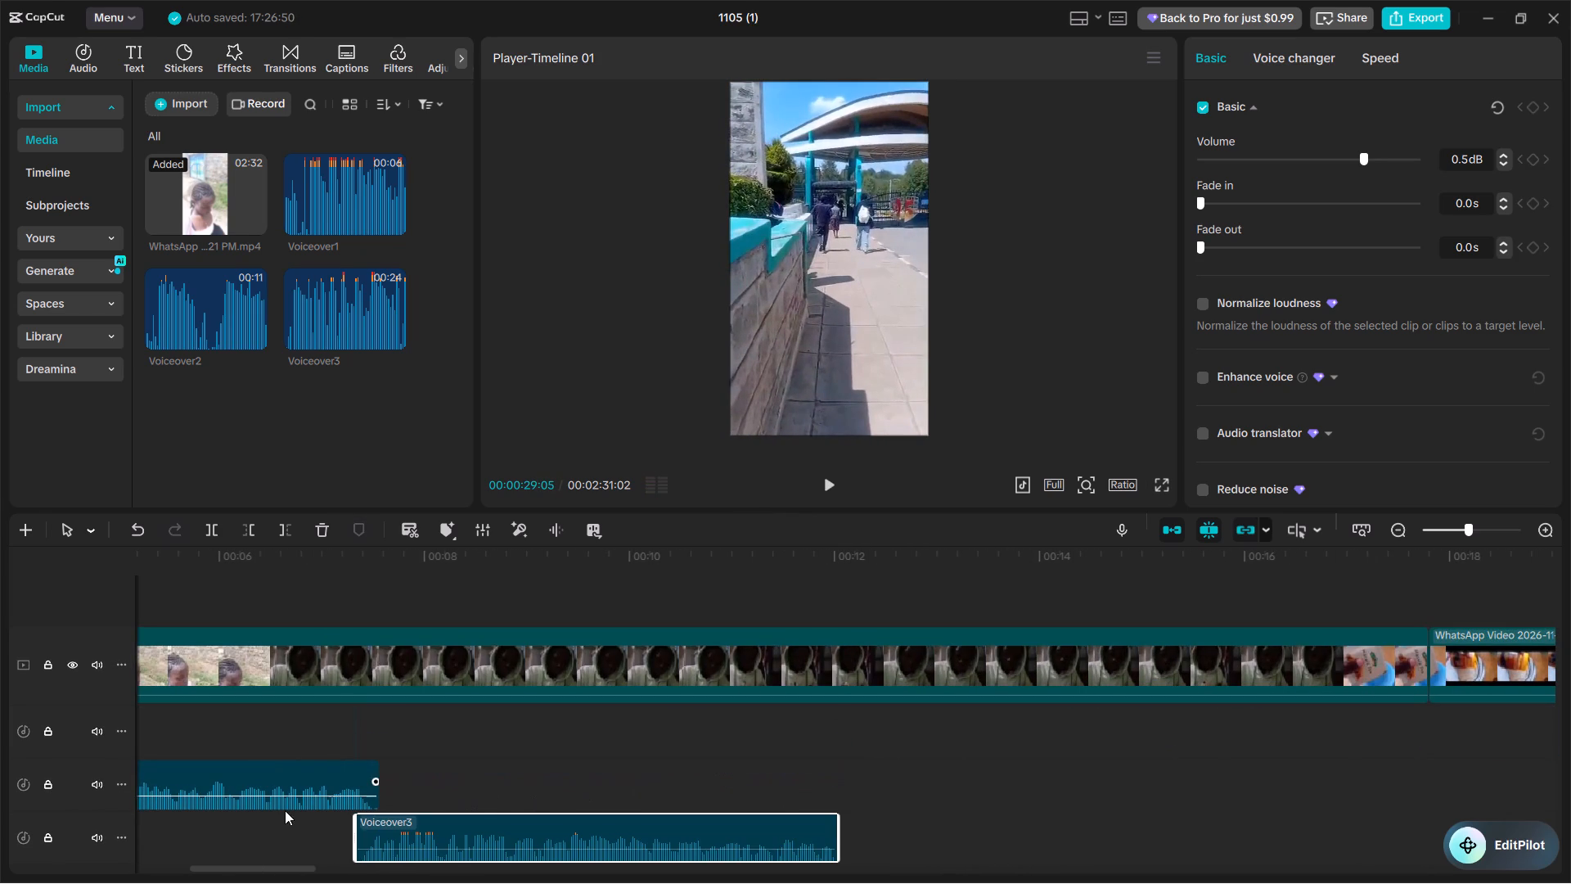
click(290, 821)
Delete the leftover piece of the third voiceover after 00:00:28.
scroll(1151, 792, left, 3)
click(1190, 744)
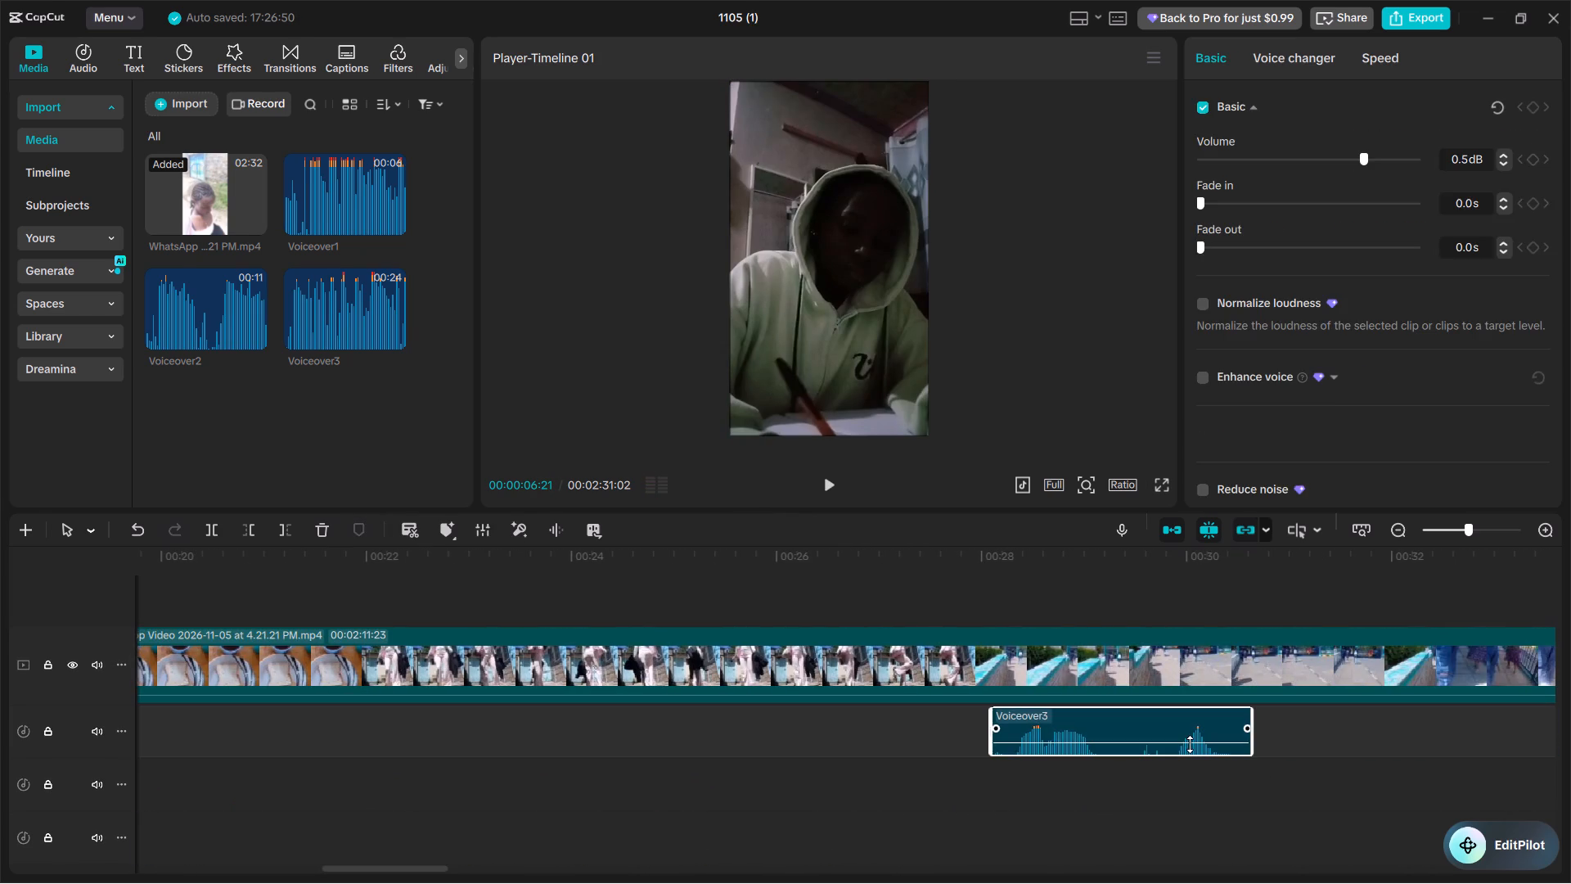
key(BackSpace)
Shift the third voiceover slightly earlier to about 00:00:07:08 and play its join with the second voiceover.
scroll(1190, 744, right, 3)
key(space)
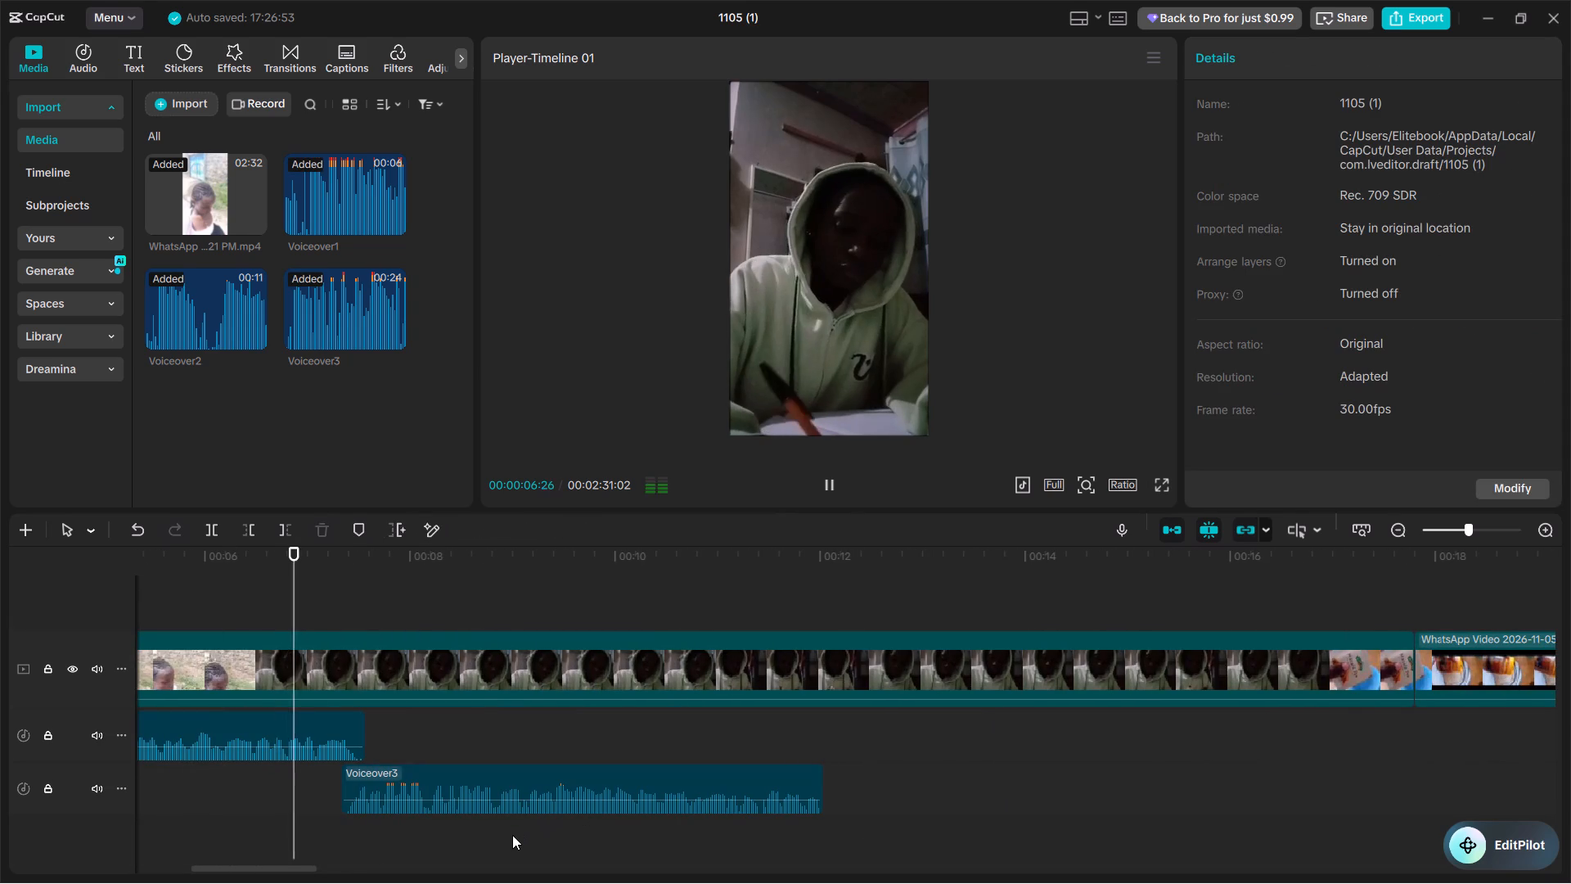
drag(362, 771, 353, 770)
click(238, 792)
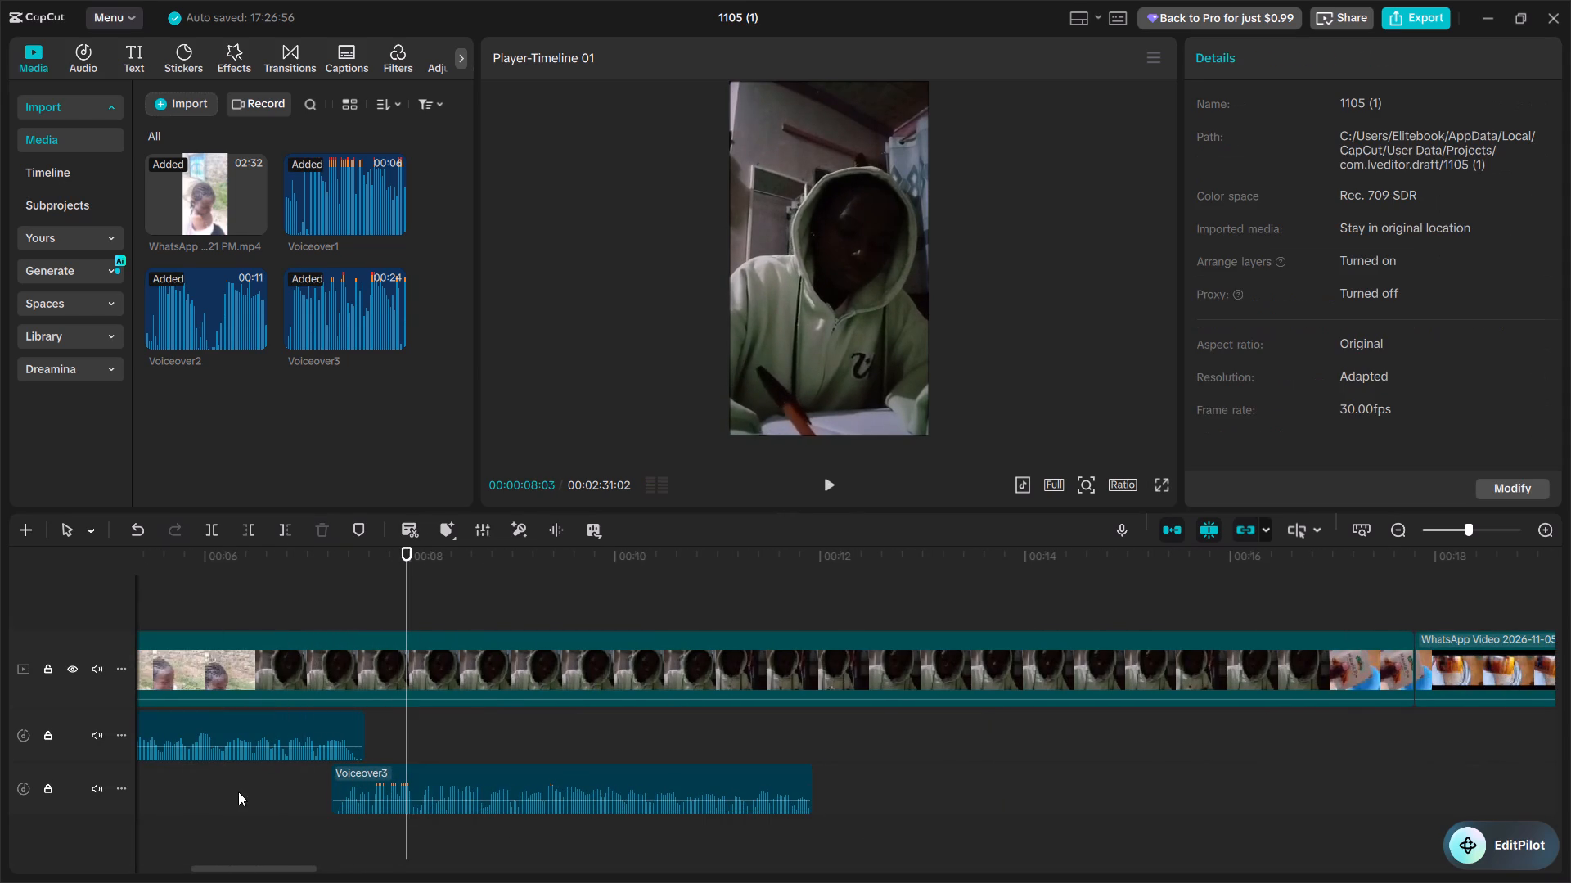
key(space)
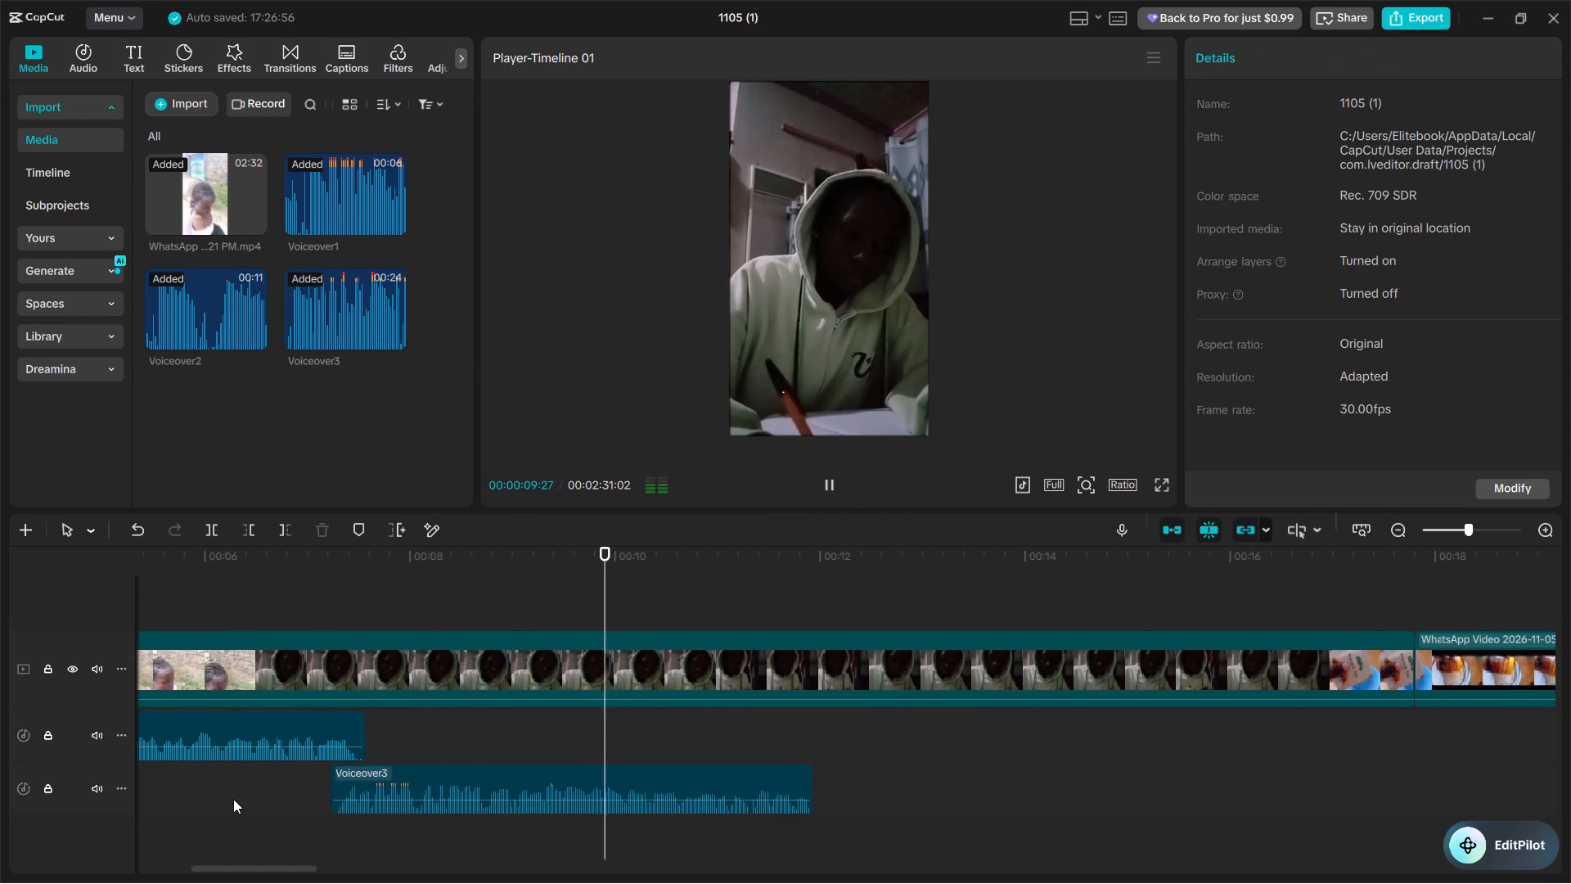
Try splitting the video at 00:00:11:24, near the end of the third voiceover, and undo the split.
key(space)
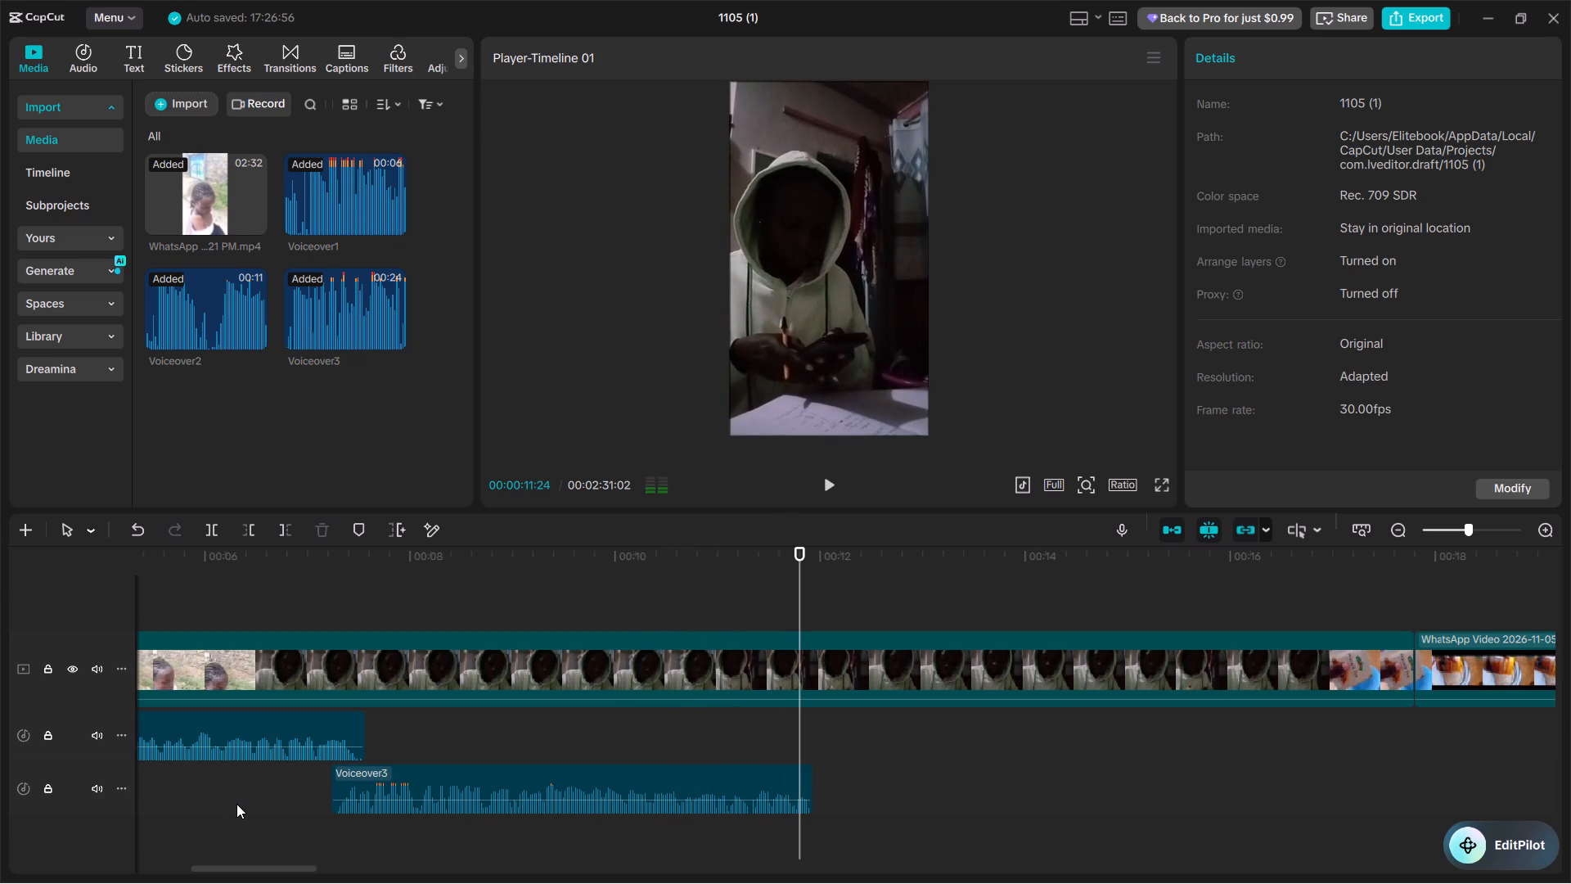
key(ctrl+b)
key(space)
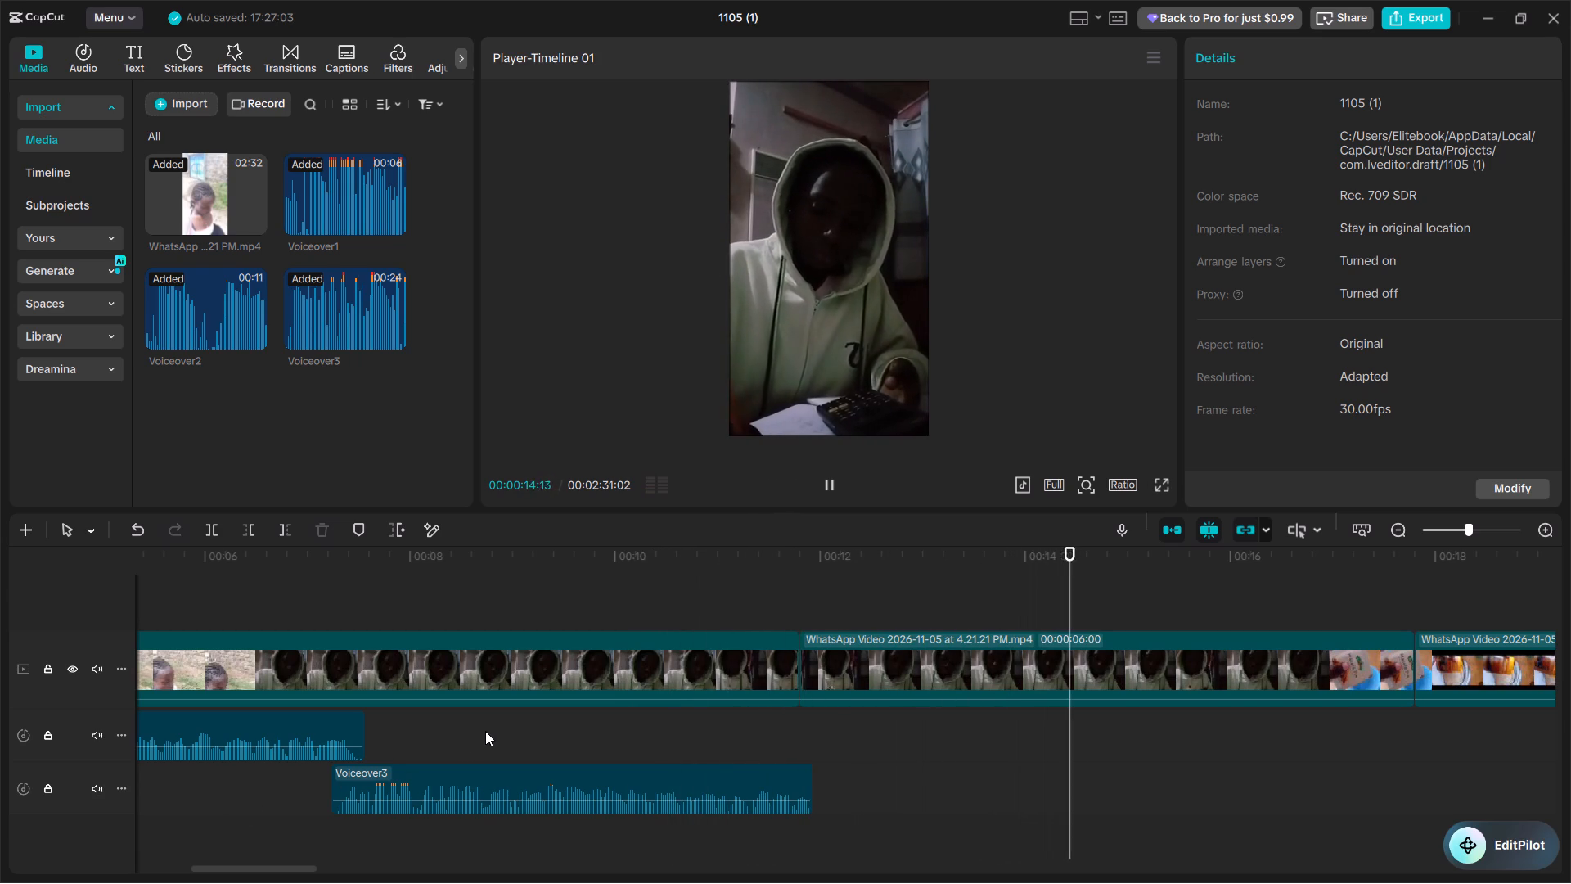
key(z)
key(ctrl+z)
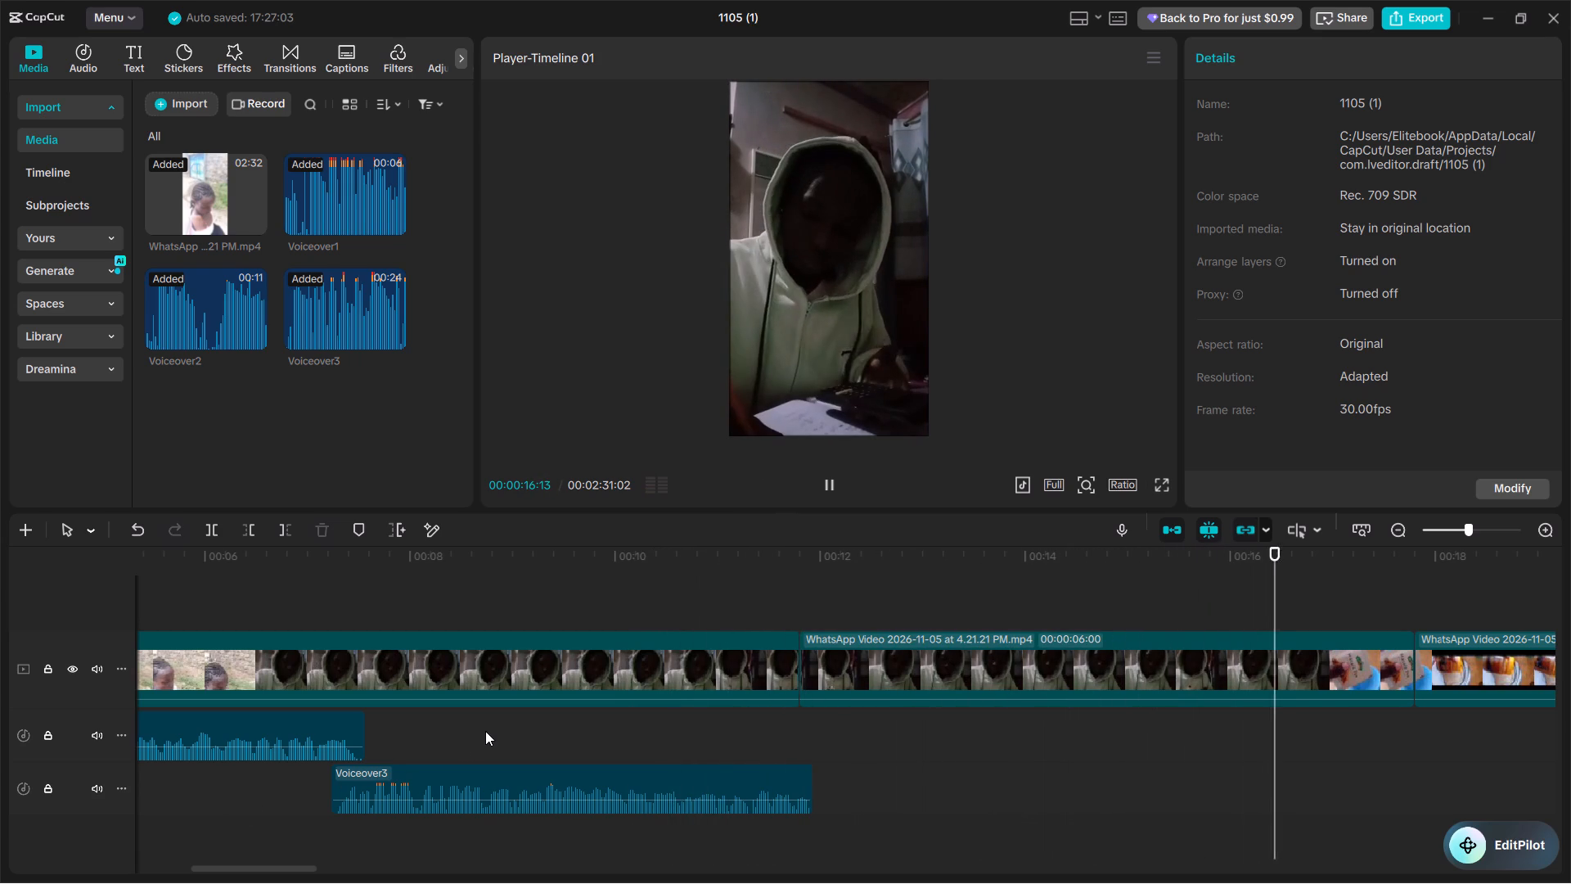
Split the video at 00:00:17:00, where the Masala Tea shot begins.
key(space)
key(space)
key(space)
key(space)
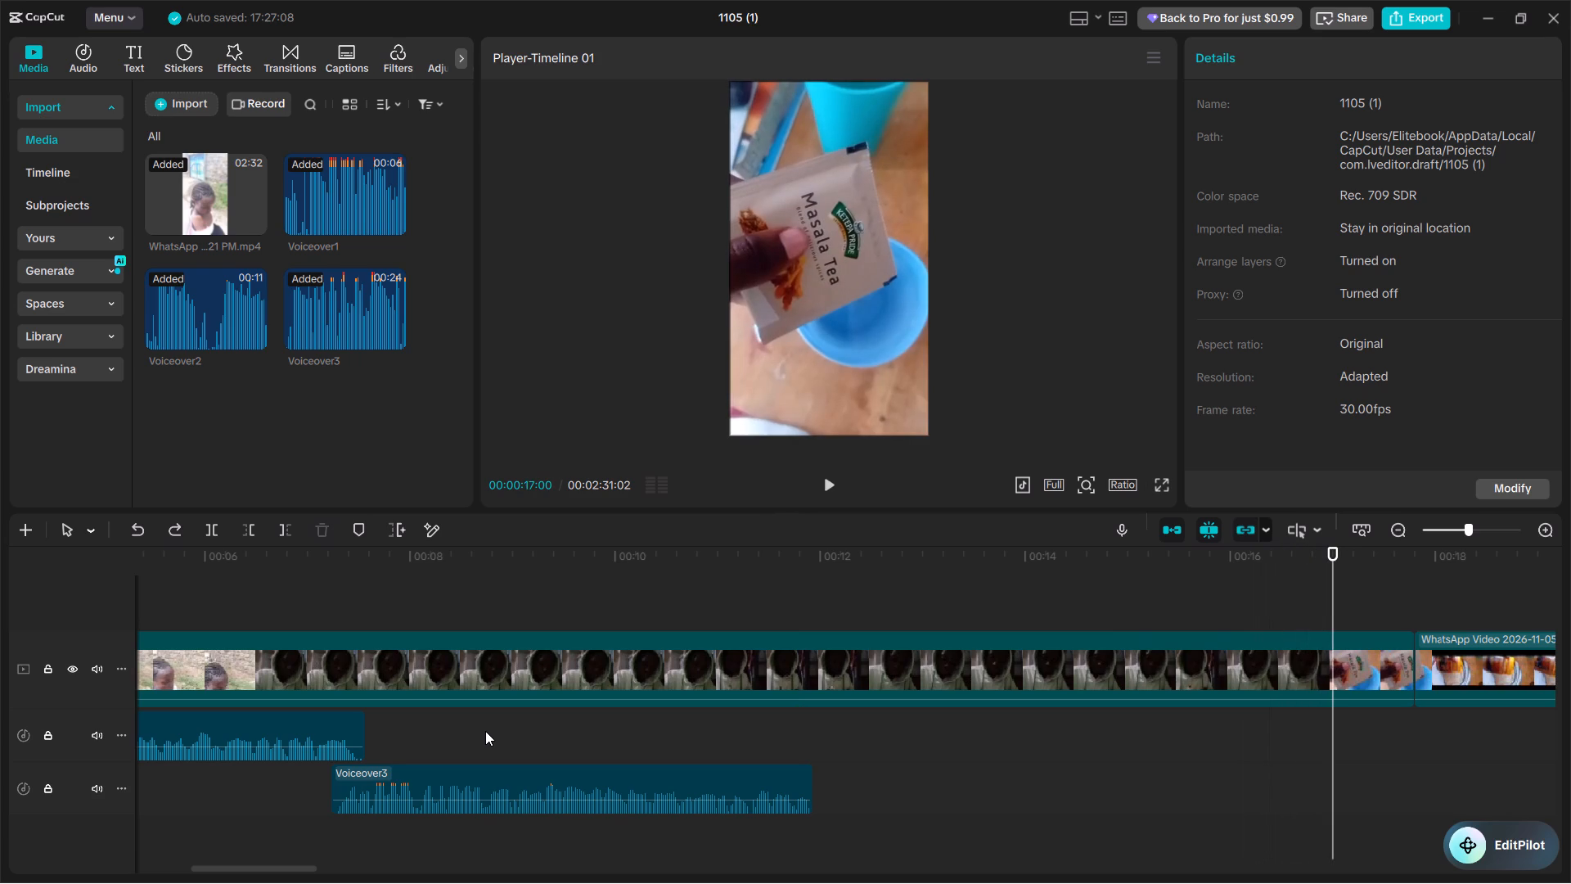
key(ctrl+b)
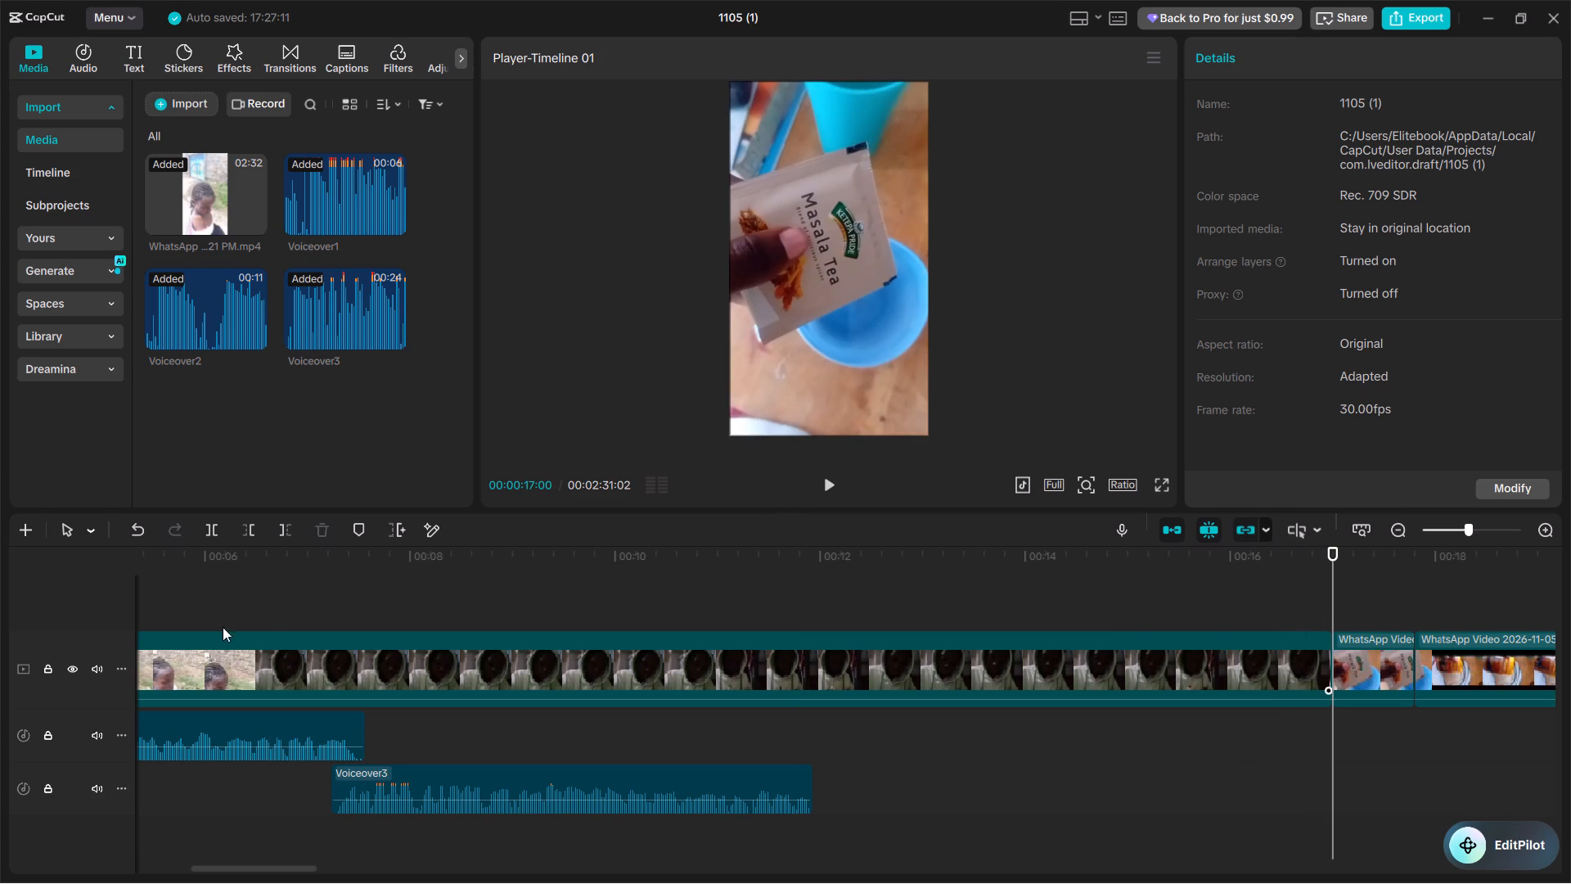
Split the video at 00:00:06:13, where the footage of the person in the hoodie begins.
click(274, 605)
key(space)
key(space)
click(199, 599)
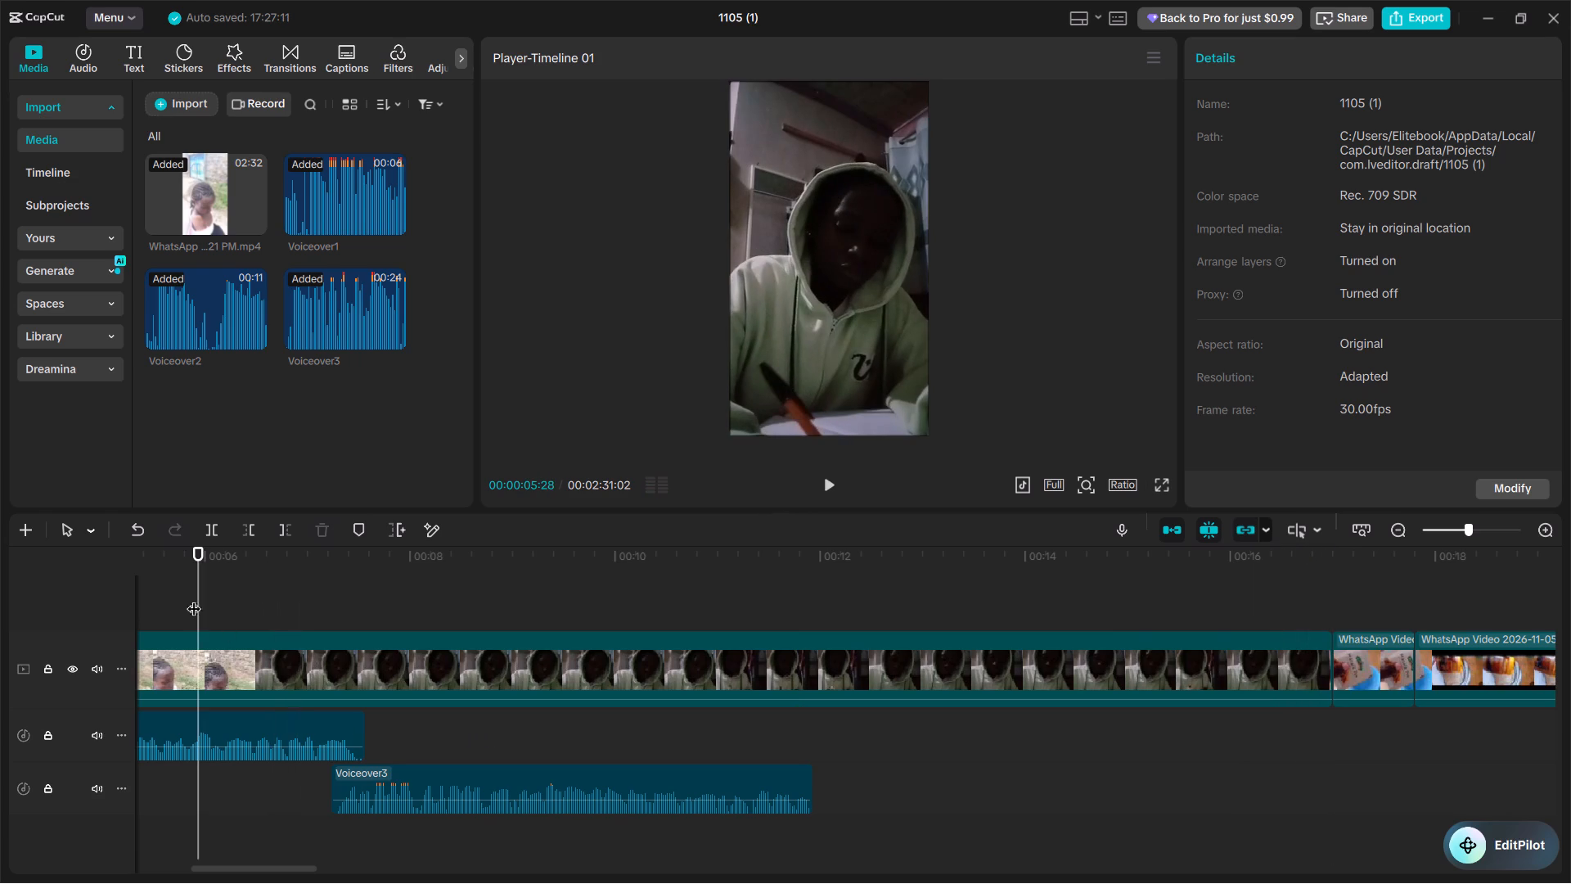
key(space)
key(space)
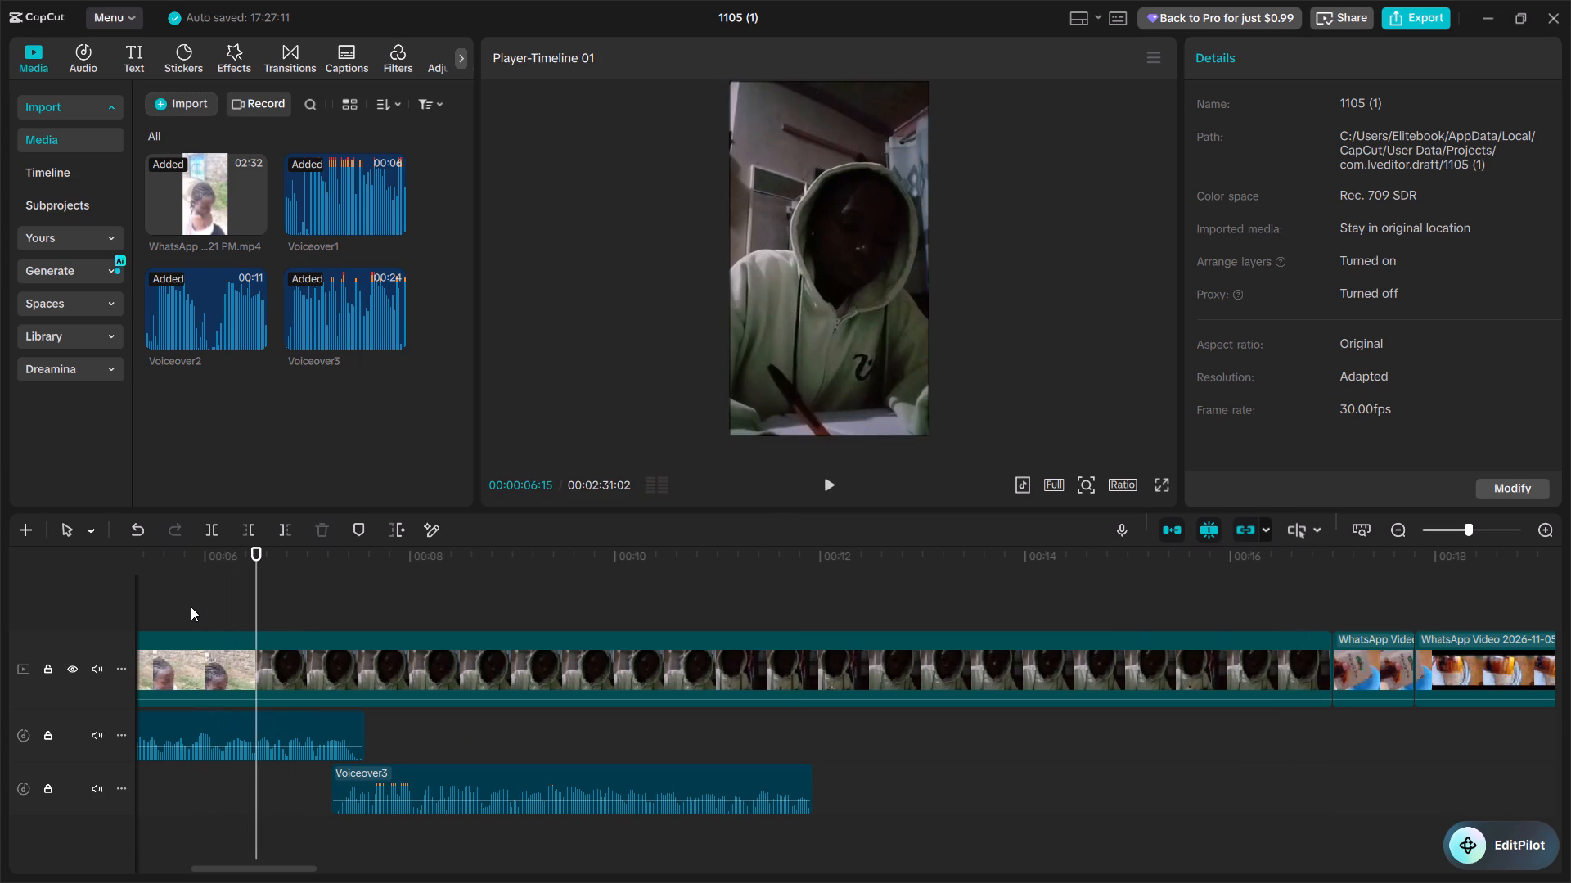
key(Left)
key(Left)
key(ctrl+b)
Set the hoodie clip's speed to 2.00x with clip linkage turned off so the voiceovers keep their positions.
key(space)
key(space)
click(481, 666)
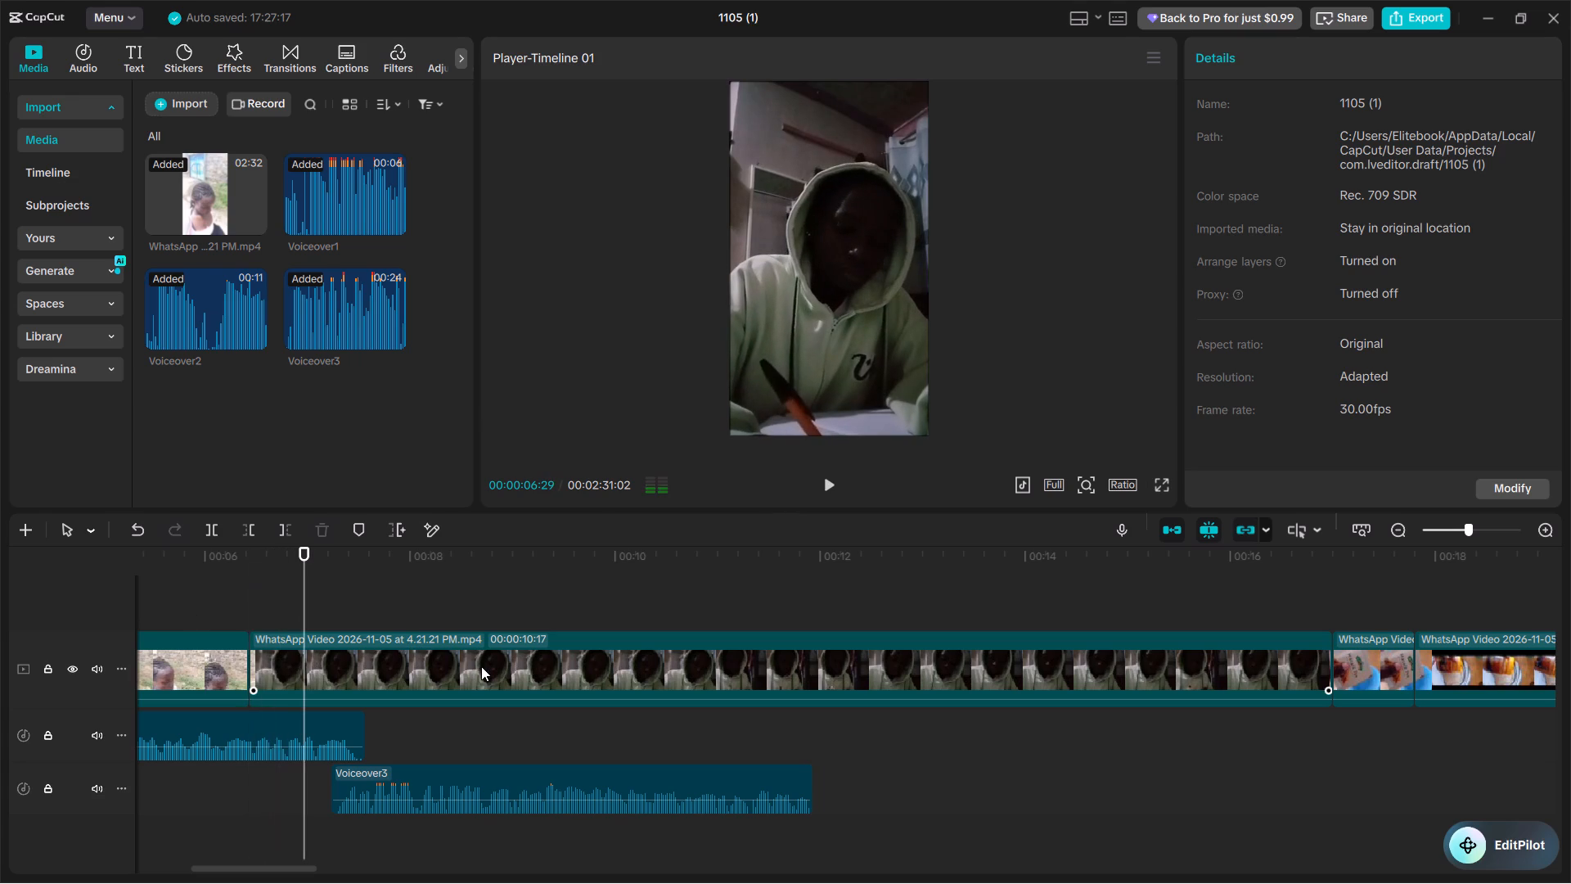
click(1337, 57)
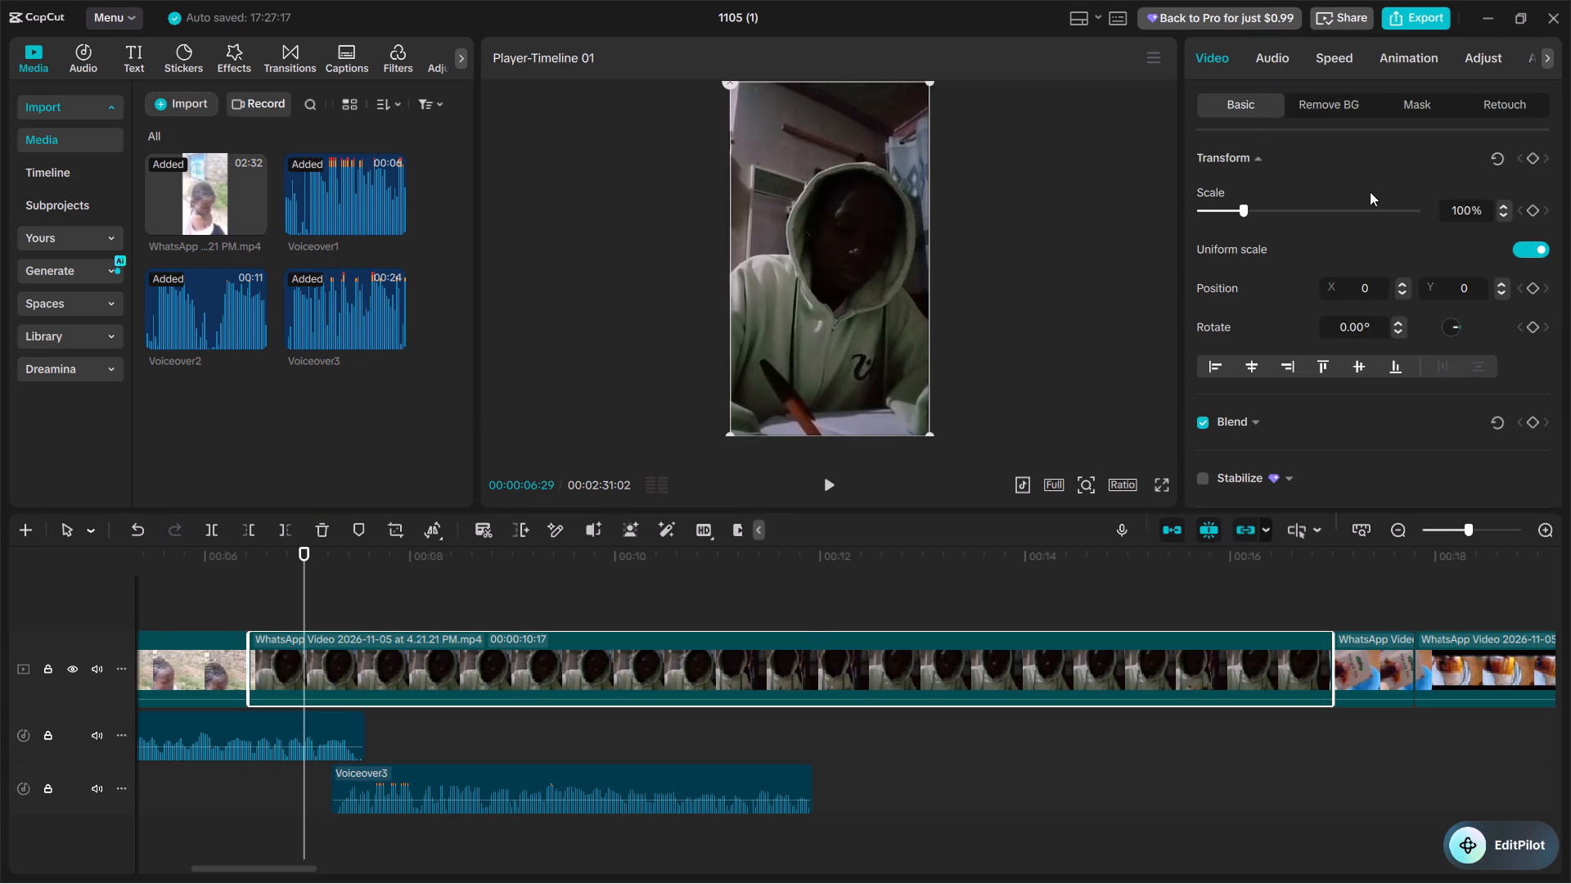
click(1305, 184)
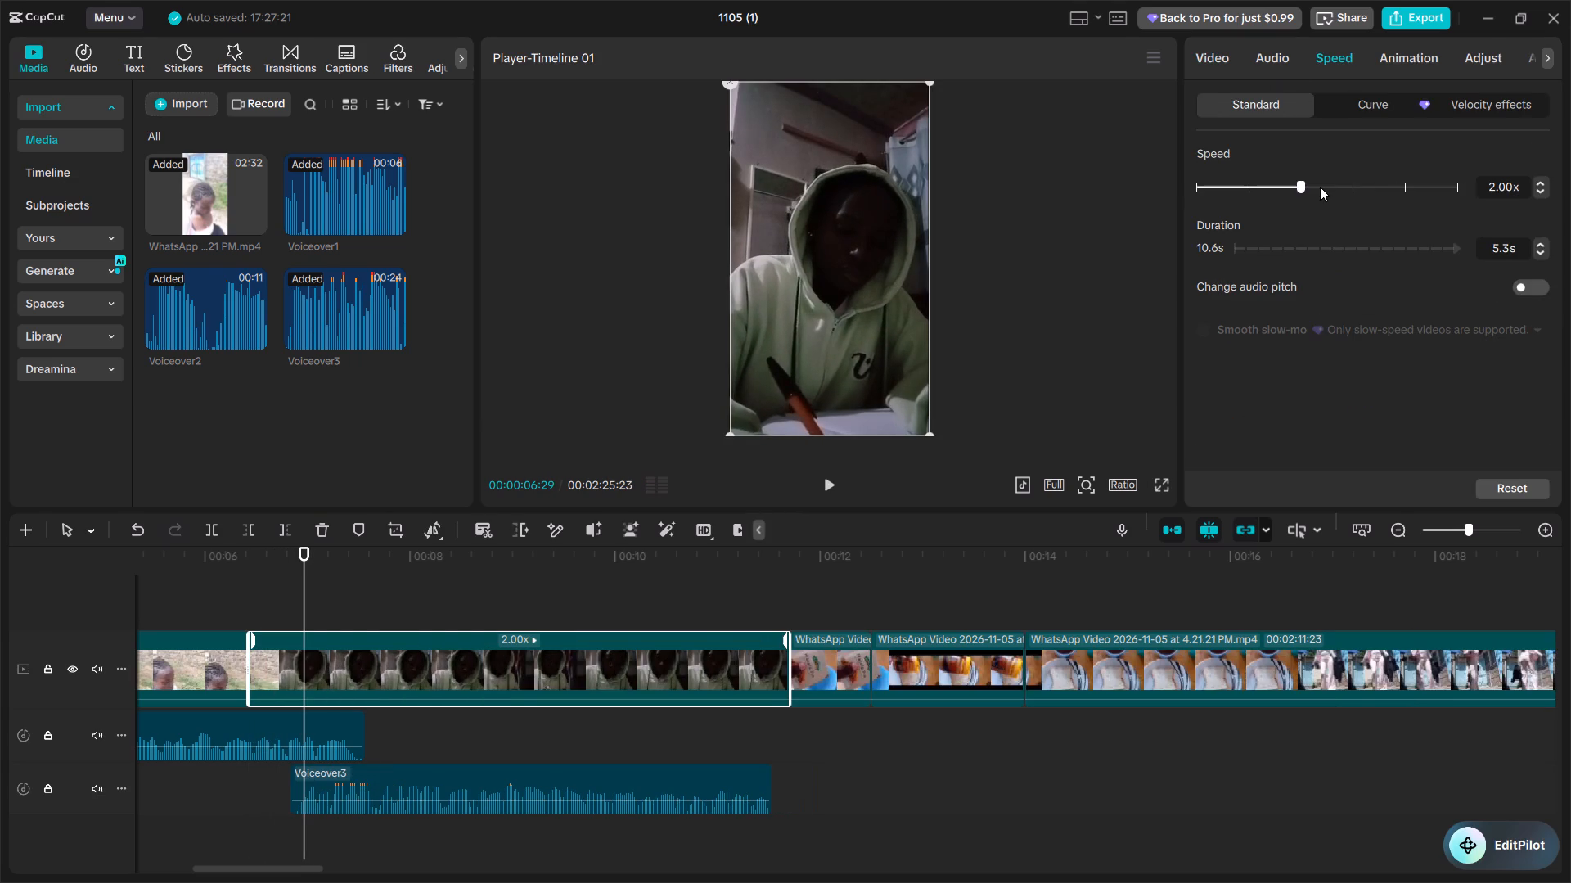
key(ctrl+z)
click(1249, 532)
click(1299, 190)
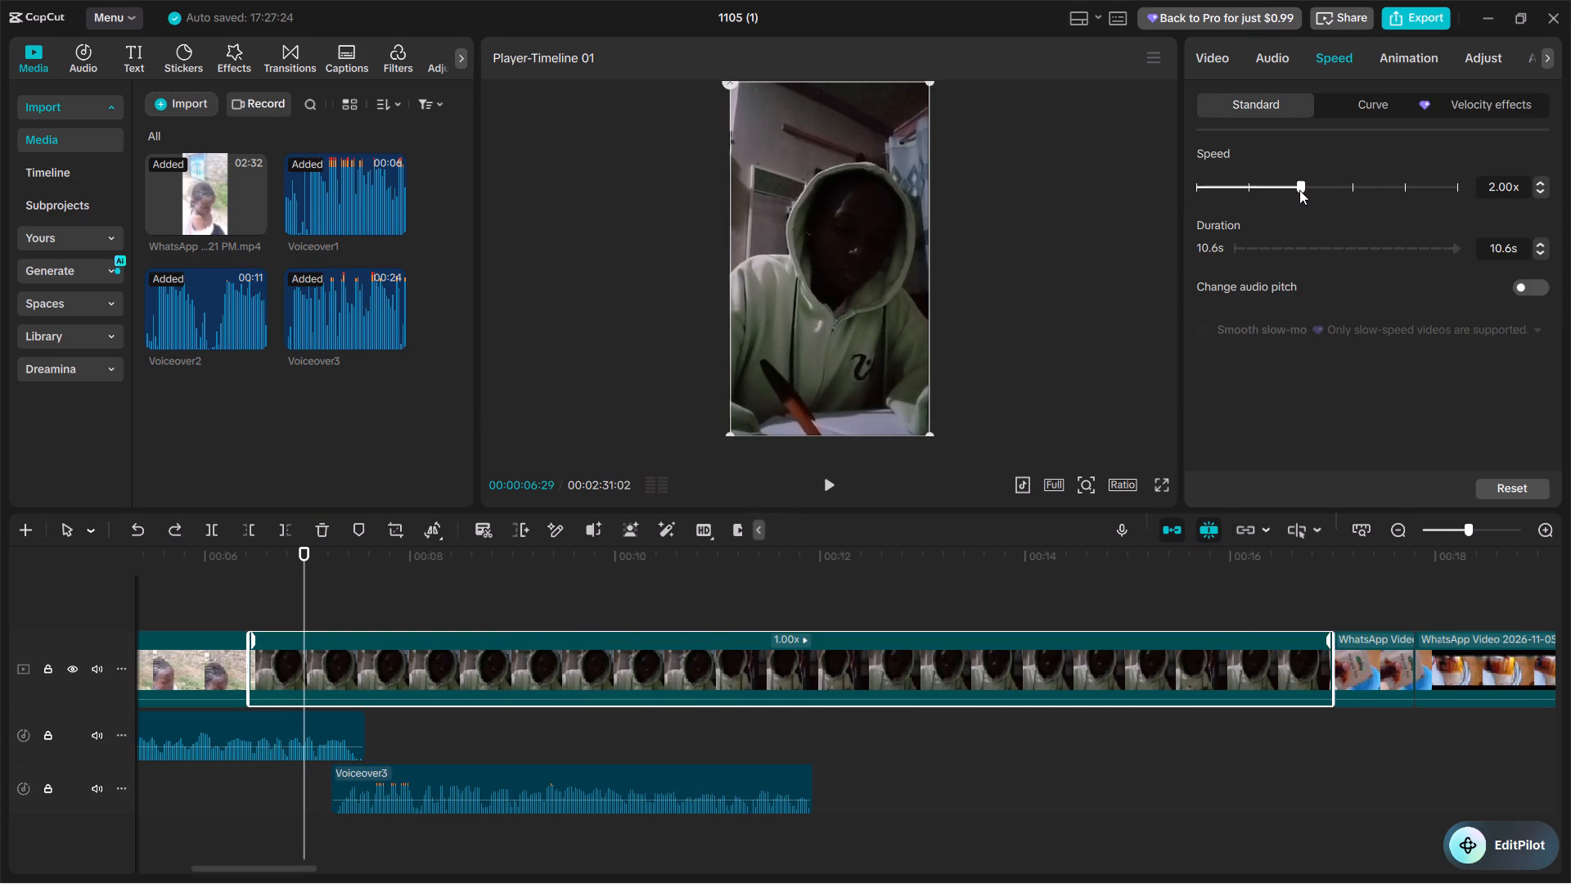
Play the sped-up hoodie clip with the third voiceover, and review the tea and bread shots that follow.
click(219, 609)
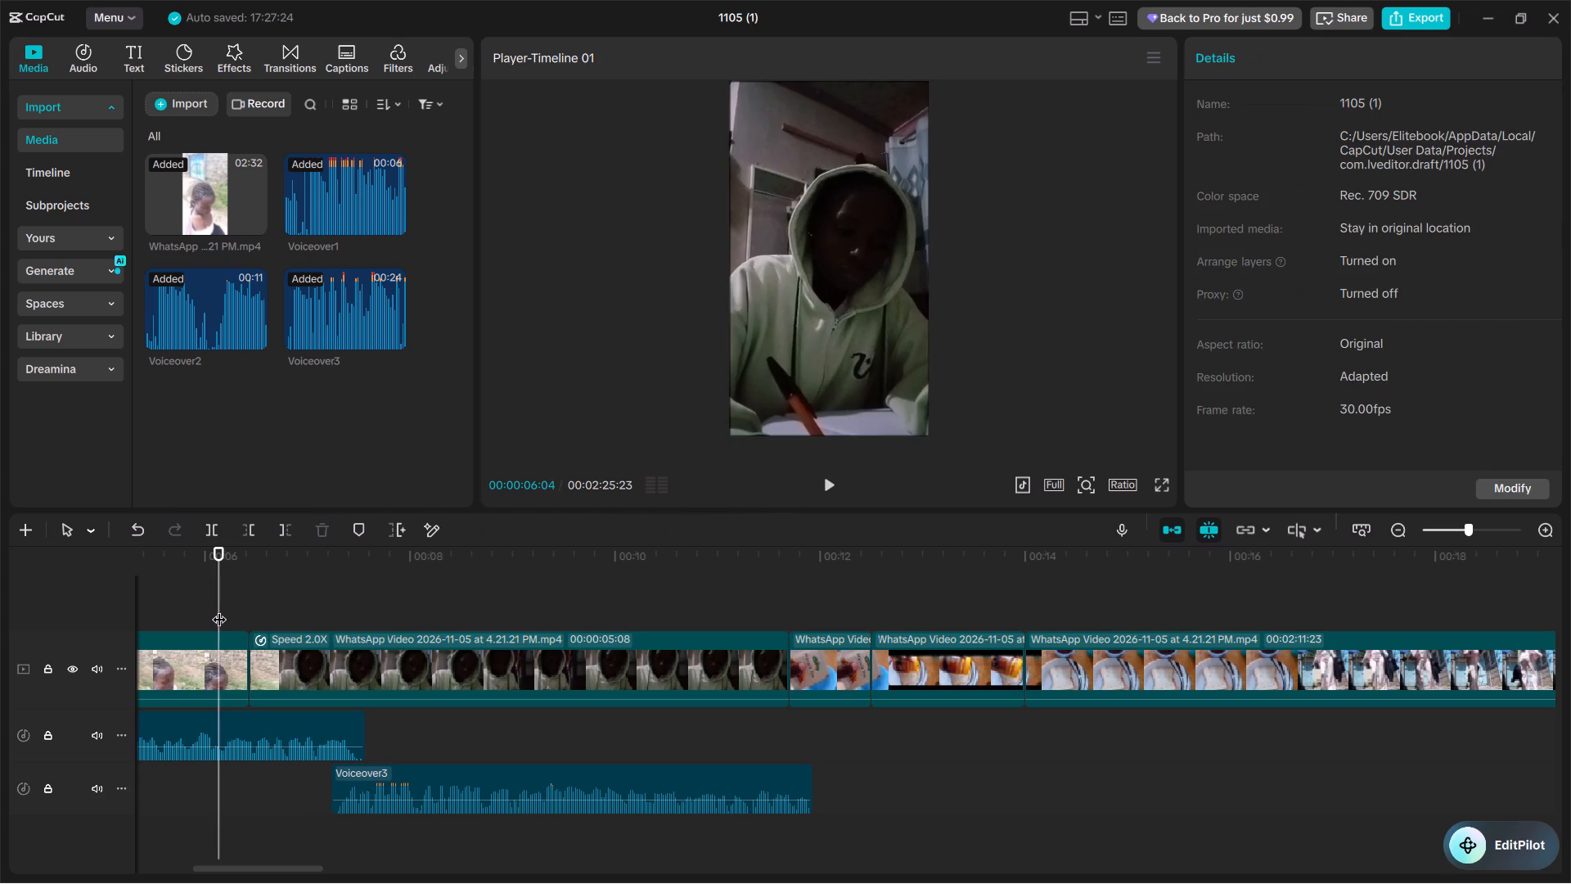
key(space)
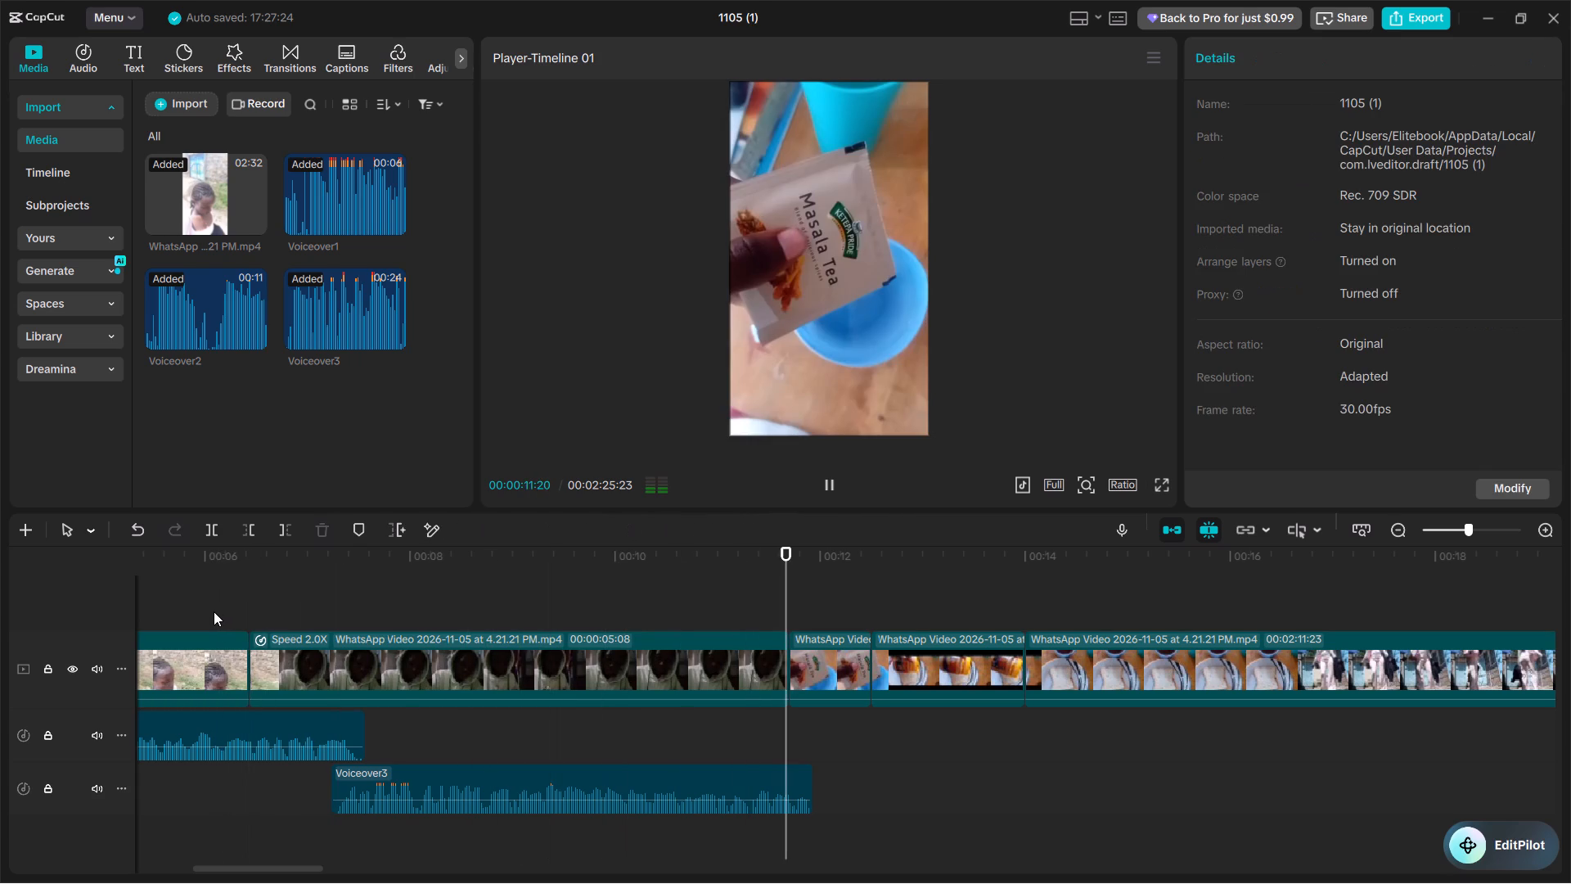
scroll(214, 611, left, 1)
key(space)
click(357, 733)
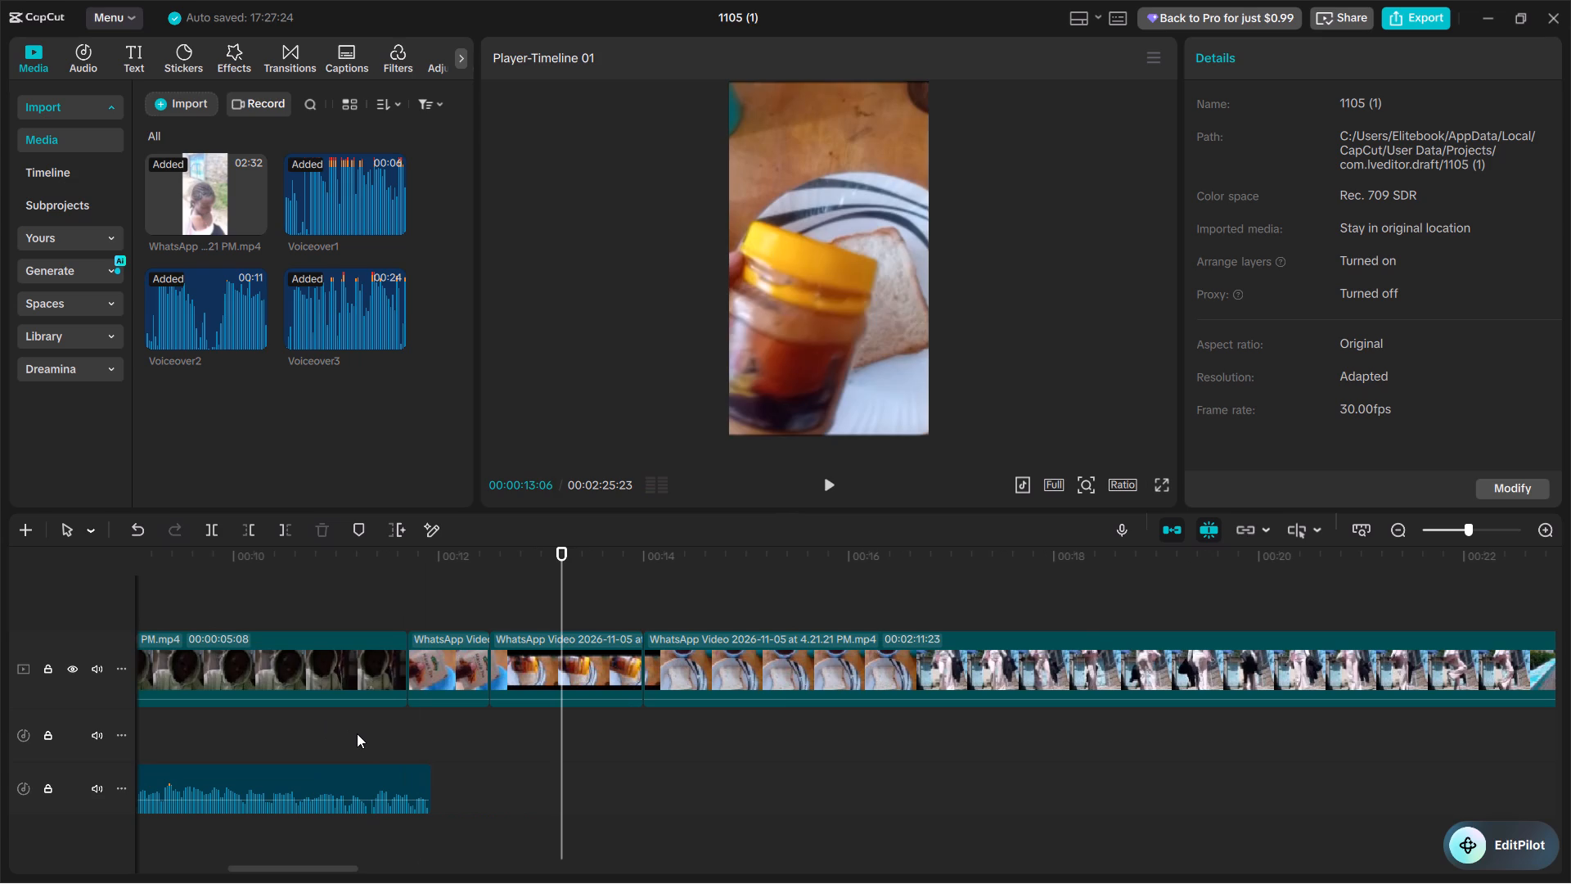
key(space)
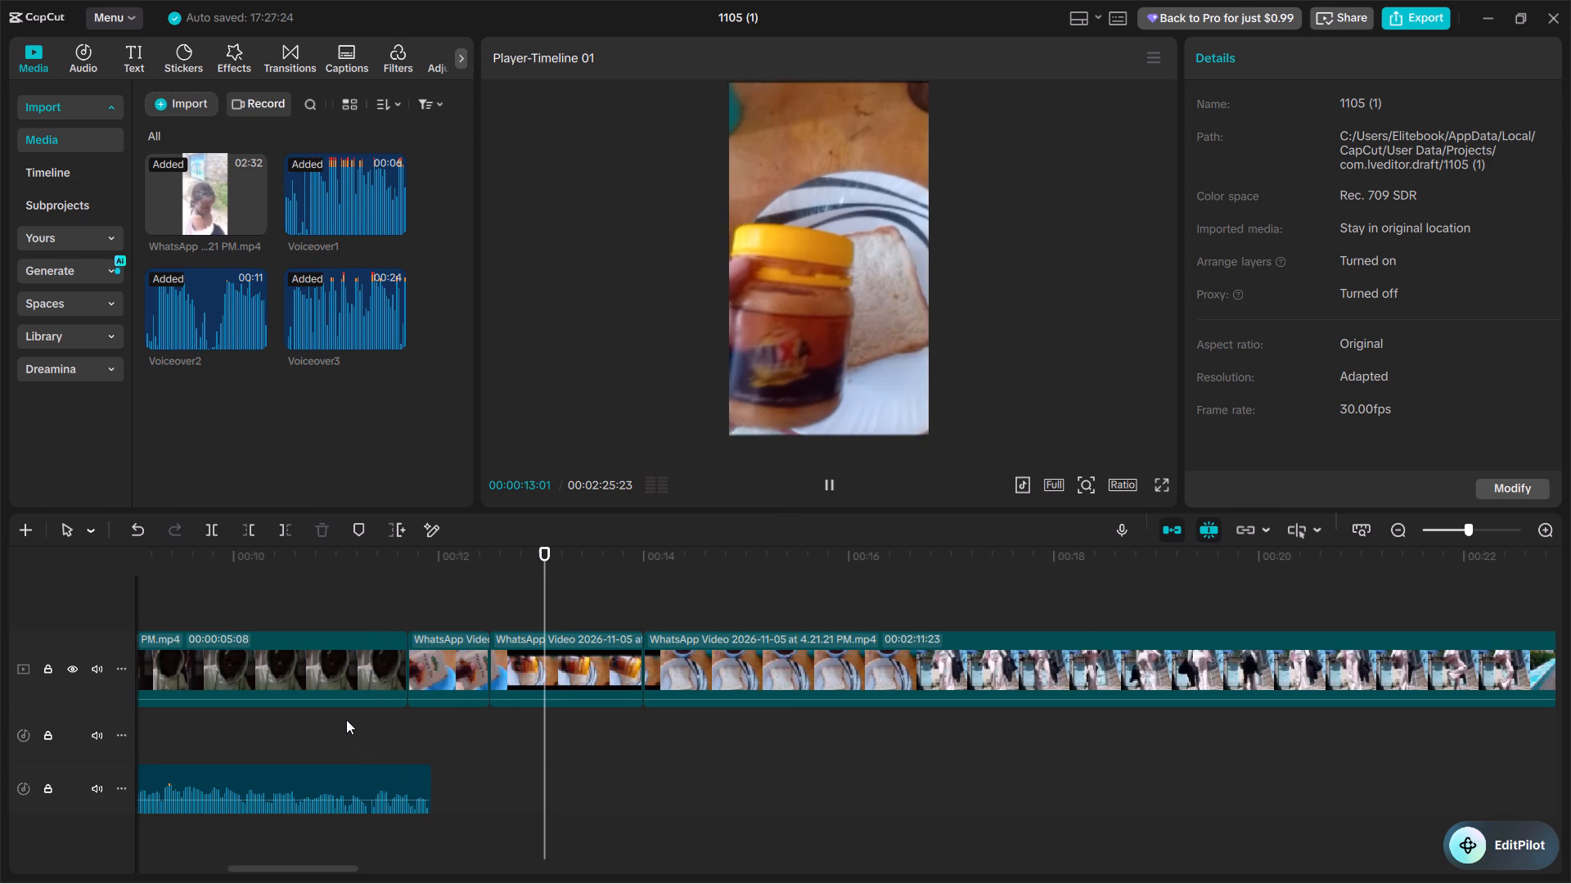
click(391, 724)
key(space)
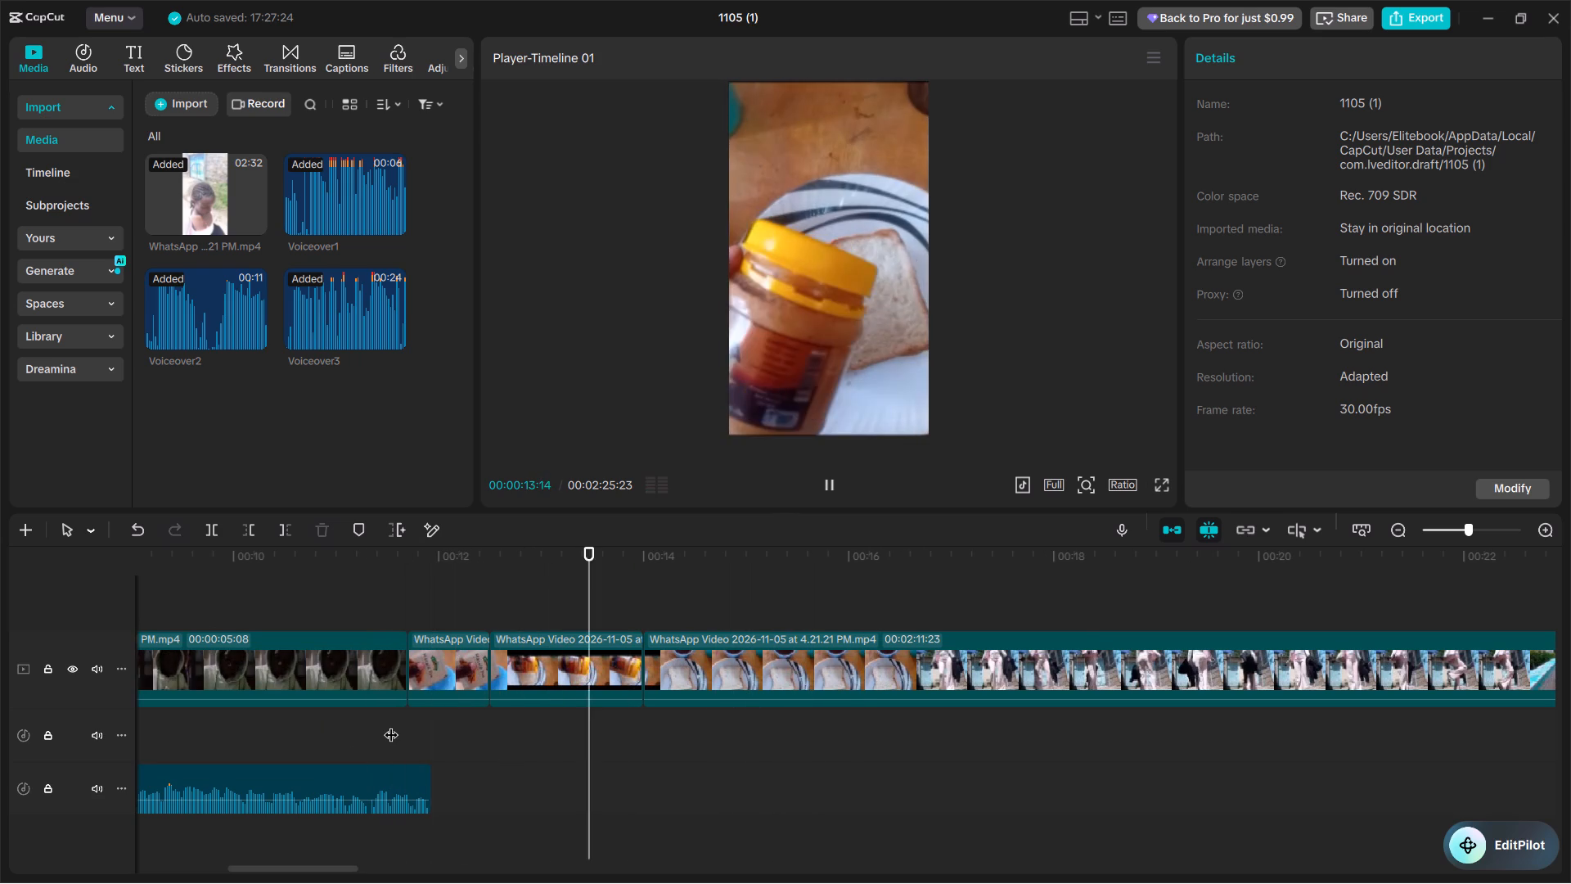
key(space)
key(space)
key(space)
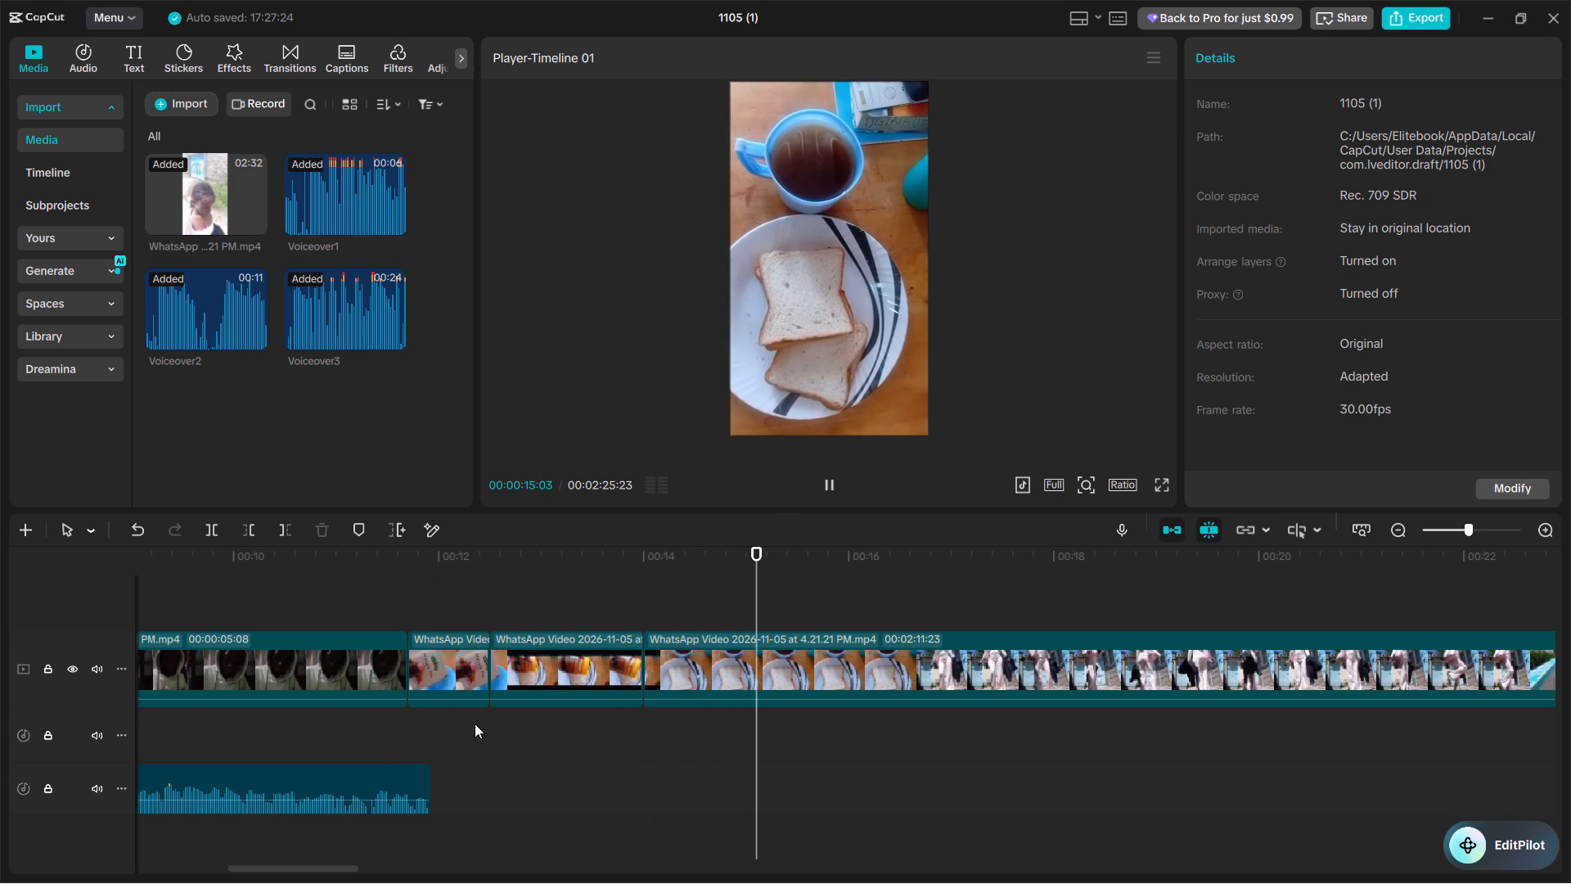
Trim the first frame, a remnant of the jar shot, off the long clip that starts at 00:00:14:00.
click(646, 720)
key(ctrl+equal)
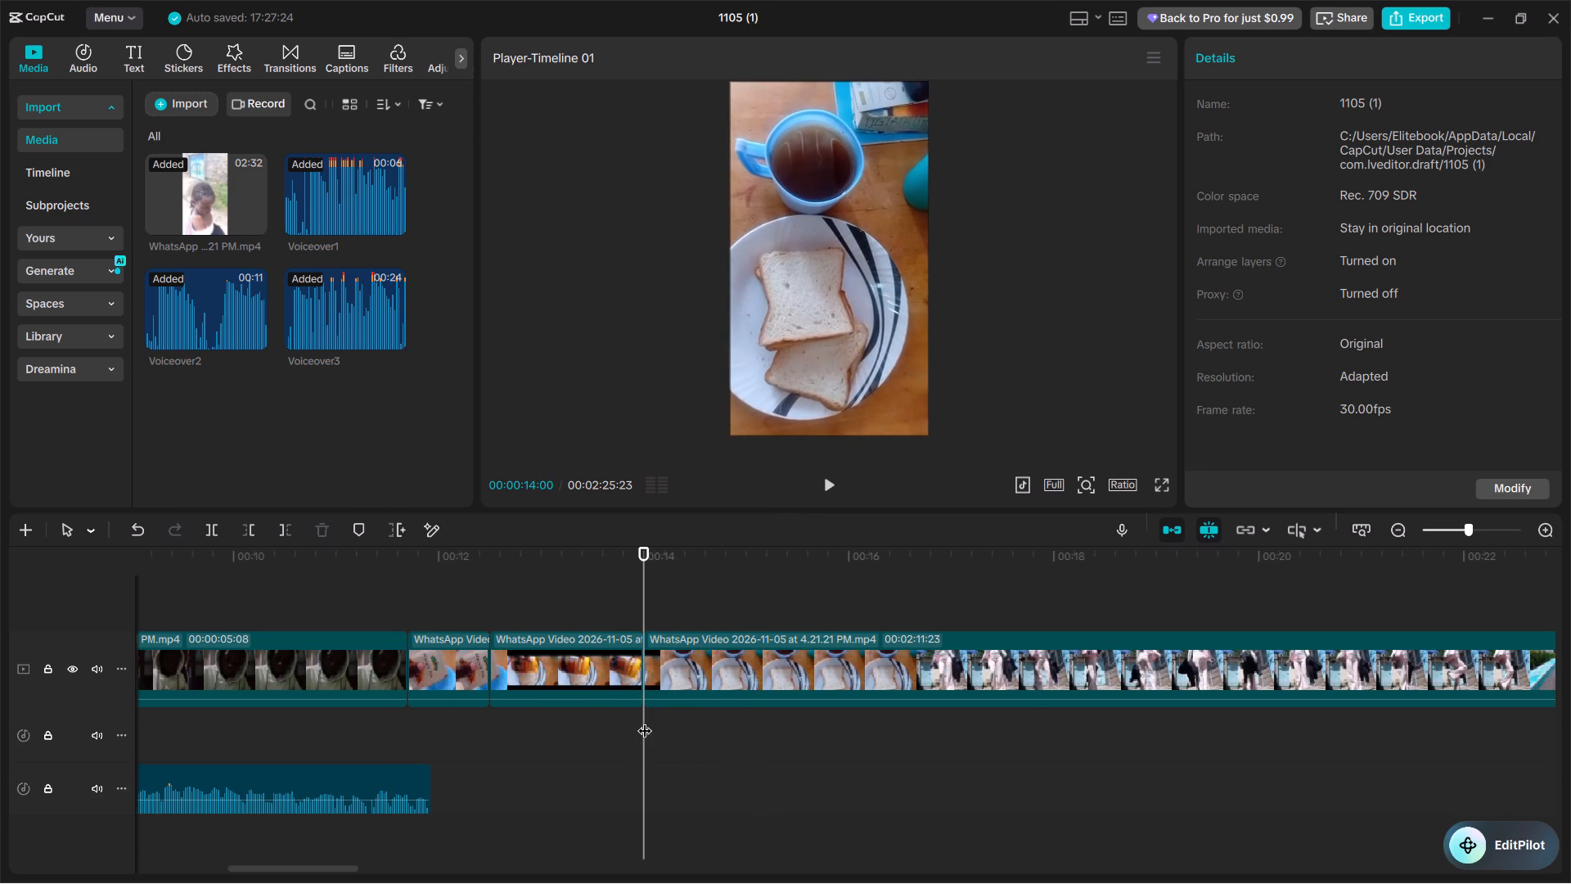
key(ctrl+equal)
key(ctrl+equal)
key(ctrl+equal)
key(ctrl+equal)
key(ctrl+equal)
key(ctrl+equal)
key(ctrl+equal)
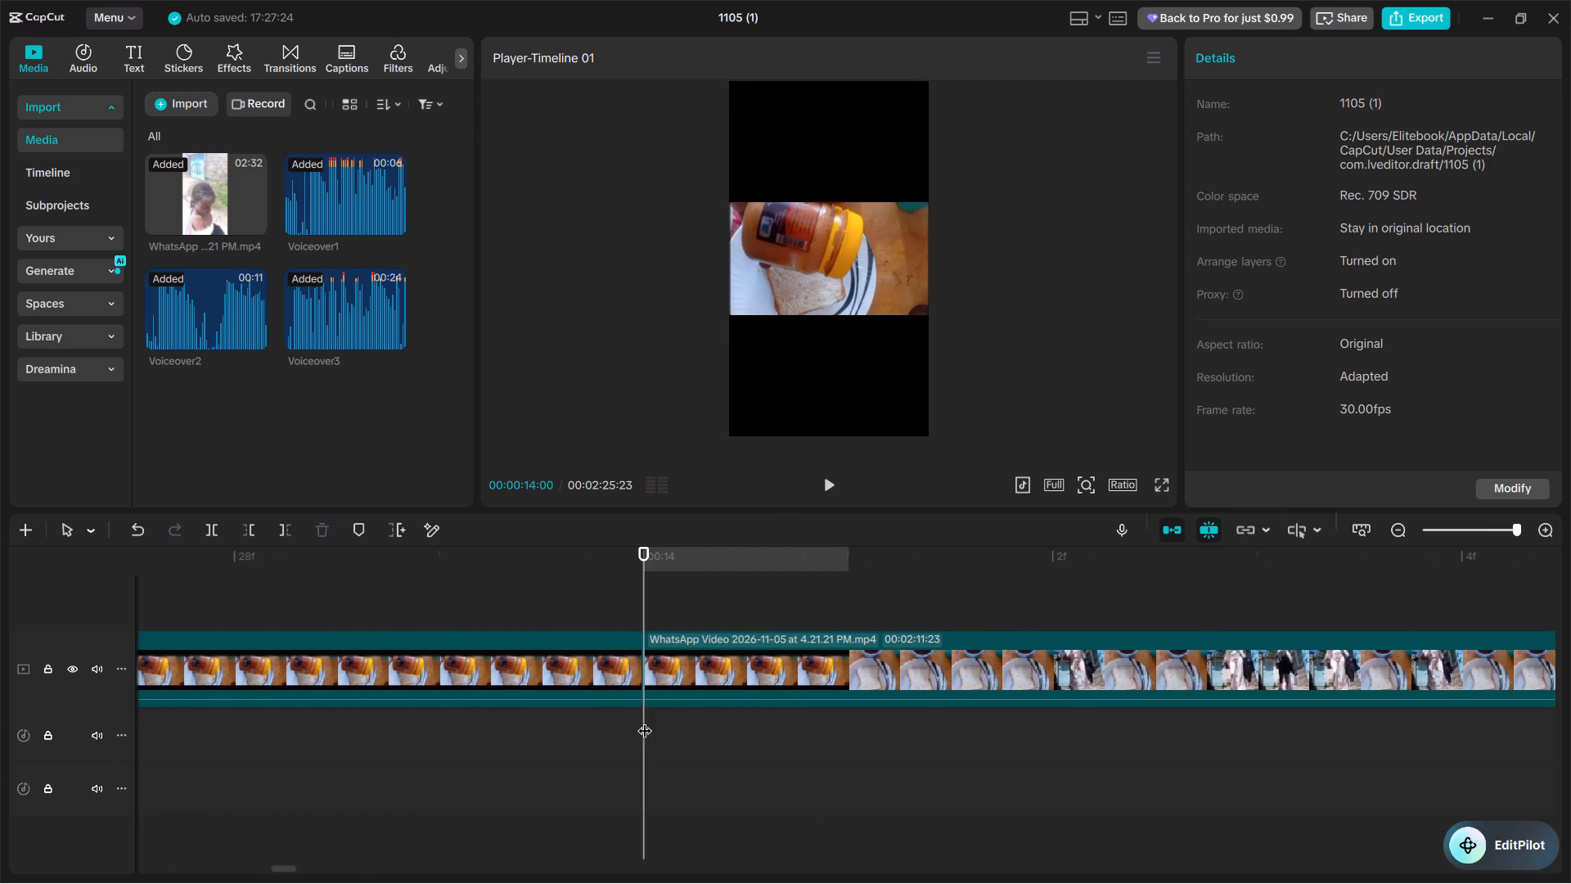
key(Right)
key(q)
Examine the join between the Masala Tea clip and the jar clip at 00:00:12:15 frame by frame.
scroll(643, 715, right, 3)
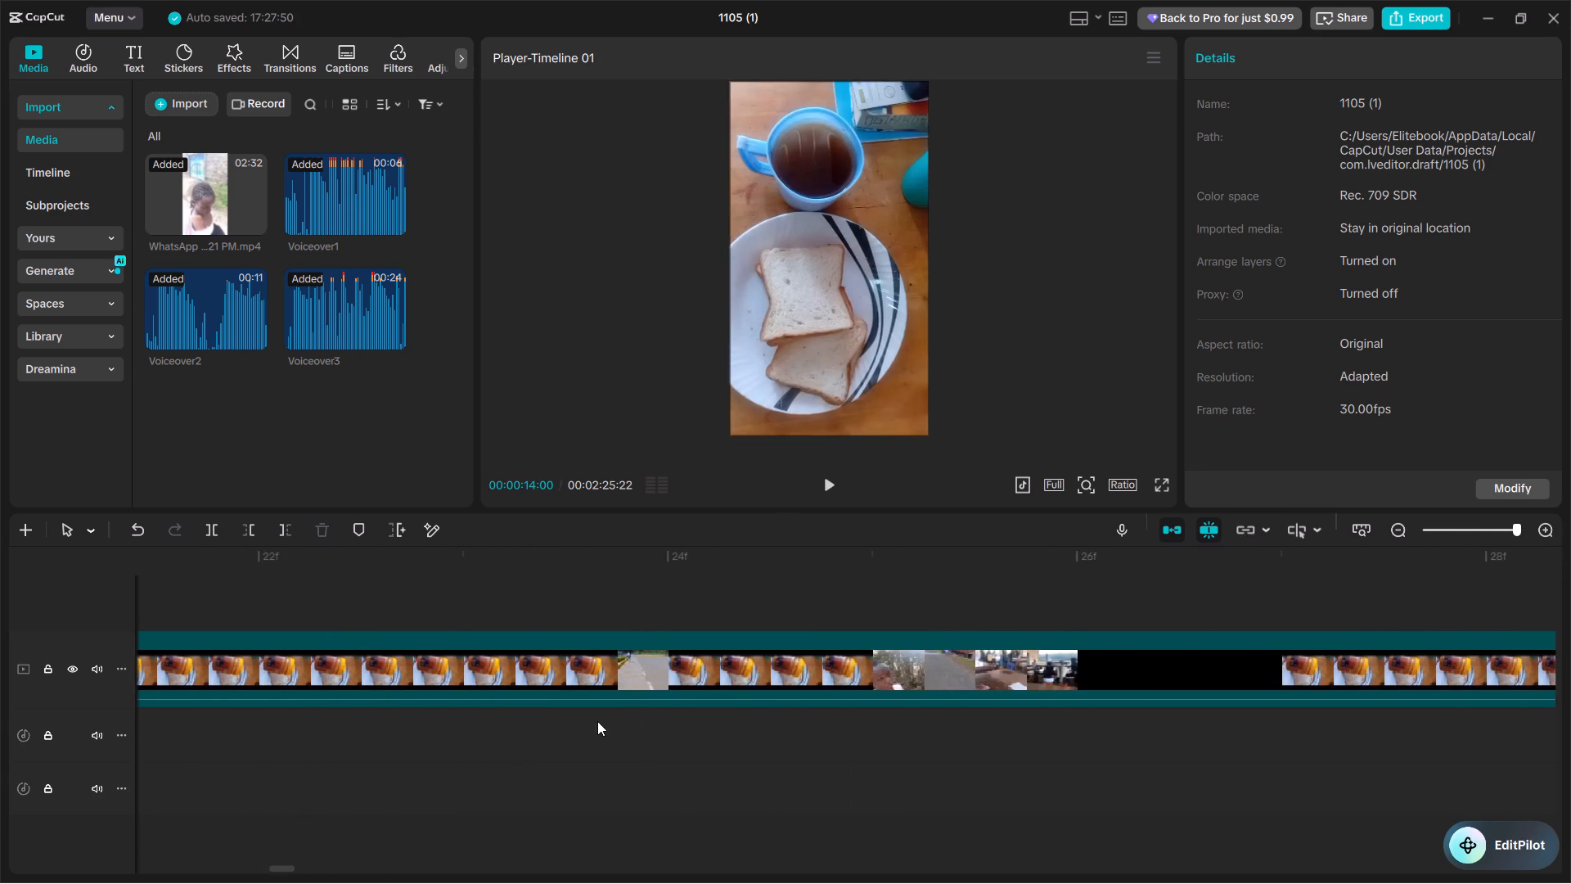
scroll(597, 721, right, 8)
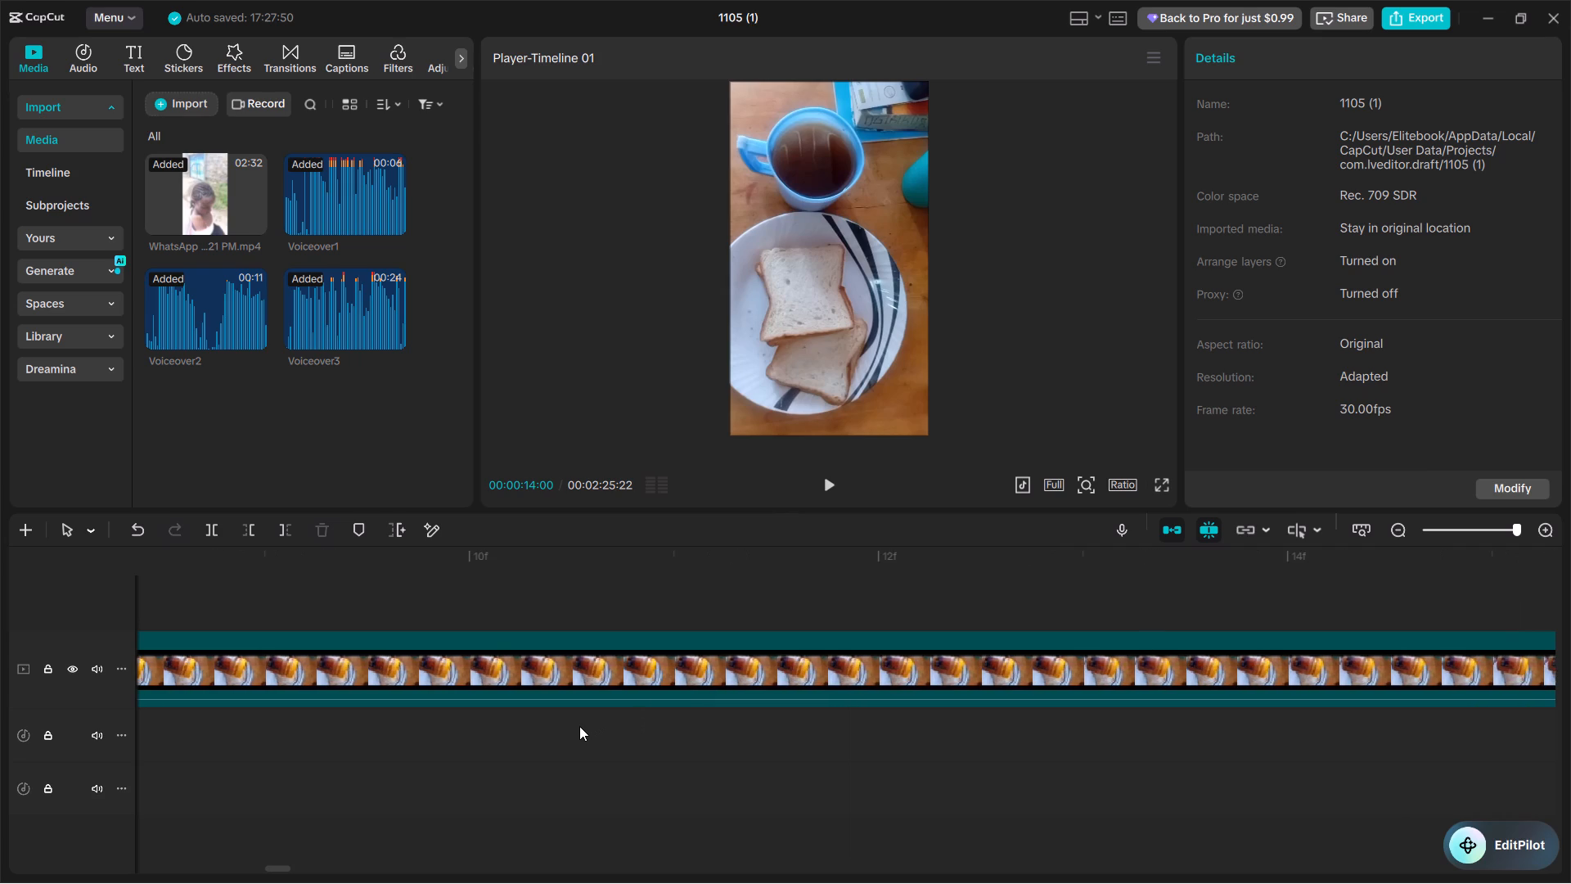
scroll(579, 726, right, 2)
key(ctrl+minus)
key(ctrl+minus)
scroll(578, 727, left, 2)
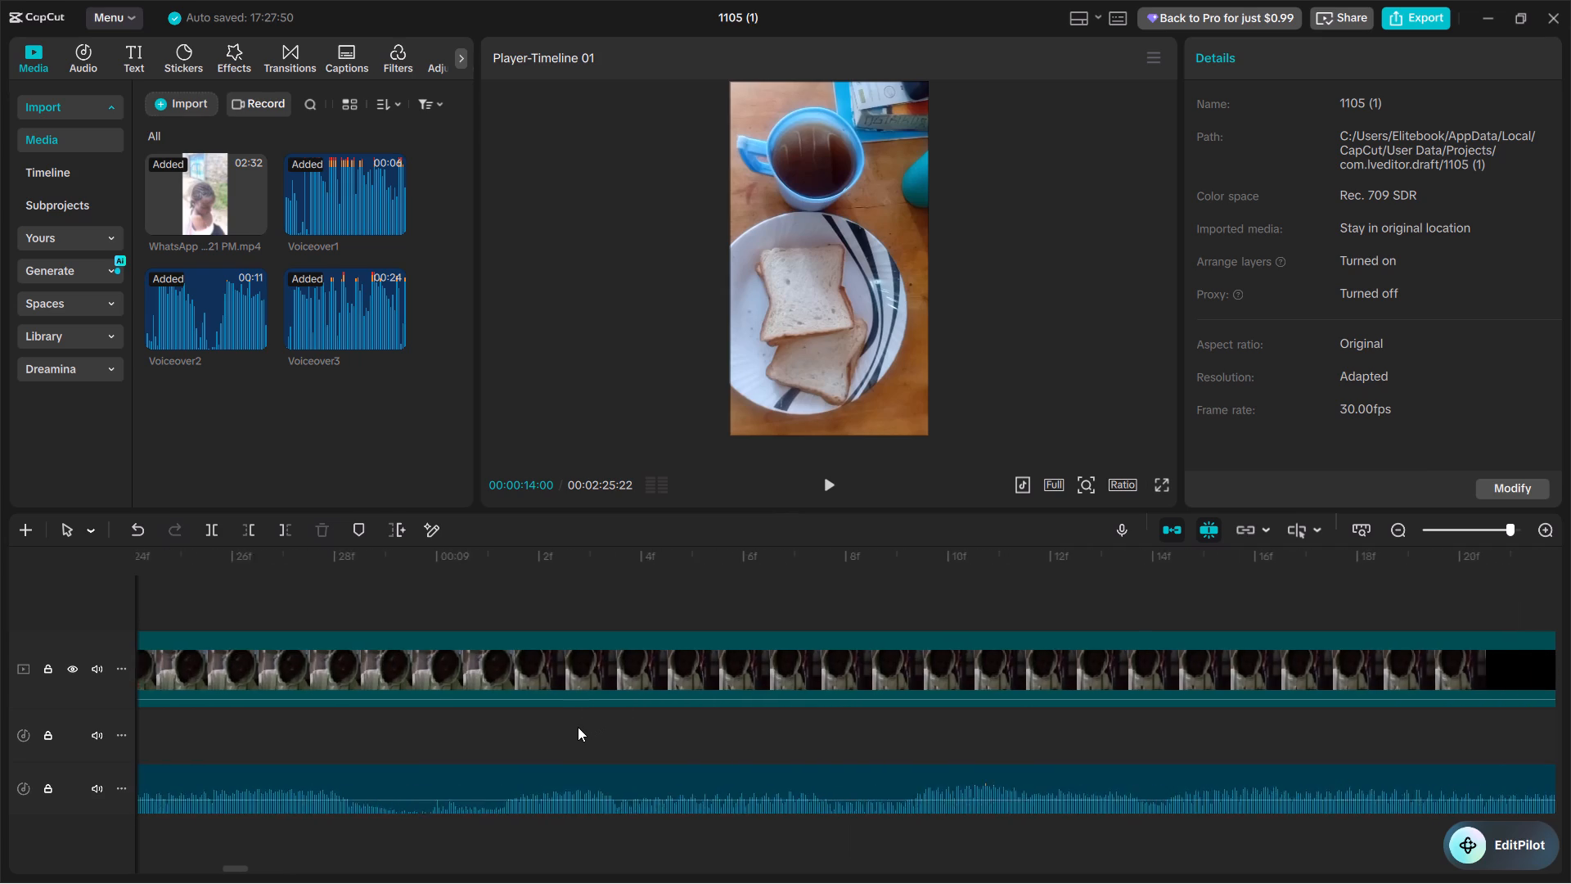
scroll(578, 727, left, 6)
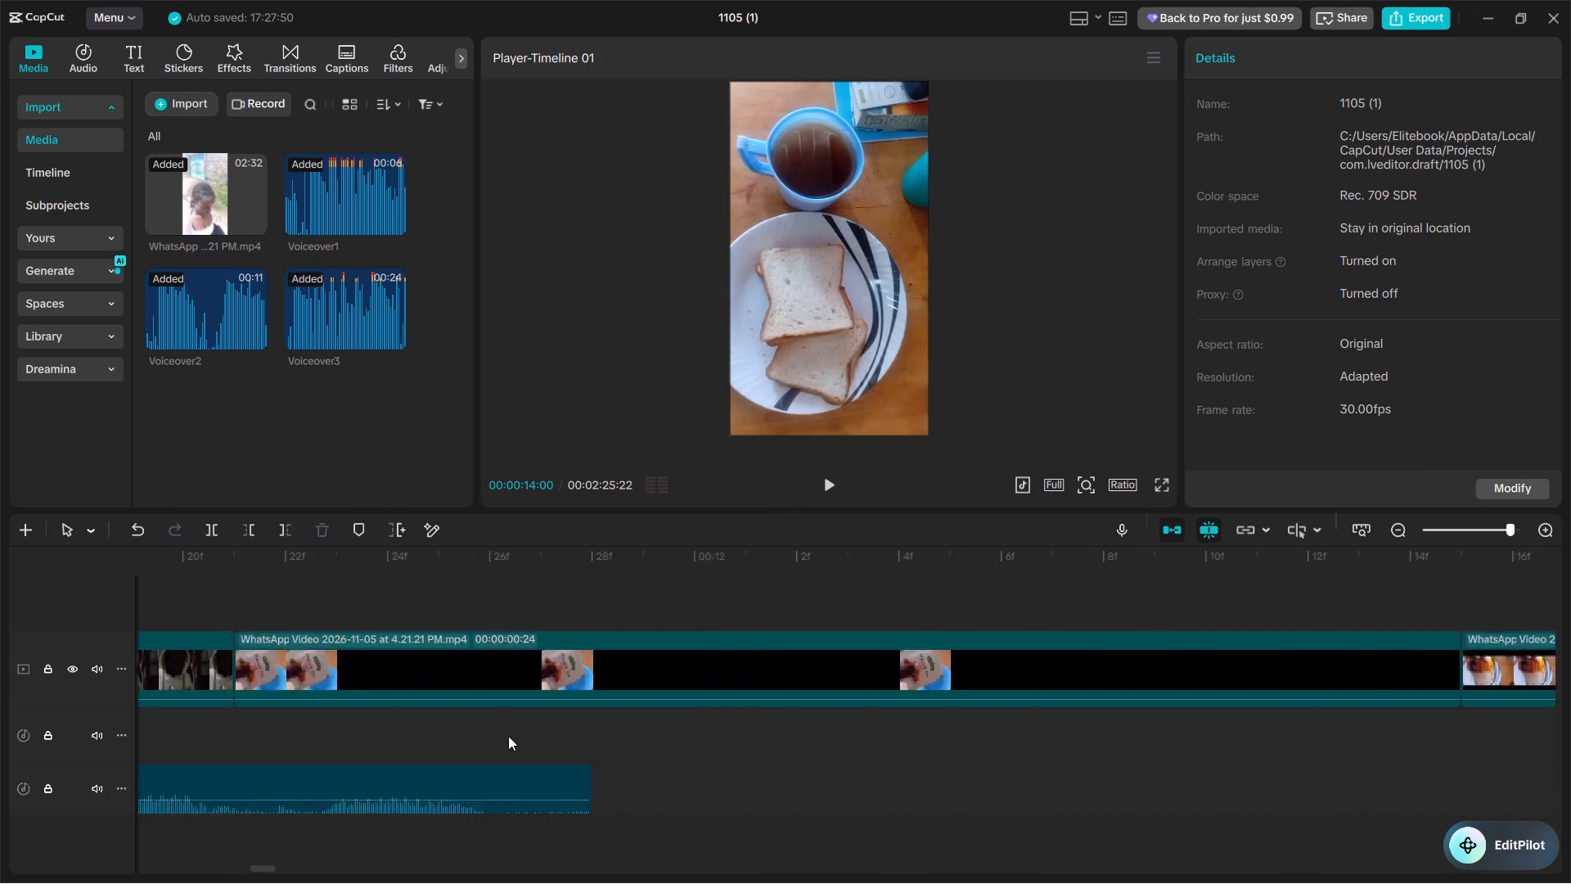
scroll(508, 736, left, 1)
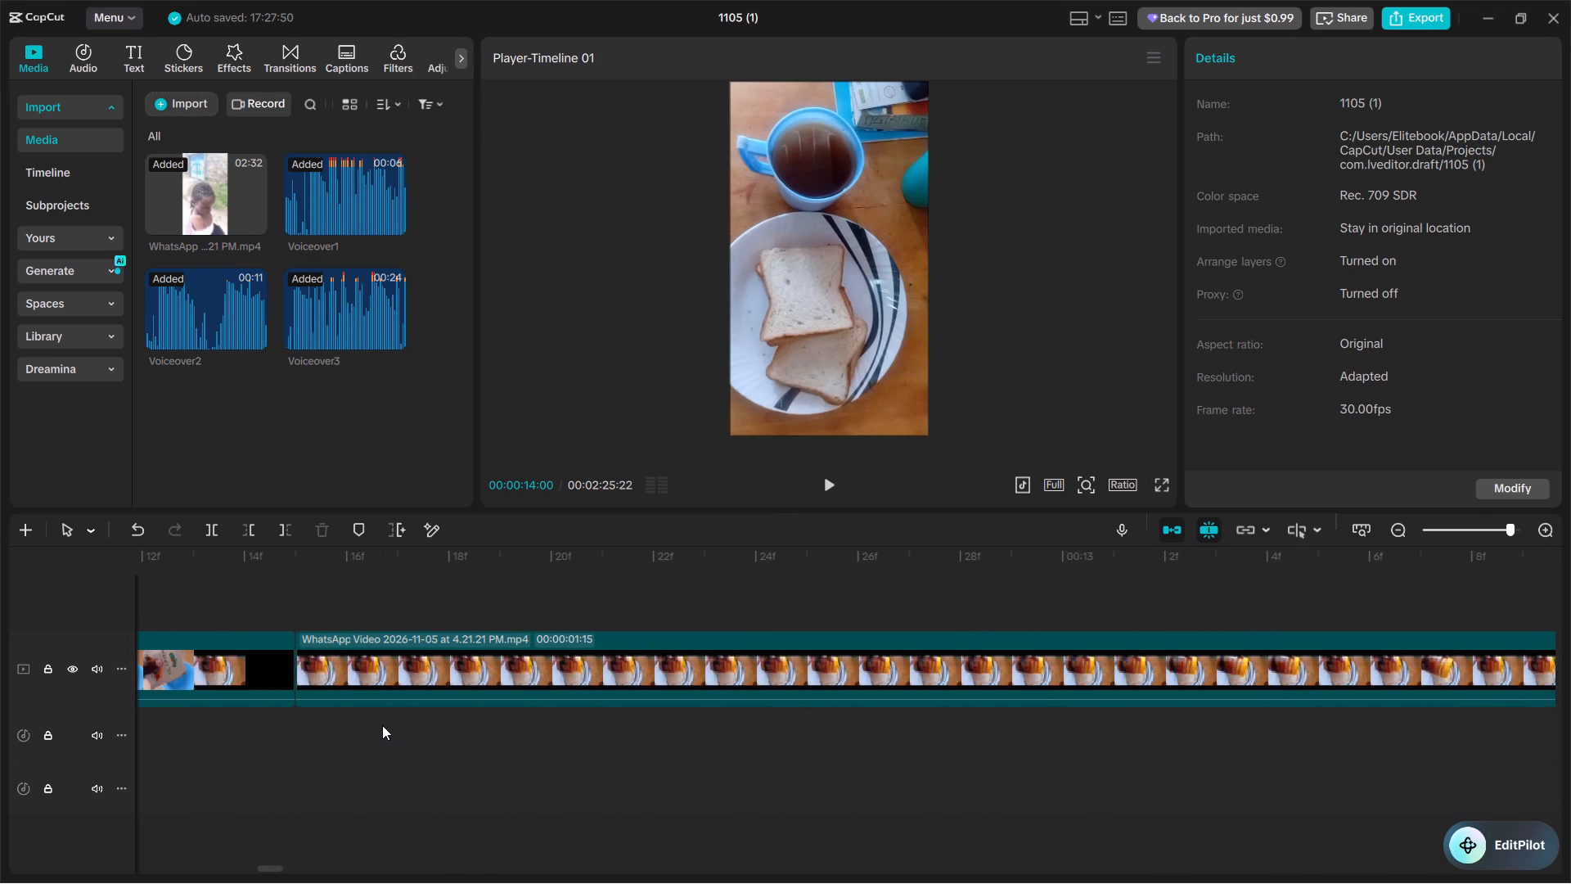
click(304, 719)
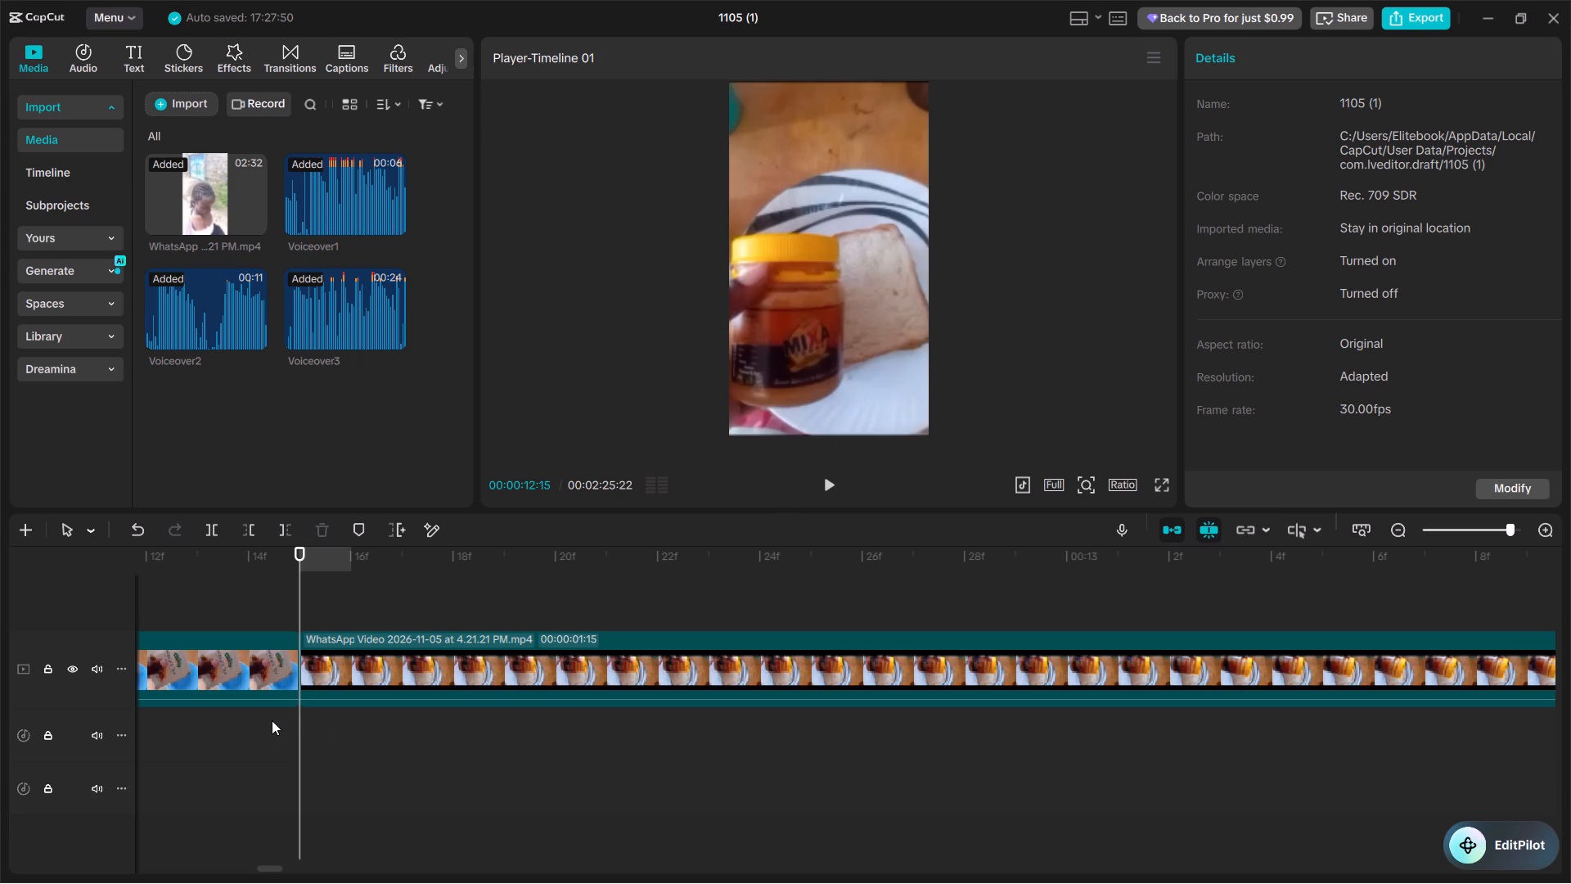
click(287, 722)
click(286, 720)
key(Left)
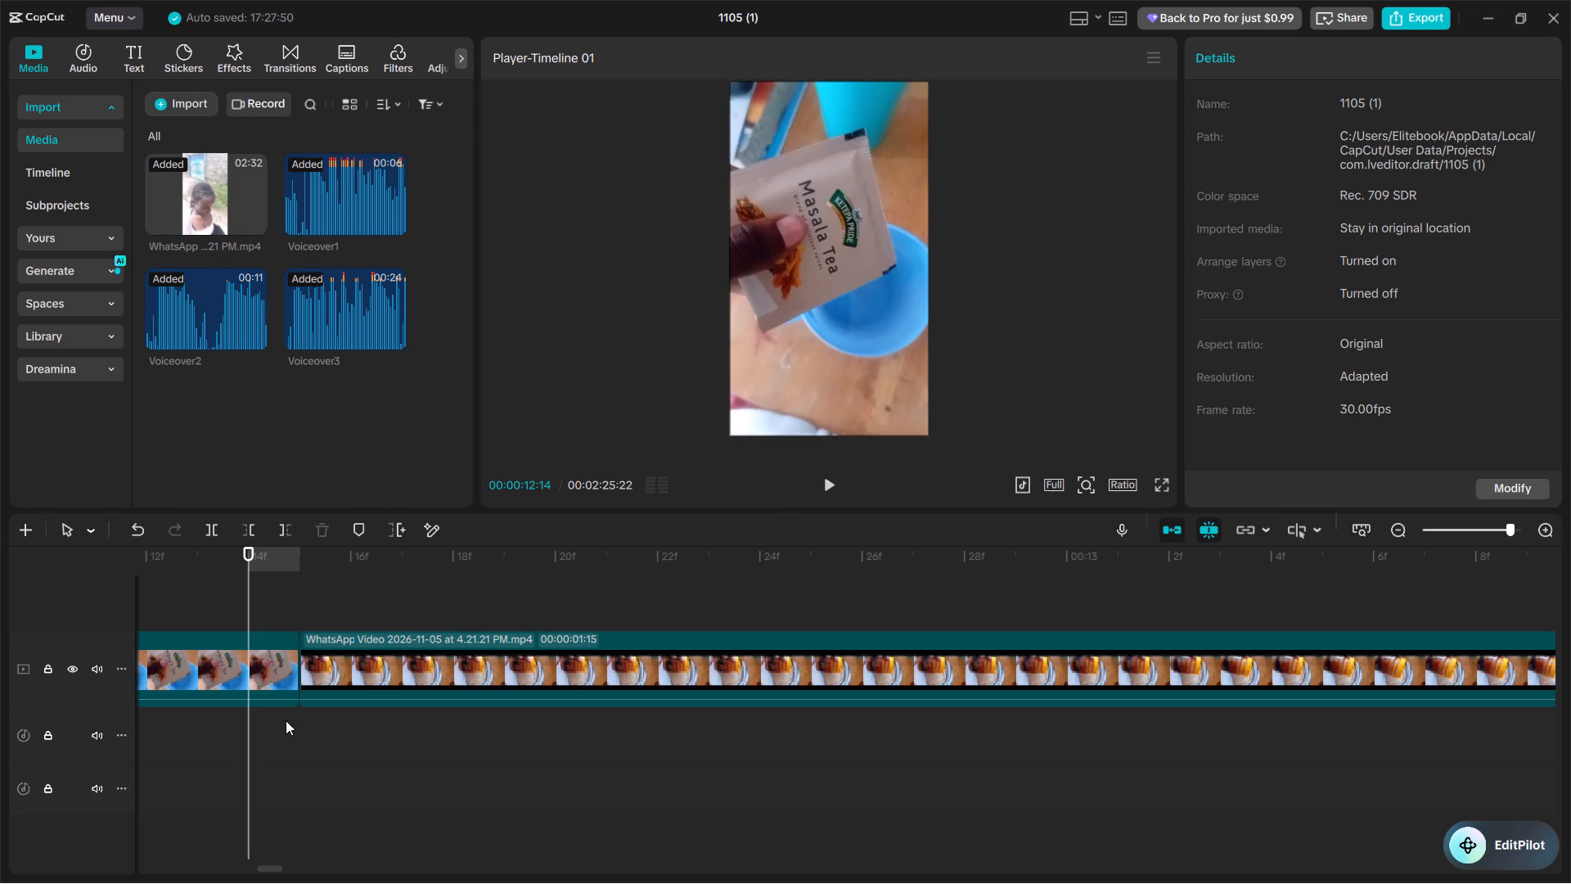
Play the end of the sped-up hoodie clip and examine its join with the Masala Tea clip frame by frame from 00:00:11:20 to 00:00:11:26.
key(ctrl+minus)
key(ctrl+minus)
key(ctrl+minus)
key(ctrl+minus)
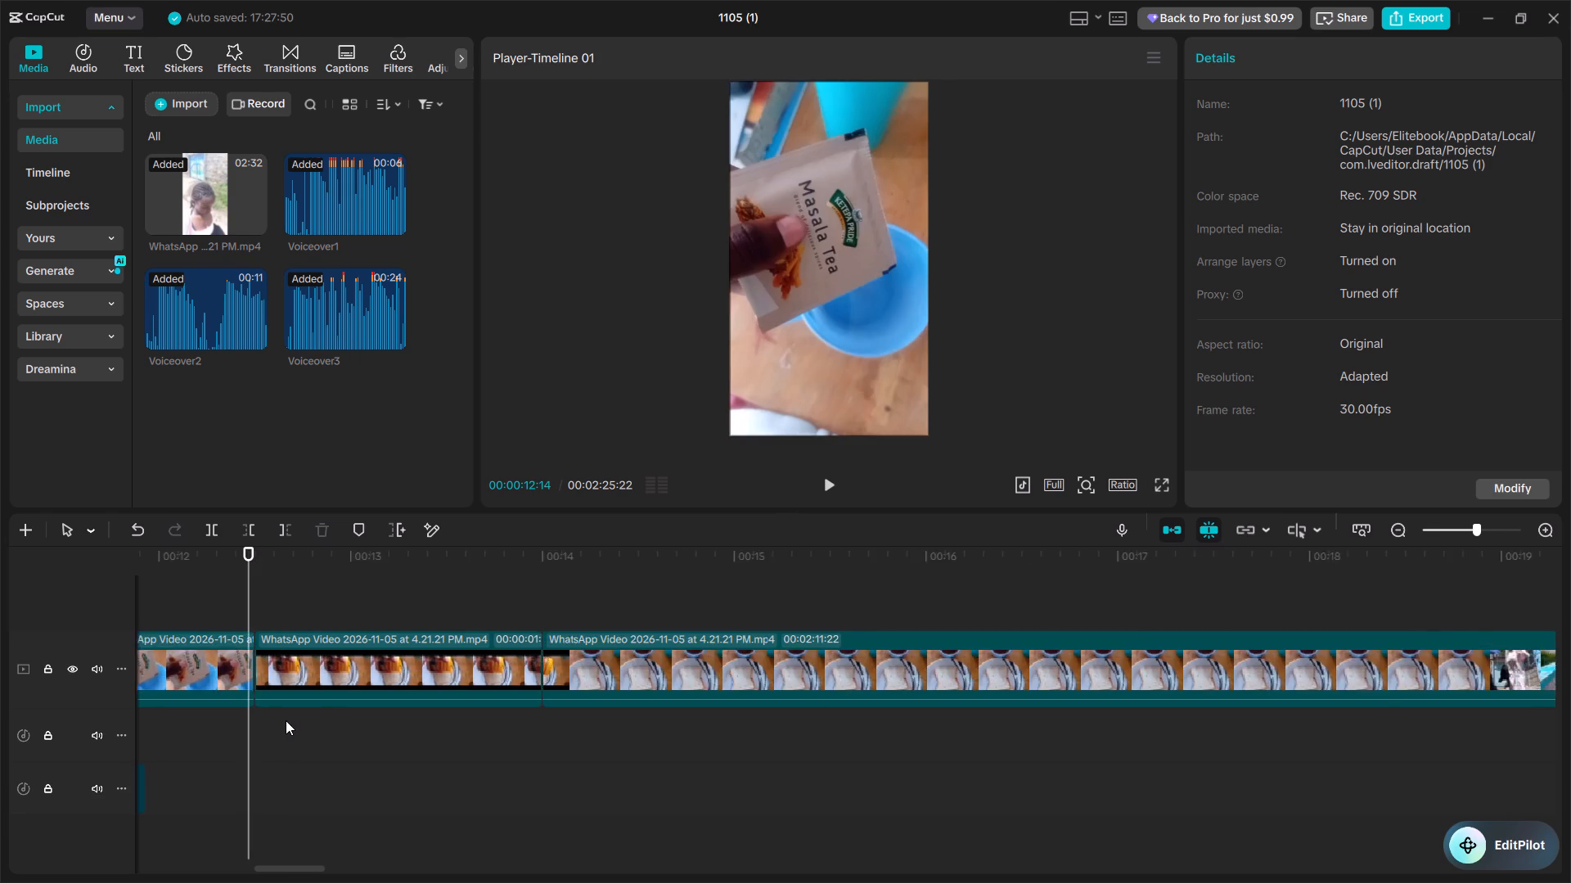
key(ctrl+minus)
click(170, 723)
key(space)
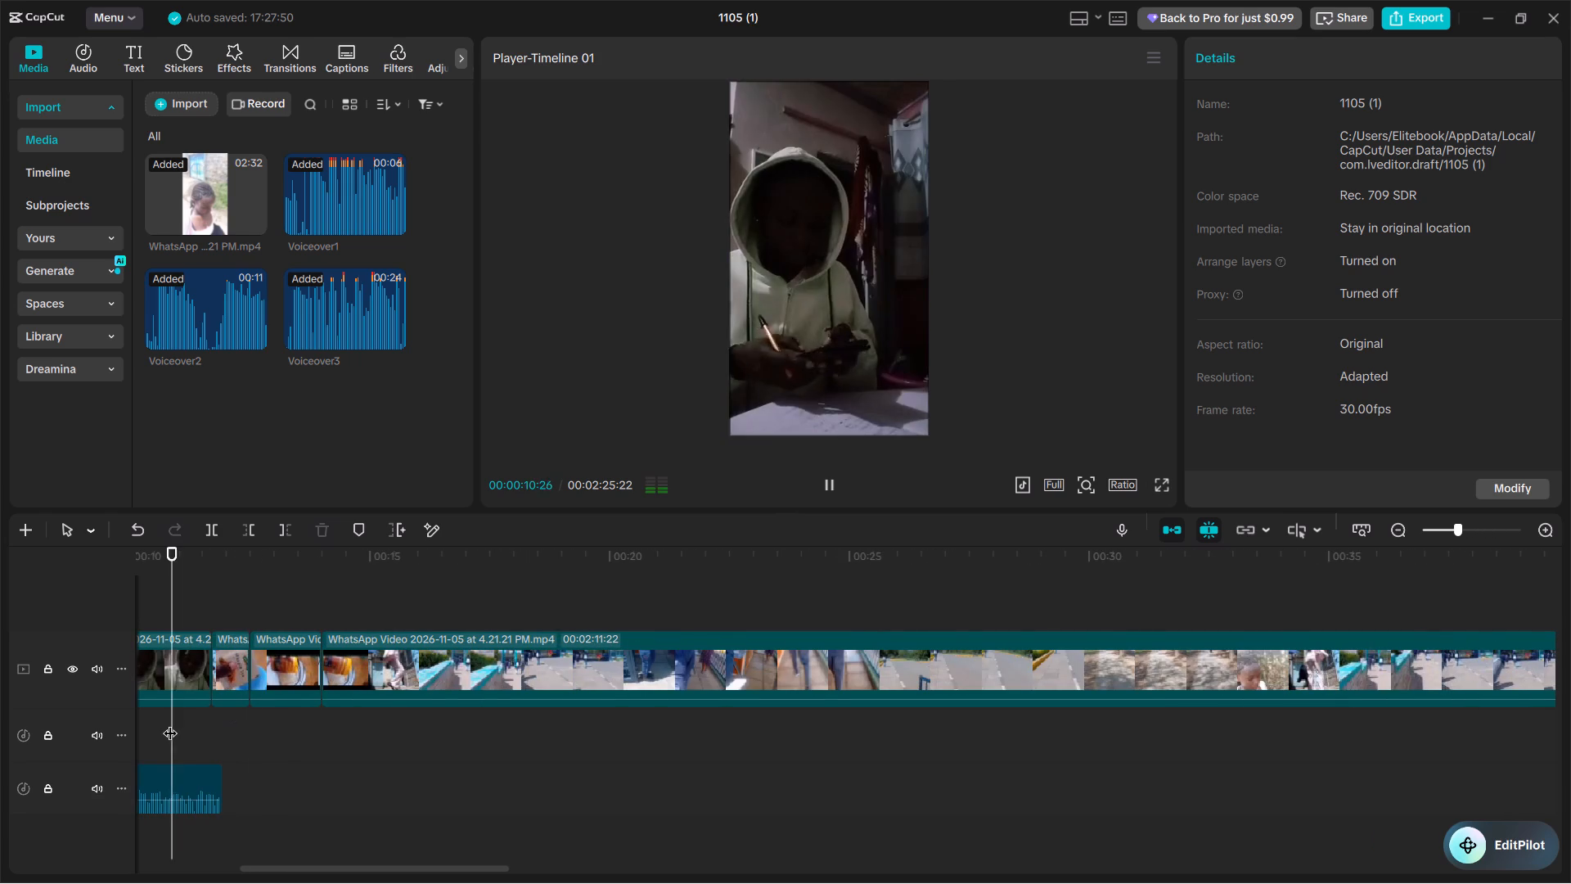
click(174, 728)
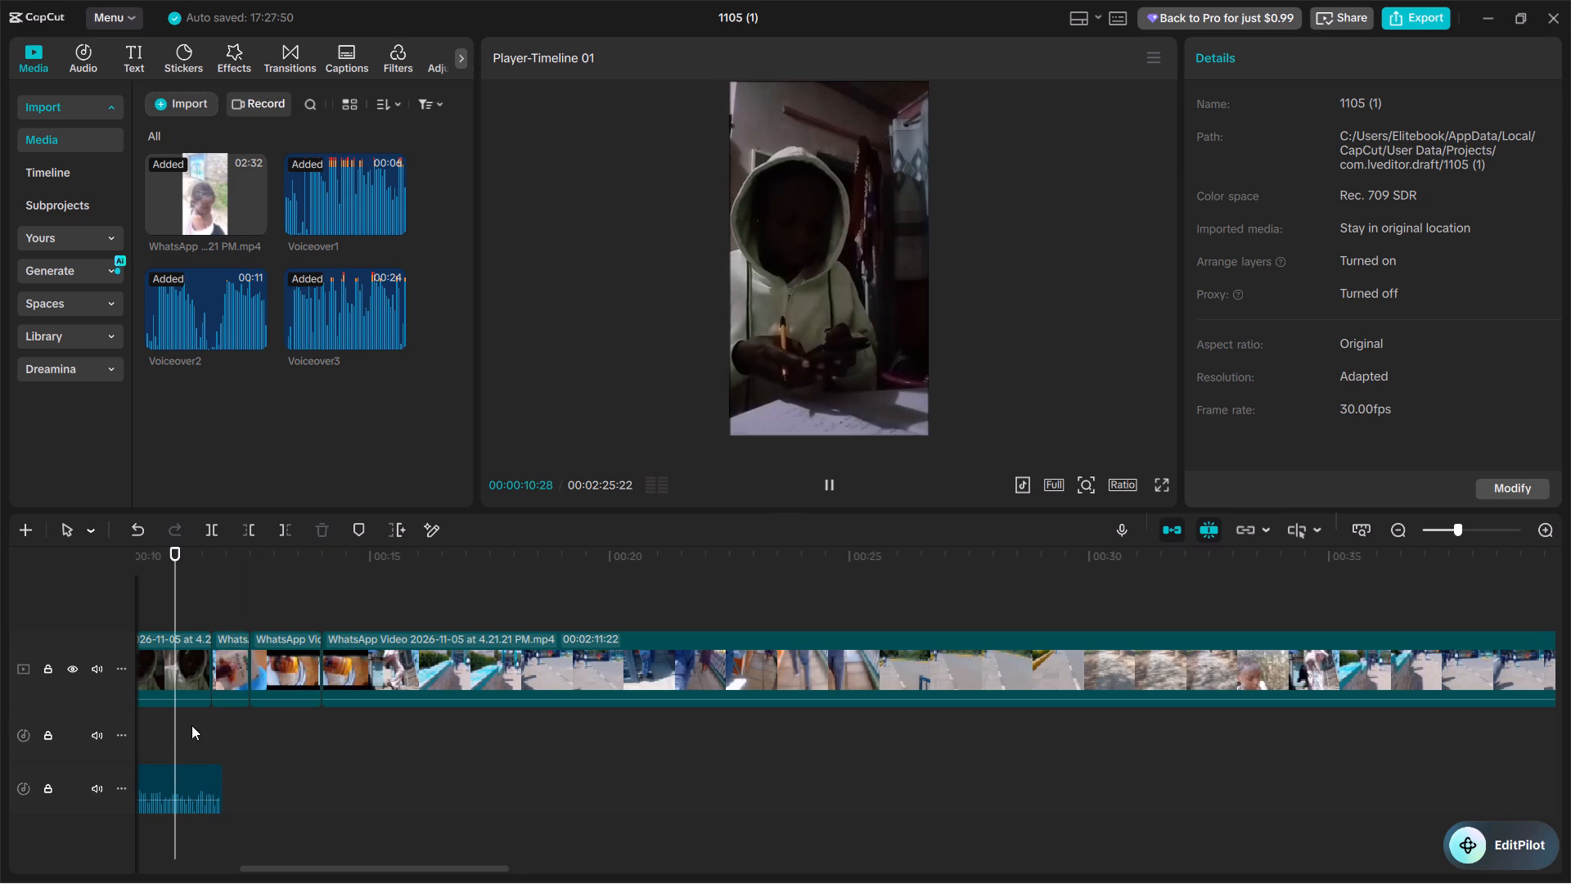
click(195, 723)
click(200, 724)
click(268, 723)
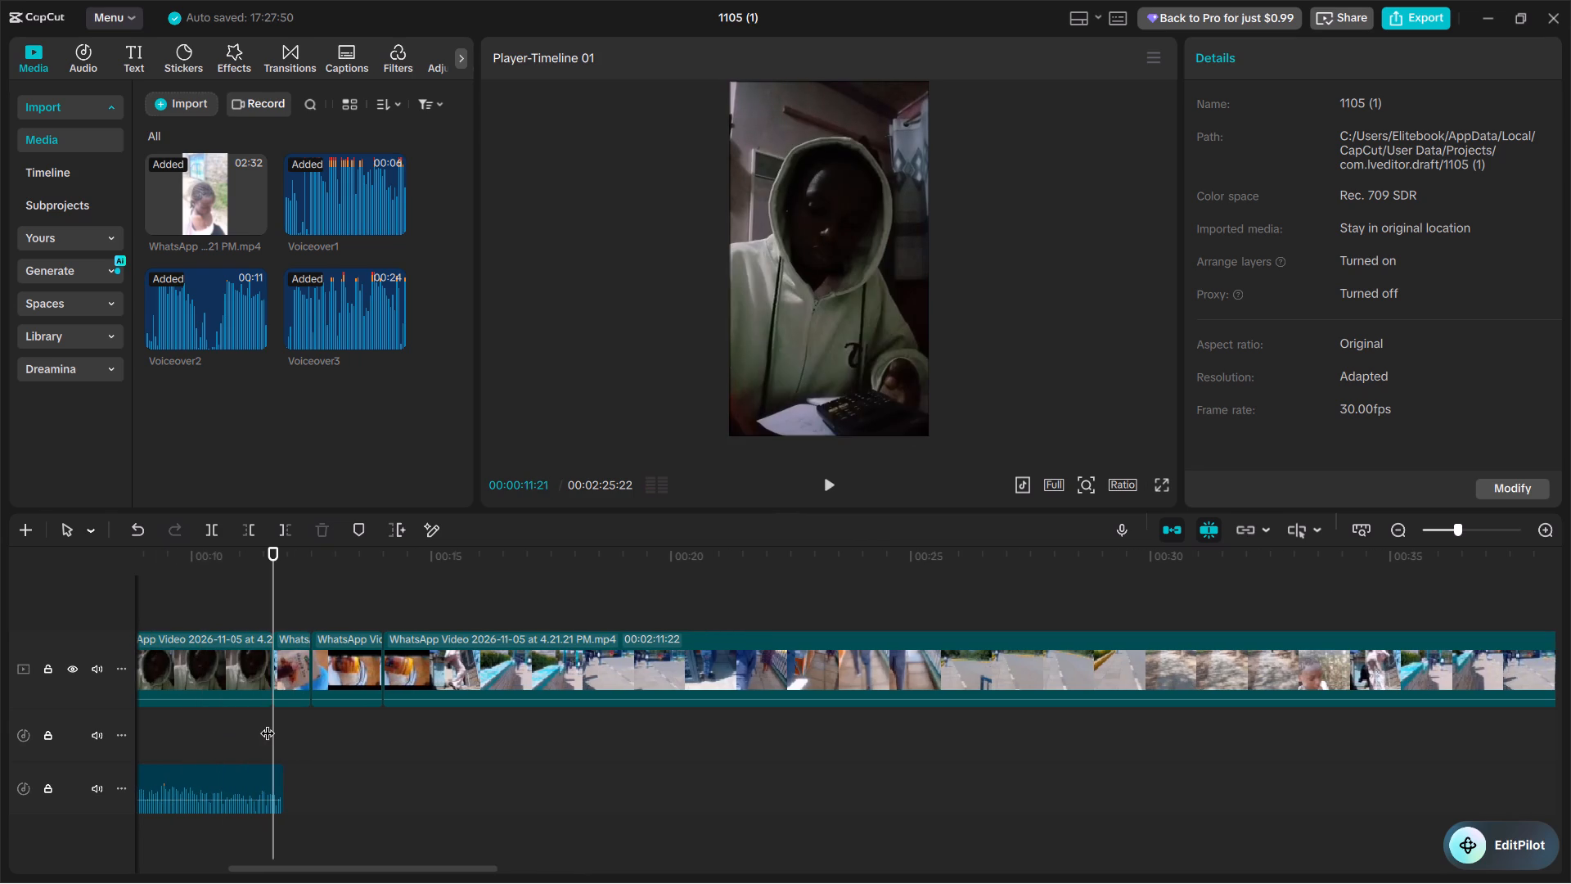
key(ctrl+equal)
key(ctrl+equal)
key(ctrl+equal)
key(Left)
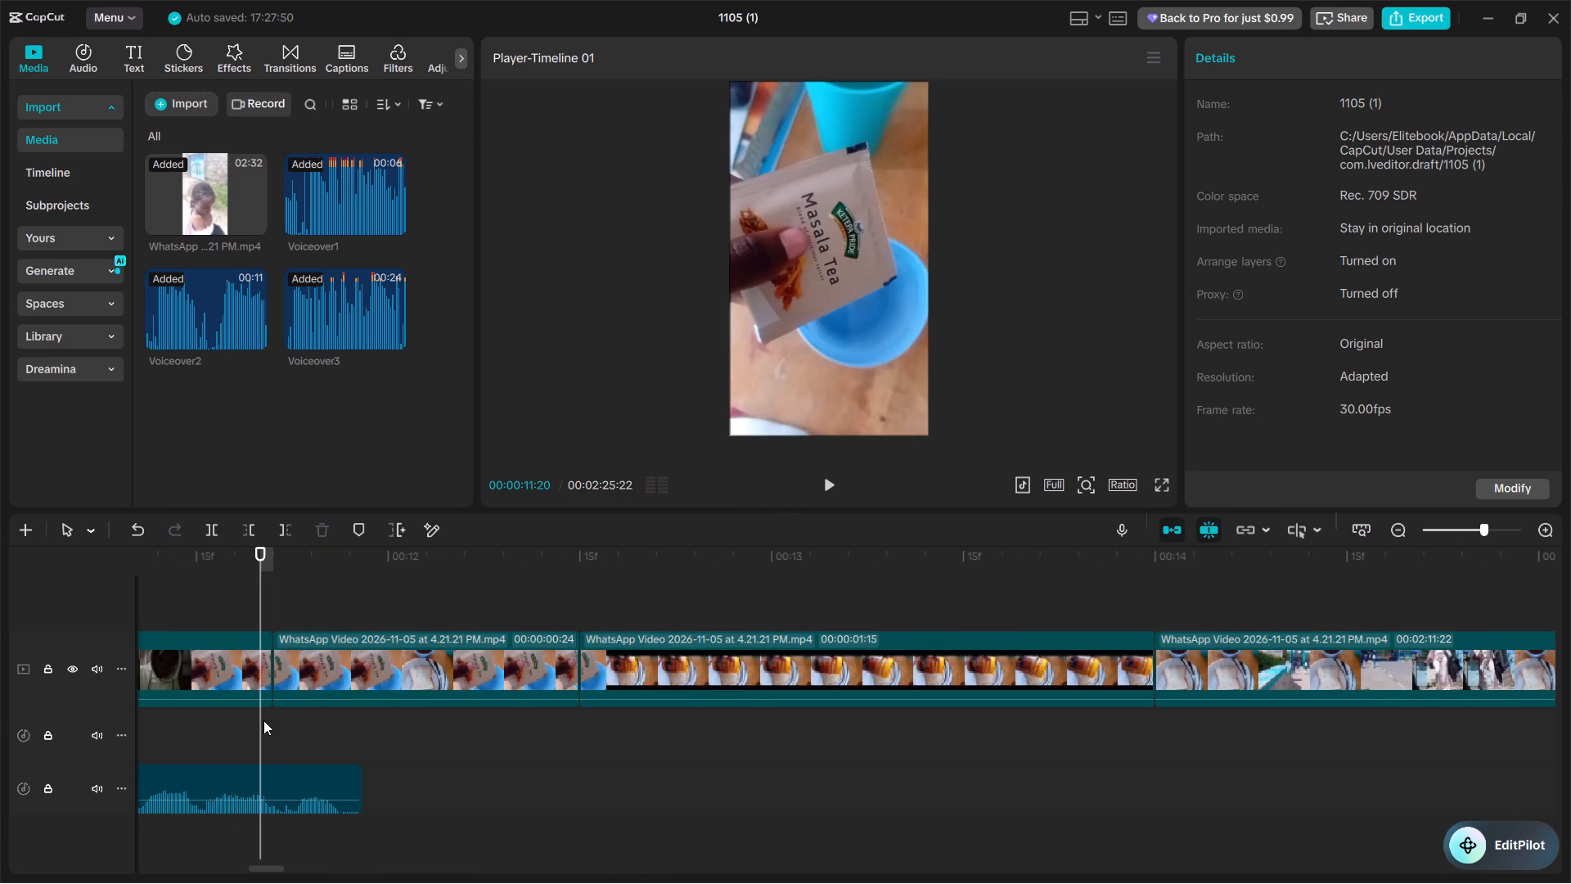
key(ctrl+equal)
key(ctrl+equal)
key(ctrl+equal)
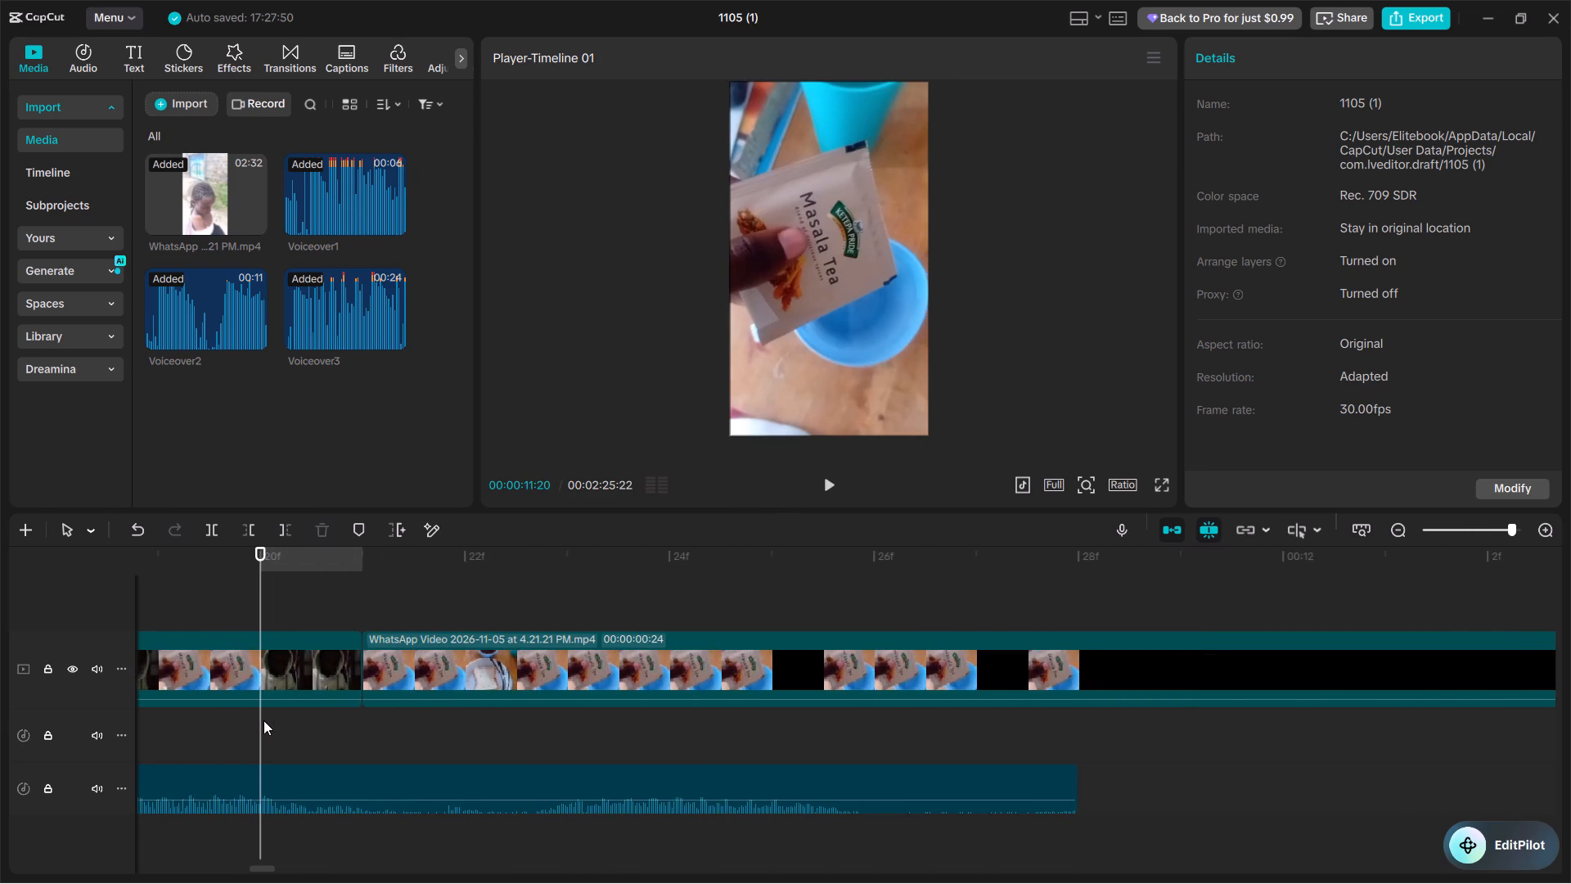
key(ctrl+equal)
key(ctrl+equal)
key(ctrl+equal)
key(ctrl+equal)
key(Right)
key(Right)
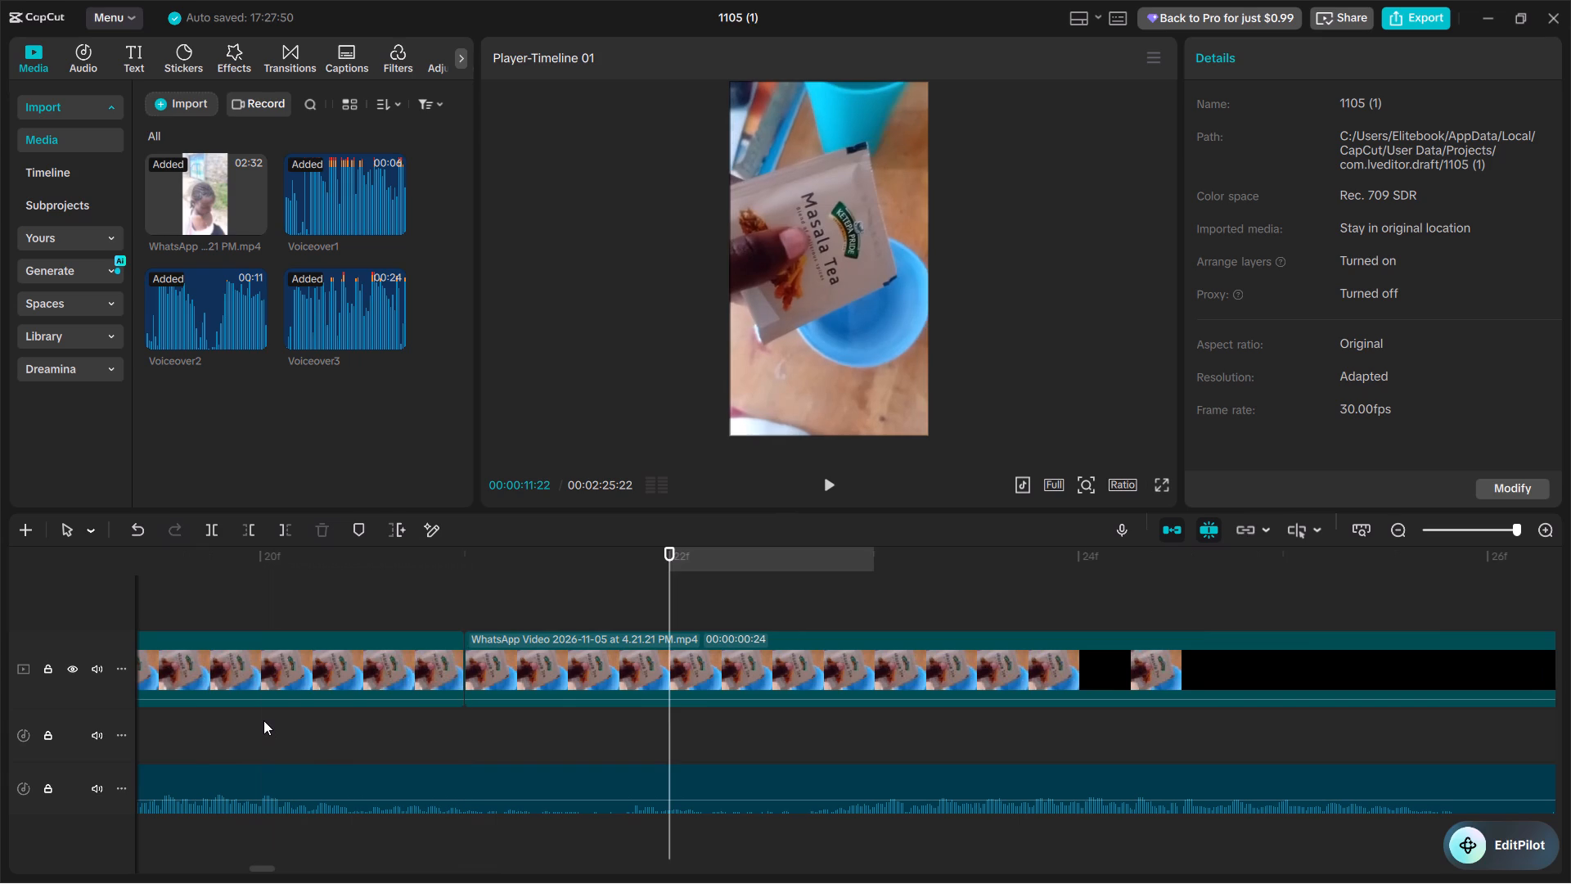
key(Right)
key(Right)
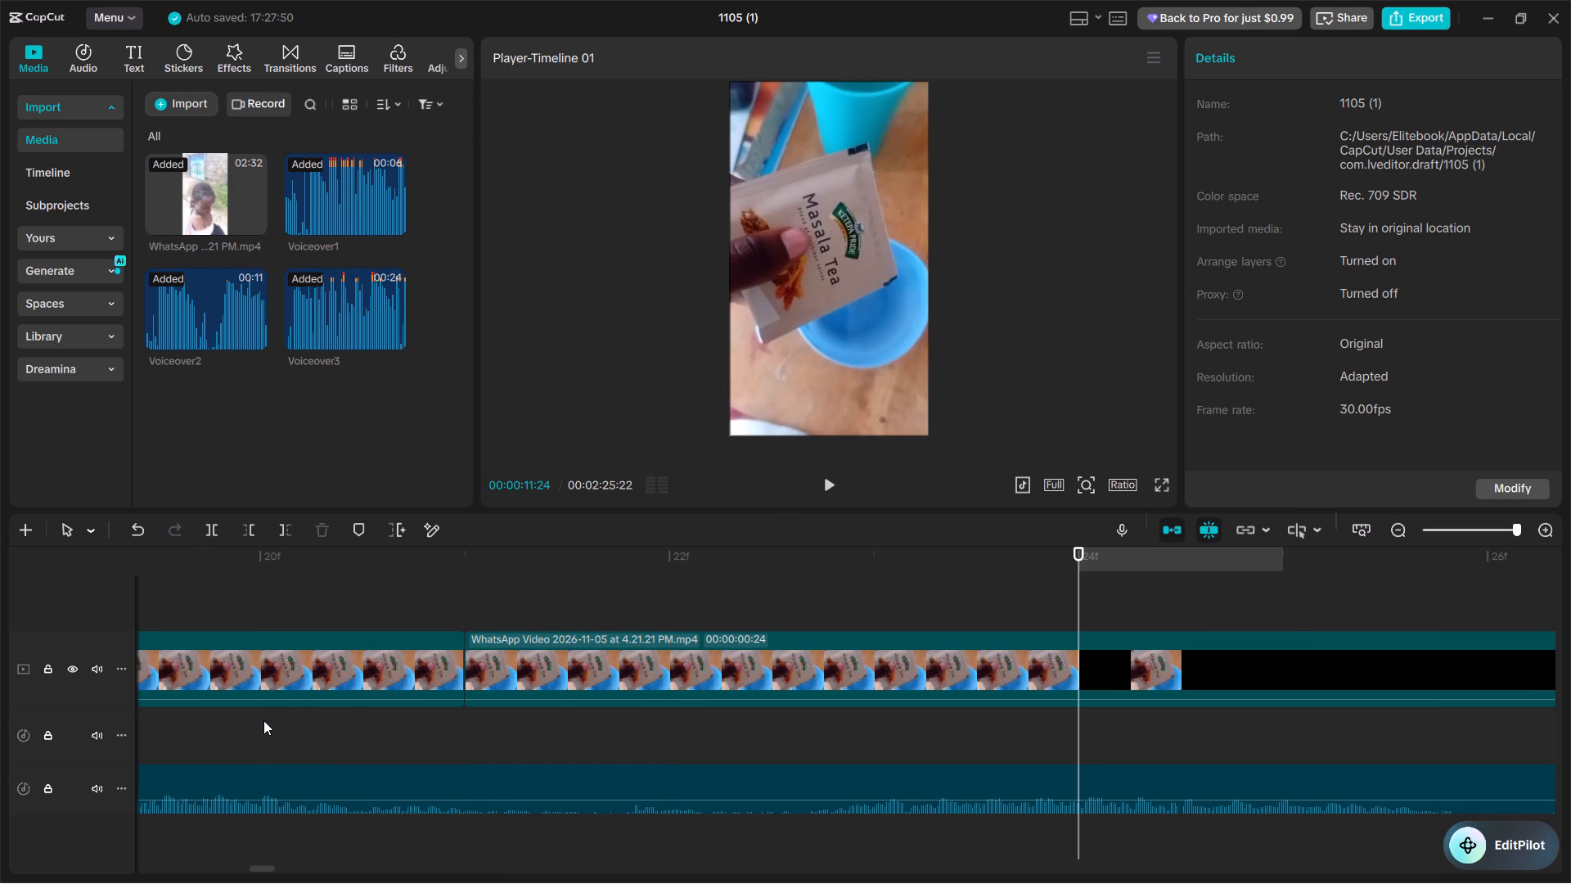
key(Right)
key(Right)
key(ctrl+minus)
key(ctrl+minus)
key(ctrl+minus)
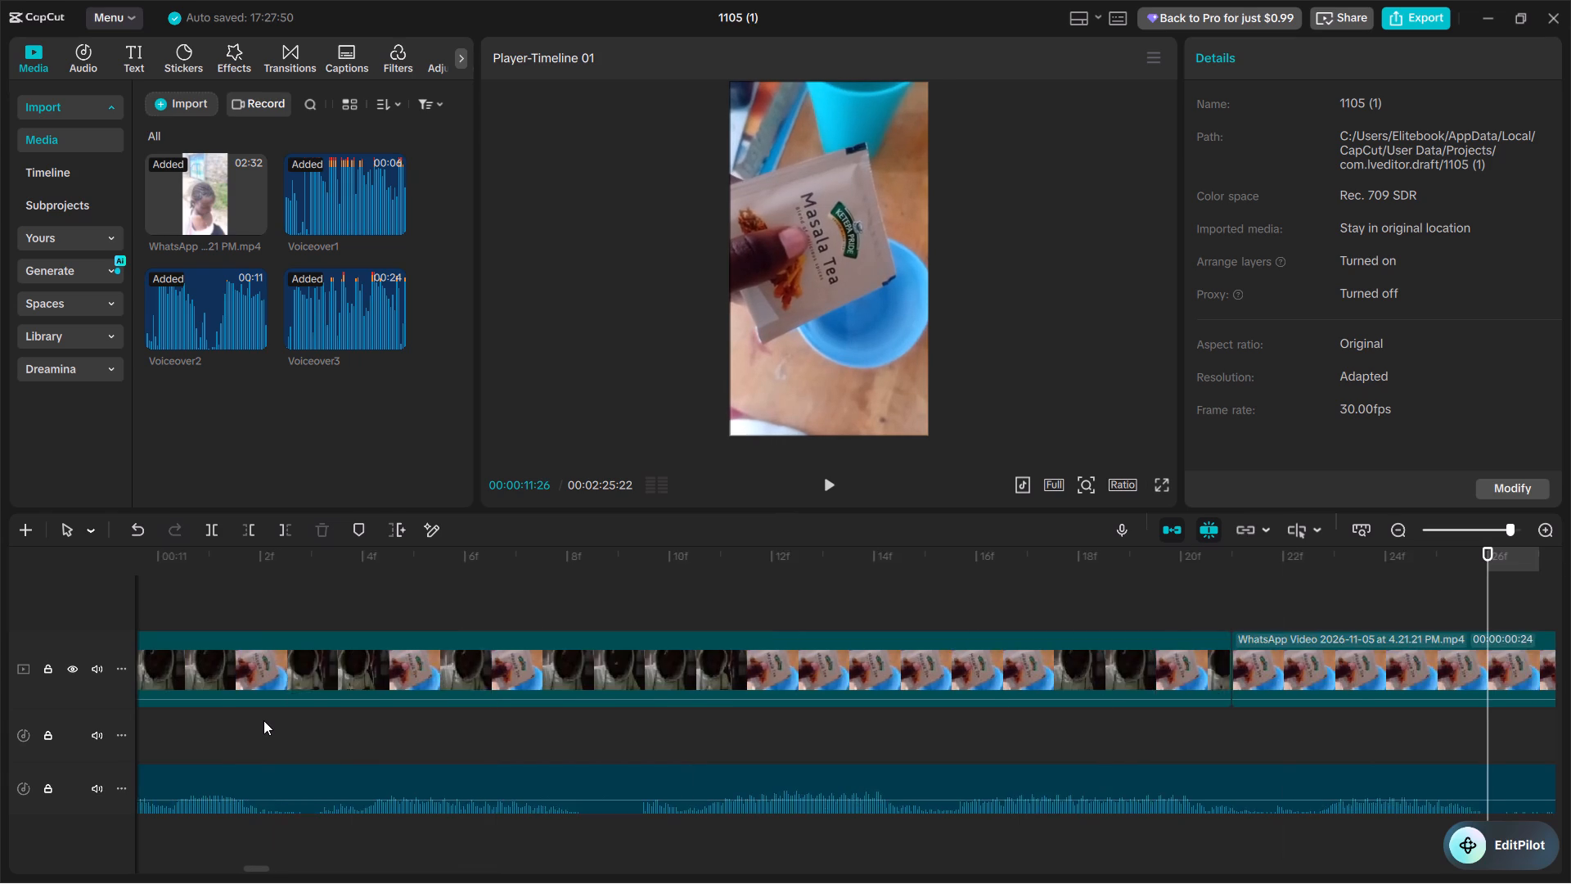
Play from the Masala Tea clip at 00:00:11:26 through the jar shot to the tea and bread shot.
drag(780, 780, 776, 773)
click(787, 750)
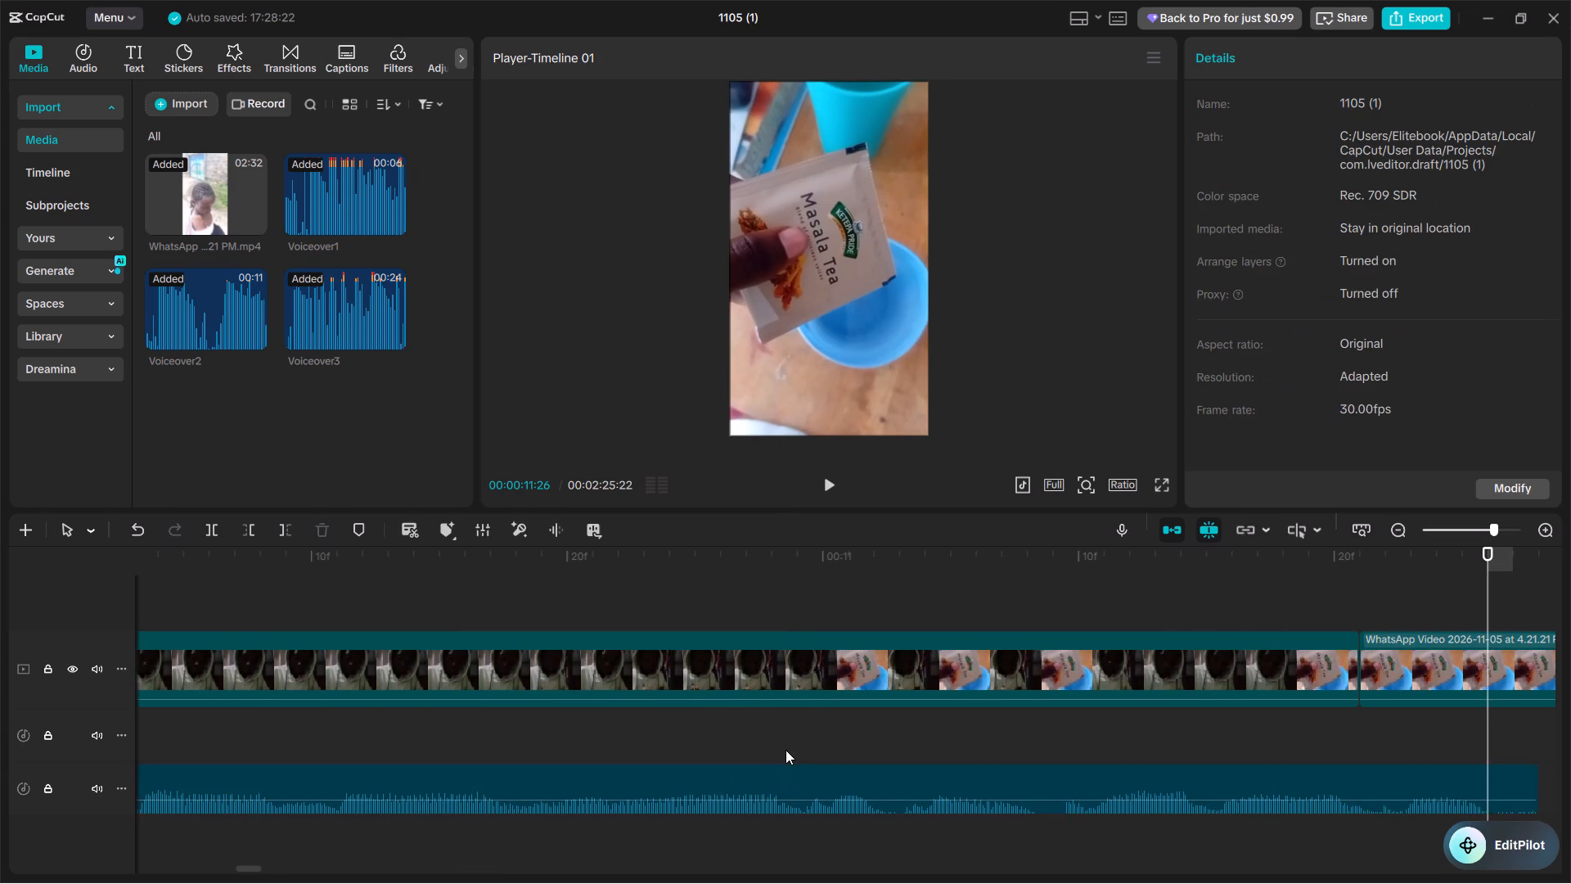
scroll(777, 750, left, 1)
key(space)
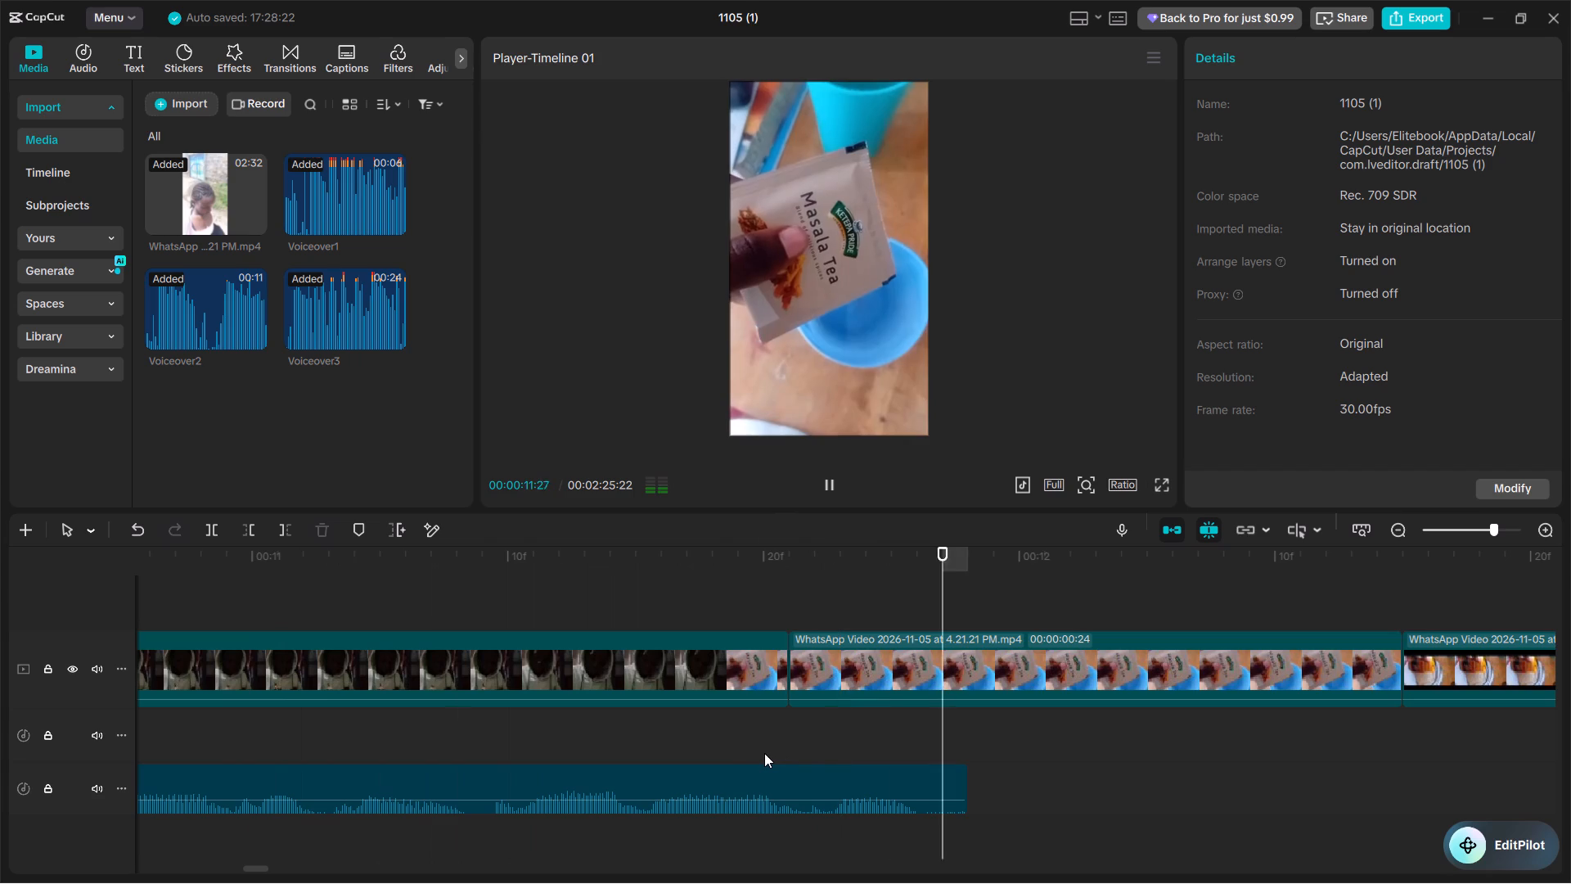
key(ctrl+minus)
key(ctrl+minus)
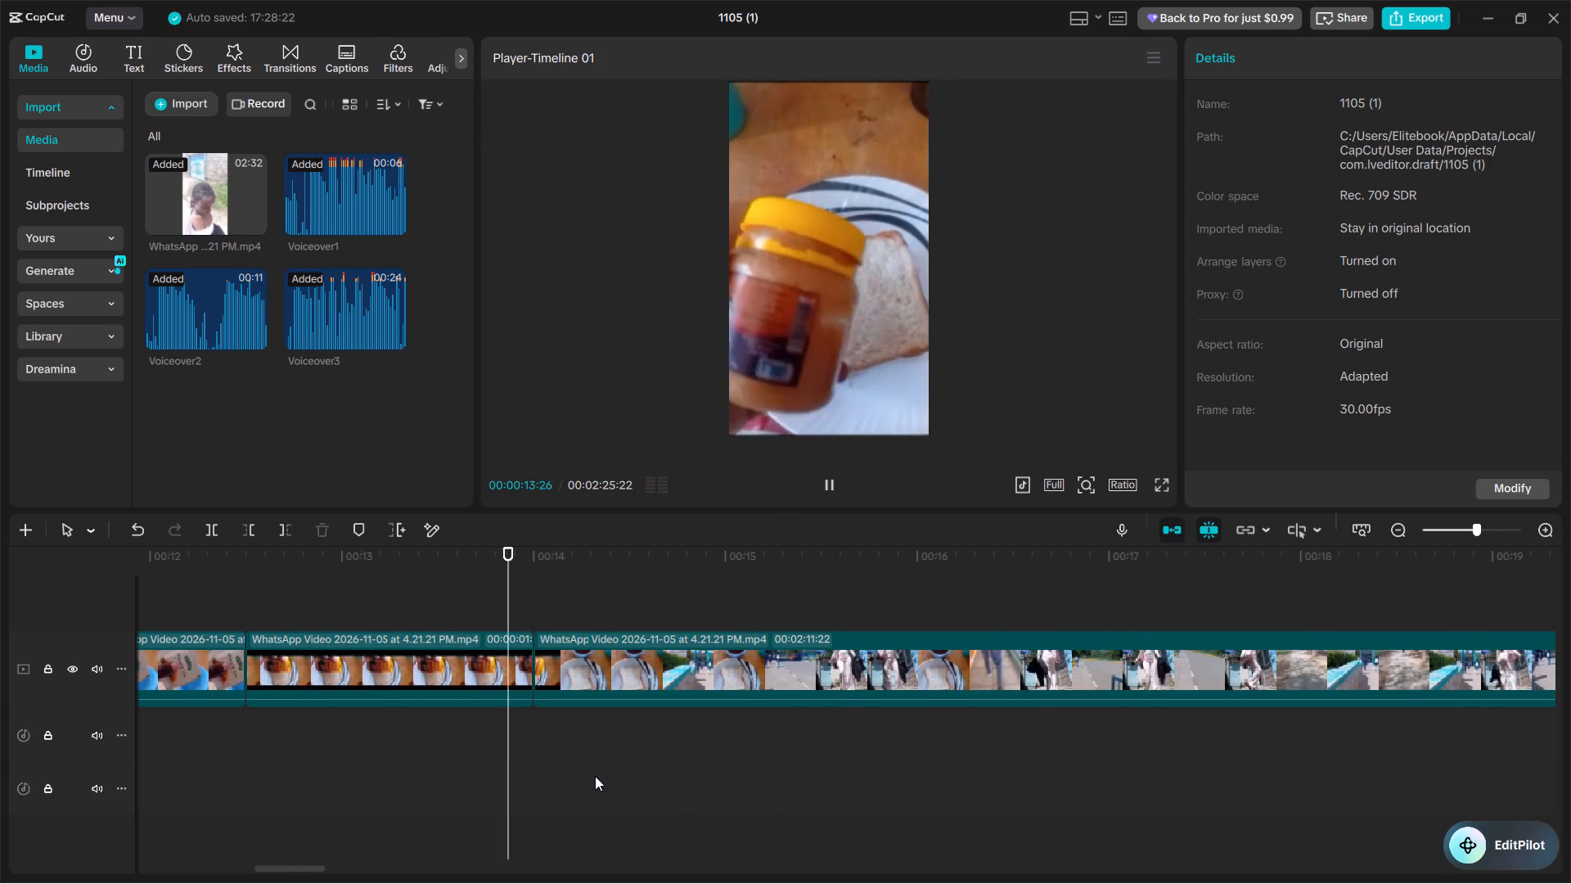
key(space)
scroll(575, 782, right, 3)
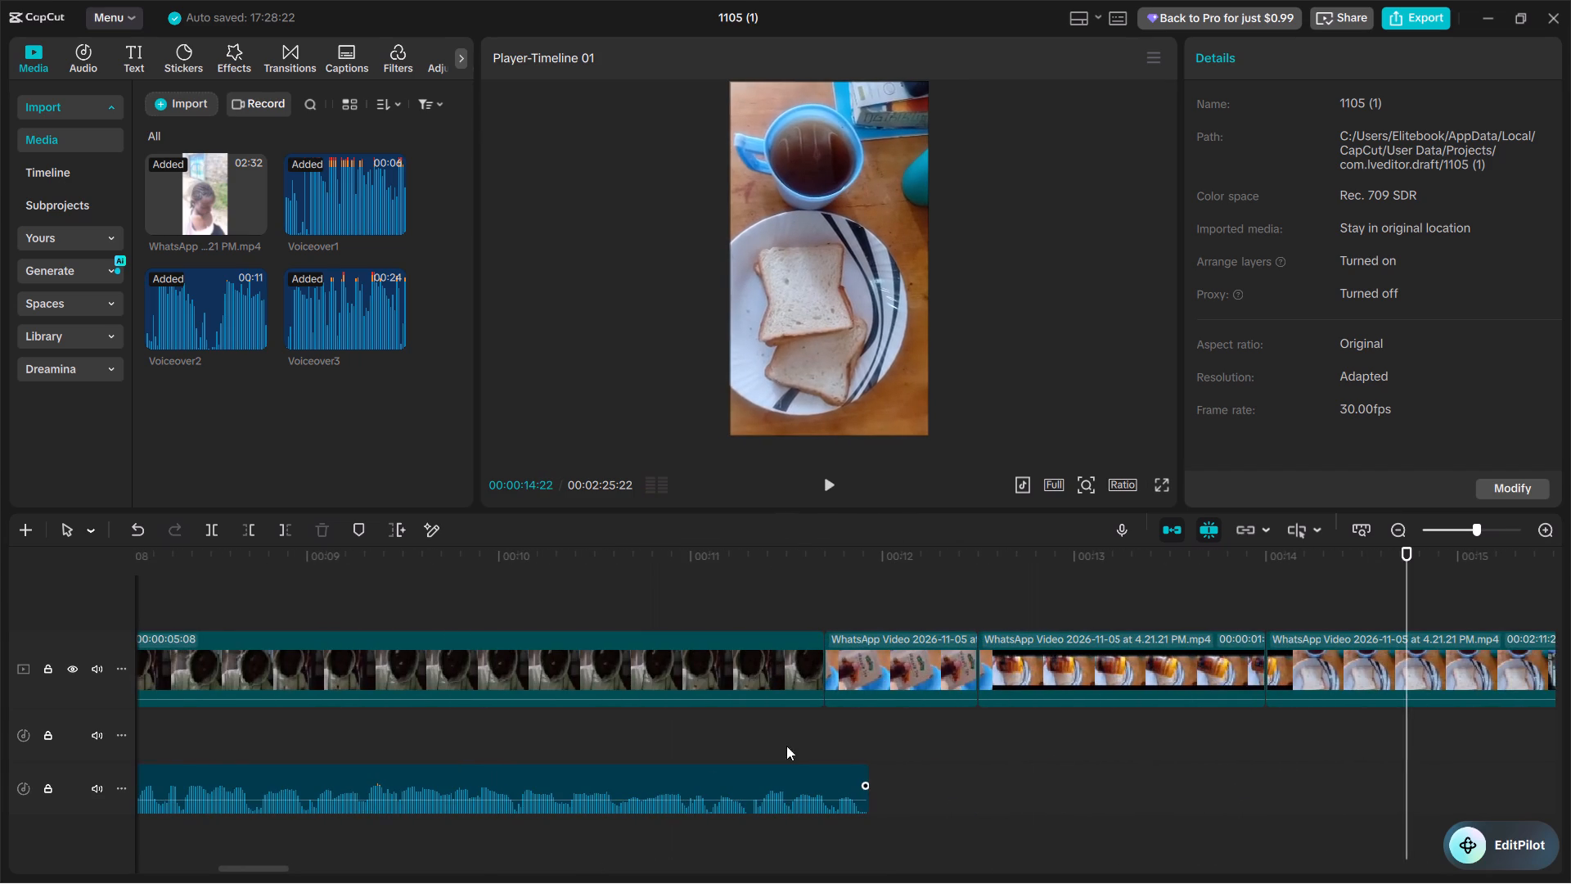
Replay the jar clip and the start of the bread shot in short stretches to check their timing.
click(795, 724)
click(793, 742)
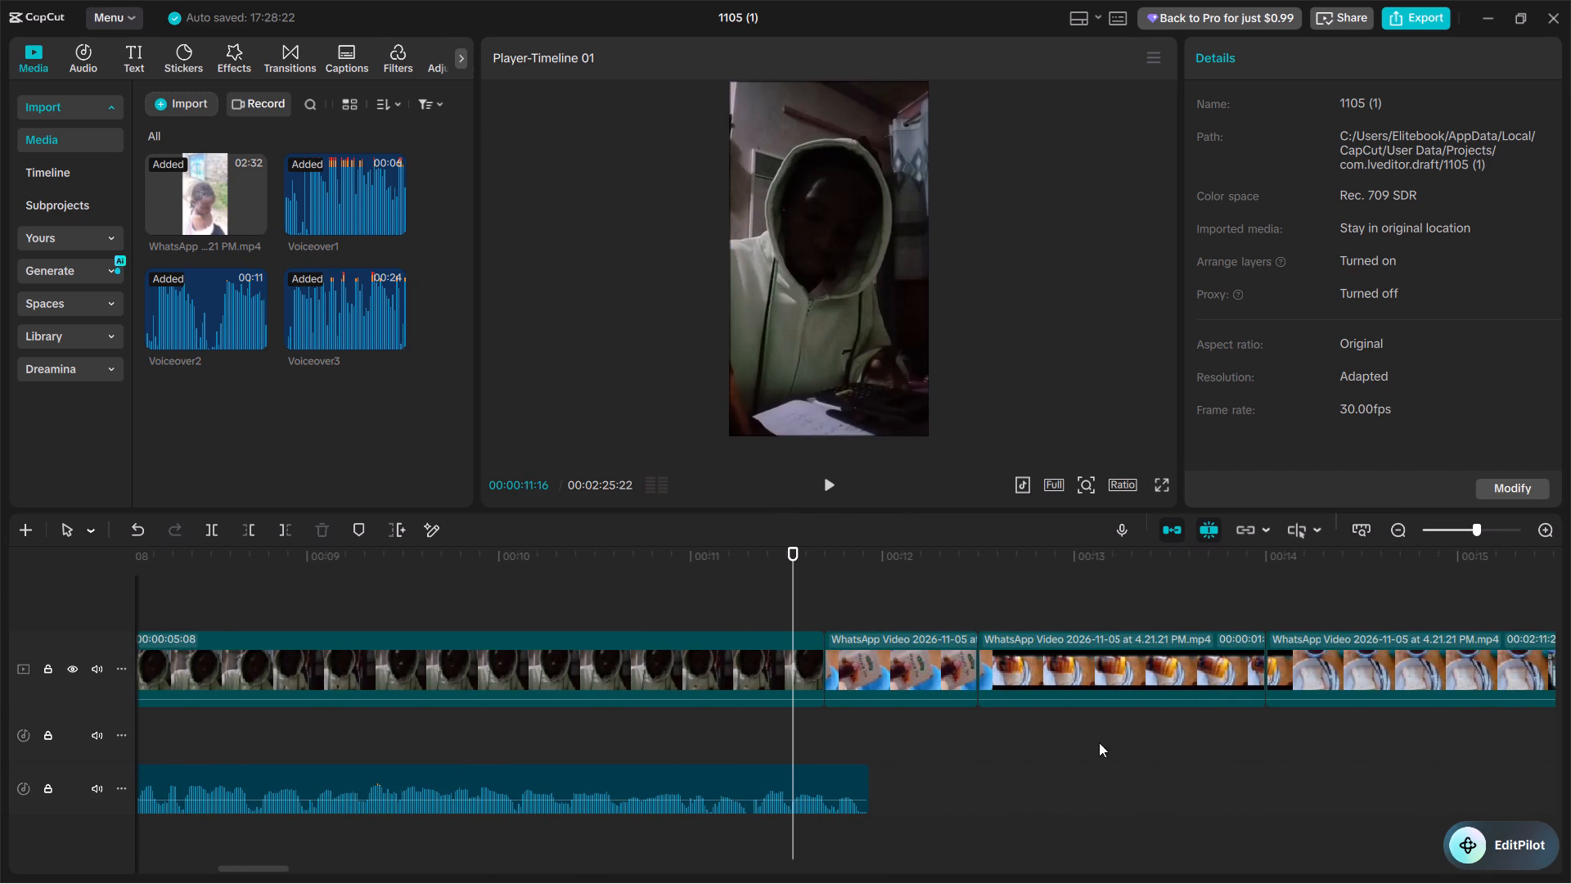
click(1013, 736)
key(space)
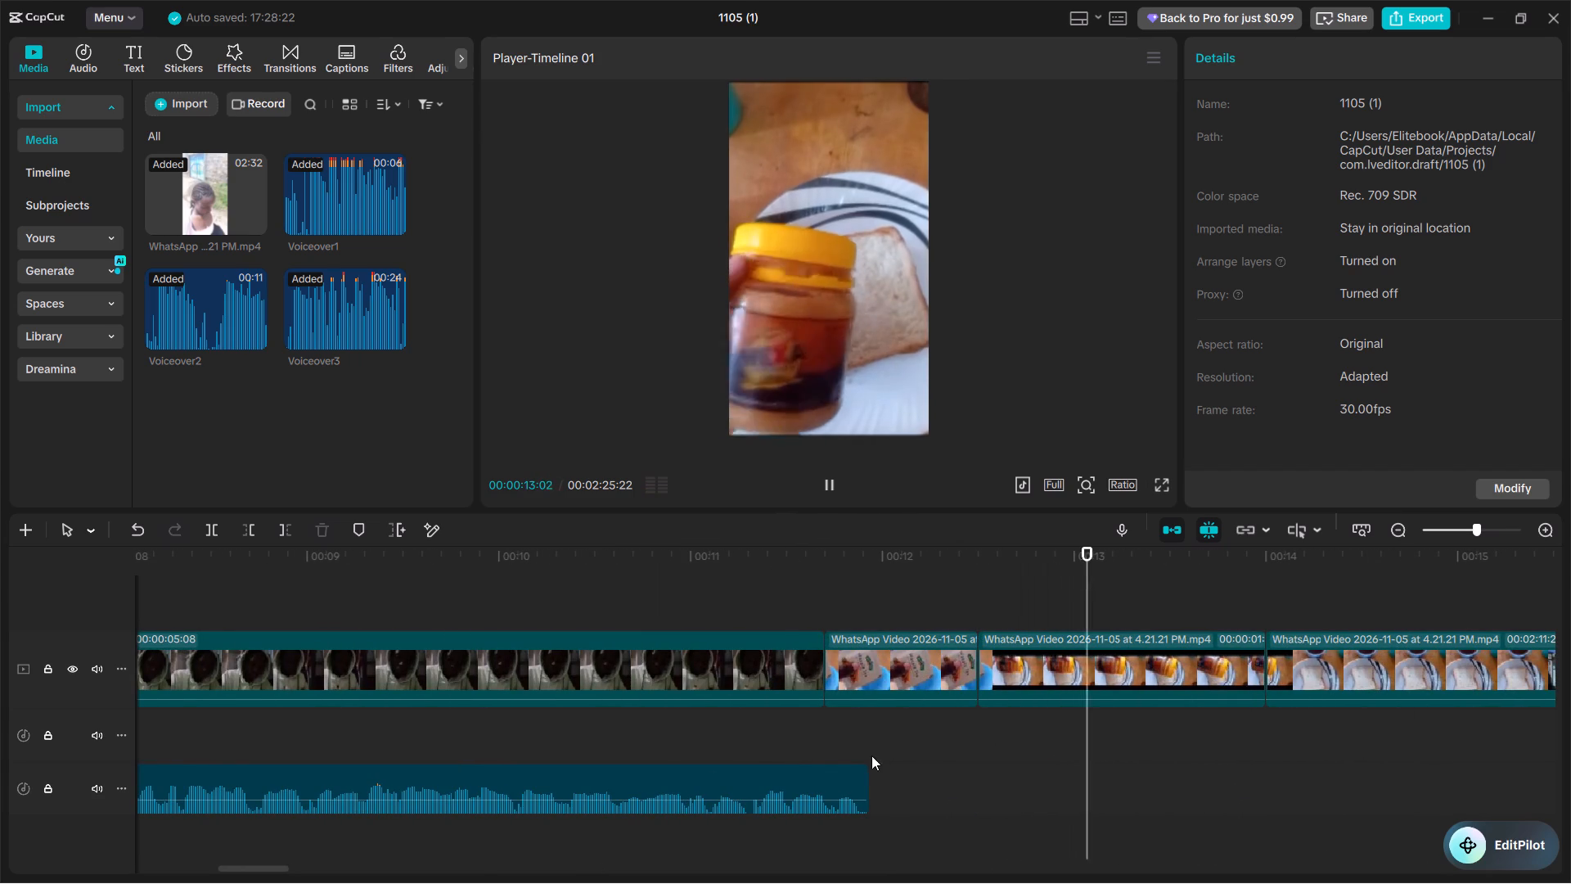
key(space)
key(space)
key(space)
key(space)
key(space)
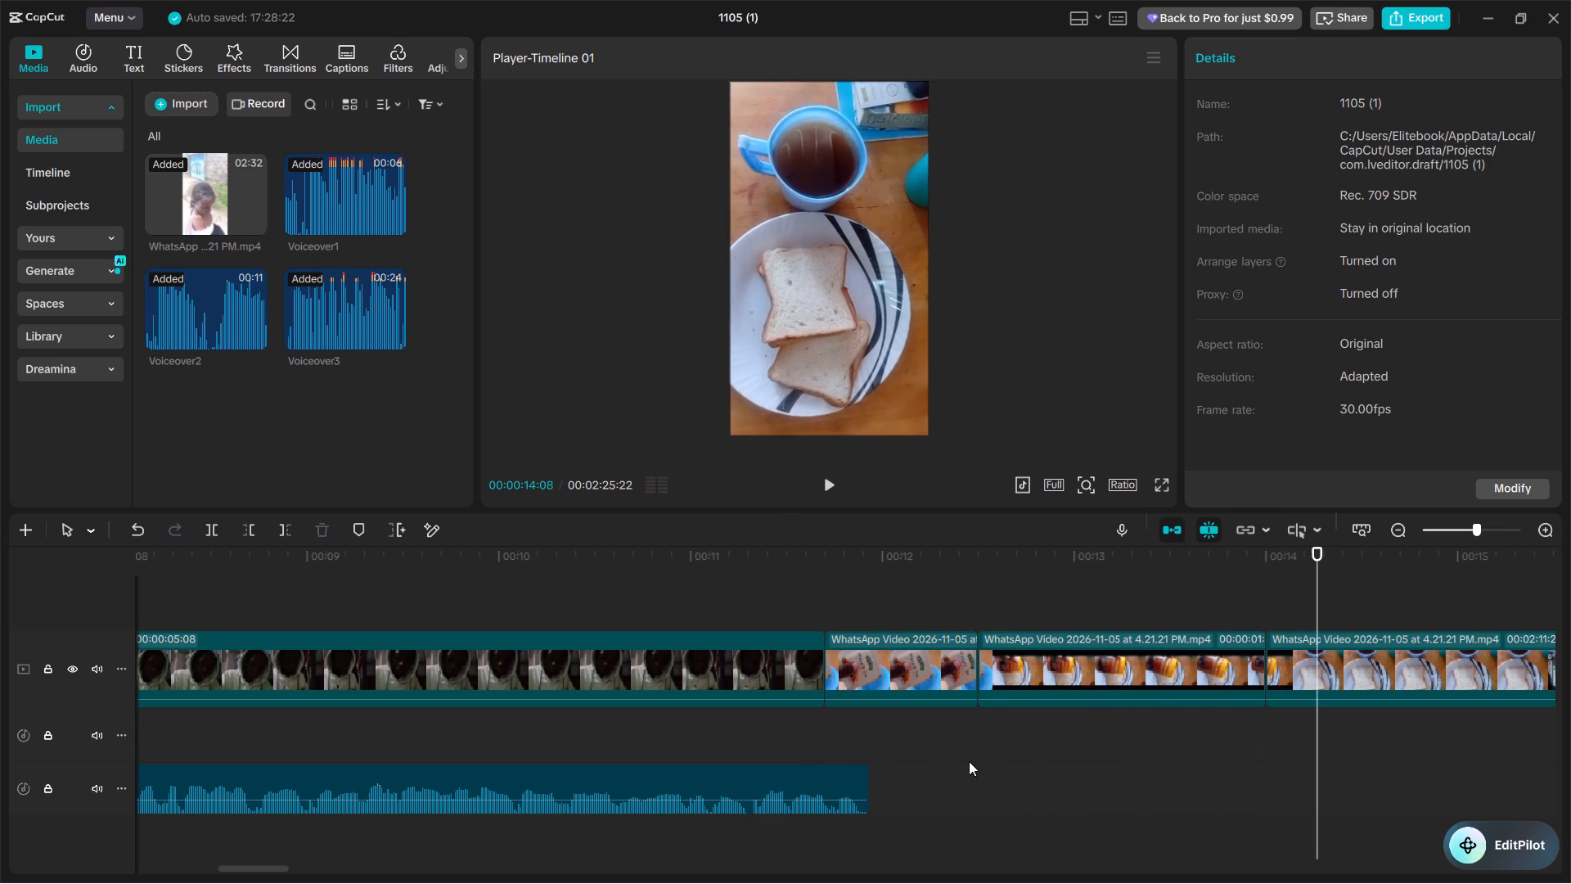
click(995, 753)
key(space)
key(space)
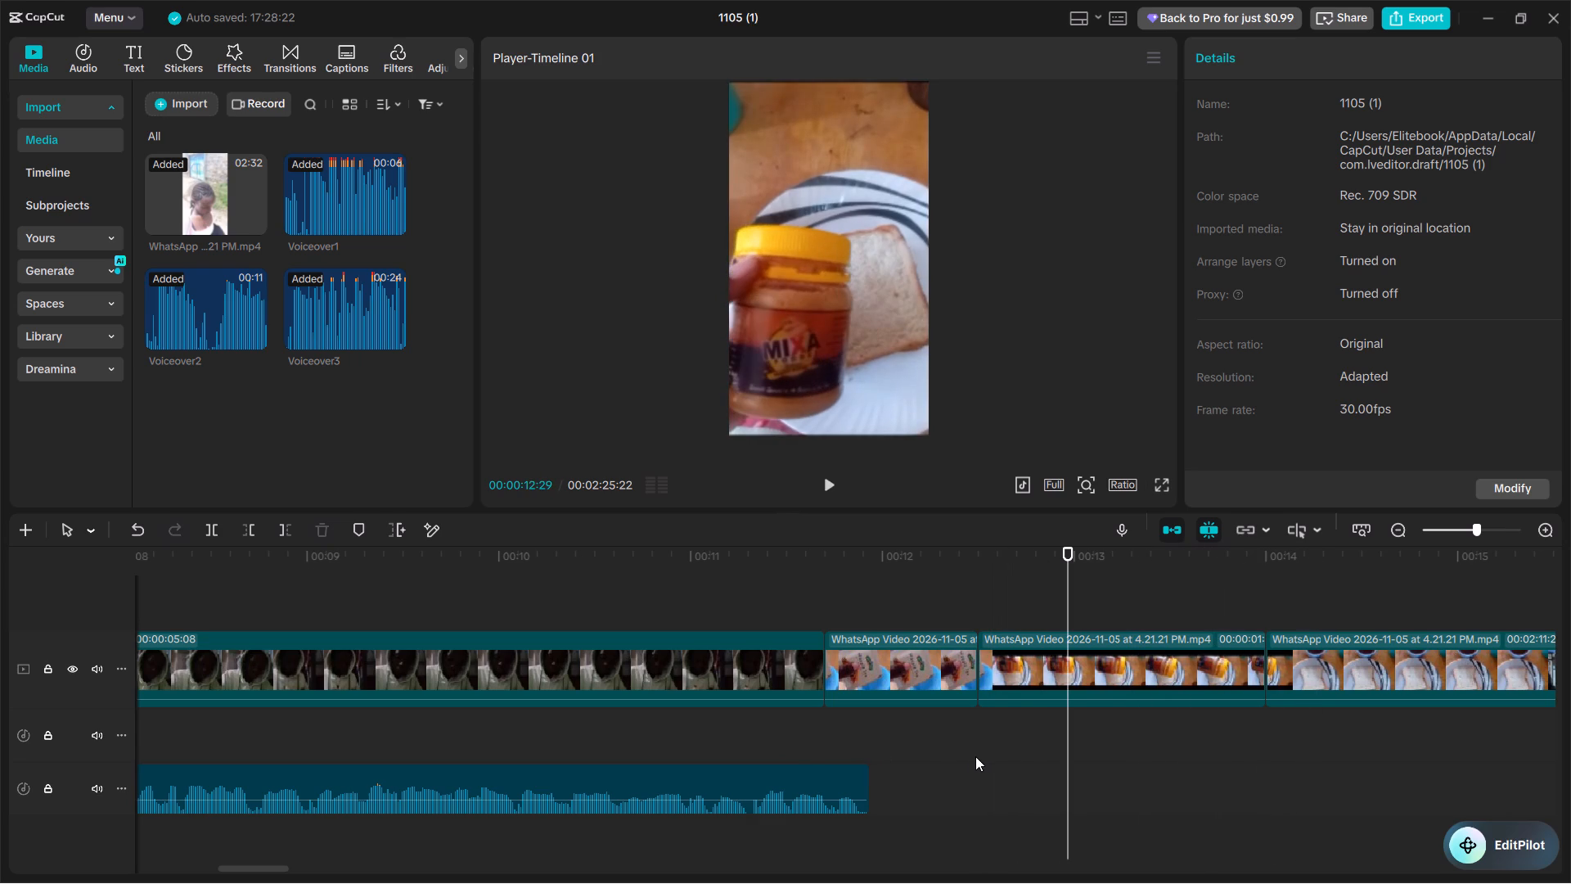
key(space)
key(space)
key(space)
key(space)
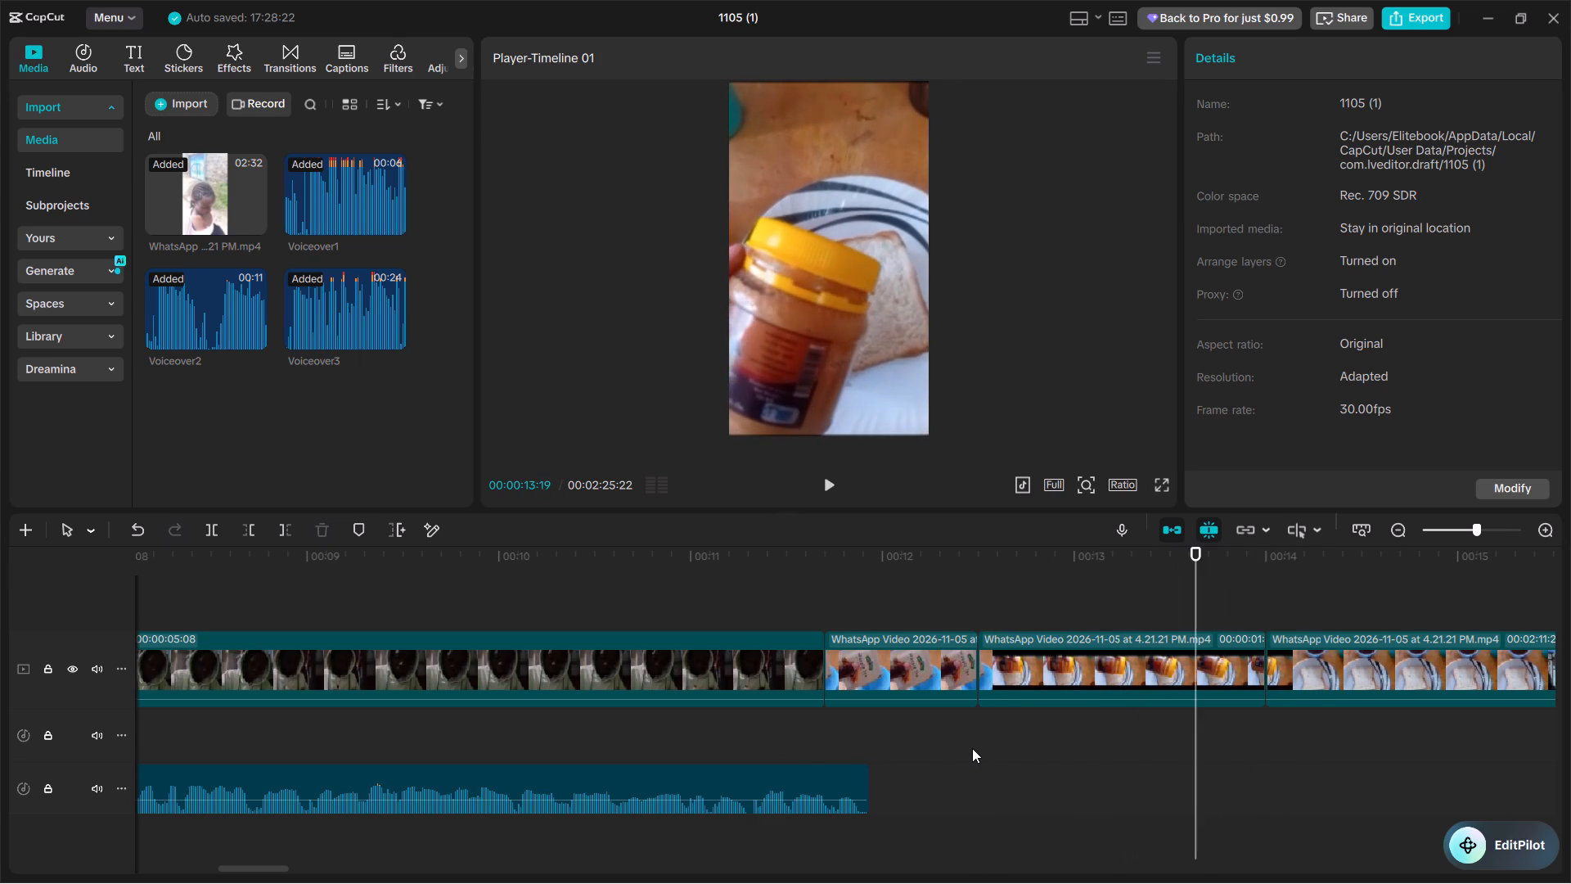
Record a new voiceover of about 27 seconds starting at 00:00:11:14, near the end of the hoodie clip.
click(972, 748)
click(849, 745)
click(745, 745)
click(778, 733)
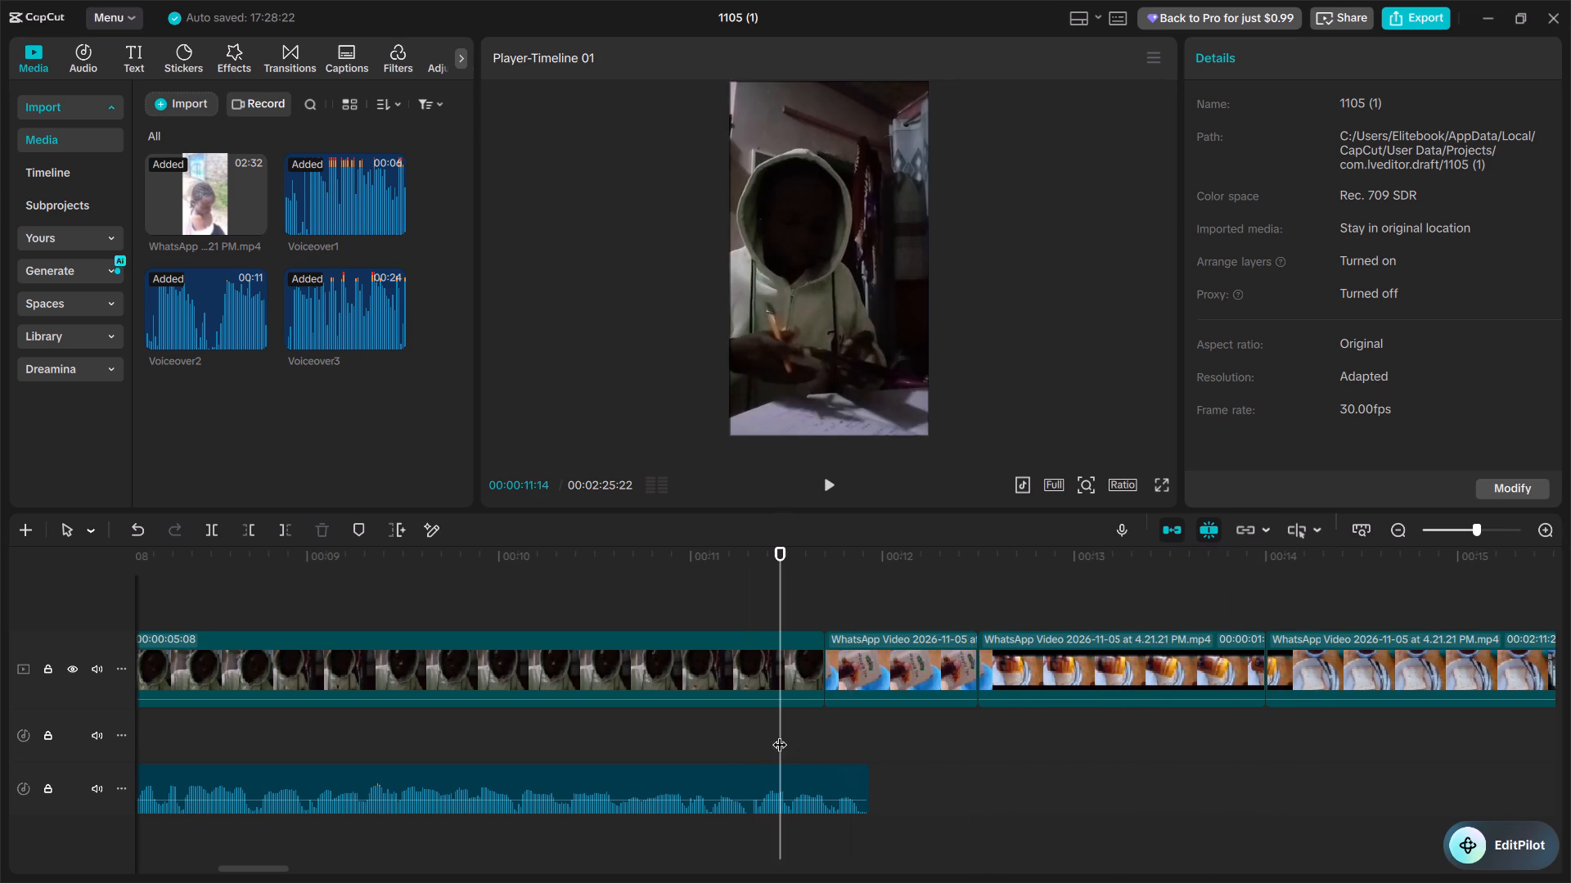
click(1129, 525)
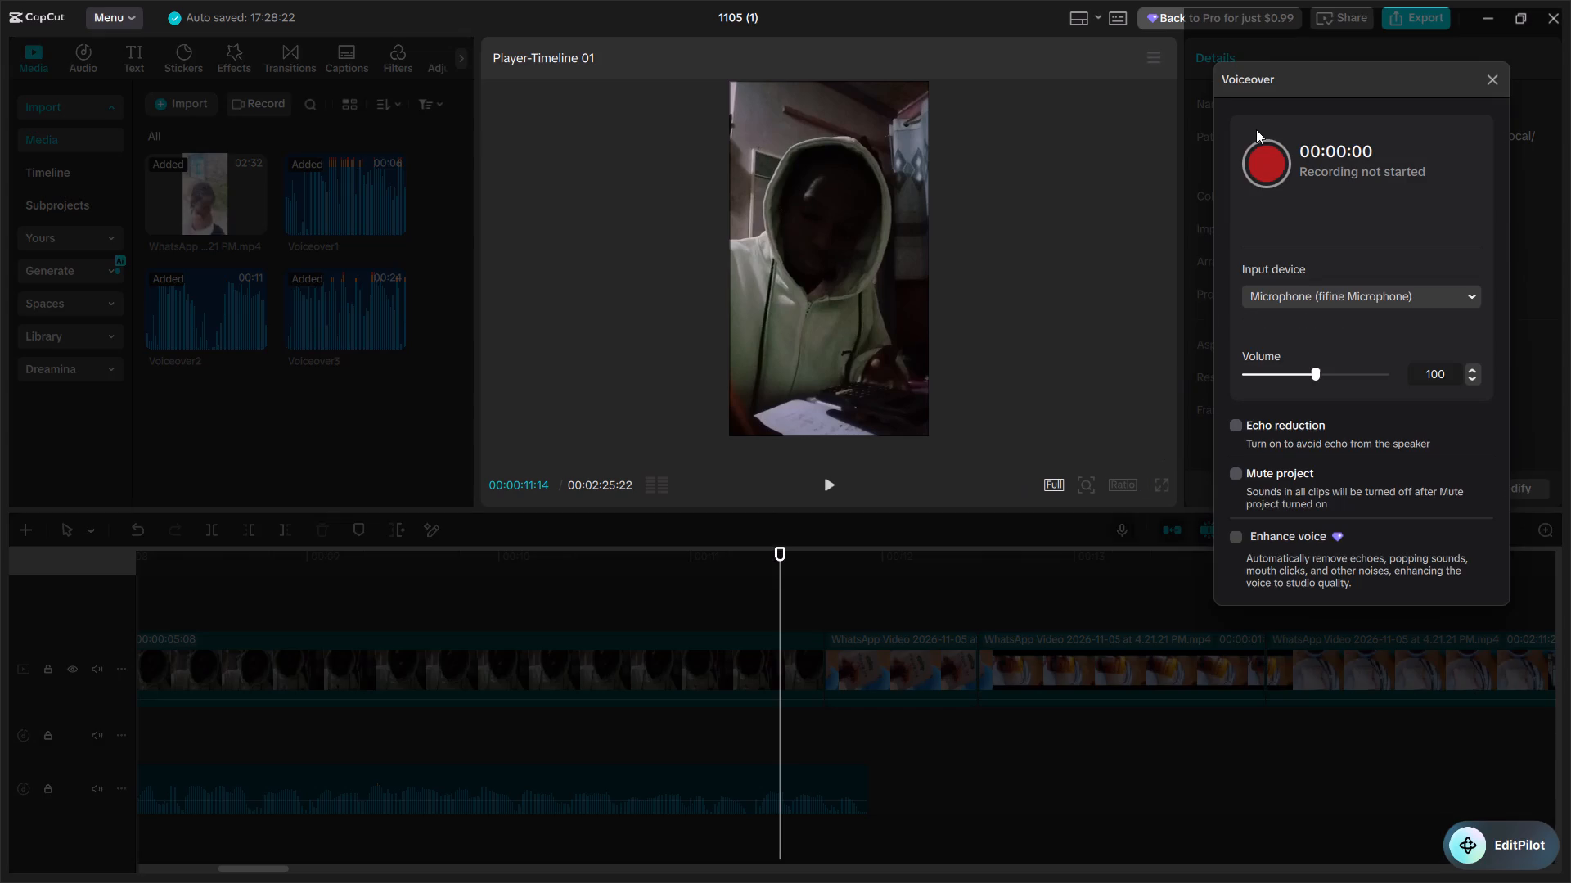
click(1254, 176)
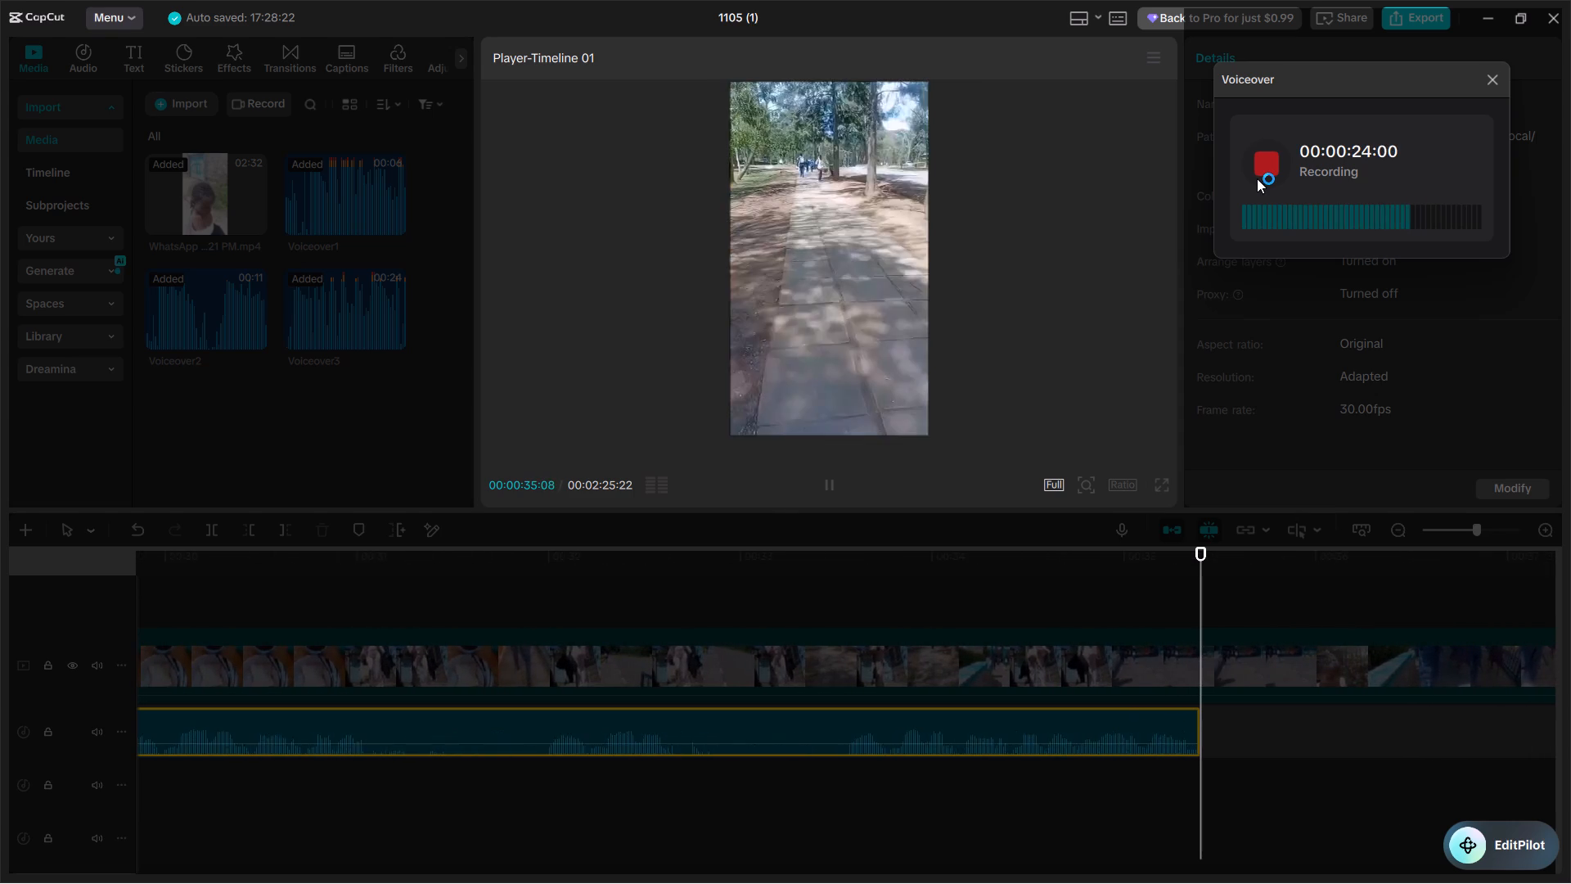
key(space)
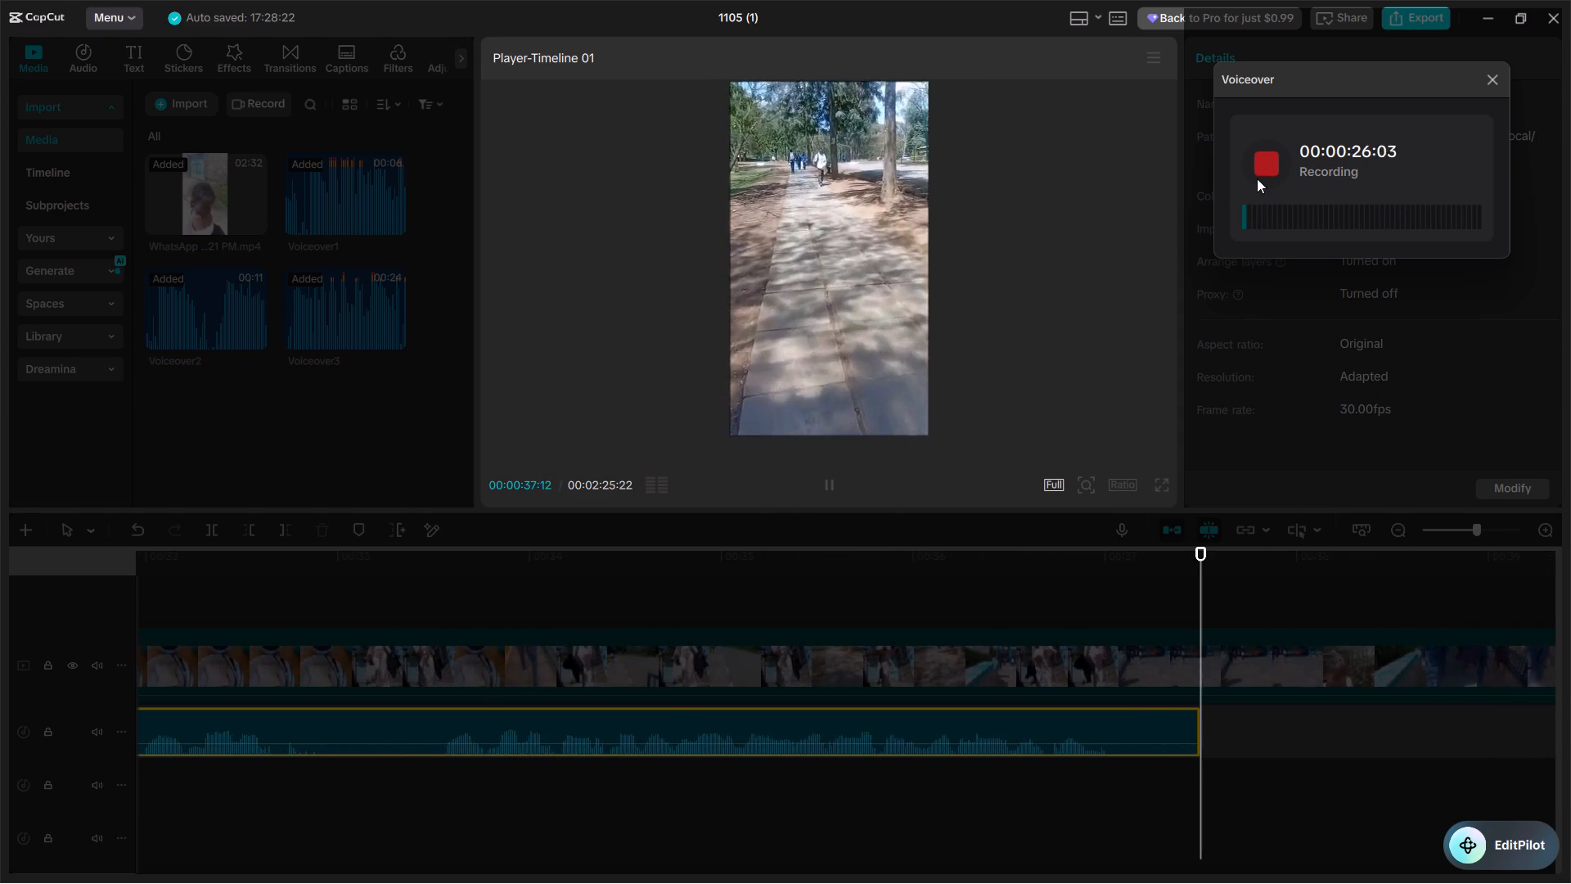
click(1497, 65)
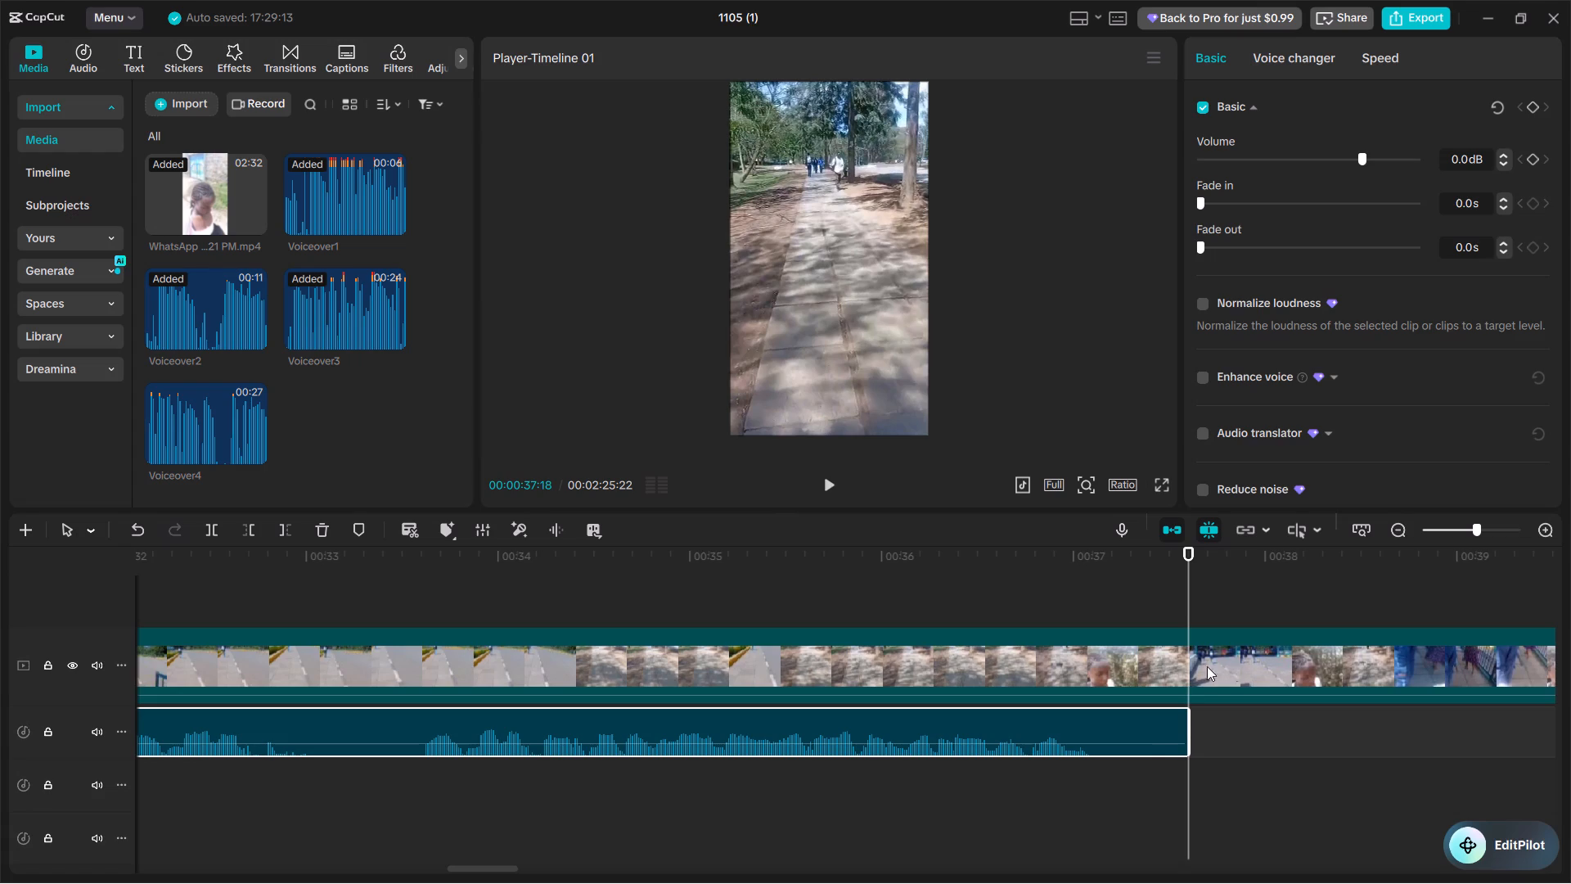
Trim the silent tail off Voiceover4 at 00:00:37:05.
click(1103, 764)
click(1100, 722)
key(w)
Split Voiceover4 at 00:00:33:17, just before its last spoken phrase, and play that last piece.
scroll(733, 763, right, 1)
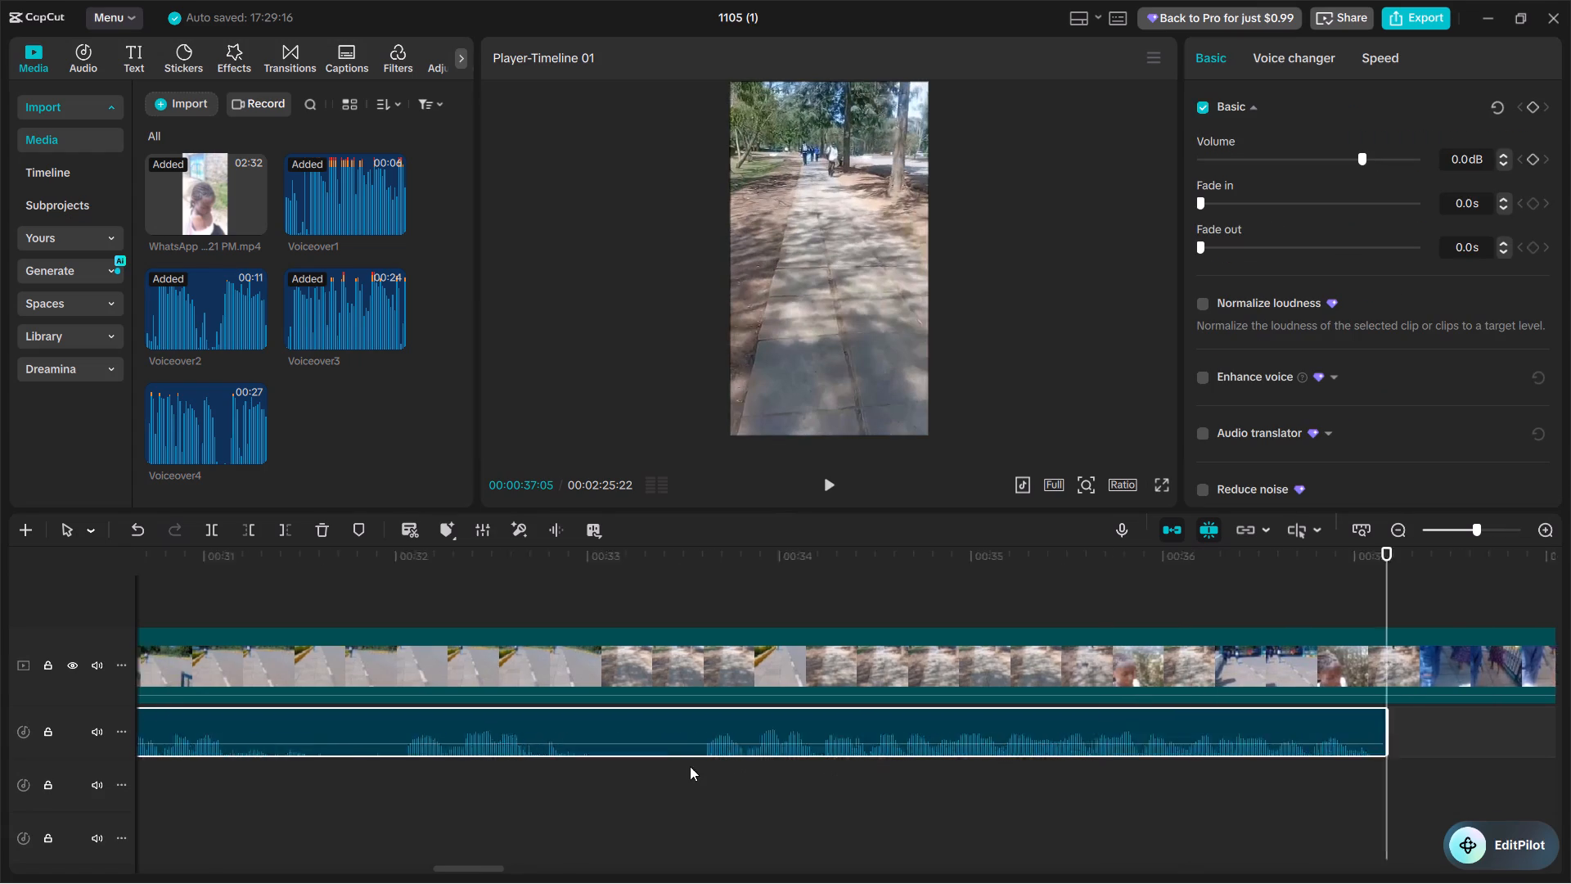
scroll(690, 766, right, 1)
click(1074, 764)
click(1073, 748)
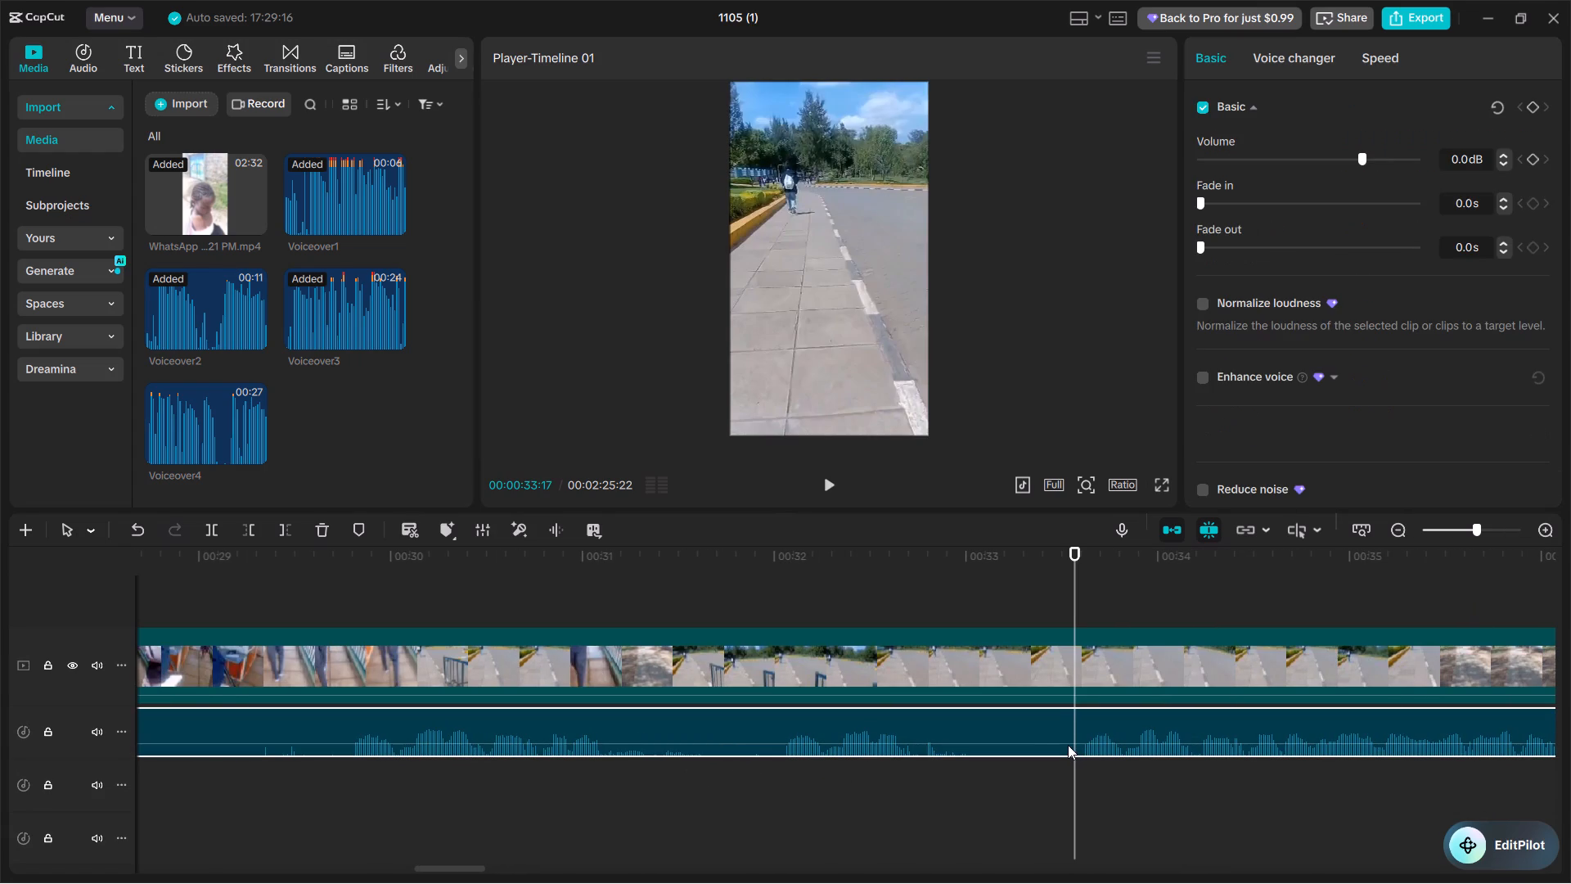
key(ctrl+b)
key(space)
scroll(1068, 743, left, 1)
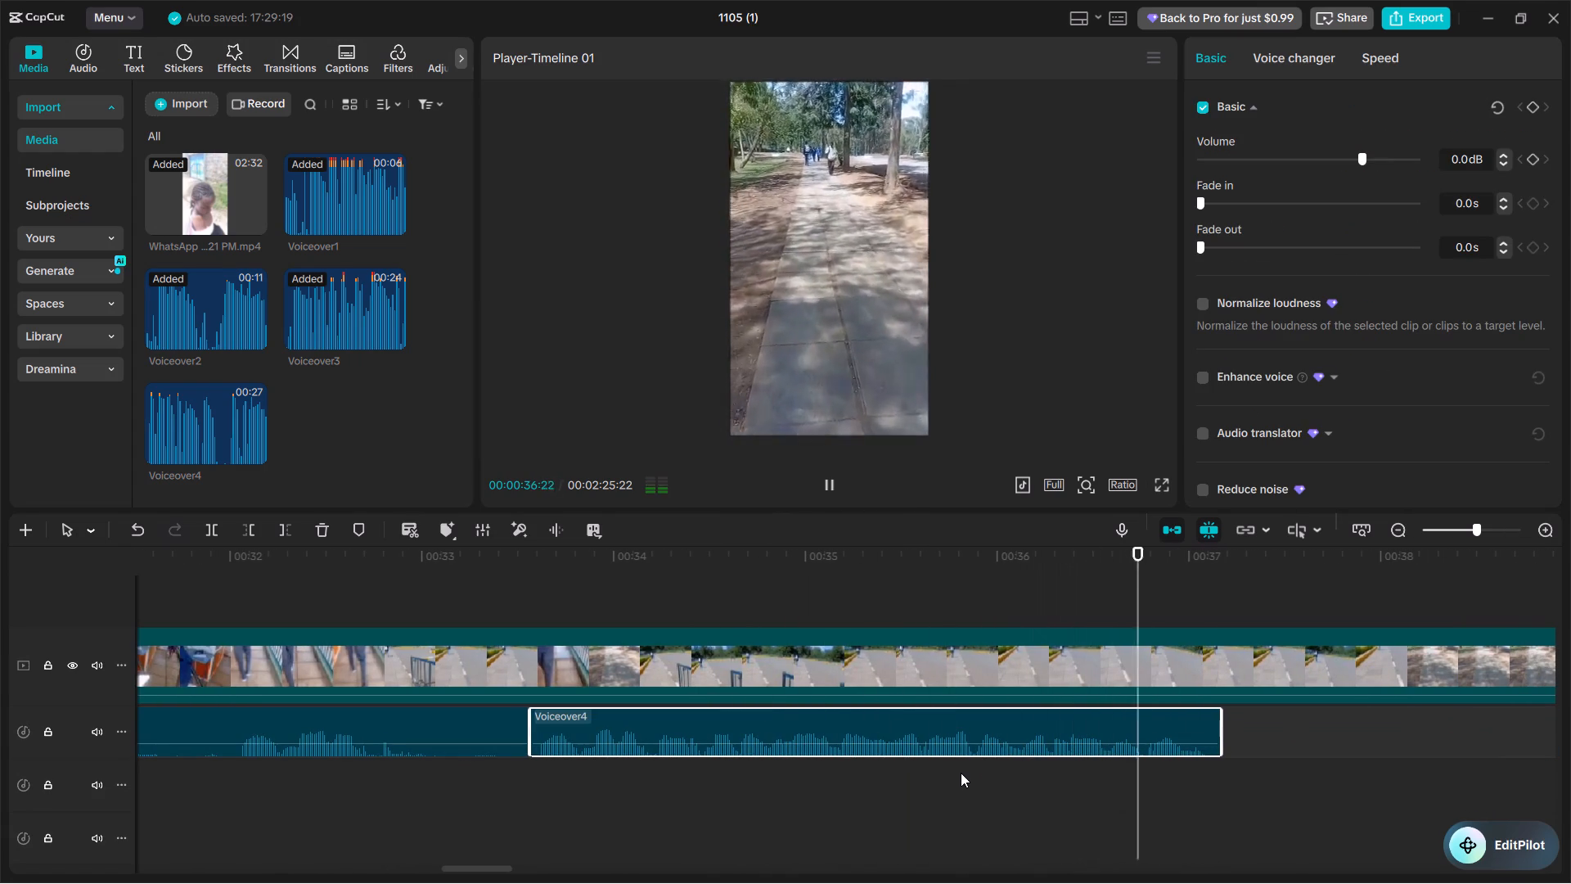
key(space)
Trim the earlier Voiceover4 piece to the single phrase of about 2 seconds ending at 00:00:25:19, and play it.
scroll(961, 773, right, 6)
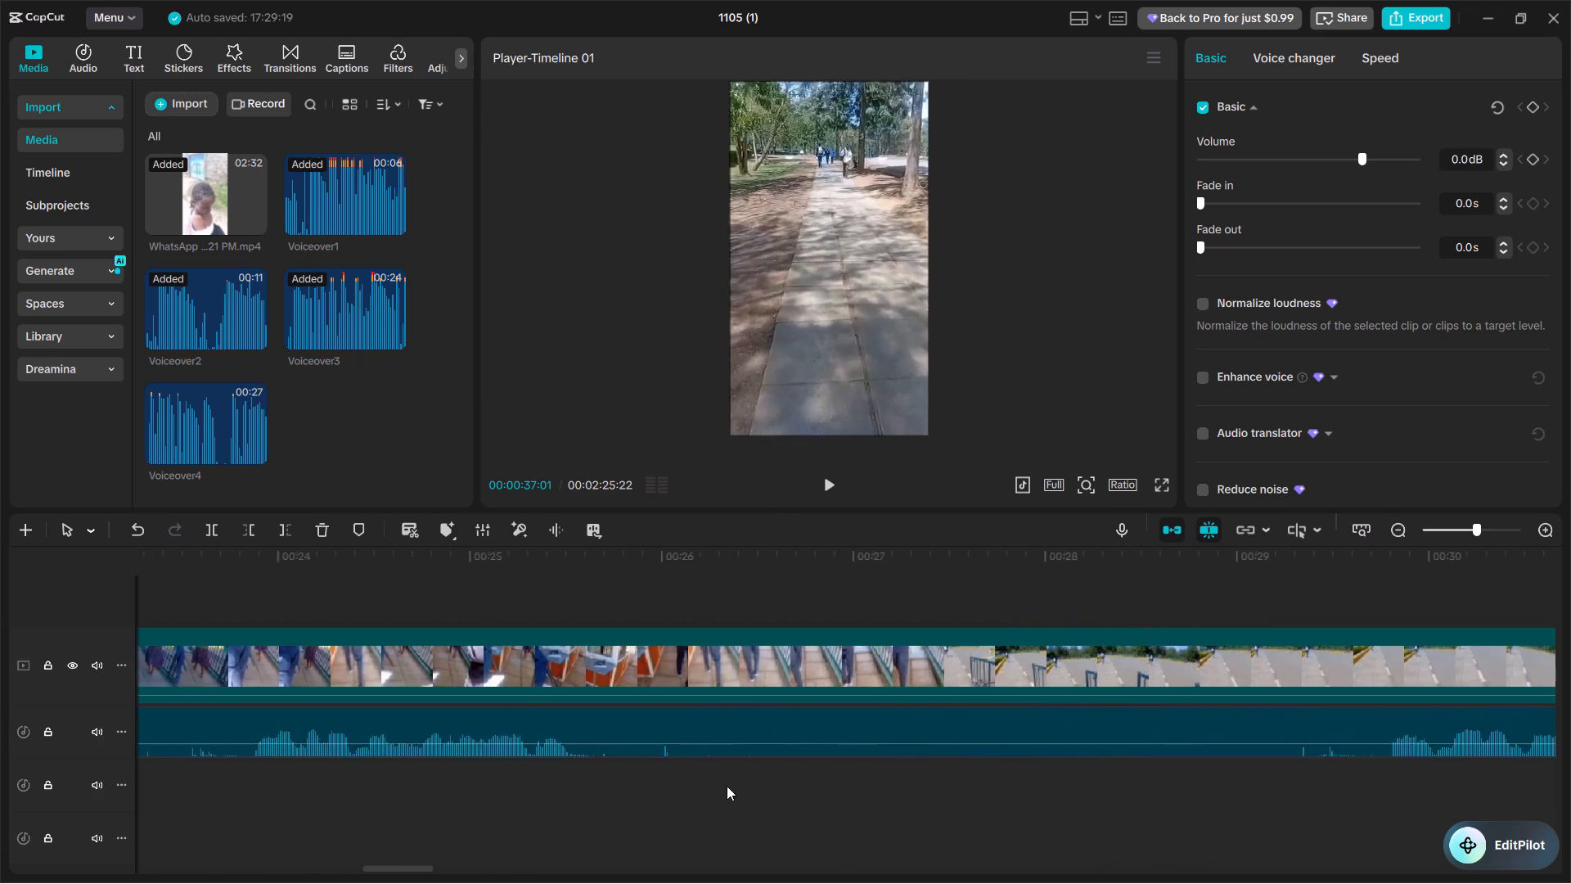
click(633, 776)
click(637, 749)
key(w)
click(272, 771)
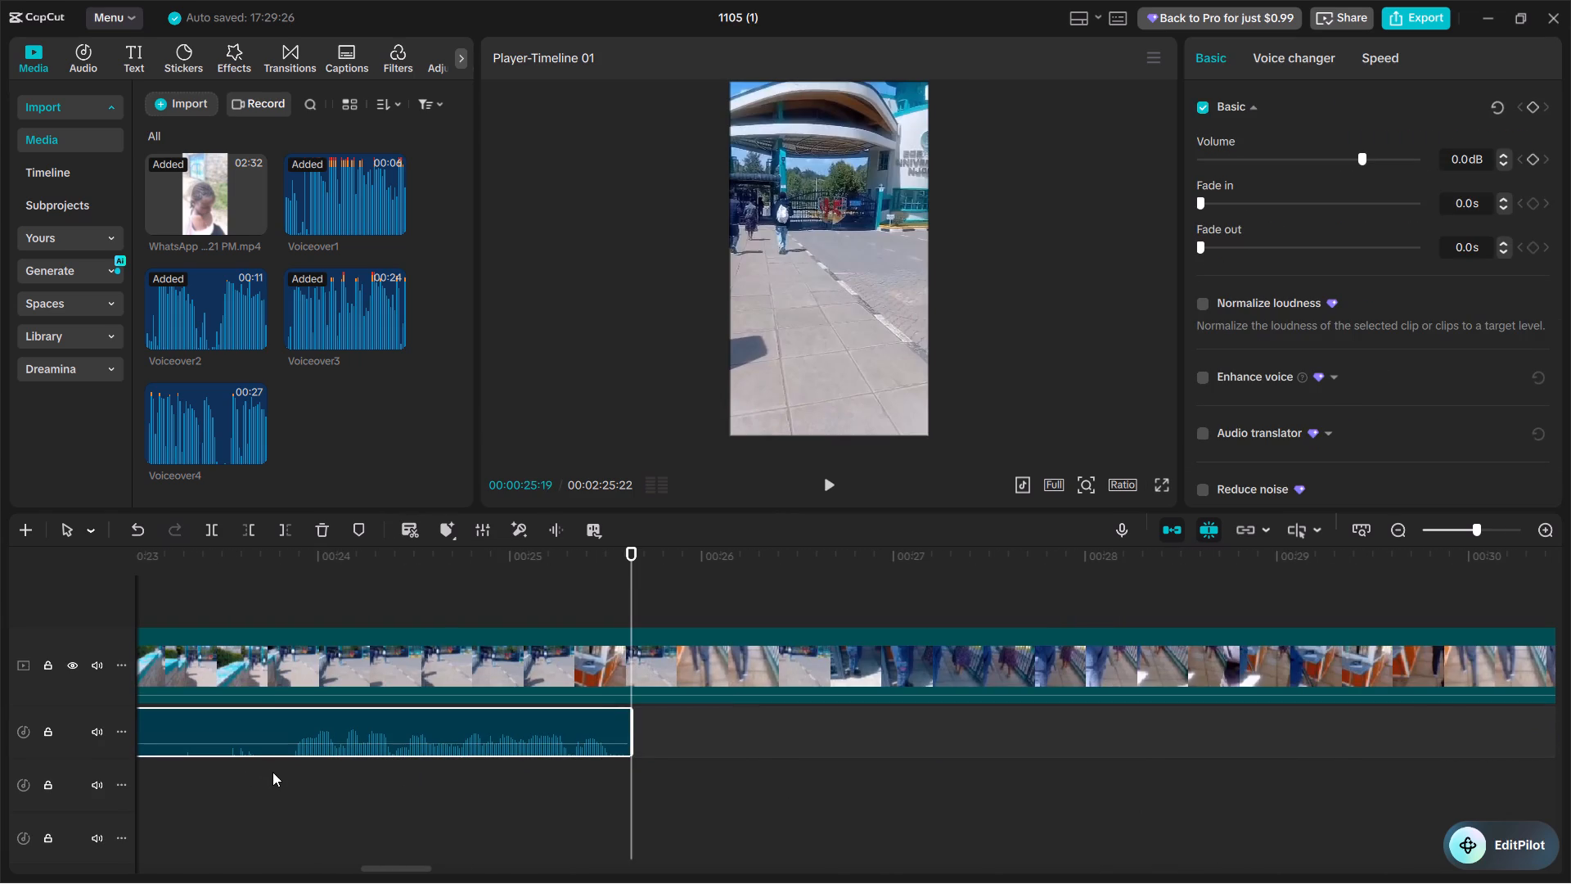
click(281, 744)
key(q)
key(space)
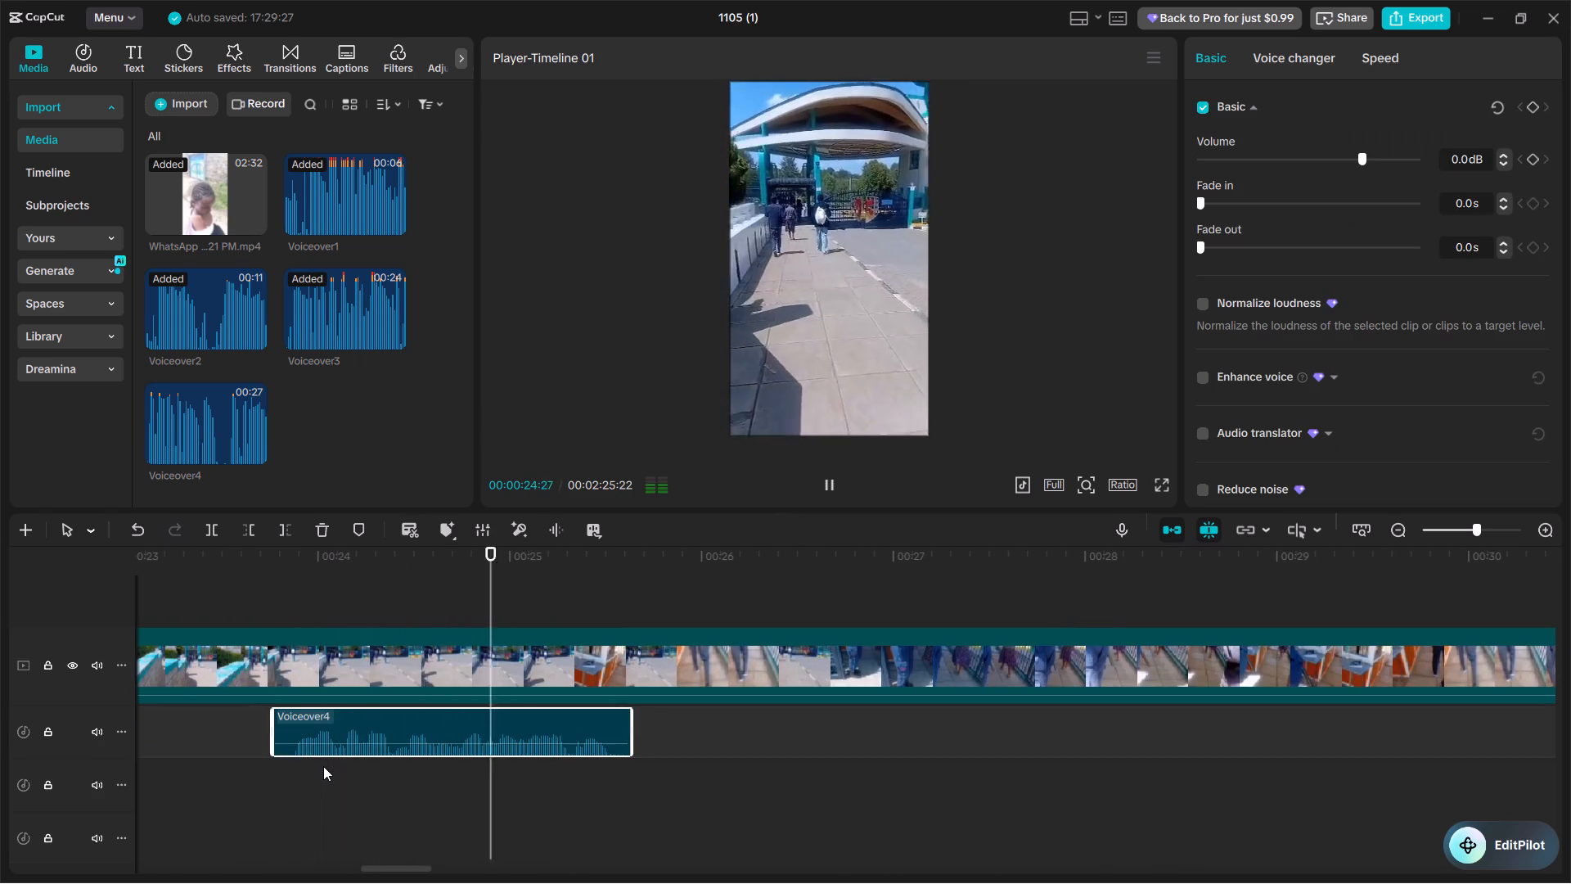
key(space)
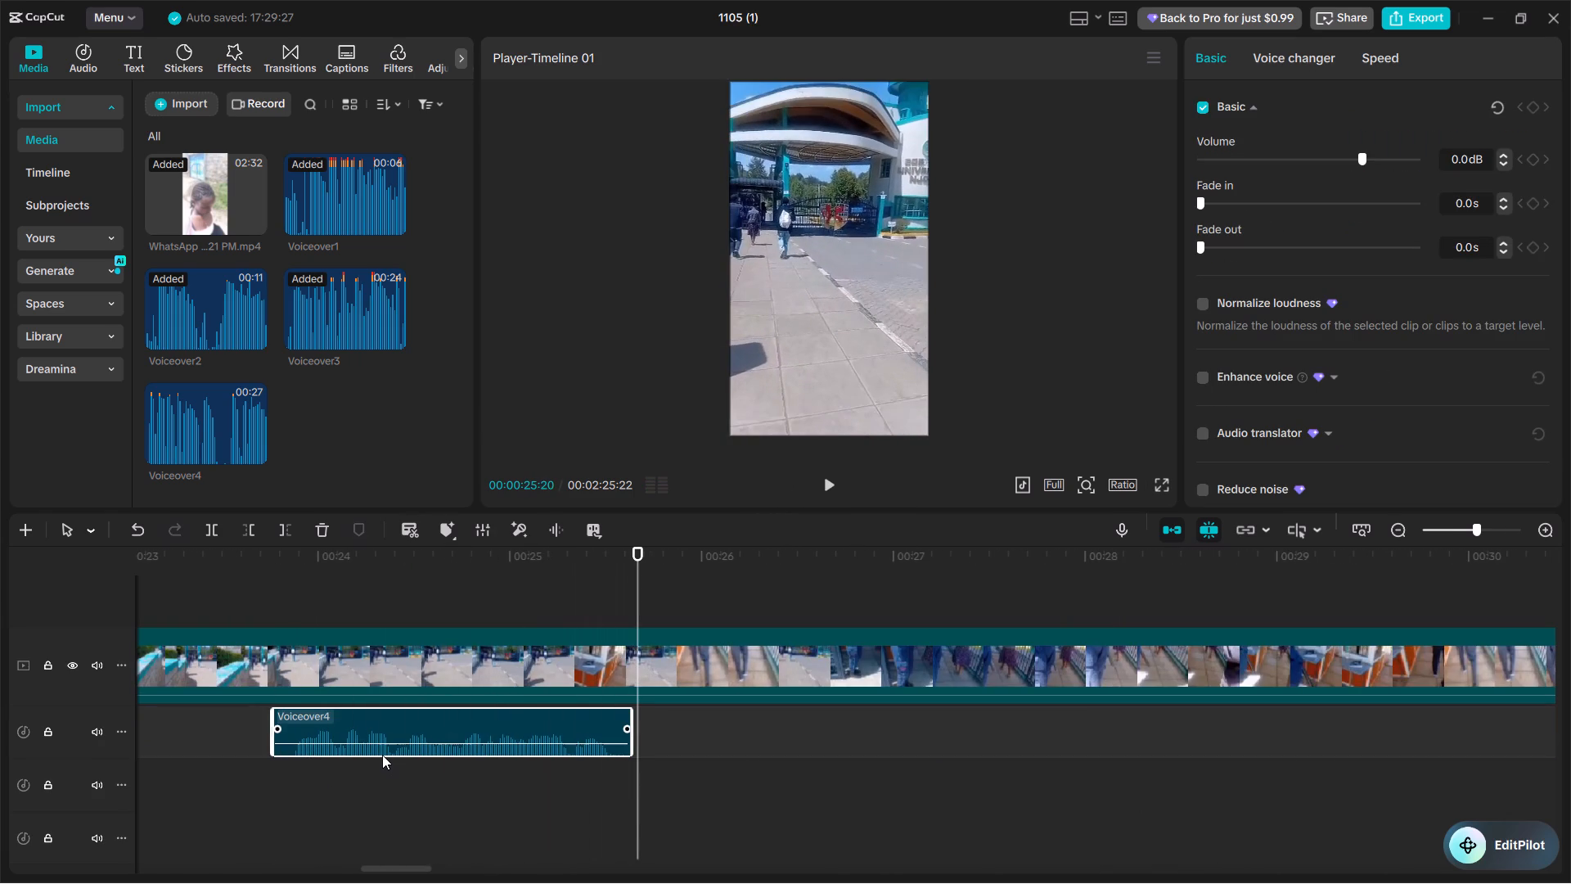
Move the last Voiceover4 piece back to the end of the earlier piece, slightly overlapping it on the track below.
key(ctrl+minus)
key(ctrl+minus)
drag(1065, 724, 668, 784)
Move both Voiceover4 pieces together so that the first starts with the Masala Tea clip.
drag(676, 744, 576, 787)
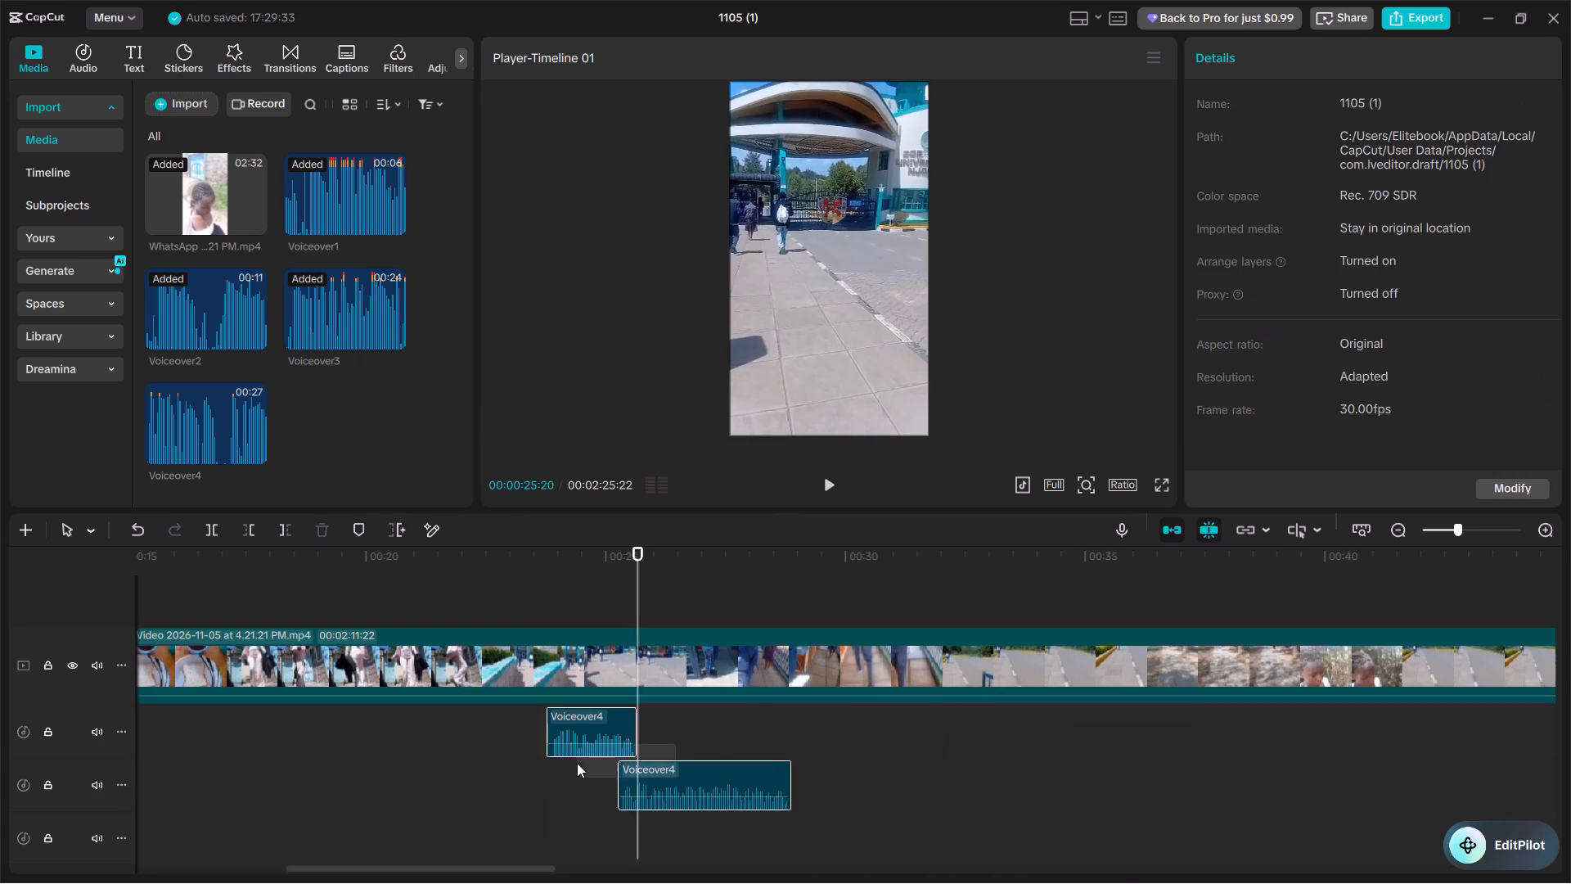
drag(580, 731, 765, 787)
scroll(581, 730, right, 3)
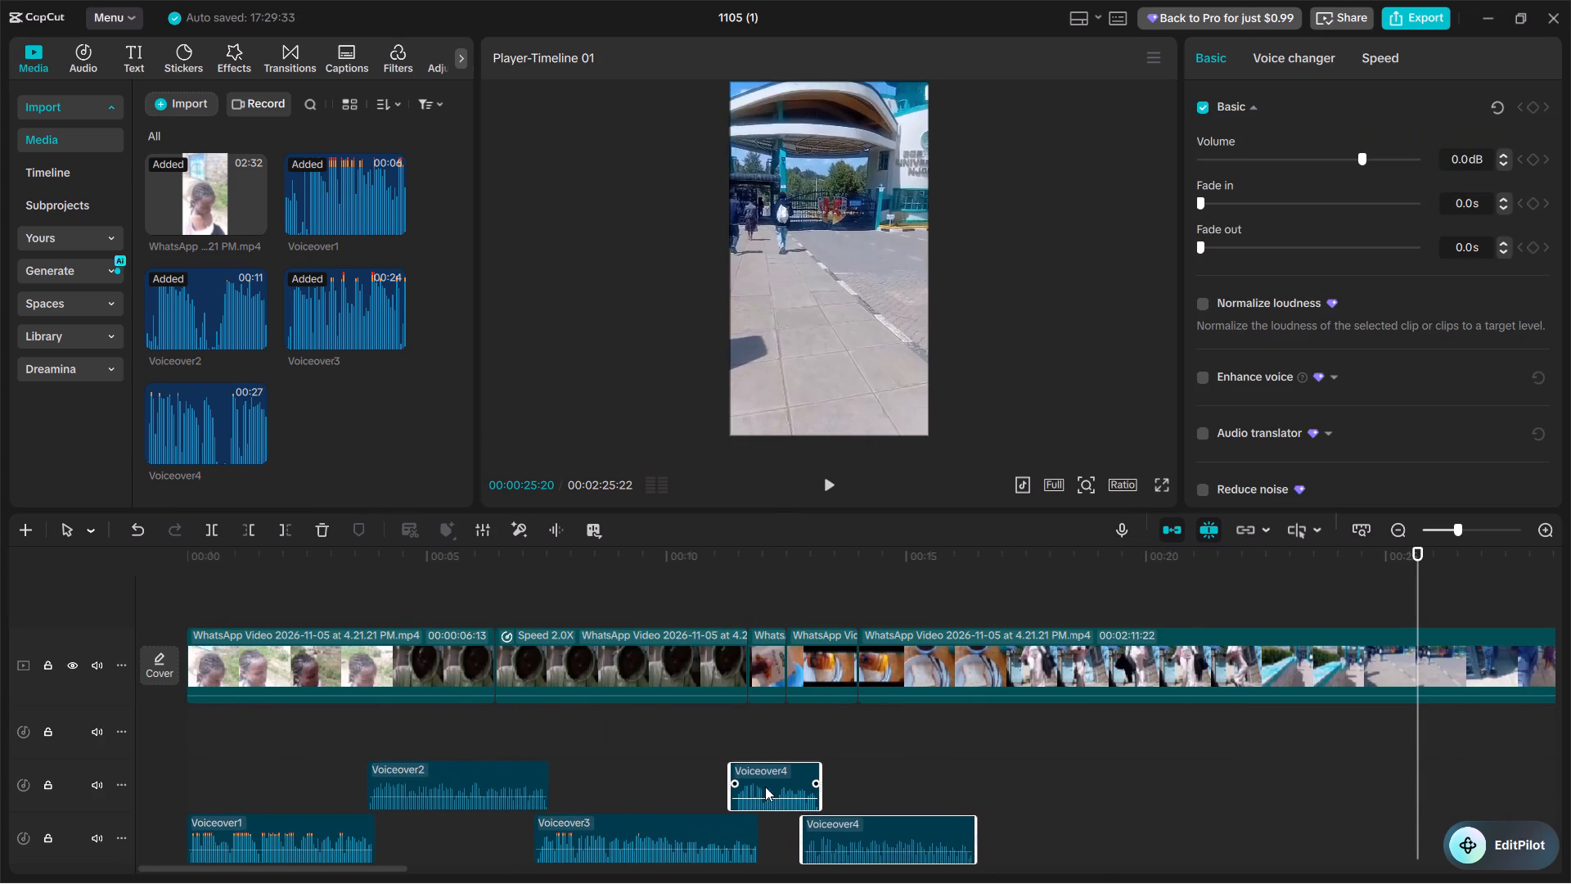
drag(765, 787, 776, 788)
Play the overlap of the two Voiceover4 pieces and shift the second piece to start at about 00:00:13:09.
click(709, 752)
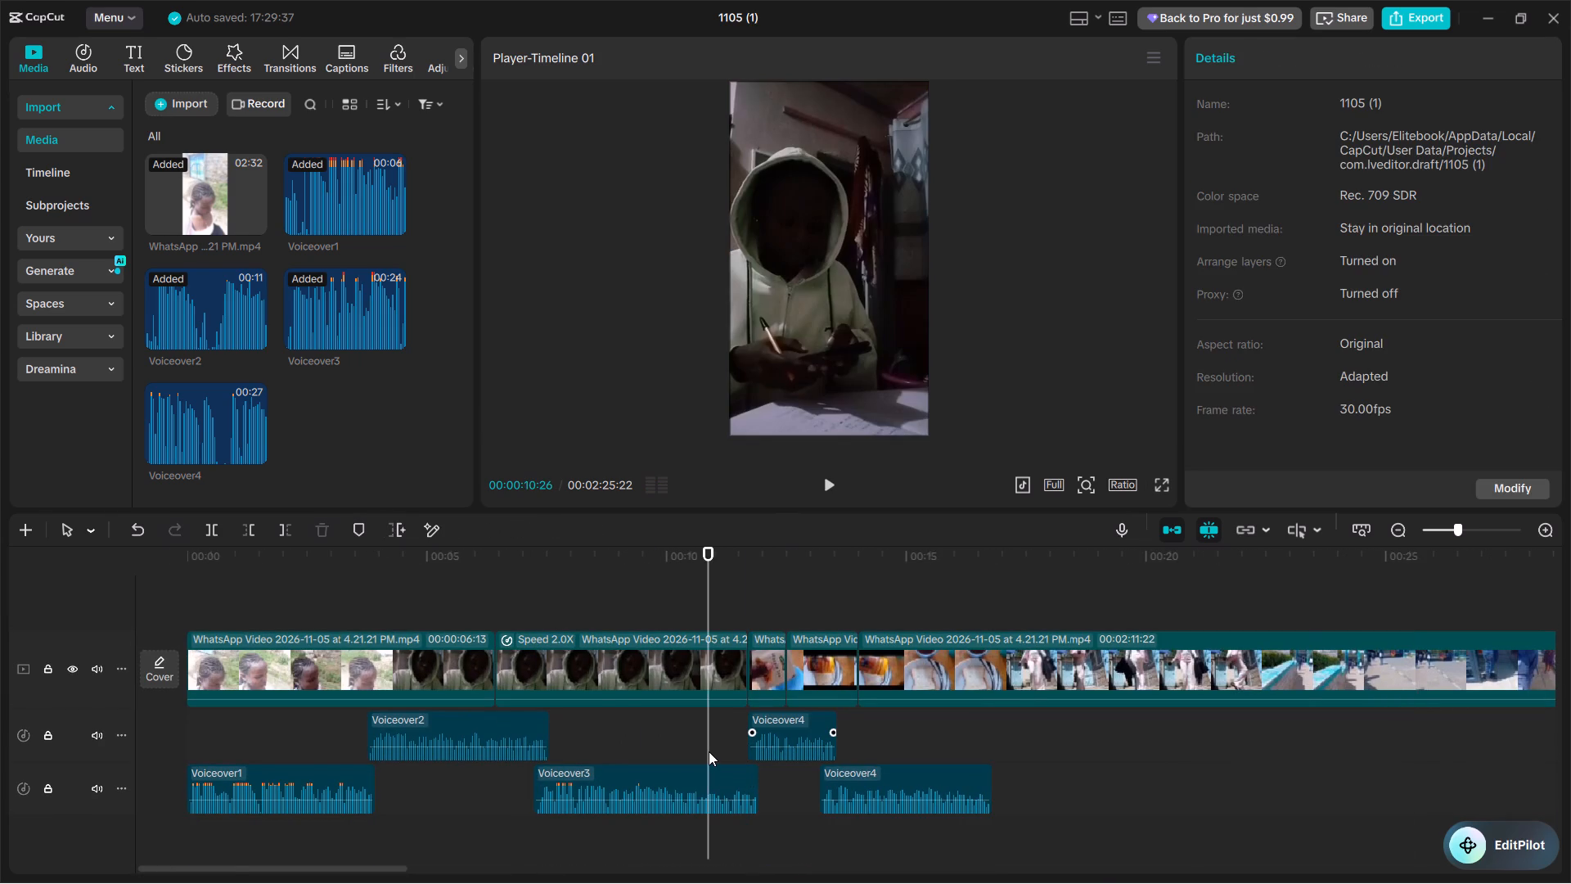
key(ctrl+equal)
key(ctrl+equal)
key(ctrl+equal)
key(ctrl+equal)
scroll(709, 751, left, 1)
key(space)
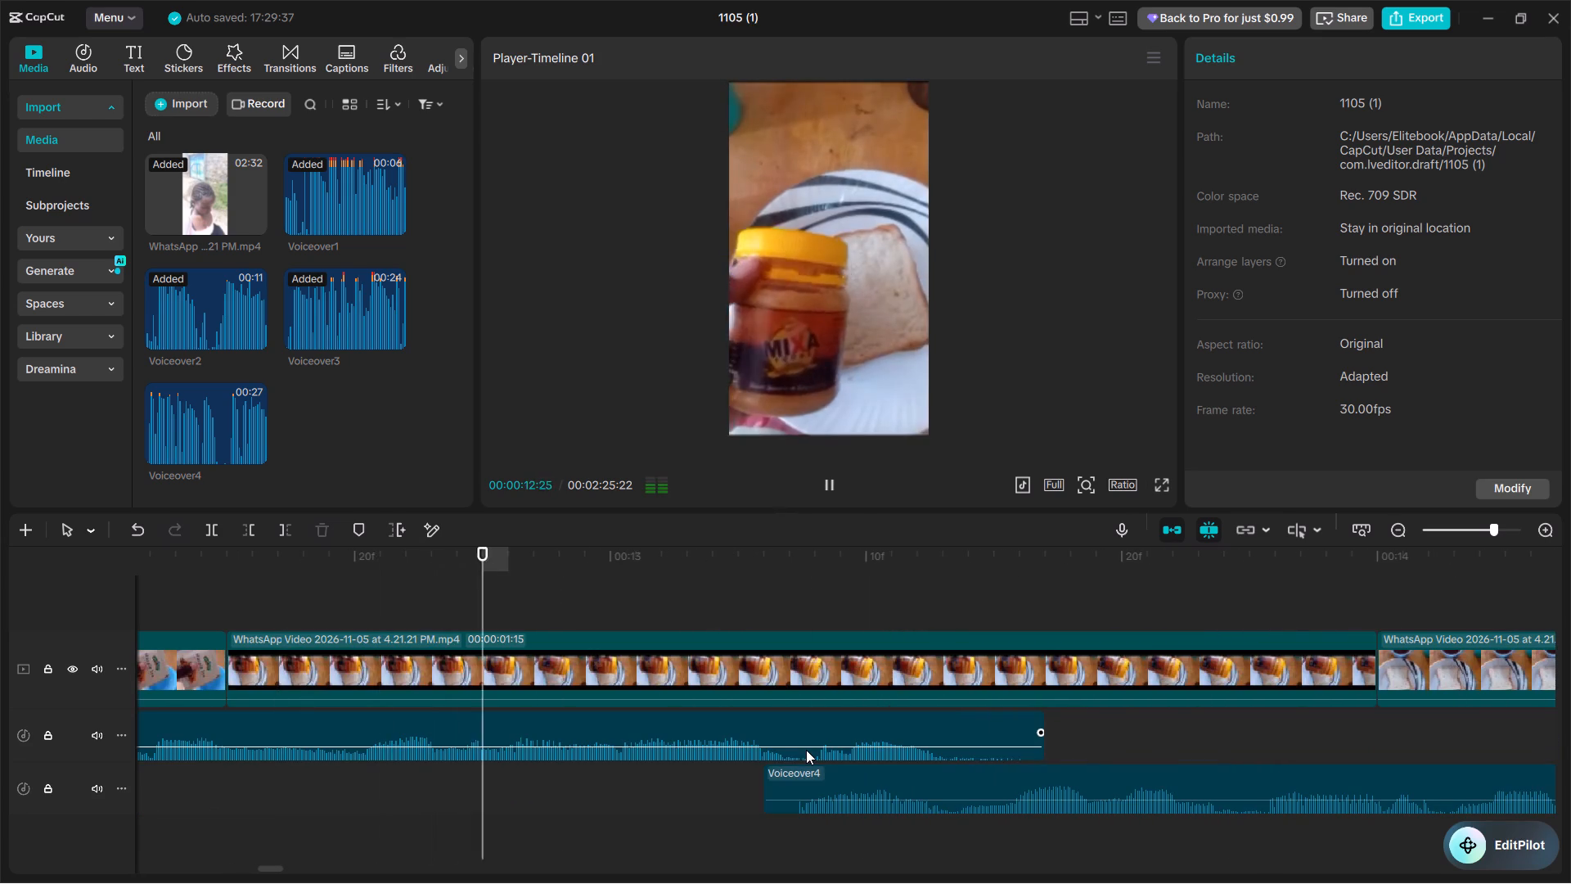
key(space)
drag(790, 788, 866, 785)
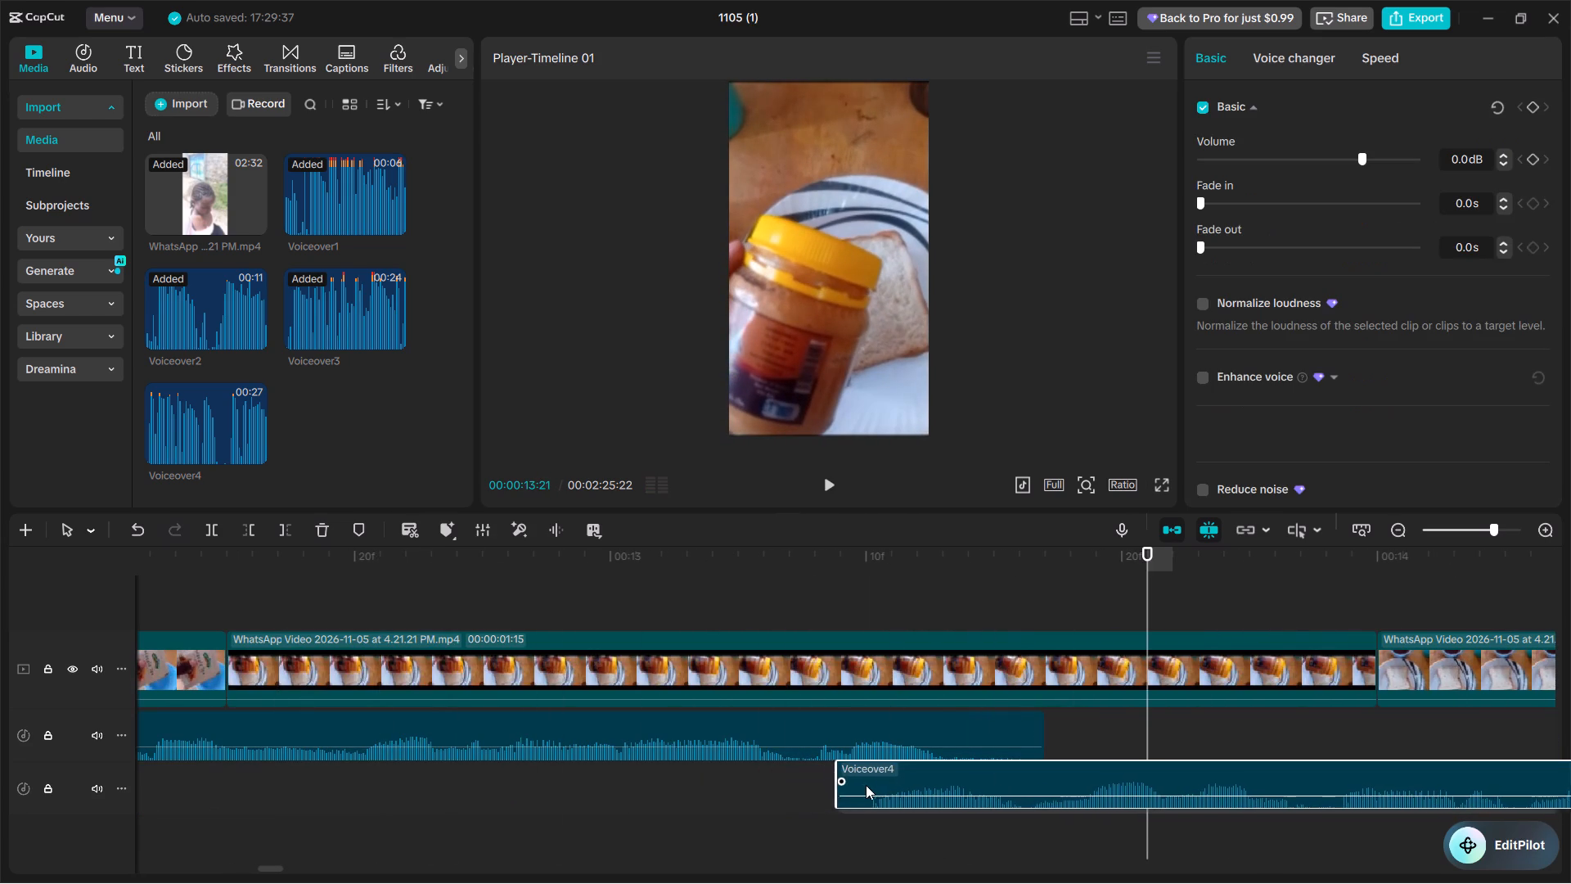
drag(866, 785, 877, 785)
Replay the overlap, nudge the second Voiceover4 piece to about 00:00:13:10, and play it through to its end.
click(622, 793)
key(space)
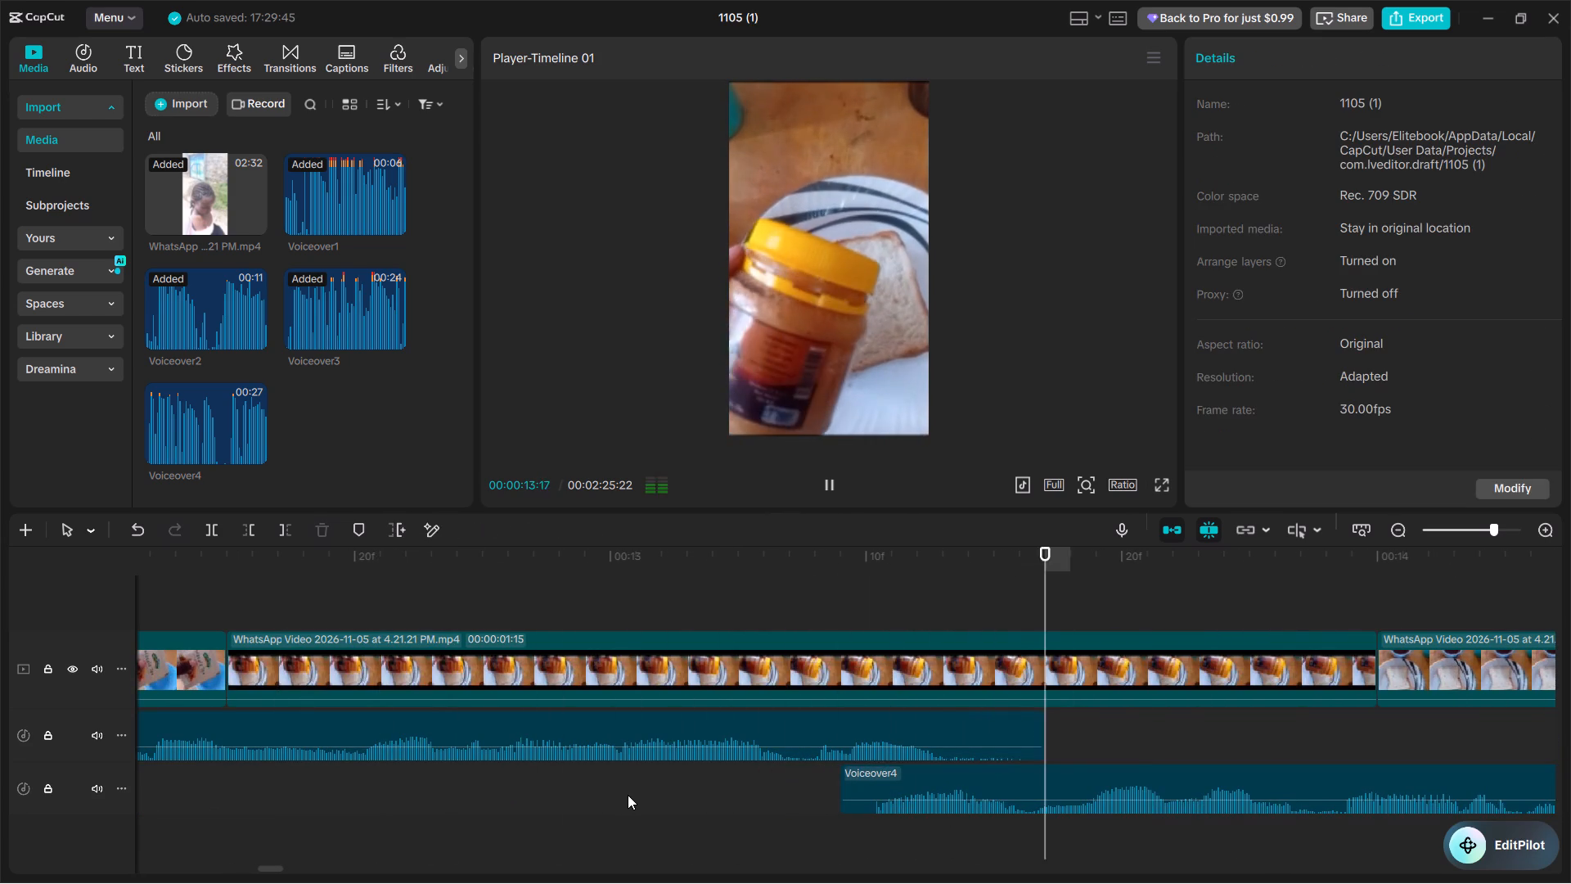
key(space)
drag(866, 783, 884, 786)
click(565, 792)
key(space)
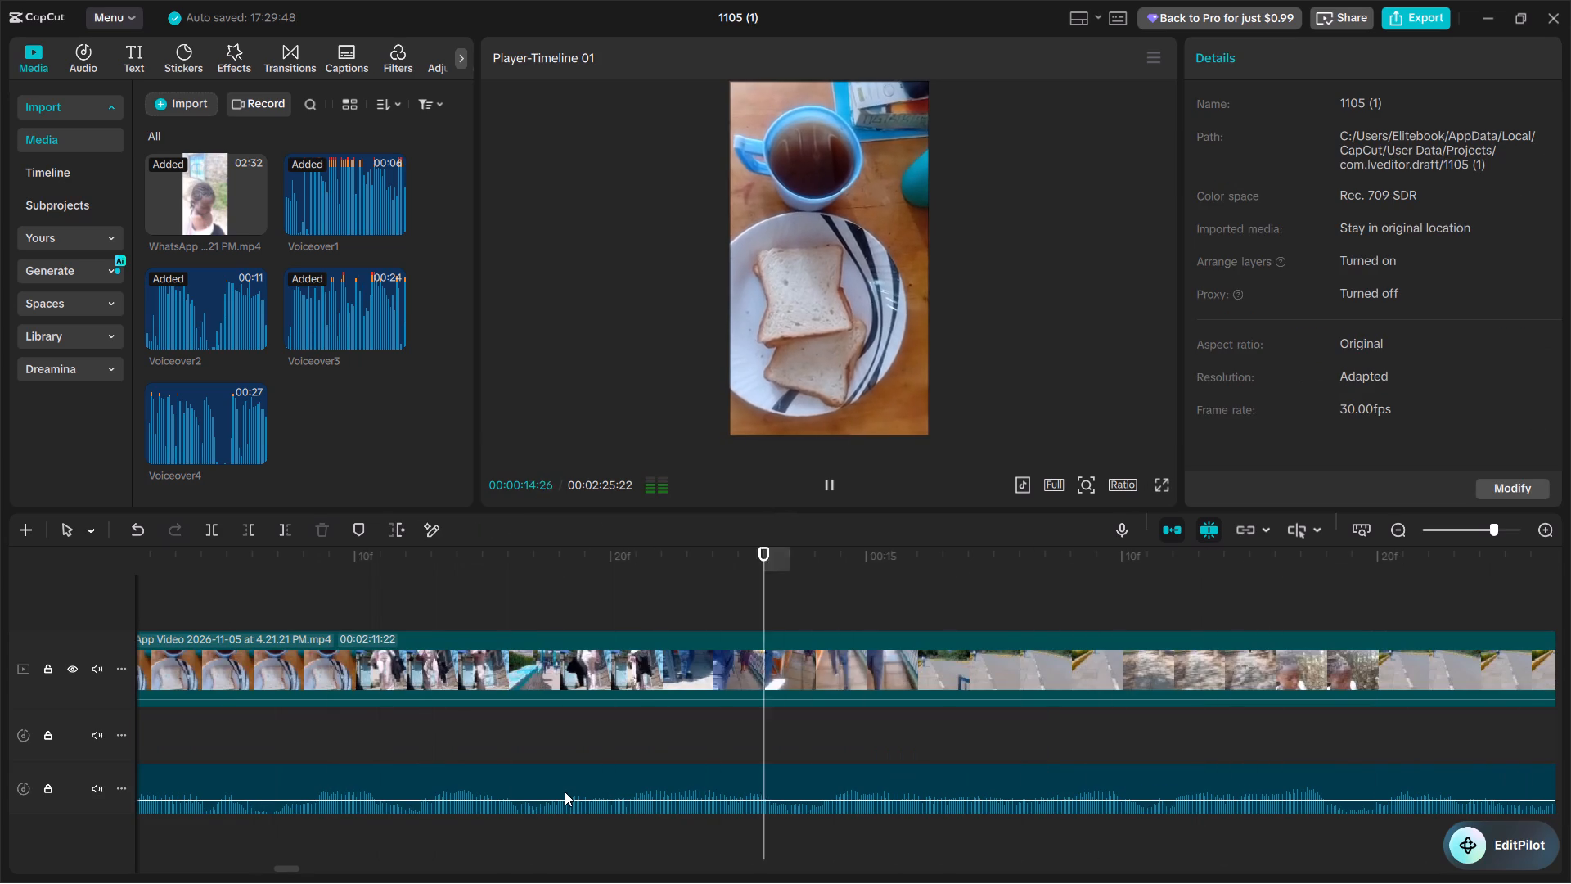
key(space)
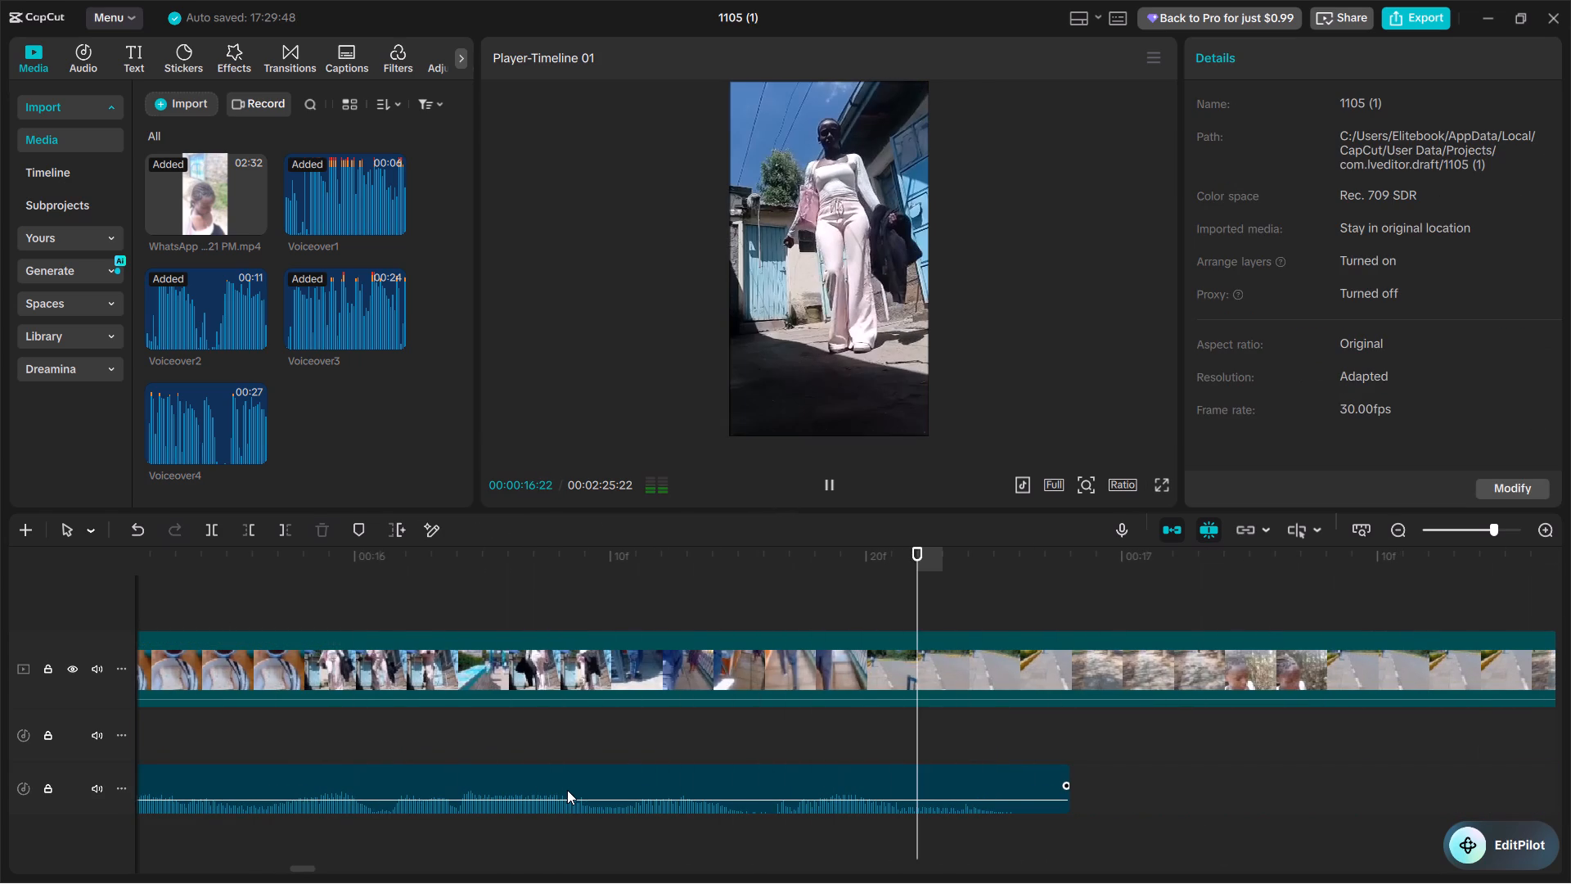
key(space)
key(space)
Replay the jar and bread shots from 00:00:12:15 with Voiceover4 to check where the footage changes against the speech.
key(ctrl+minus)
key(ctrl+minus)
key(ctrl+minus)
key(ctrl+minus)
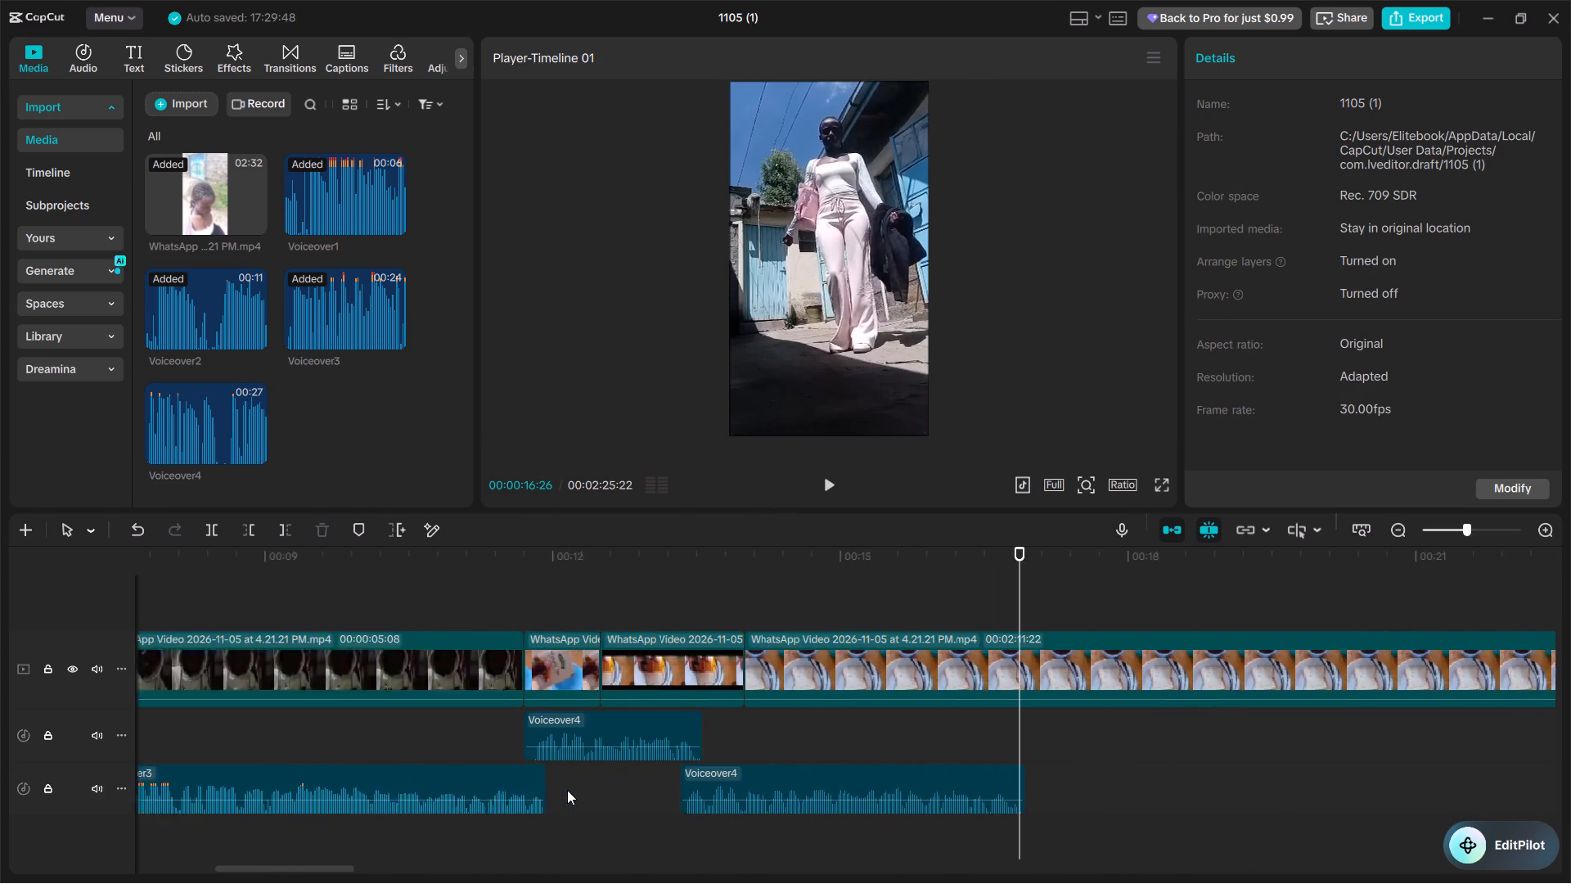
click(795, 602)
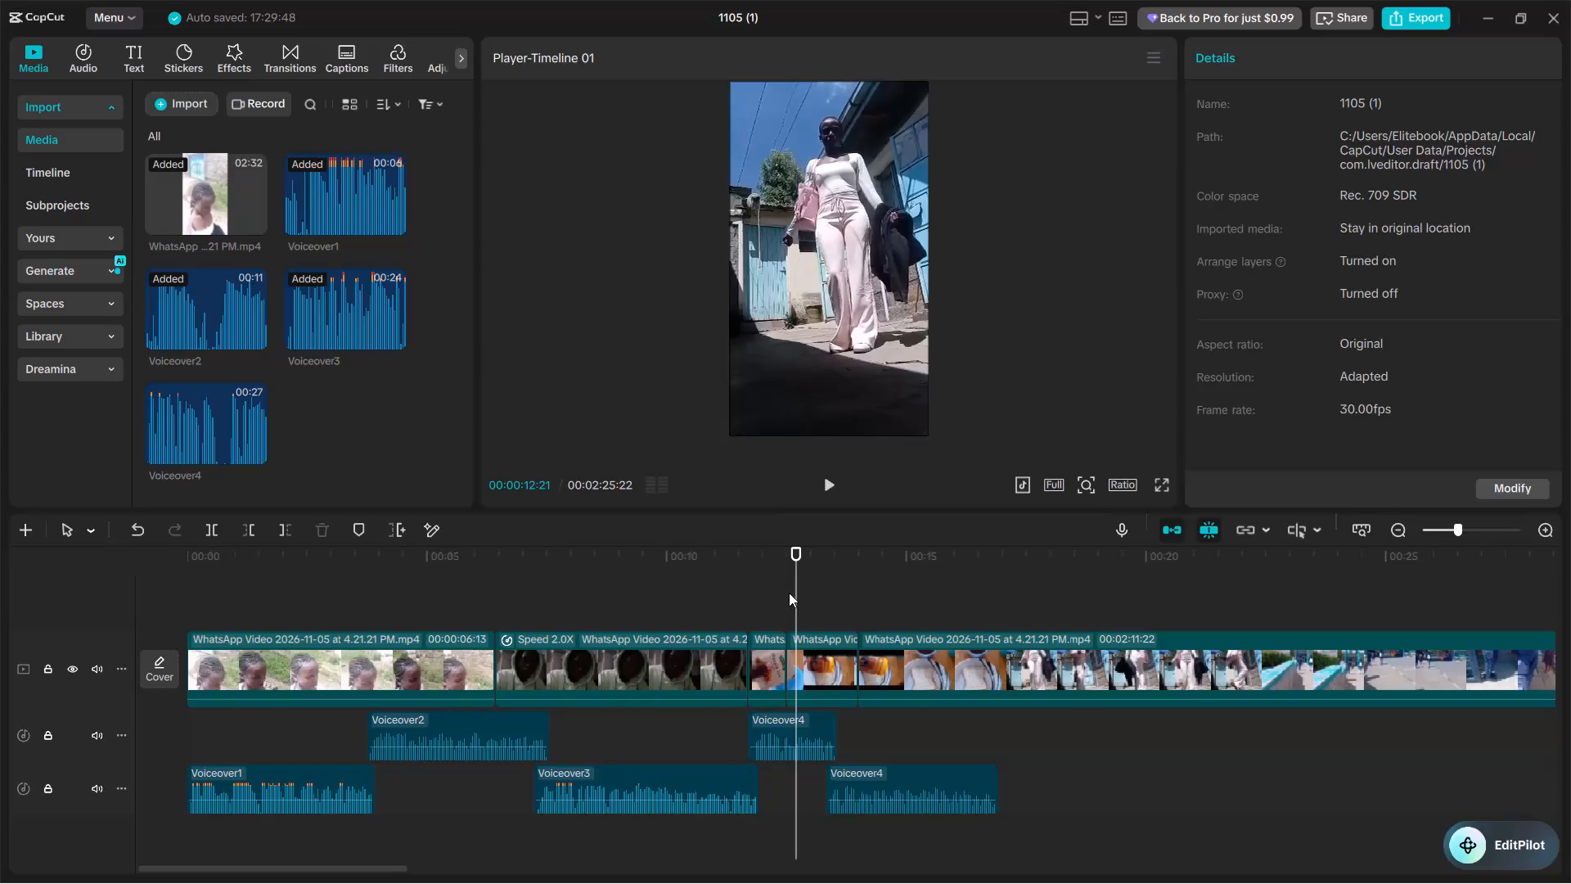
click(788, 592)
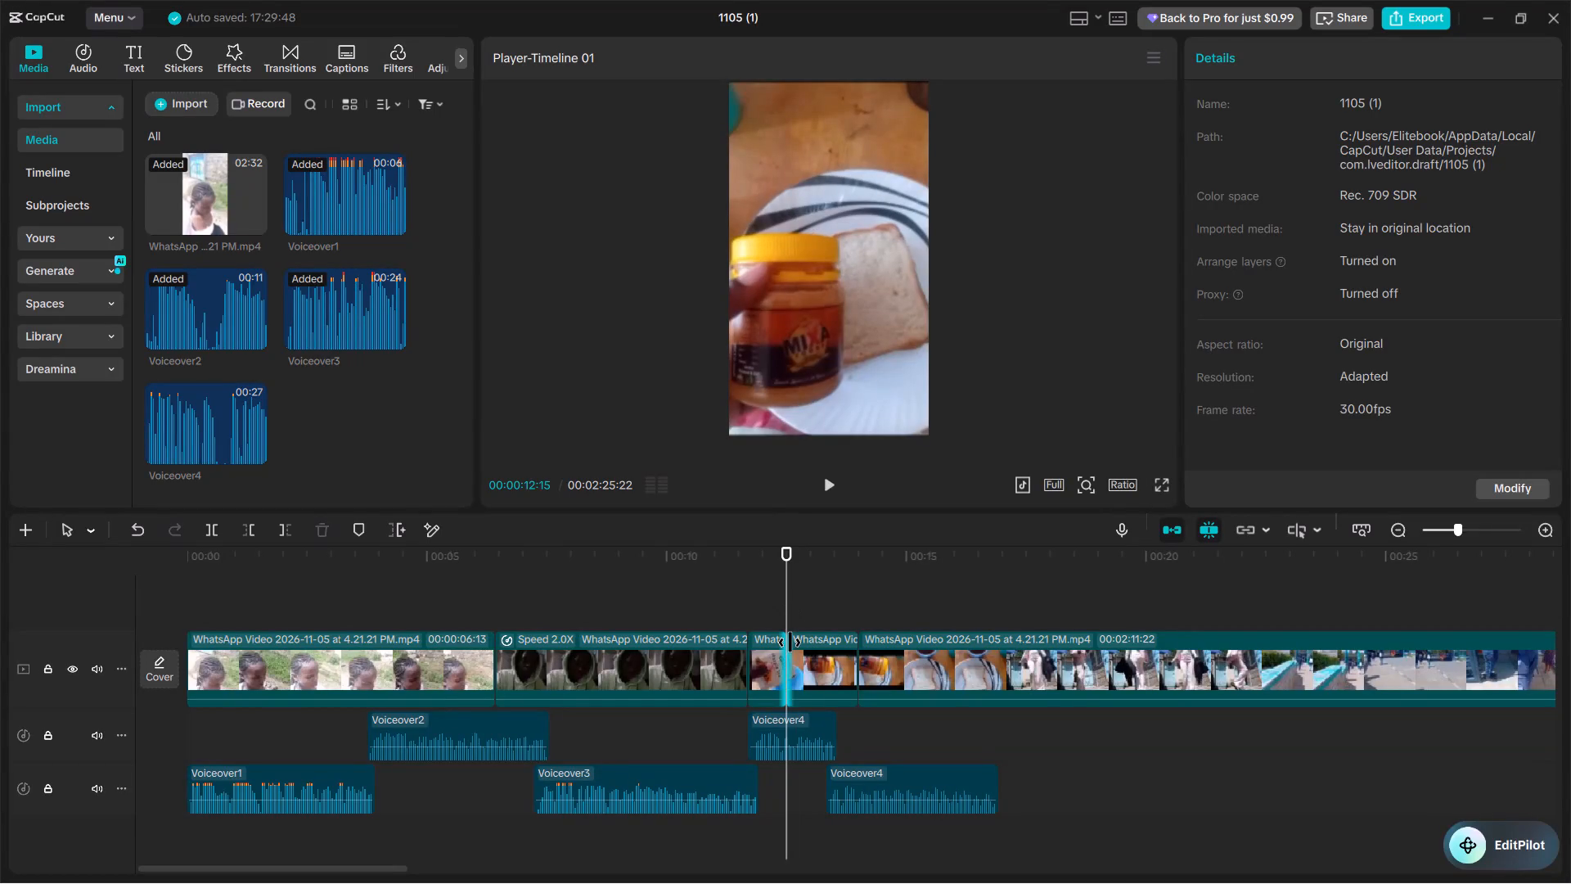
key(space)
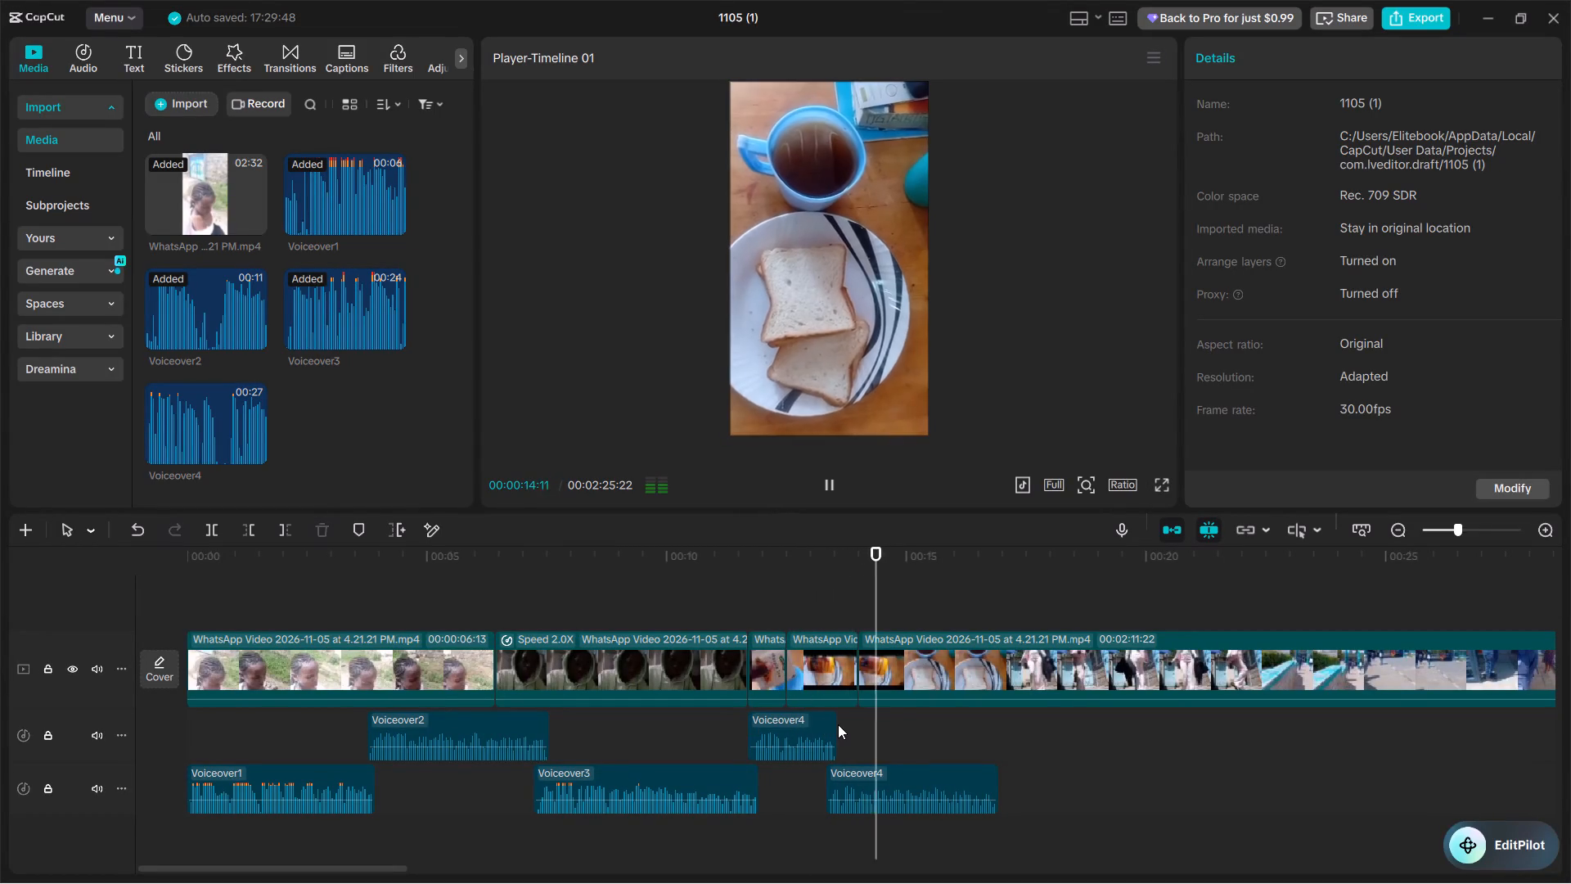
key(space)
key(space)
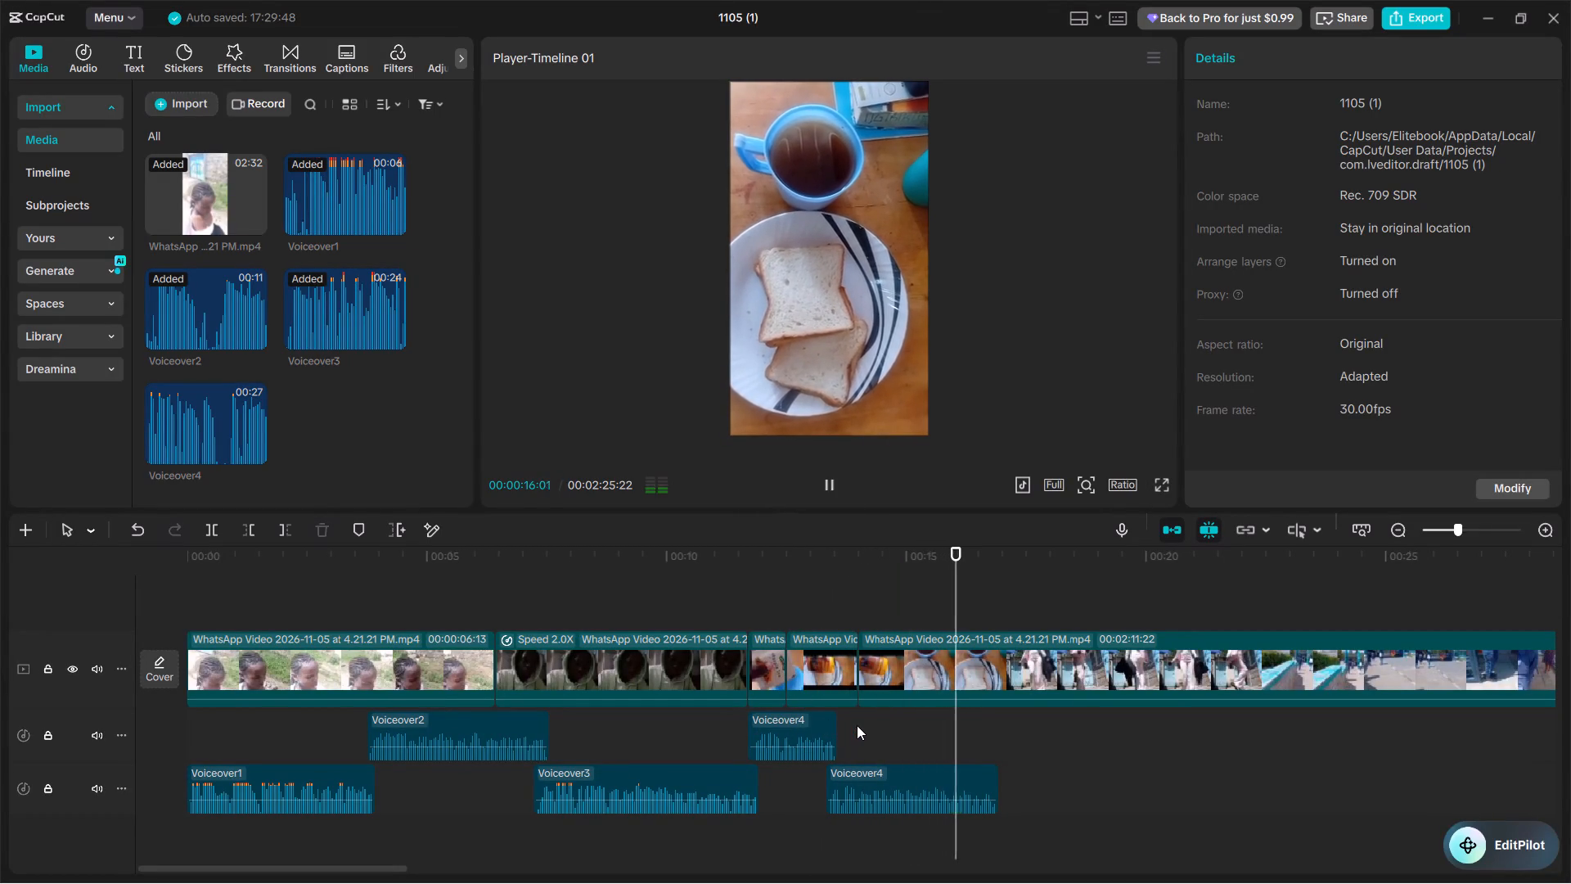
key(space)
key(space)
key(space)
key(space)
key(space)
key(space)
key(space)
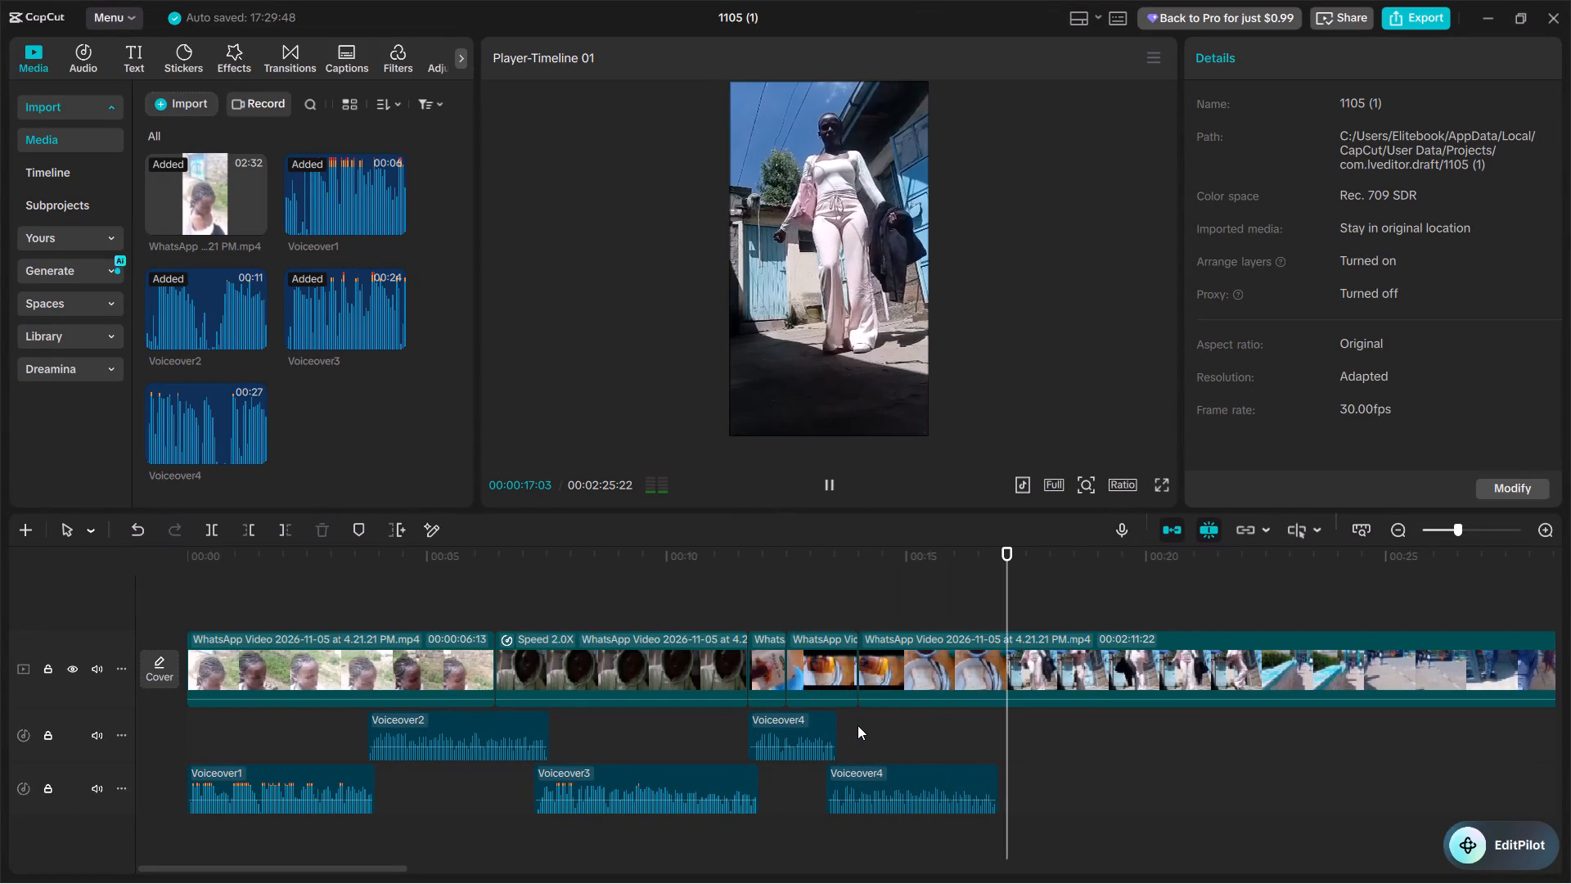
Split the main footage at about 00:00:16:14, where the tea-and-bread shot changes to the outfit shot, and trim the leftover frame before the cut.
key(Left)
key(Left)
key(Left)
key(Left)
key(Left)
key(Left)
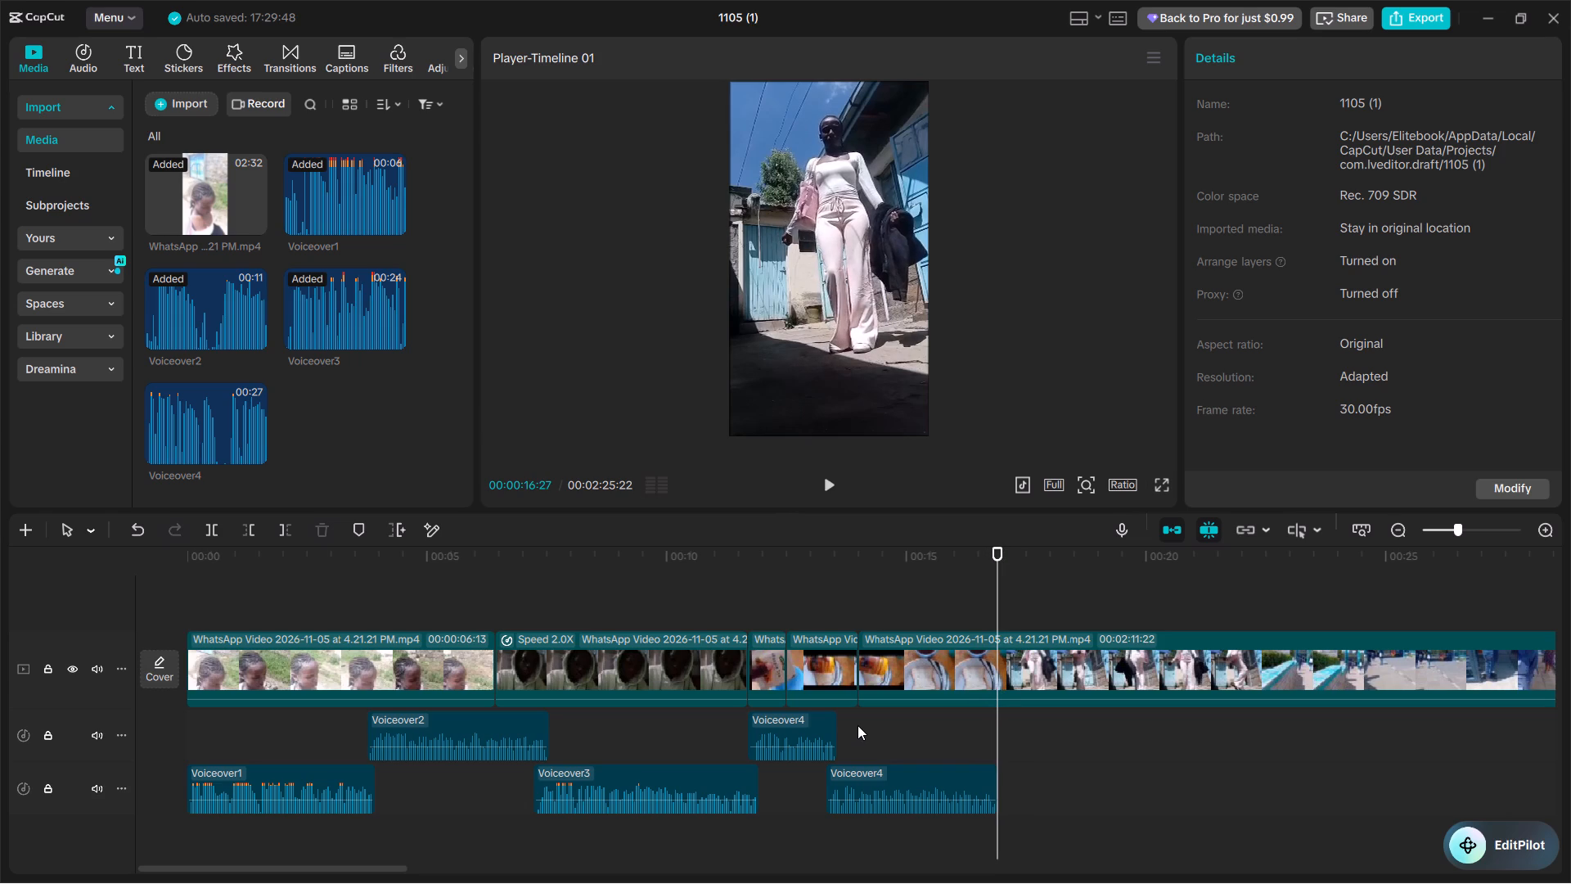
key(Left)
key(Left)
key(Left)
key(Left)
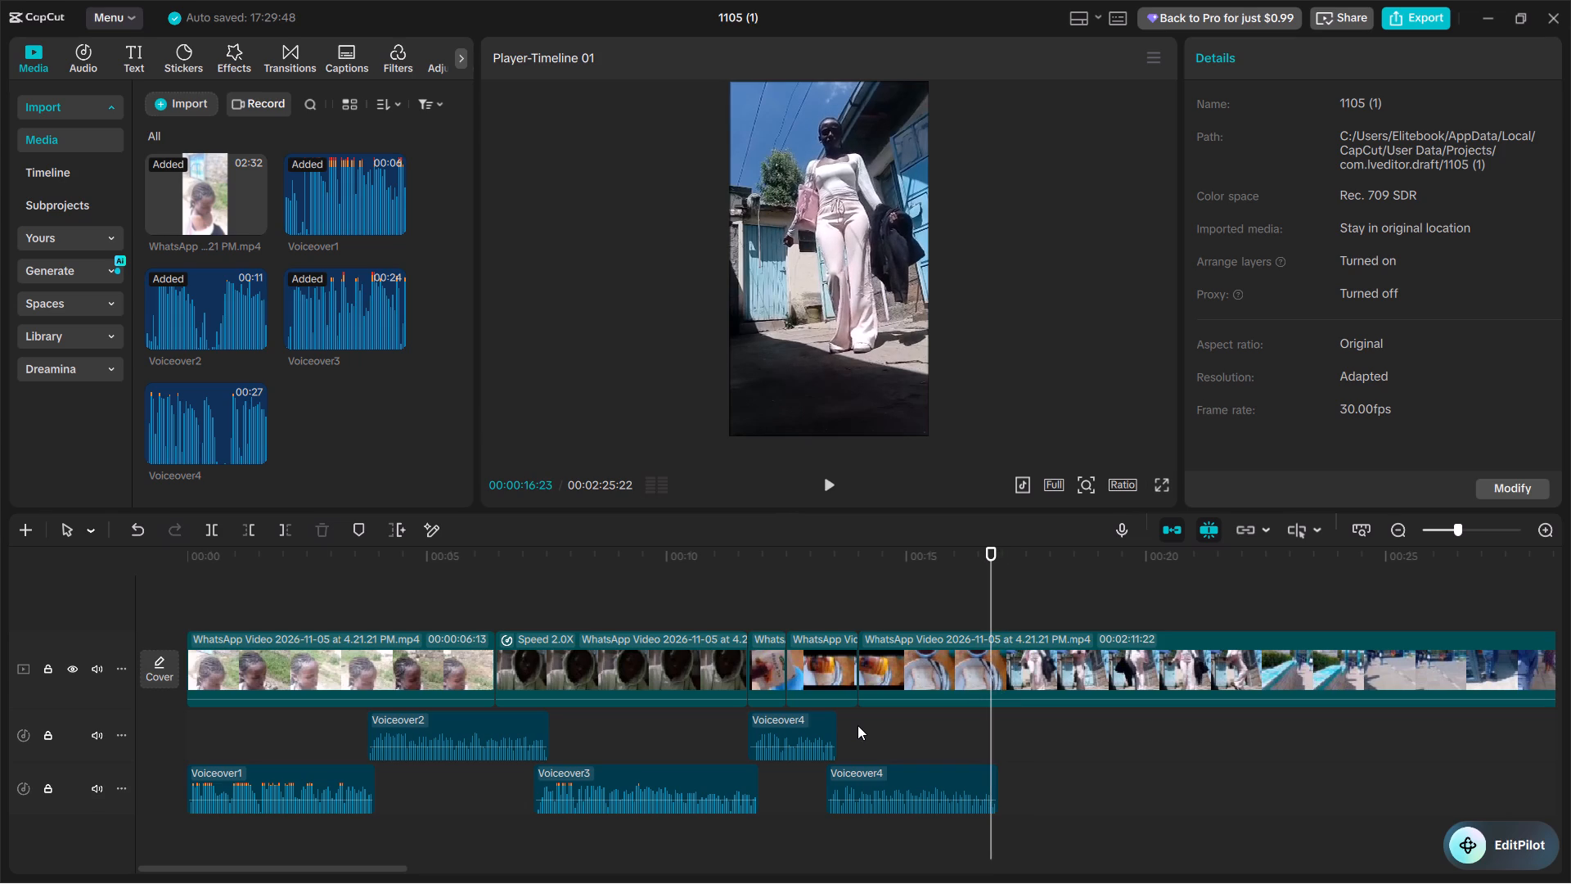
key(Left)
key(Left)
key(Left)
key(Left)
key(Left)
key(Left)
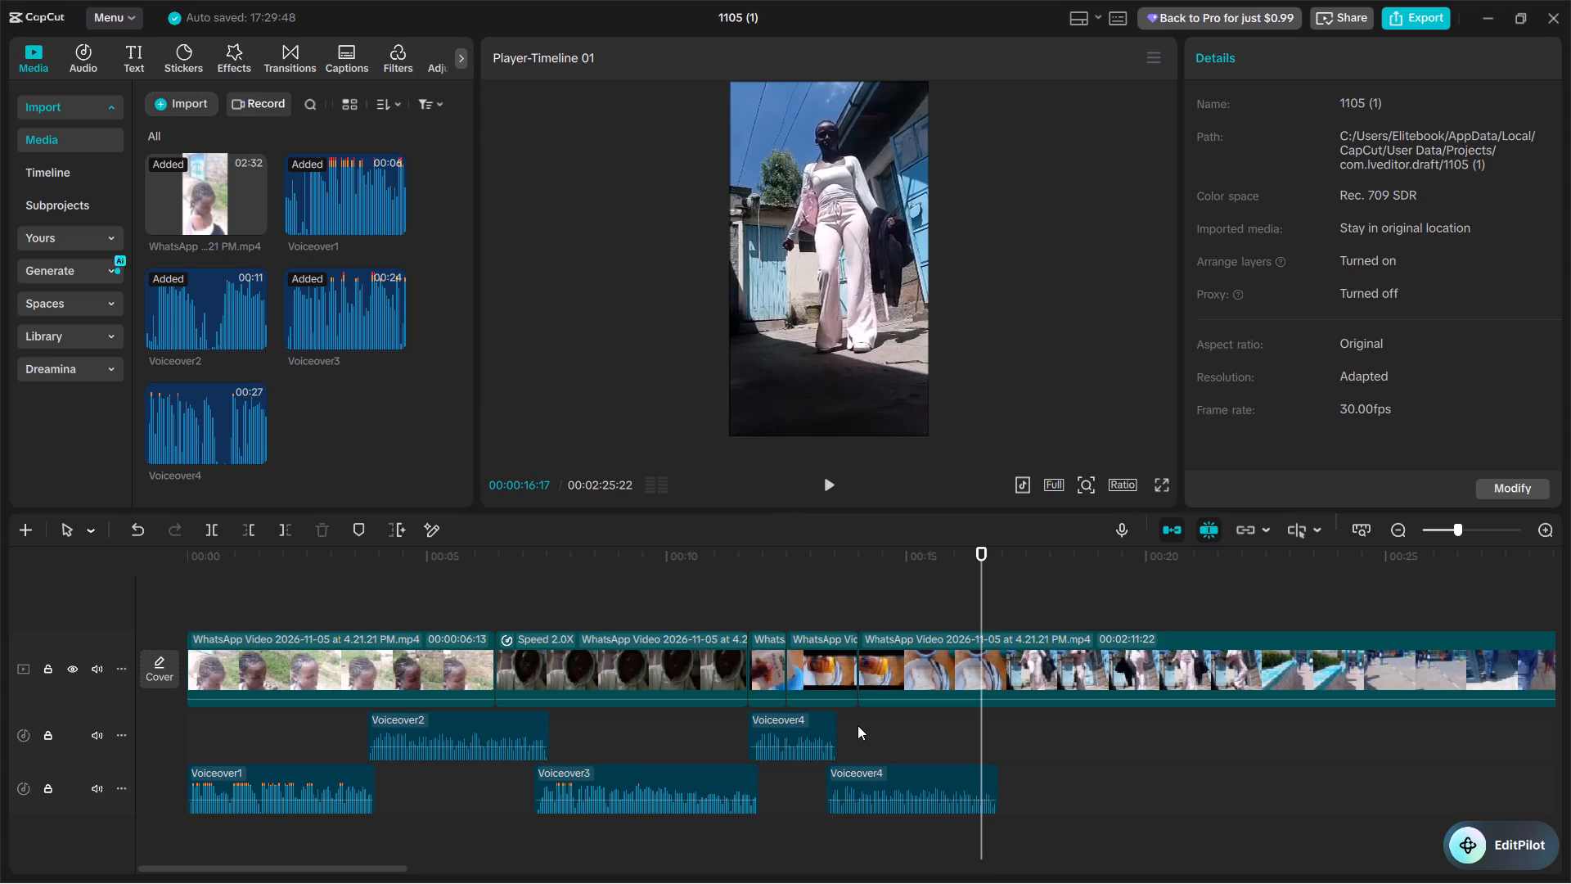
key(Left)
key(Left)
key(Left)
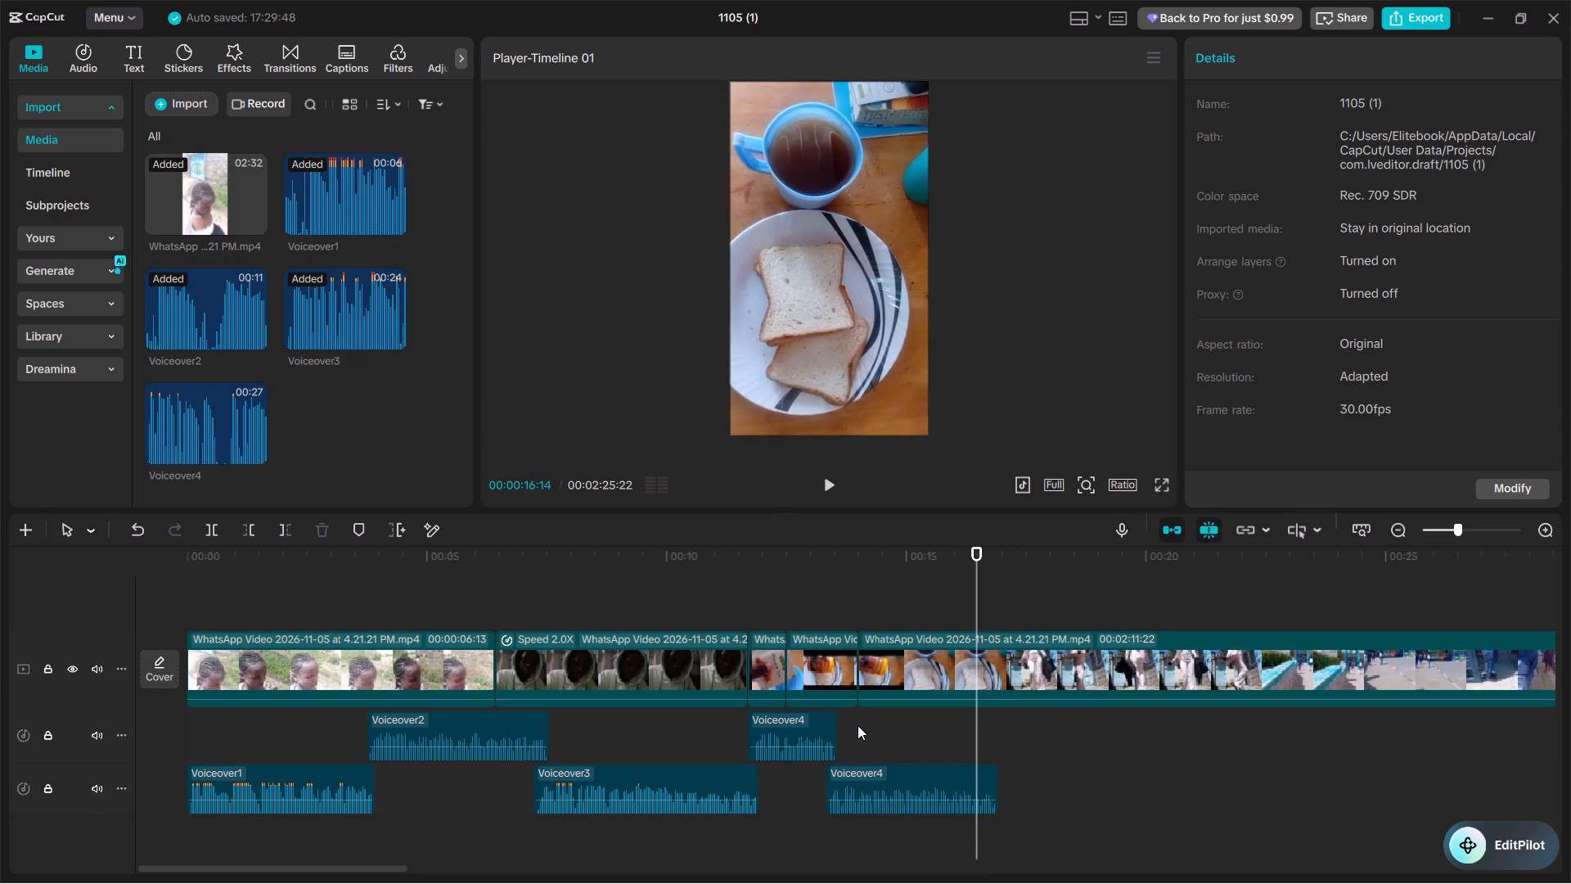
key(Right)
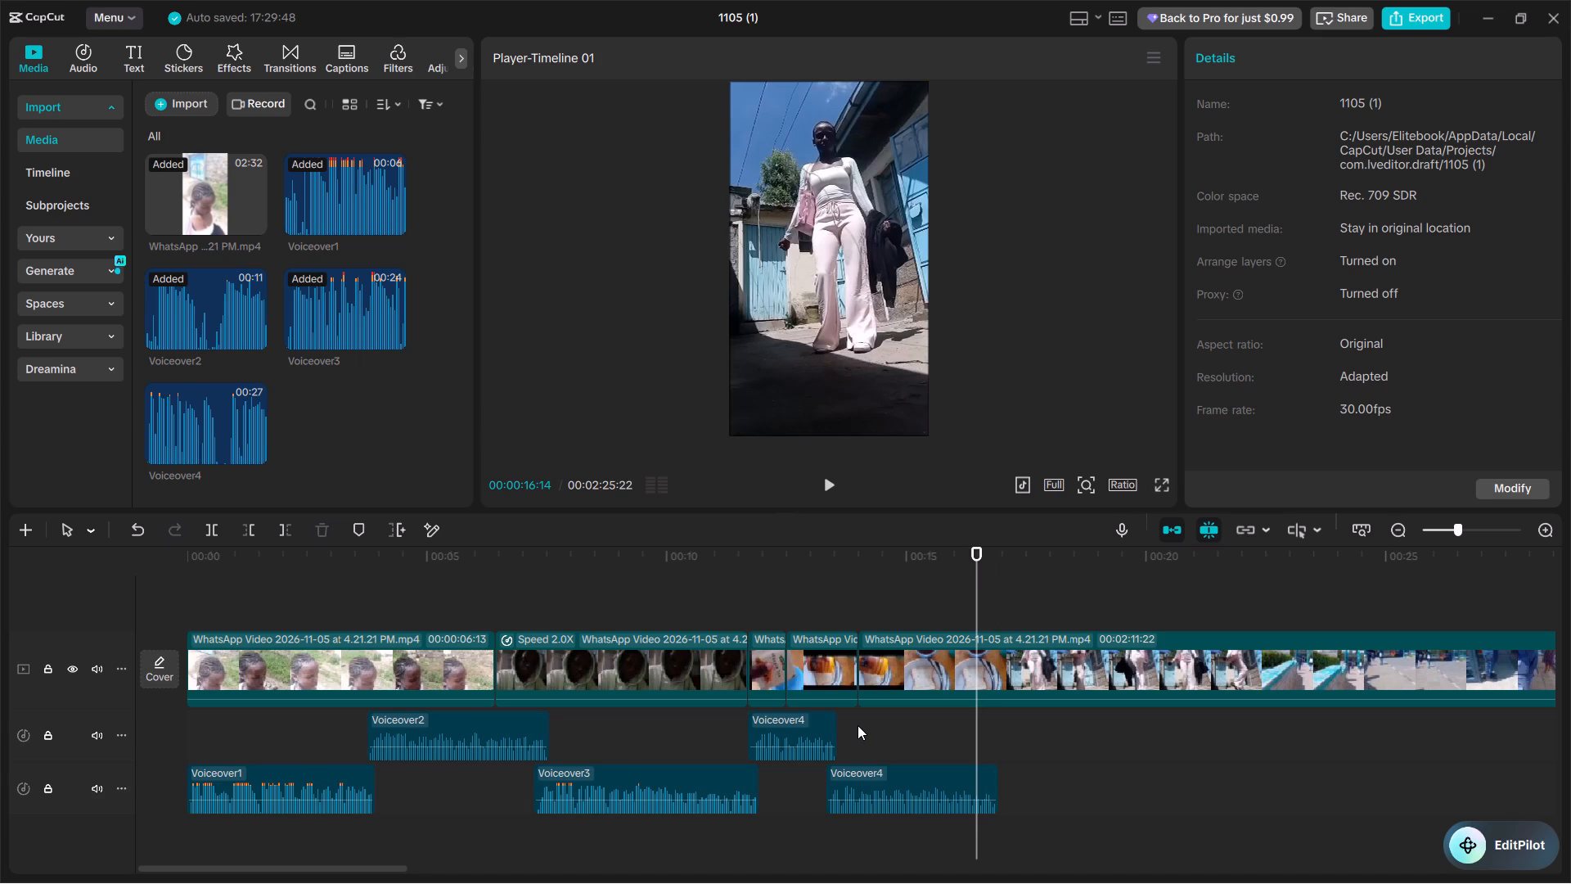
key(ctrl+b)
key(Left)
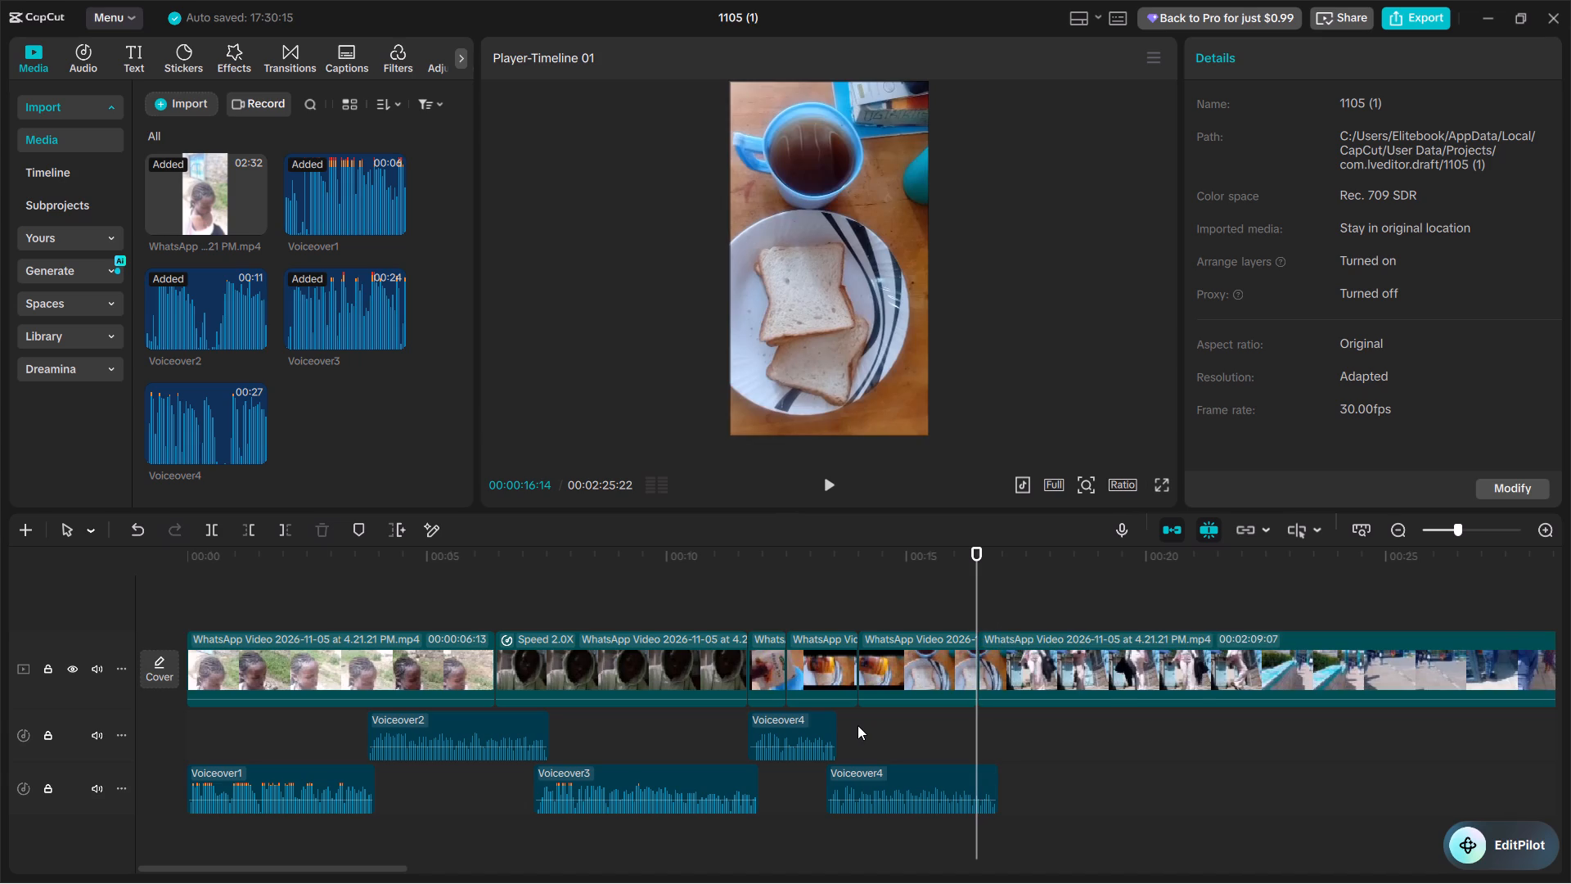
key(w)
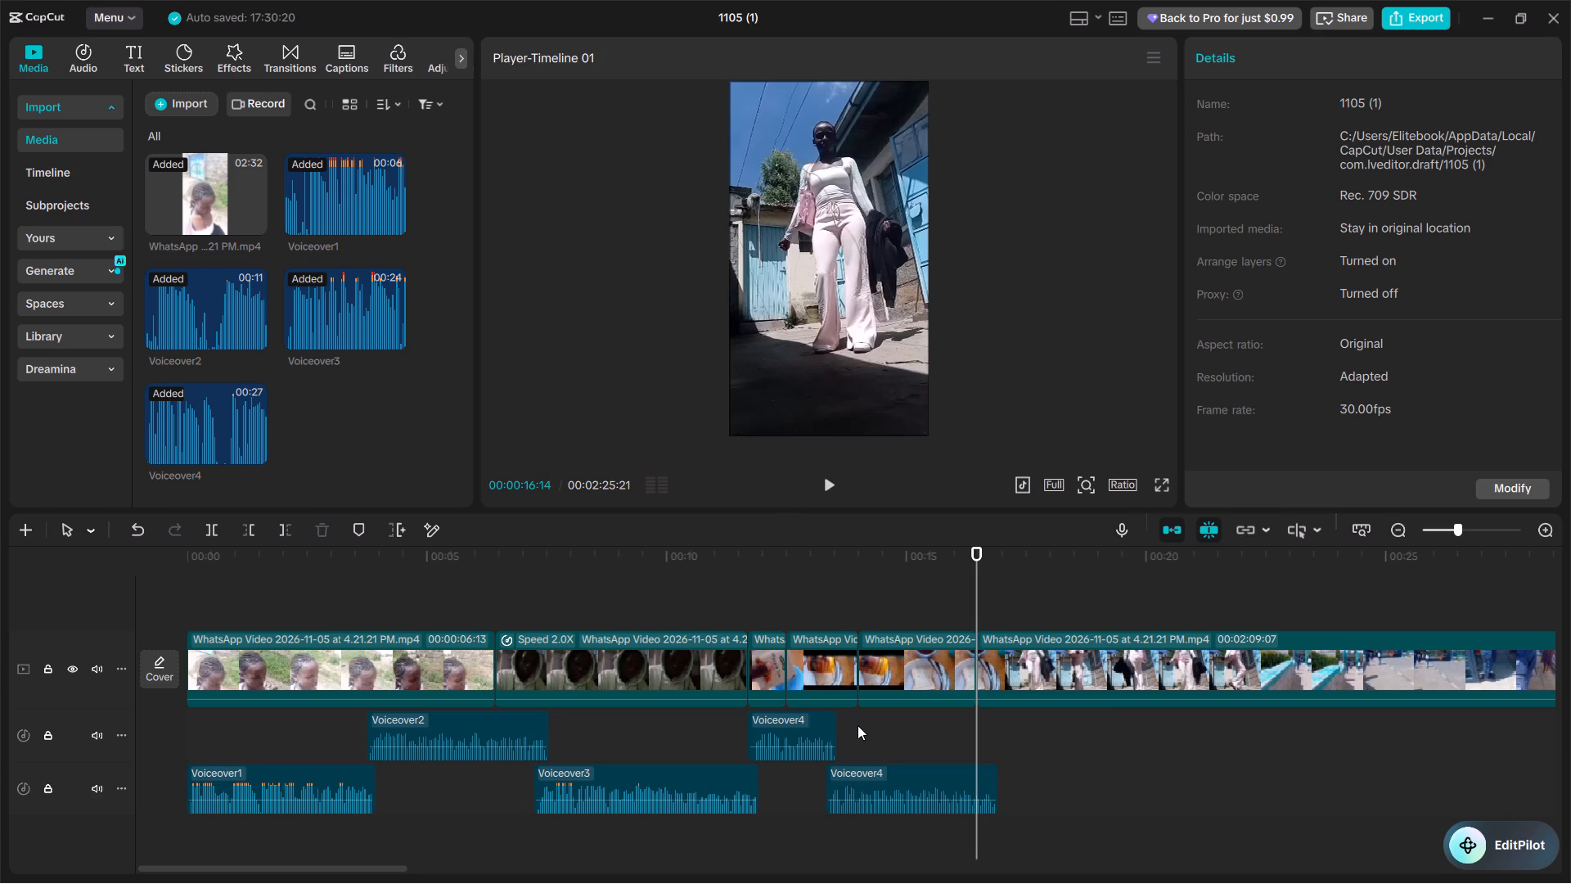
Move the tea-and-bread clip ahead of the jar clip, directly after the Masala Tea clip.
drag(899, 679, 817, 680)
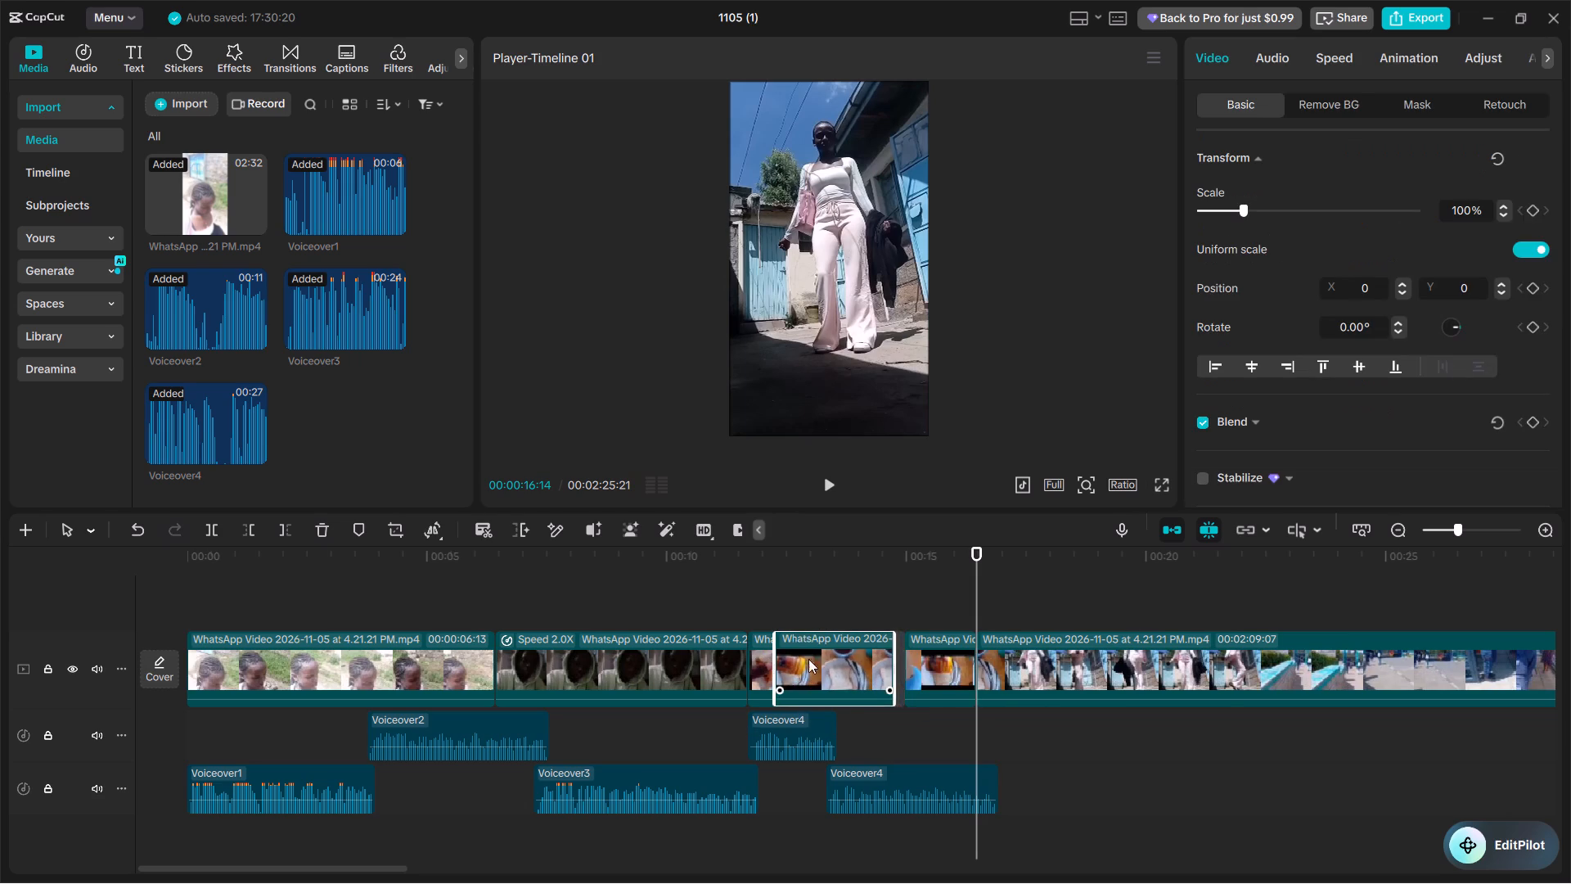
click(776, 597)
key(space)
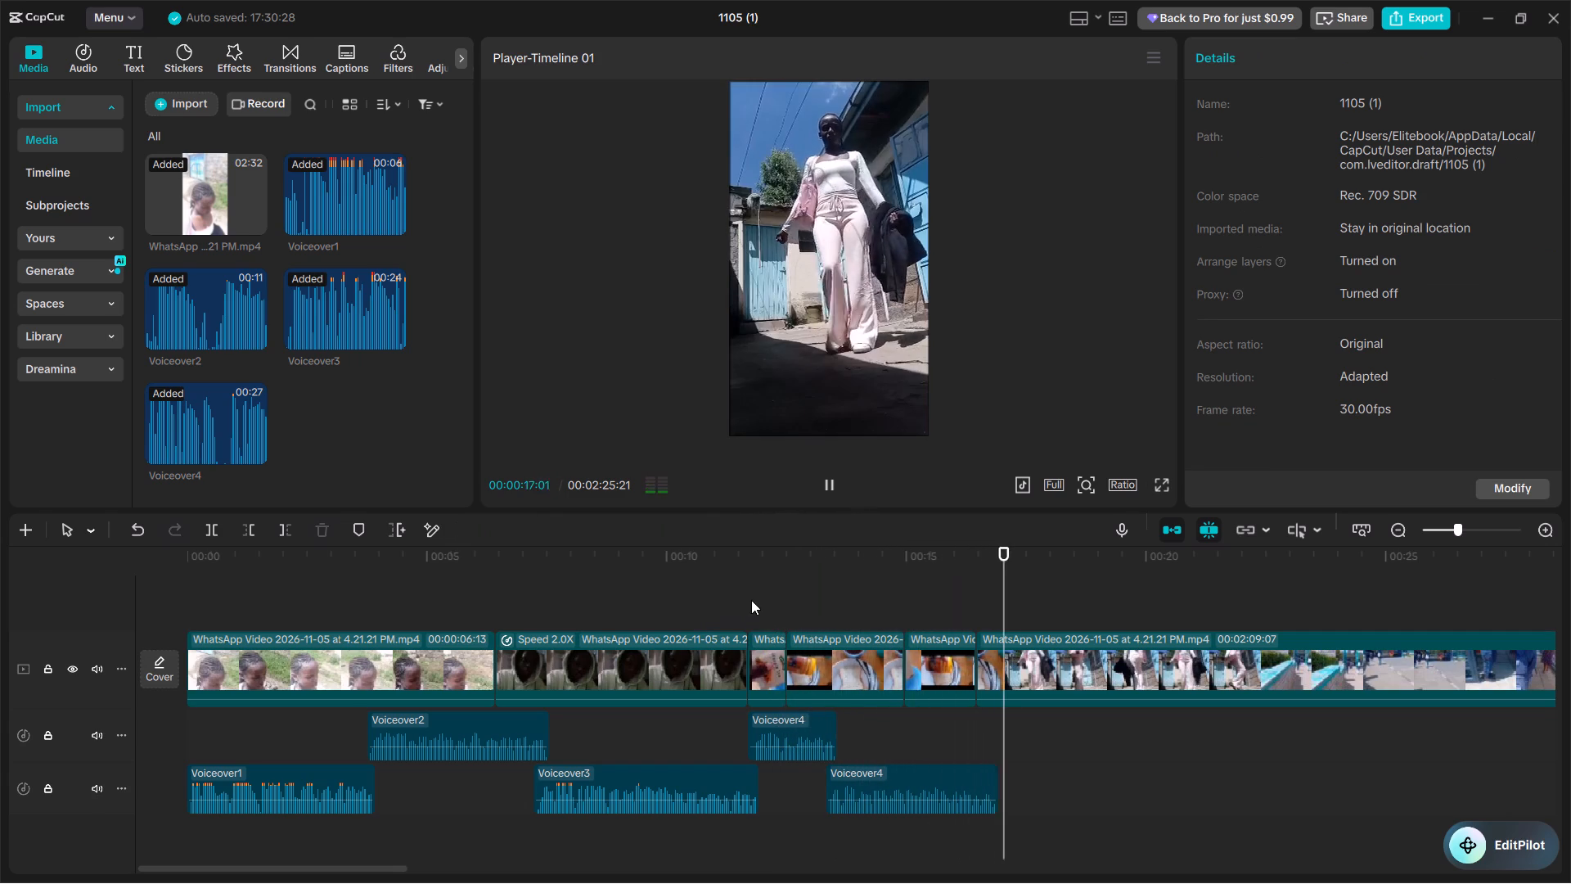
Play from the Masala Tea clip, split the tea-and-bread clip at 00:00:13:11, and move its first piece before the Masala Tea clip.
click(751, 600)
key(space)
key(space)
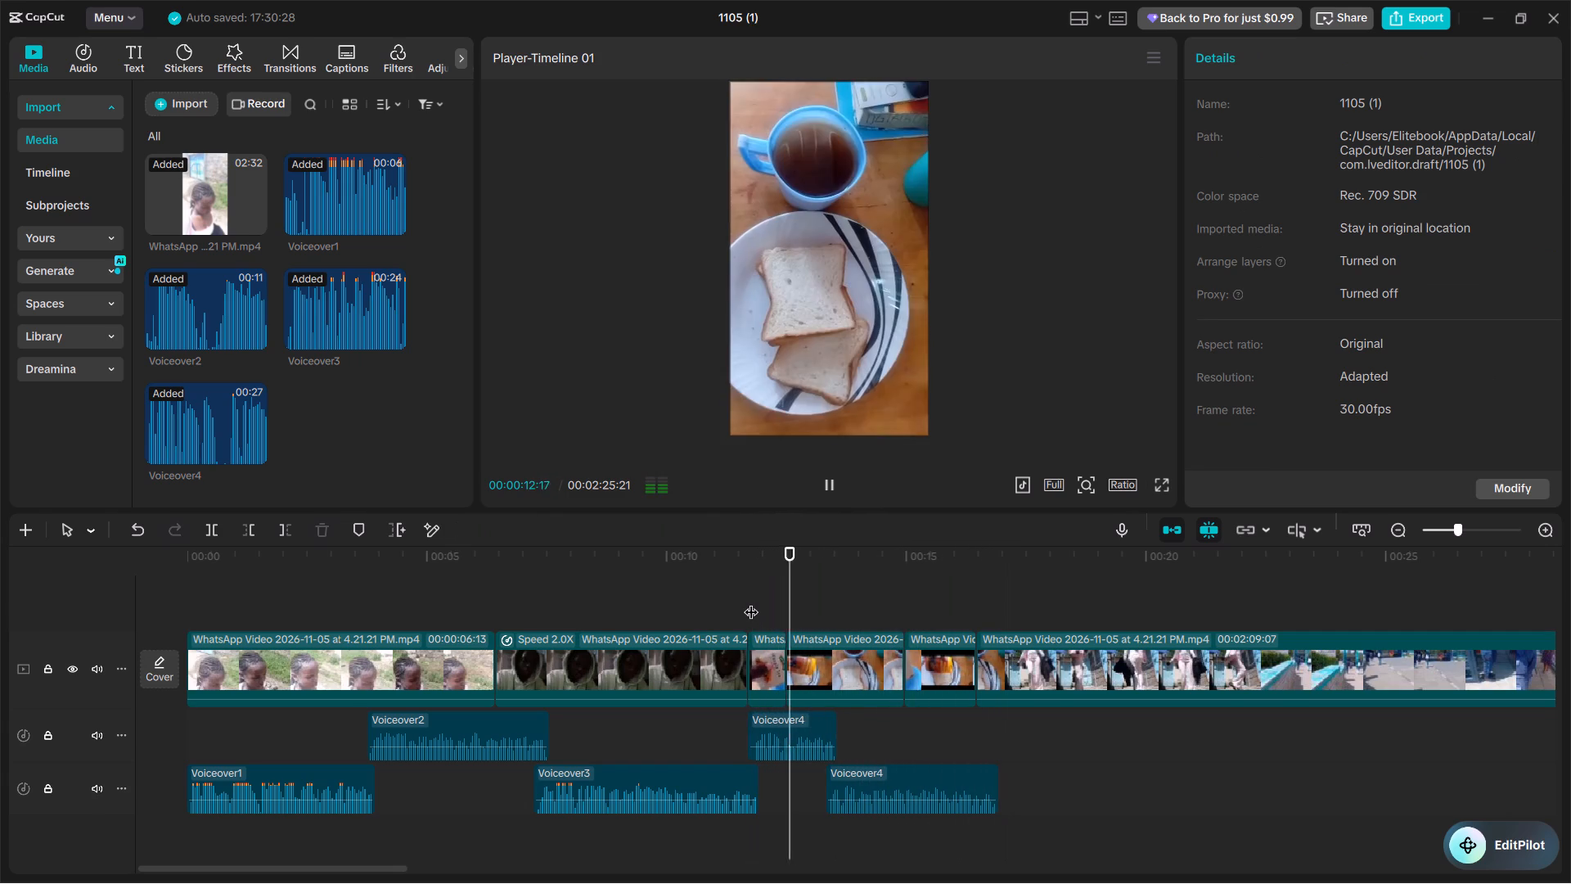
key(space)
click(815, 659)
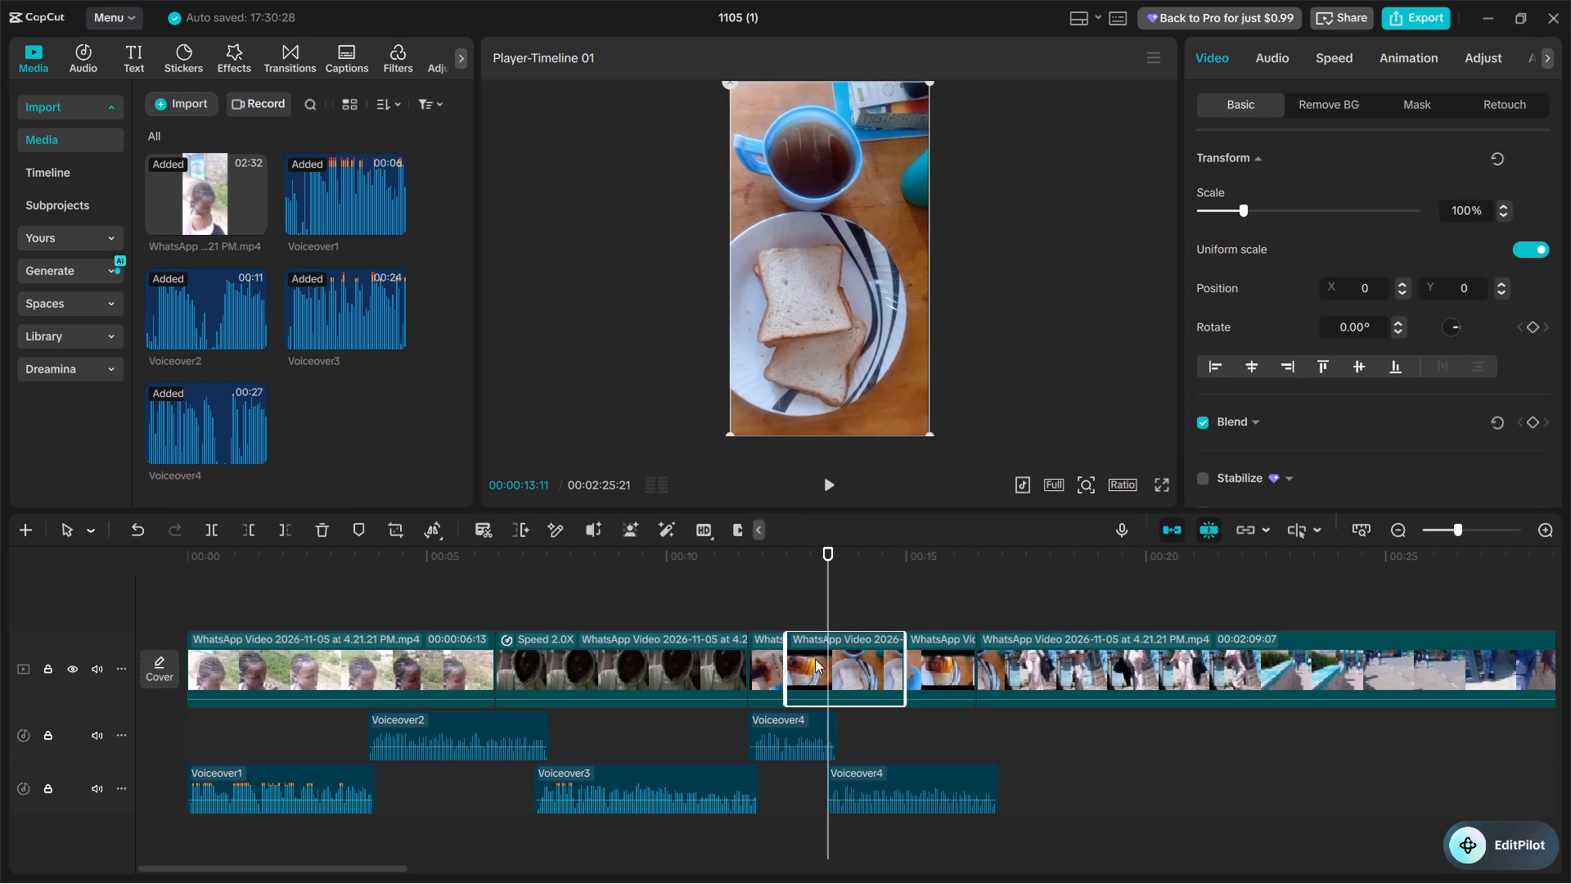
key(ctrl+b)
drag(815, 659, 766, 670)
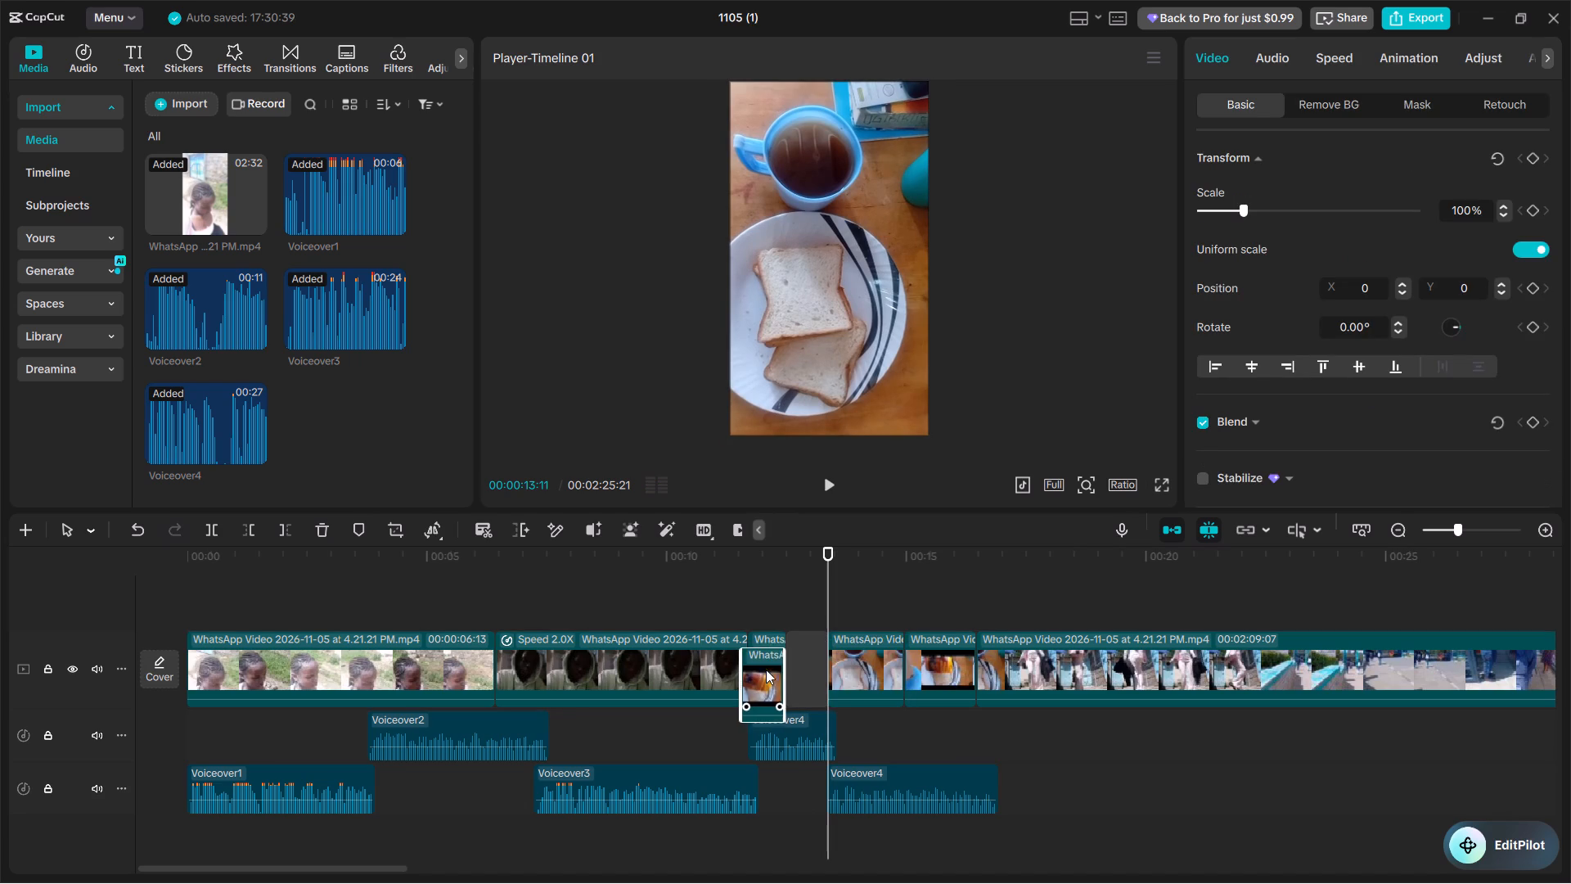
drag(766, 670, 764, 665)
Play the reordered shots from 00:00:11:12, trim the end of the second tea-and-bread piece at about 00:00:14:16, and play on into the outfit shot.
click(764, 598)
click(712, 596)
click(733, 602)
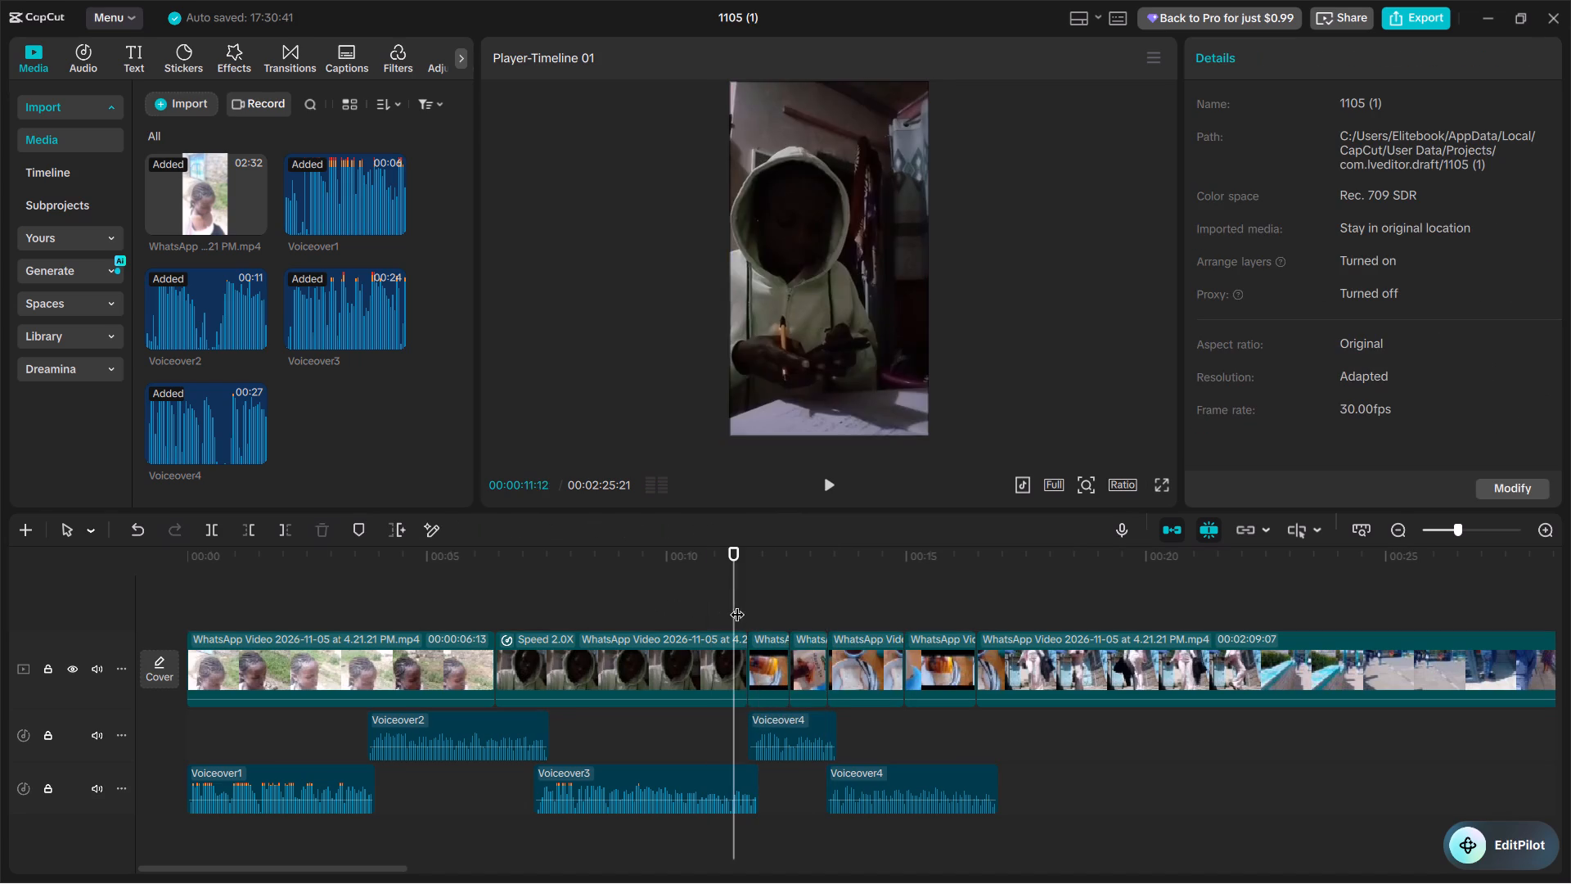
key(space)
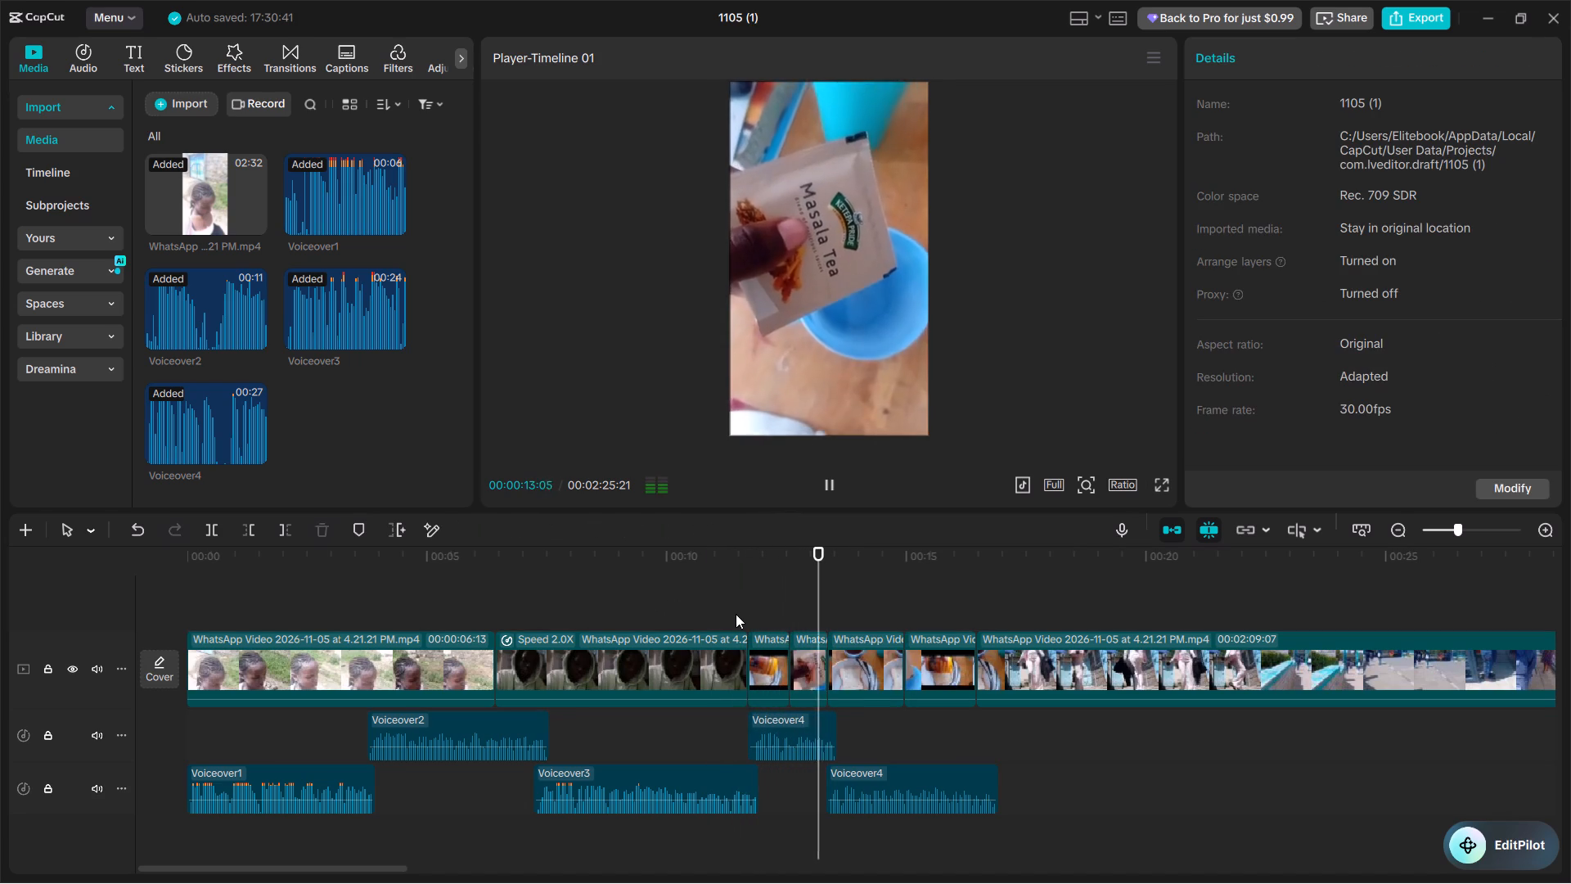
key(space)
text(w)
key(space)
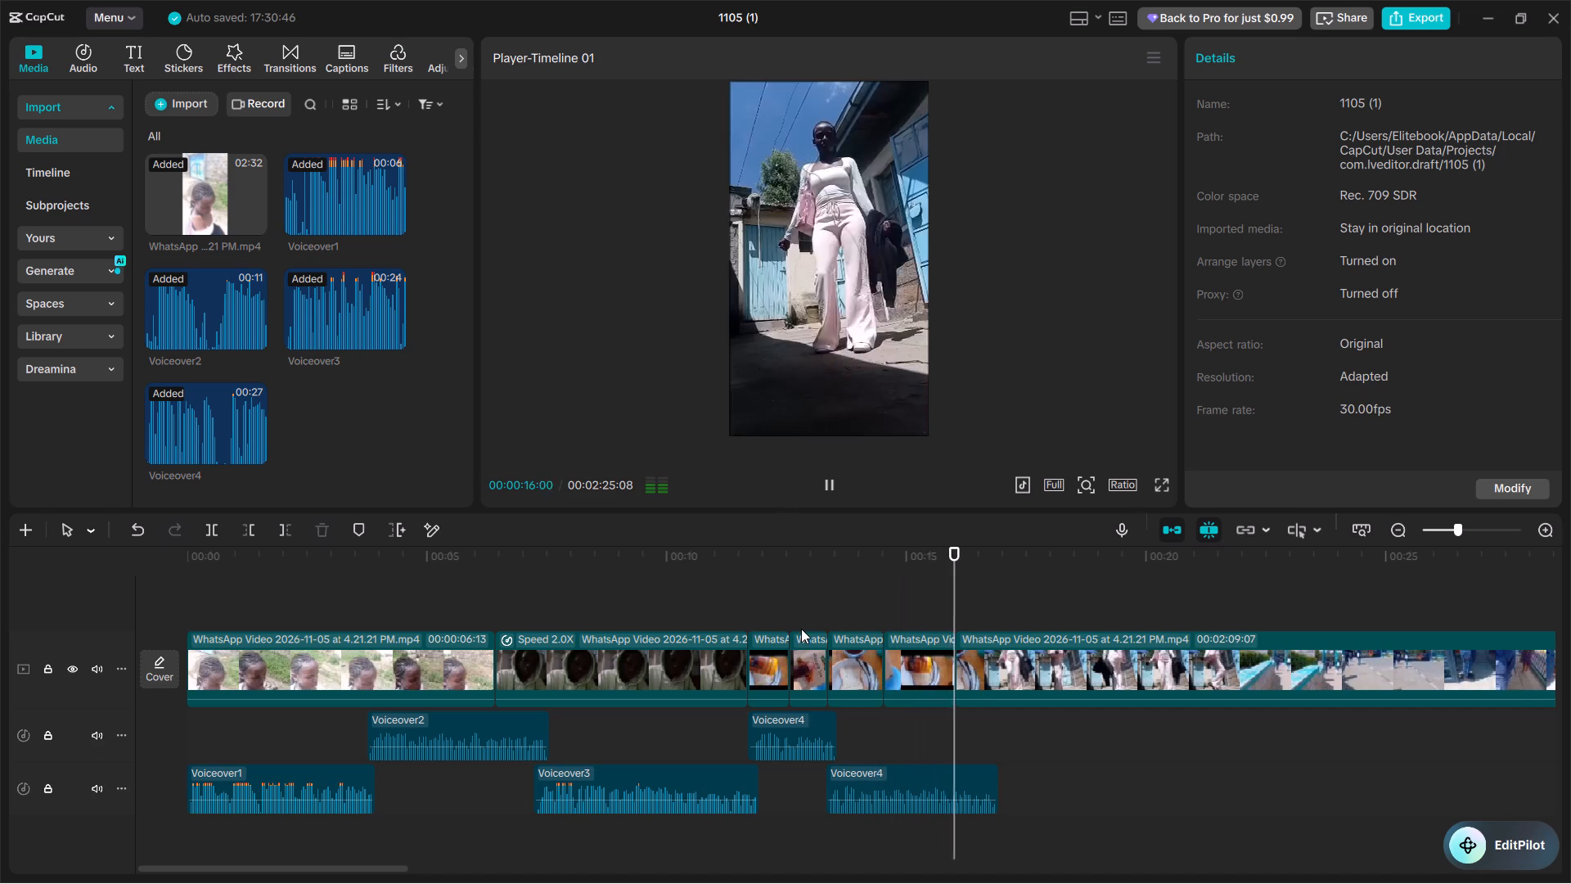
key(space)
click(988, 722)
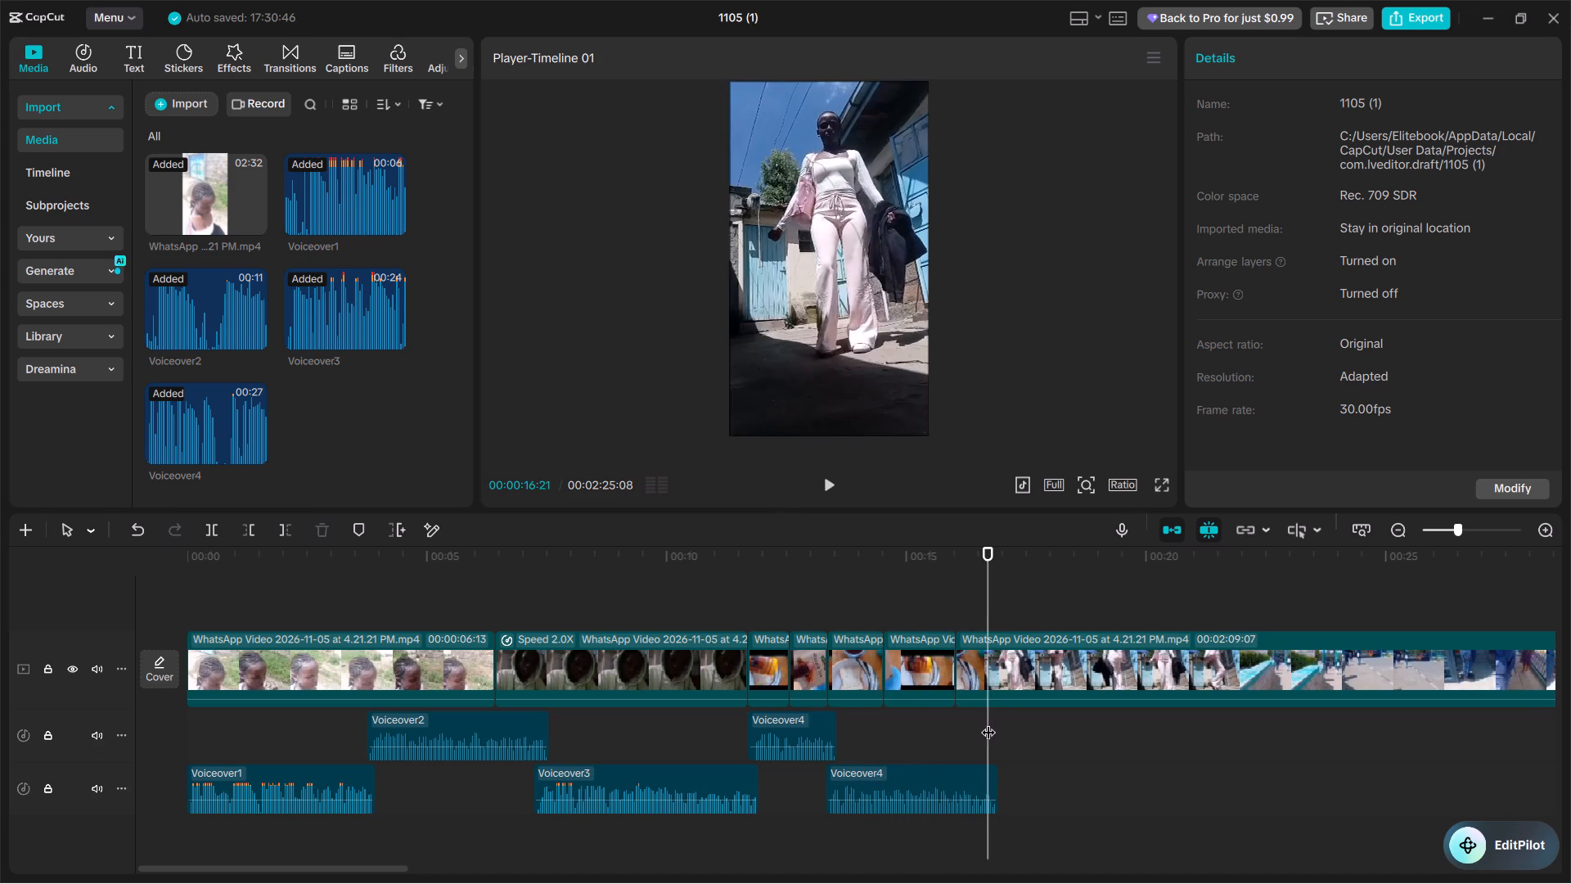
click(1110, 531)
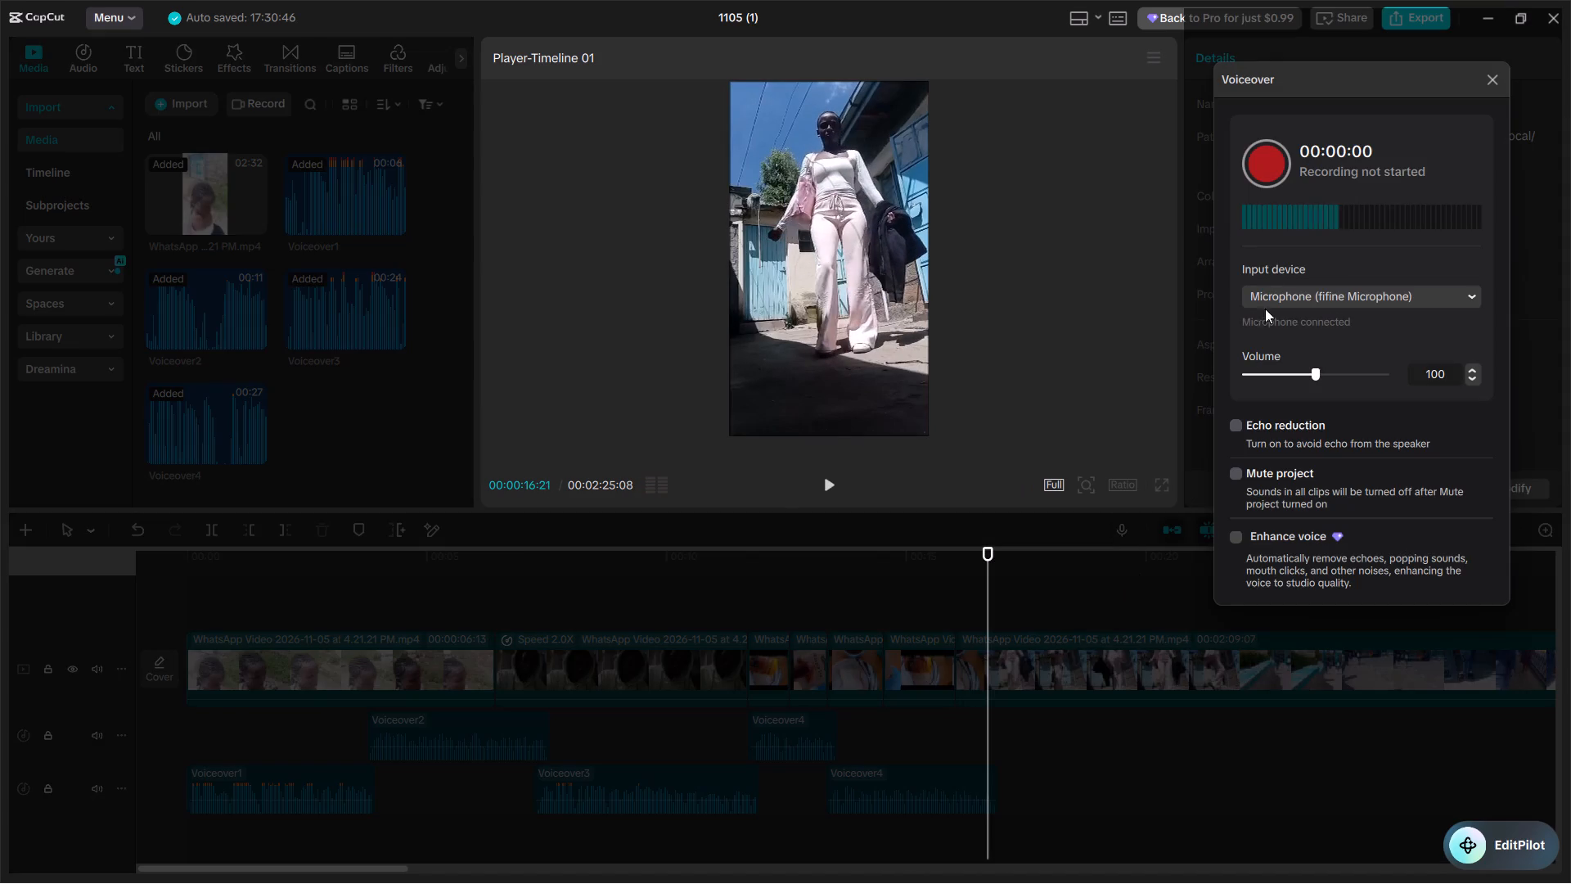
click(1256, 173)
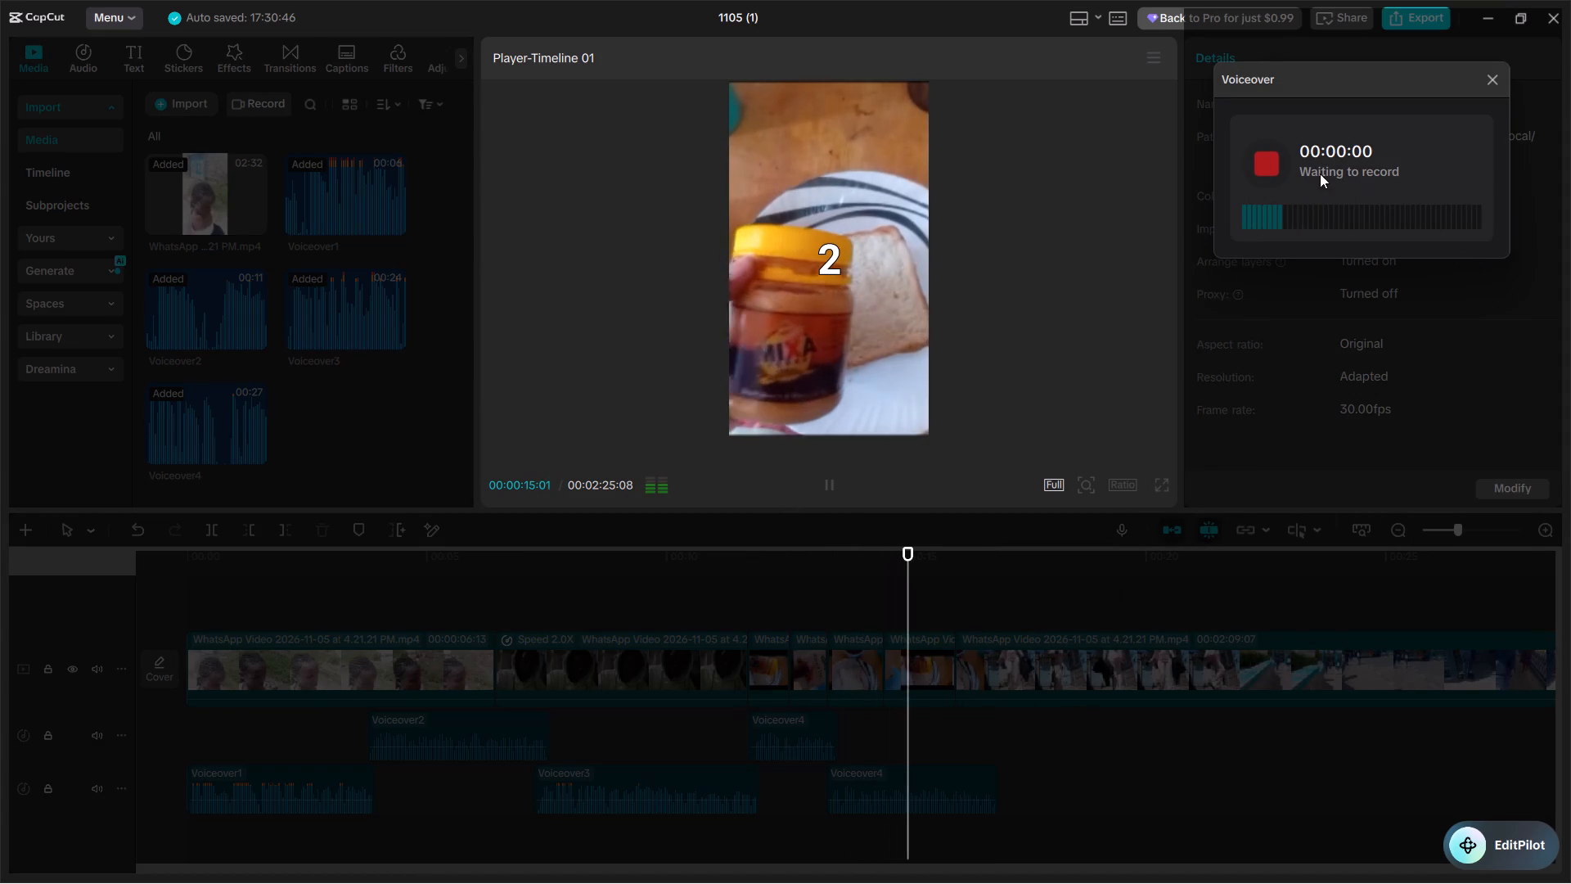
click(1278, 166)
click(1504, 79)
Skim the remaining footage from 00:00:17:24 to the end of the timeline to examine which shots the voiceover still has to cover.
click(1041, 711)
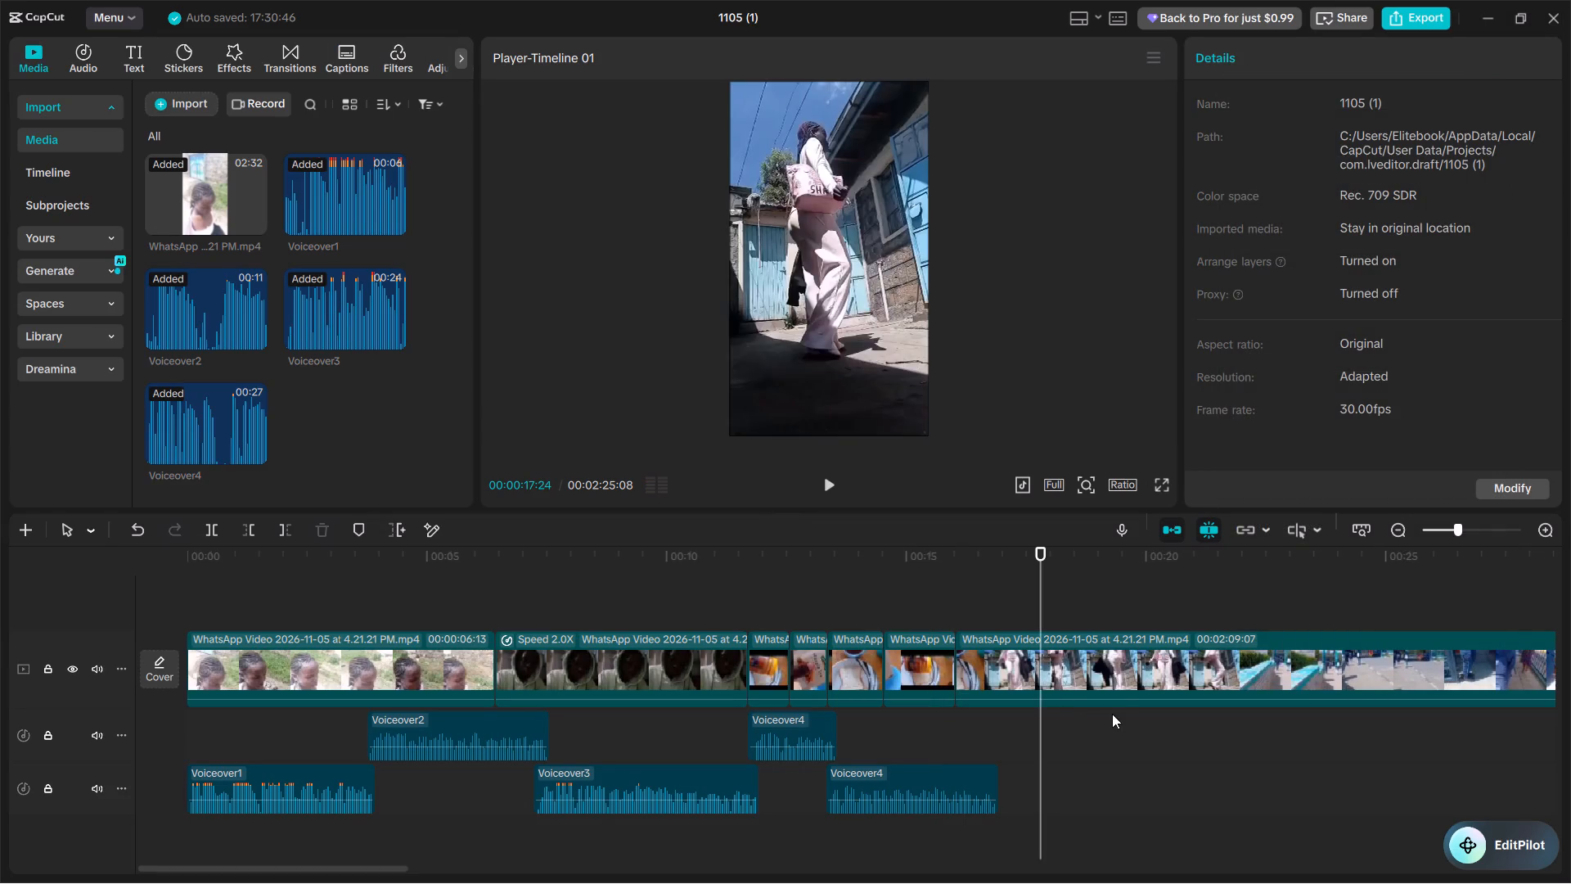
click(1112, 714)
key(space)
scroll(1111, 716, left, 1)
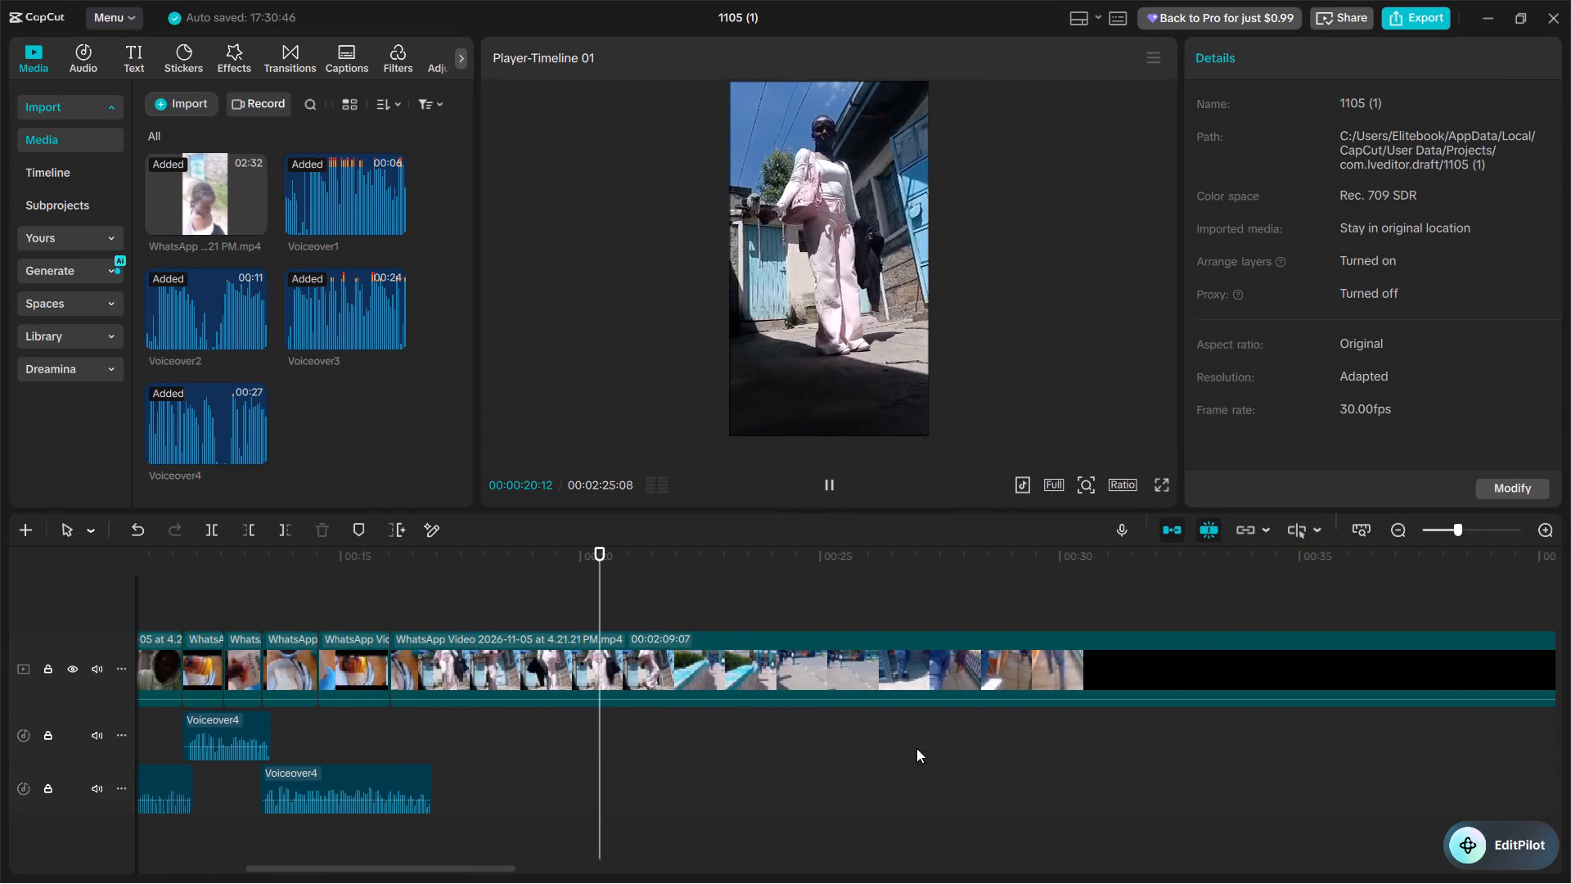
click(916, 748)
click(990, 740)
click(1068, 737)
click(1138, 737)
scroll(1320, 724, left, 1)
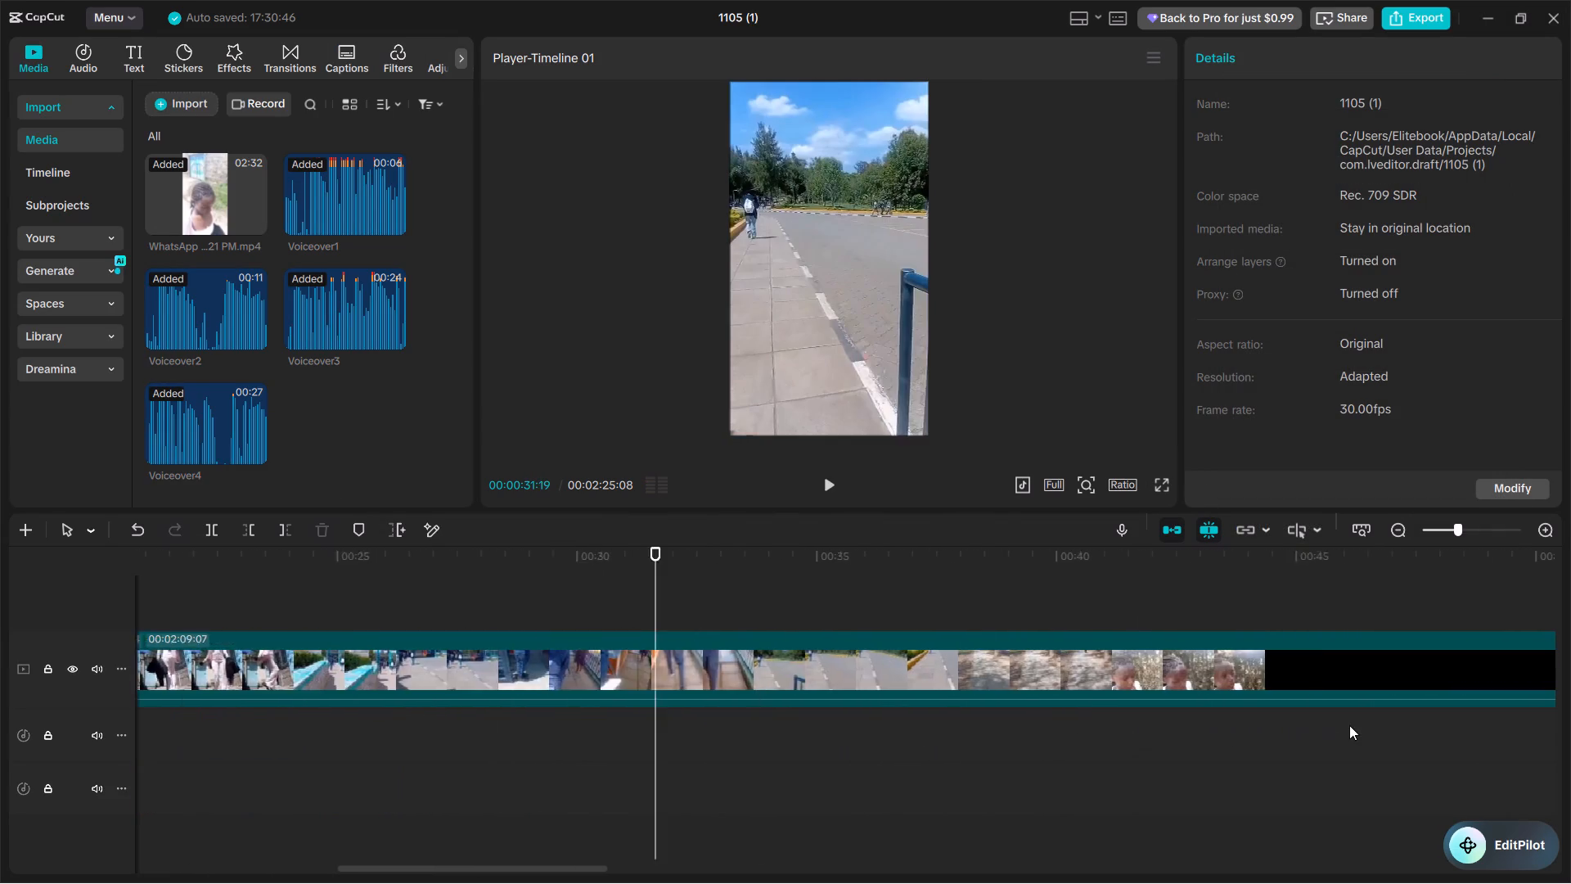
scroll(1349, 725, left, 1)
click(982, 737)
key(space)
click(1110, 728)
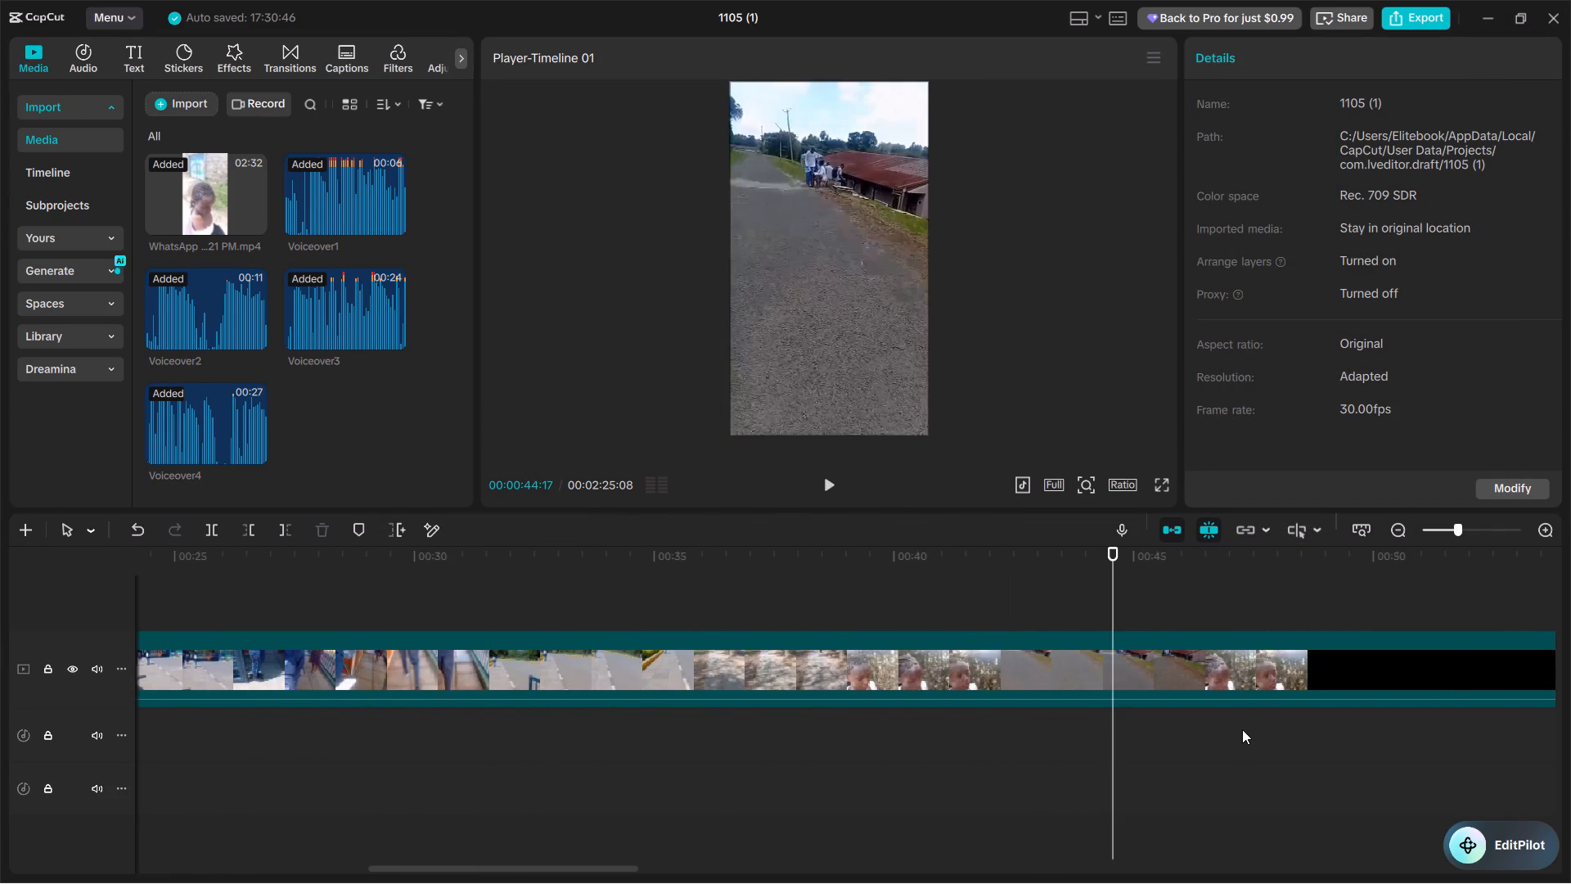
click(1242, 729)
key(space)
click(778, 733)
key(space)
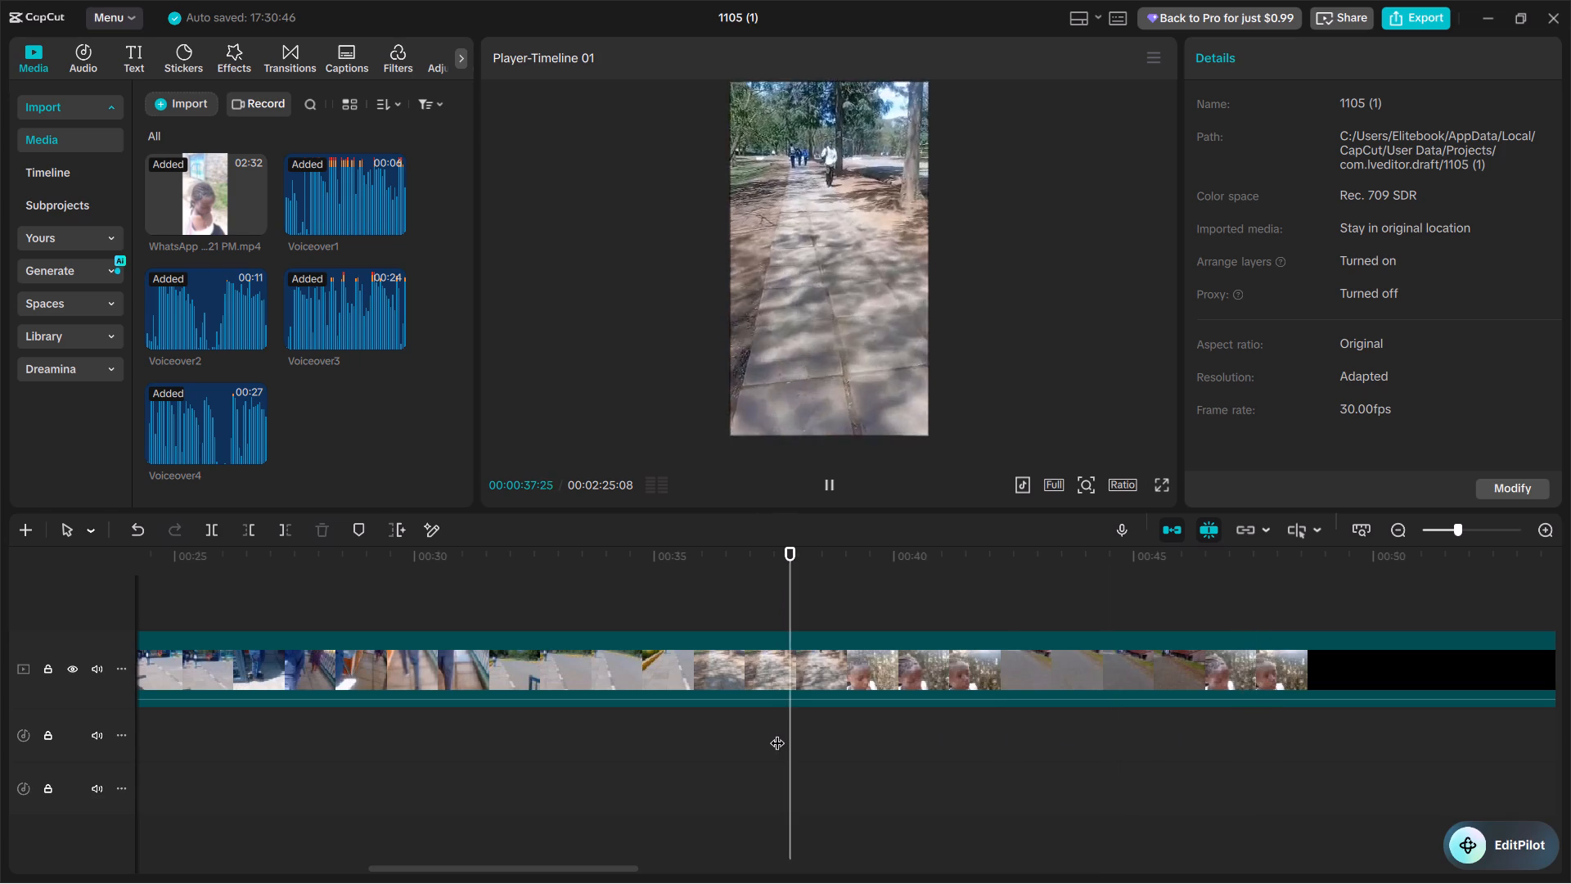
scroll(685, 732, left, 2)
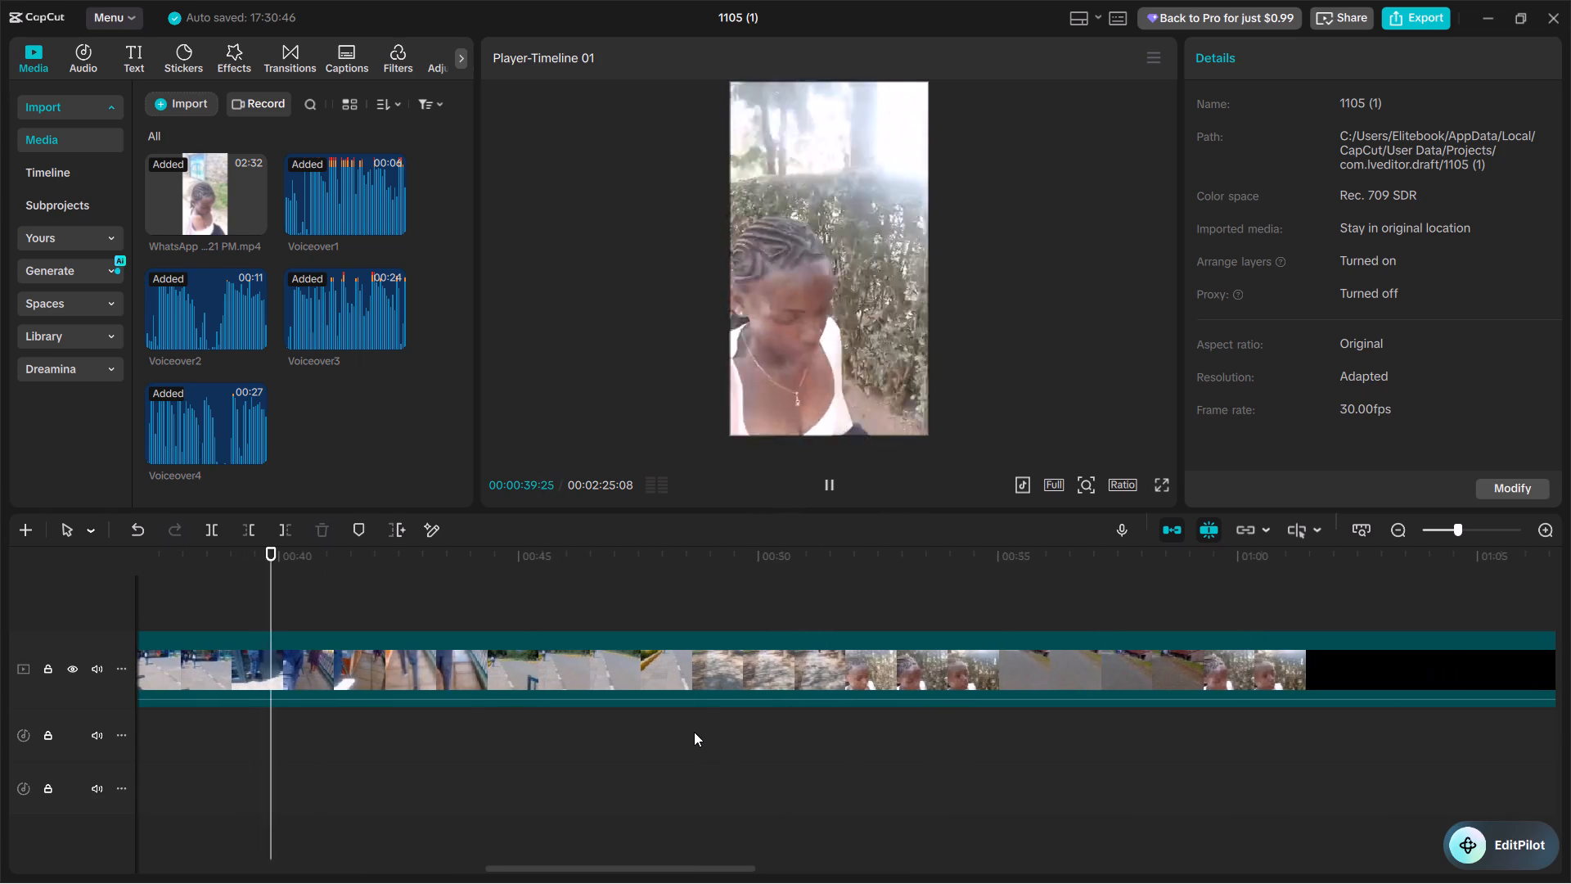
key(ctrl+minus)
key(ctrl+minus)
click(793, 738)
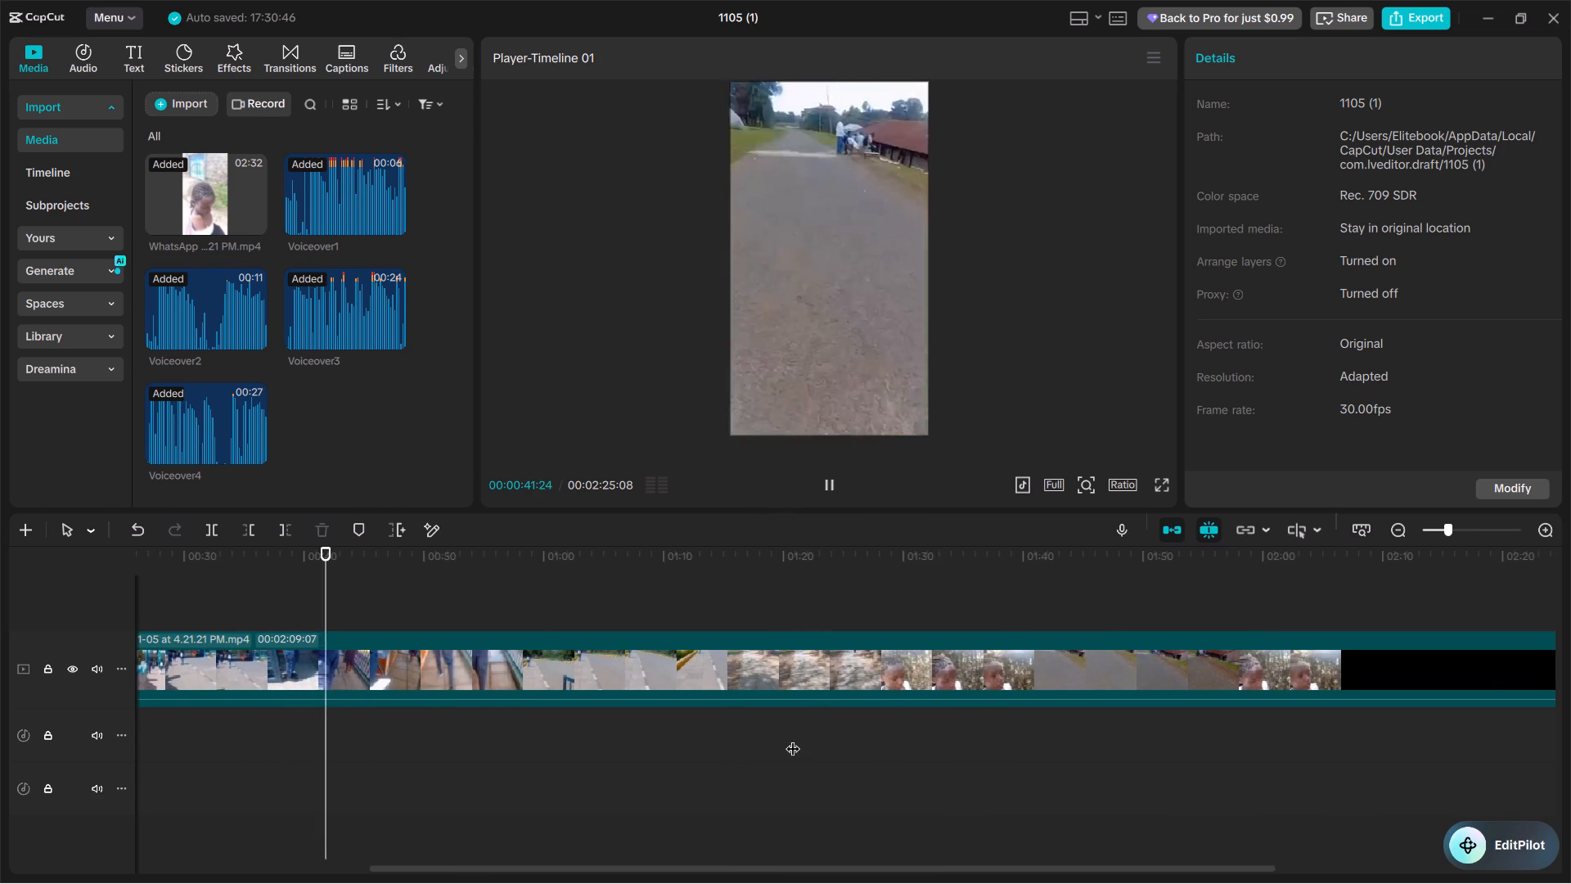
key(space)
click(846, 743)
click(976, 743)
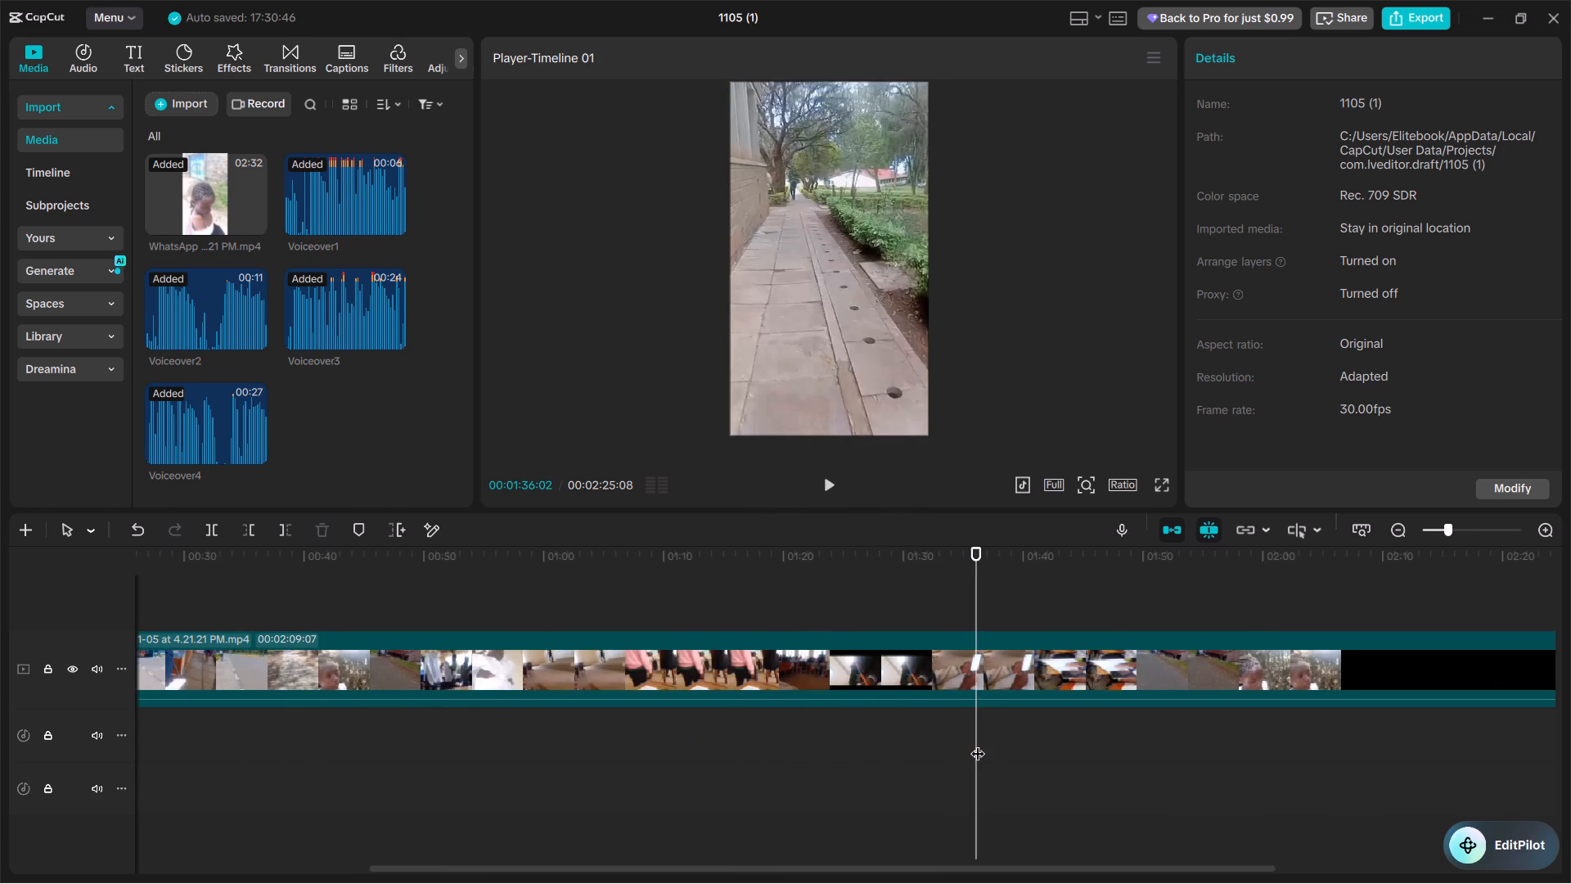
key(space)
click(1069, 746)
scroll(1069, 746, left, 2)
click(933, 737)
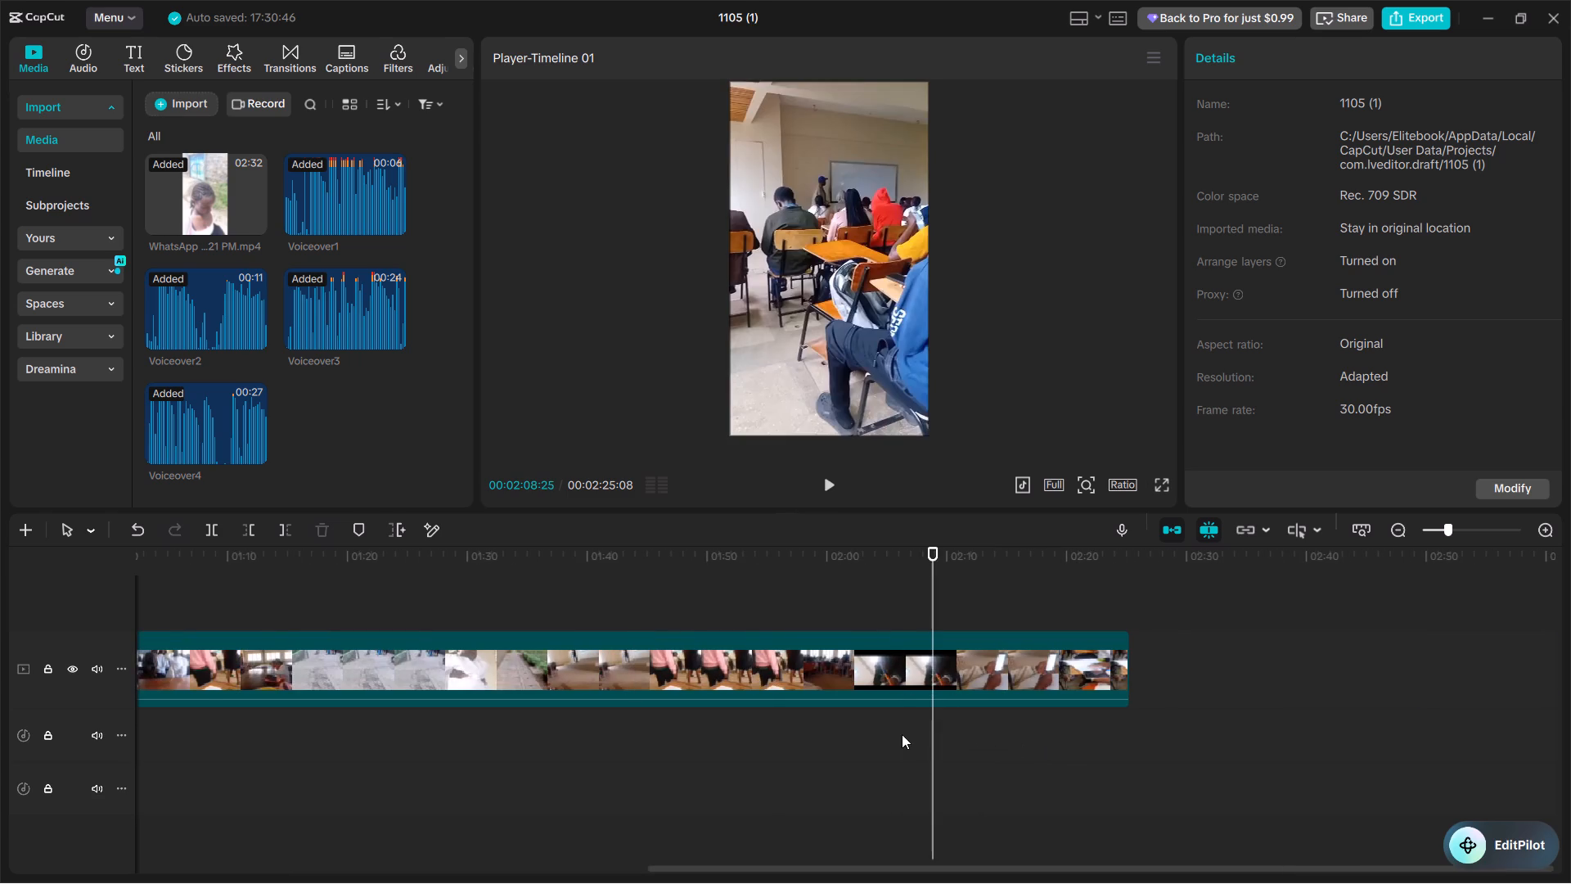
key(space)
click(605, 733)
scroll(596, 729, right, 4)
click(590, 725)
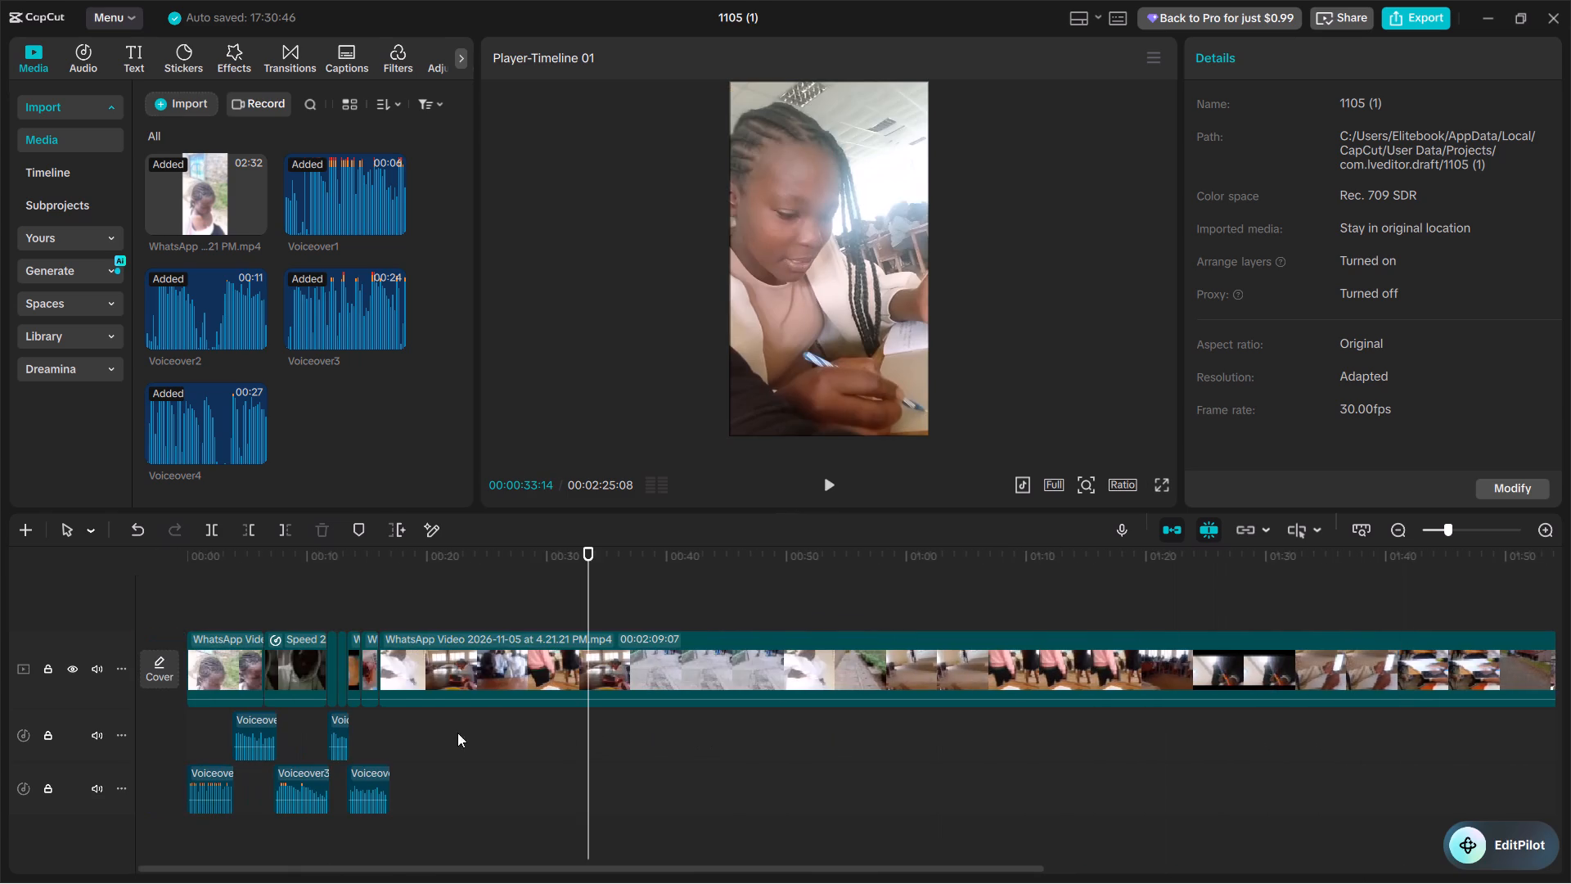
Replay the jar shot, and record a new voiceover take from 00:00:16:16 to about 00:00:34:18 with the fifine microphone.
click(363, 728)
key(ctrl+equal)
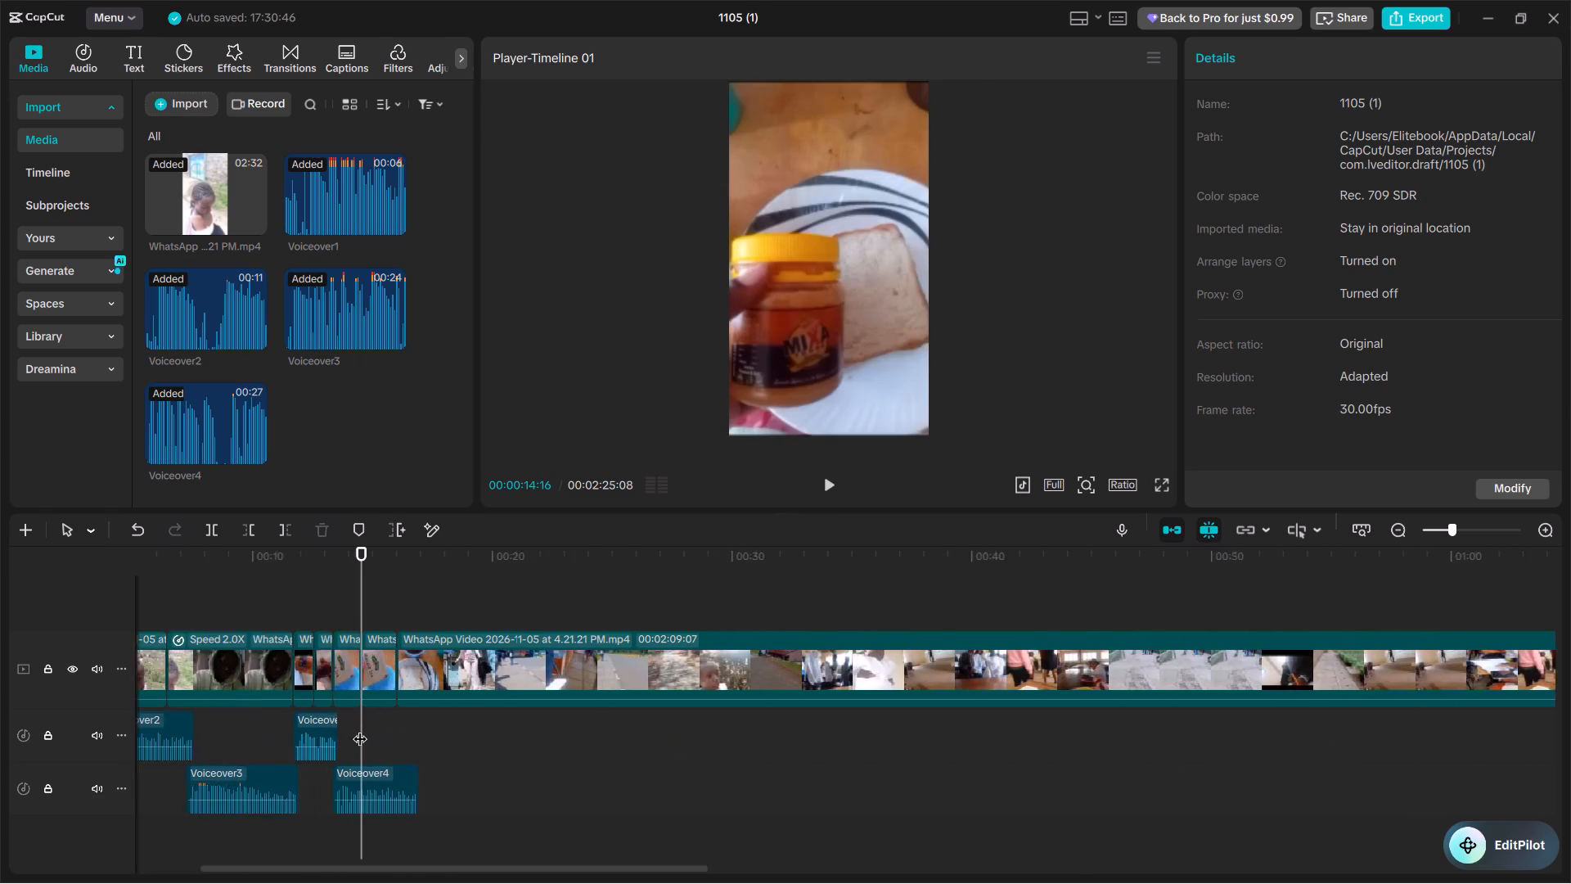
key(ctrl+equal)
key(ctrl+equal)
key(ctrl+equal)
key(space)
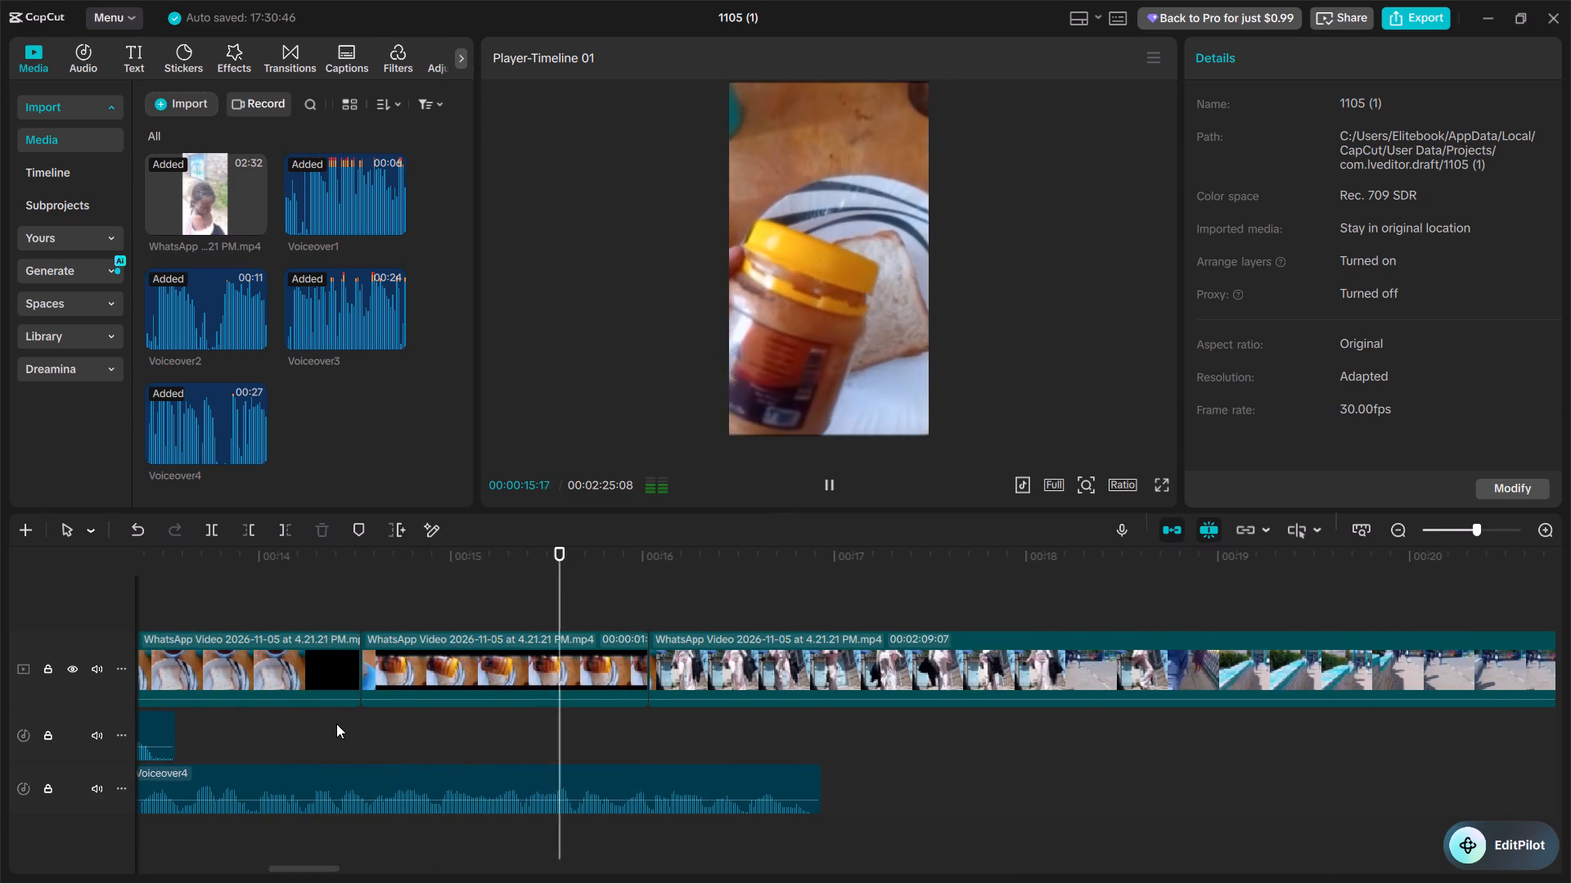
key(space)
click(749, 740)
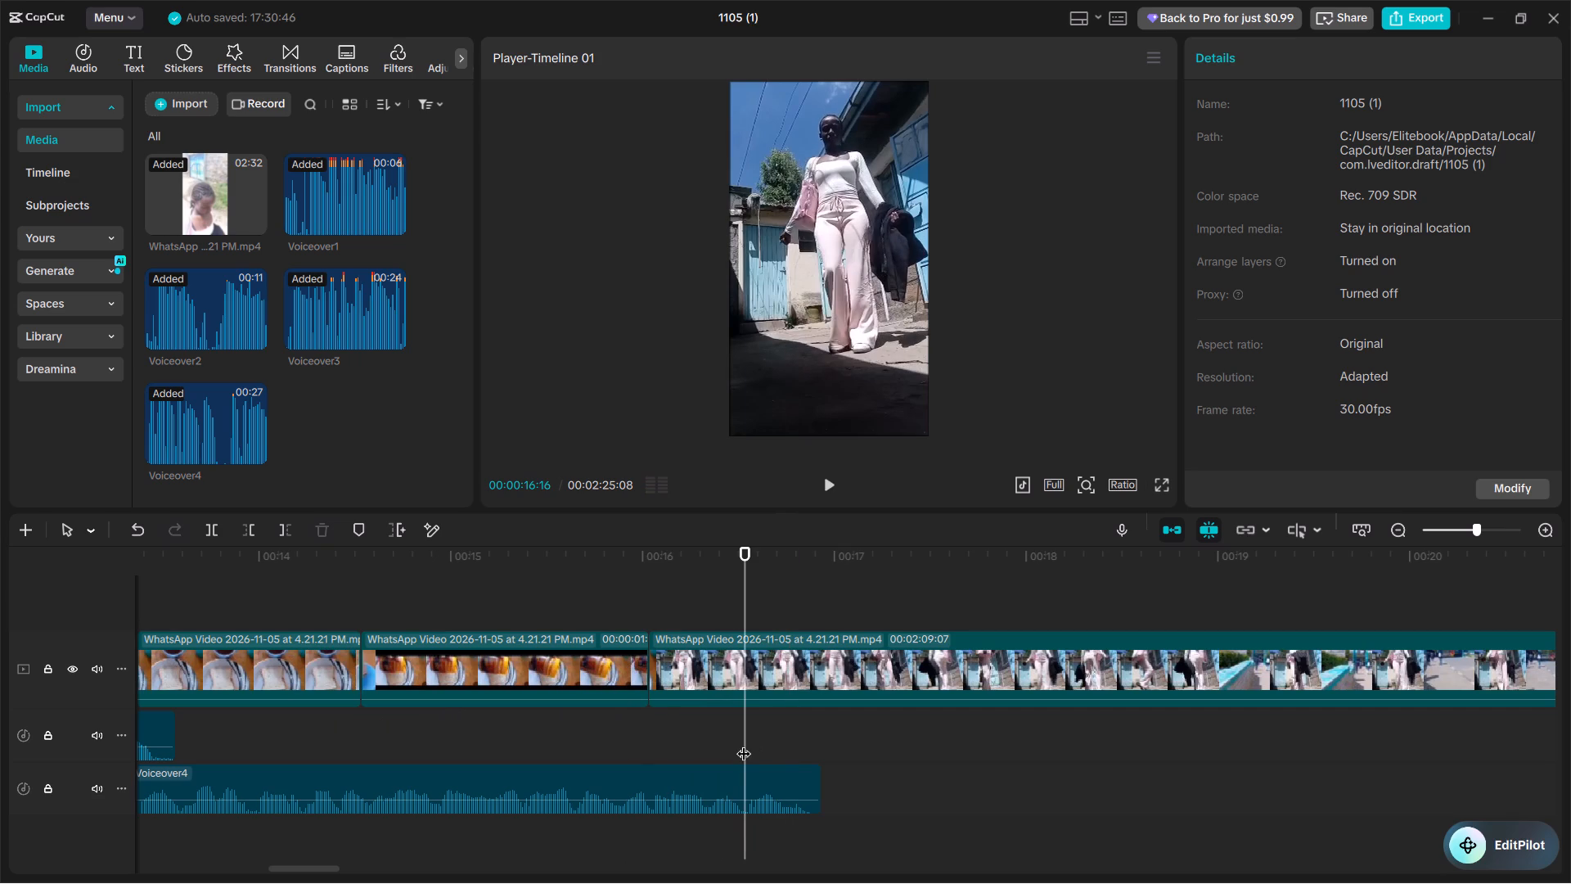
click(1117, 526)
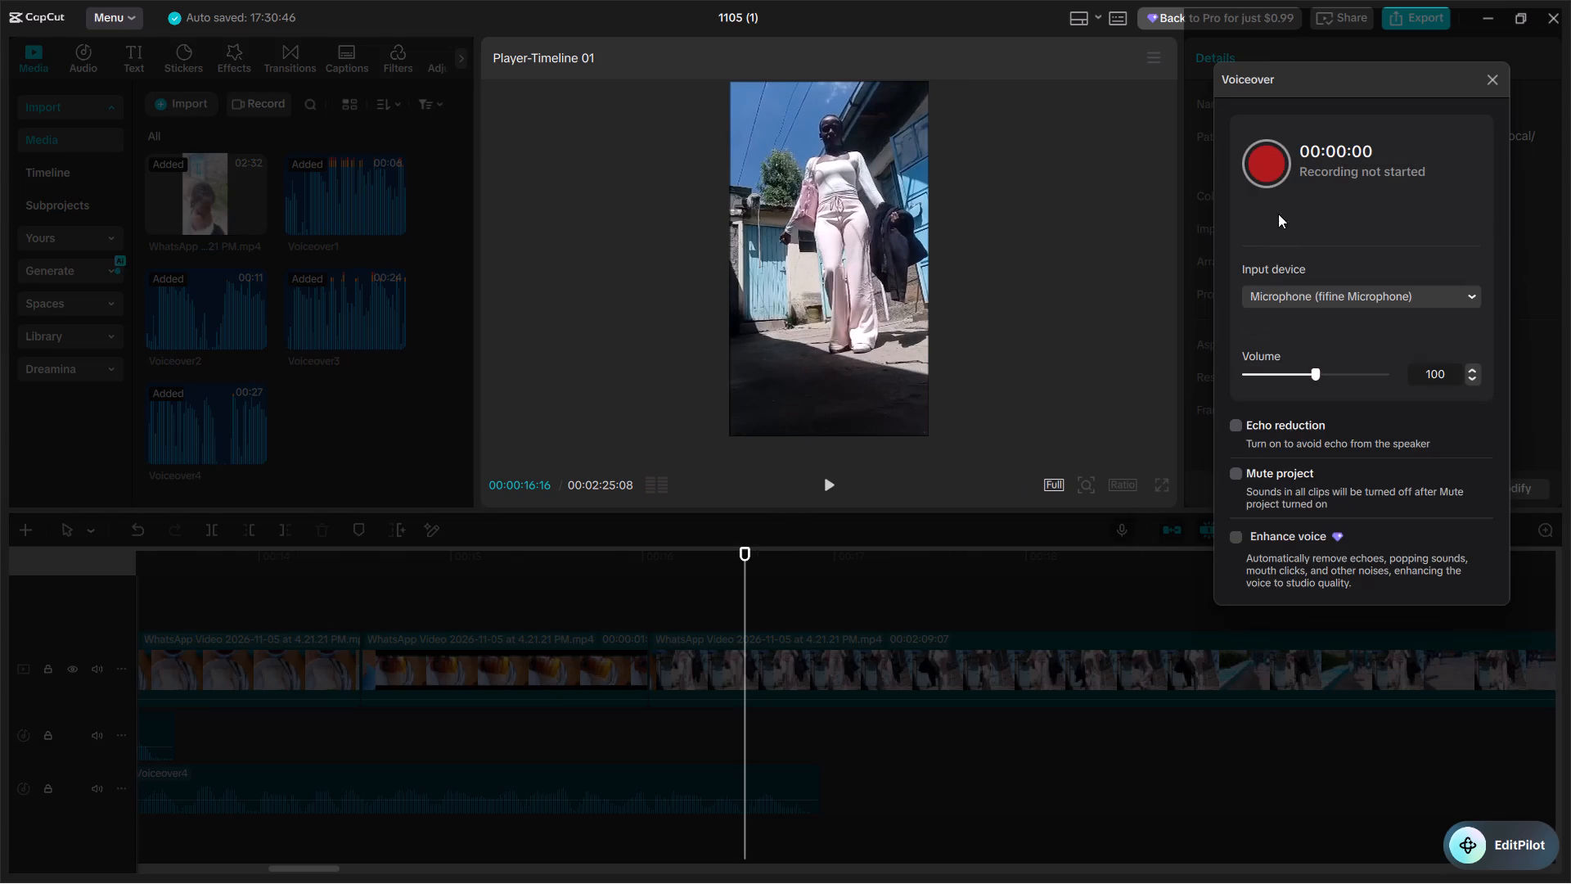
click(1261, 168)
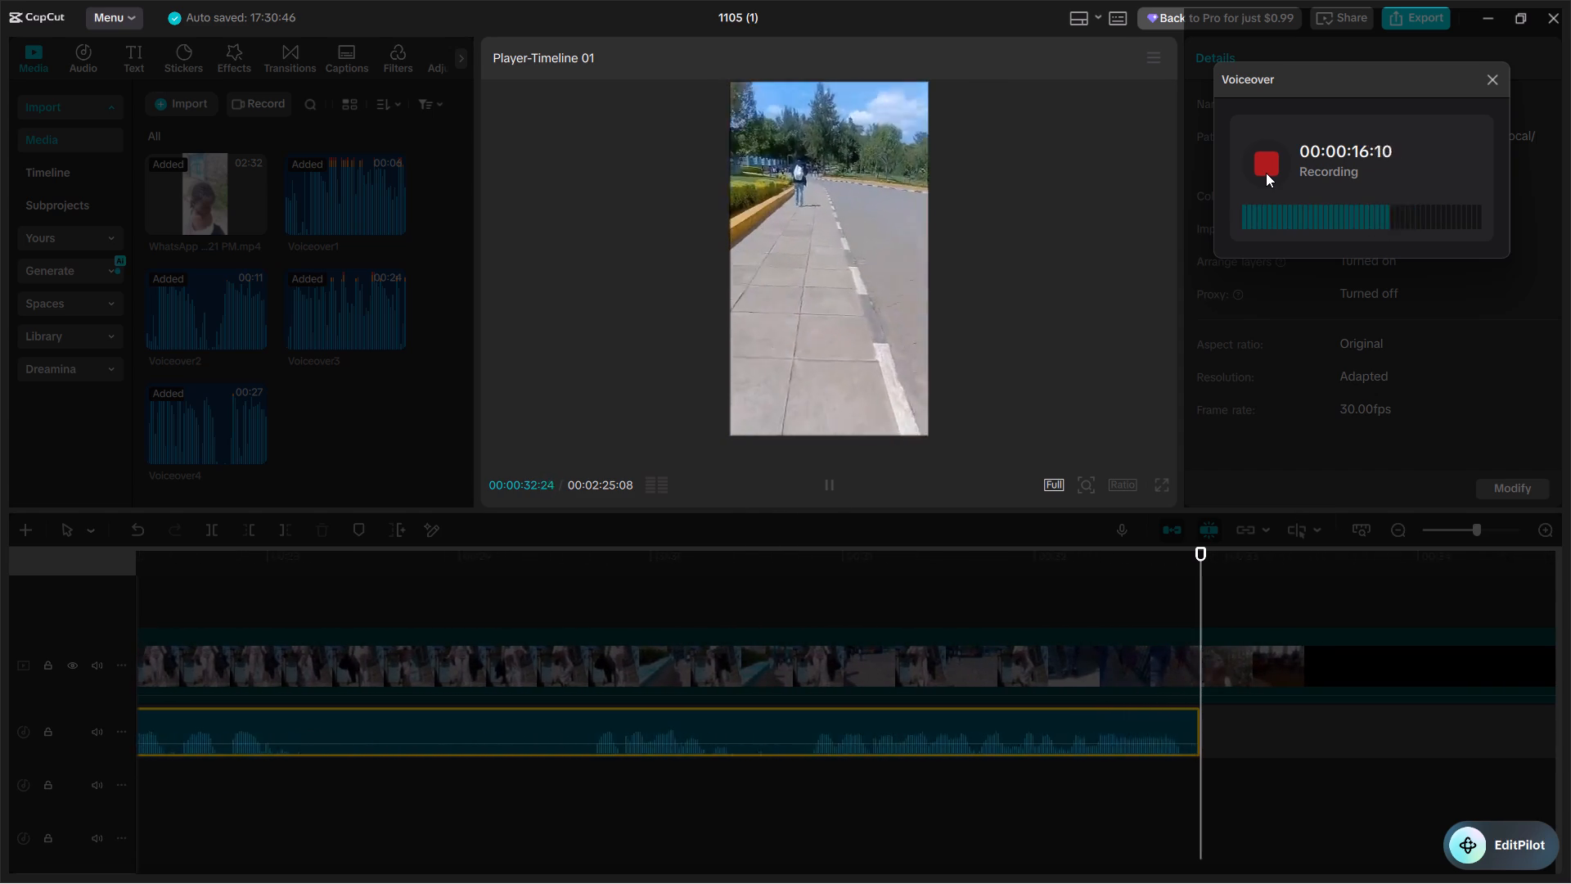
key(space)
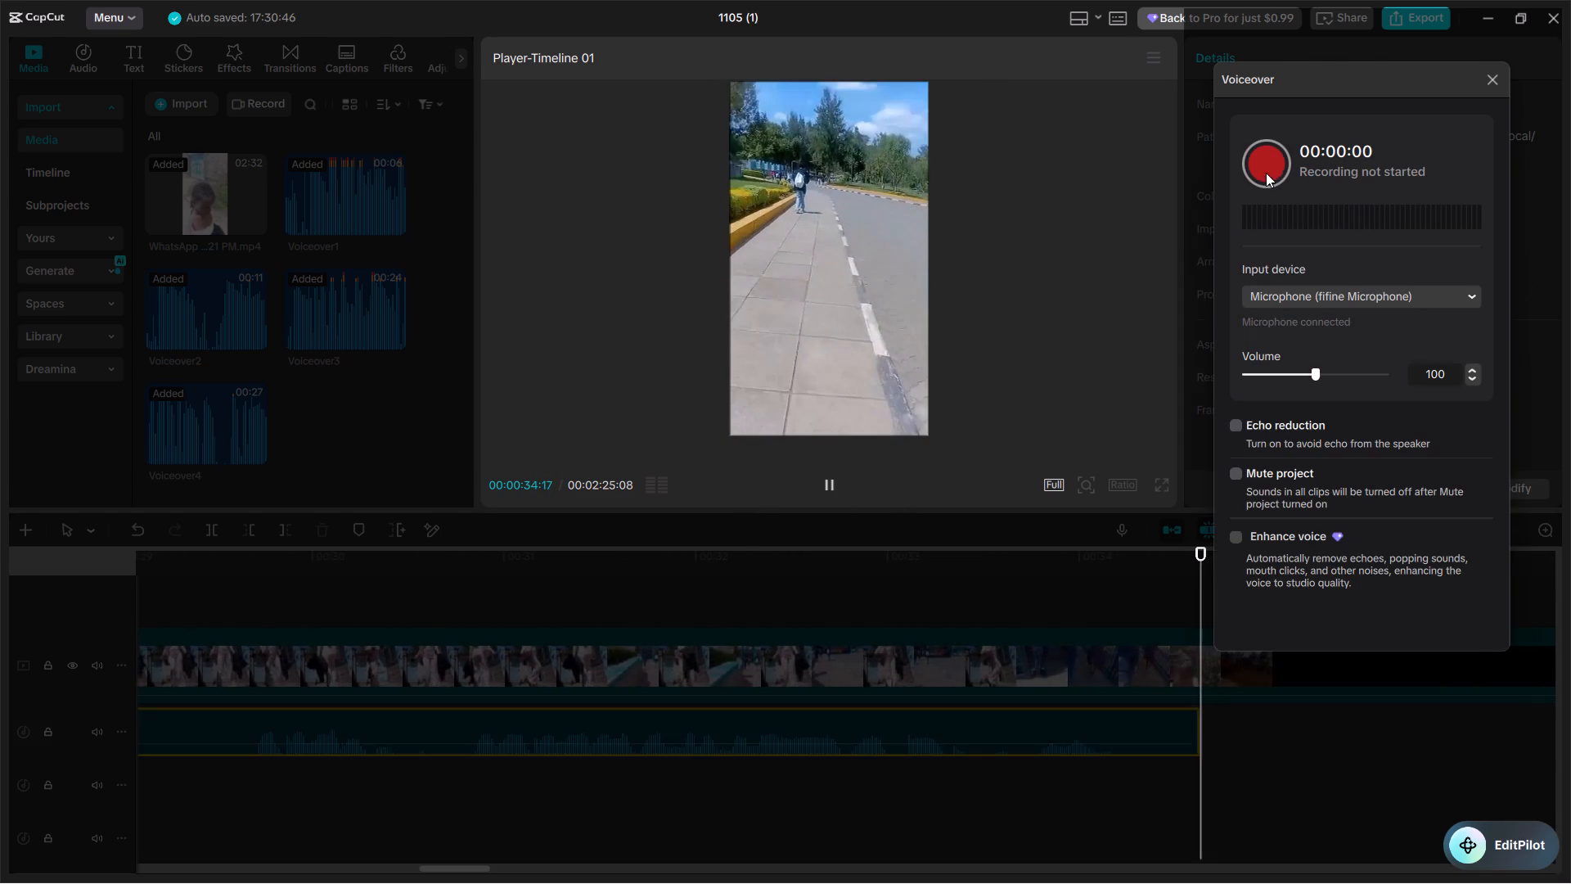
click(1491, 78)
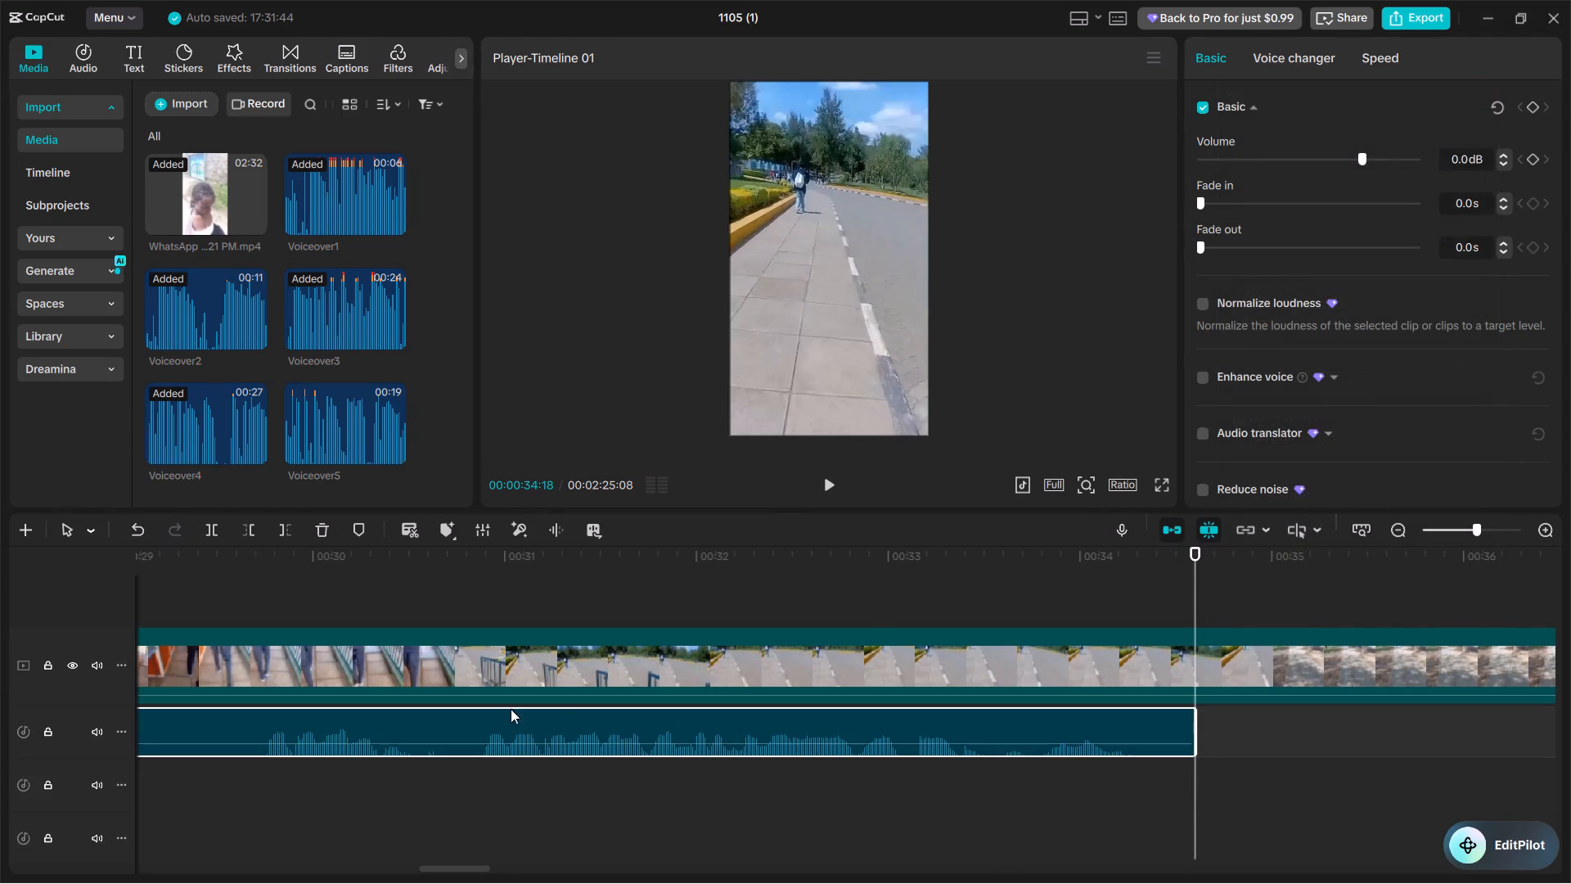
Trim the Voiceover5 clip to start at 00:00:30:25 and end at 00:00:33:16.
click(473, 788)
click(466, 744)
key(q)
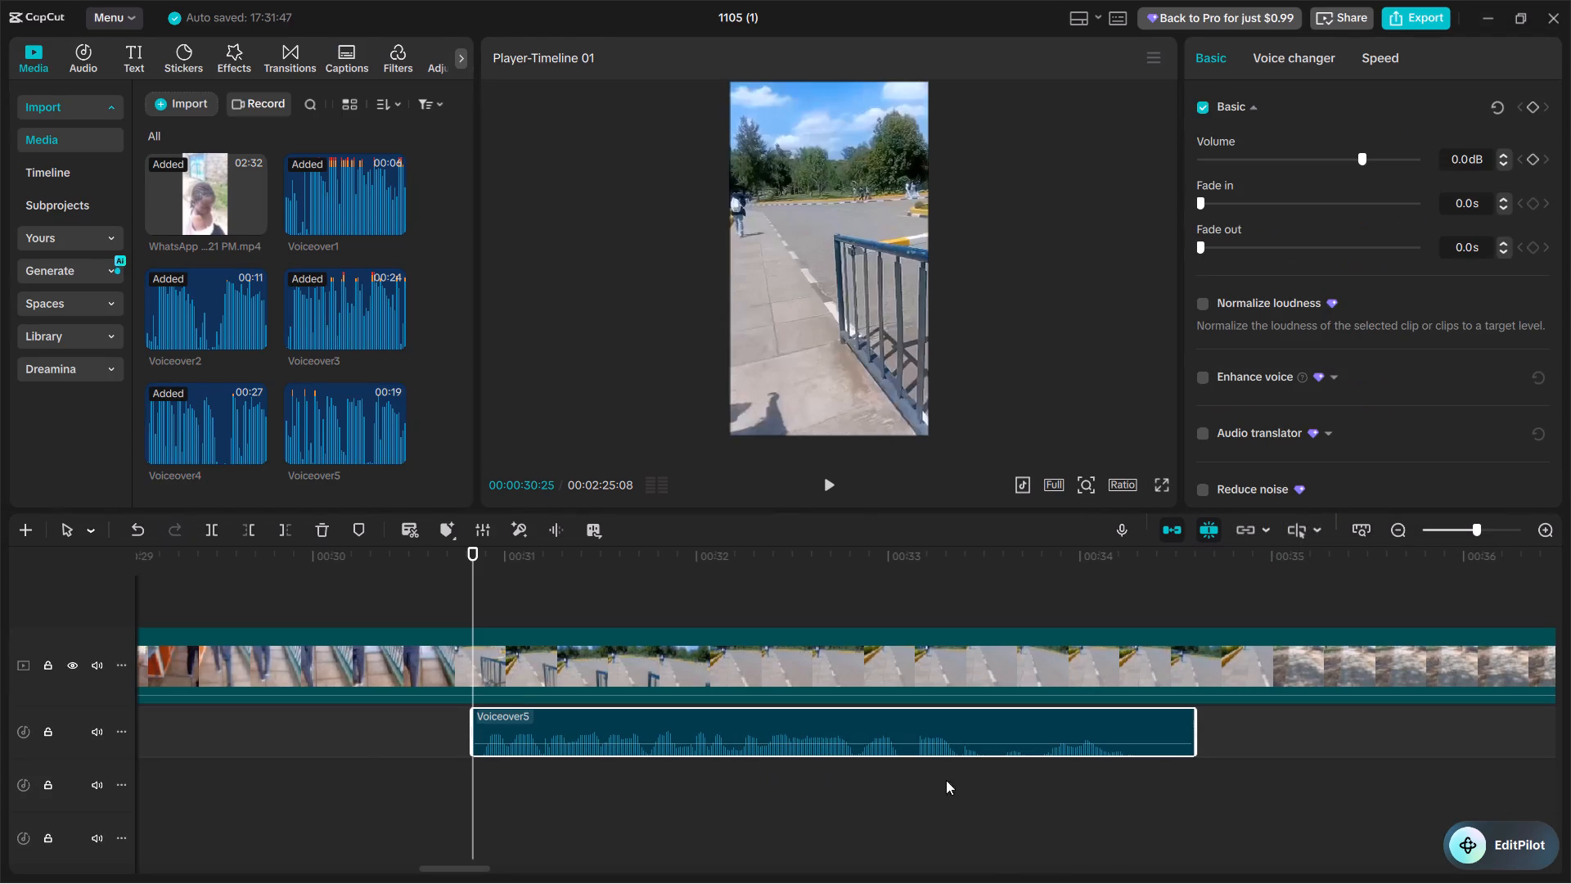
click(989, 759)
click(981, 721)
key(w)
Move the trimmed Voiceover5 clip to start at about 00:00:16:18, slightly overlapping the end of the last Voiceover4 piece.
drag(856, 719, 681, 736)
scroll(740, 728, right, 1)
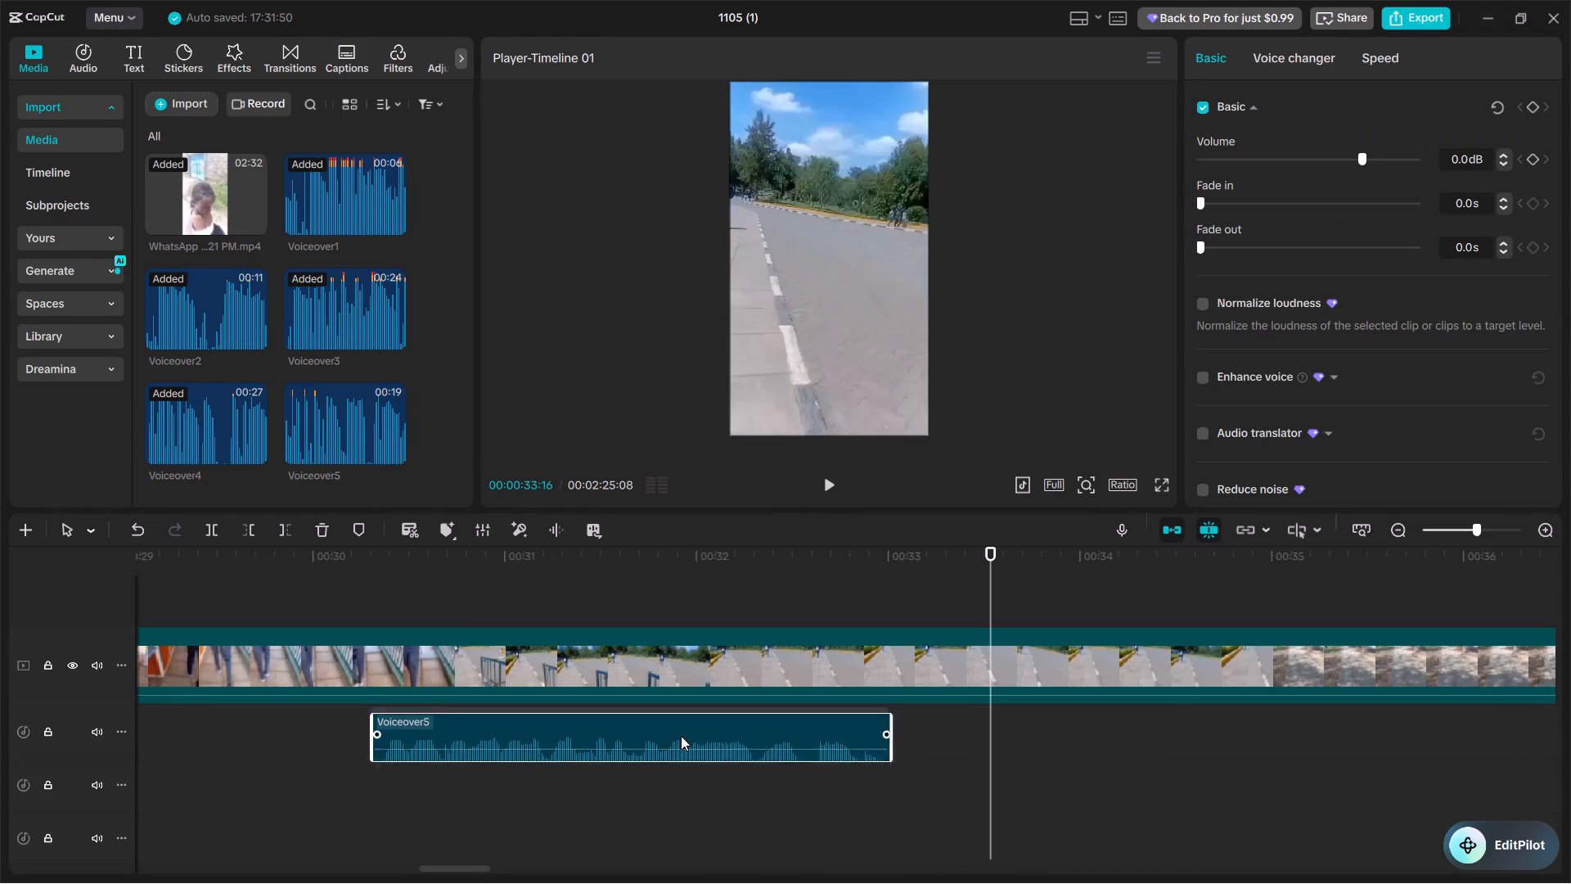
scroll(681, 736, right, 2)
drag(681, 736, 1182, 796)
scroll(668, 746, right, 4)
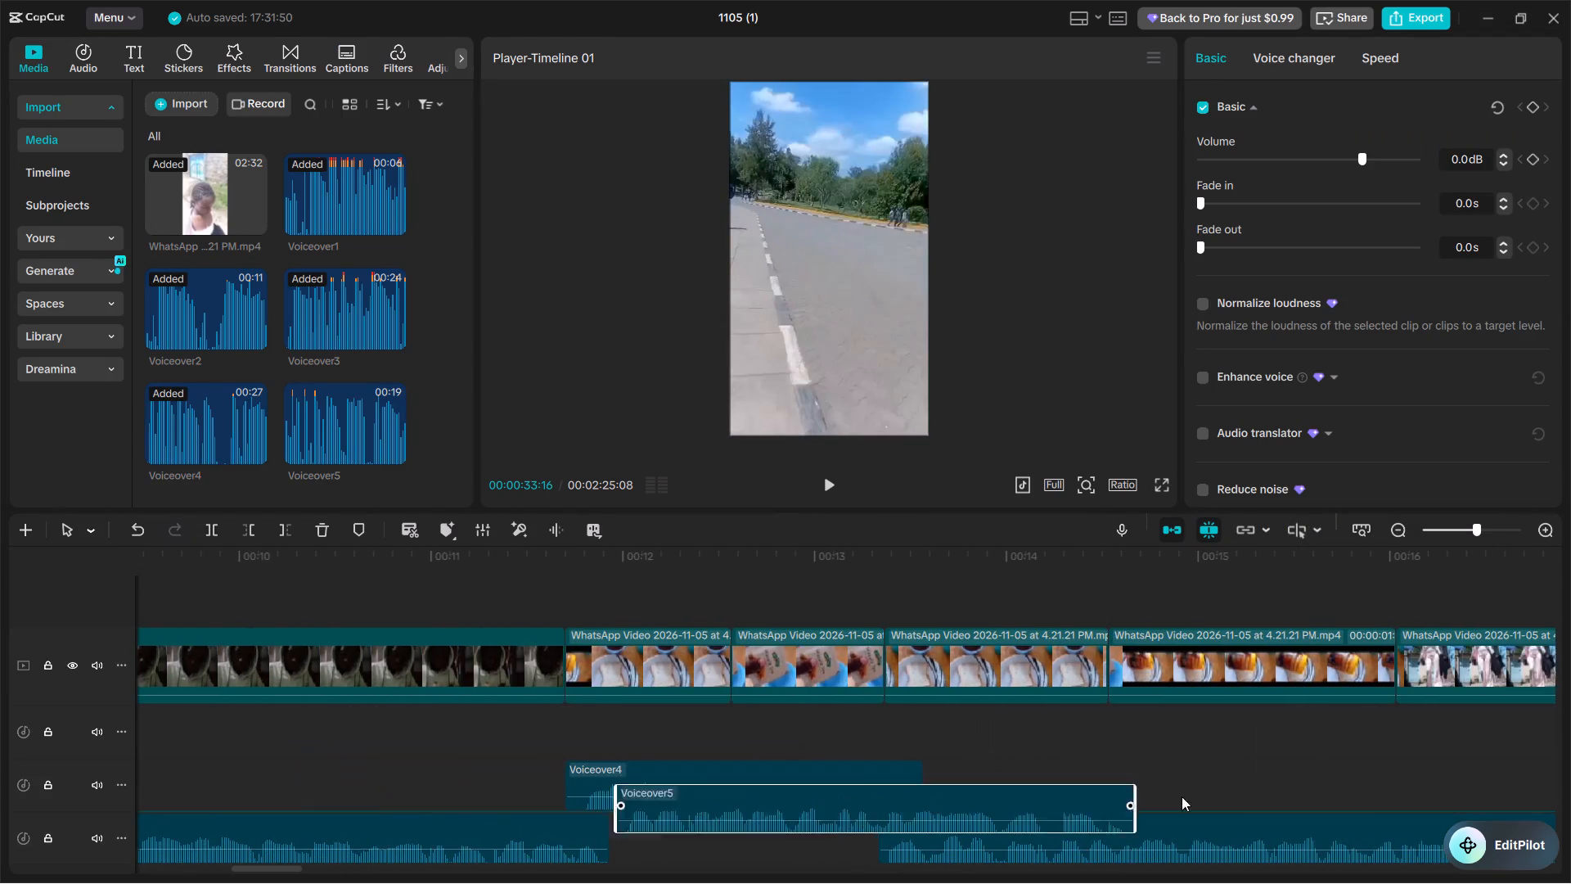
drag(1182, 796, 1456, 796)
scroll(1236, 802, left, 1)
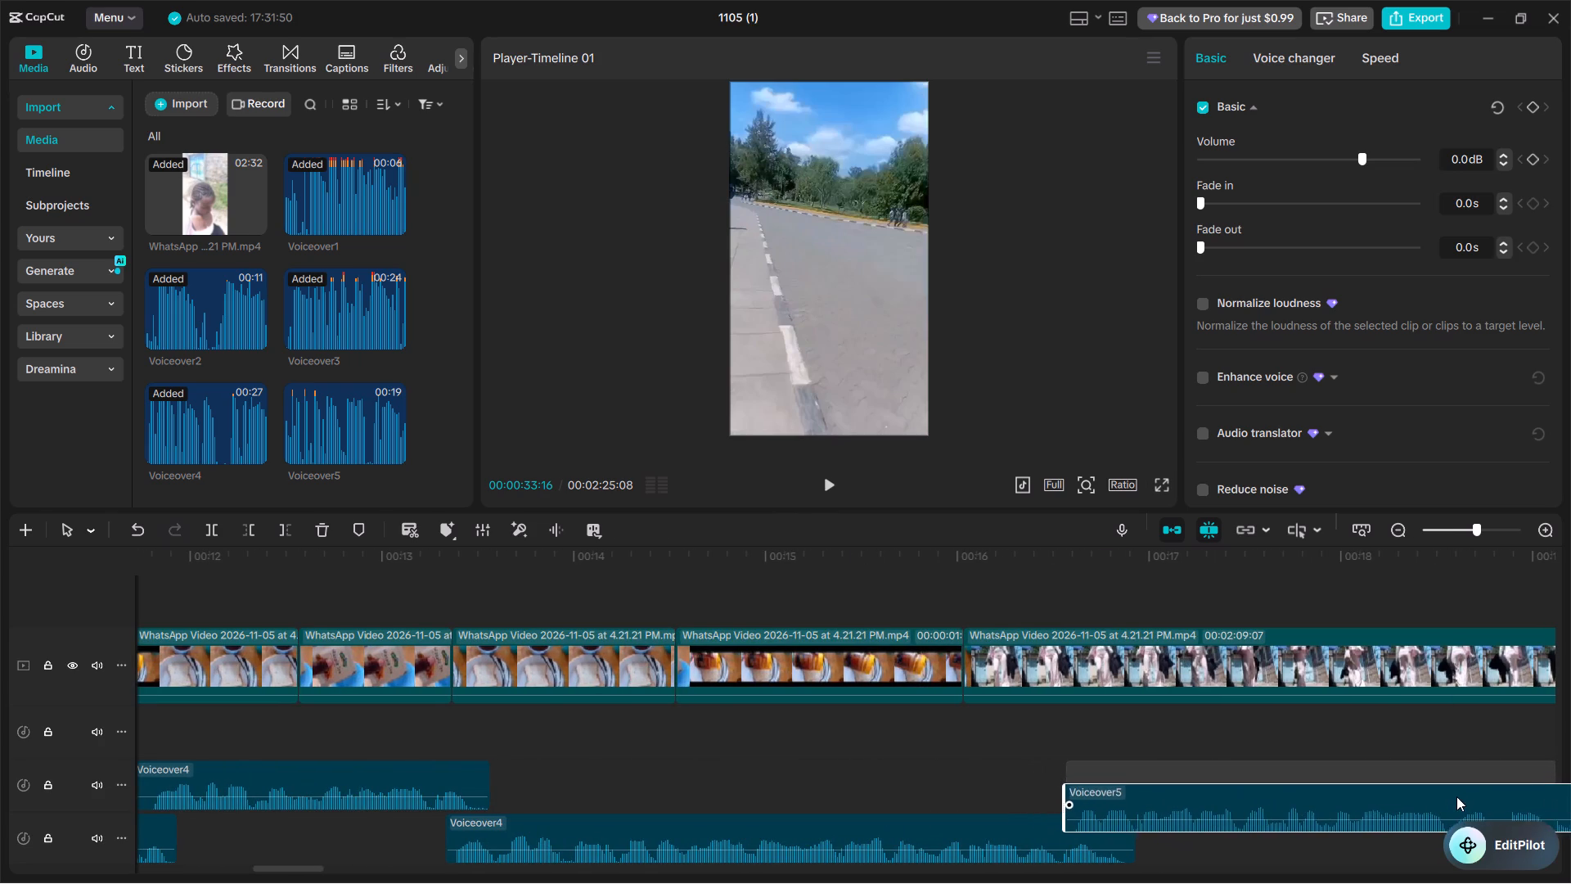
drag(1456, 796, 1464, 796)
click(1460, 795)
drag(1116, 728, 1108, 728)
Play the join from the last Voiceover4 piece through the end of Voiceover5 to check its timing over the outfit shot.
click(974, 723)
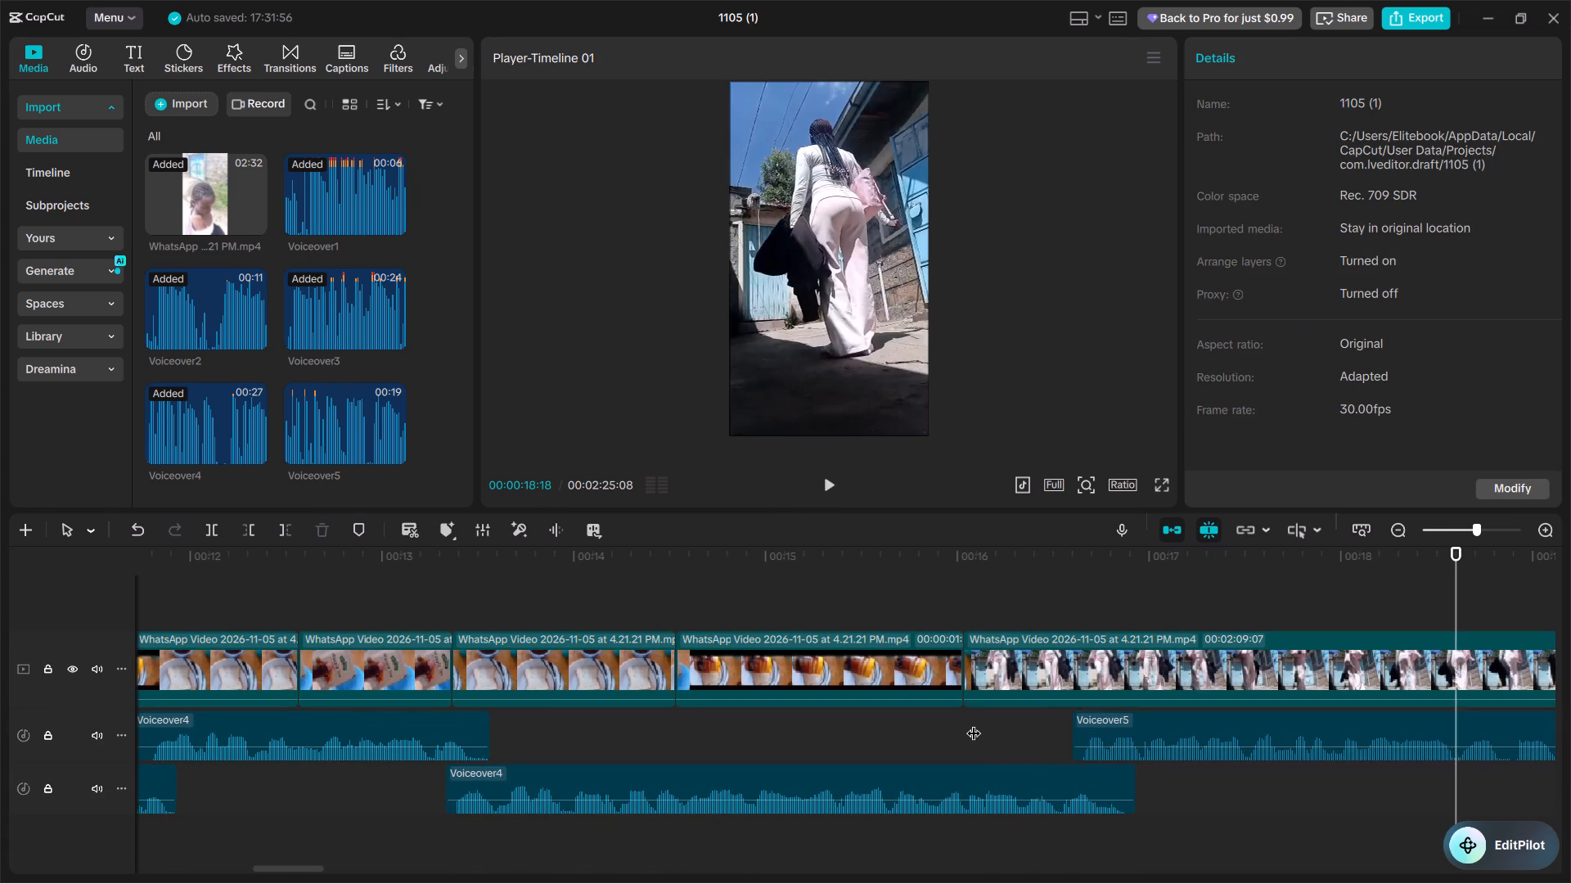
key(space)
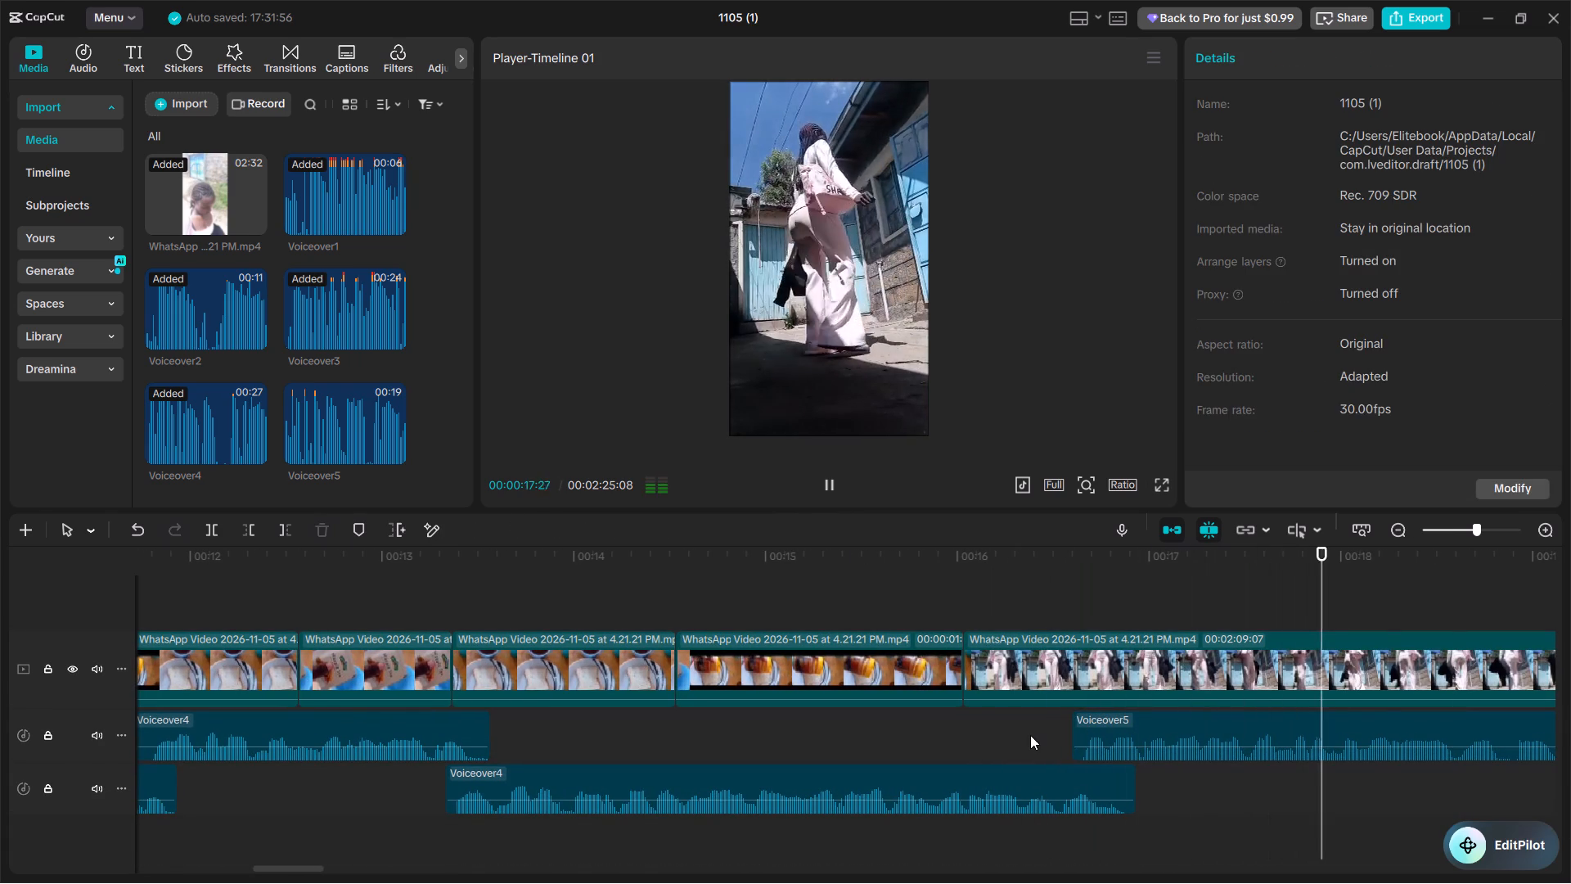
key(space)
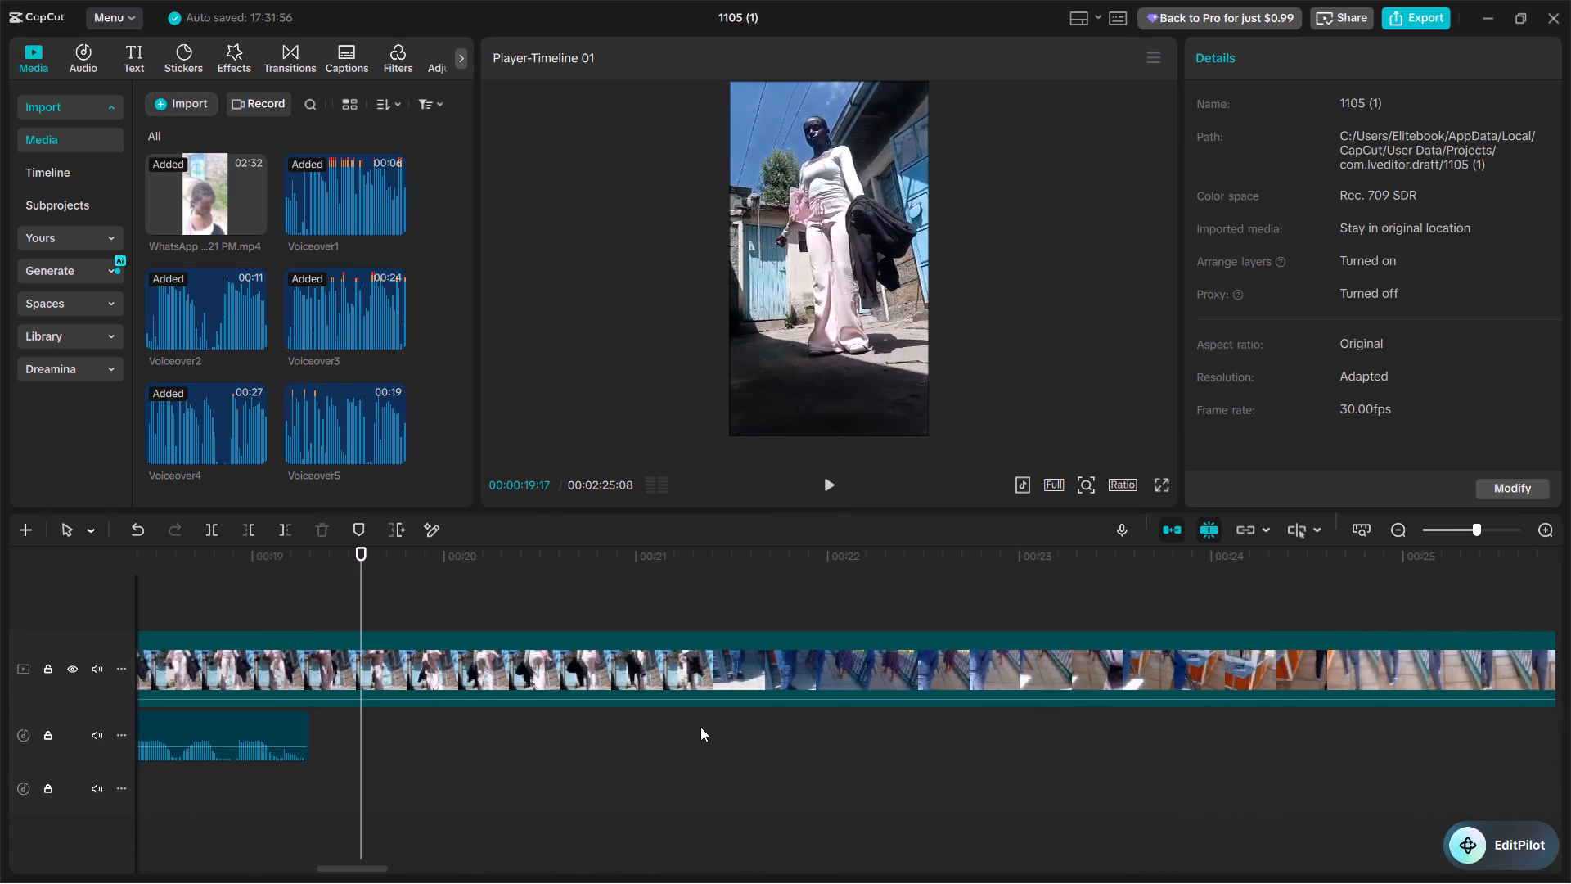
scroll(700, 727, right, 2)
click(375, 741)
key(space)
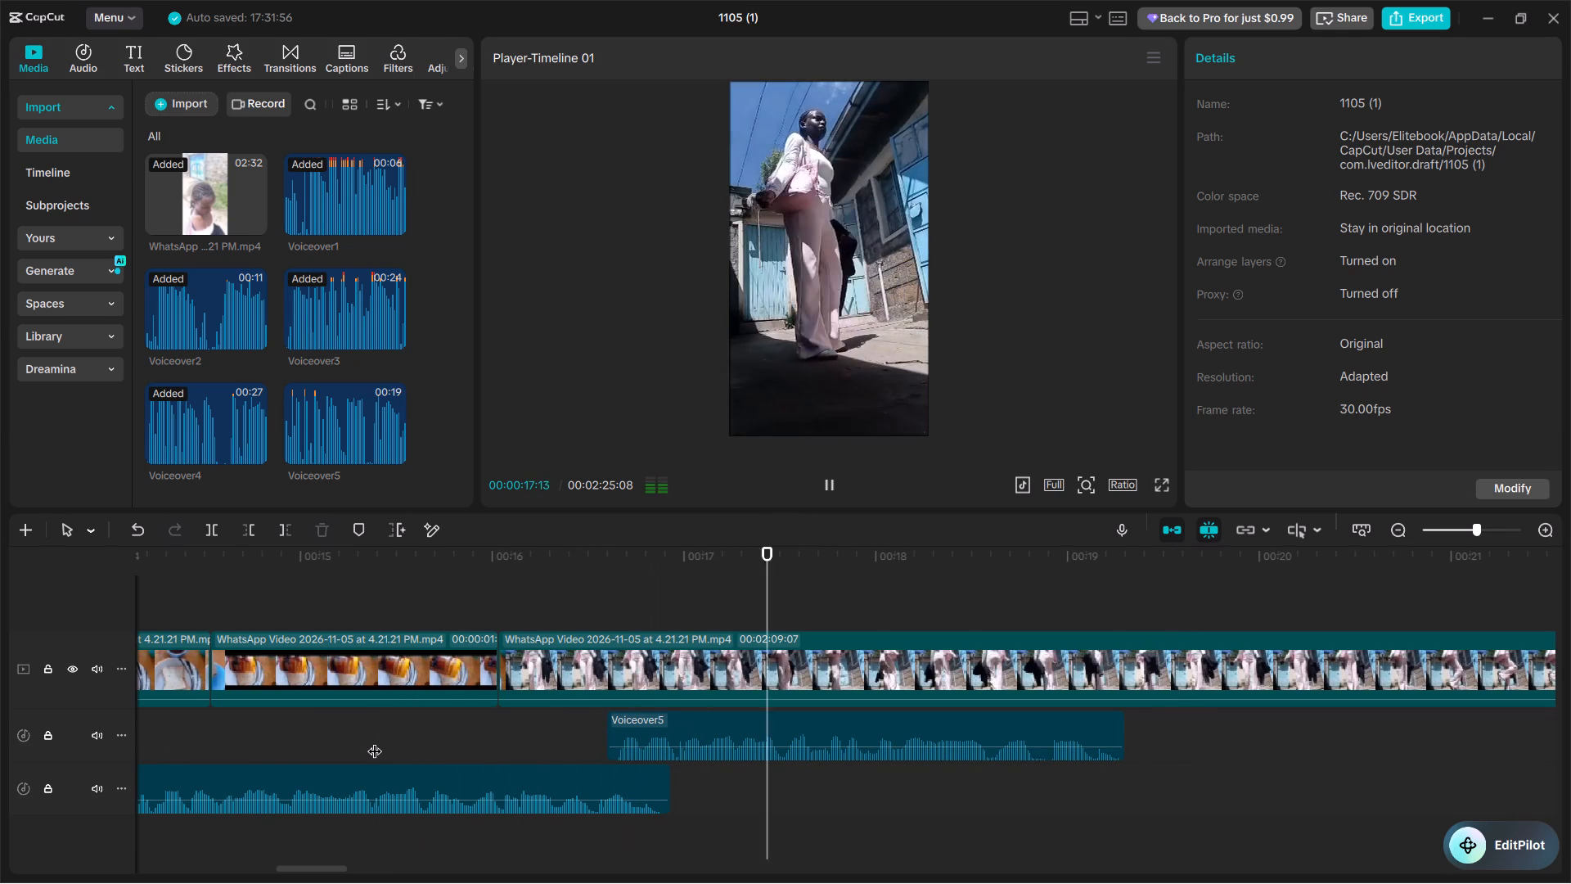
key(space)
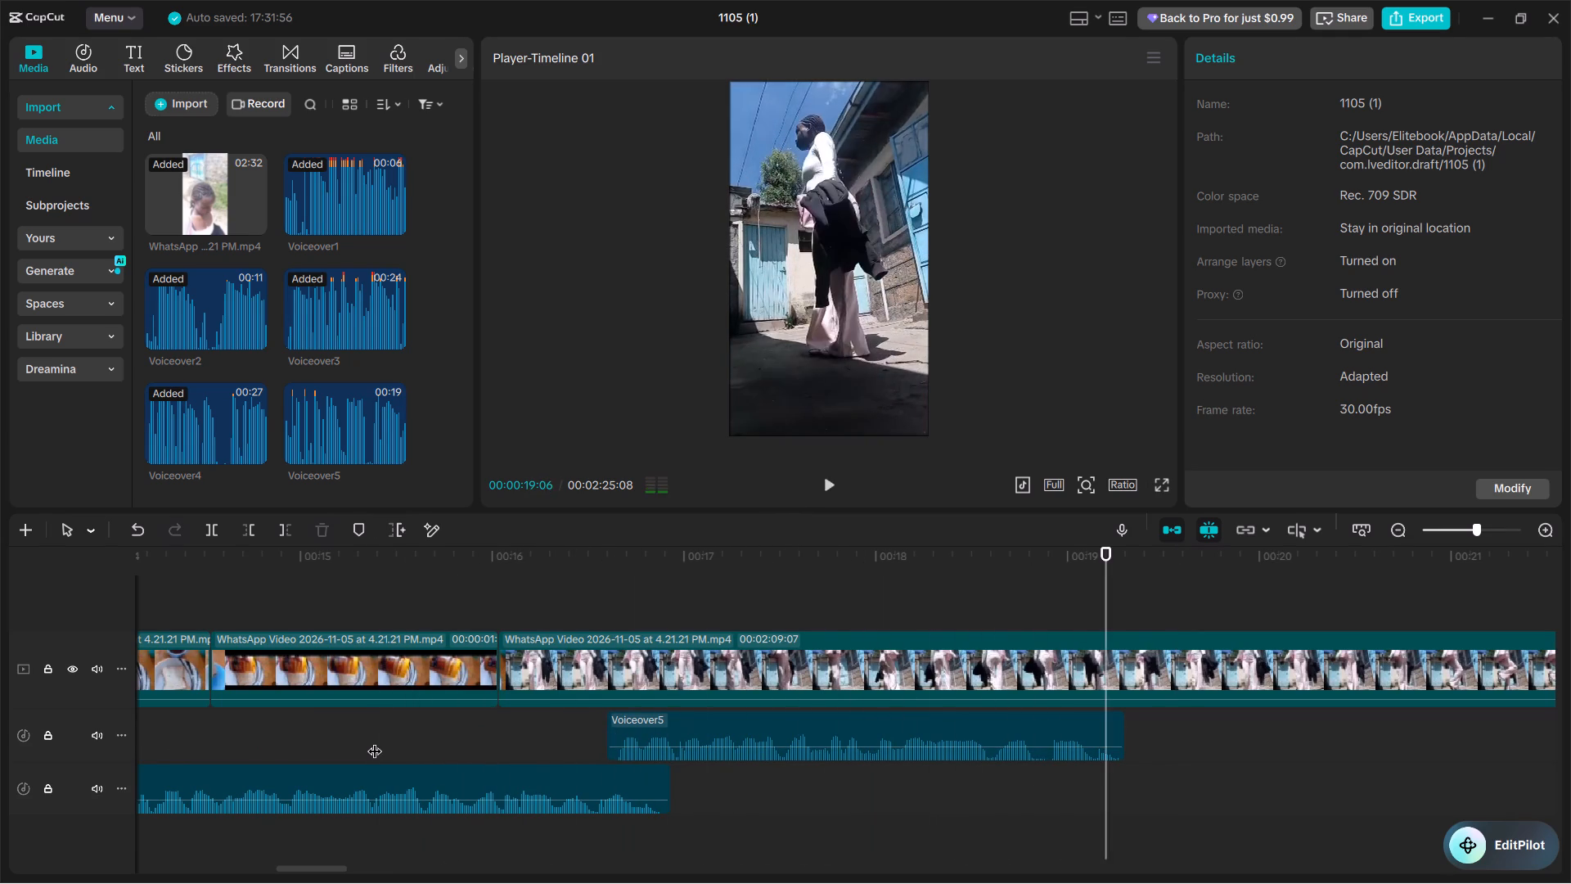
key(space)
key(space)
Record a new voiceover take from 00:00:19:04 to about 00:00:23:12 with the fifine microphone.
click(1114, 795)
click(1100, 784)
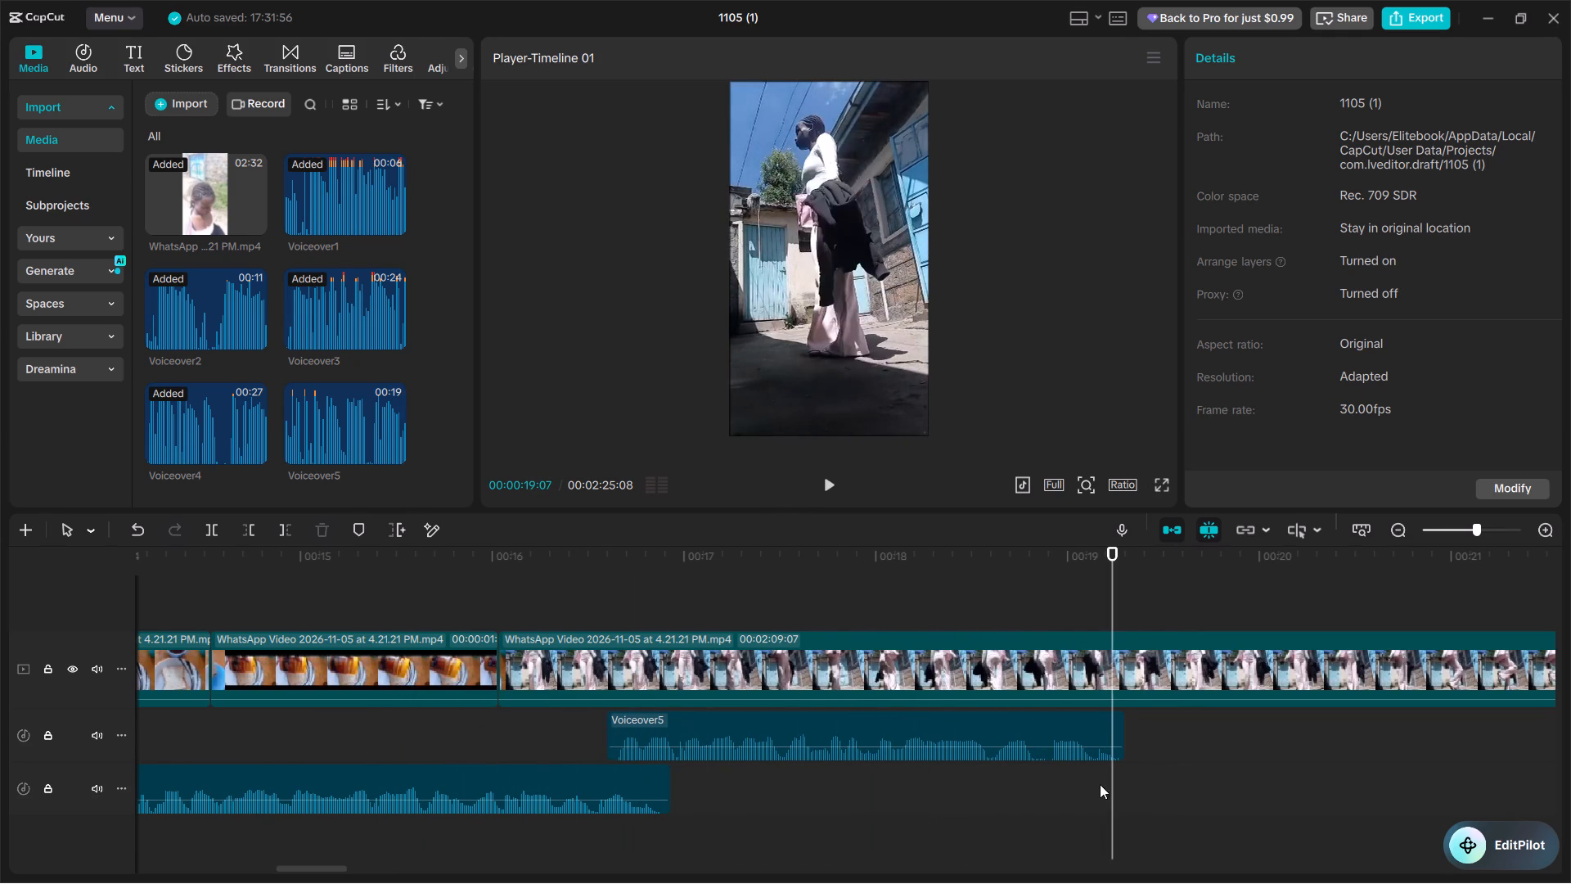
click(1095, 781)
click(1123, 527)
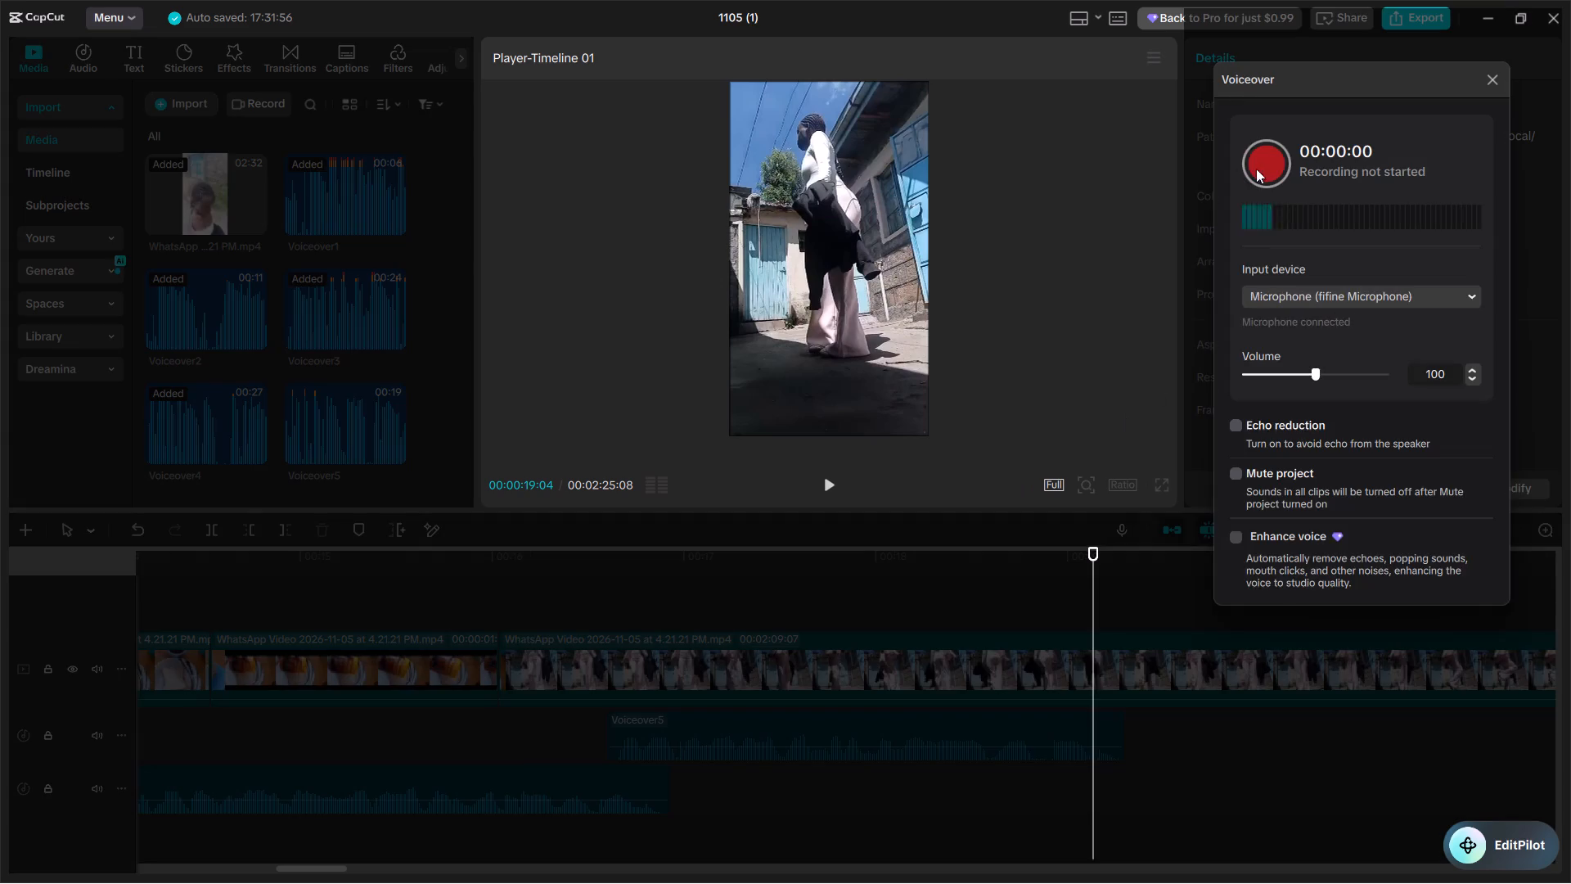
click(1263, 165)
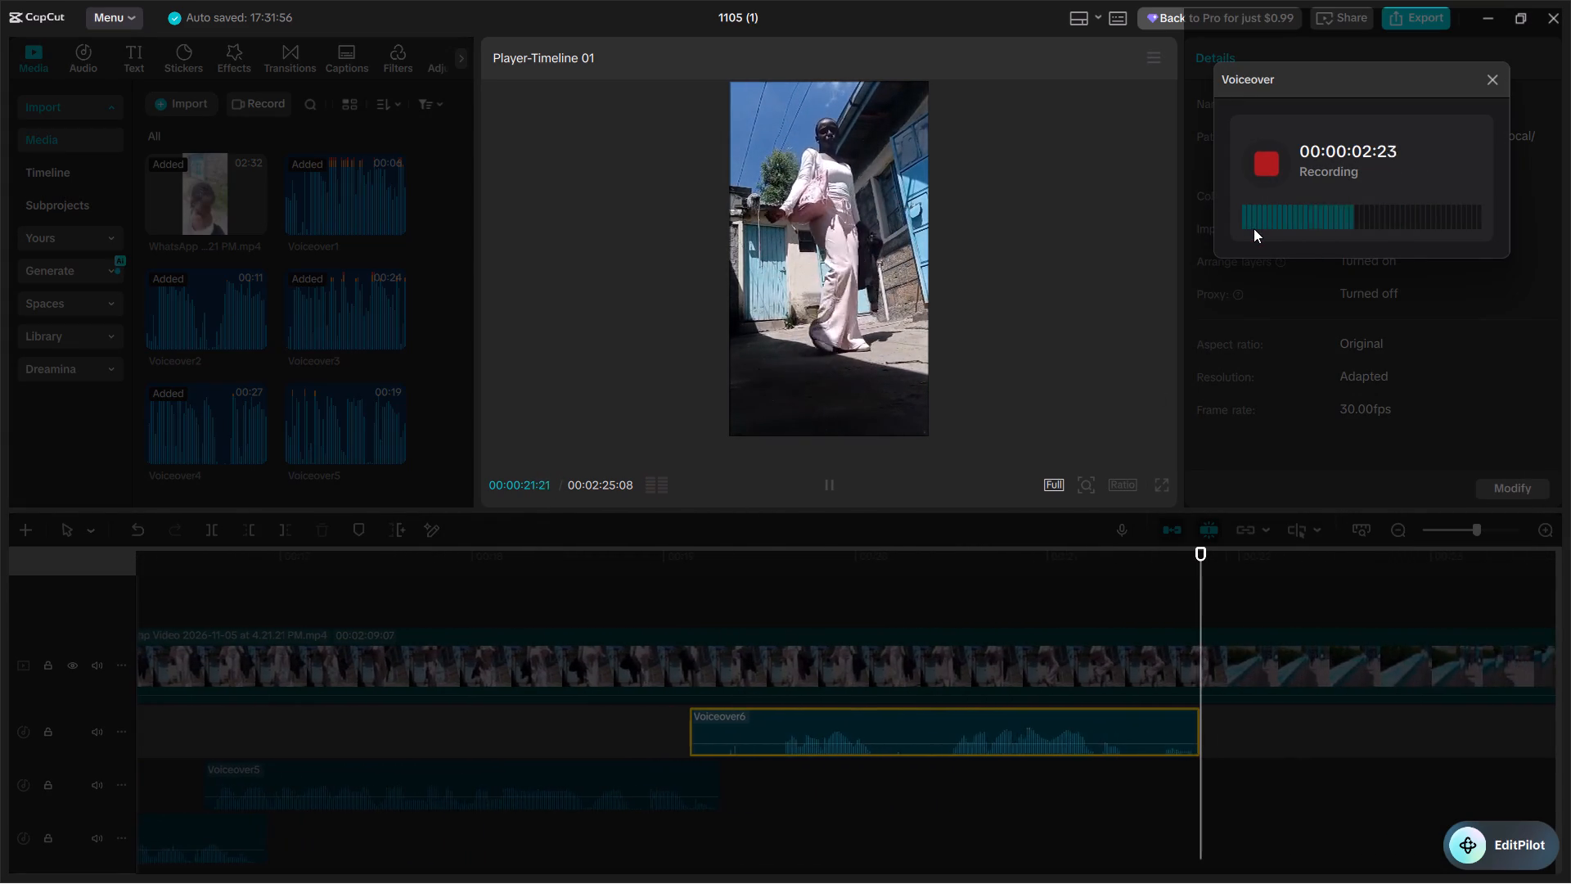
key(space)
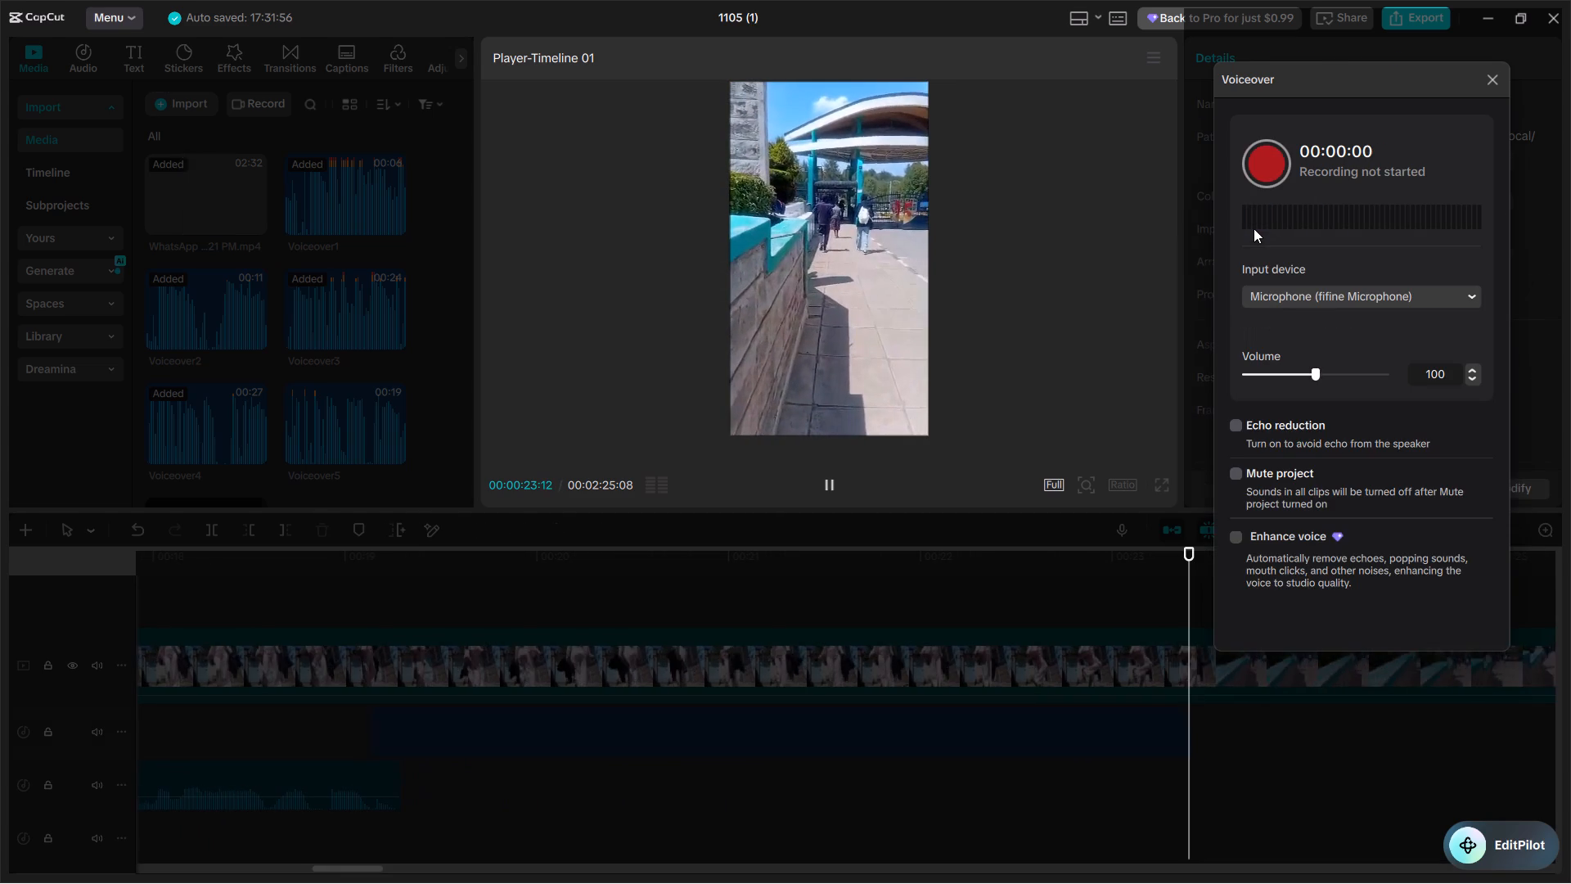
click(1490, 64)
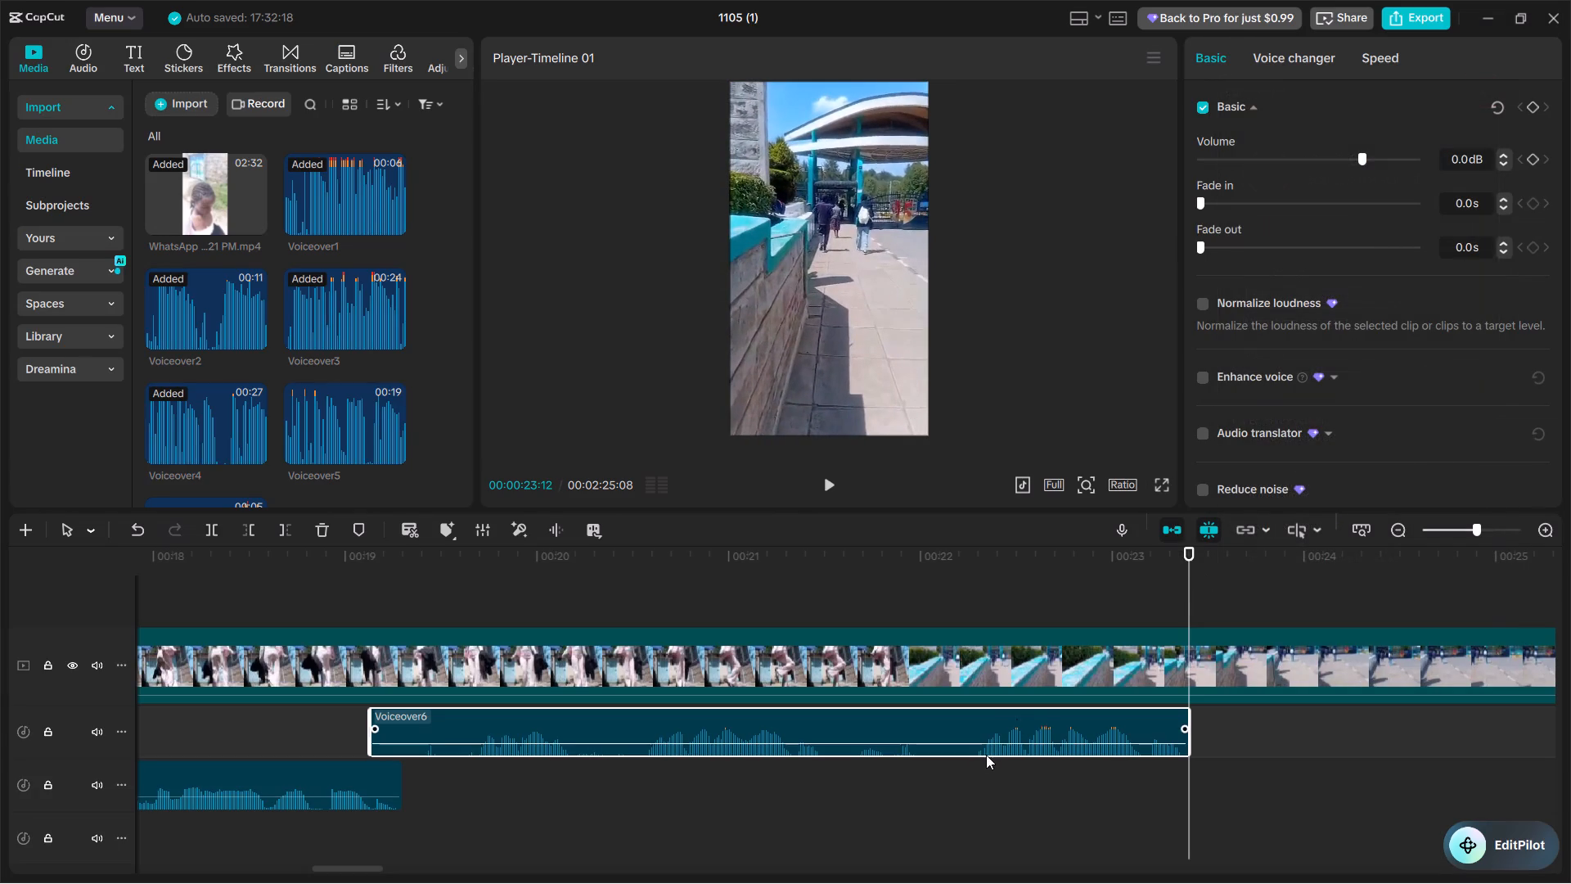
Trim the start of the Voiceover6 clip at about 00:00:22:08 and play the remaining phrase.
click(975, 758)
click(974, 745)
text(q)
key(space)
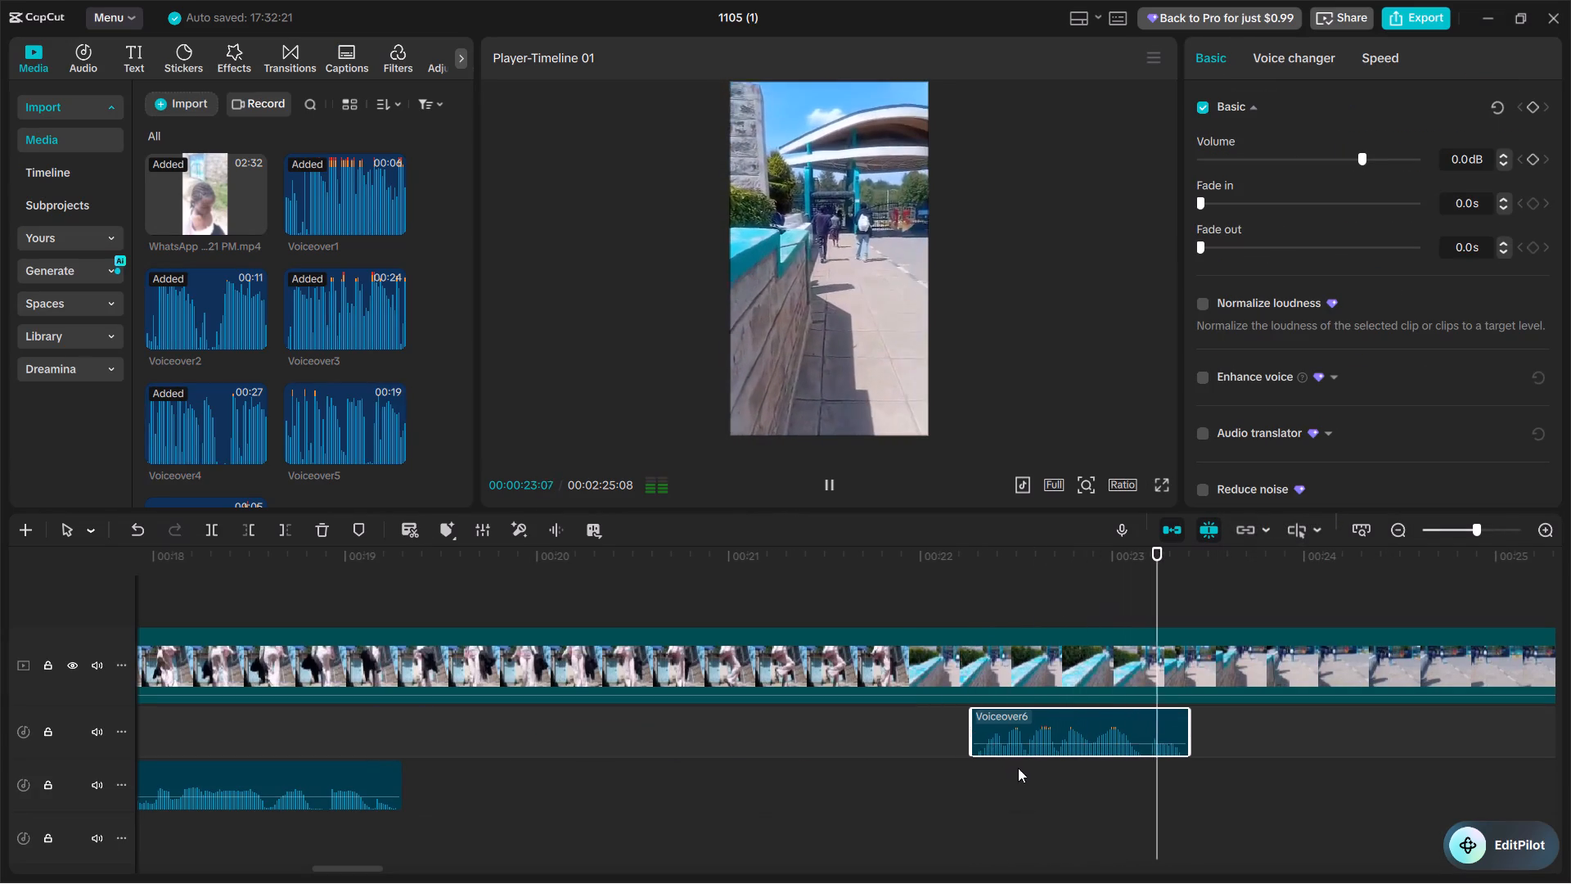
key(space)
Move Voiceover6 below the end of Voiceover5 and nudge it earlier to start at about 00:00:19:01, replaying the join between adjustments.
drag(1036, 729, 446, 835)
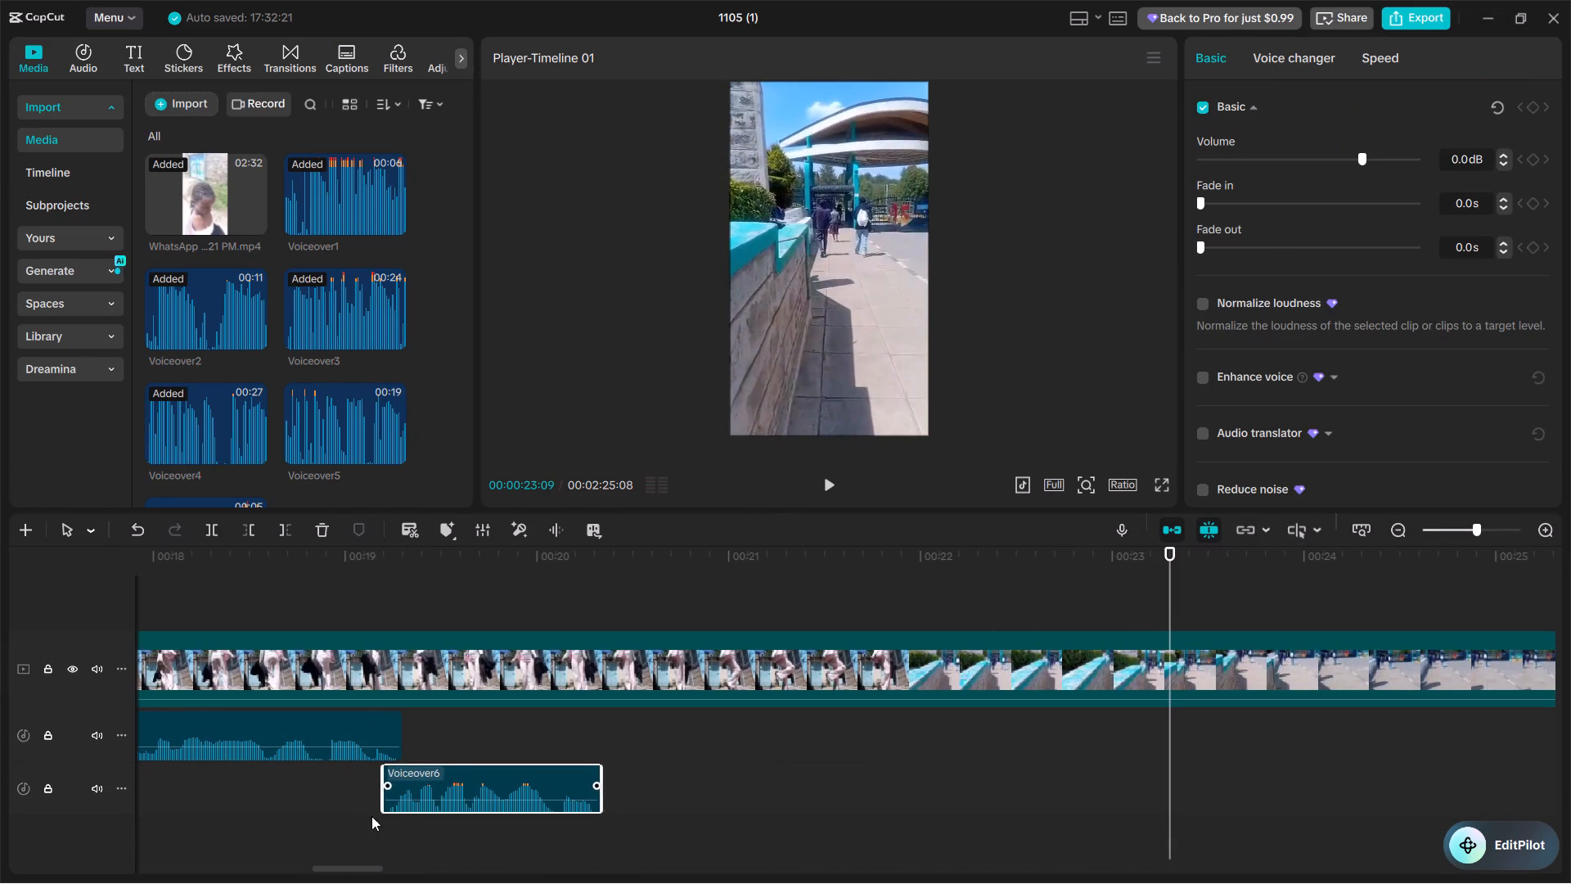
drag(415, 788, 401, 787)
click(249, 793)
key(space)
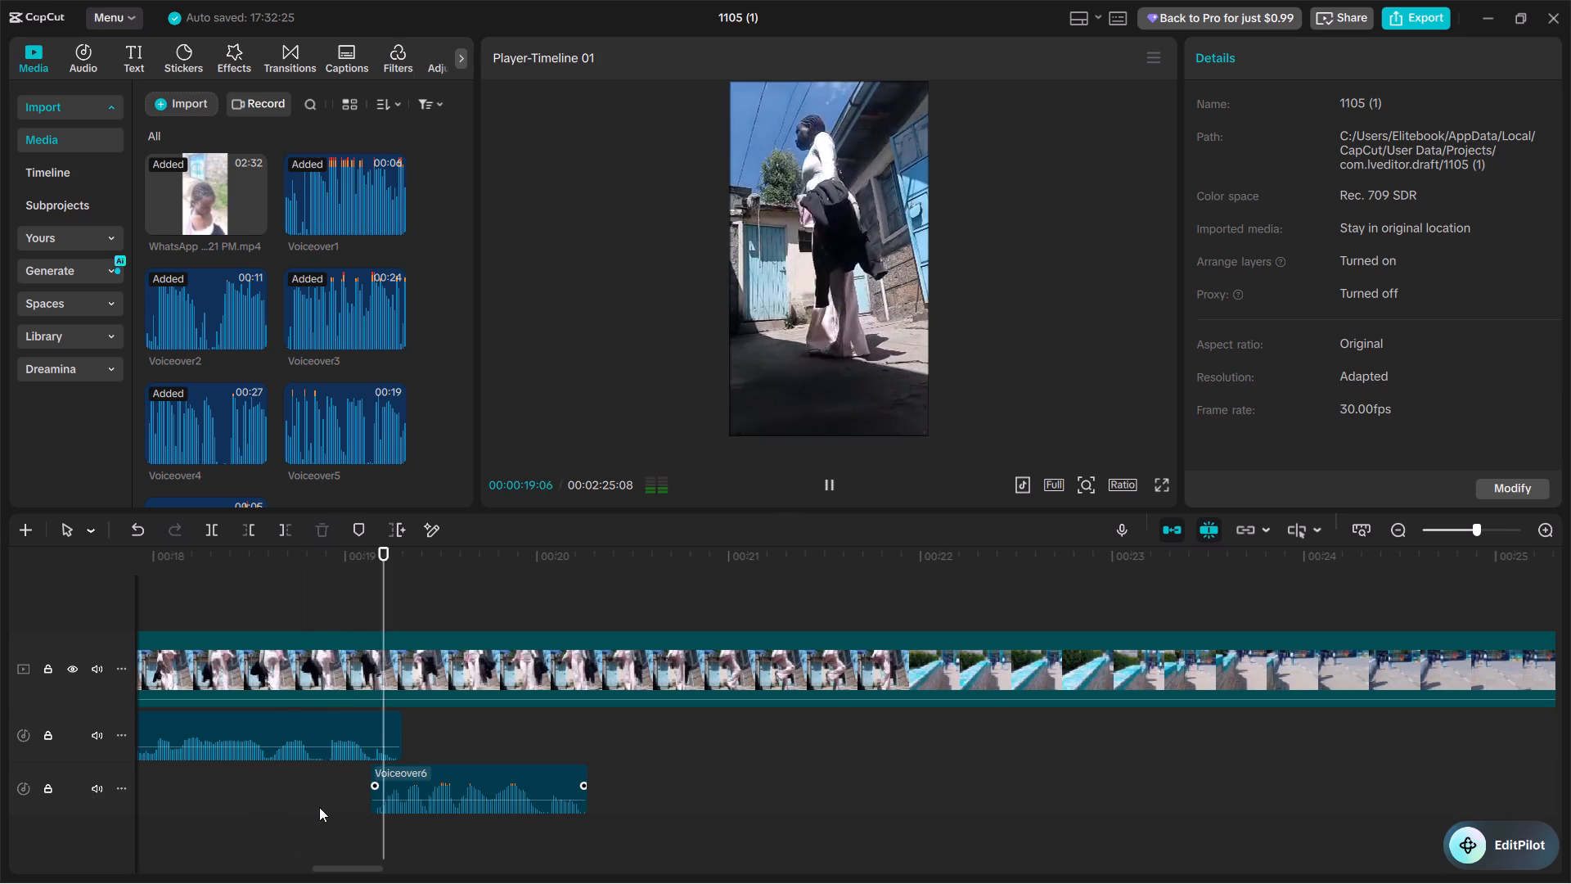
key(space)
drag(392, 775, 380, 775)
click(310, 782)
key(space)
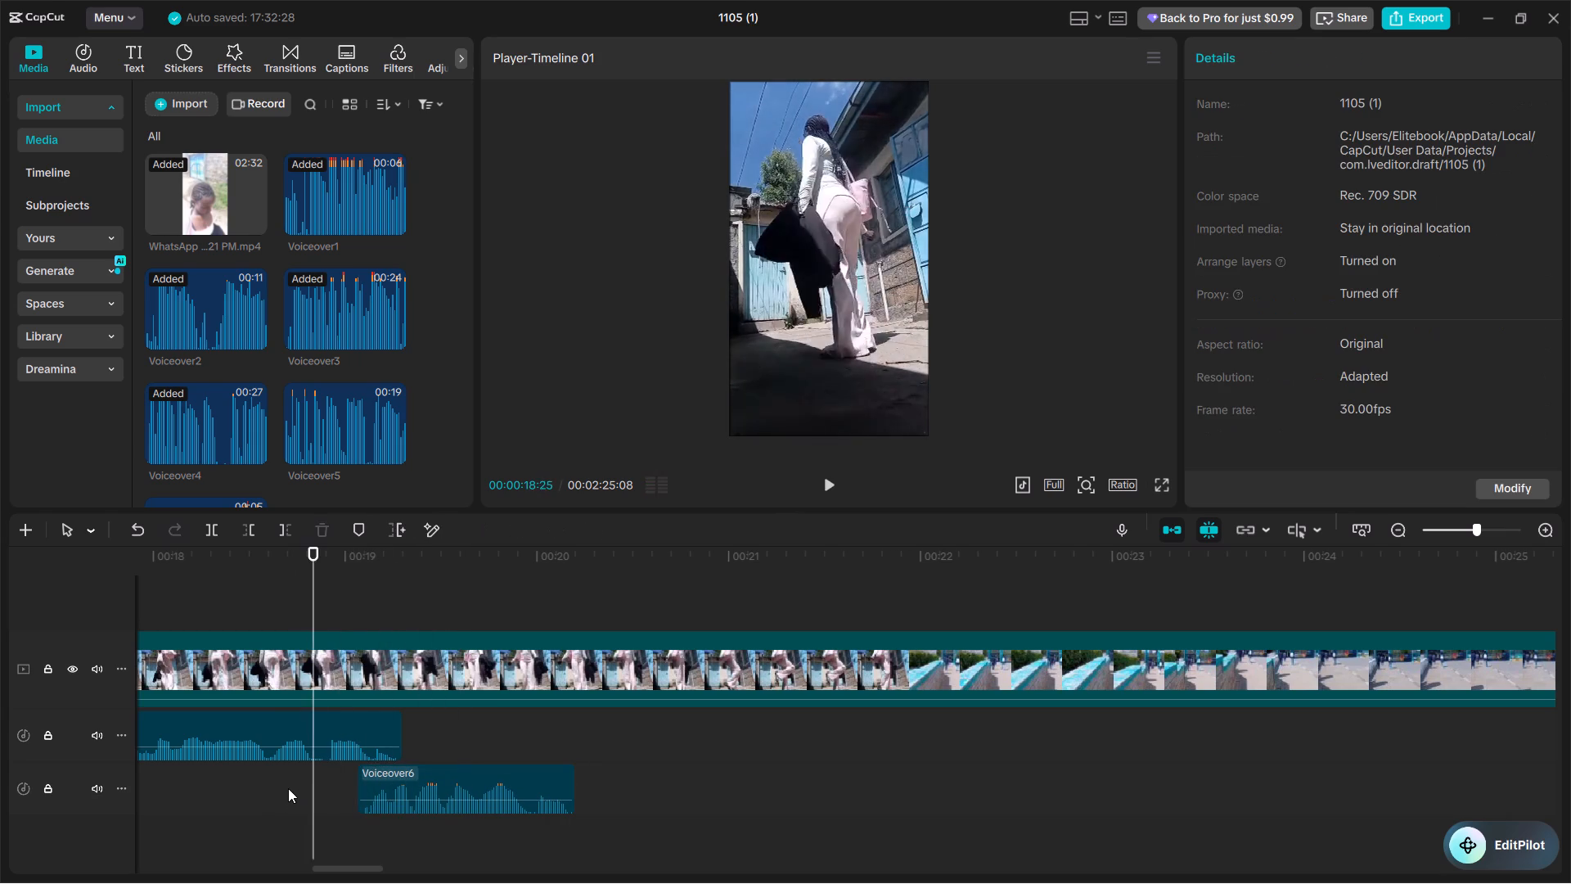
key(space)
drag(371, 775, 362, 775)
Play the adjusted join between Voiceover5 and Voiceover6 from 00:00:18:10 to about 00:00:20:08.
click(285, 775)
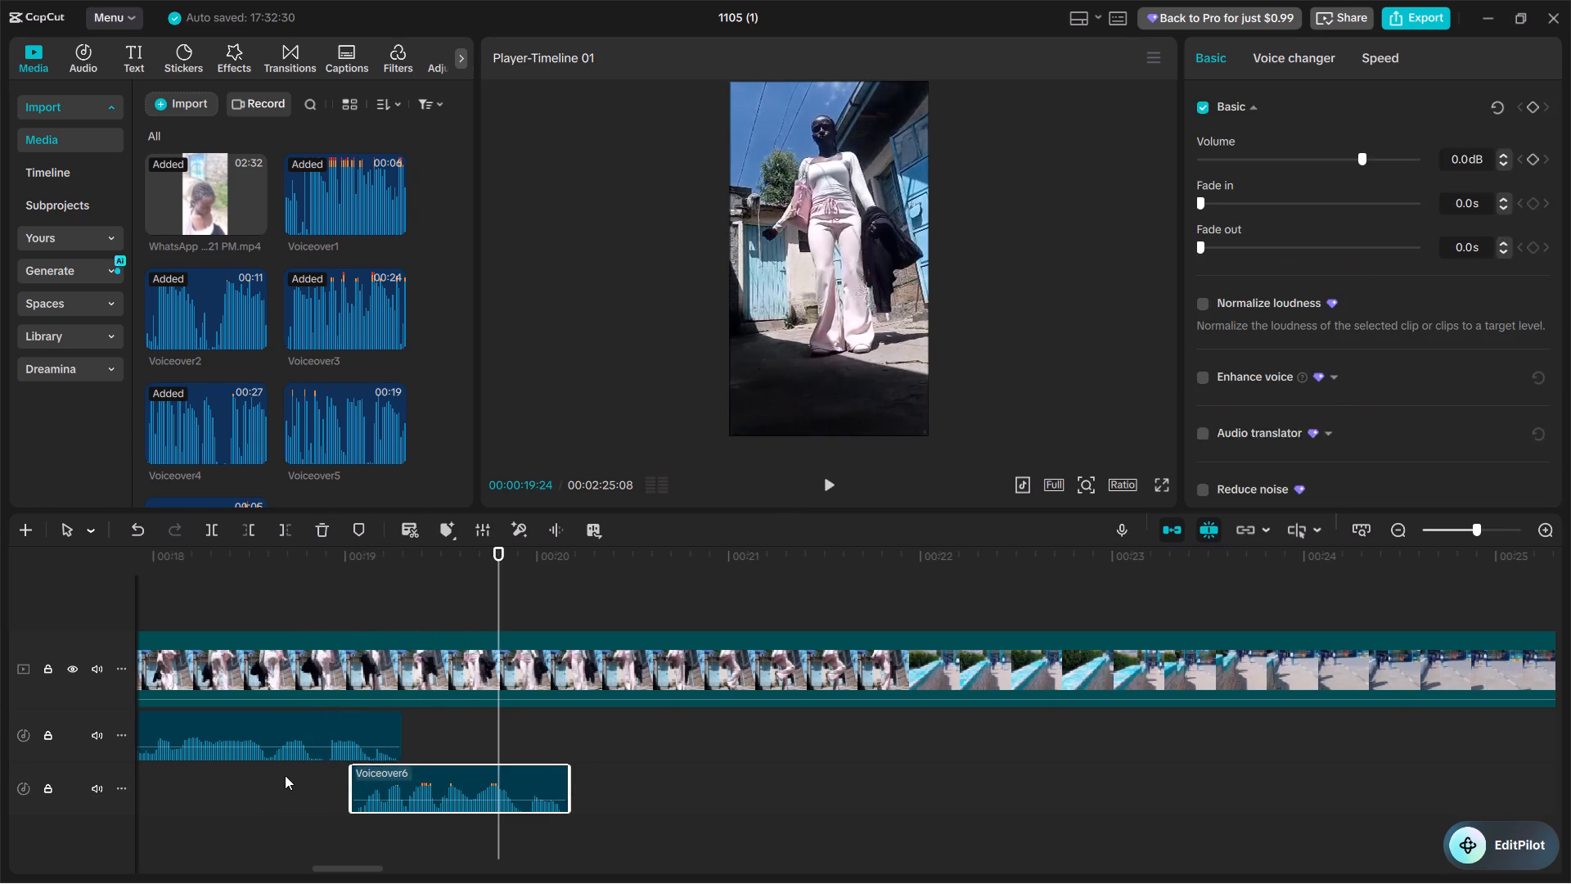
key(space)
click(218, 783)
key(space)
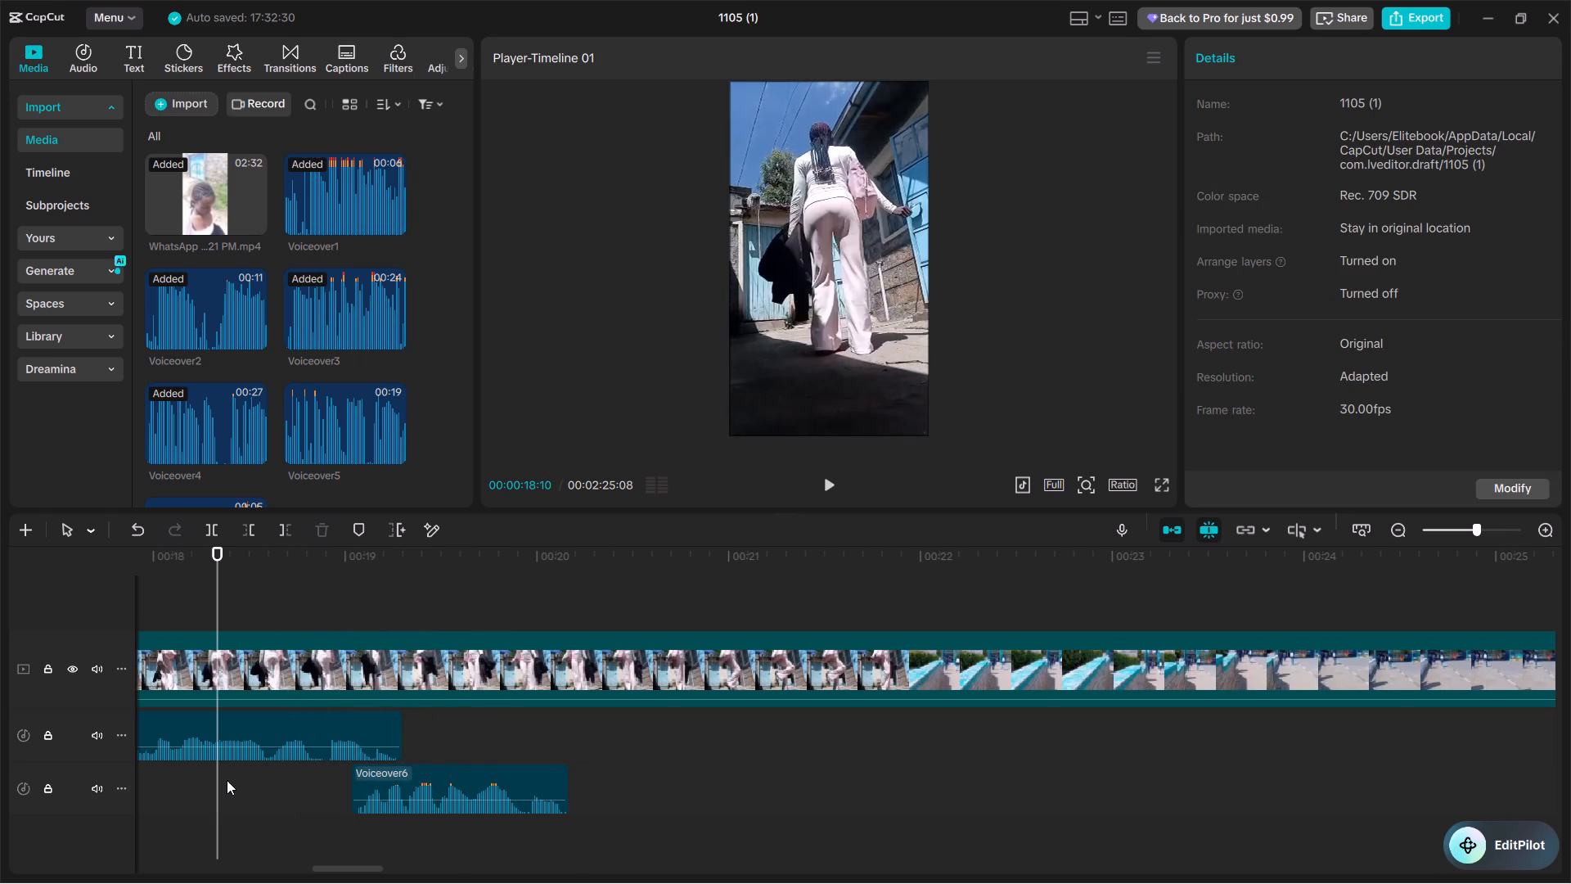
key(space)
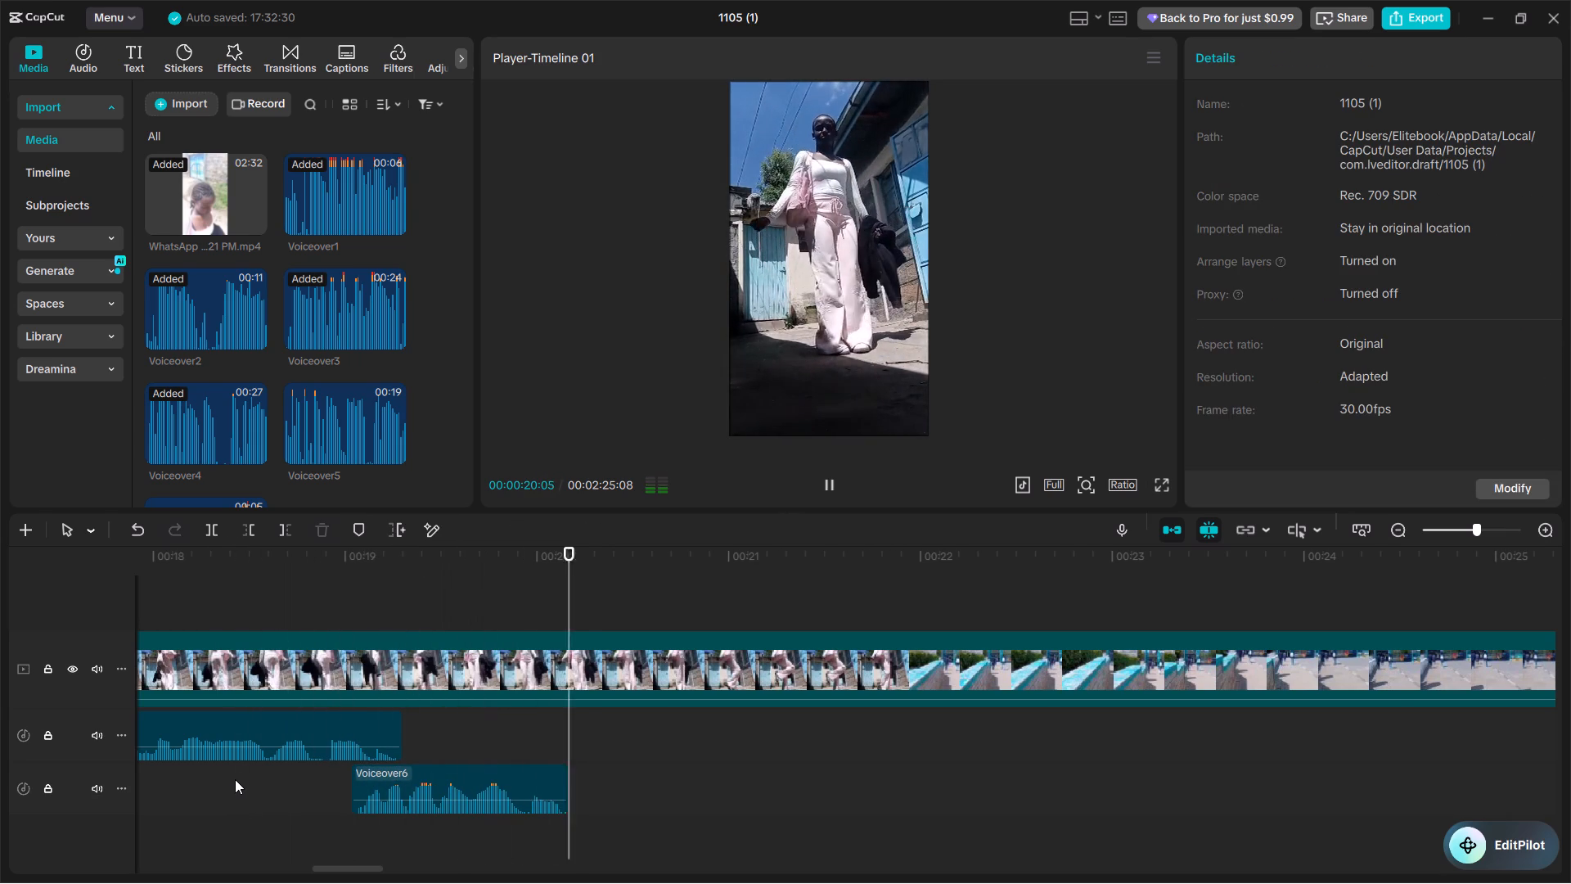
key(space)
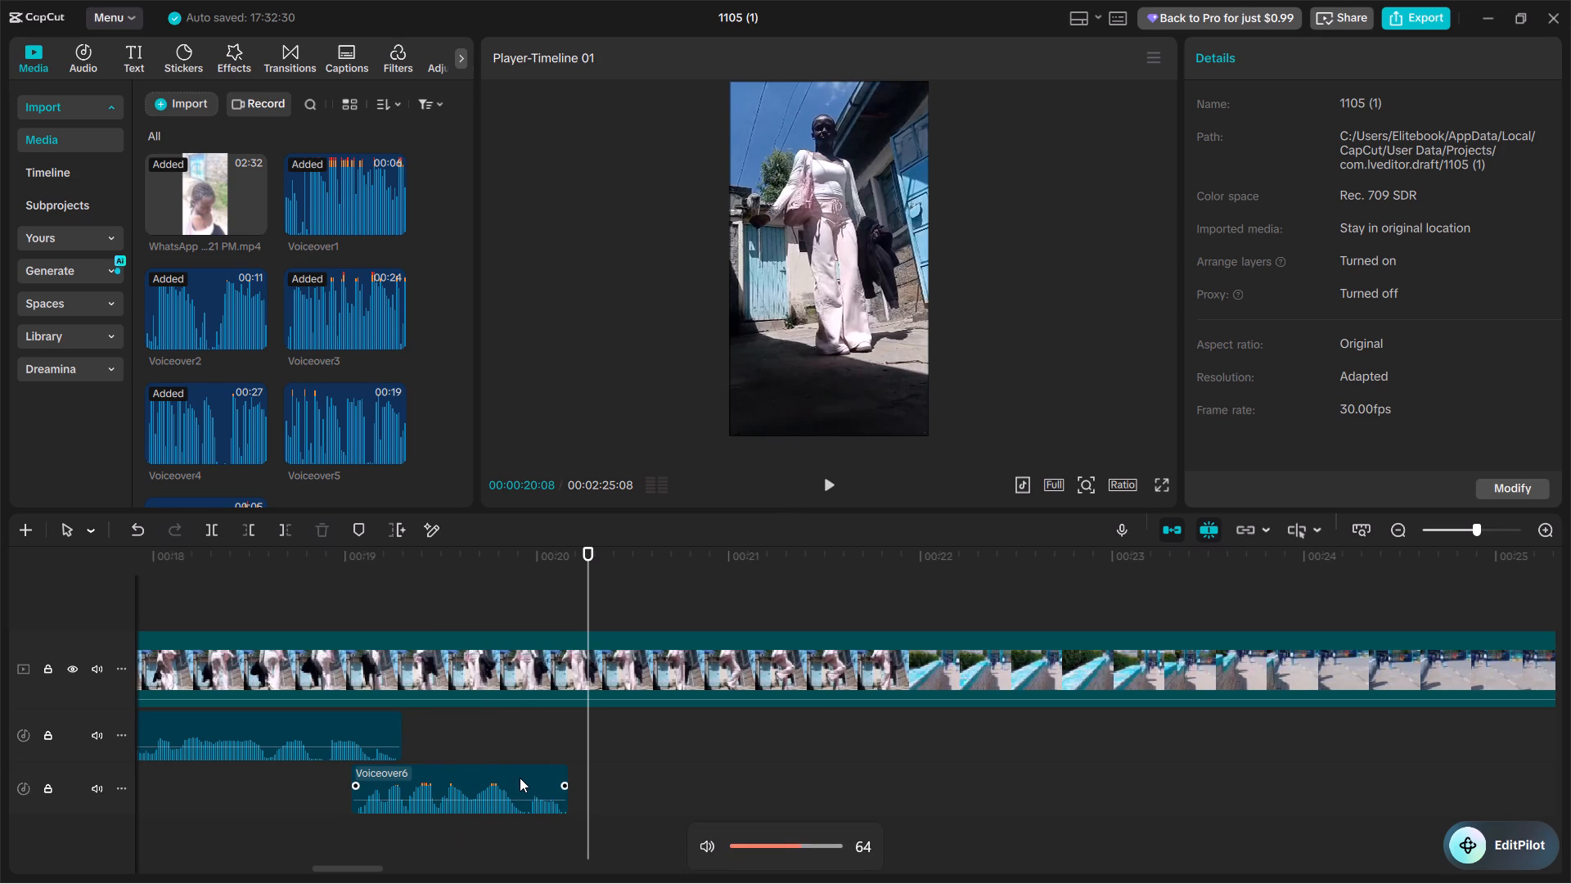
Play the whole edit from the beginning to 00:00:20:03 to review the footage against the joined voiceovers.
key(Home)
key(space)
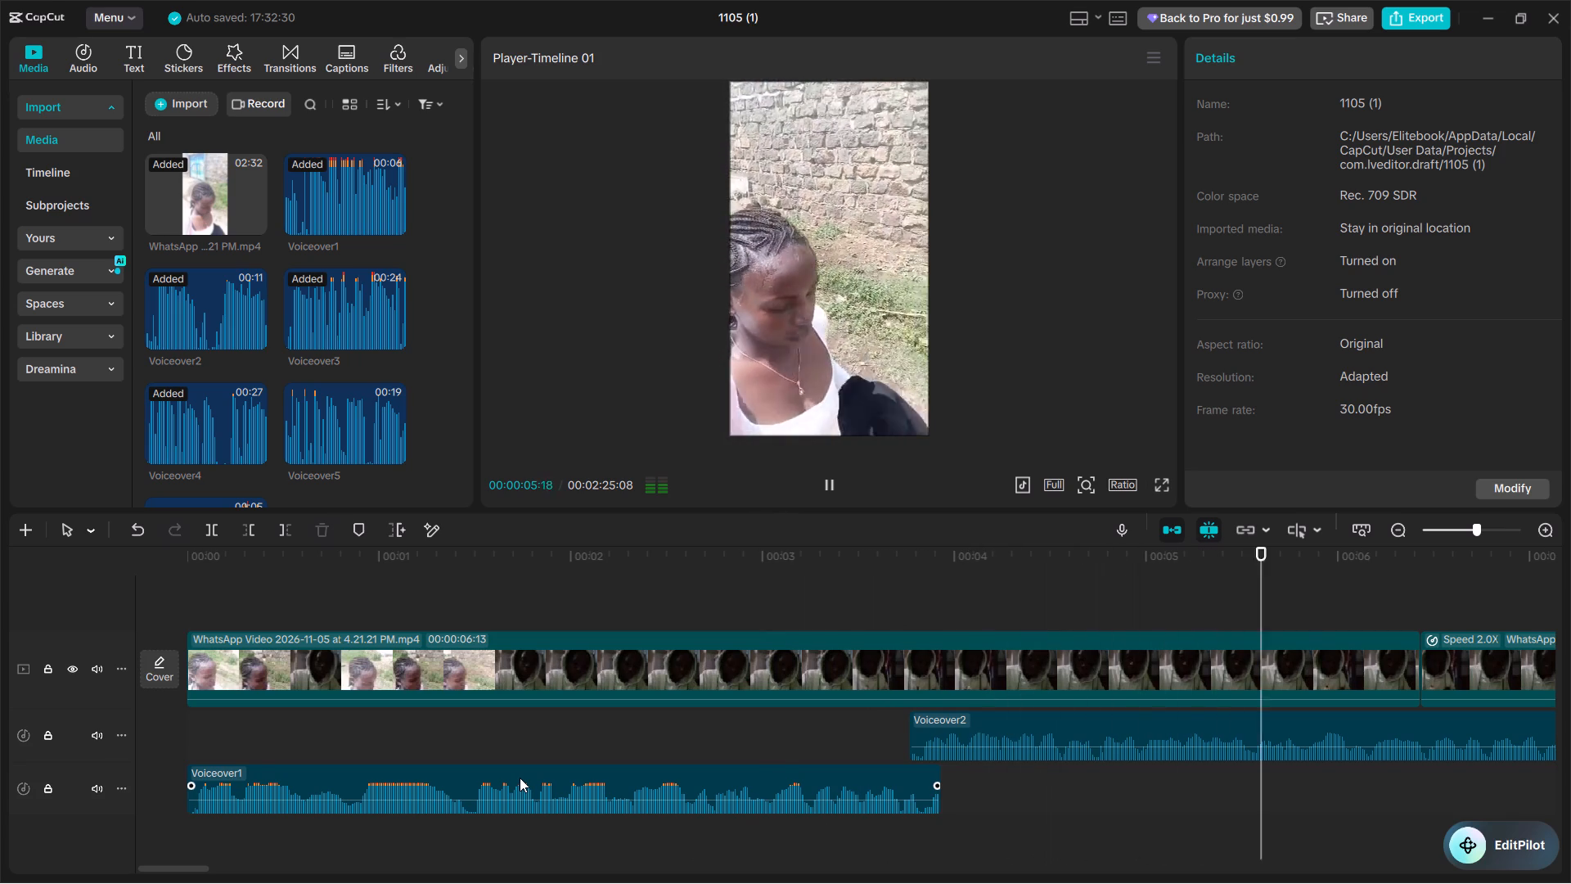
key(ctrl+minus)
key(ctrl+minus)
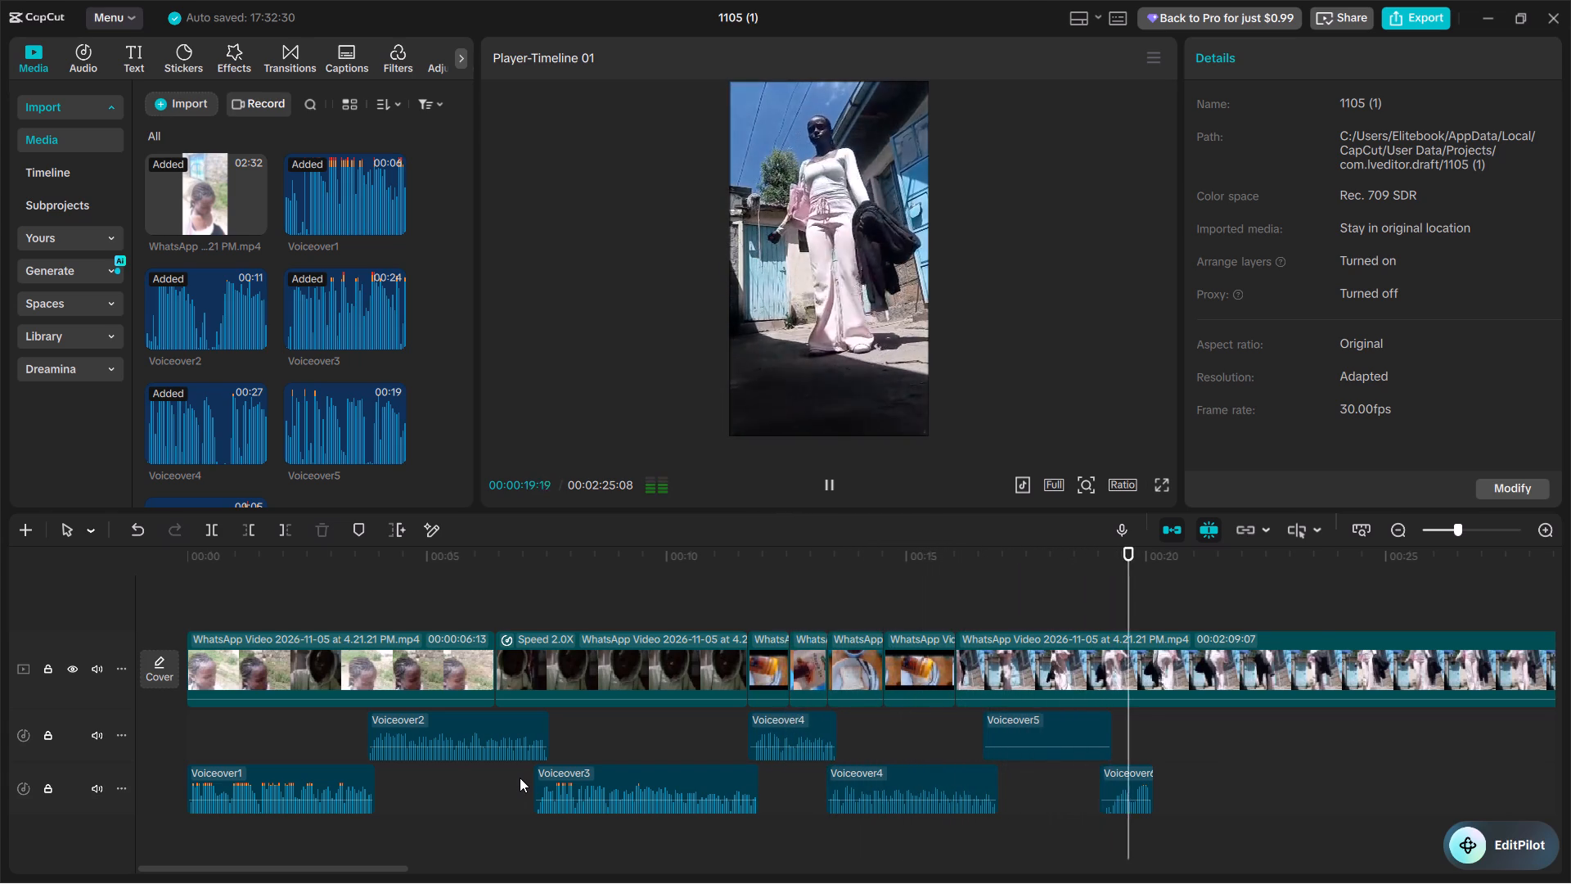
key(space)
Record another voiceover take from 00:00:20:00 to about 00:00:29:11 with the fifine microphone.
key(ctrl+equal)
key(ctrl+equal)
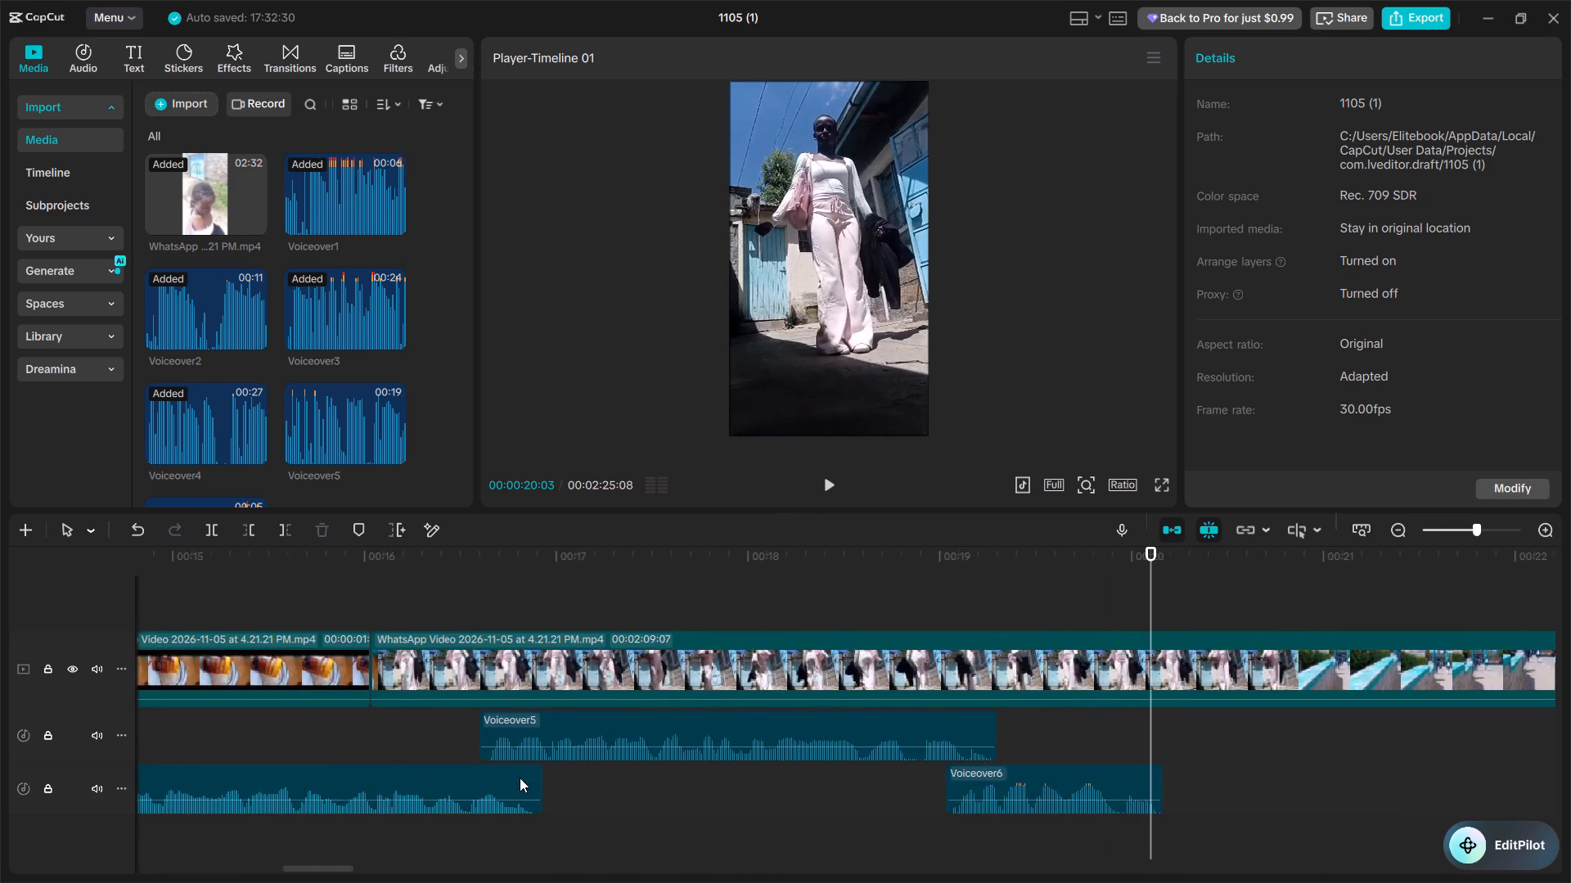
key(ctrl+equal)
key(ctrl+equal)
key(ctrl+equal)
click(996, 736)
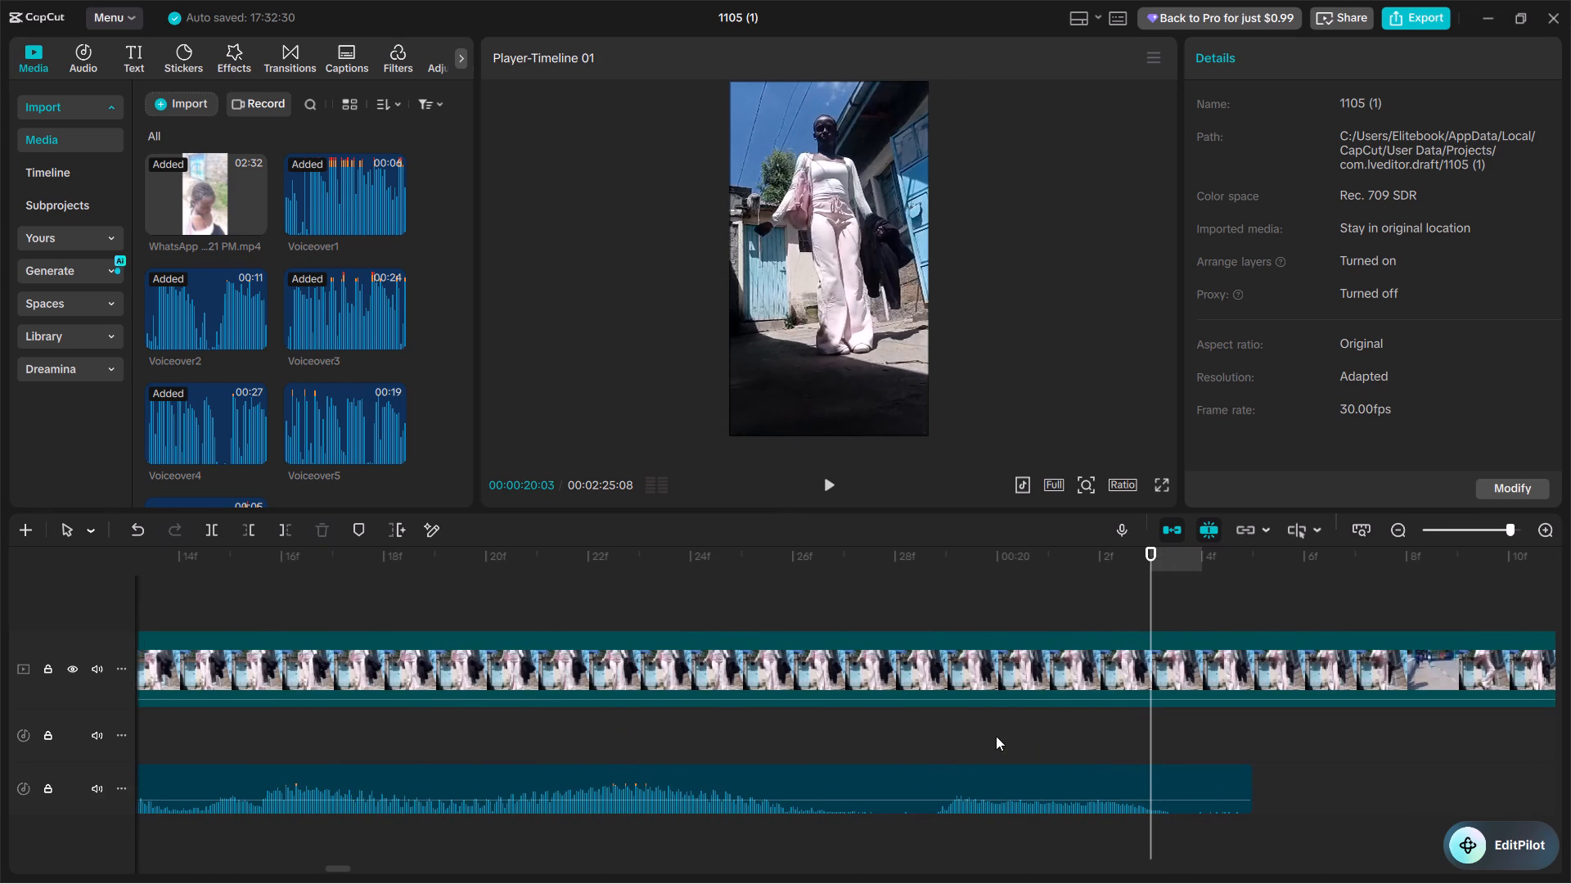
click(1123, 531)
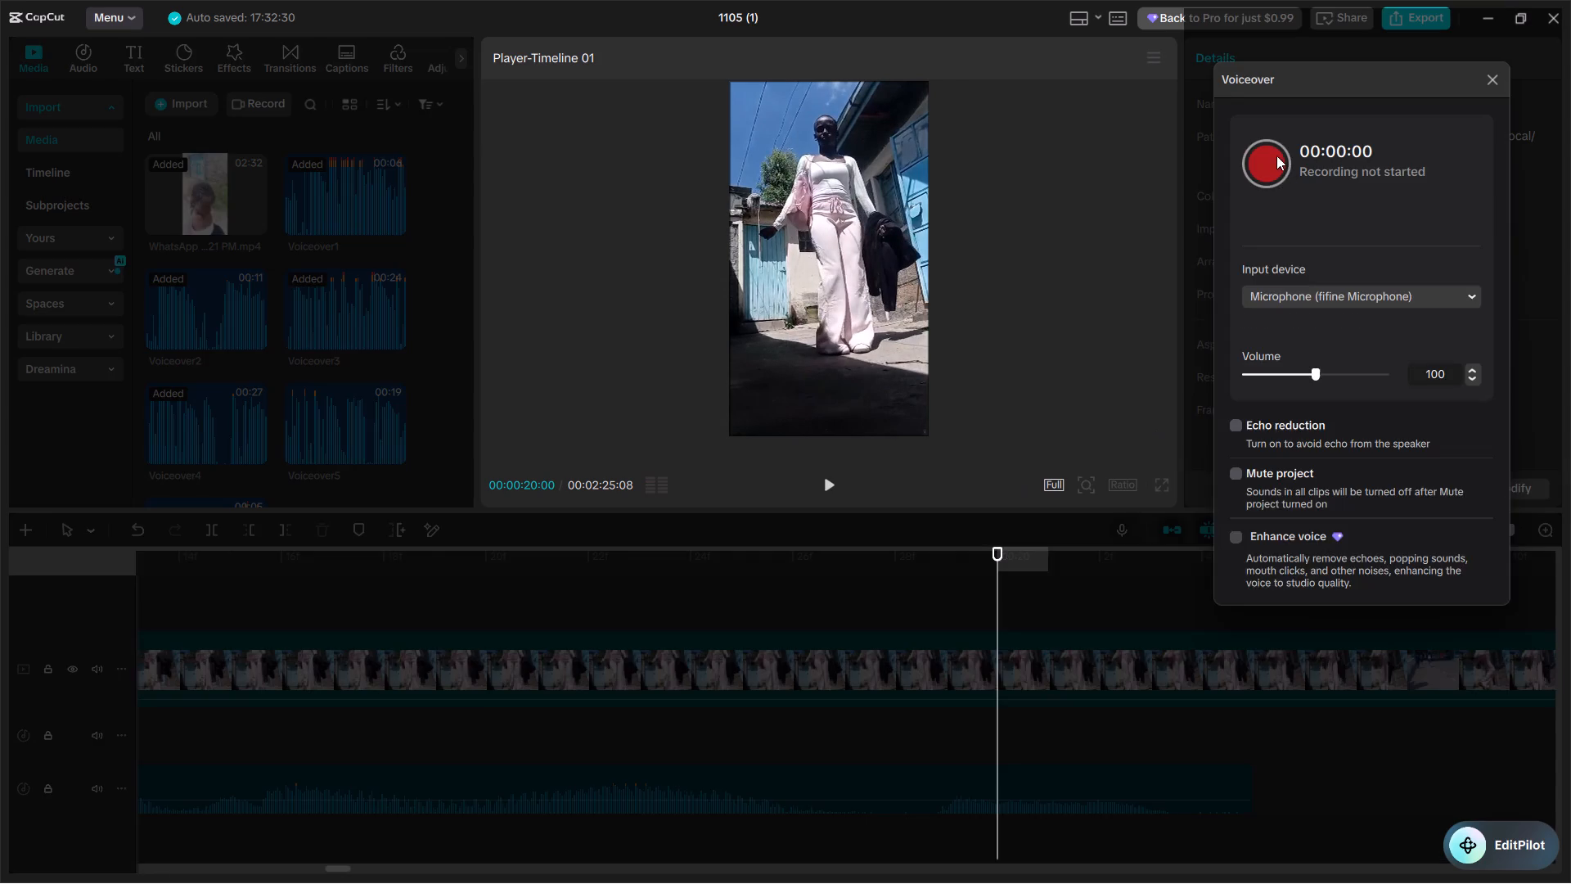
click(1276, 156)
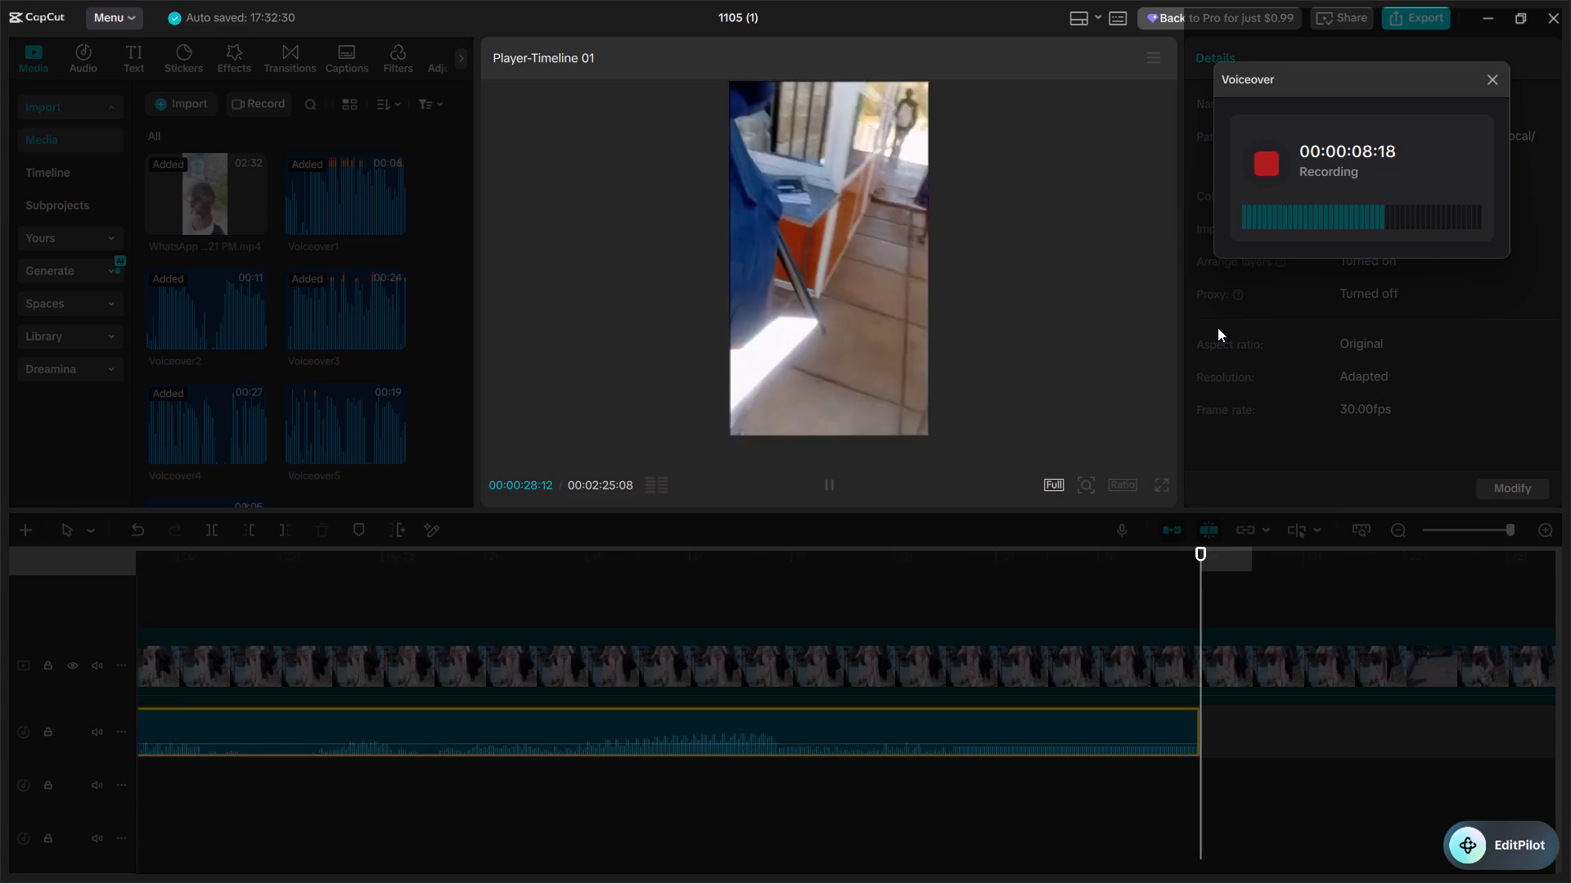
key(space)
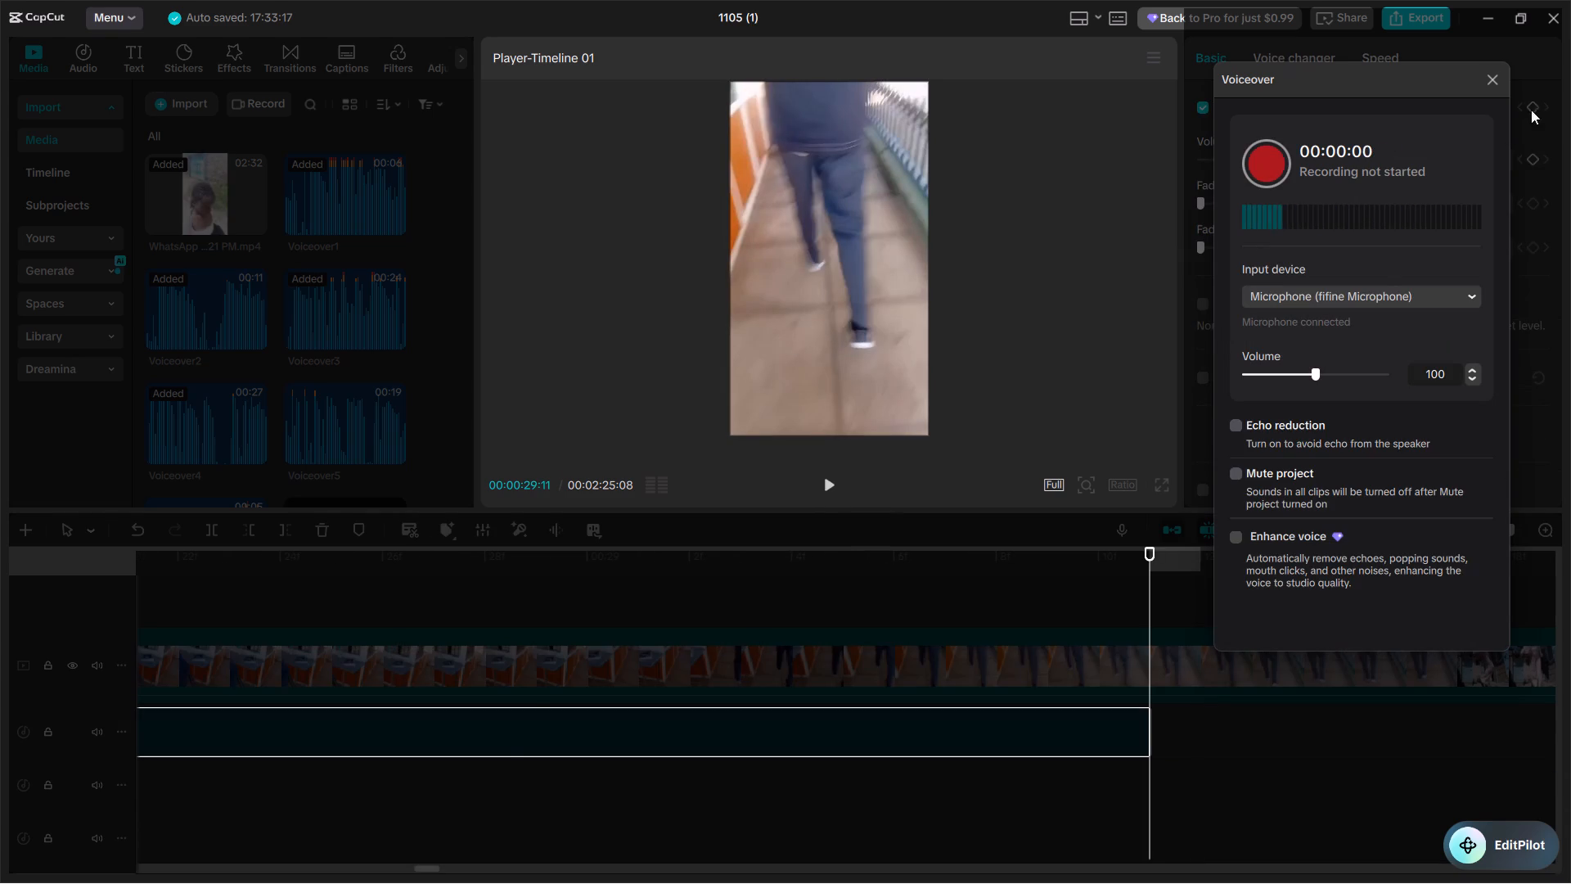
click(1497, 79)
click(1204, 597)
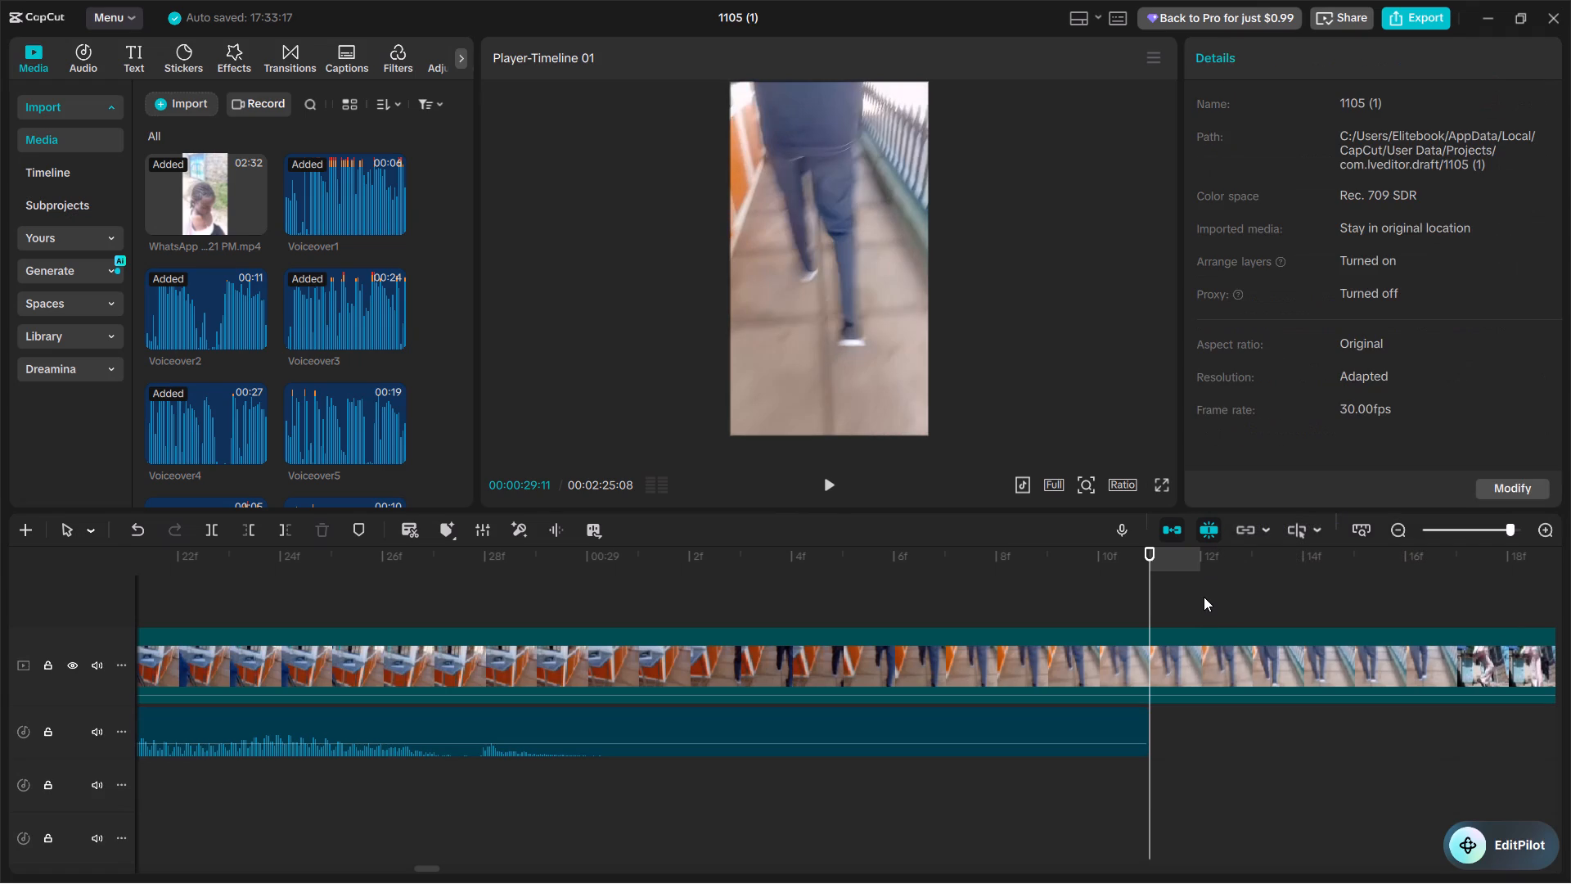
Trim the Voiceover7 clip to start at about 00:00:25:26 and end at 00:00:29:03, playing the kept phrase.
key(ctrl+minus)
key(ctrl+minus)
key(ctrl+minus)
key(ctrl+minus)
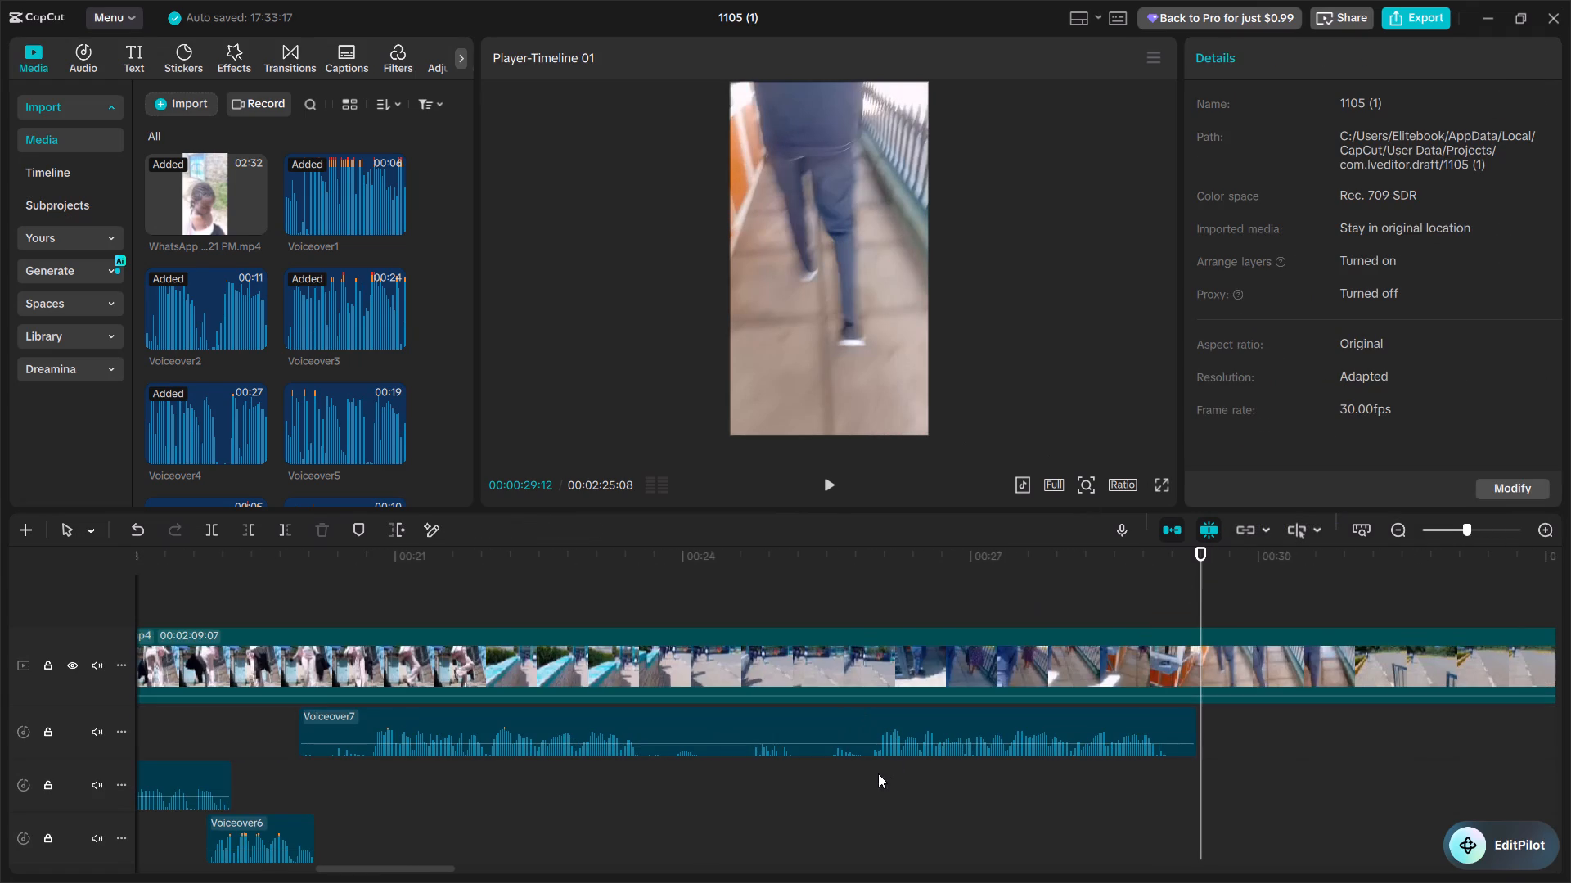
click(862, 767)
click(872, 732)
key(q)
key(space)
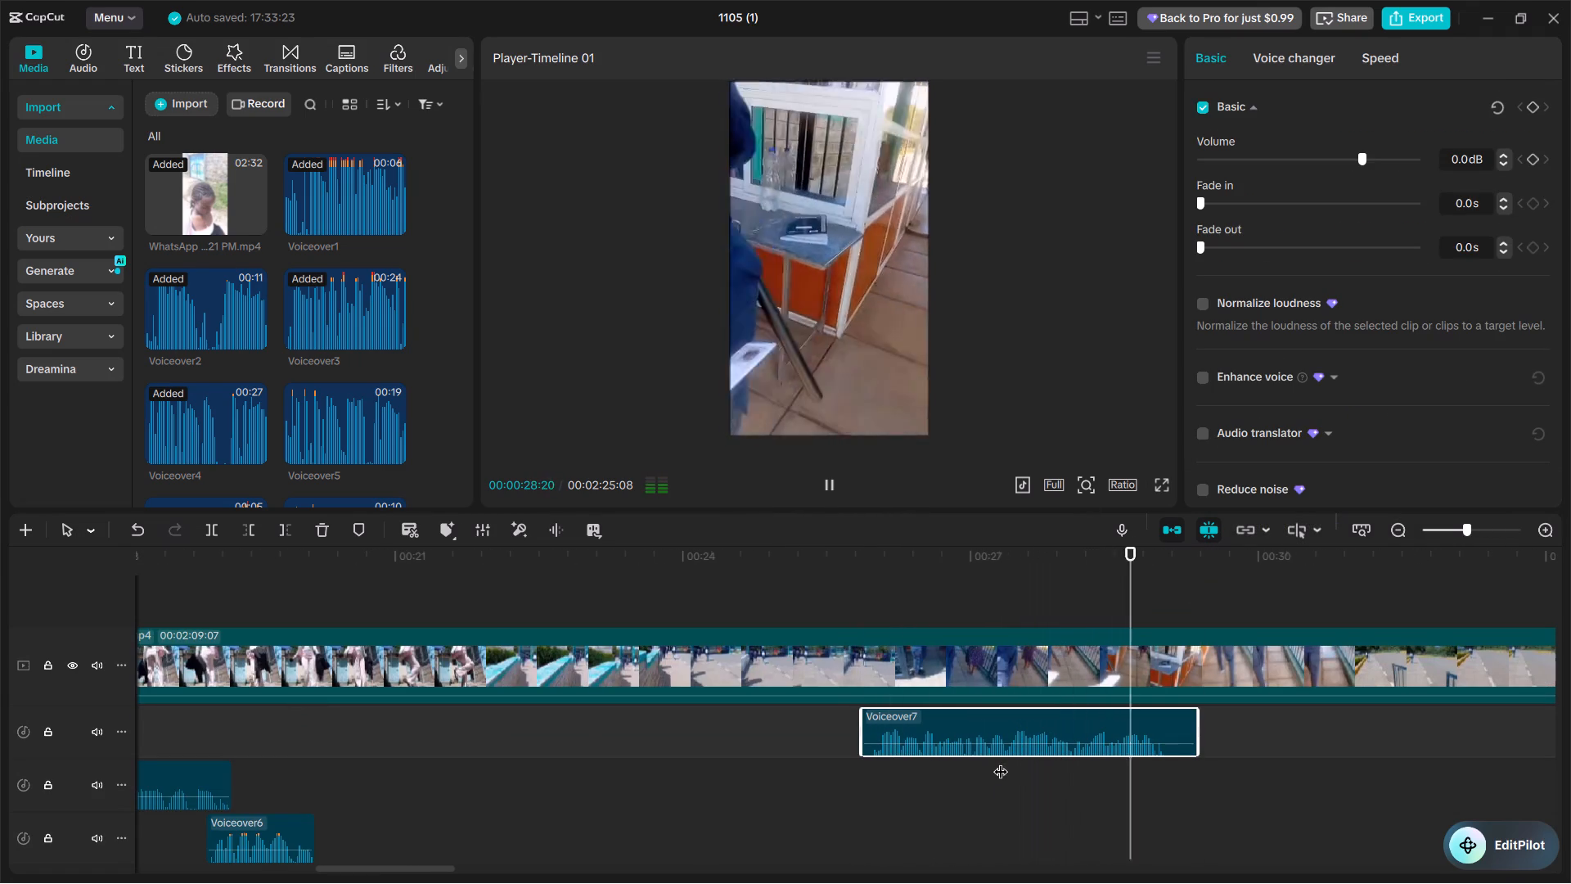
key(space)
key(w)
Move the Voiceover7 clip onto the Voiceover5 track, starting at about 00:00:19:28 over the end of Voiceover6, and play the join.
drag(1008, 715, 536, 803)
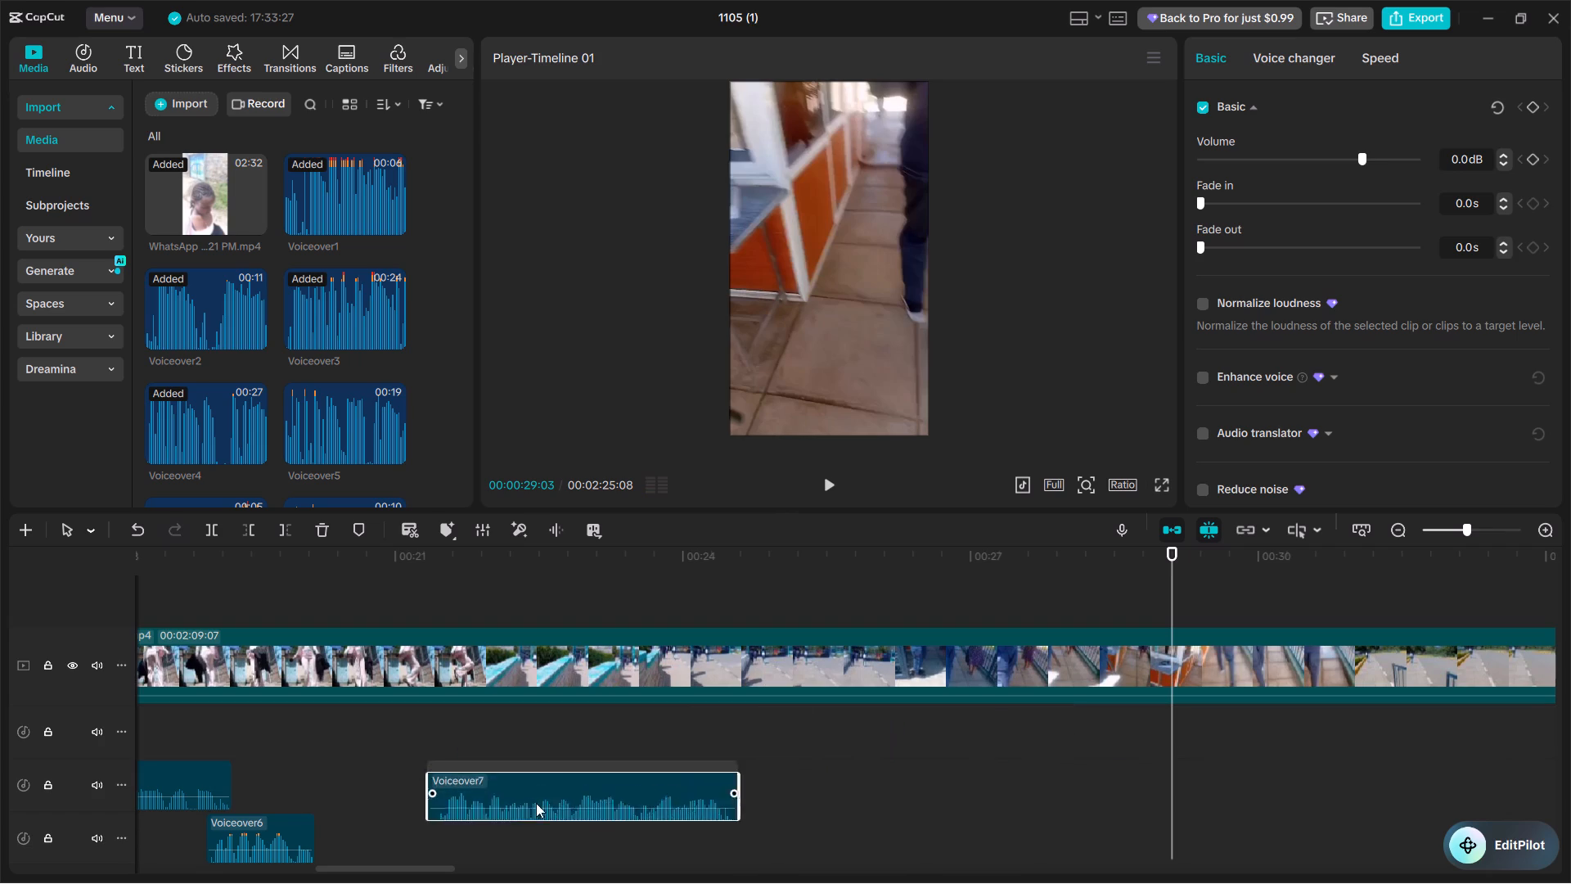
drag(536, 803, 439, 780)
click(244, 841)
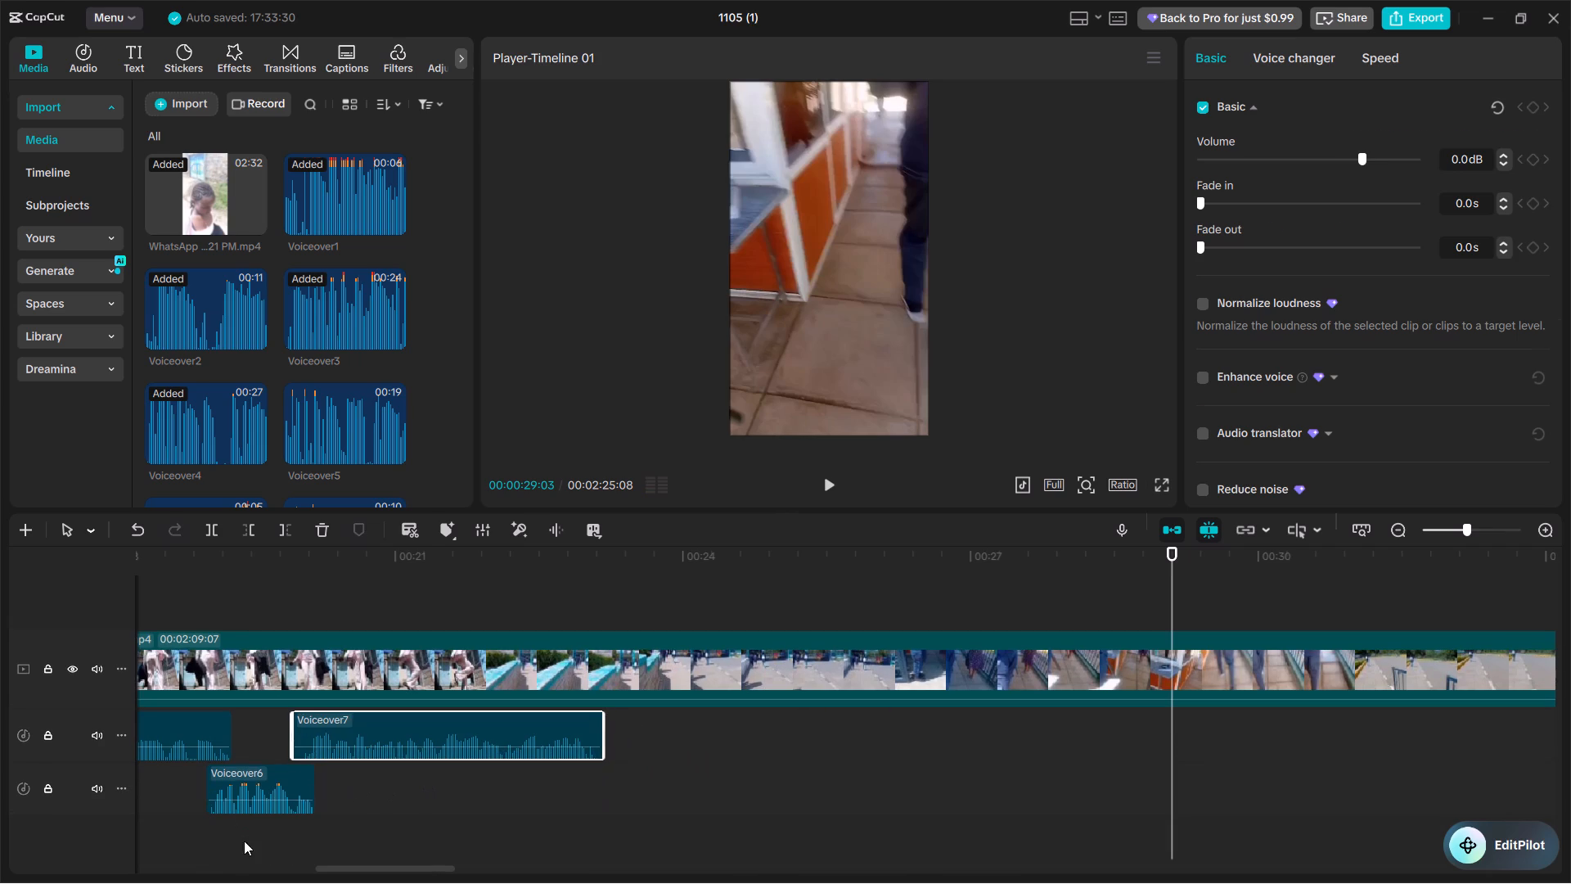
key(space)
key(space)
Nudge Voiceover7 earlier in small moves until it starts at about 00:00:19:19, playing the join with Voiceover6 after each move.
drag(322, 726, 316, 726)
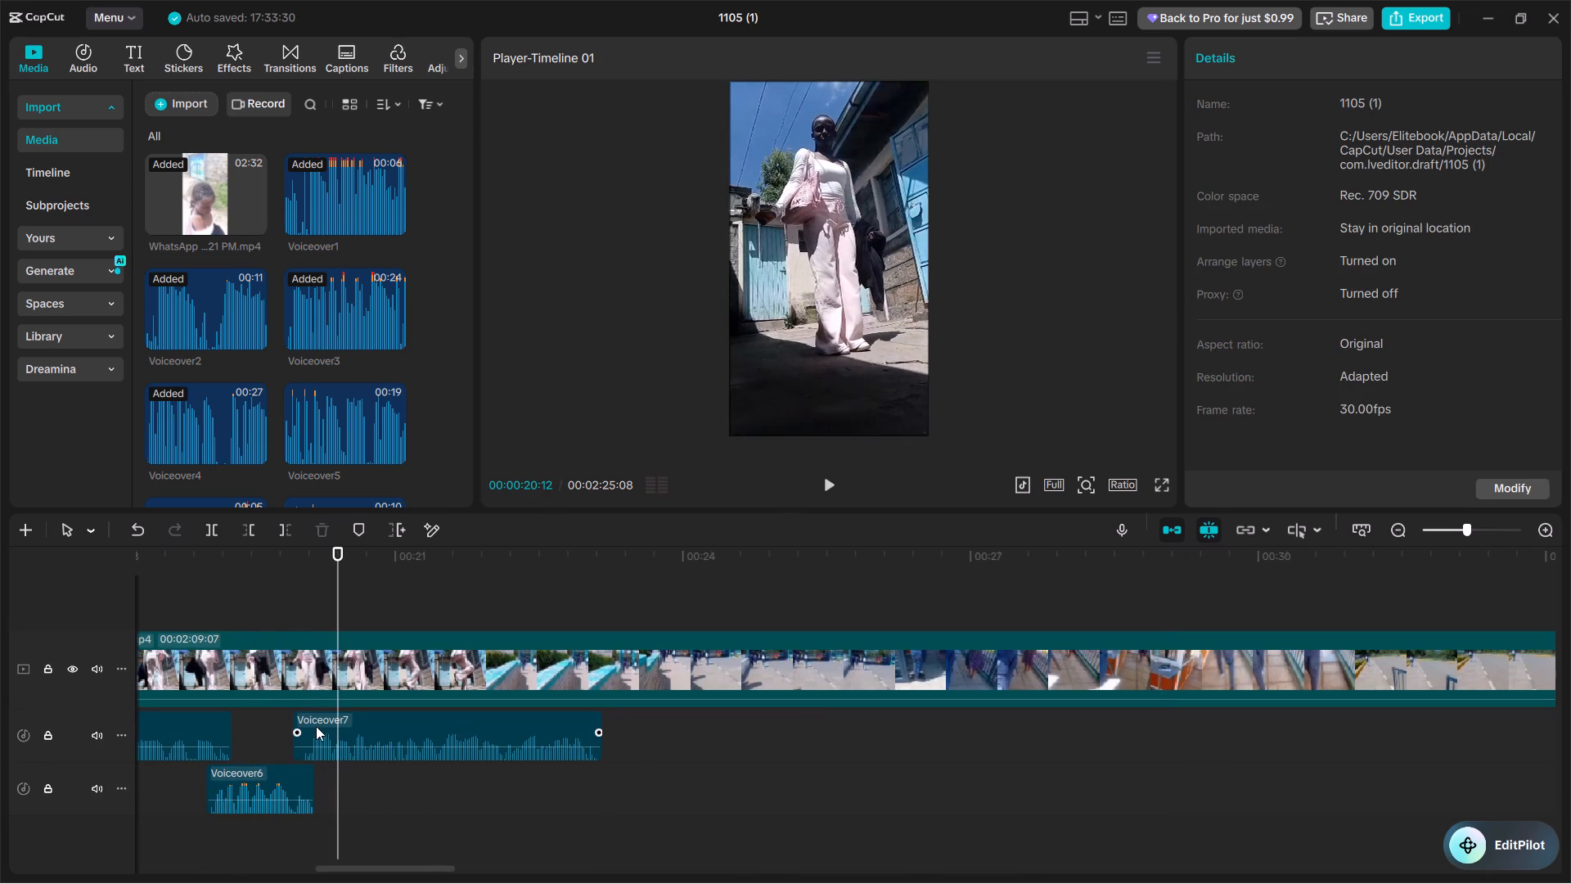
drag(316, 726, 313, 726)
click(227, 831)
key(space)
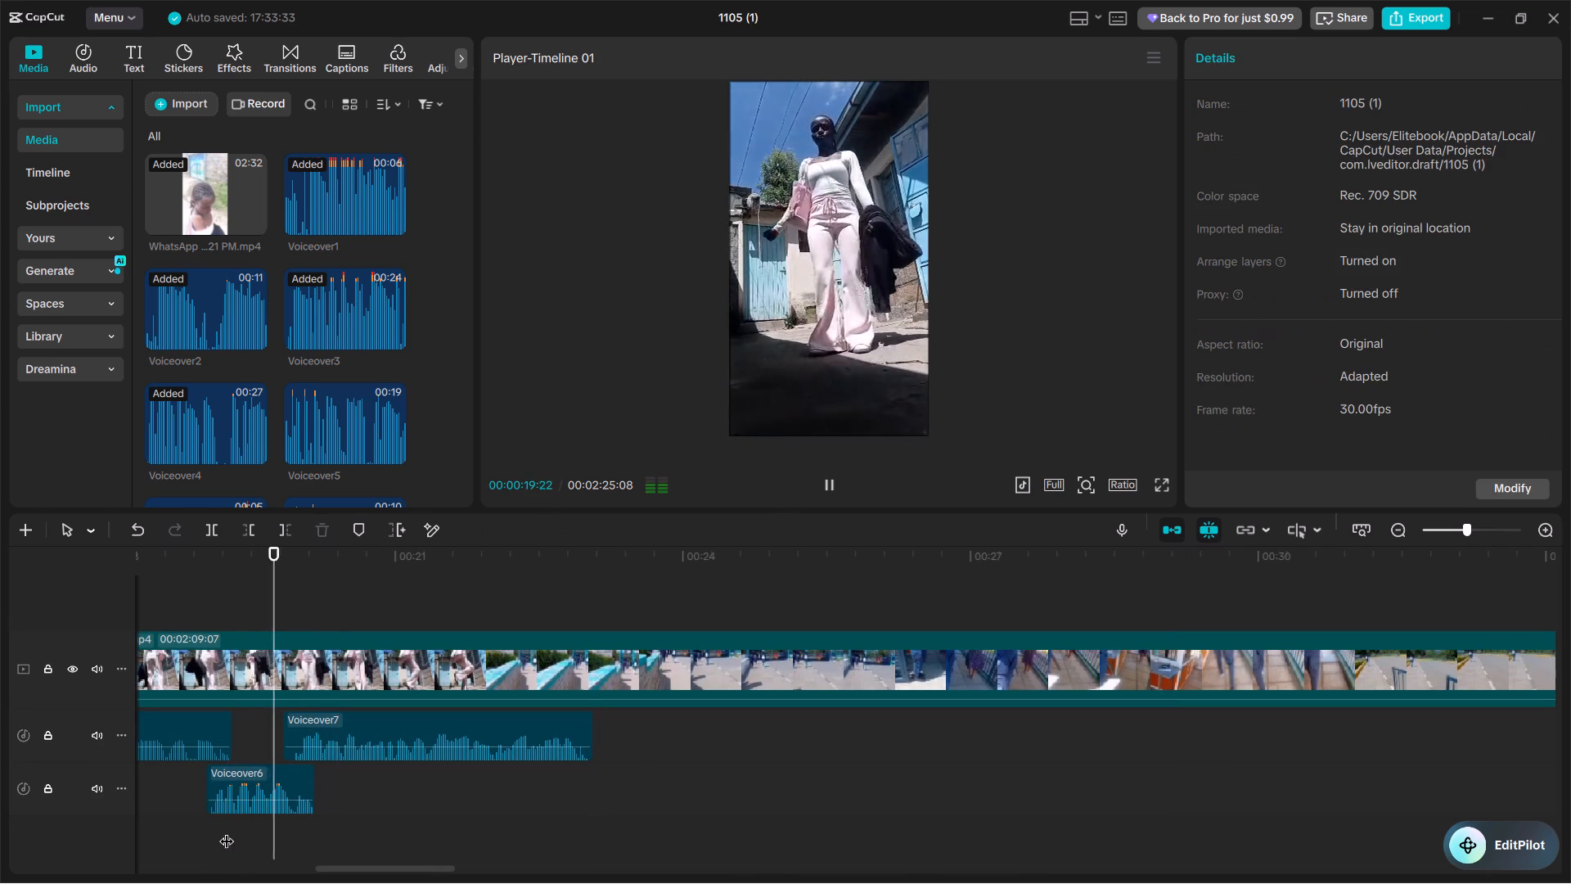
key(space)
drag(299, 727, 293, 725)
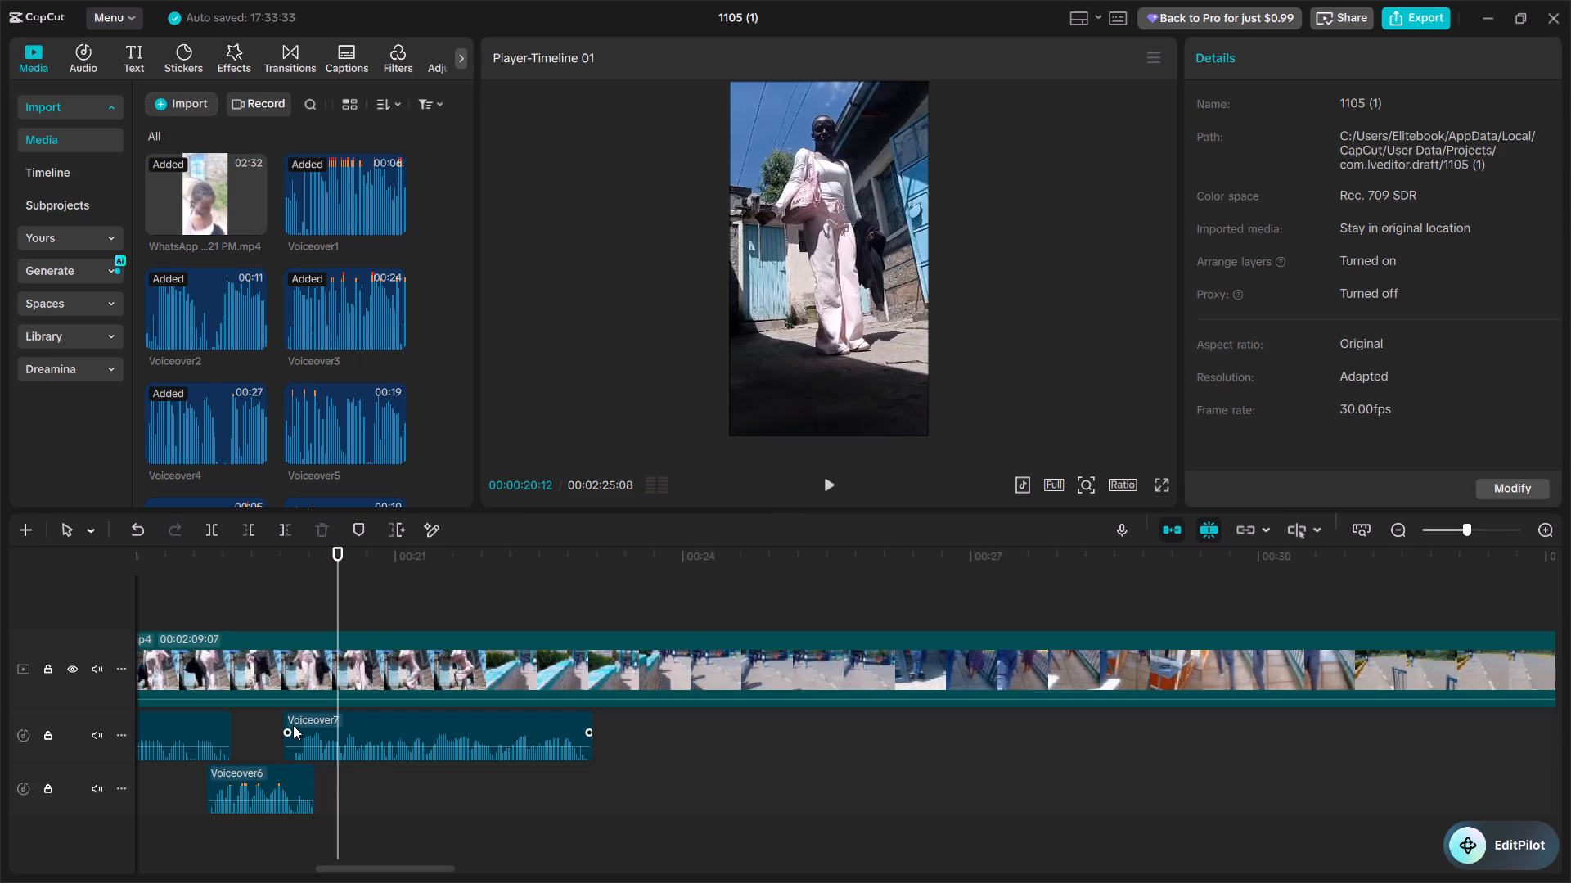
drag(293, 725, 289, 725)
click(229, 836)
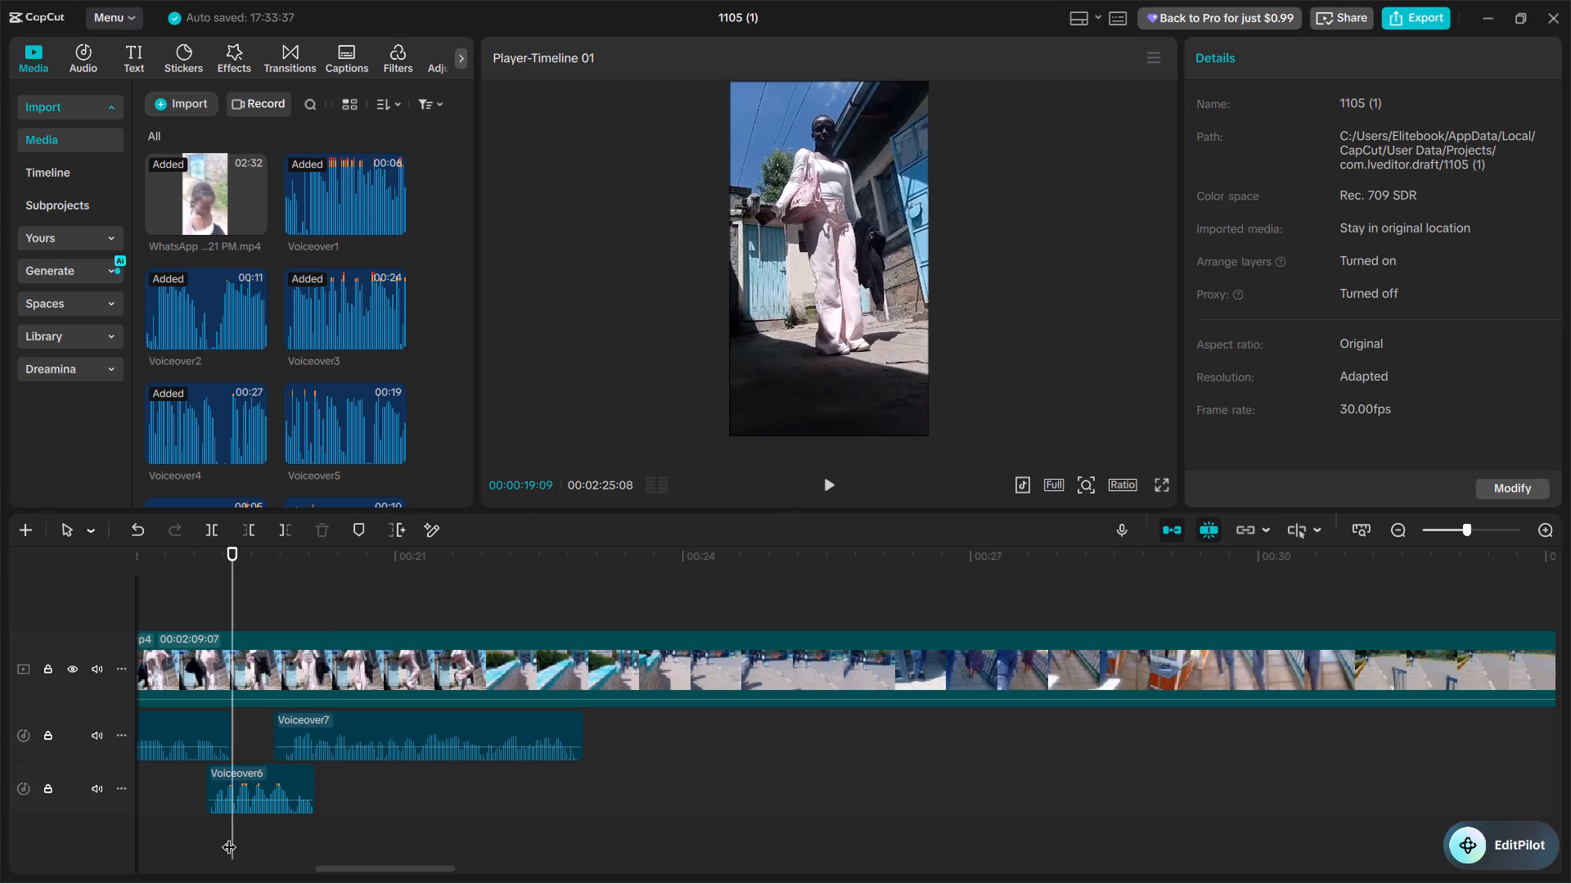
key(space)
key(space)
drag(295, 732, 286, 735)
click(202, 829)
key(space)
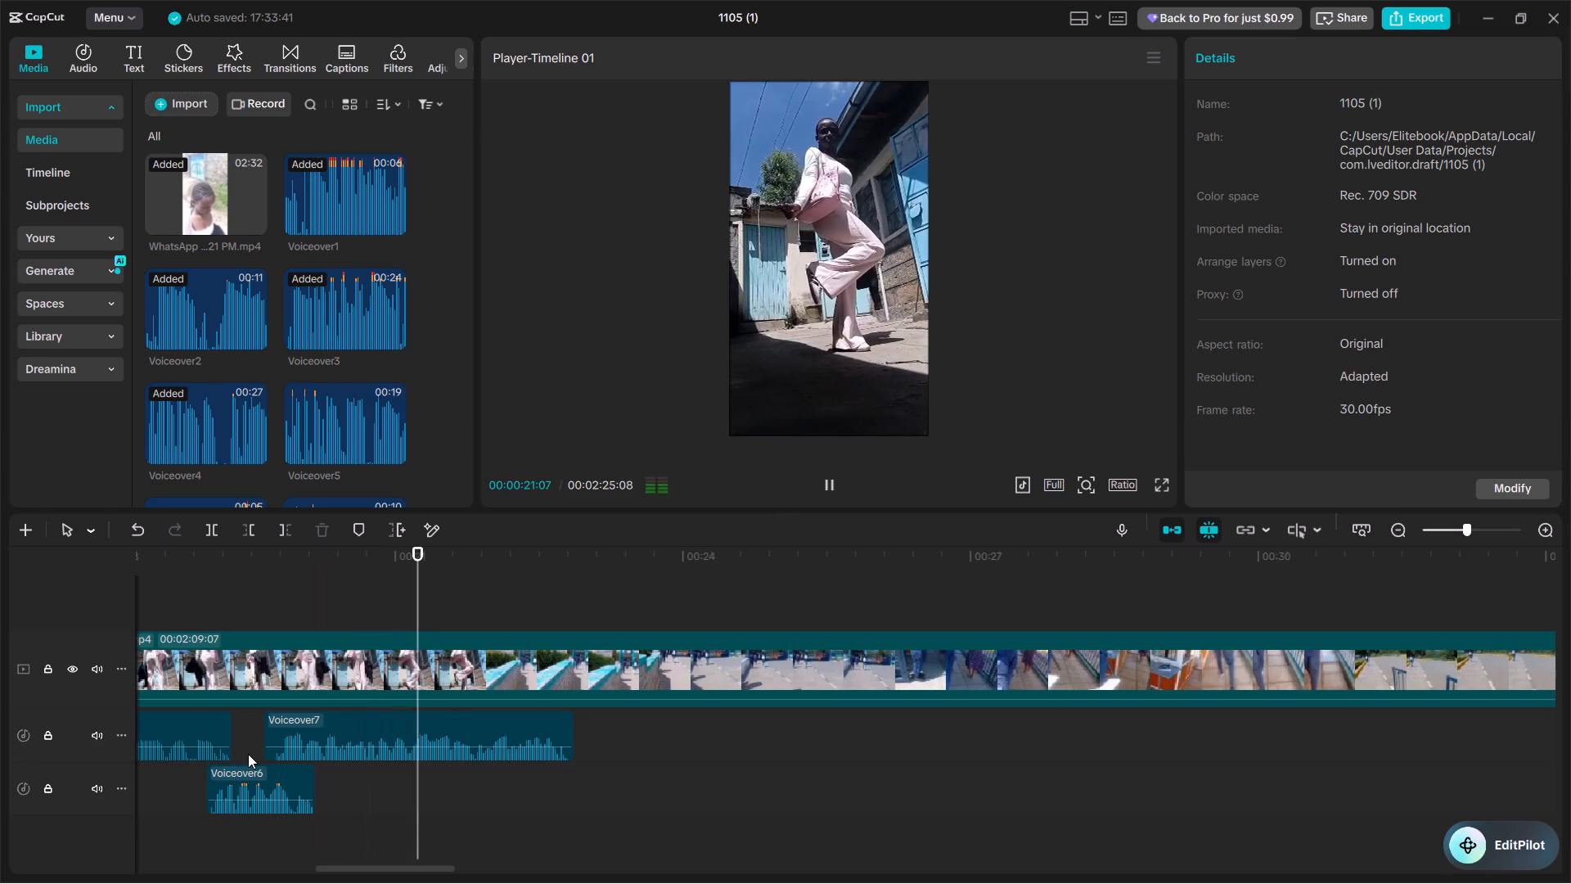
key(space)
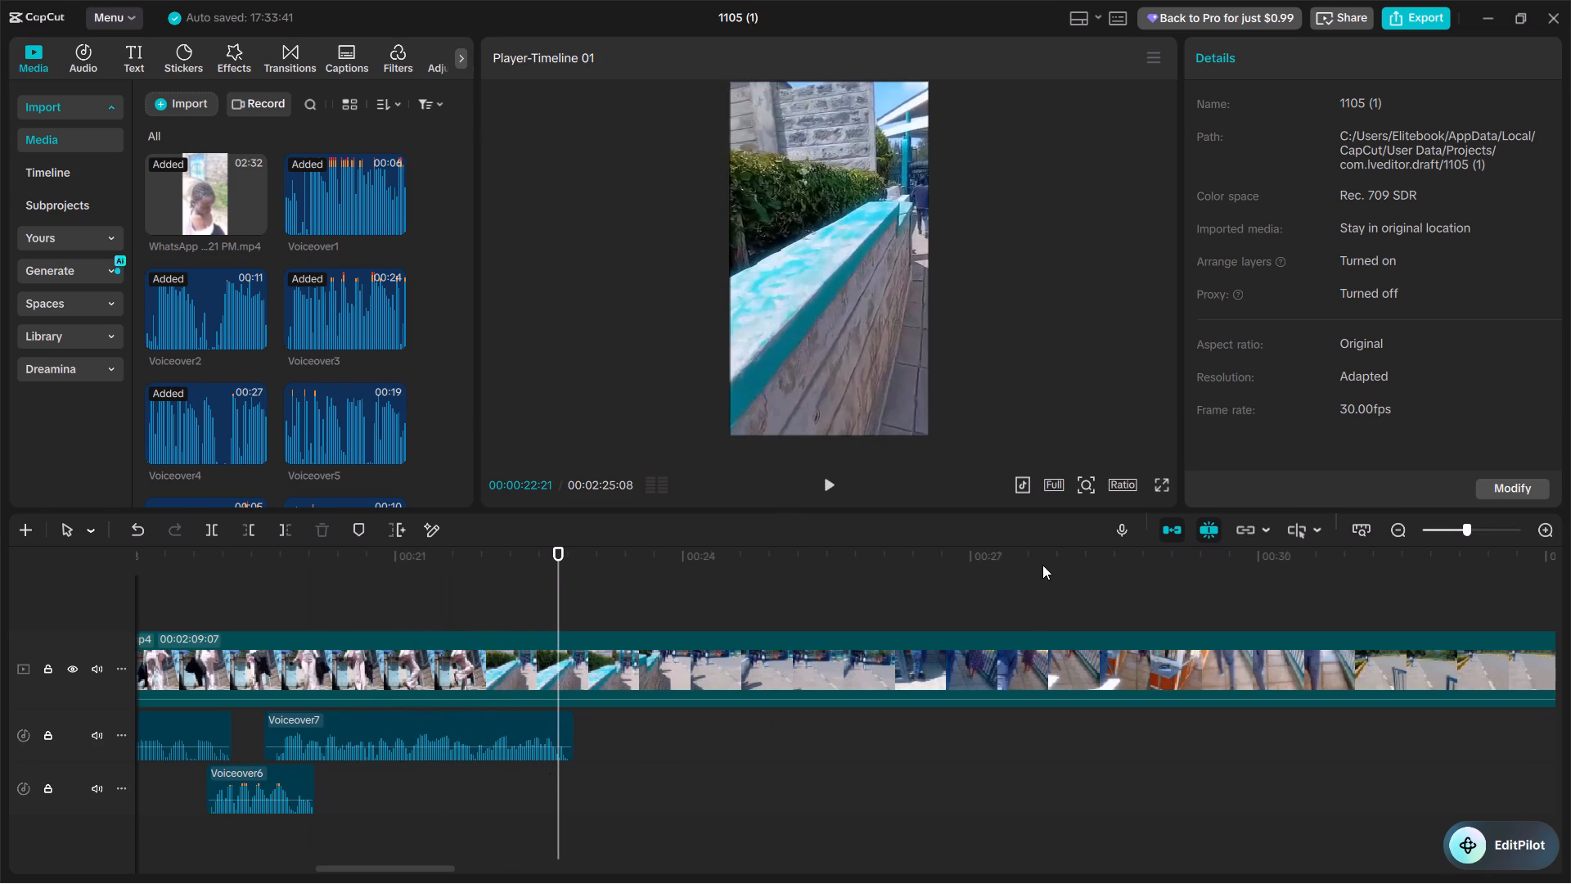
Record another voiceover take from about 00:00:21:00 to 00:00:33:07 with the fifine microphone and Mute project enabled.
click(1107, 539)
click(1127, 526)
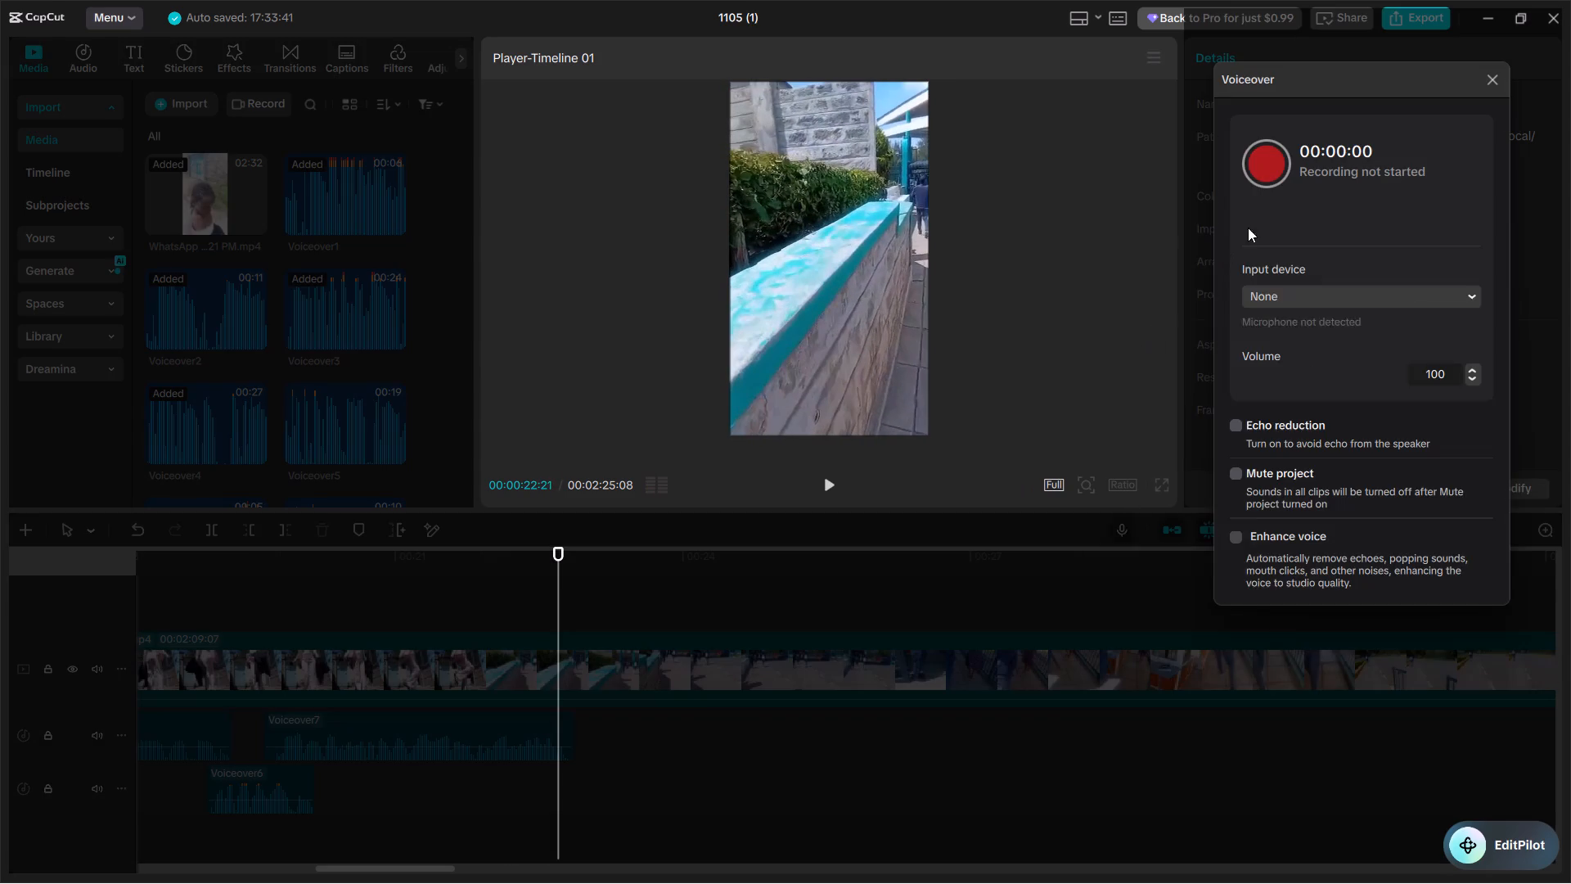
click(1261, 168)
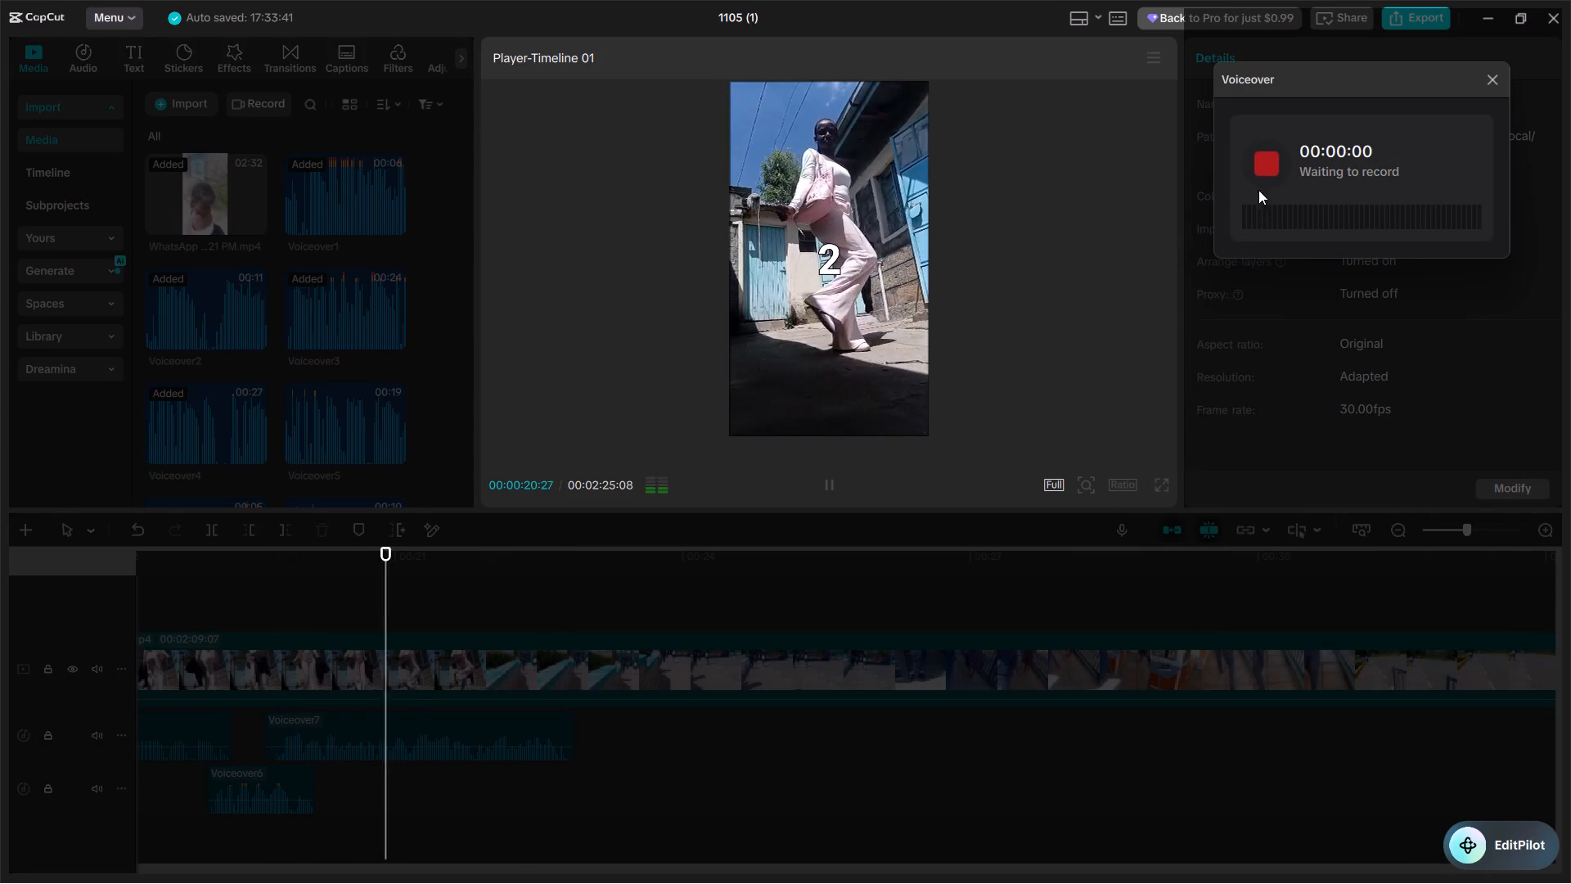
click(1267, 169)
click(1239, 471)
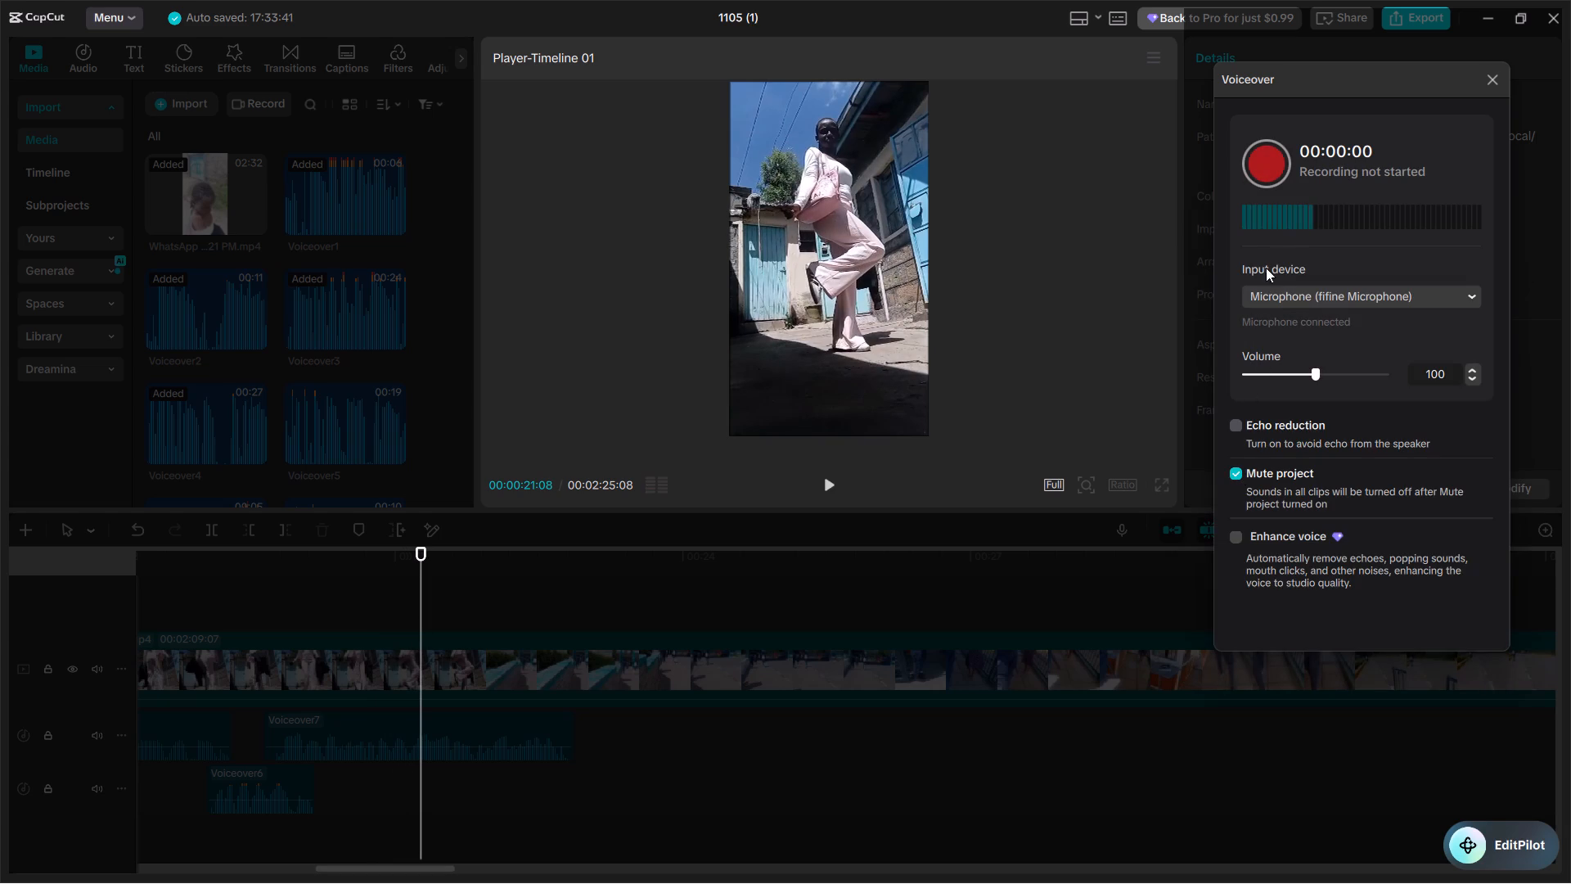
click(1284, 172)
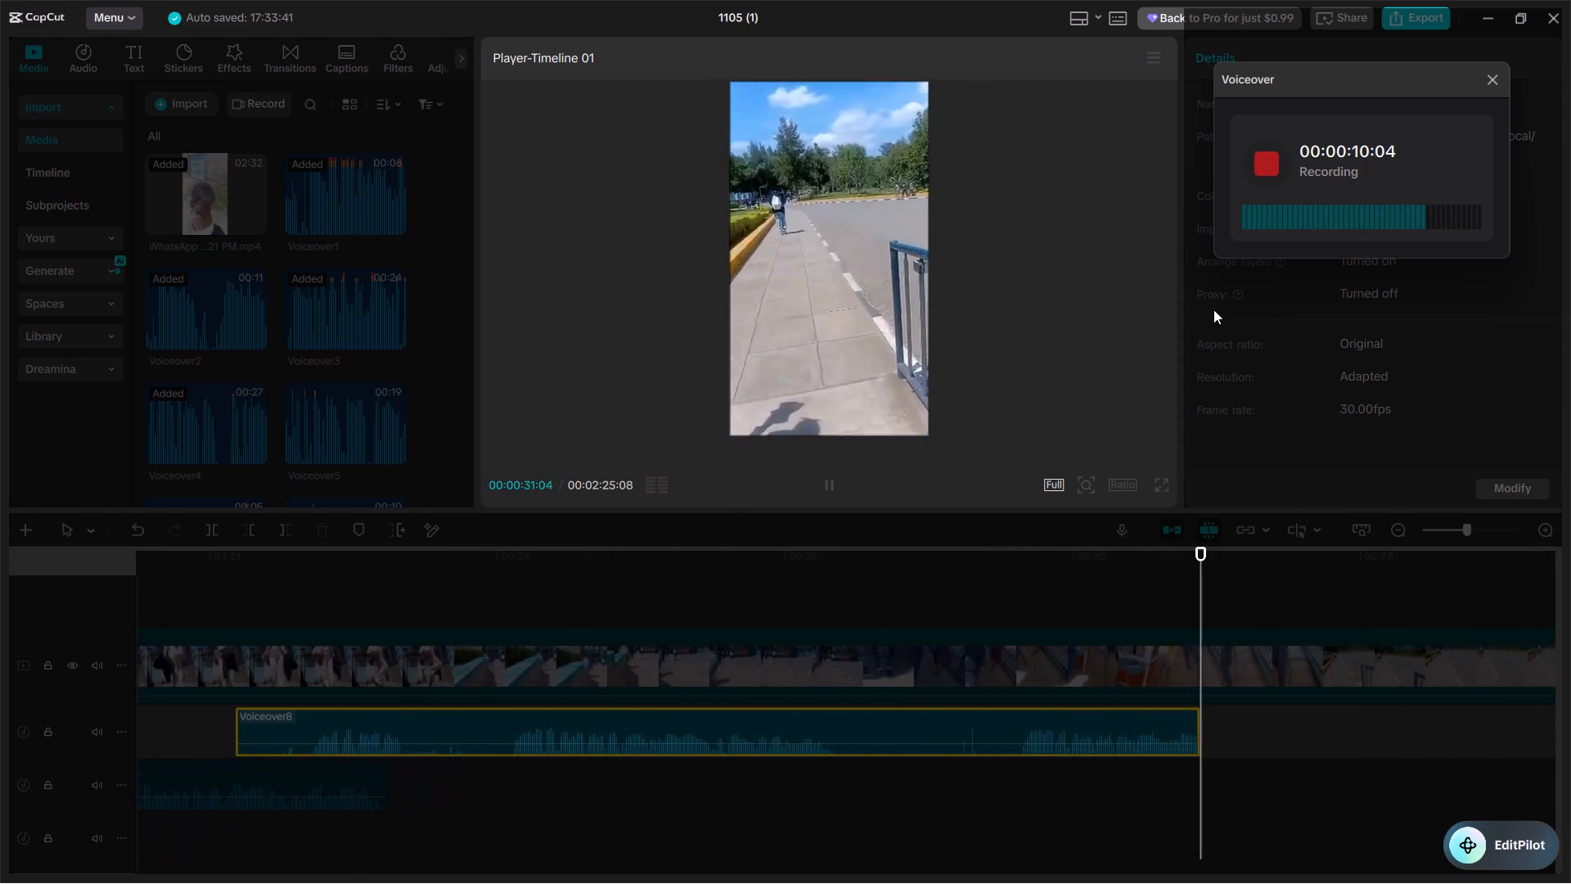
key(space)
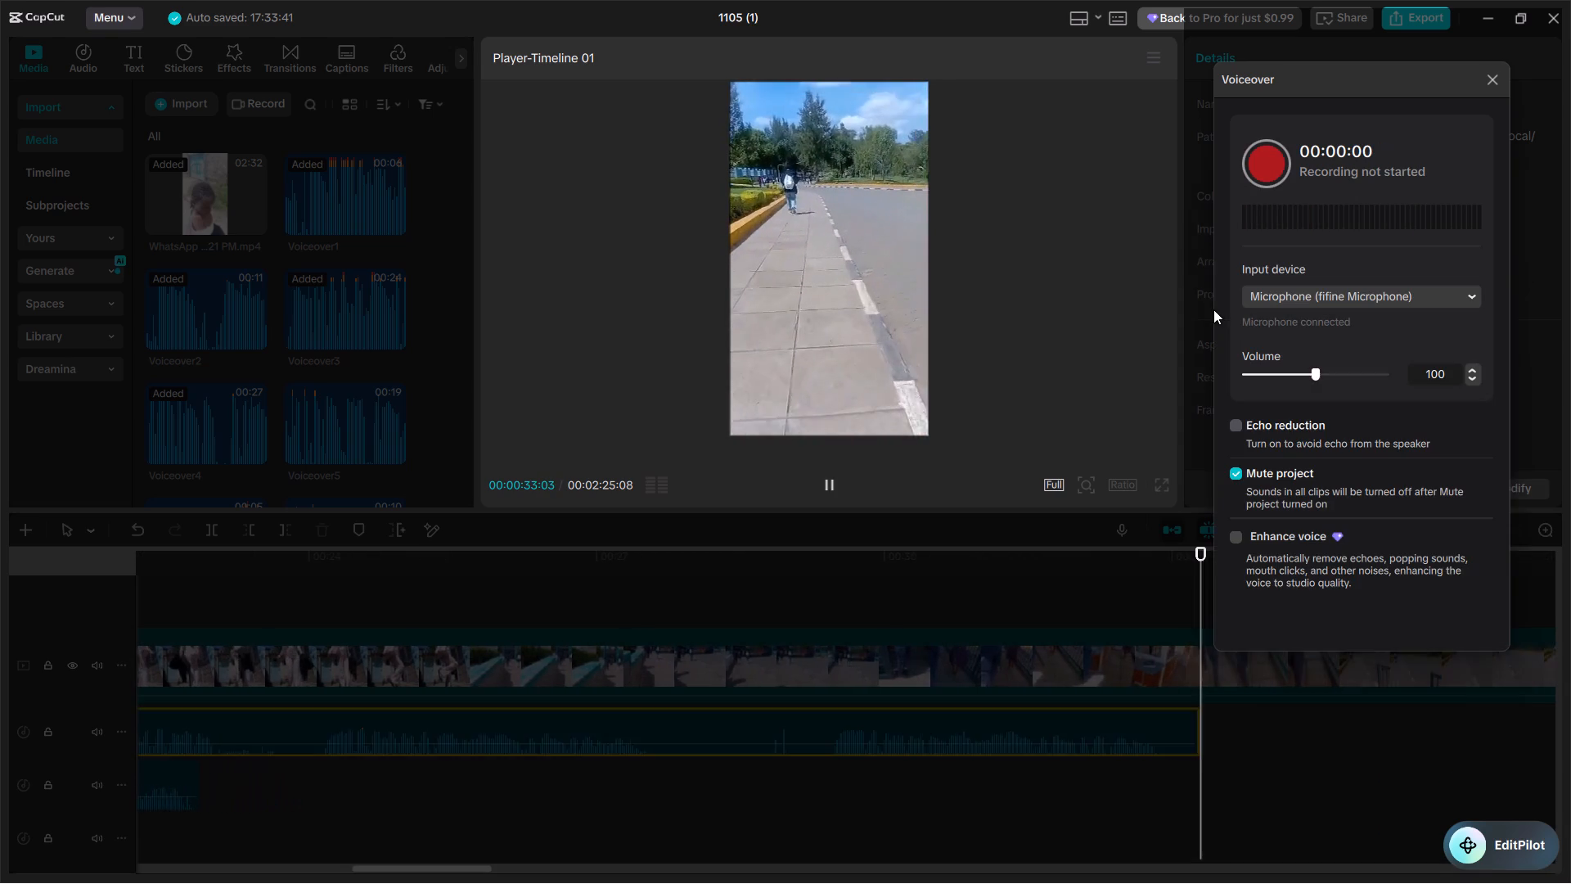
click(1497, 82)
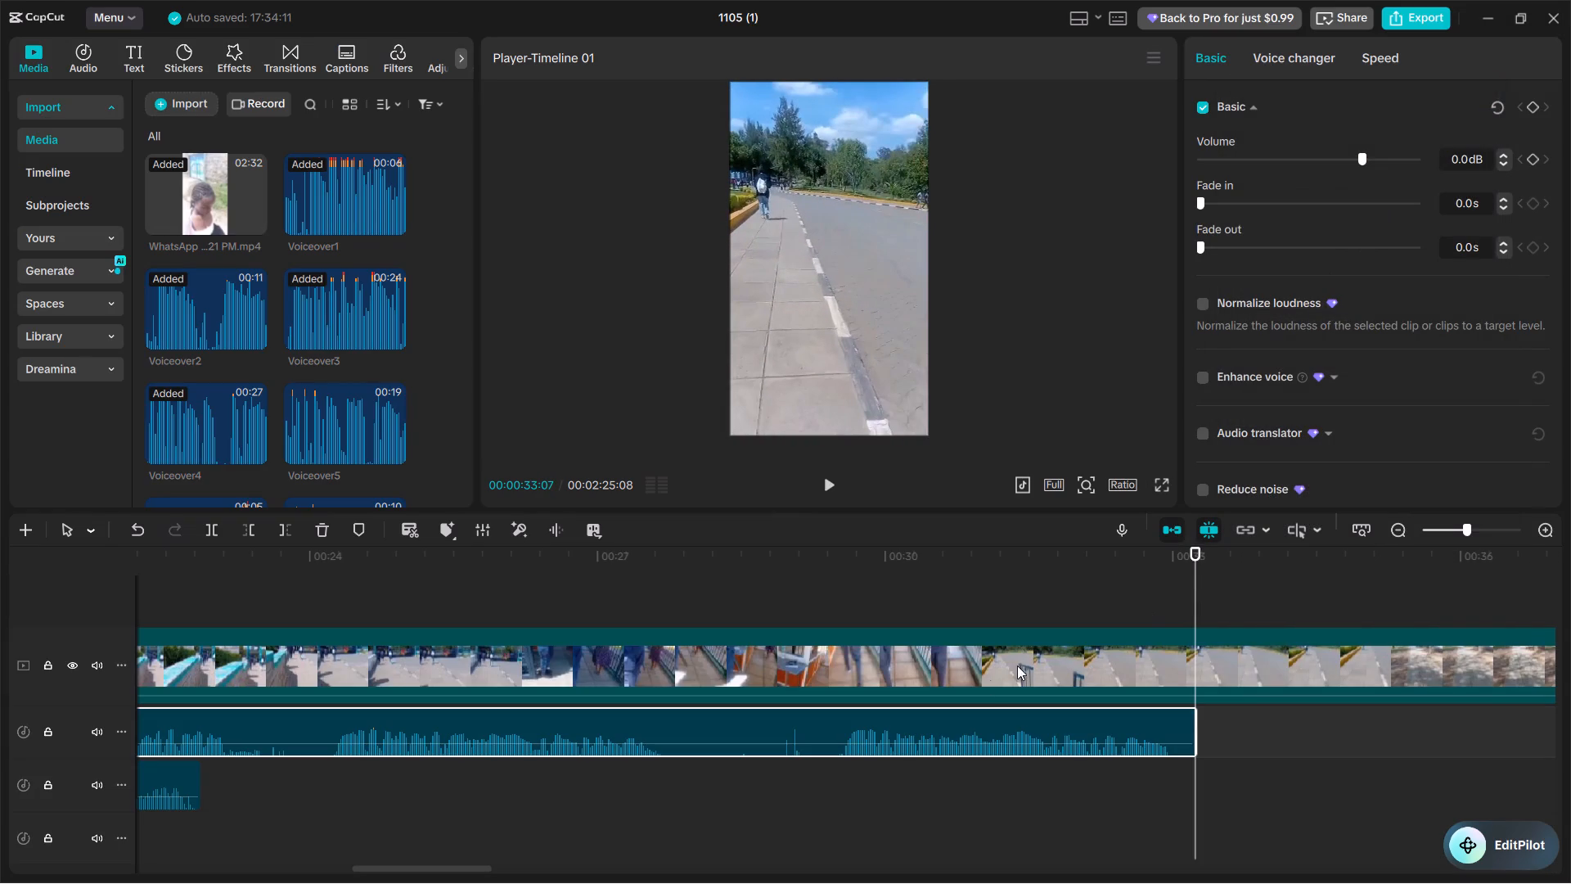
Trim the beginning of the Voiceover8 clip so it starts at about 00:00:29:15.
click(840, 769)
click(840, 742)
key(q)
Move Voiceover8 onto the Voiceover6 track, starting at about 00:00:22:15 over the end of Voiceover7, and play the join.
drag(891, 723, 722, 768)
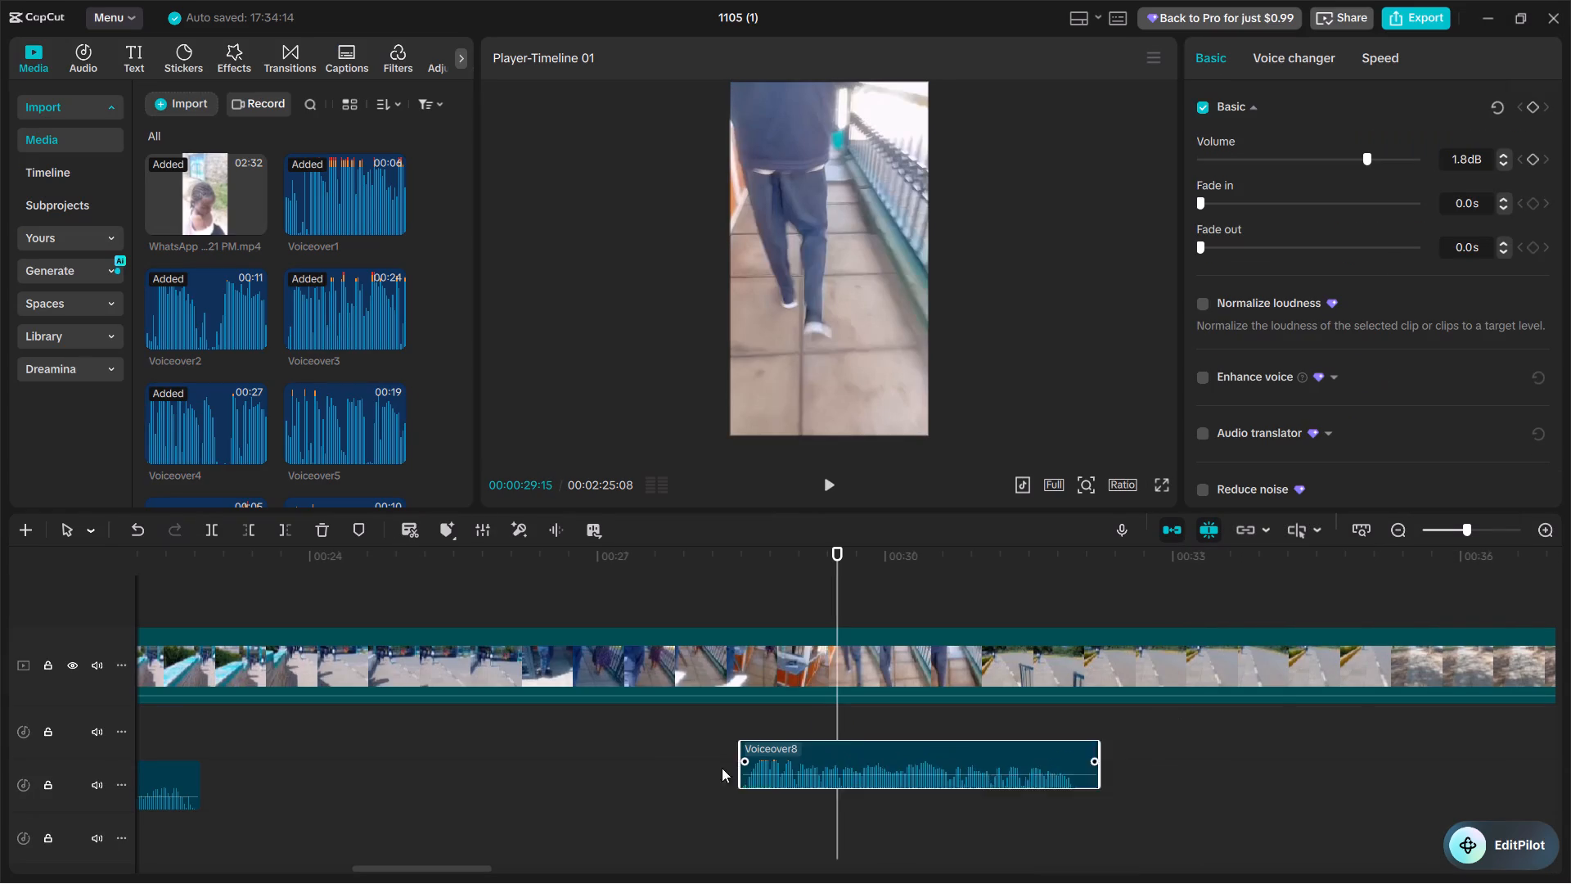
drag(722, 768, 826, 825)
scroll(722, 768, right, 1)
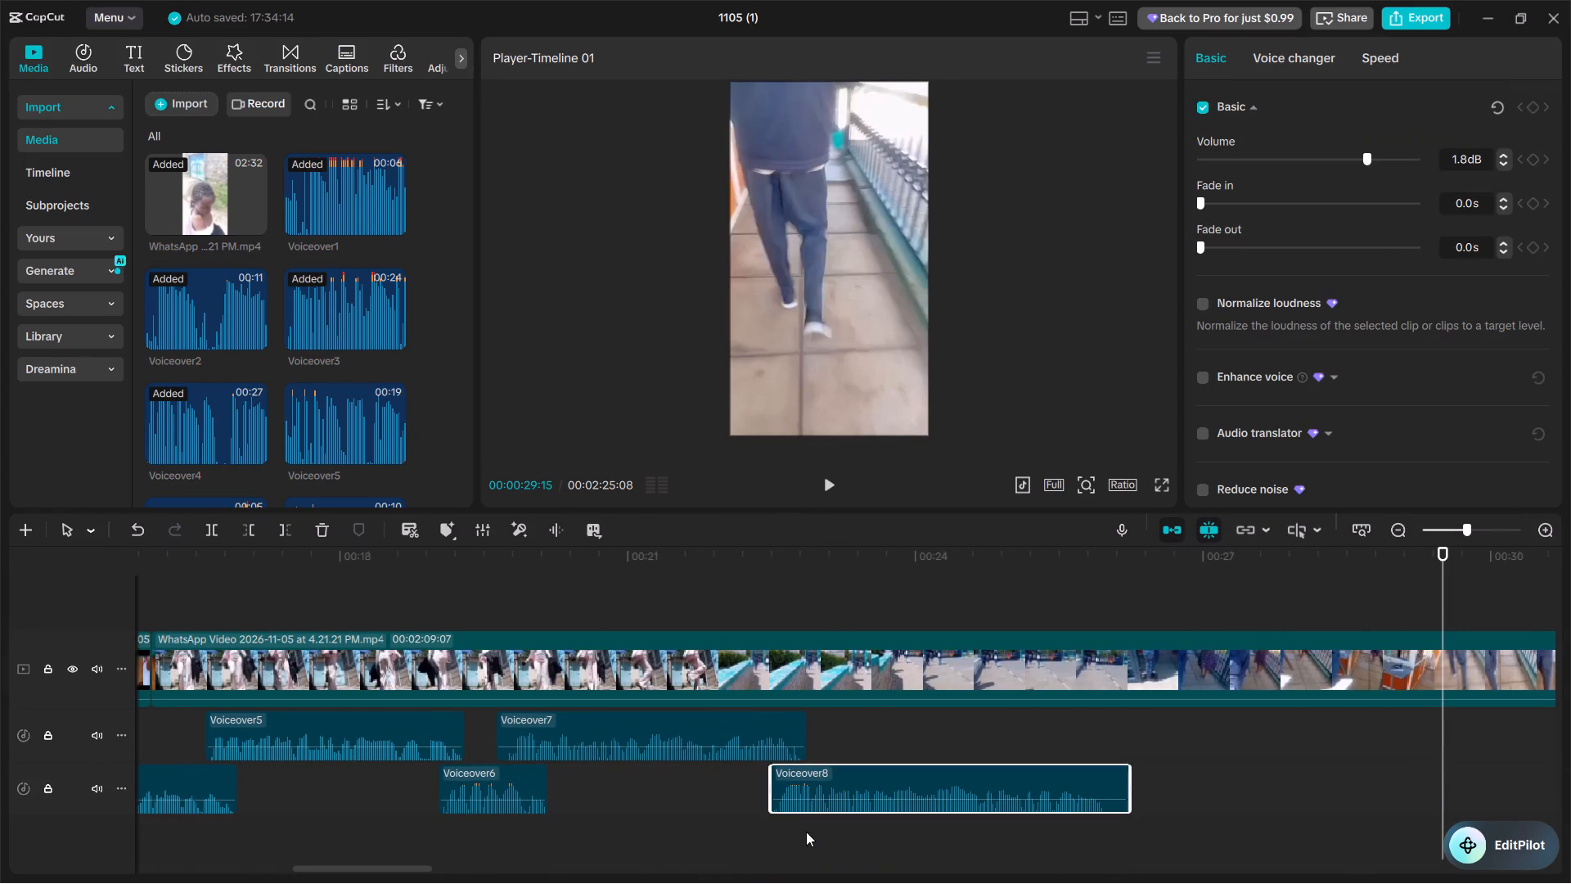
click(753, 834)
click(730, 832)
key(space)
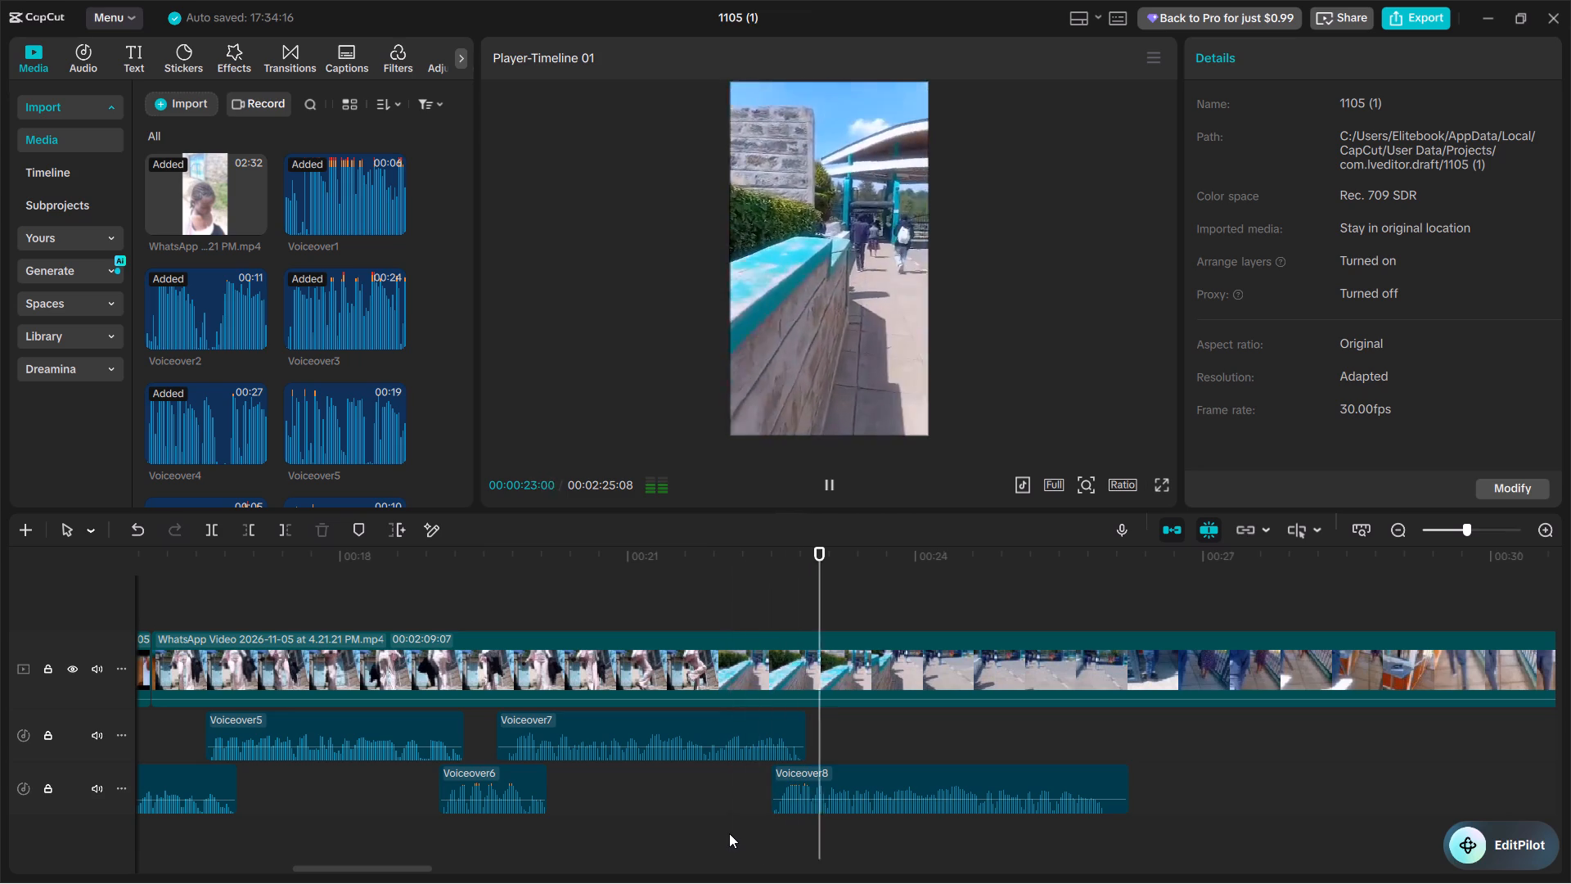
click(703, 832)
key(space)
key(space)
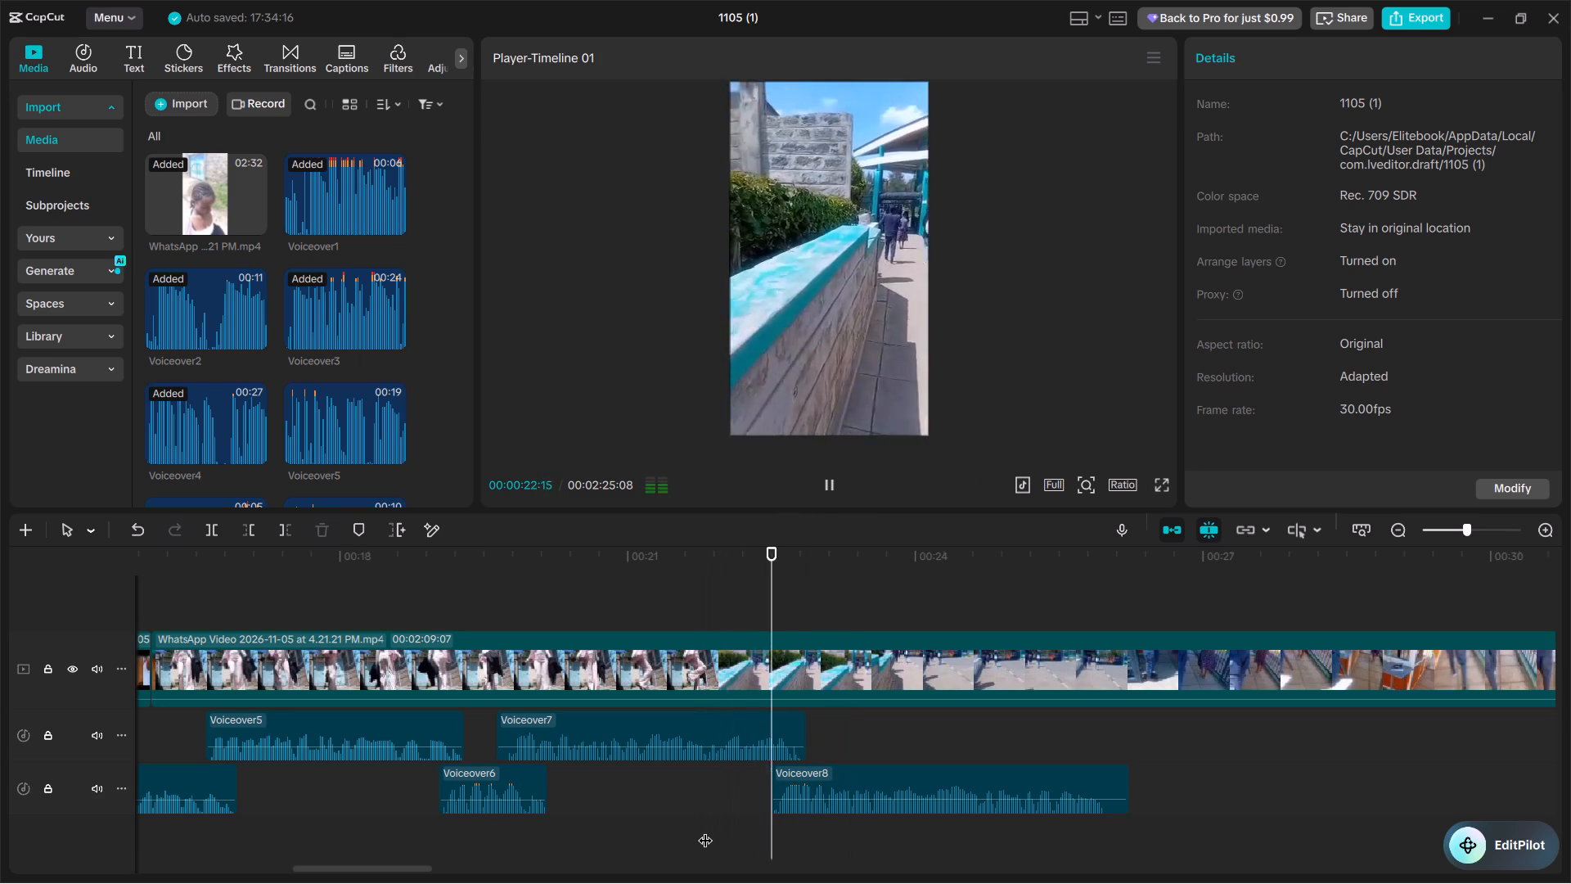
scroll(705, 830, left, 1)
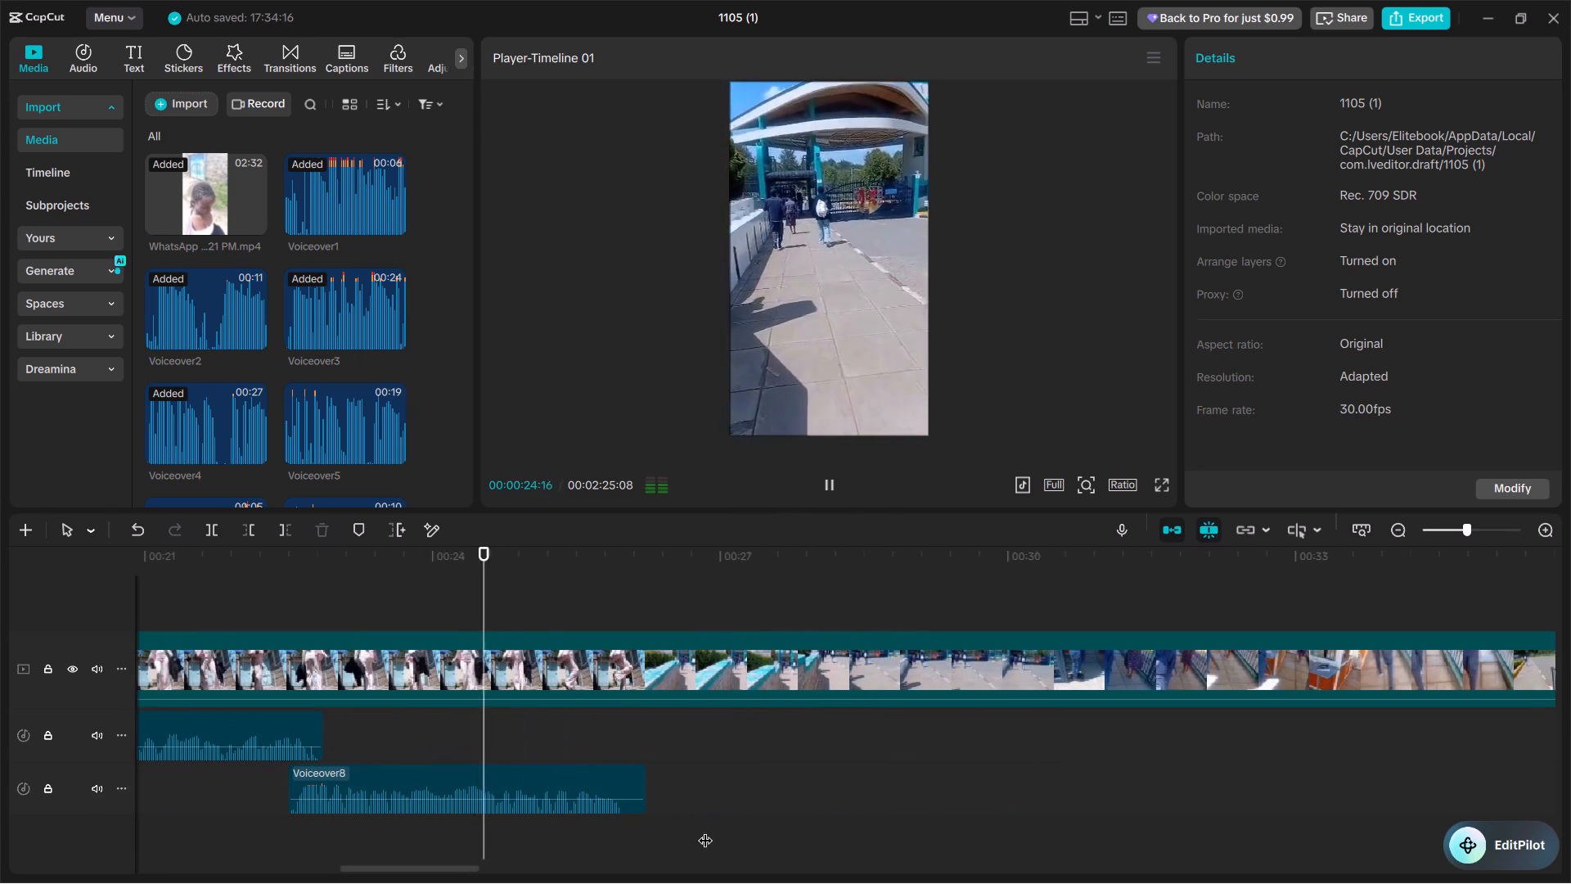
key(space)
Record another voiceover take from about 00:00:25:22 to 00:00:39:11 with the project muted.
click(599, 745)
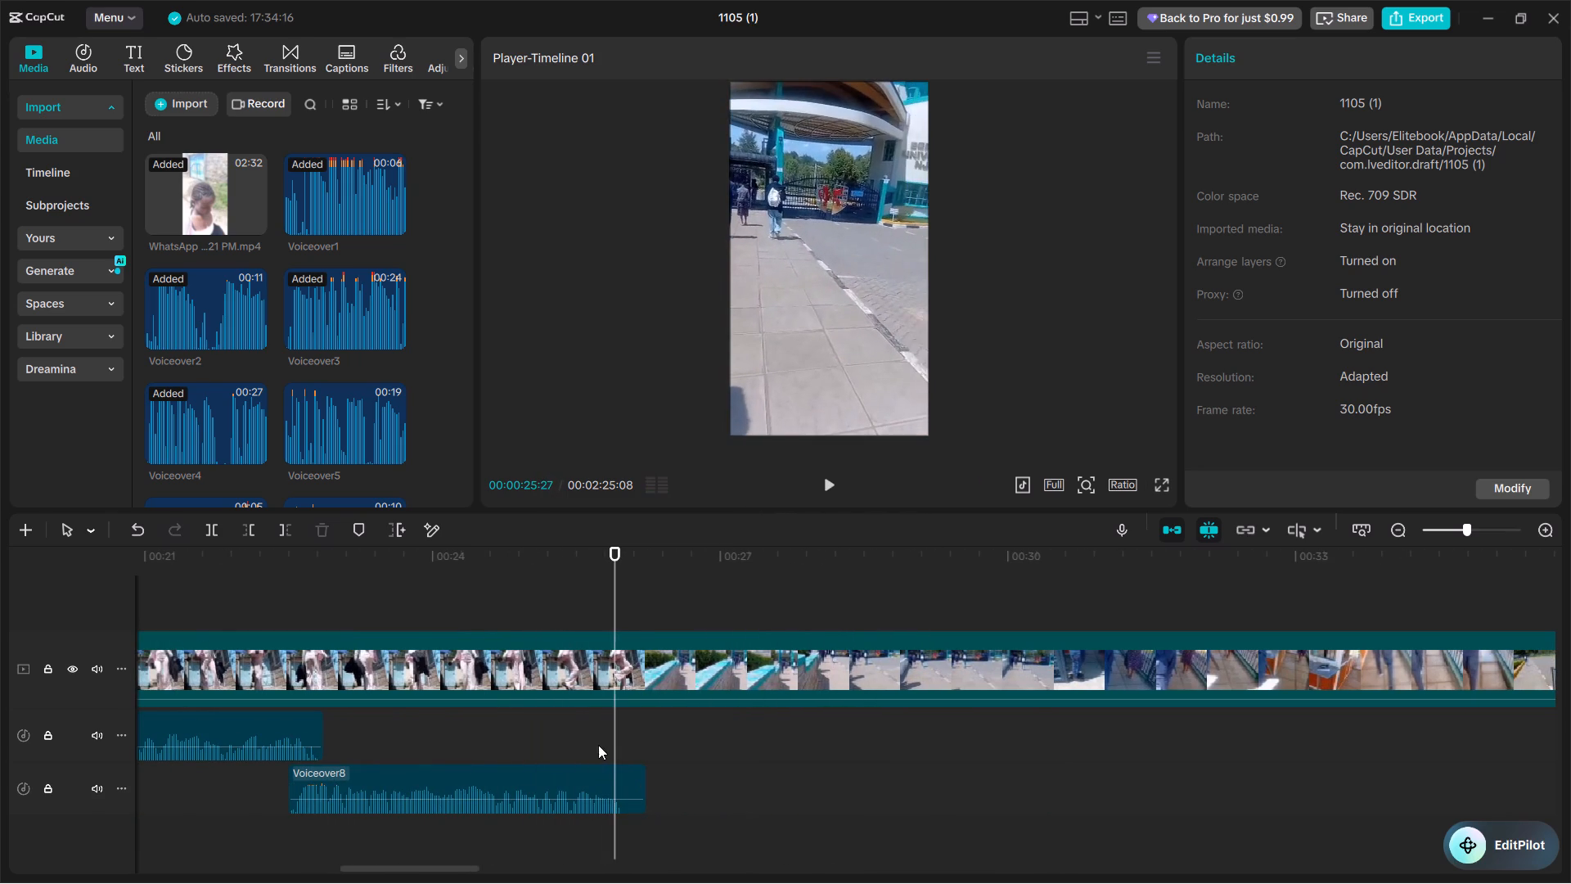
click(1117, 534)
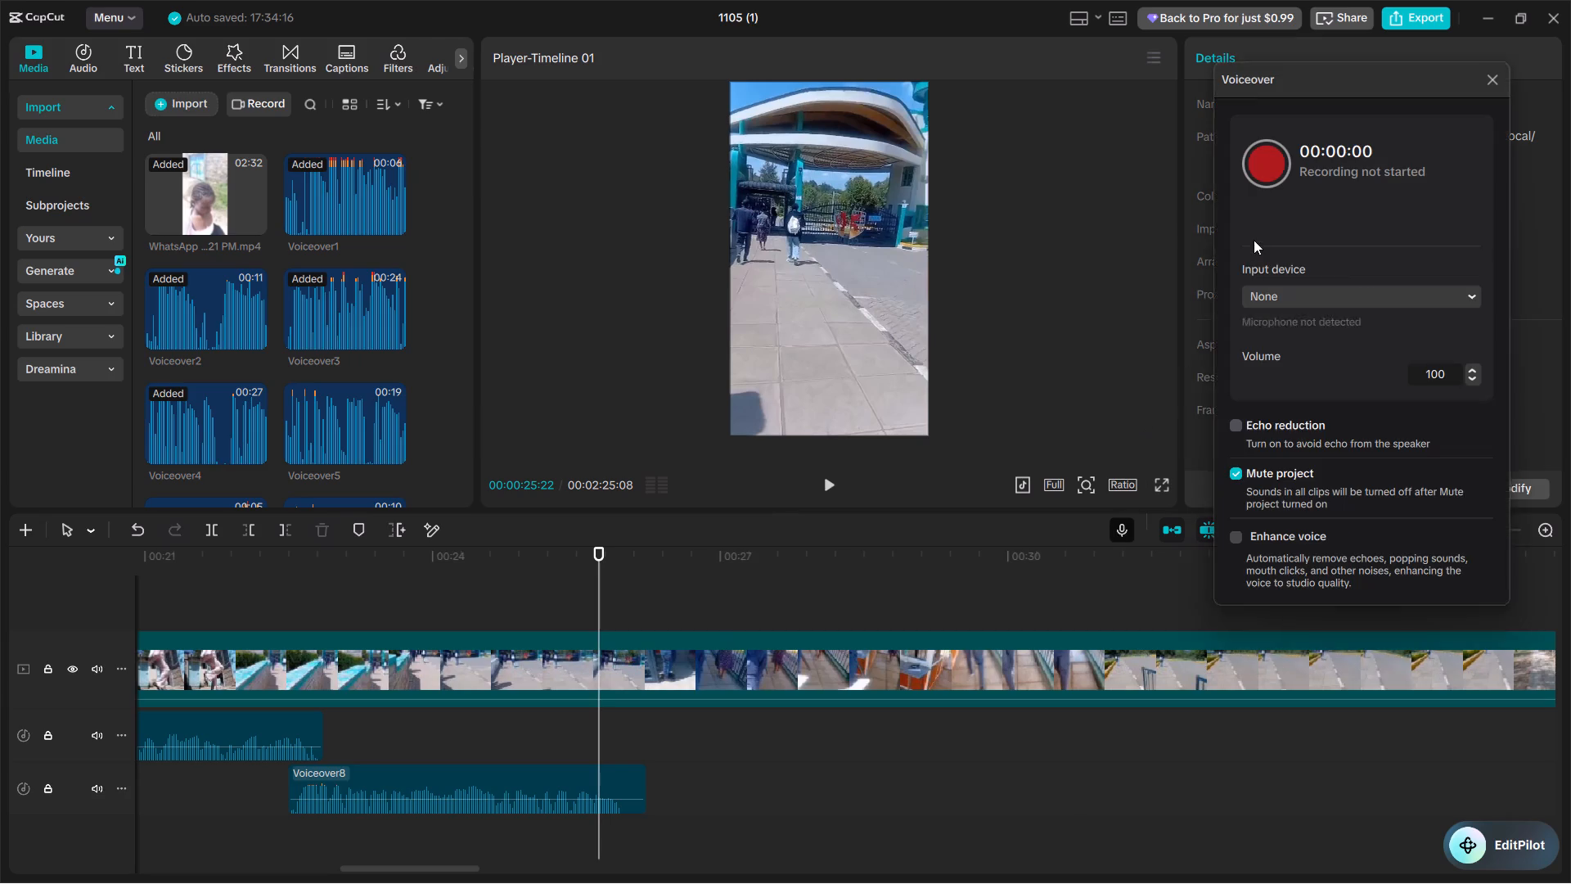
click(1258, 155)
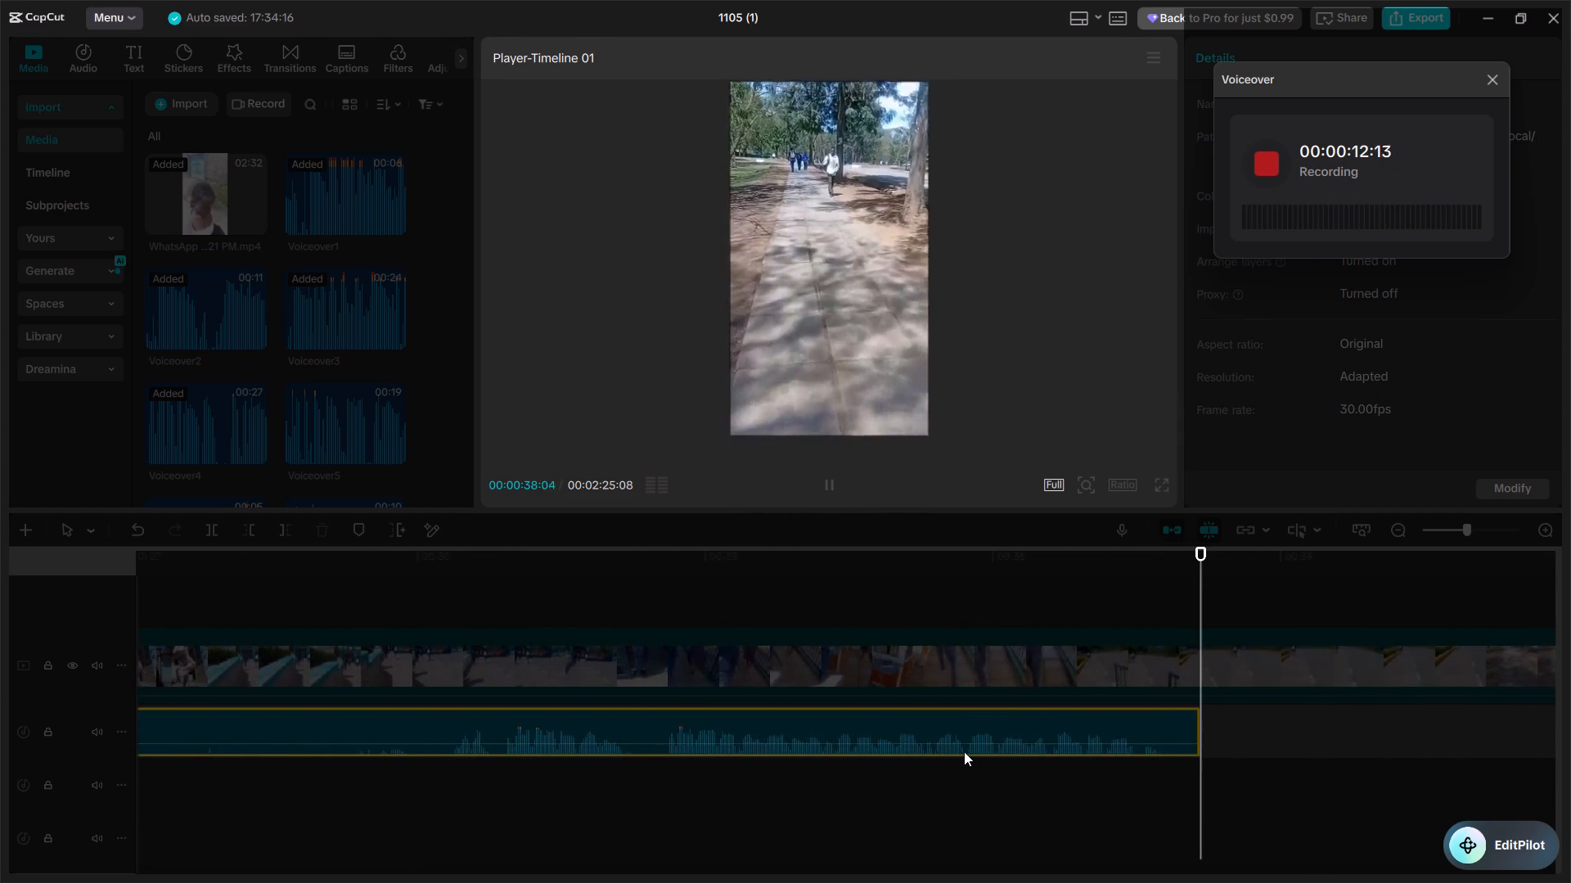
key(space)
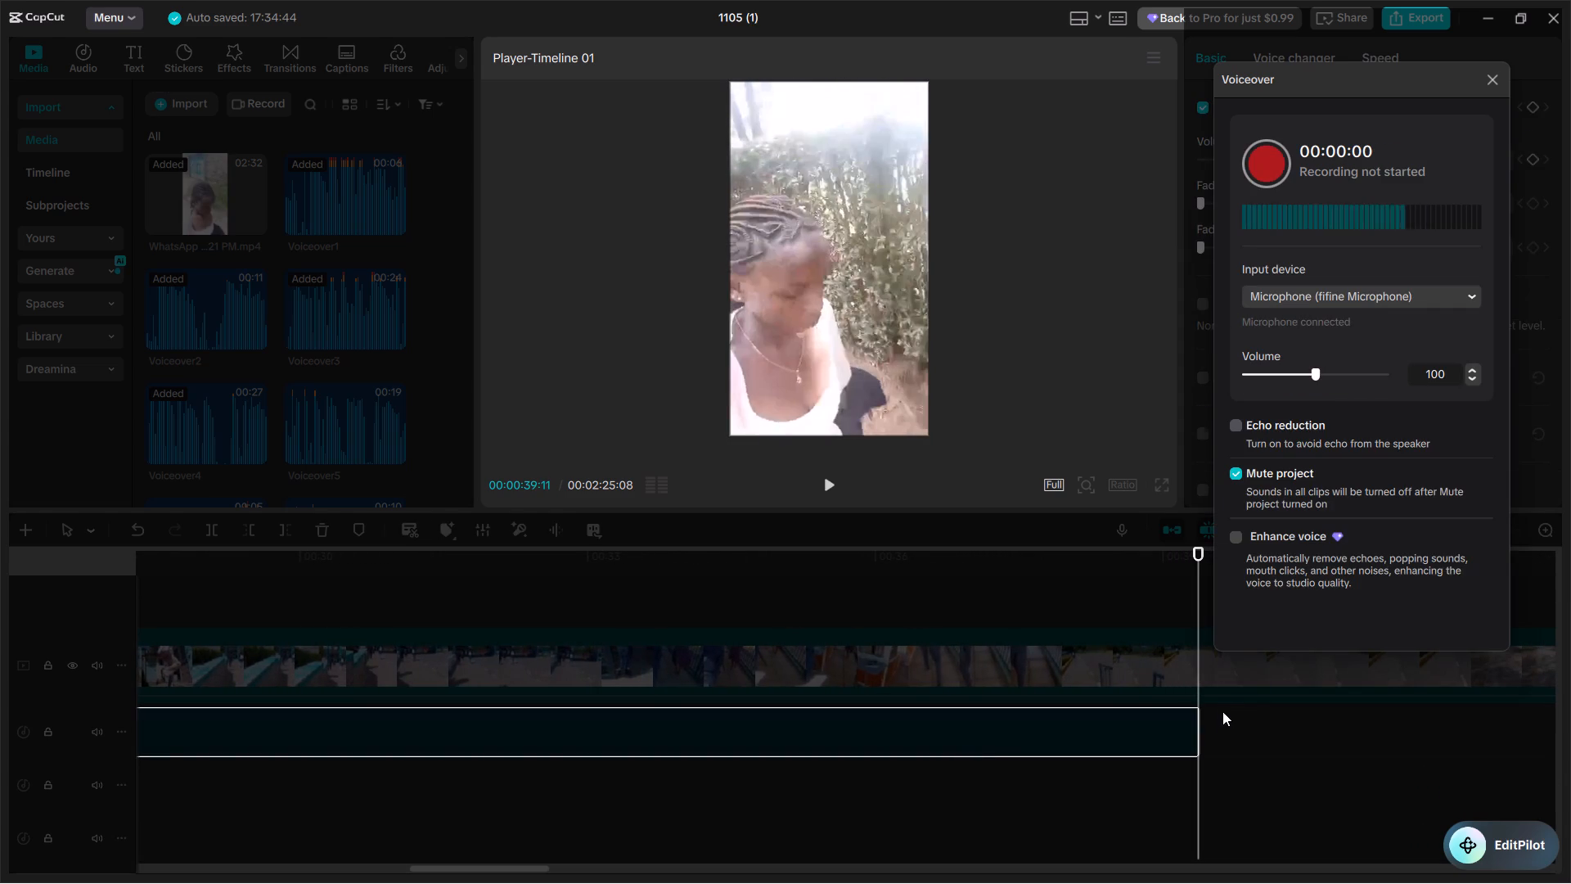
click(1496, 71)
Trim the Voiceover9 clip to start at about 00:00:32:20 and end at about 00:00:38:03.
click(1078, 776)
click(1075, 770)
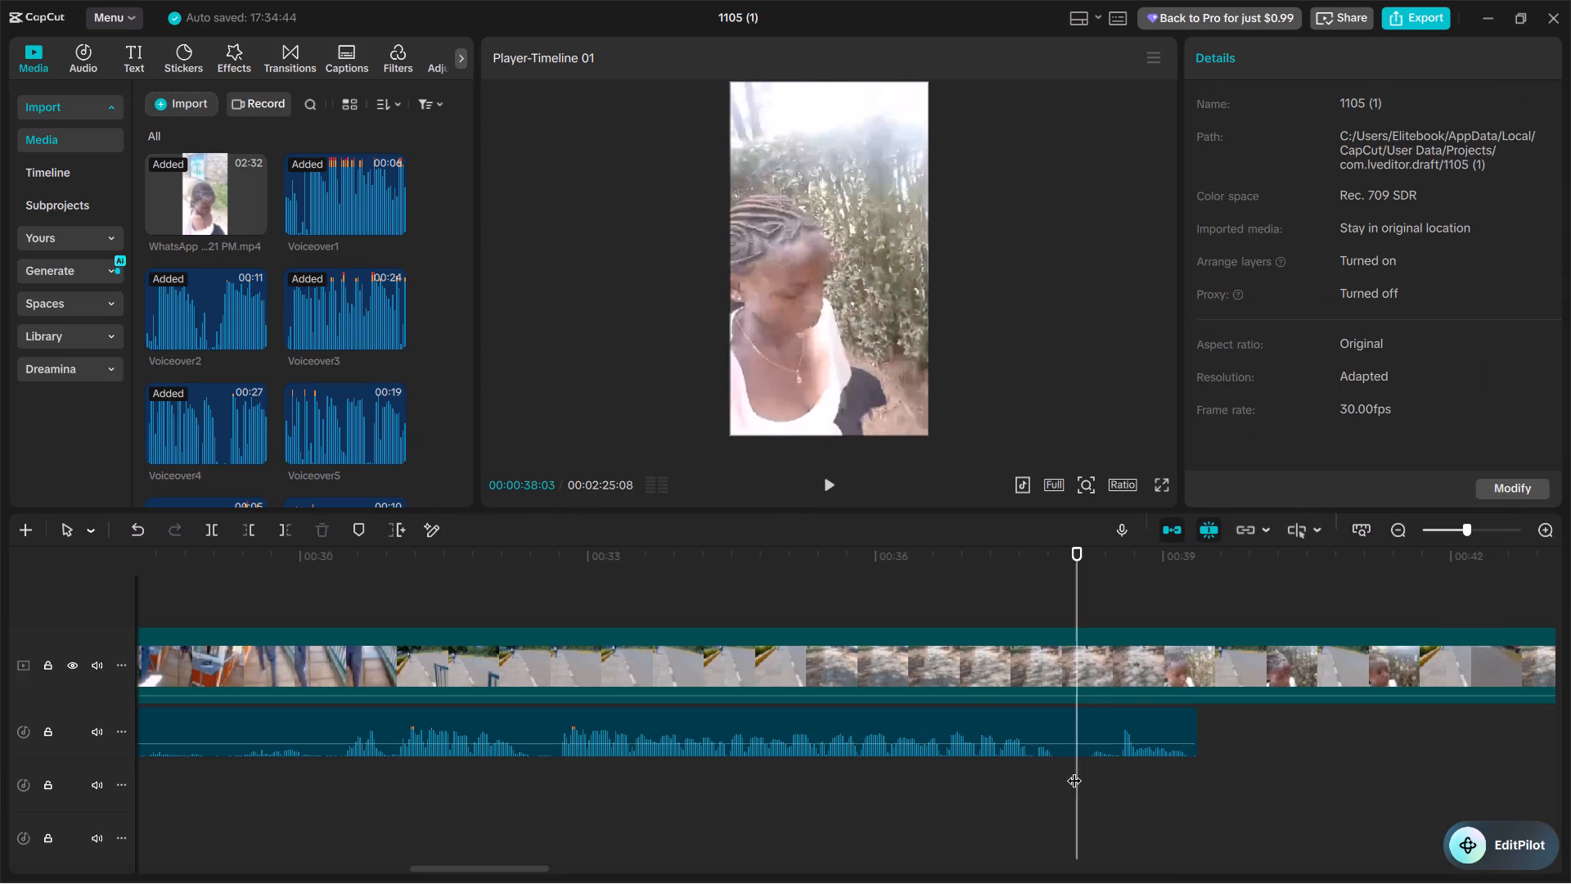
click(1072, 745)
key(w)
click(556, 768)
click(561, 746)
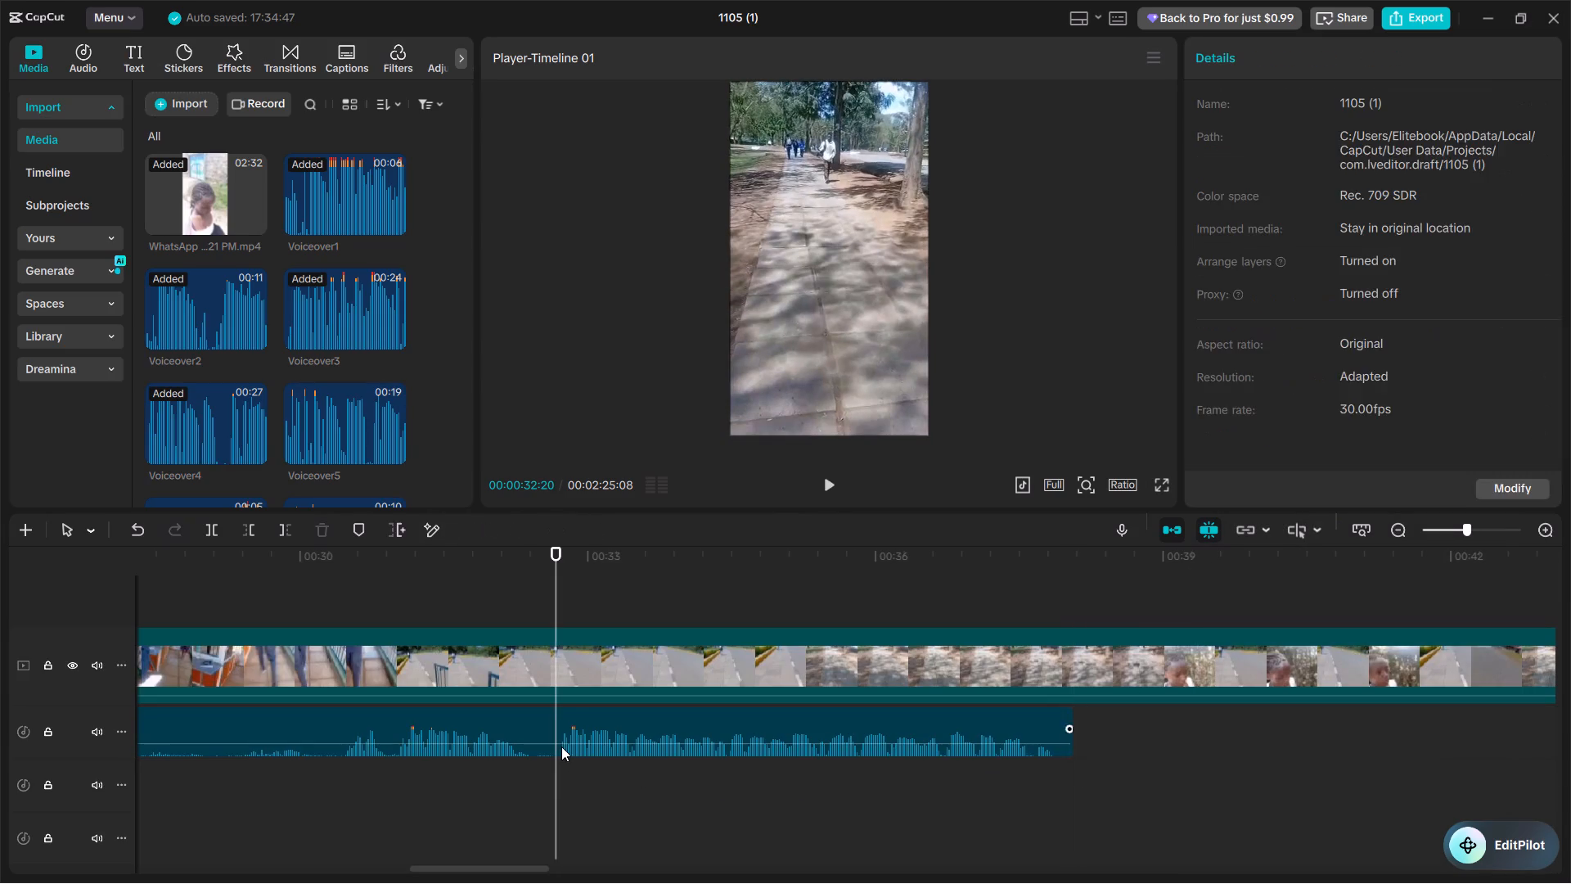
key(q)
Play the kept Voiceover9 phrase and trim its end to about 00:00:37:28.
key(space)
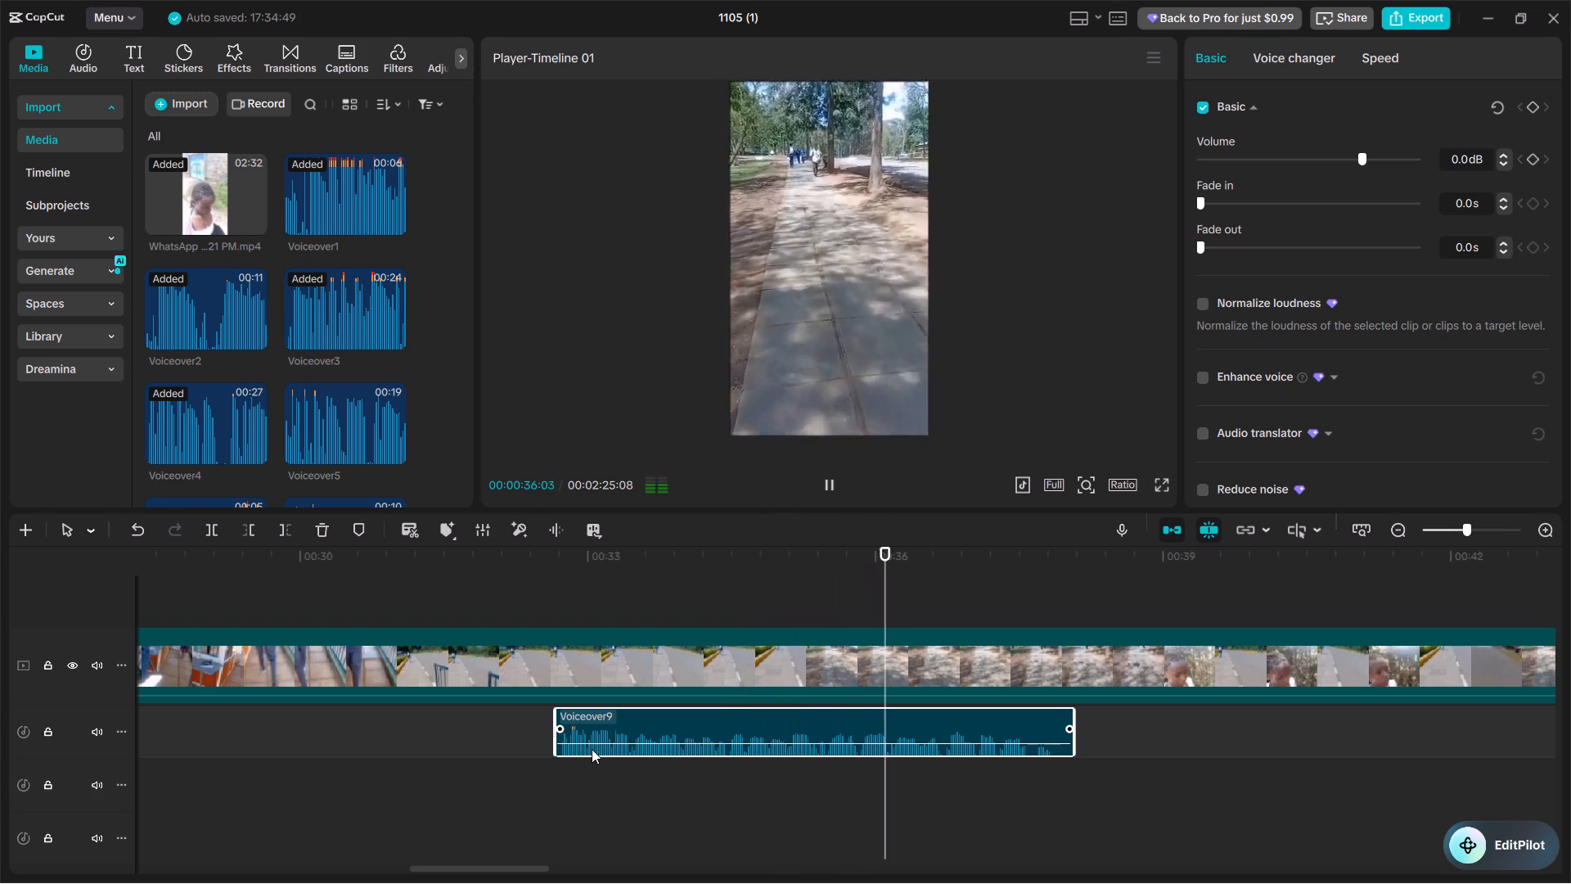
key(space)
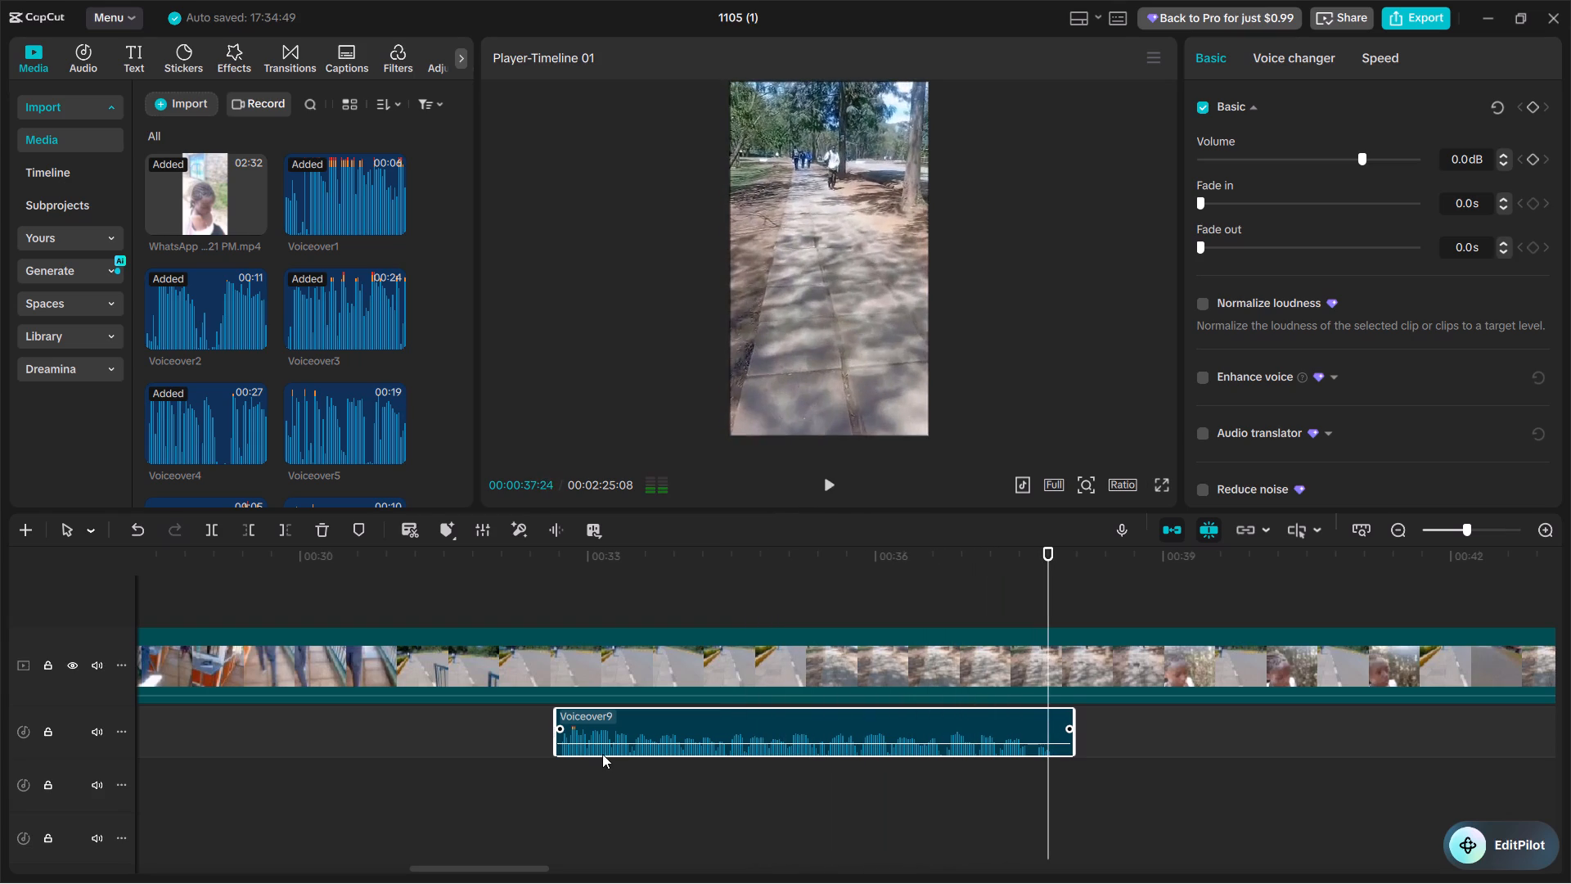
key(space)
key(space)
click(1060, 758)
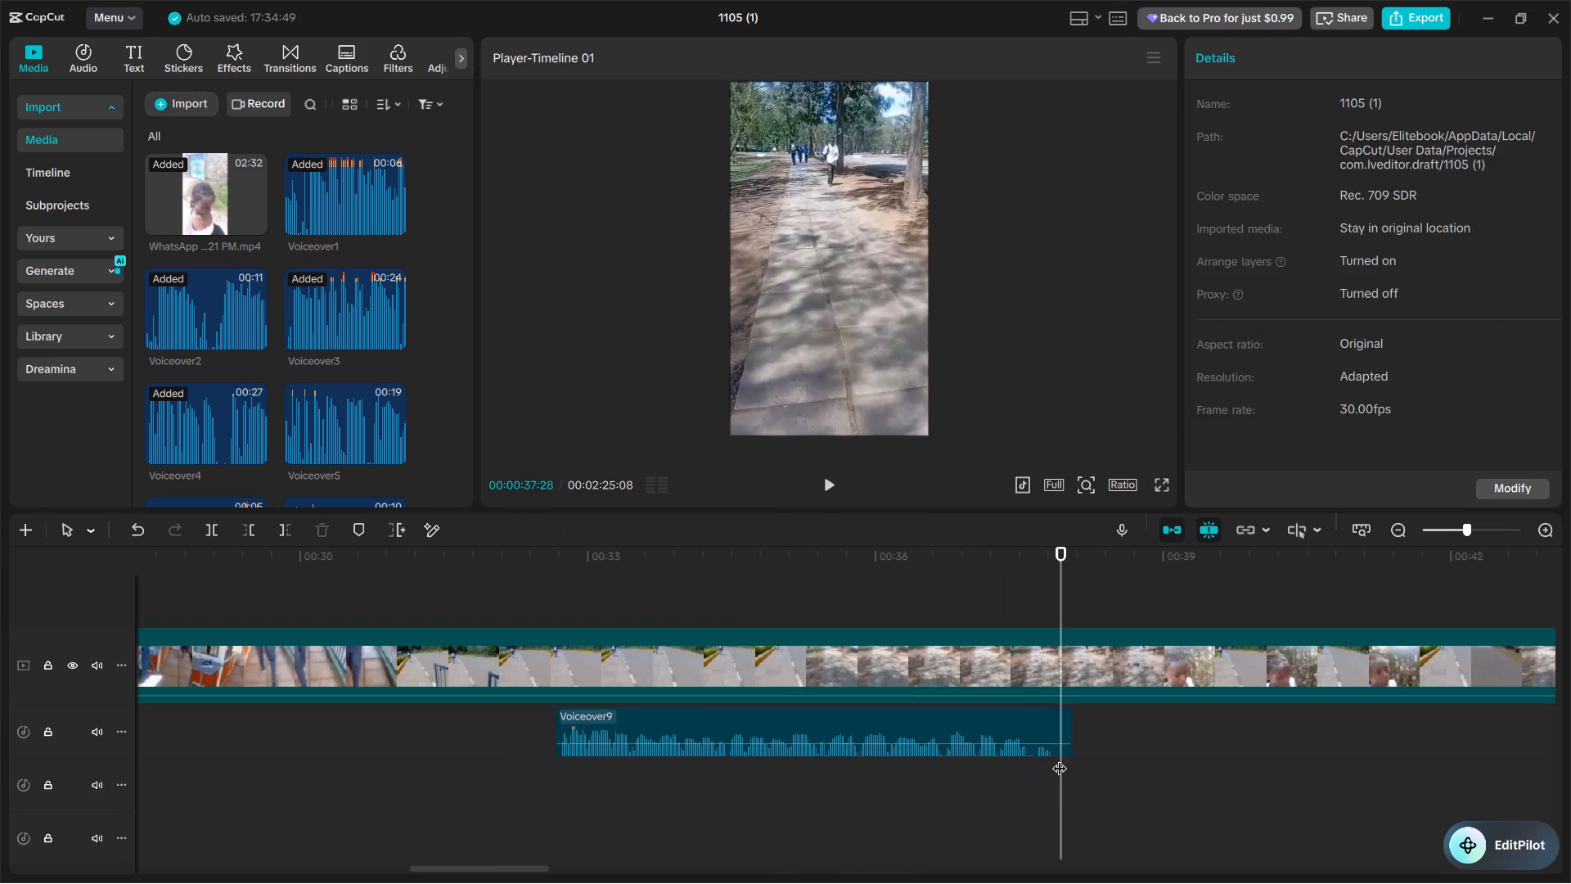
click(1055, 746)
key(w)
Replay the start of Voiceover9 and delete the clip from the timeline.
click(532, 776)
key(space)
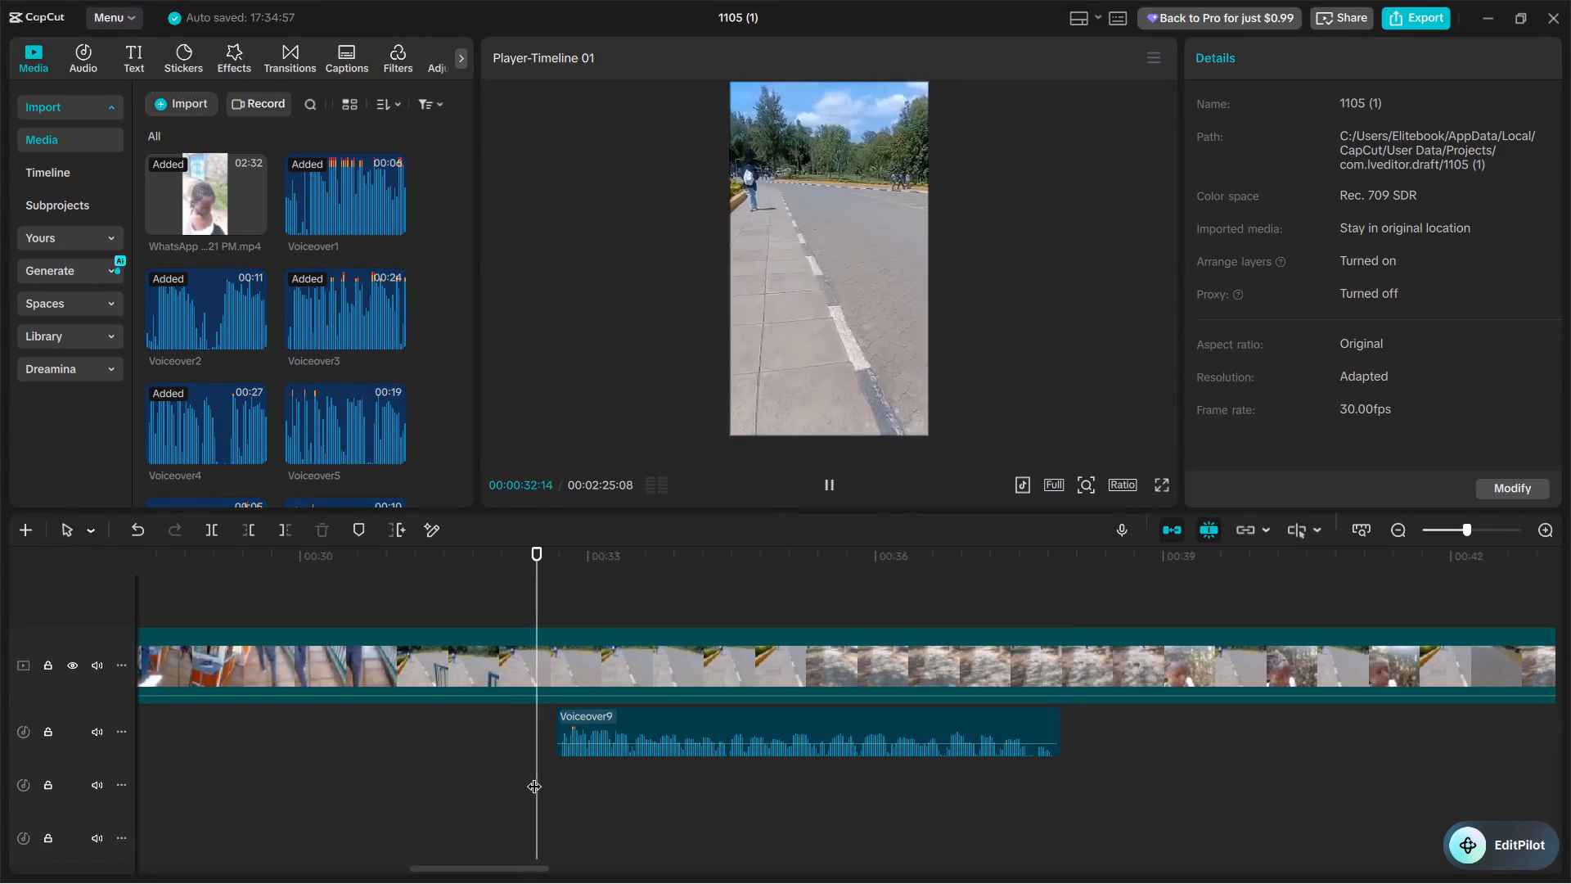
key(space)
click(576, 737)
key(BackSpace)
Start recording a replacement voiceover take from 00:00:25:04, over the end of Voiceover8.
click(384, 753)
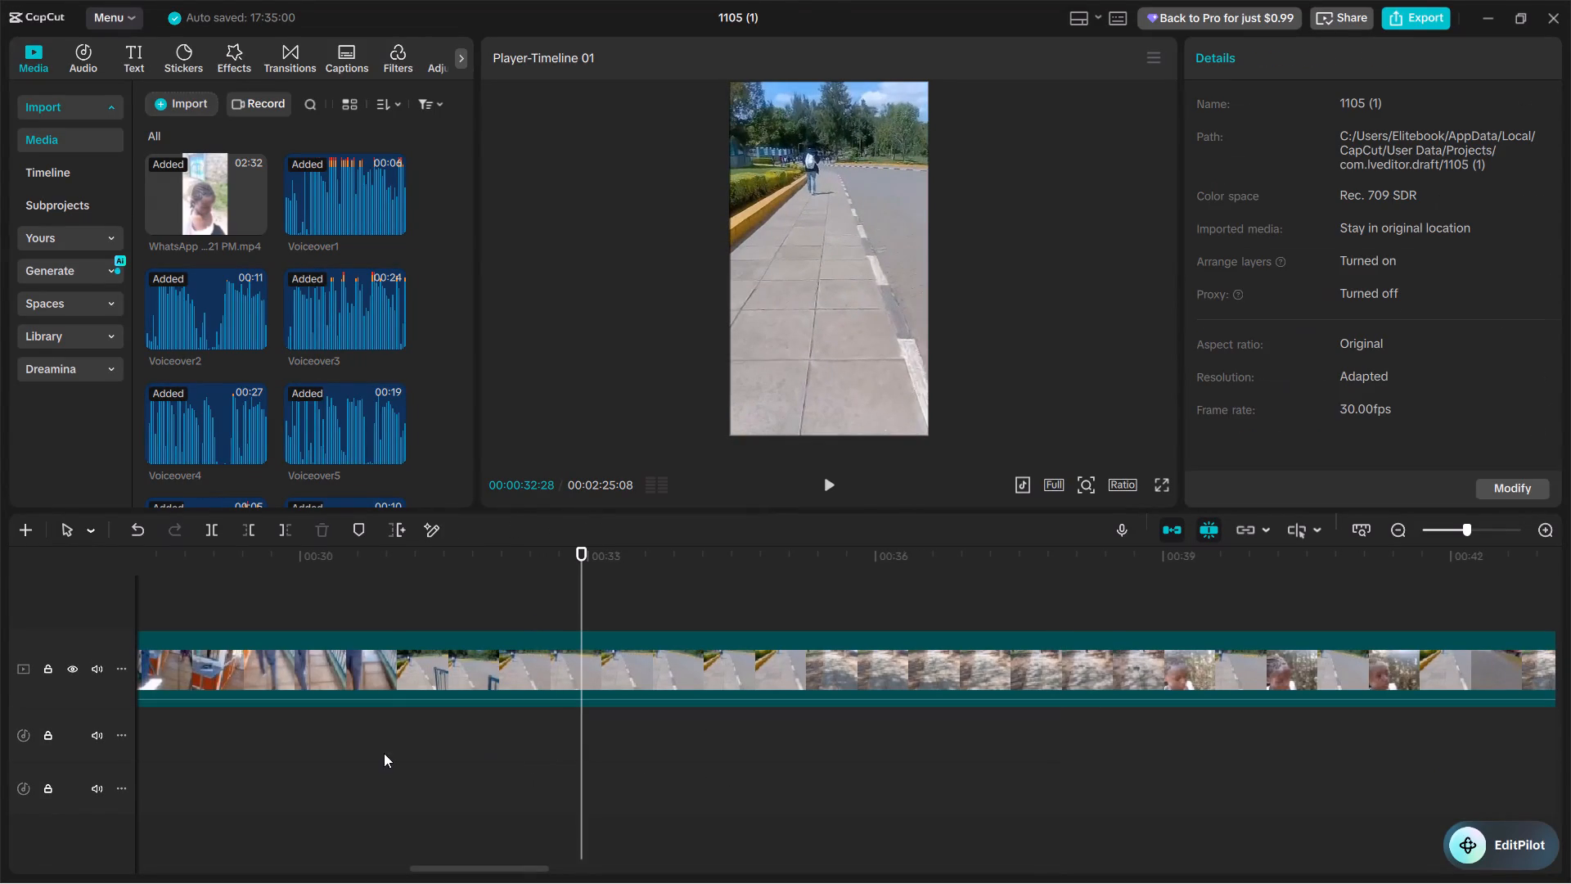
click(265, 752)
click(244, 749)
drag(183, 746, 176, 746)
scroll(176, 746, right, 2)
click(479, 727)
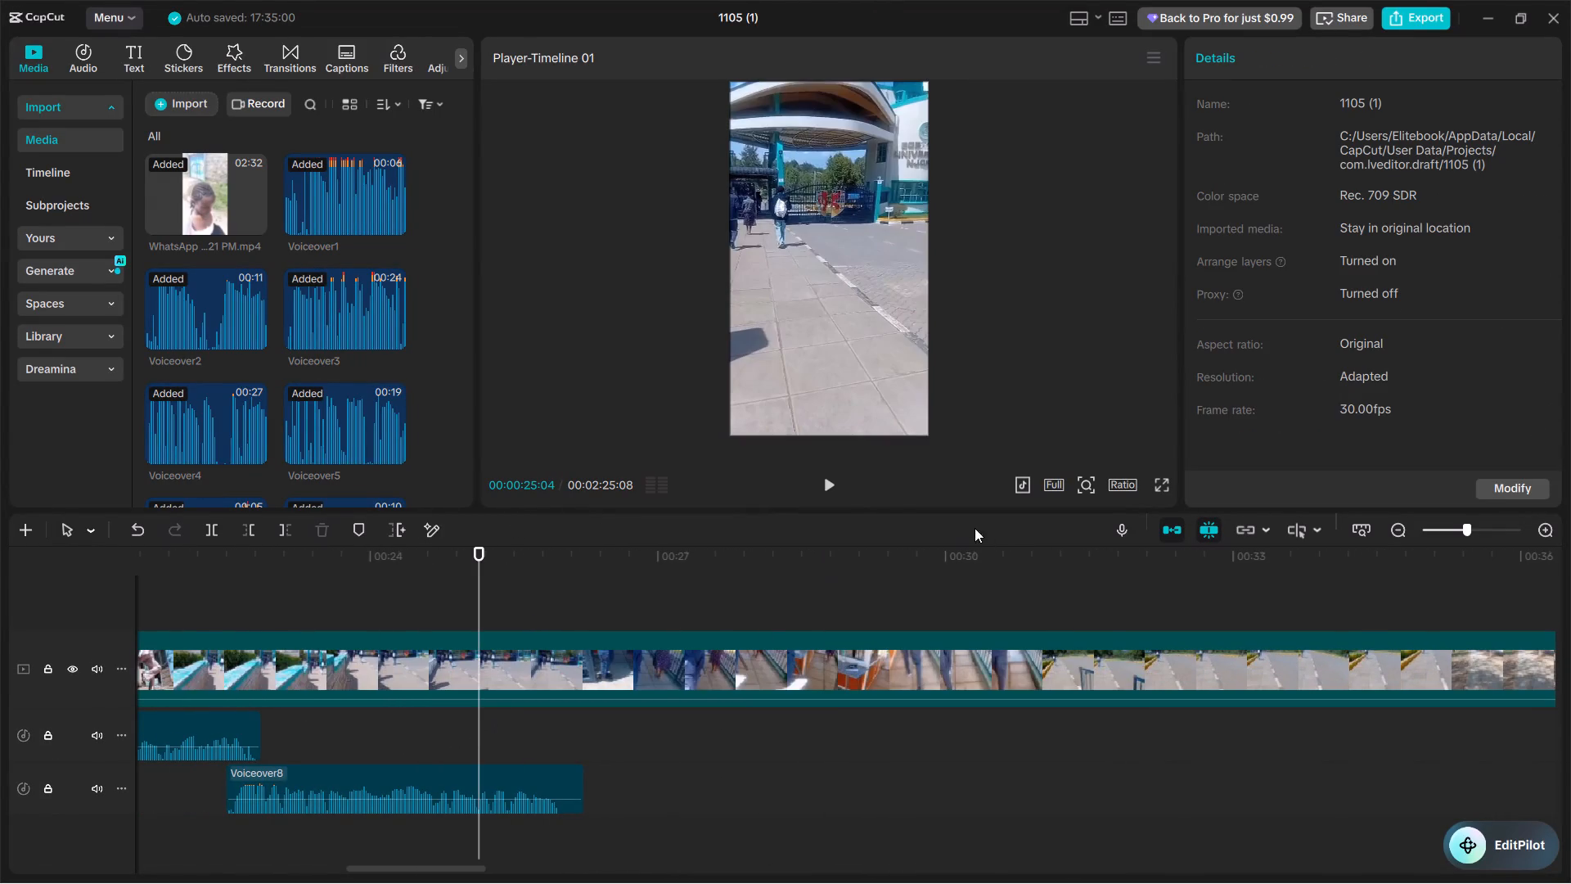
click(1128, 527)
click(1246, 153)
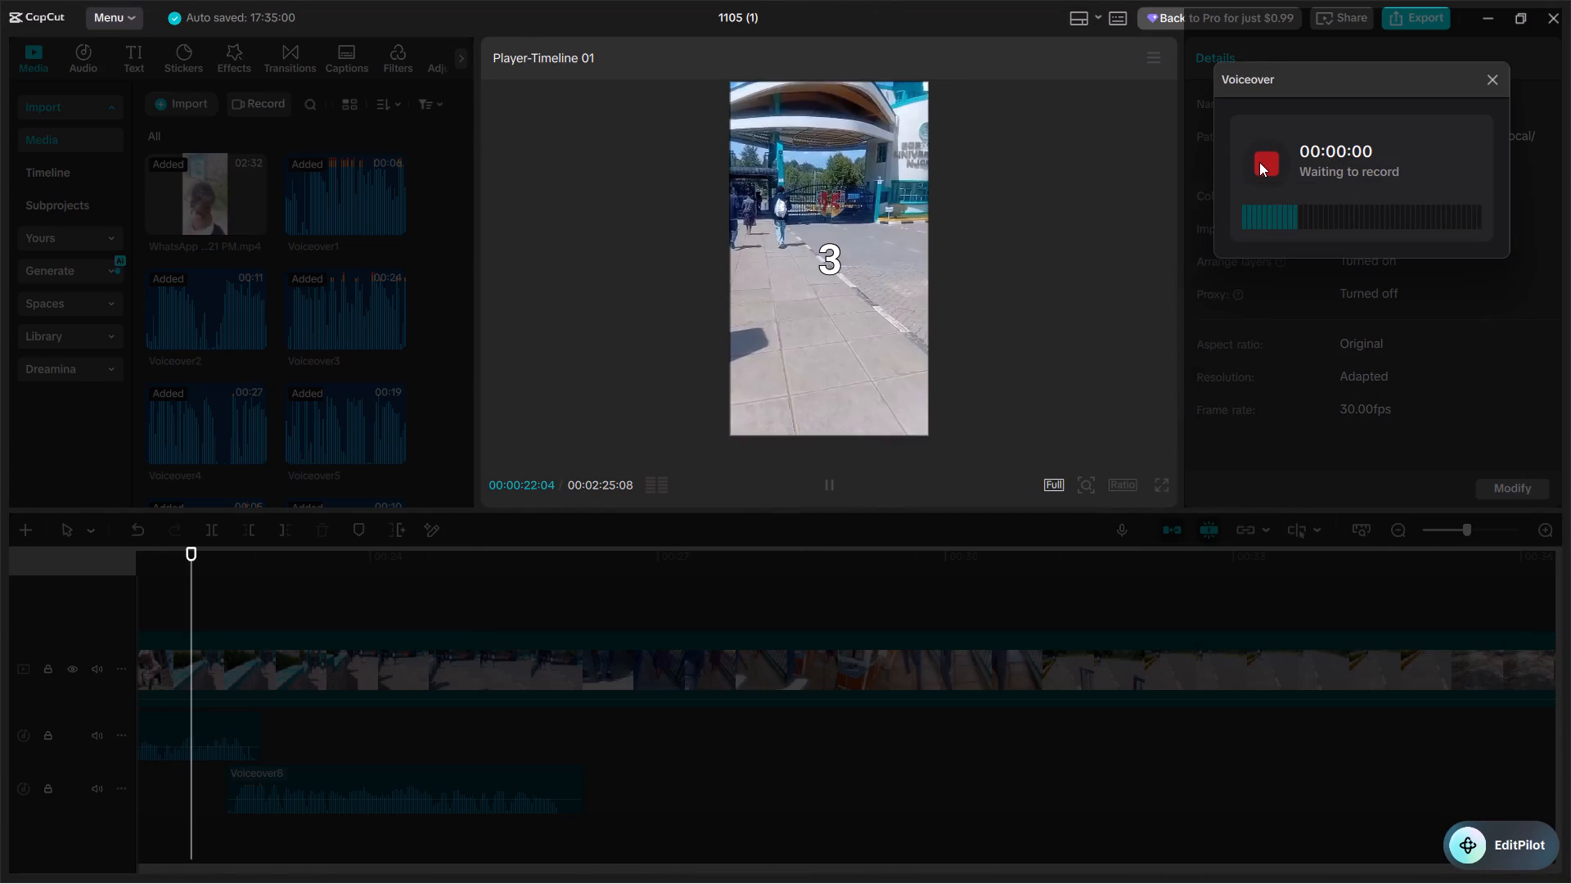
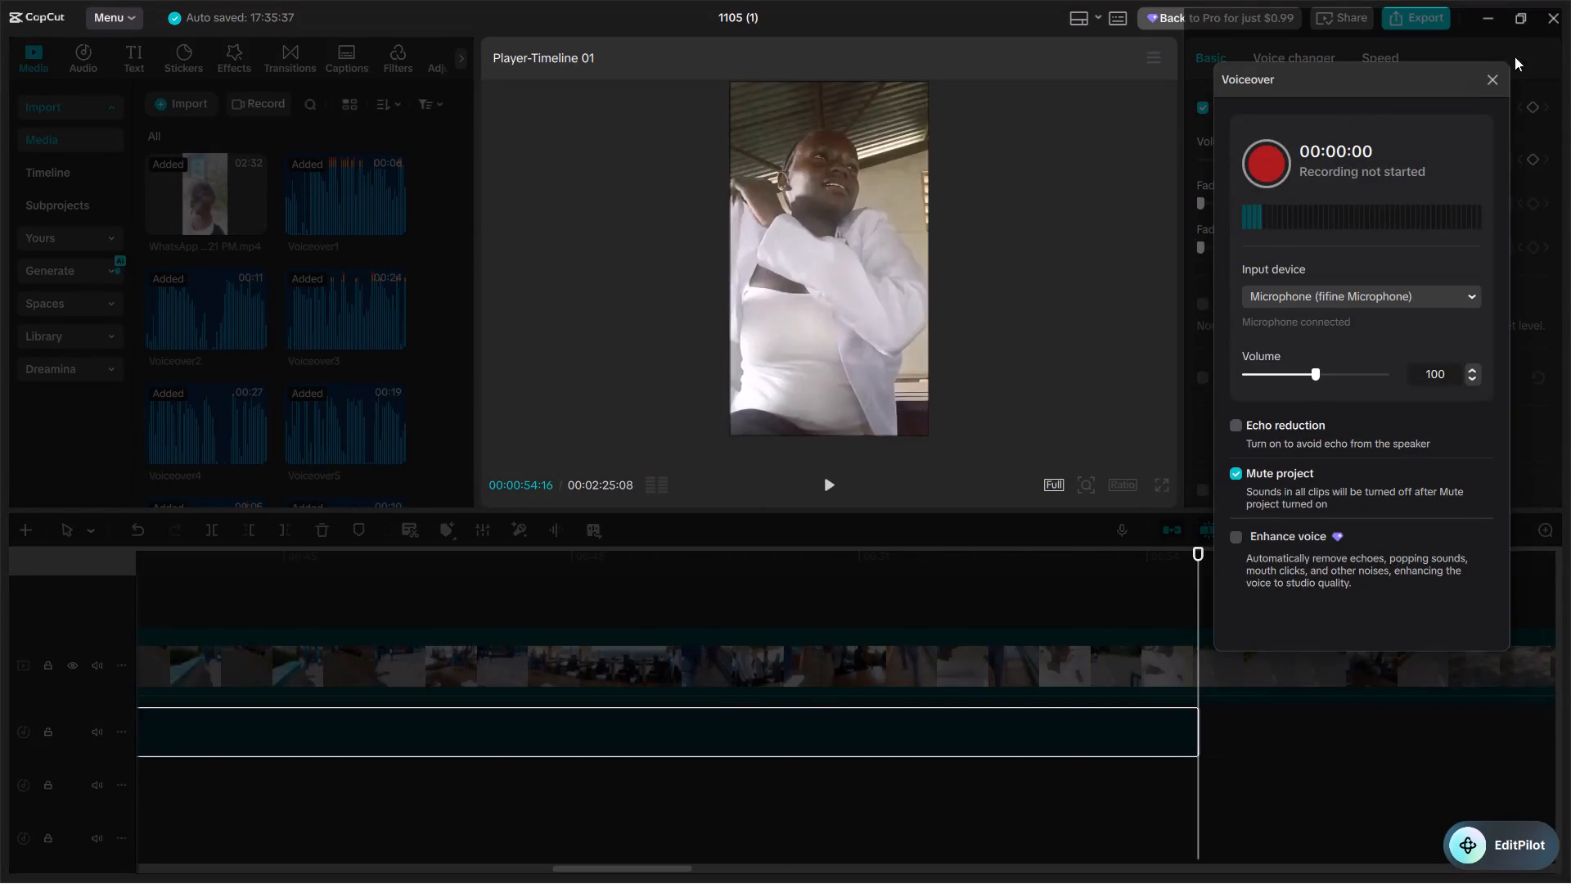
Trim the start of Voiceover10 to 00:00:49:13 and move the clip to begin at about 00:00:25:17, overlapping the end of Voiceover8.
click(1483, 74)
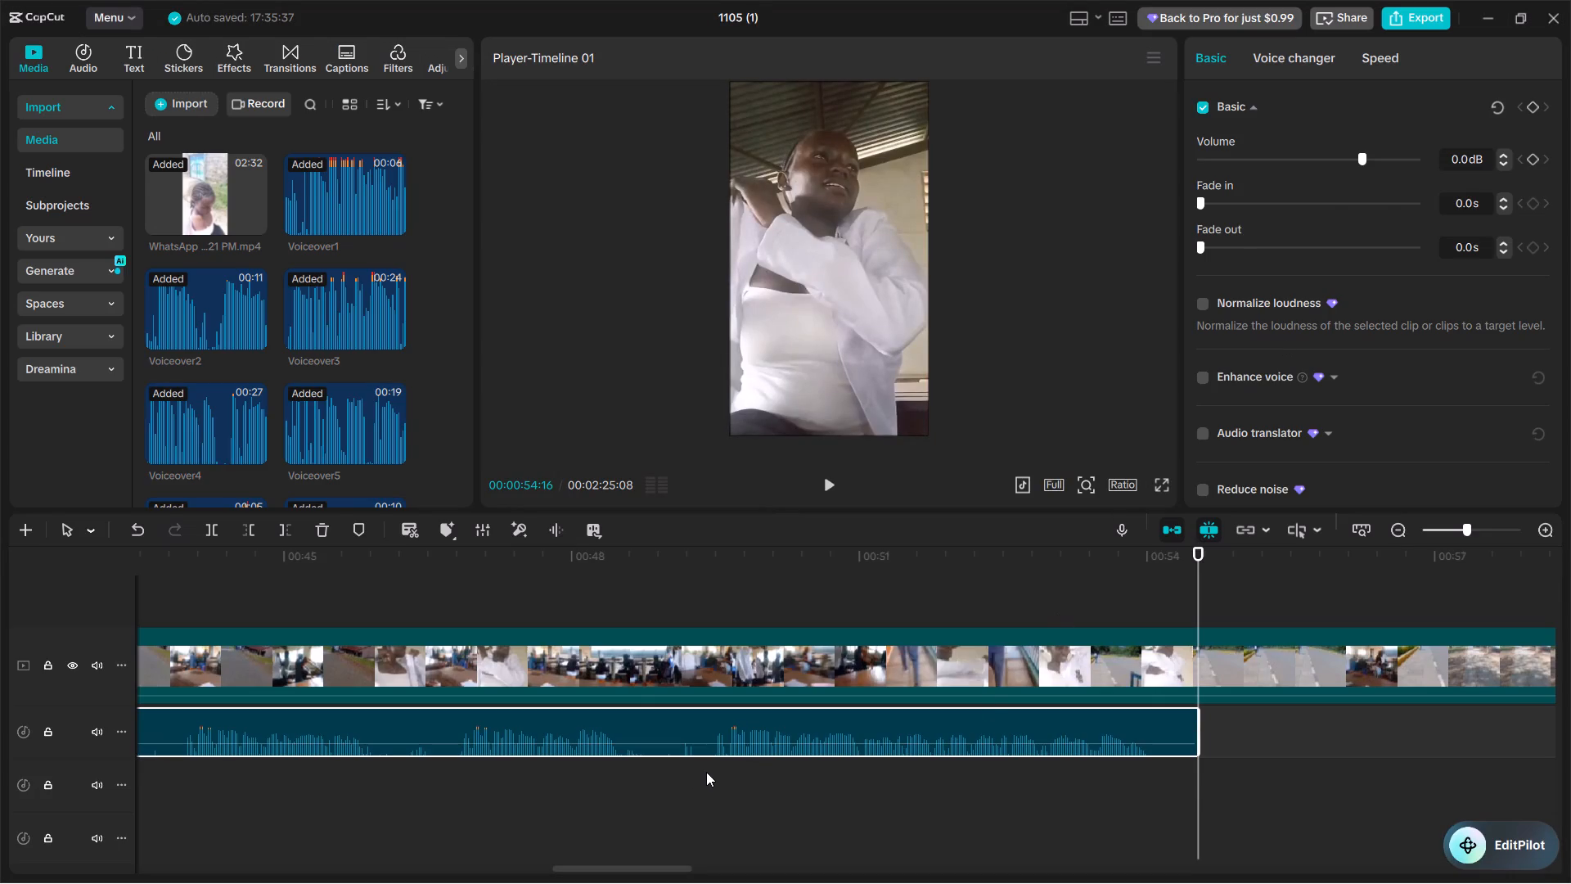
click(710, 772)
click(709, 737)
key(q)
drag(802, 715, 695, 740)
scroll(759, 722, right, 4)
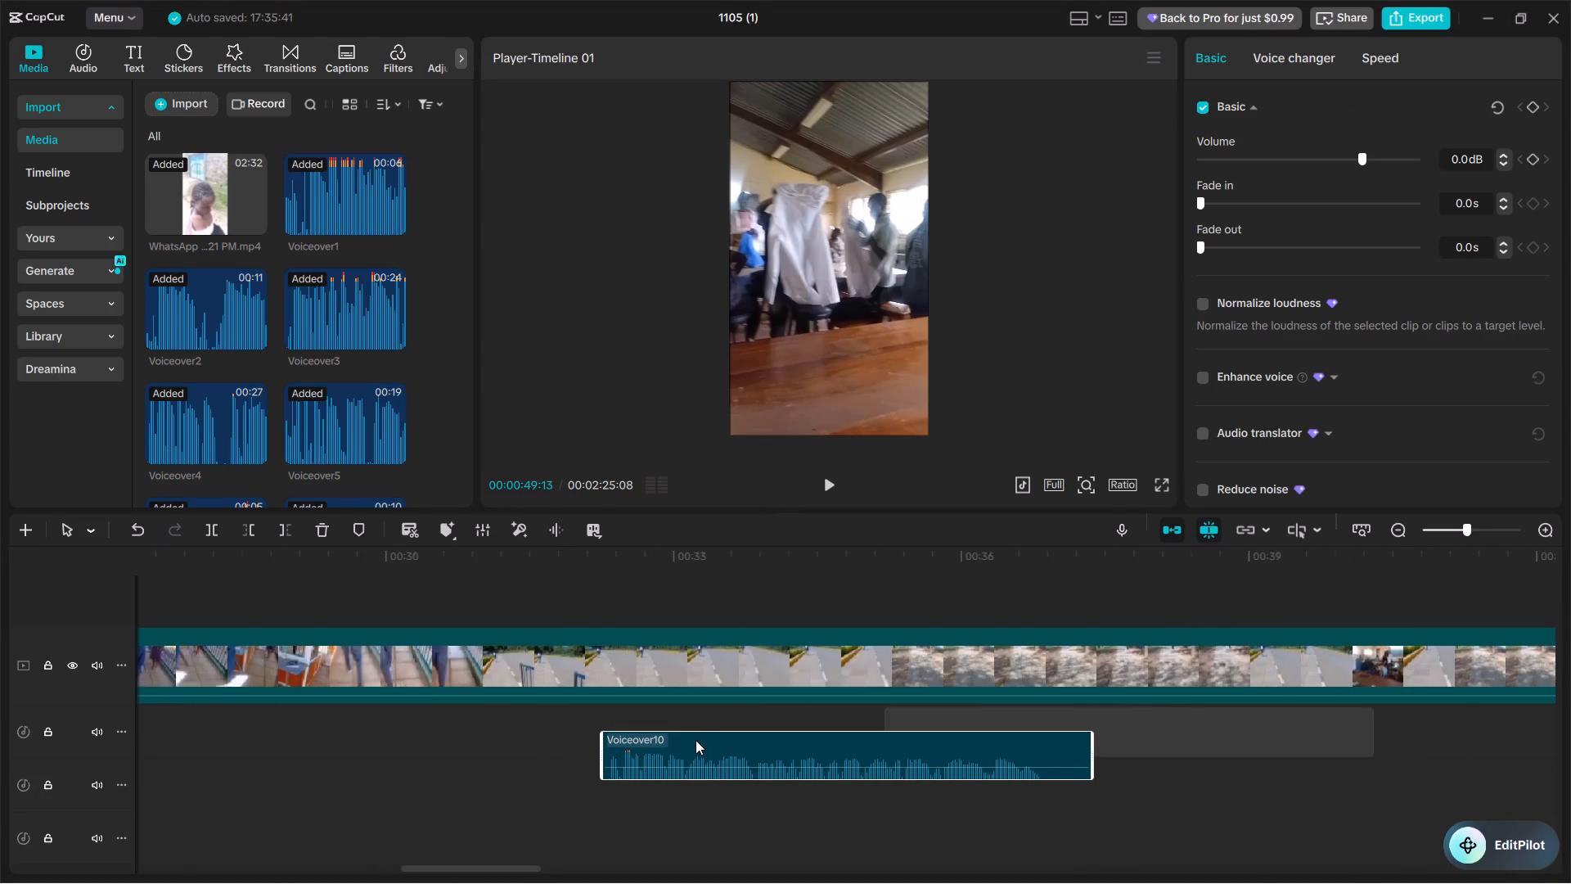
scroll(695, 740, right, 2)
drag(695, 740, 1268, 789)
scroll(1213, 780, left, 1)
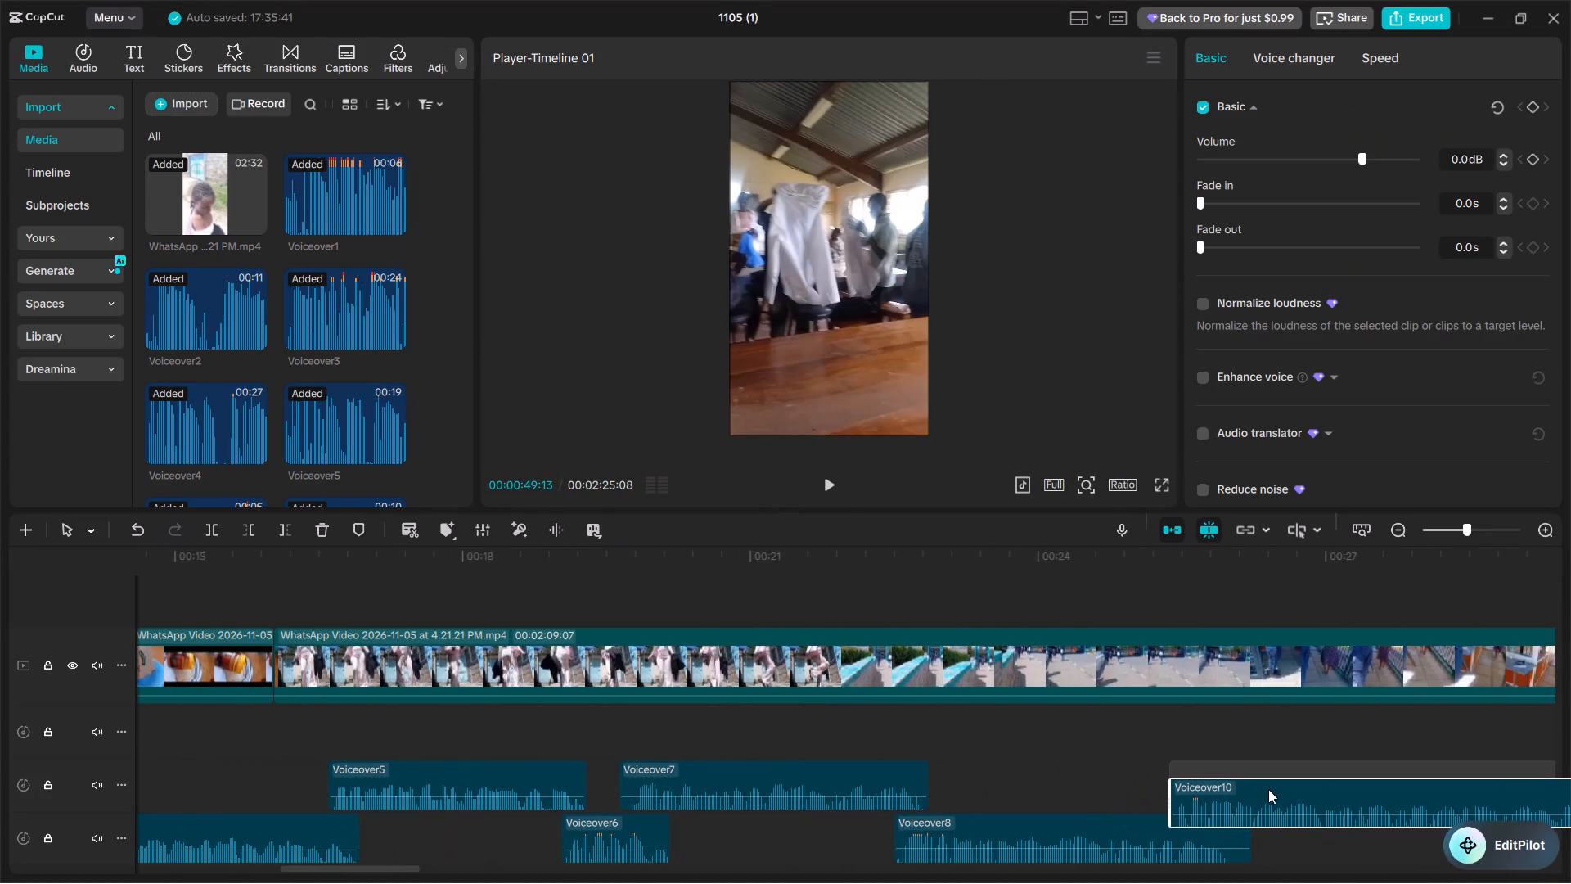
drag(1268, 789, 1282, 794)
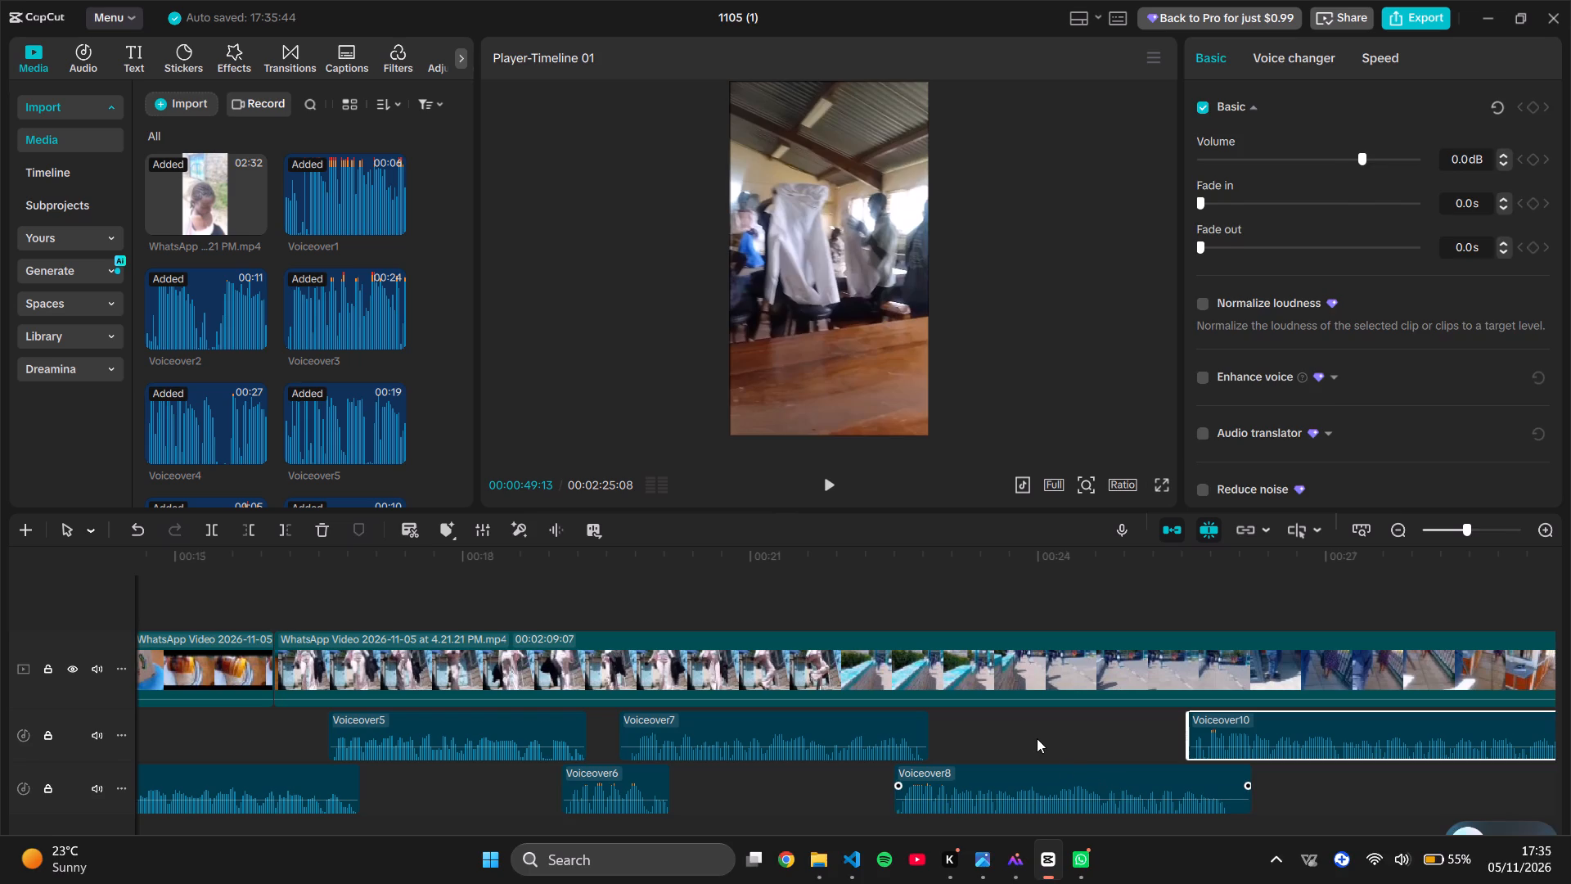
Play the join between Voiceover8 and Voiceover10, and trim the end of Voiceover10 to about 00:00:30:06.
click(1033, 735)
key(space)
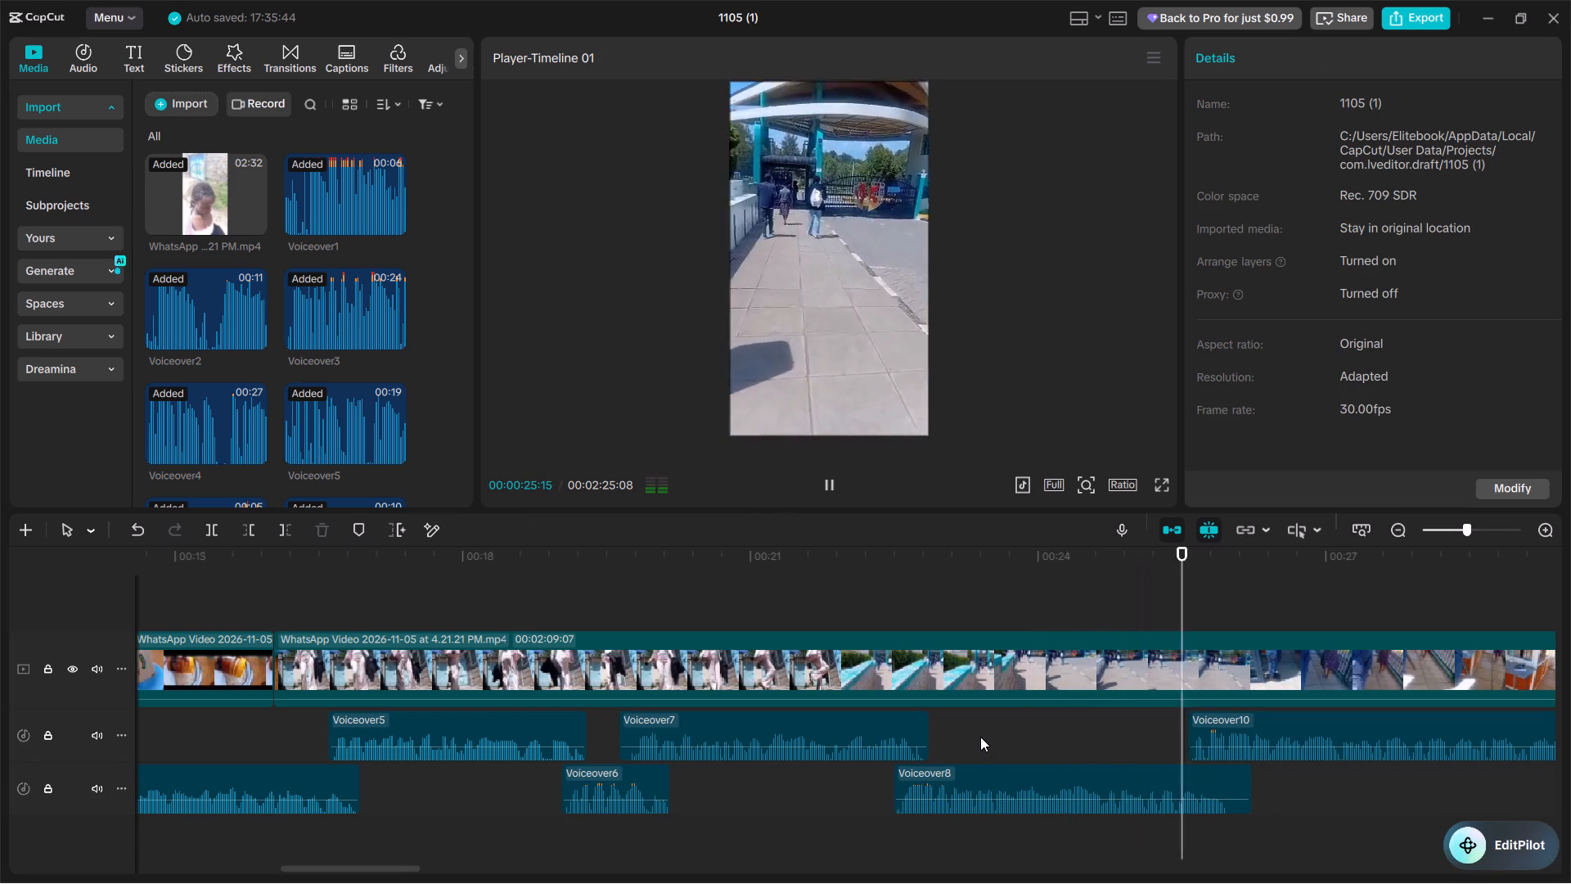
scroll(1125, 737, left, 1)
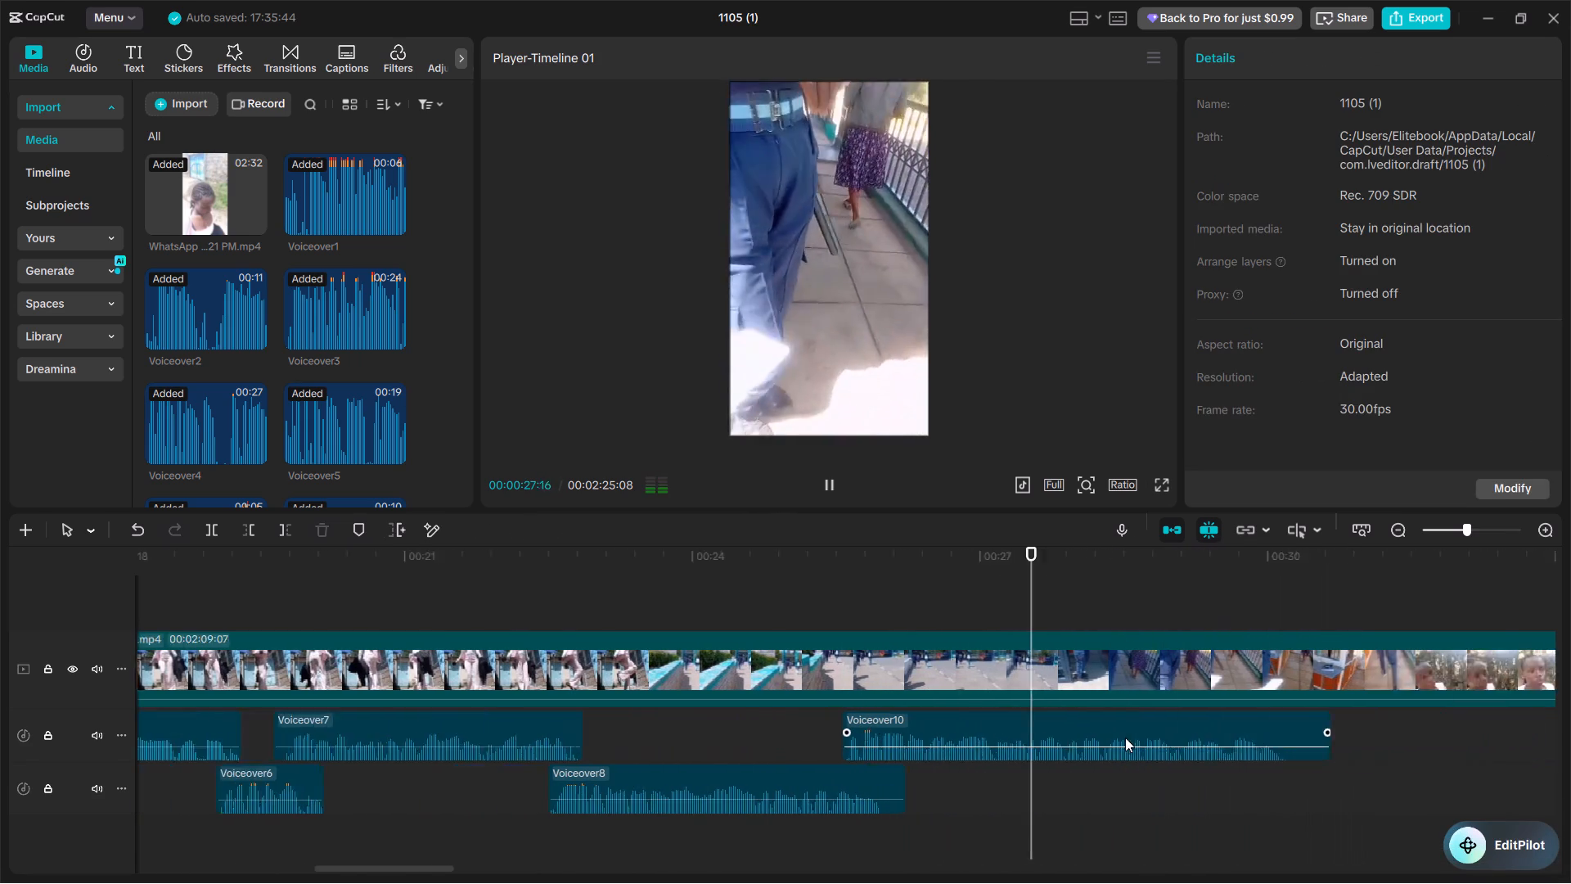
scroll(1125, 737, left, 1)
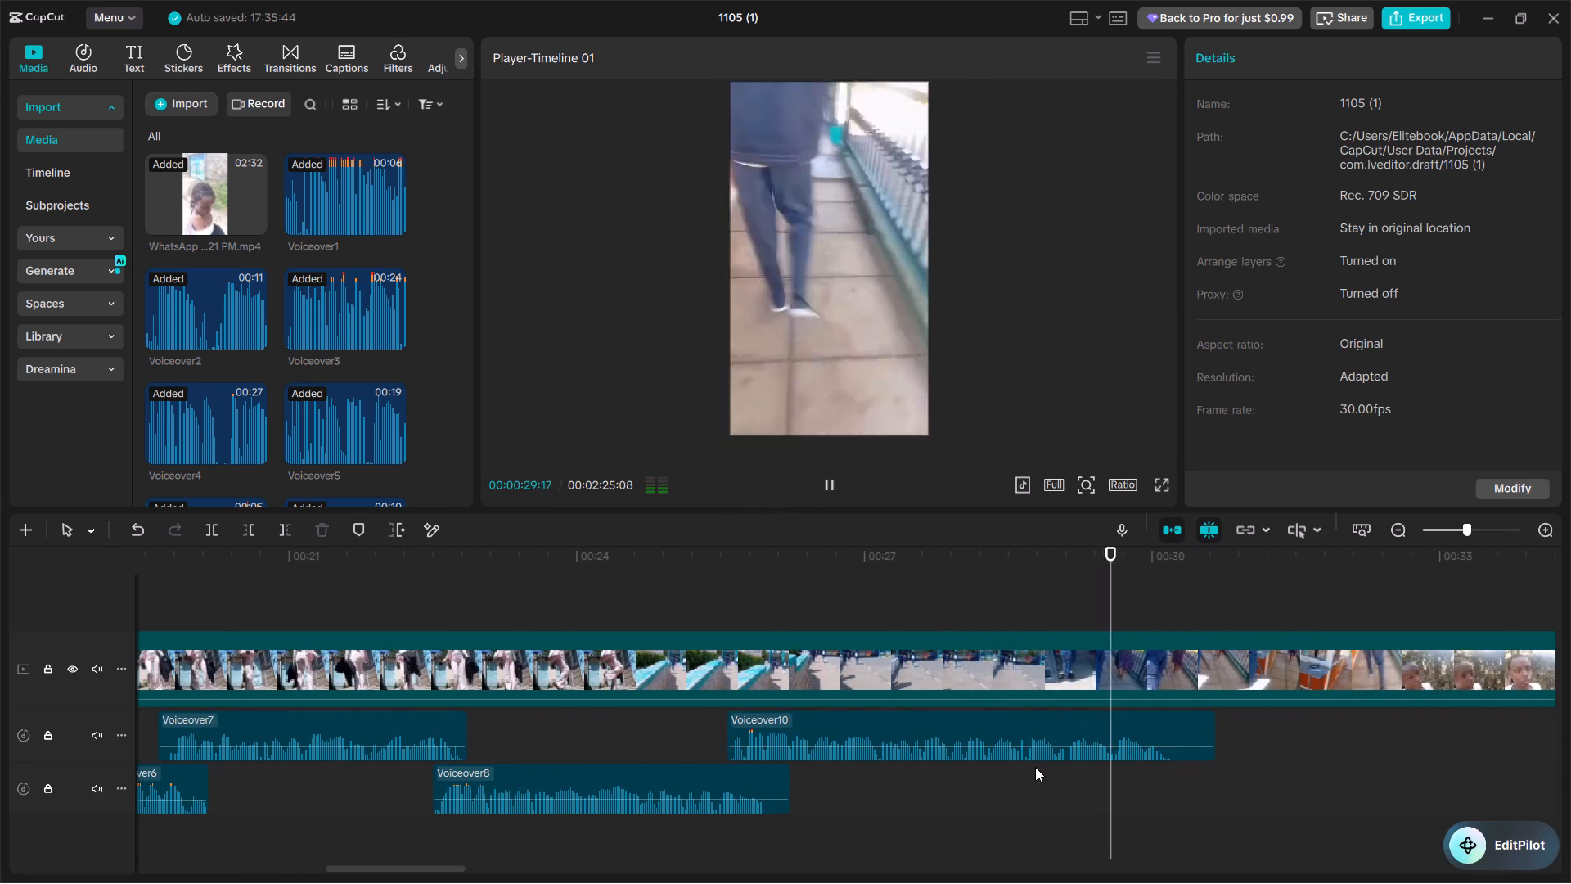
key(space)
click(1137, 734)
key(w)
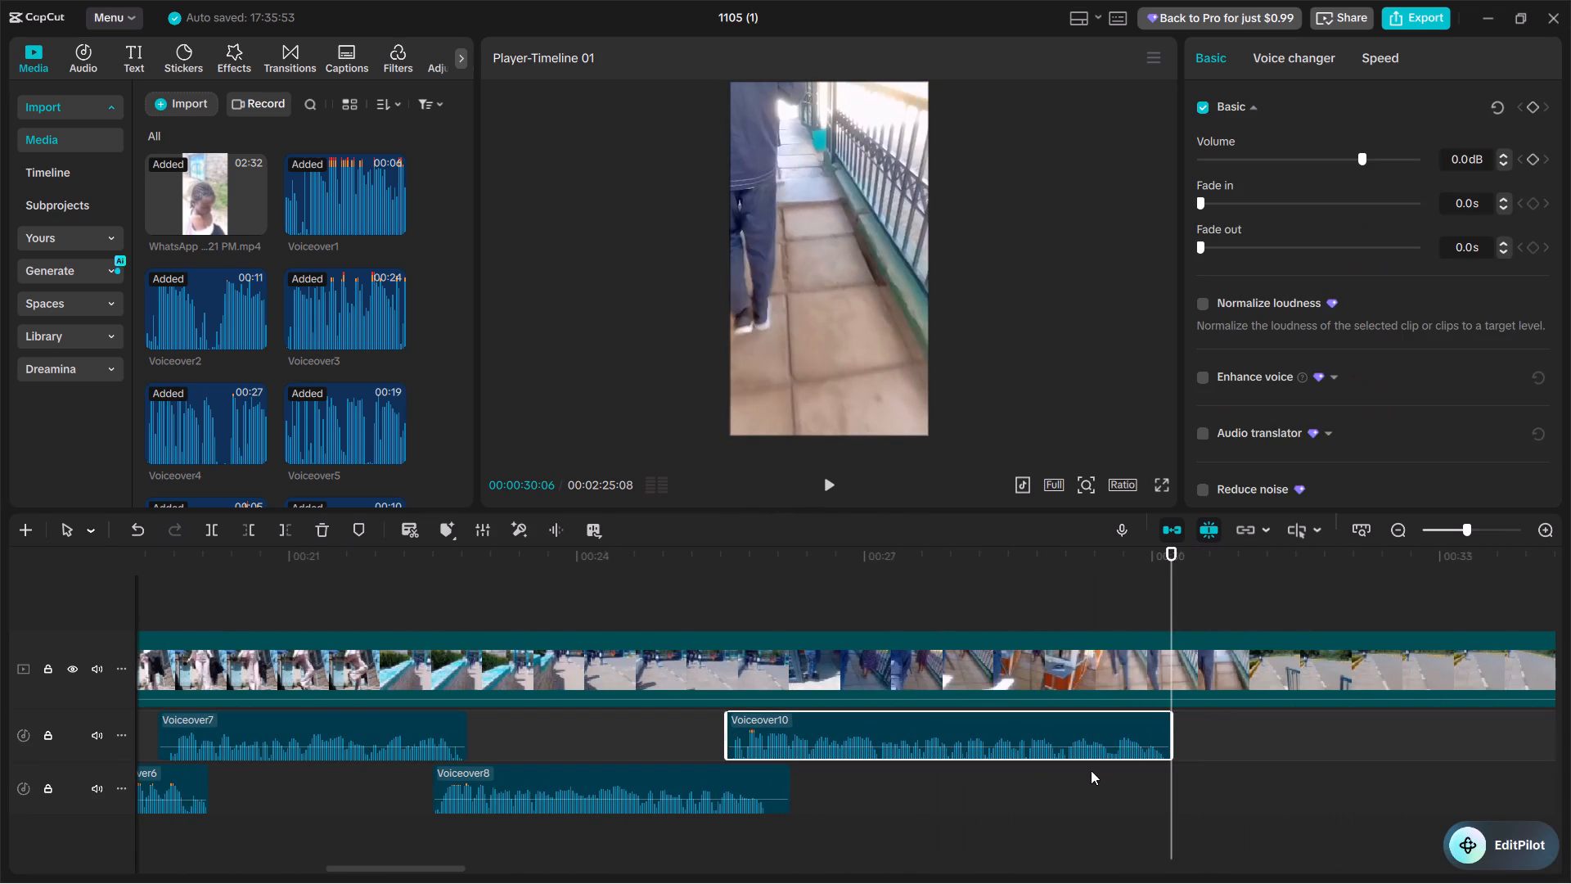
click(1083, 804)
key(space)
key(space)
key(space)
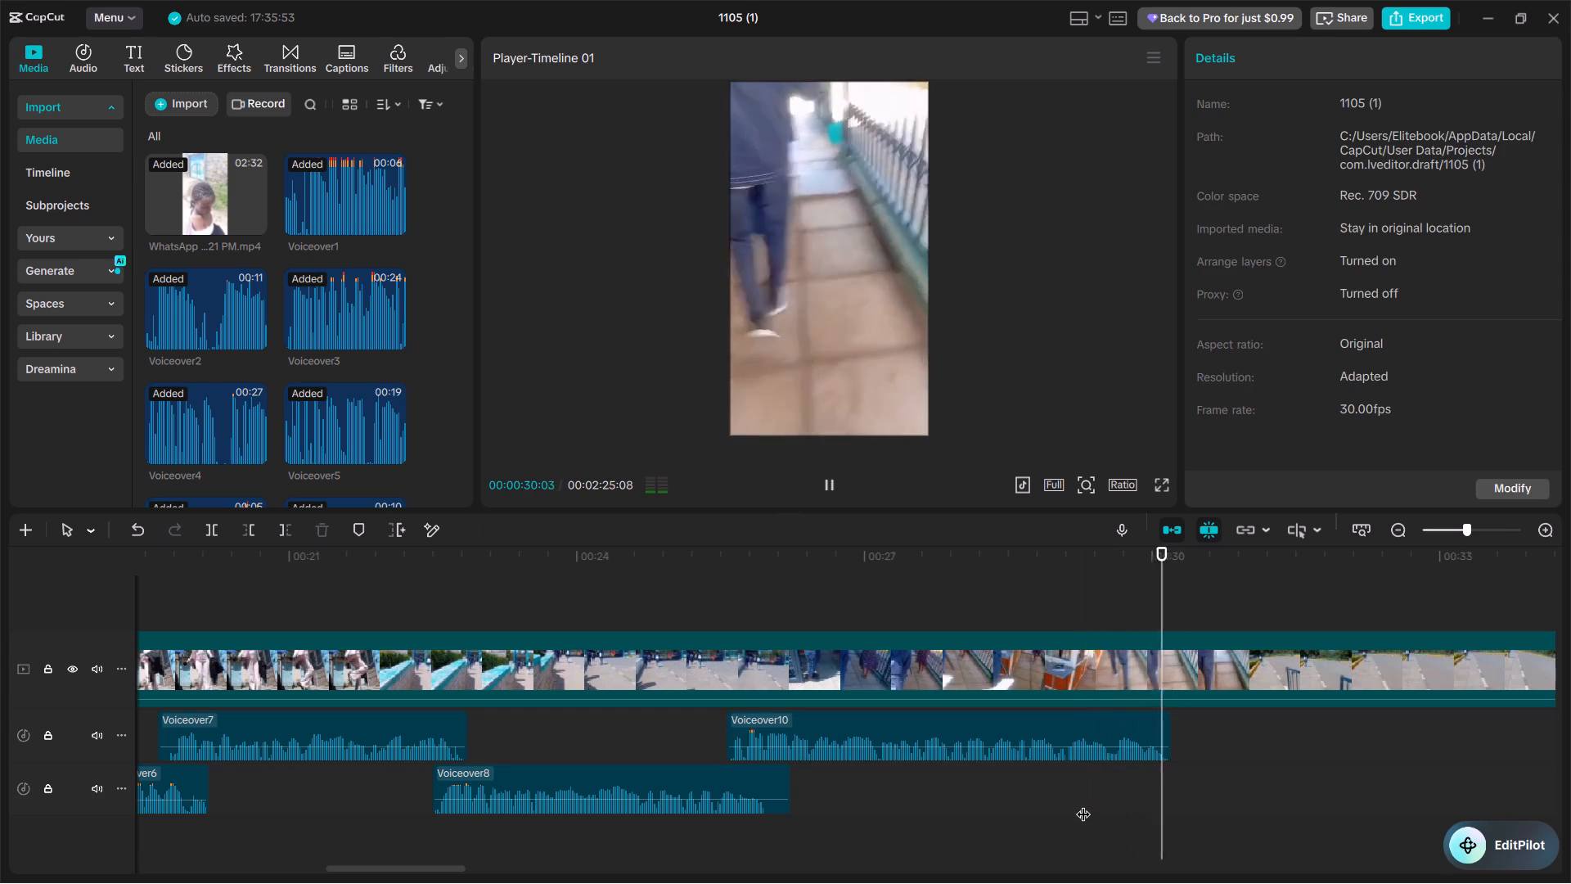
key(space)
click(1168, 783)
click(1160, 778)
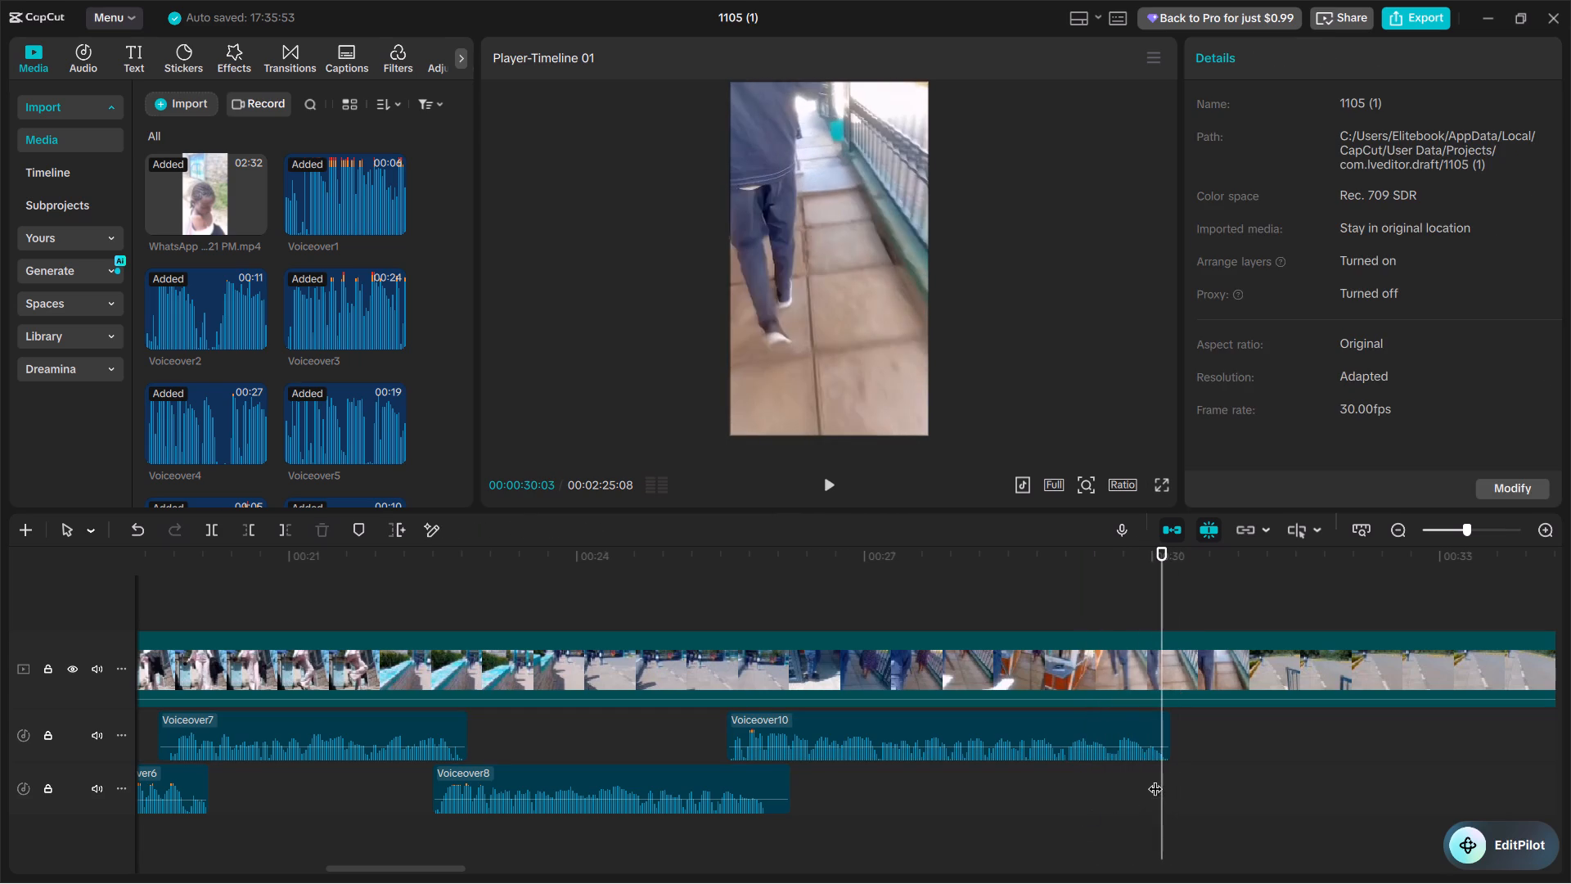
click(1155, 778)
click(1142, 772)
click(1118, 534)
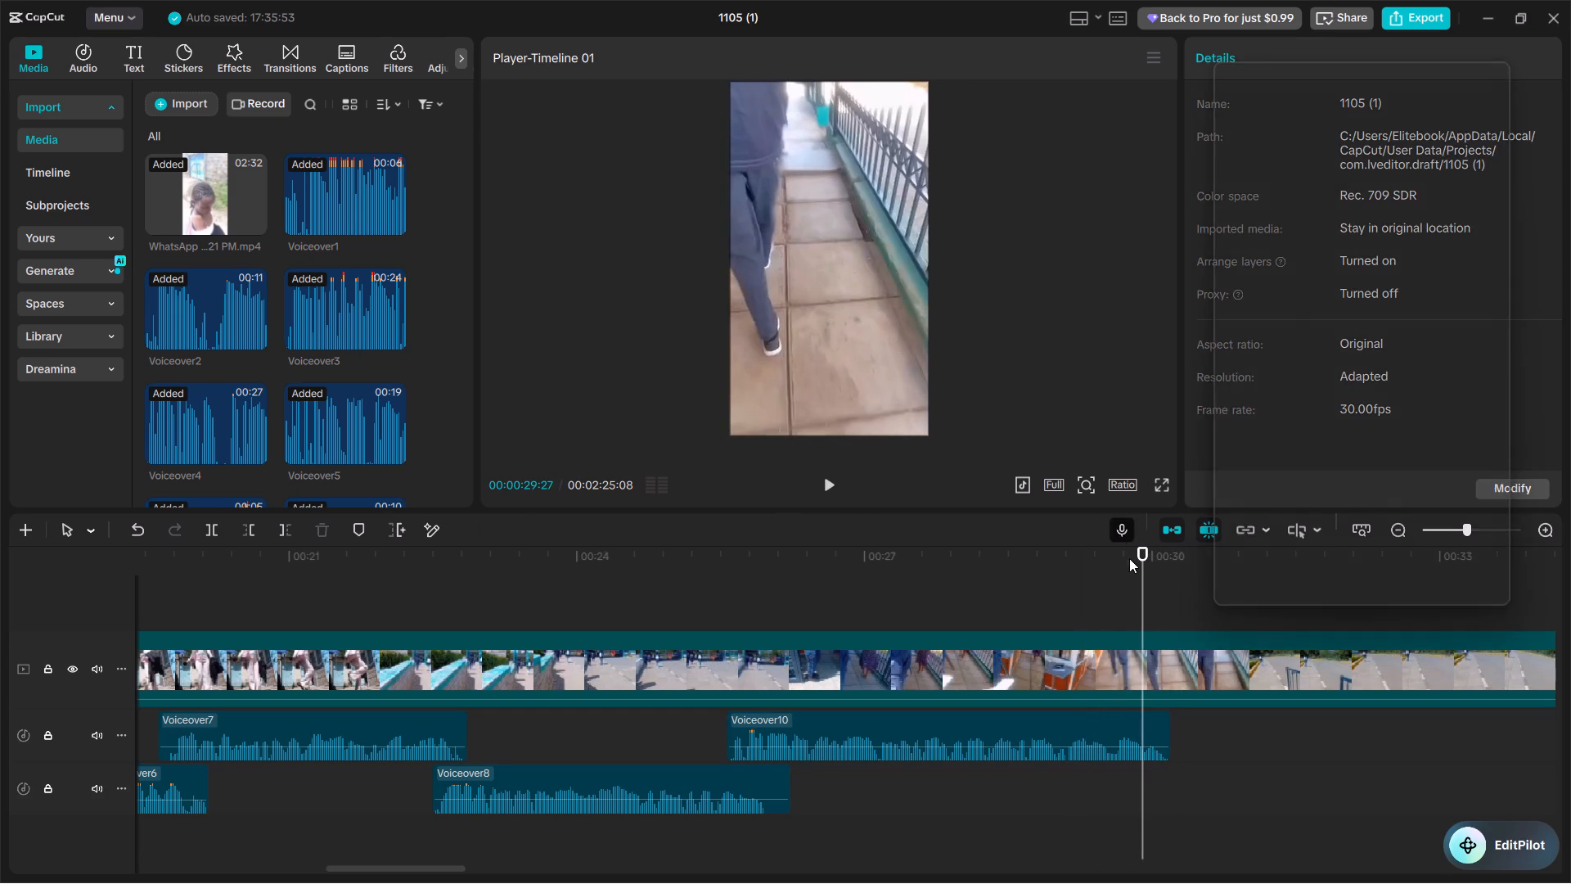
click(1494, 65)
Play the narration from just before Voiceover8 to the end of Voiceover10 to check how the takes join.
scroll(1357, 620, left, 1)
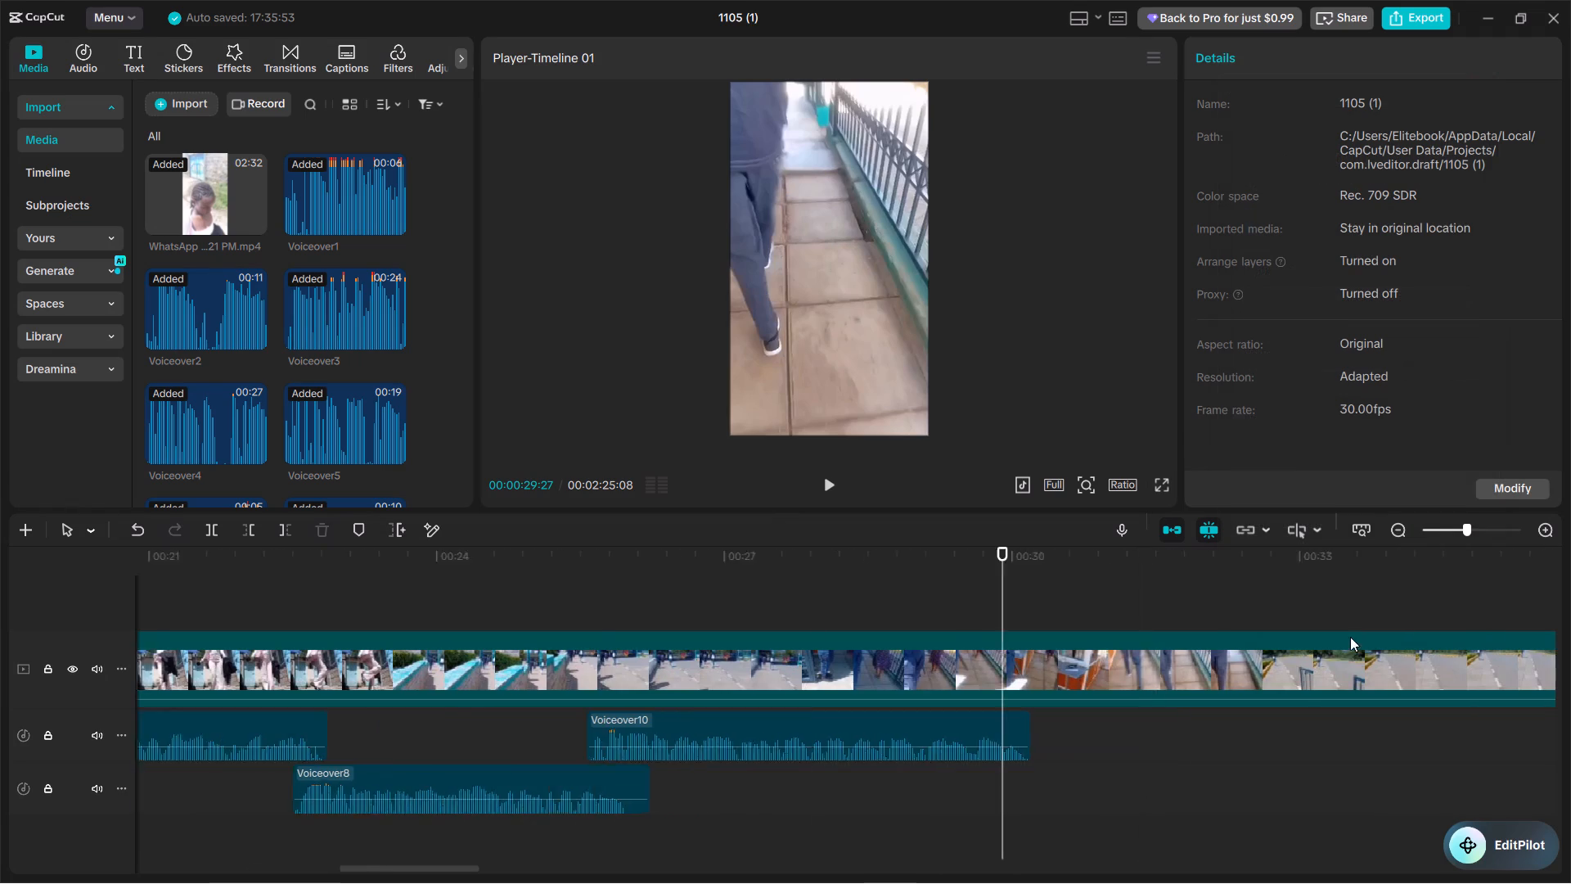
scroll(1350, 637, left, 1)
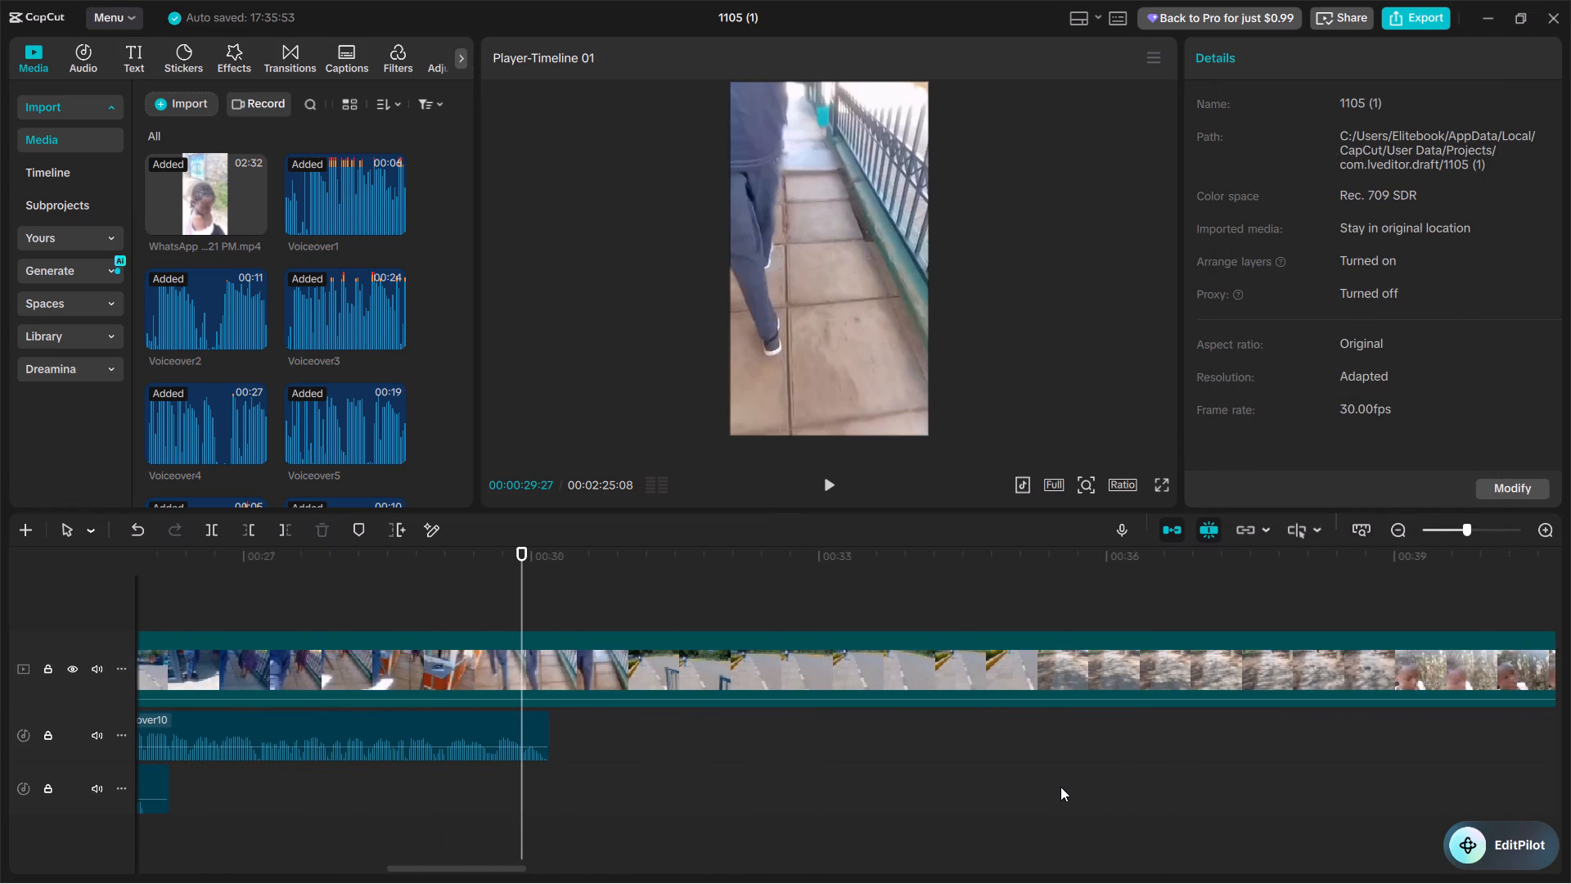
key(ctrl+minus)
key(ctrl+minus)
key(ctrl+equal)
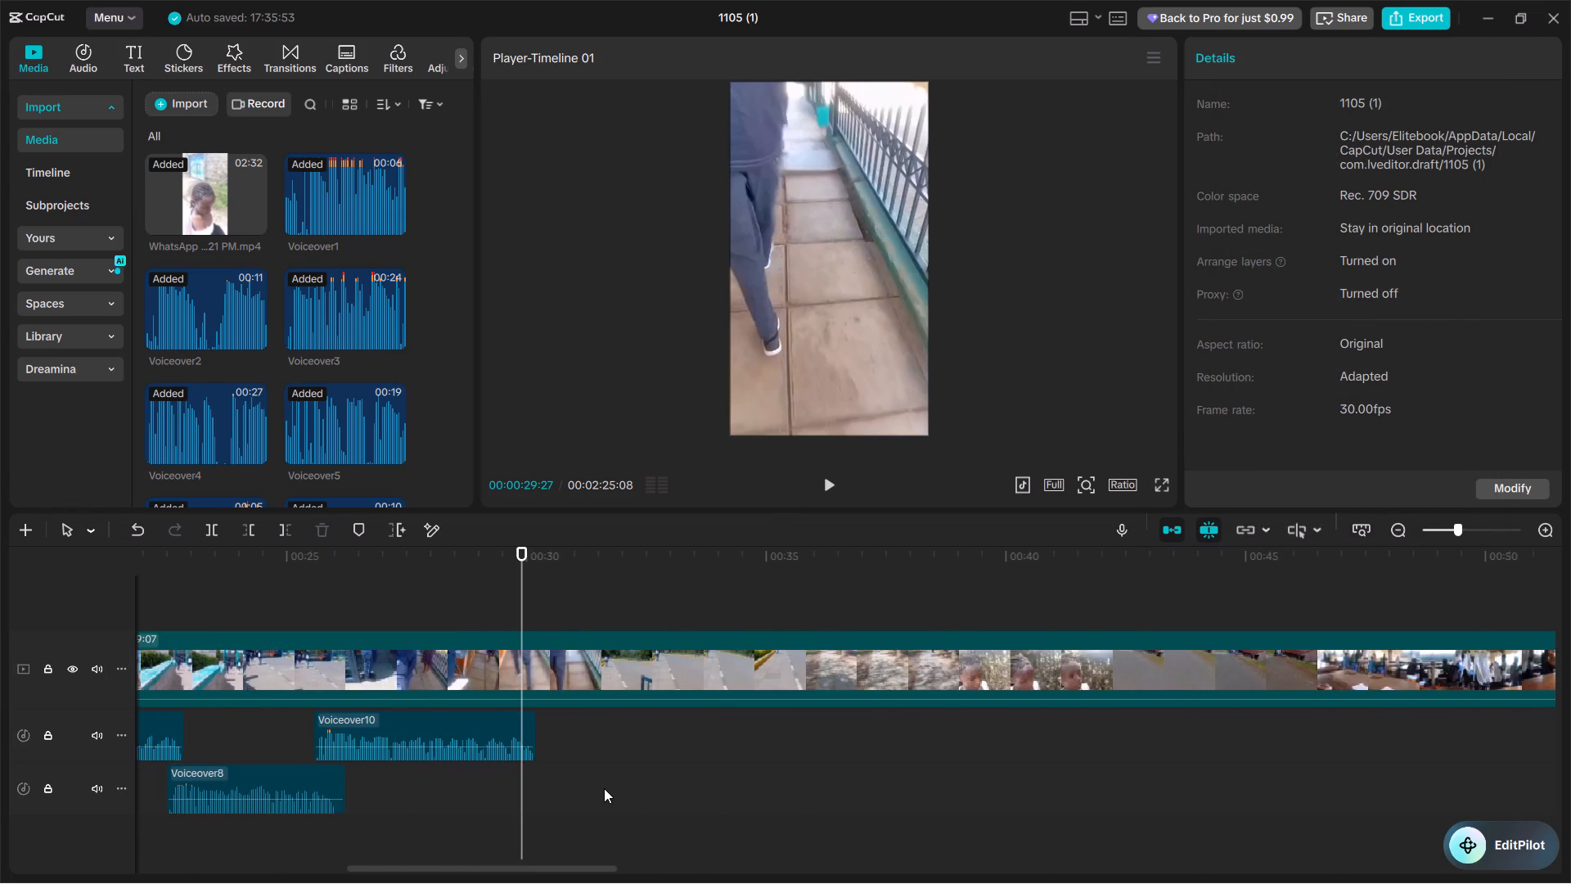
key(ctrl+equal)
key(ctrl+equal)
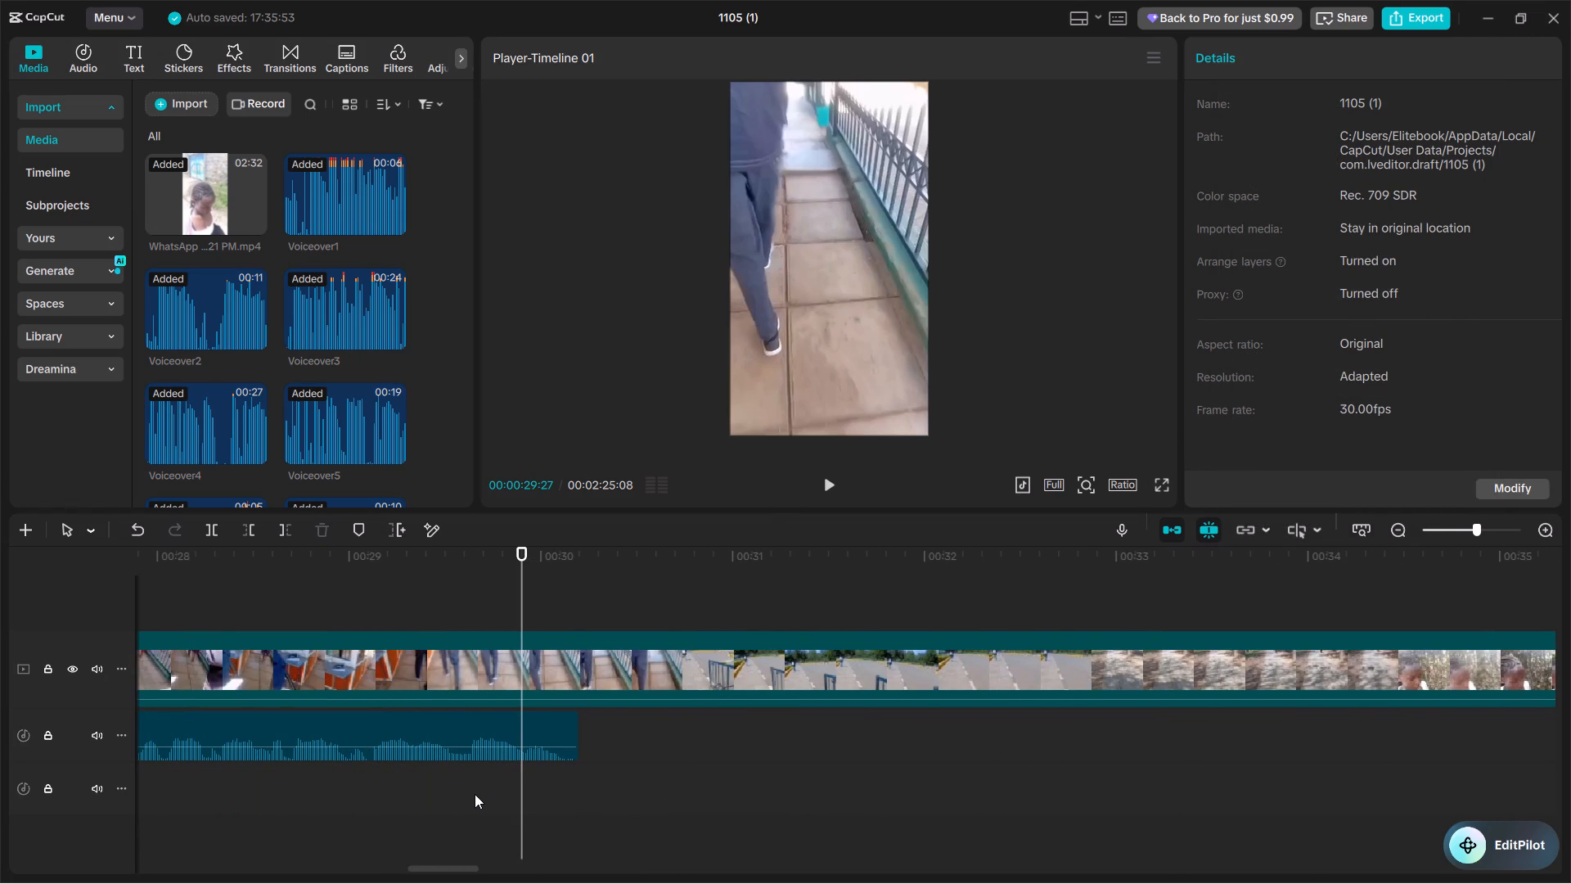
click(396, 787)
key(ctrl+minus)
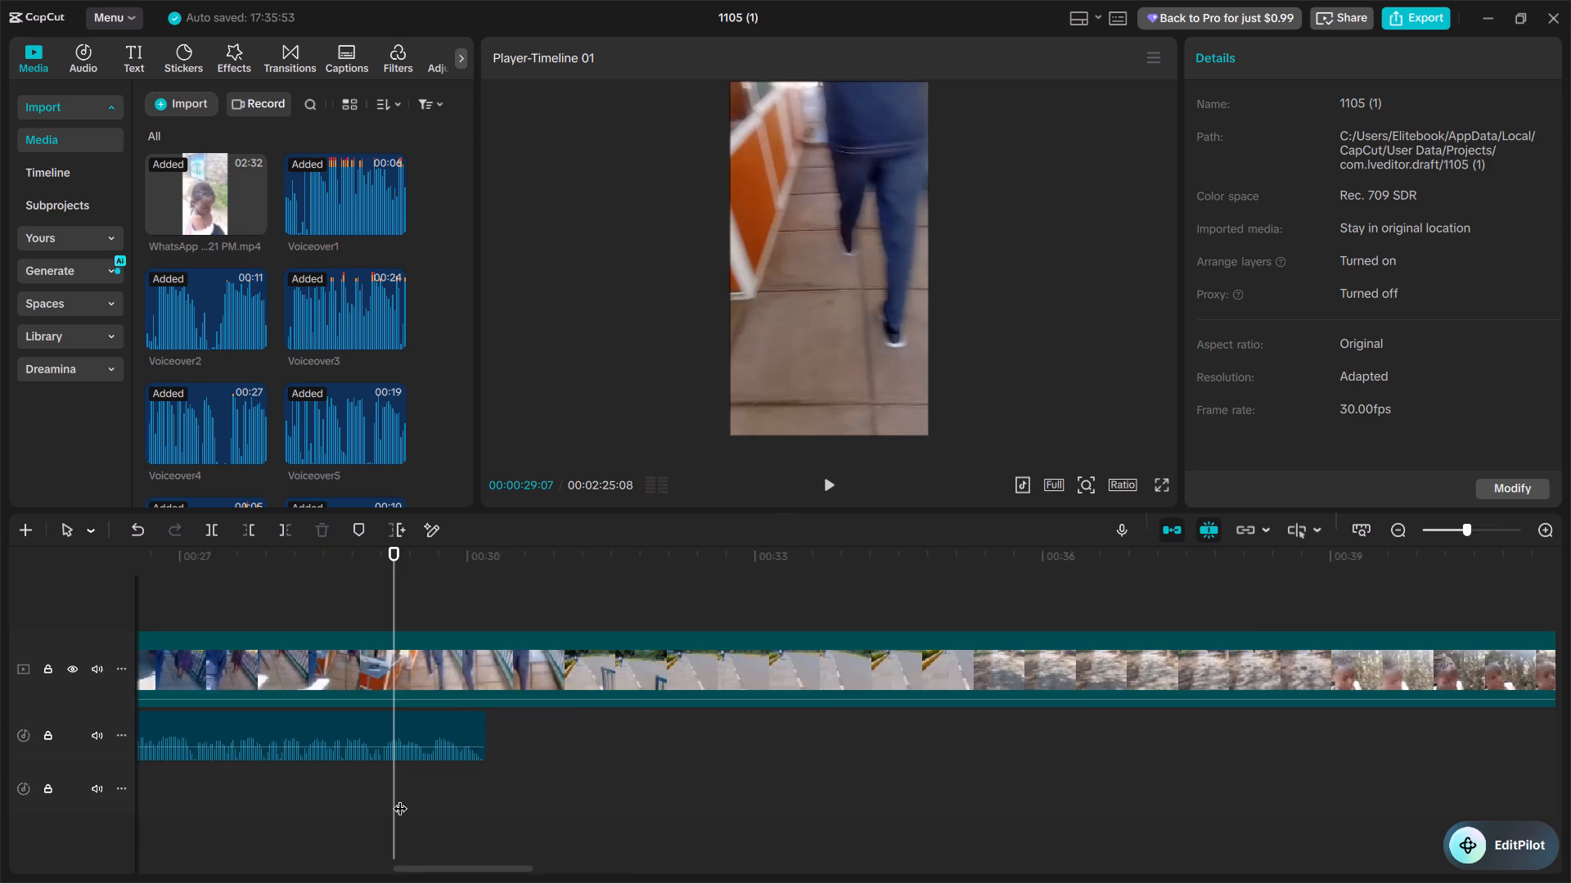
key(ctrl+minus)
scroll(366, 786, right, 1)
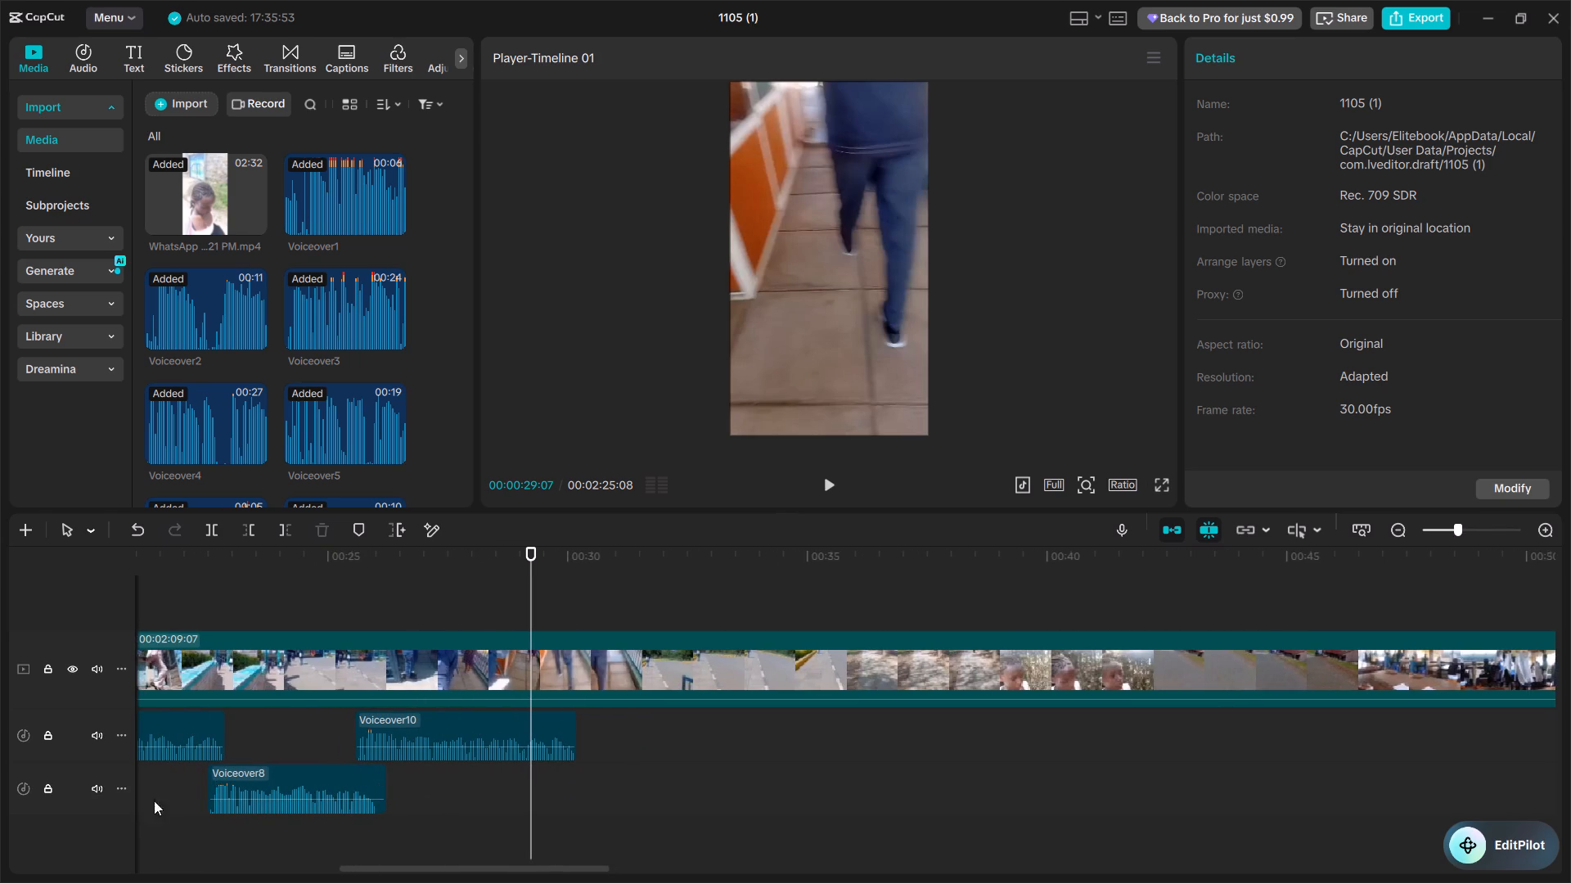
click(168, 804)
key(space)
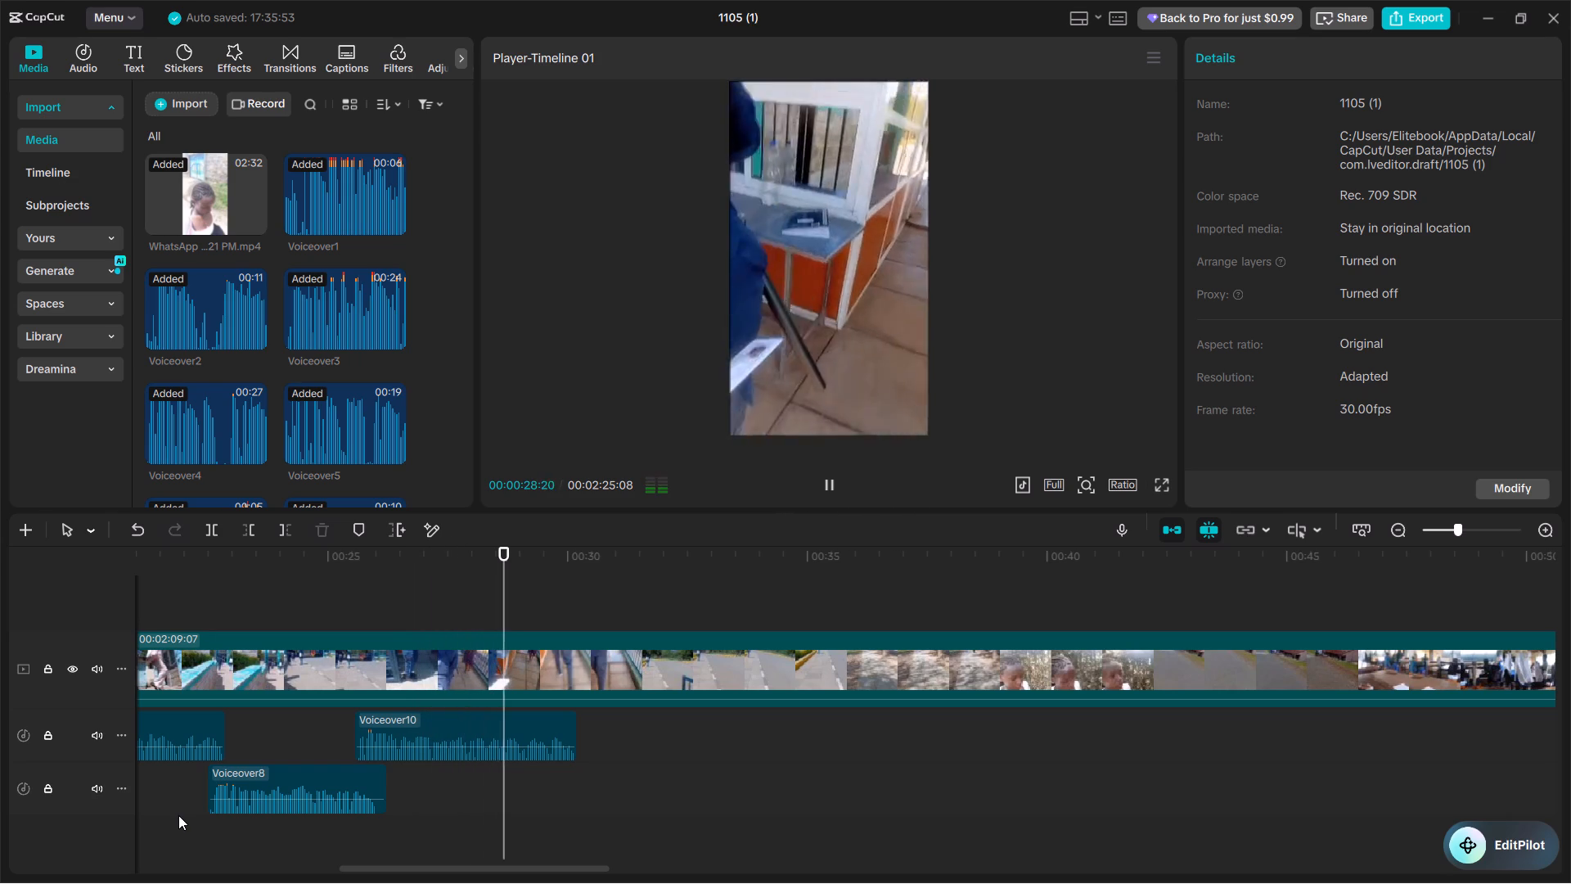
key(space)
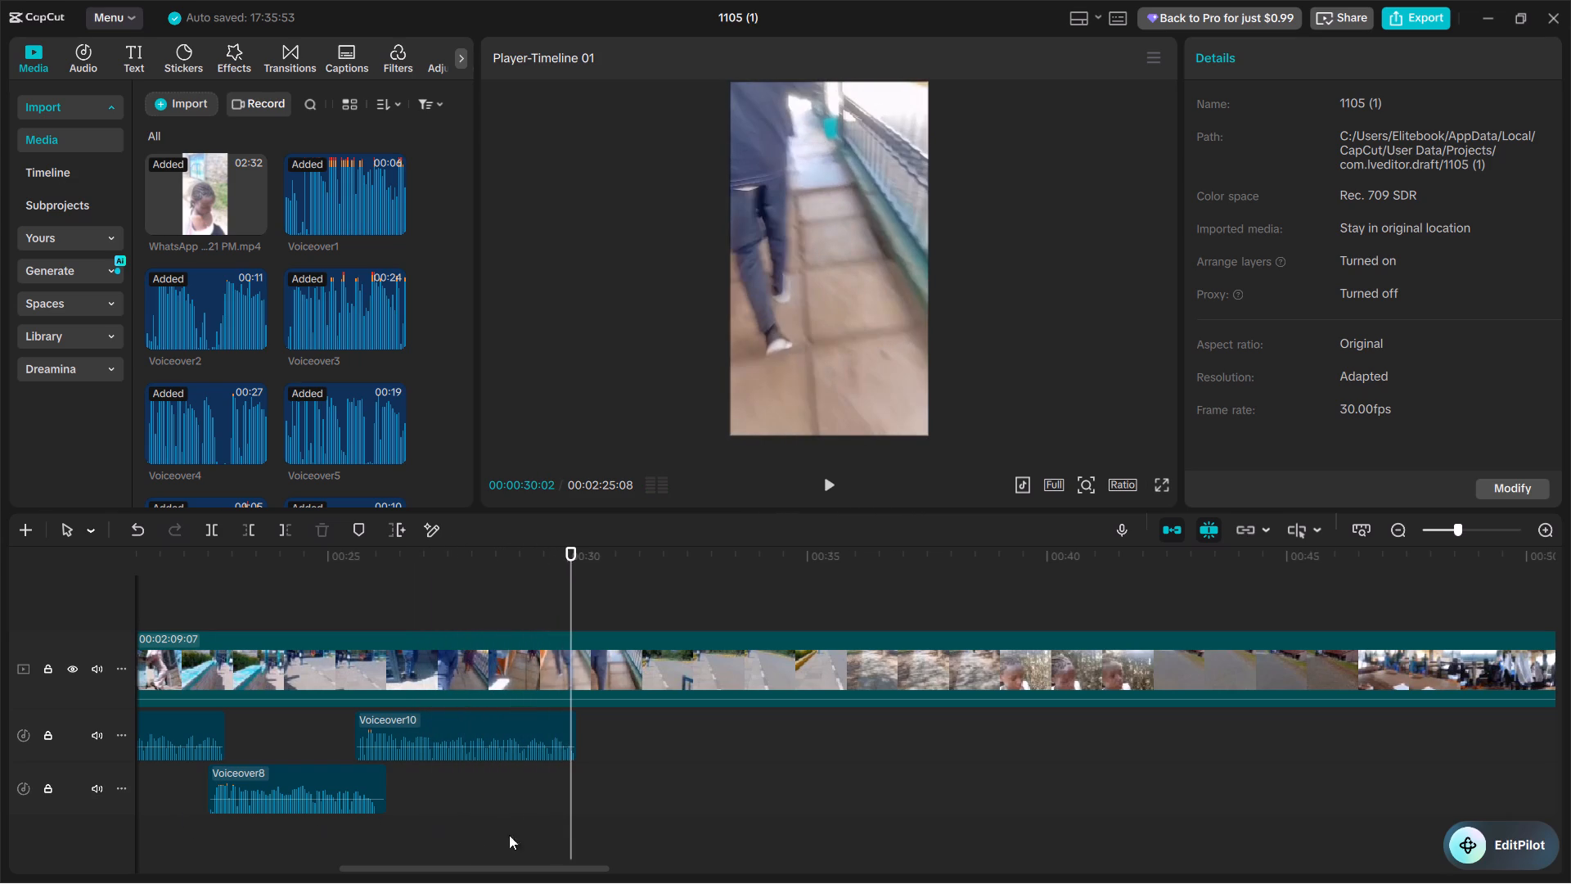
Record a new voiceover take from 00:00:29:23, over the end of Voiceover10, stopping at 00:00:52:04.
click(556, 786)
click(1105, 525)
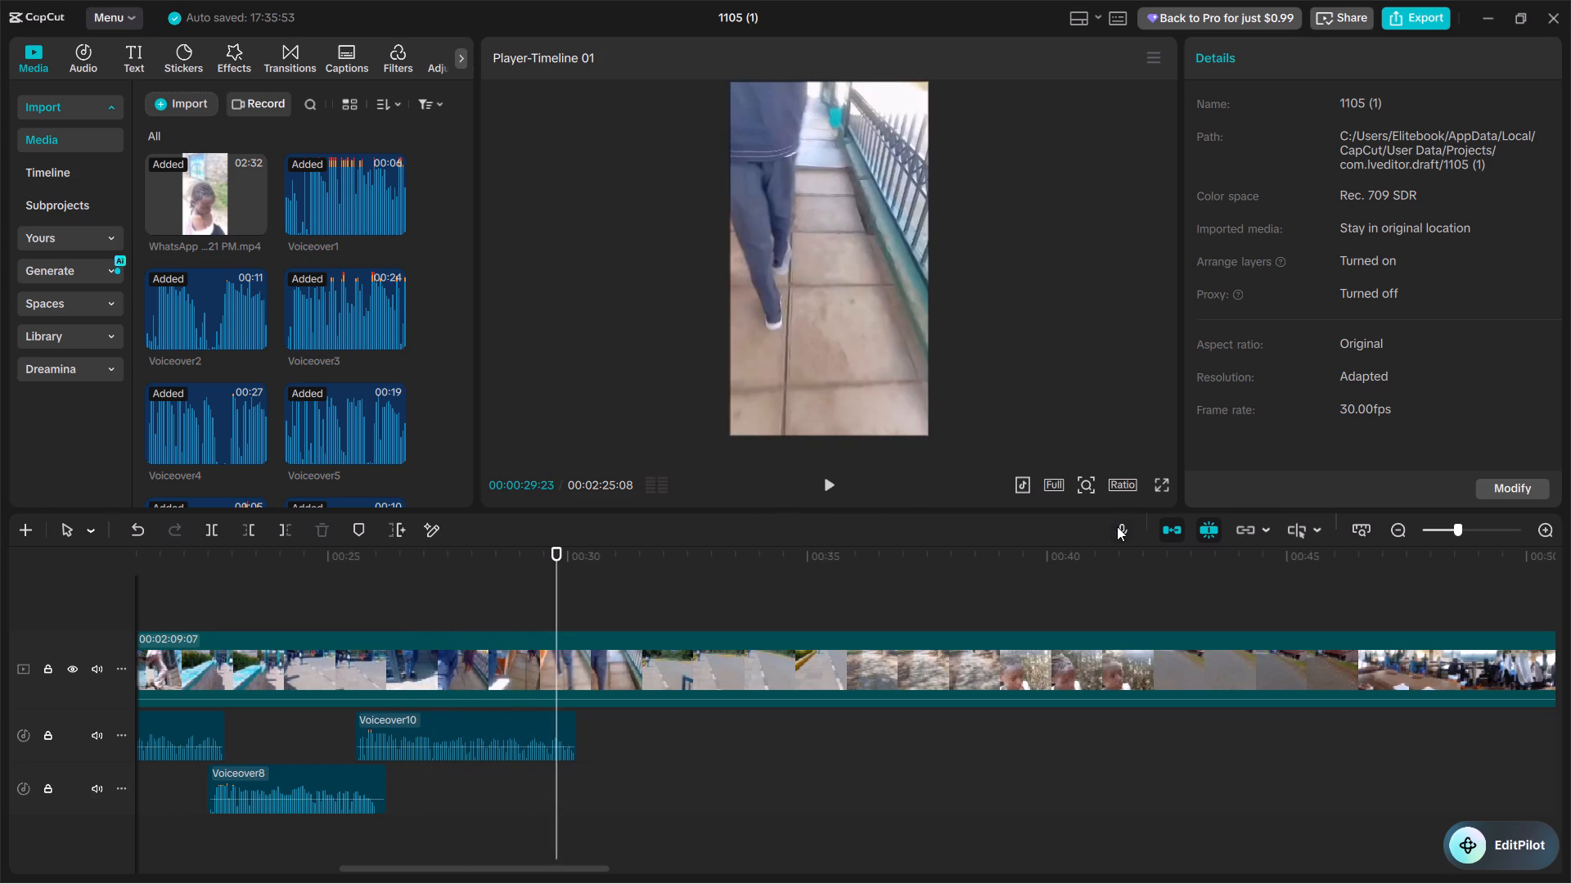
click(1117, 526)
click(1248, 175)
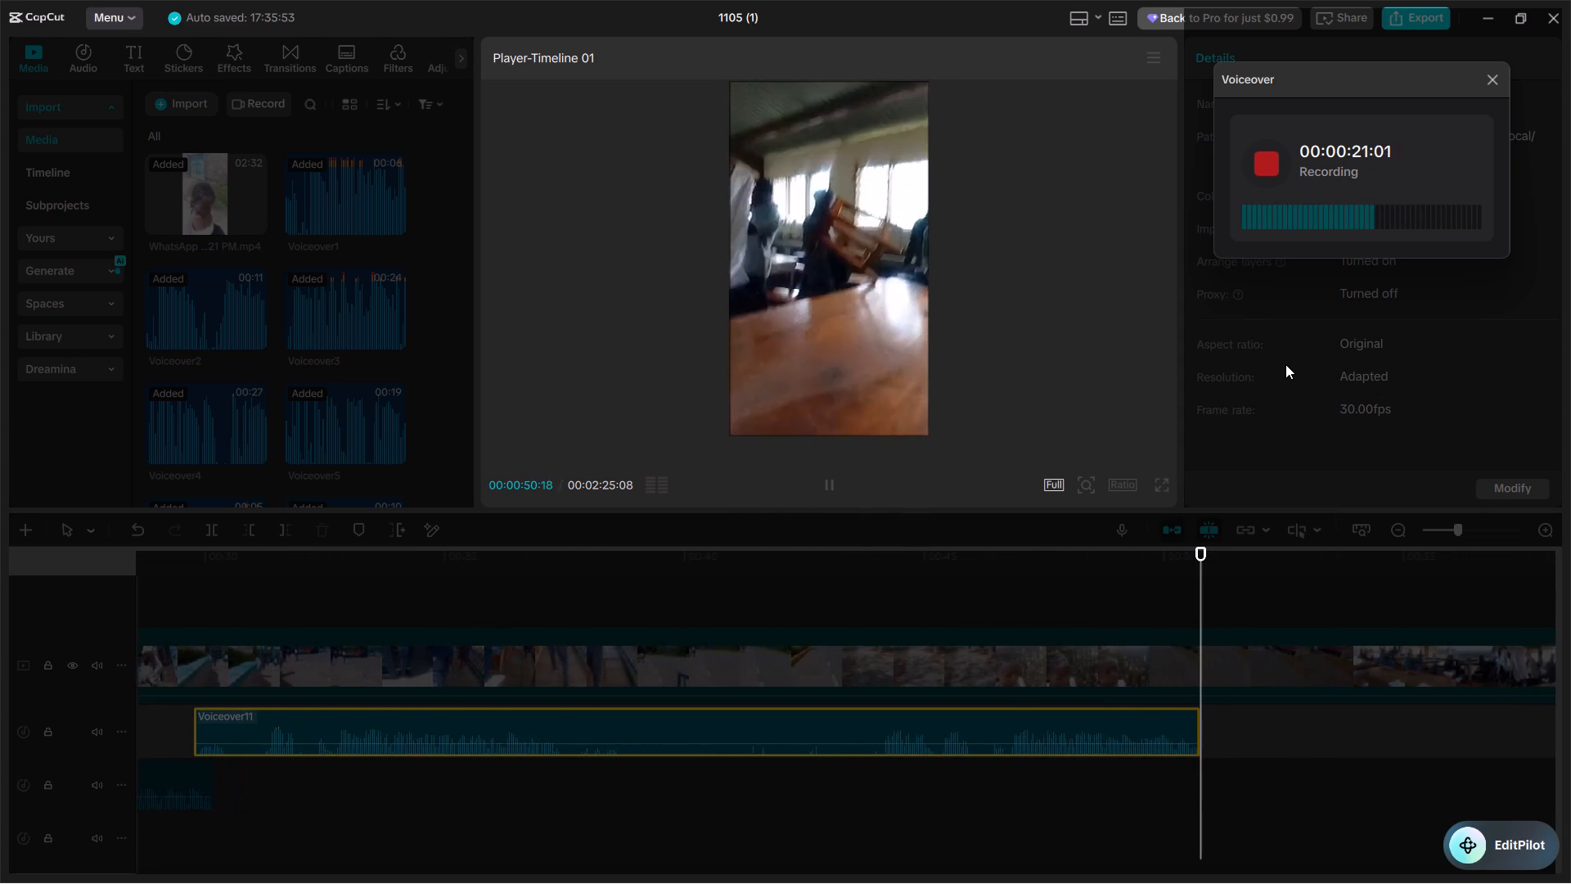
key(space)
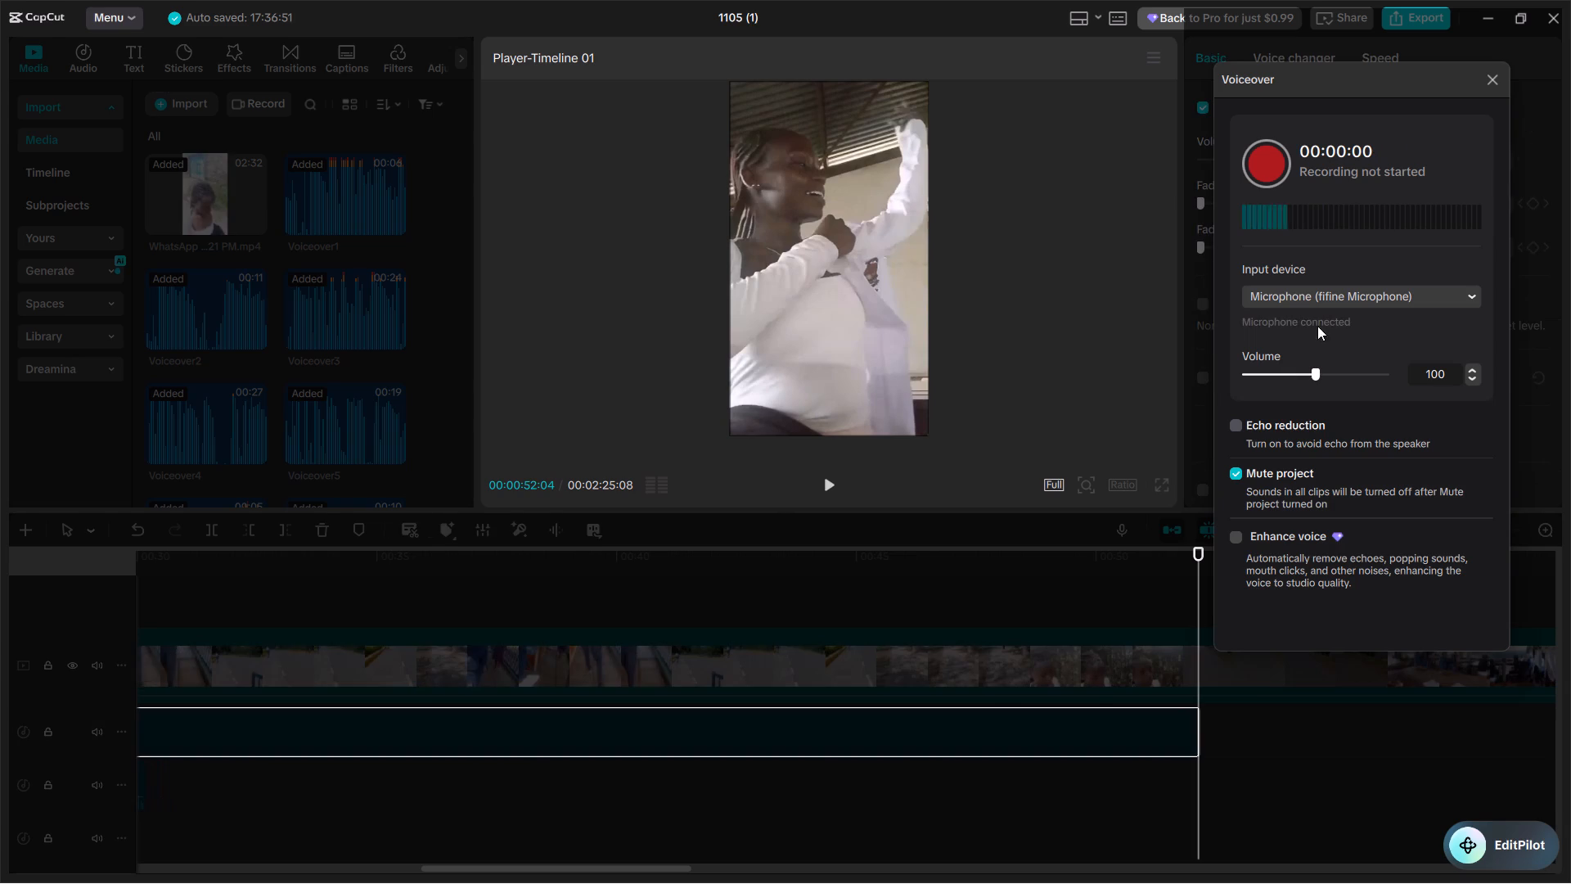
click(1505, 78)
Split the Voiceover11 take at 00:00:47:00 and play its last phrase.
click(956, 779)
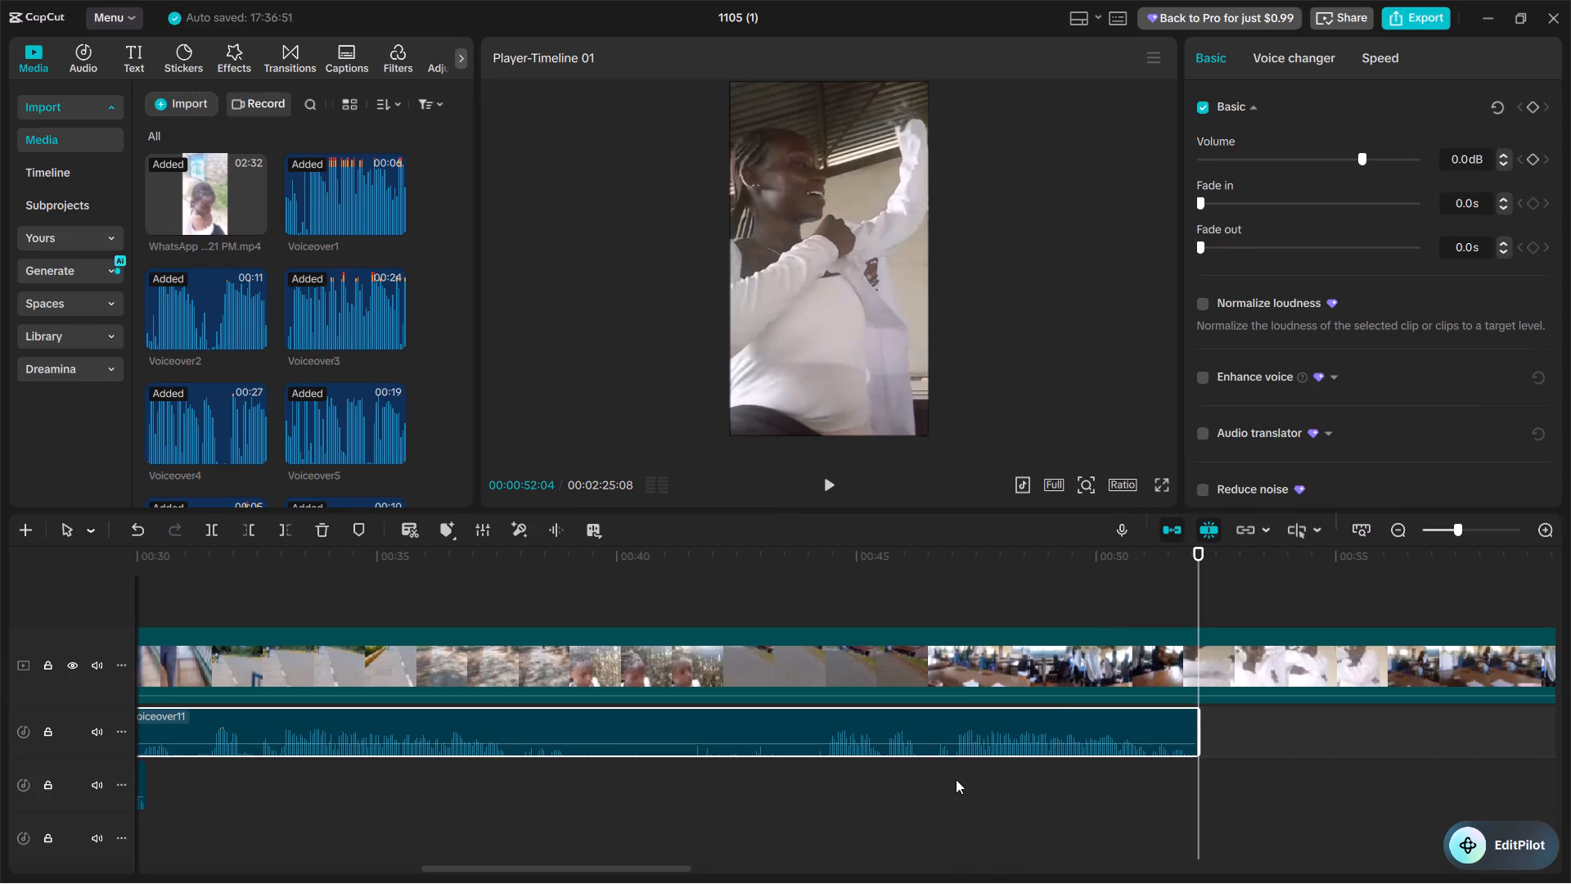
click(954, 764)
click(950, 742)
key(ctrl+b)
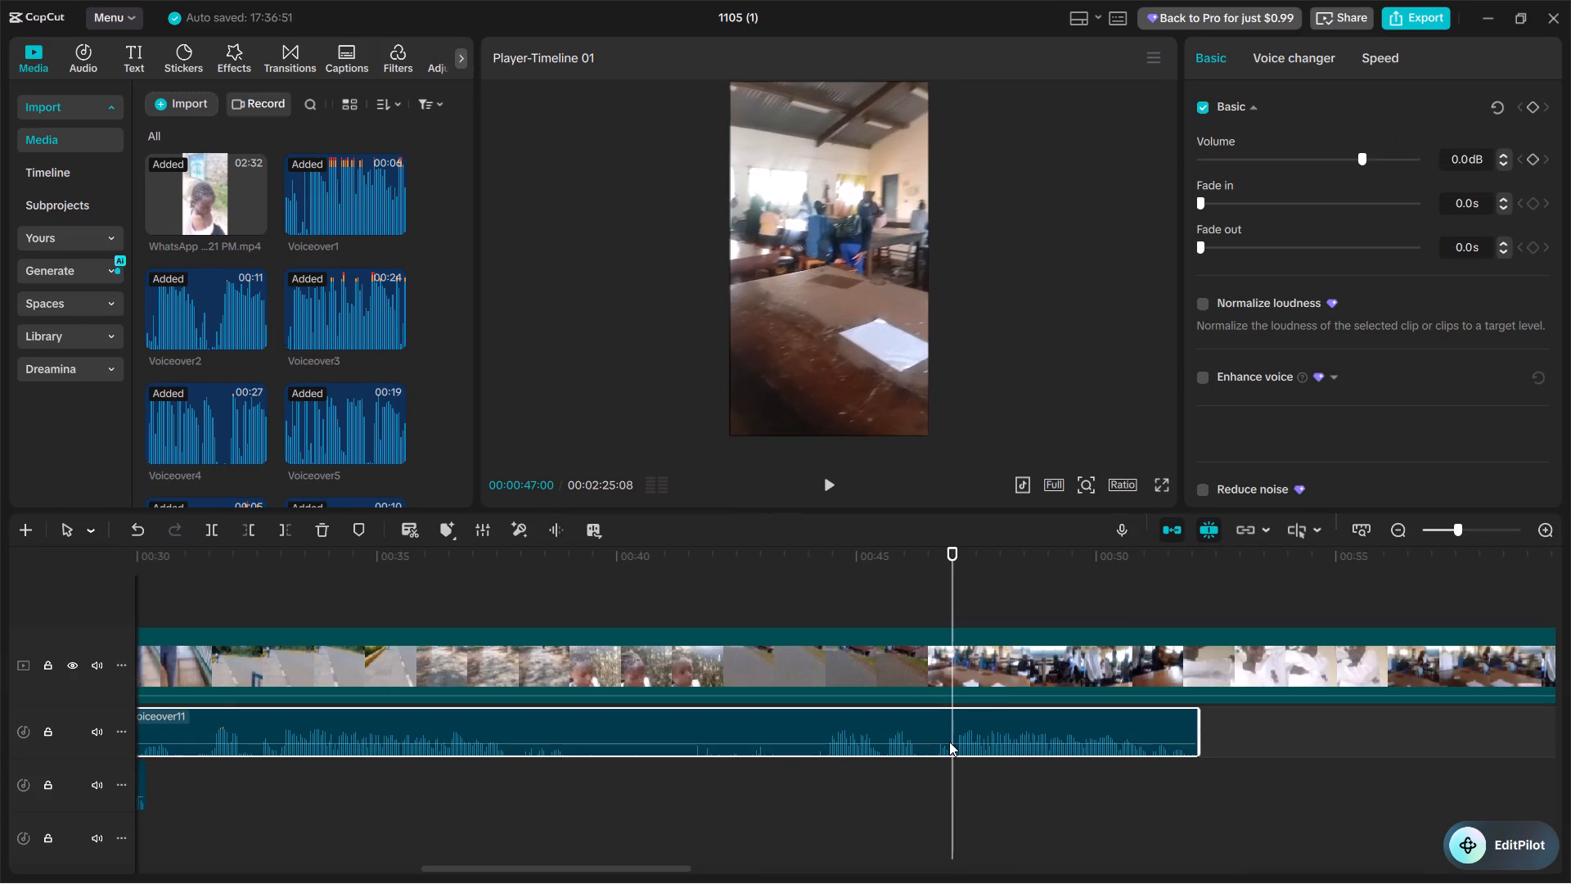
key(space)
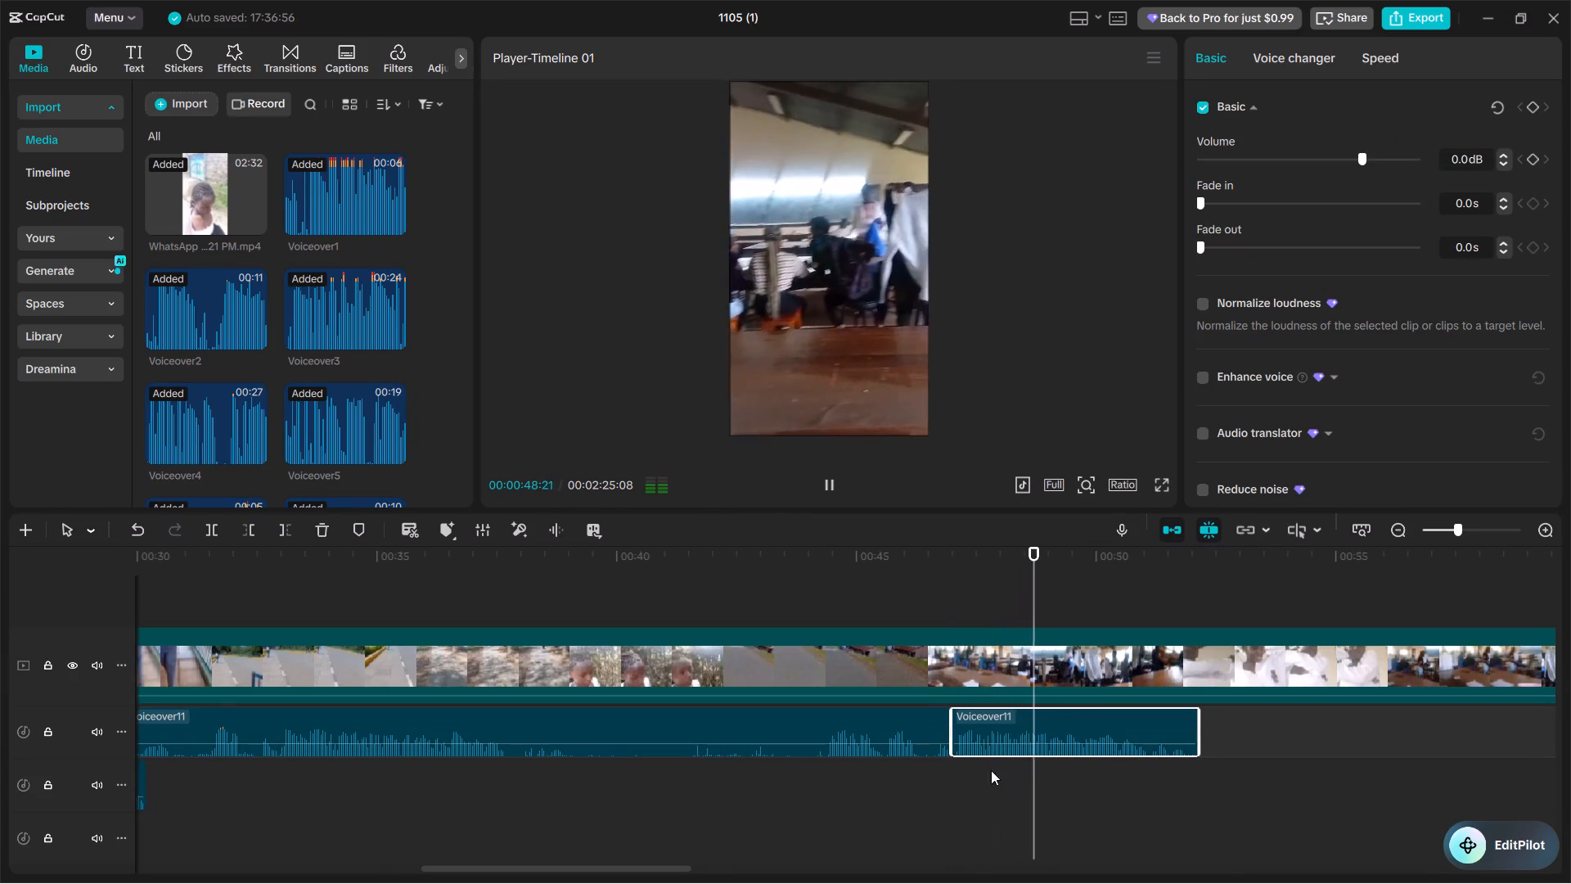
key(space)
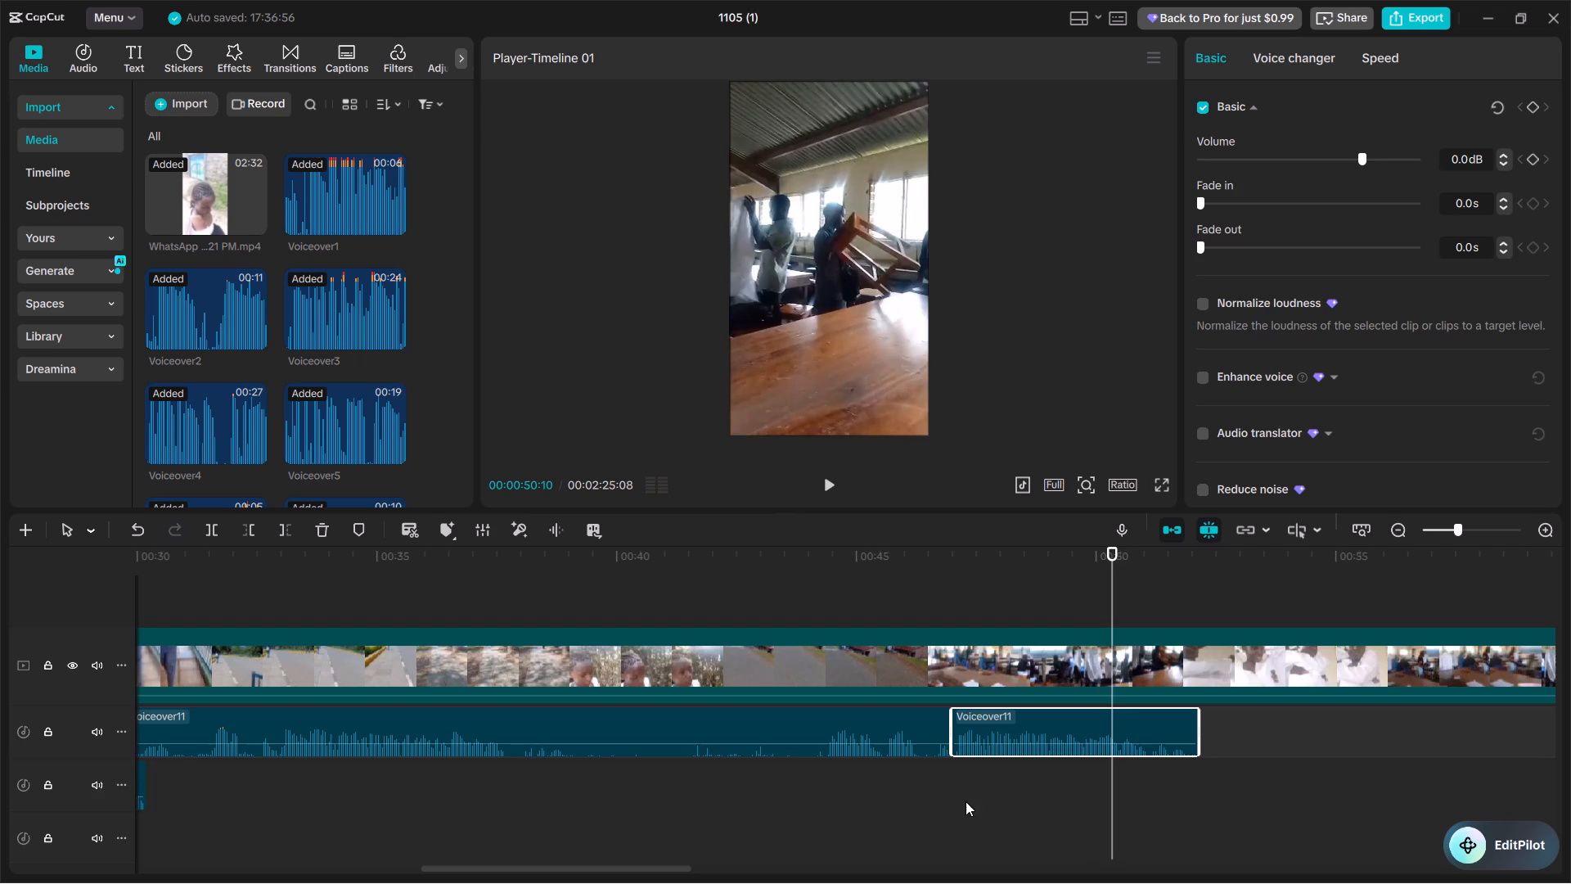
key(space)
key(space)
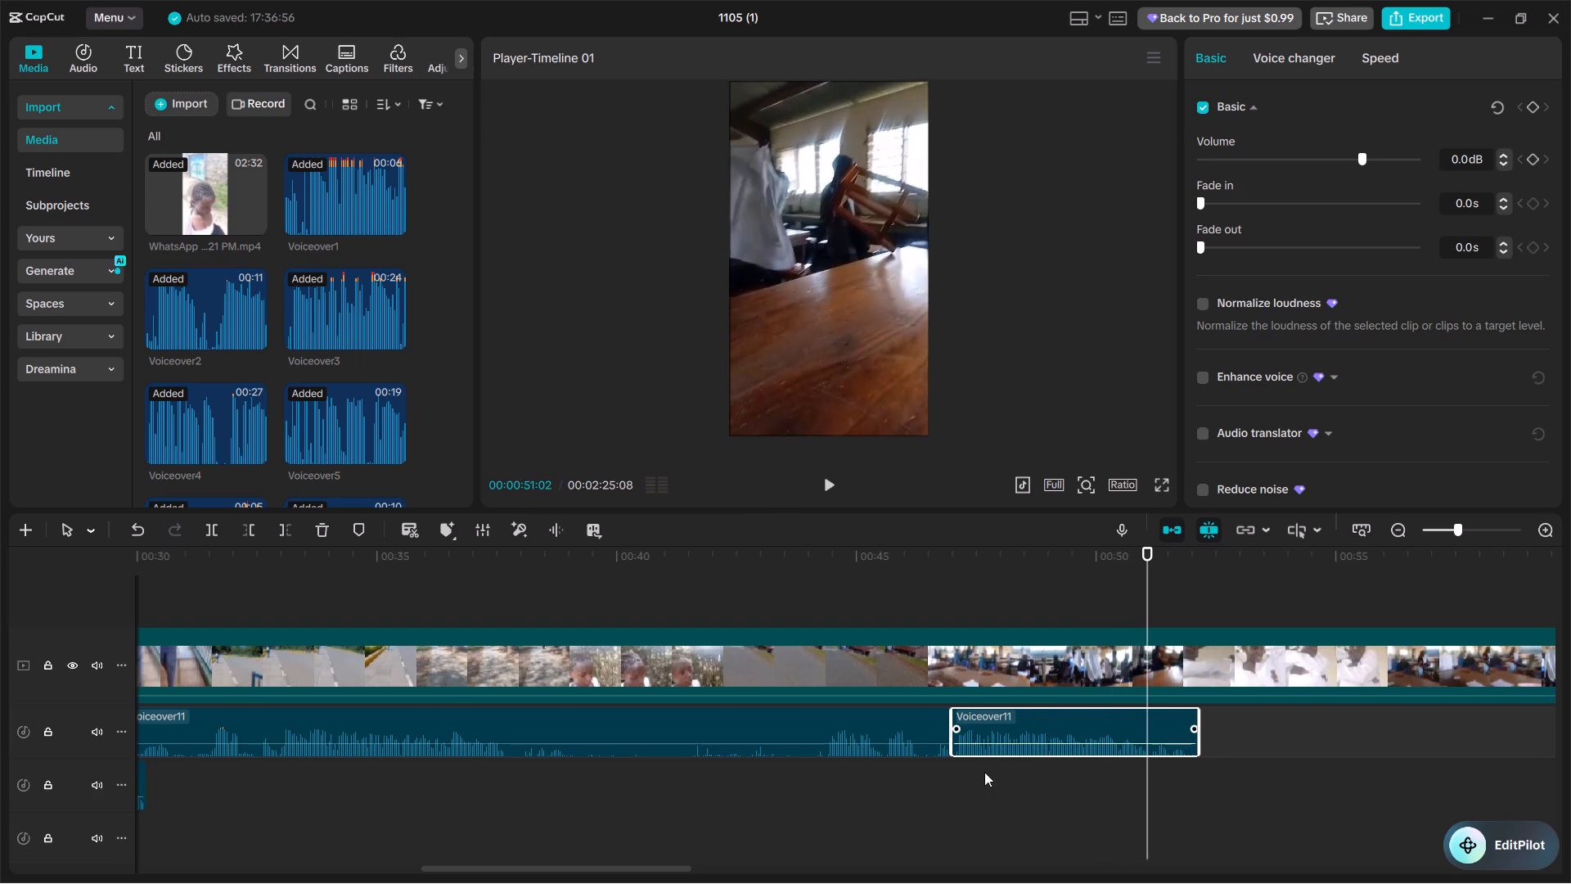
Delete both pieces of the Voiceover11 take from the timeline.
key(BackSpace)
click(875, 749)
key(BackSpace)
Replay the end of Voiceover10 and record a replacement voiceover take from 00:00:29:28, stopping at 00:00:49:24.
scroll(859, 767, right, 1)
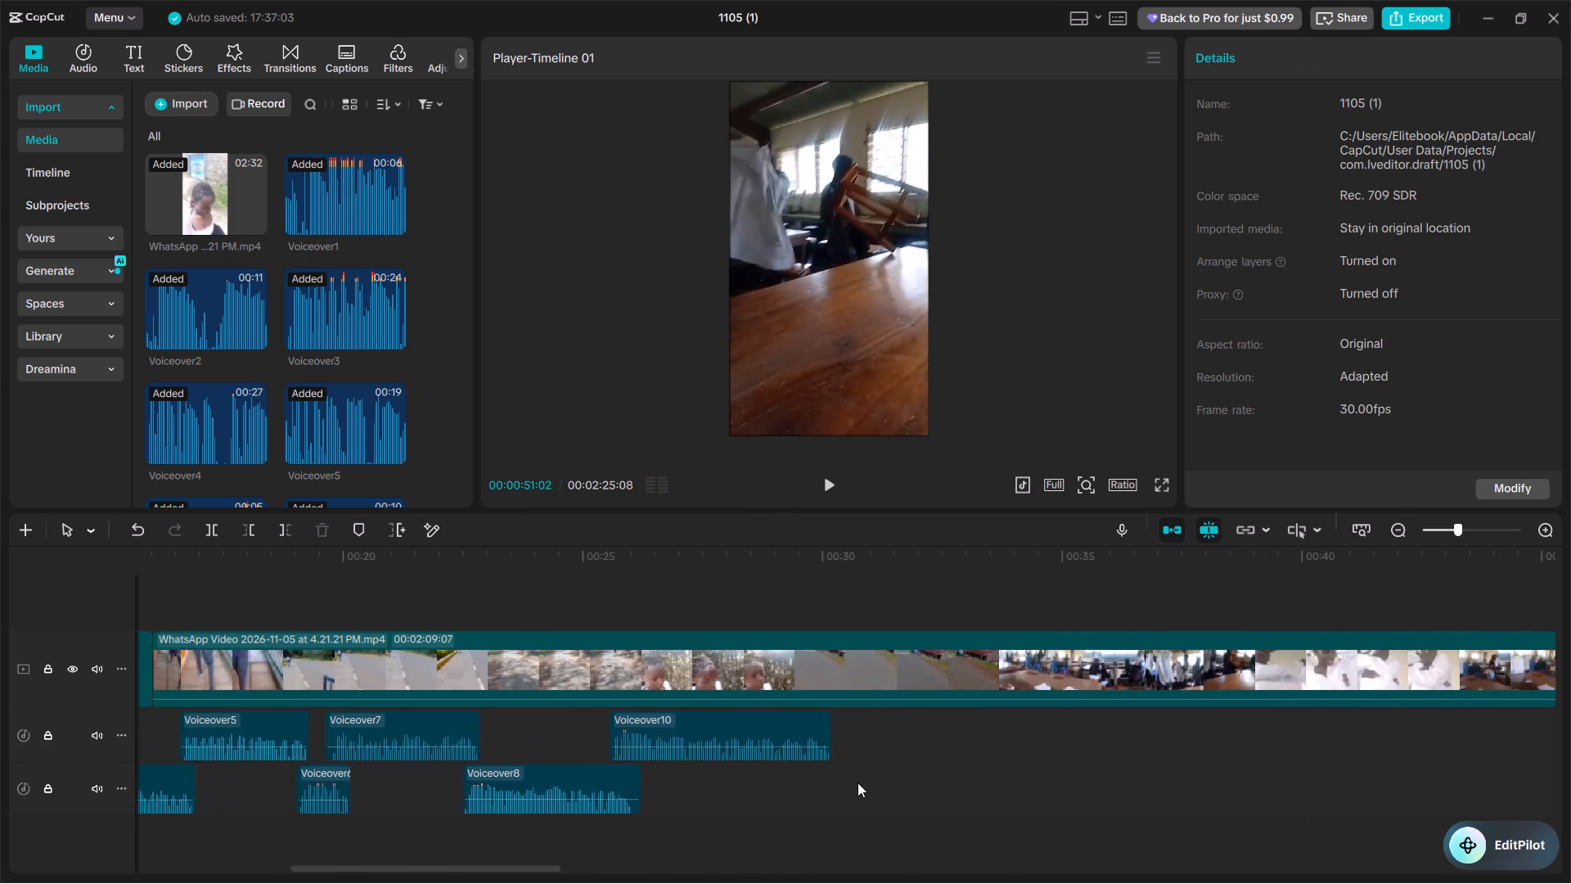
scroll(858, 783, right, 1)
click(857, 811)
key(space)
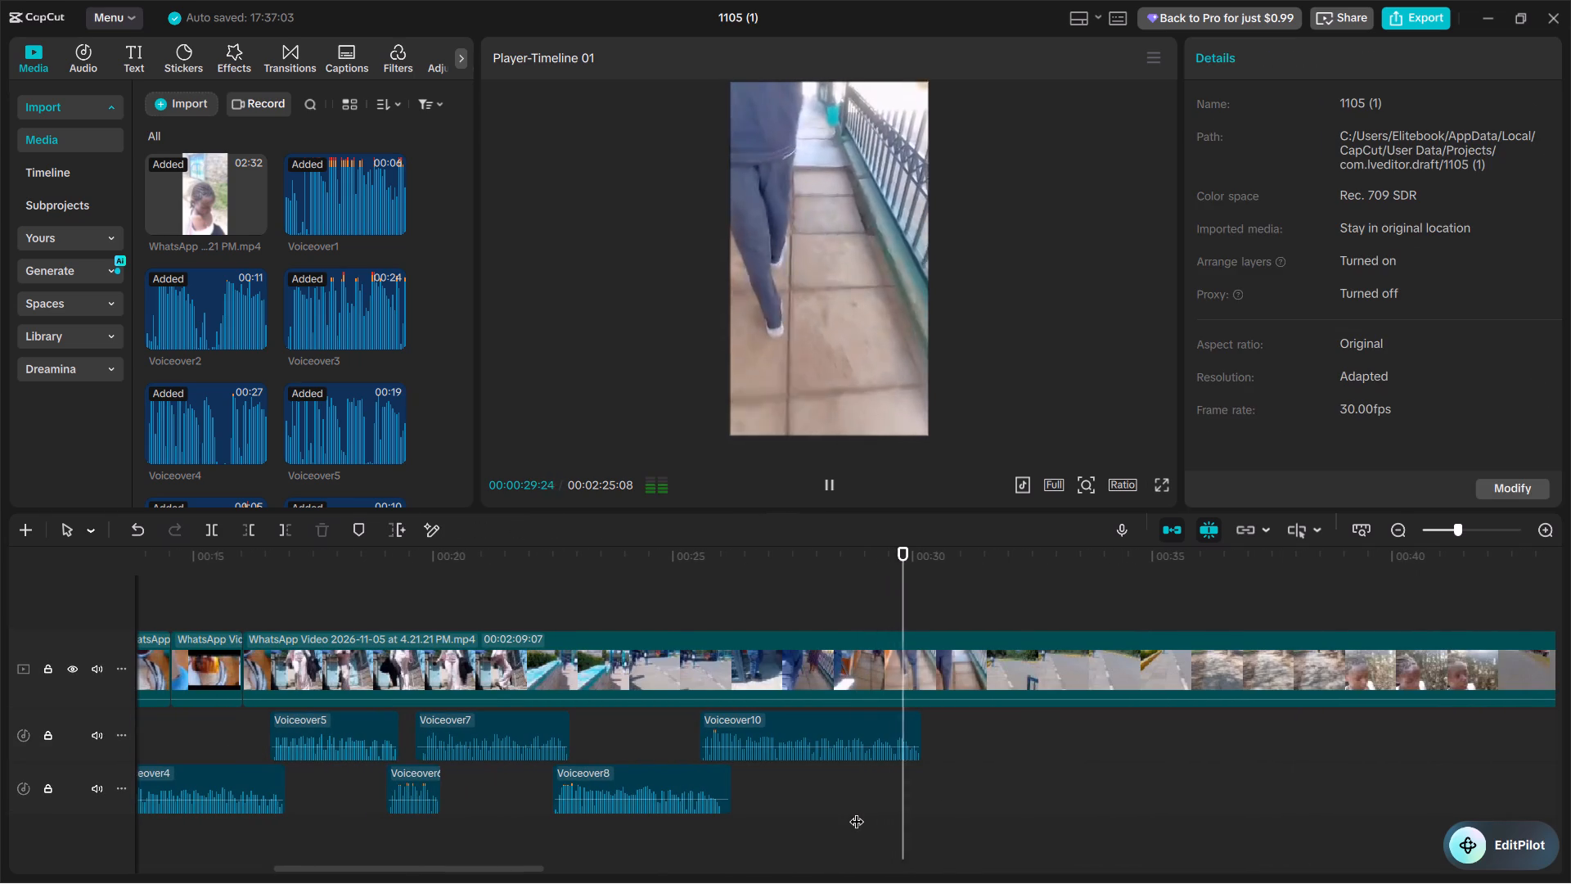
key(space)
click(1123, 529)
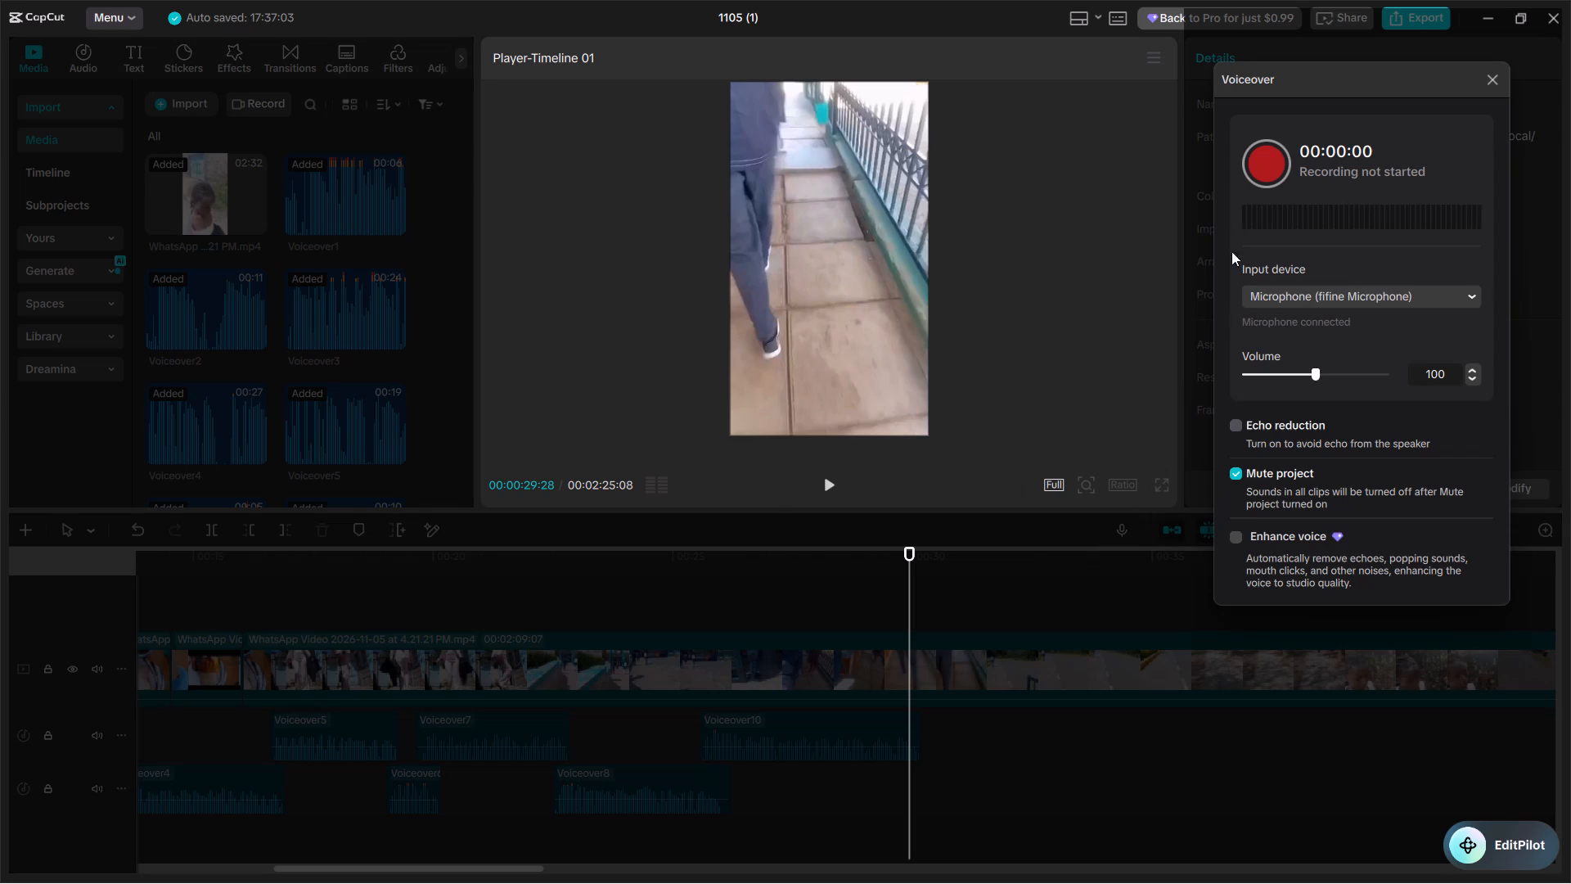
click(1250, 190)
click(1256, 175)
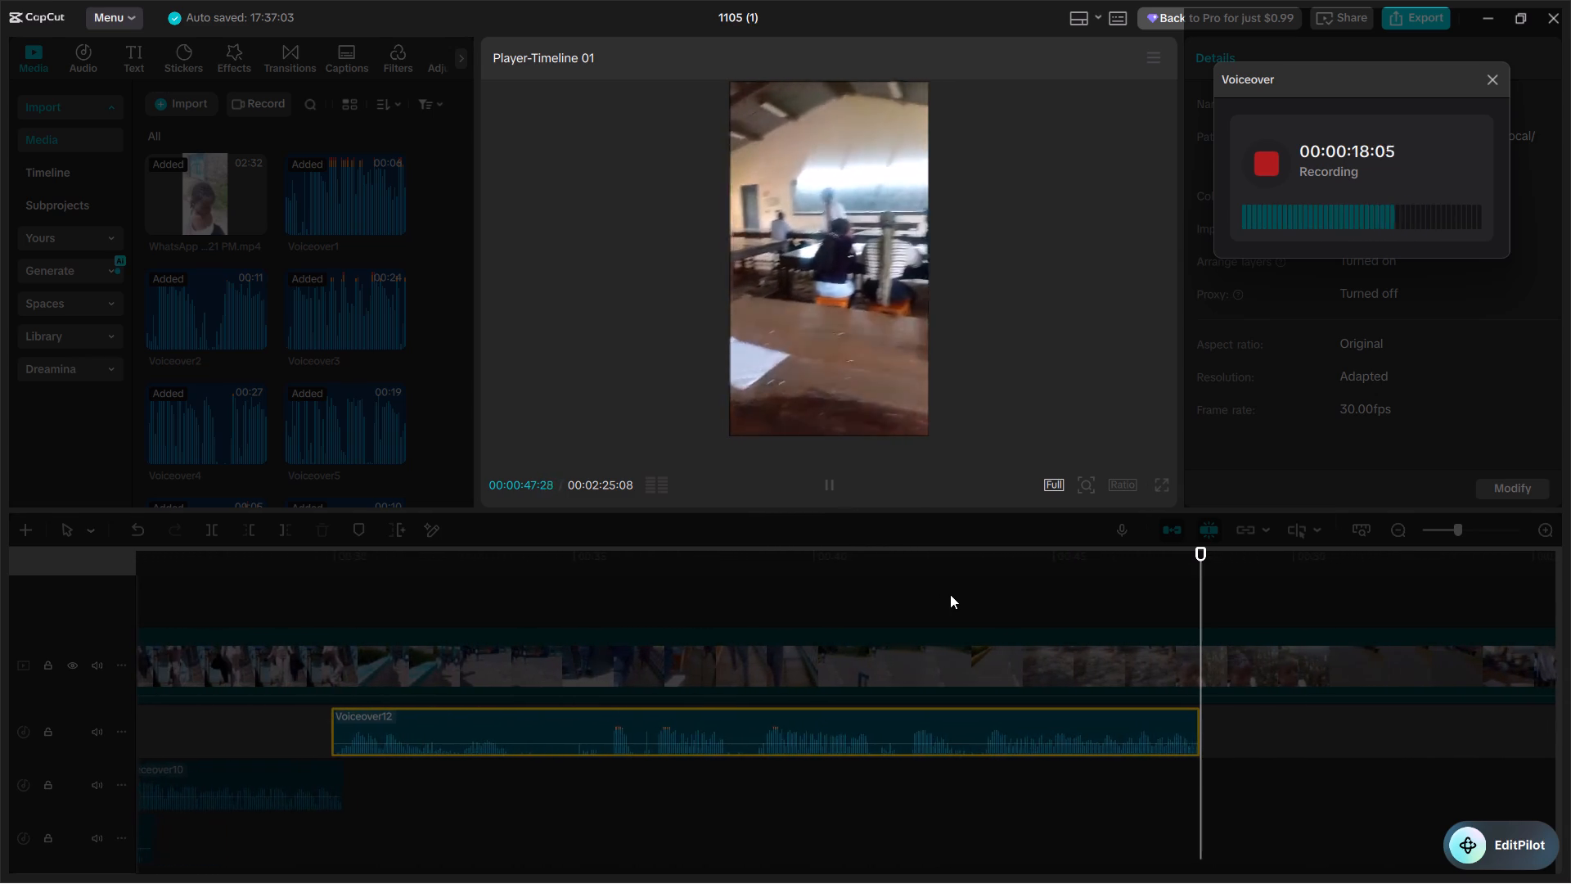
key(space)
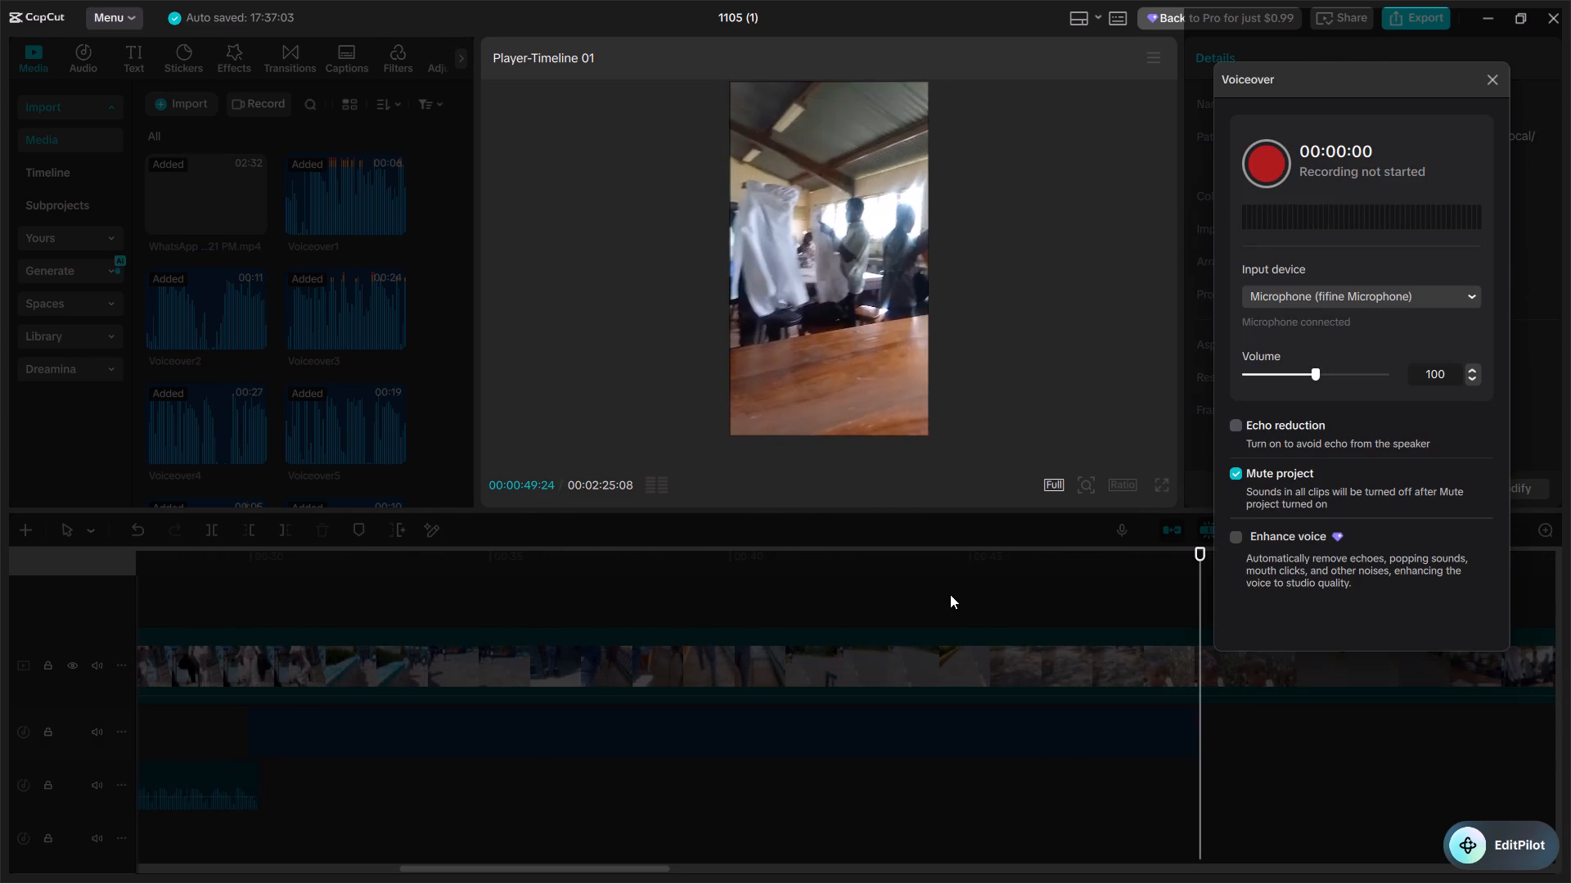
click(1484, 91)
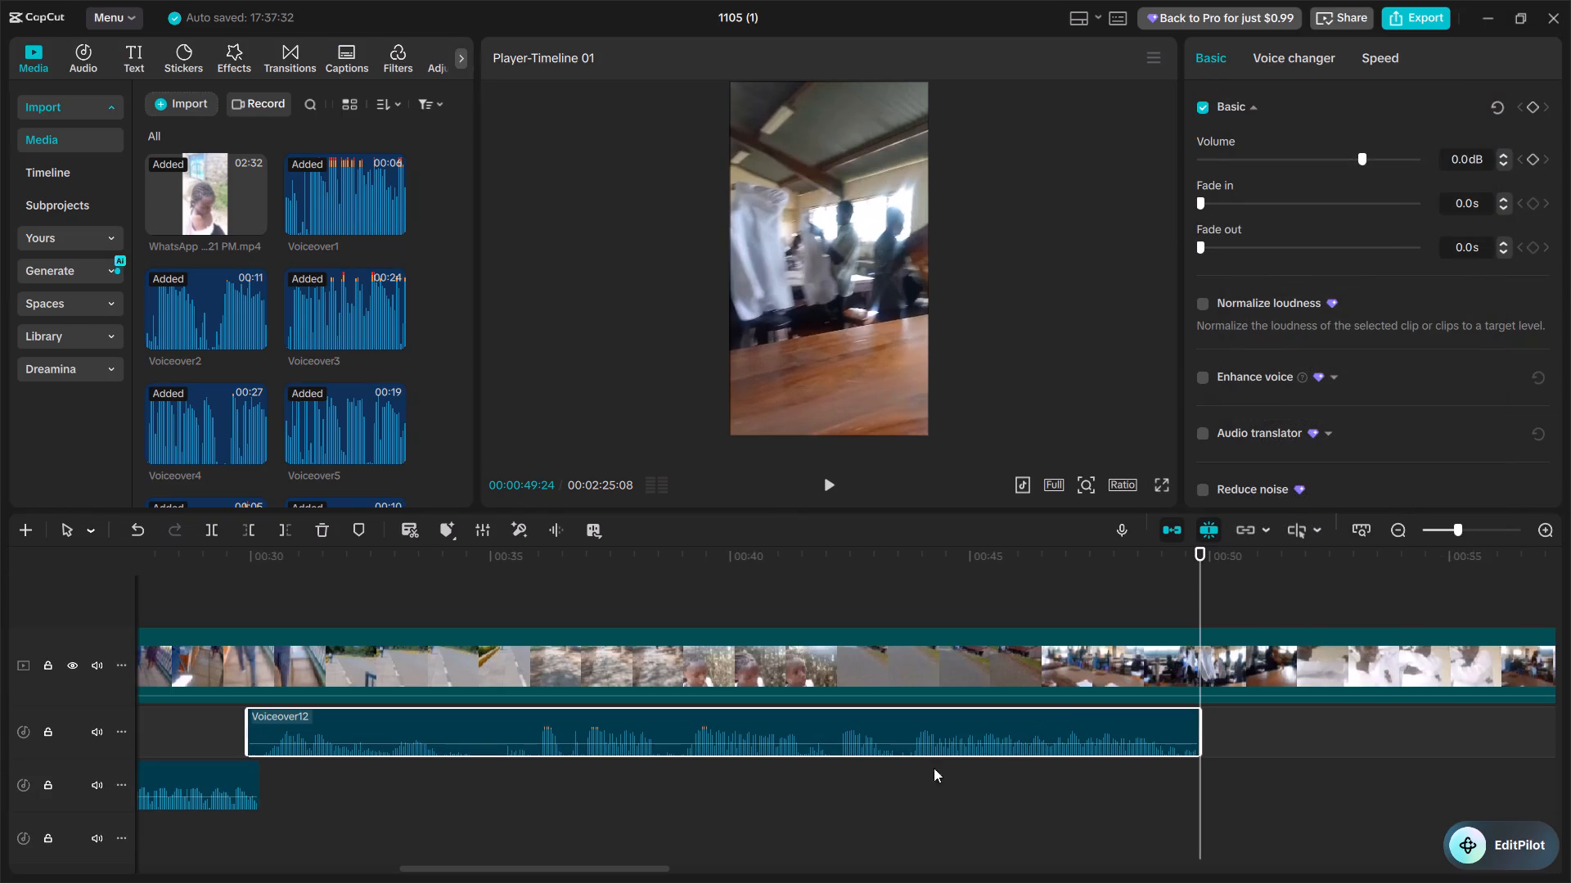
Trim the start of Voiceover12 to 00:00:43:21 and move the clip to begin at about 00:00:29:26, overlapping the end of Voiceover10.
click(907, 771)
click(915, 736)
key(q)
drag(949, 733, 308, 843)
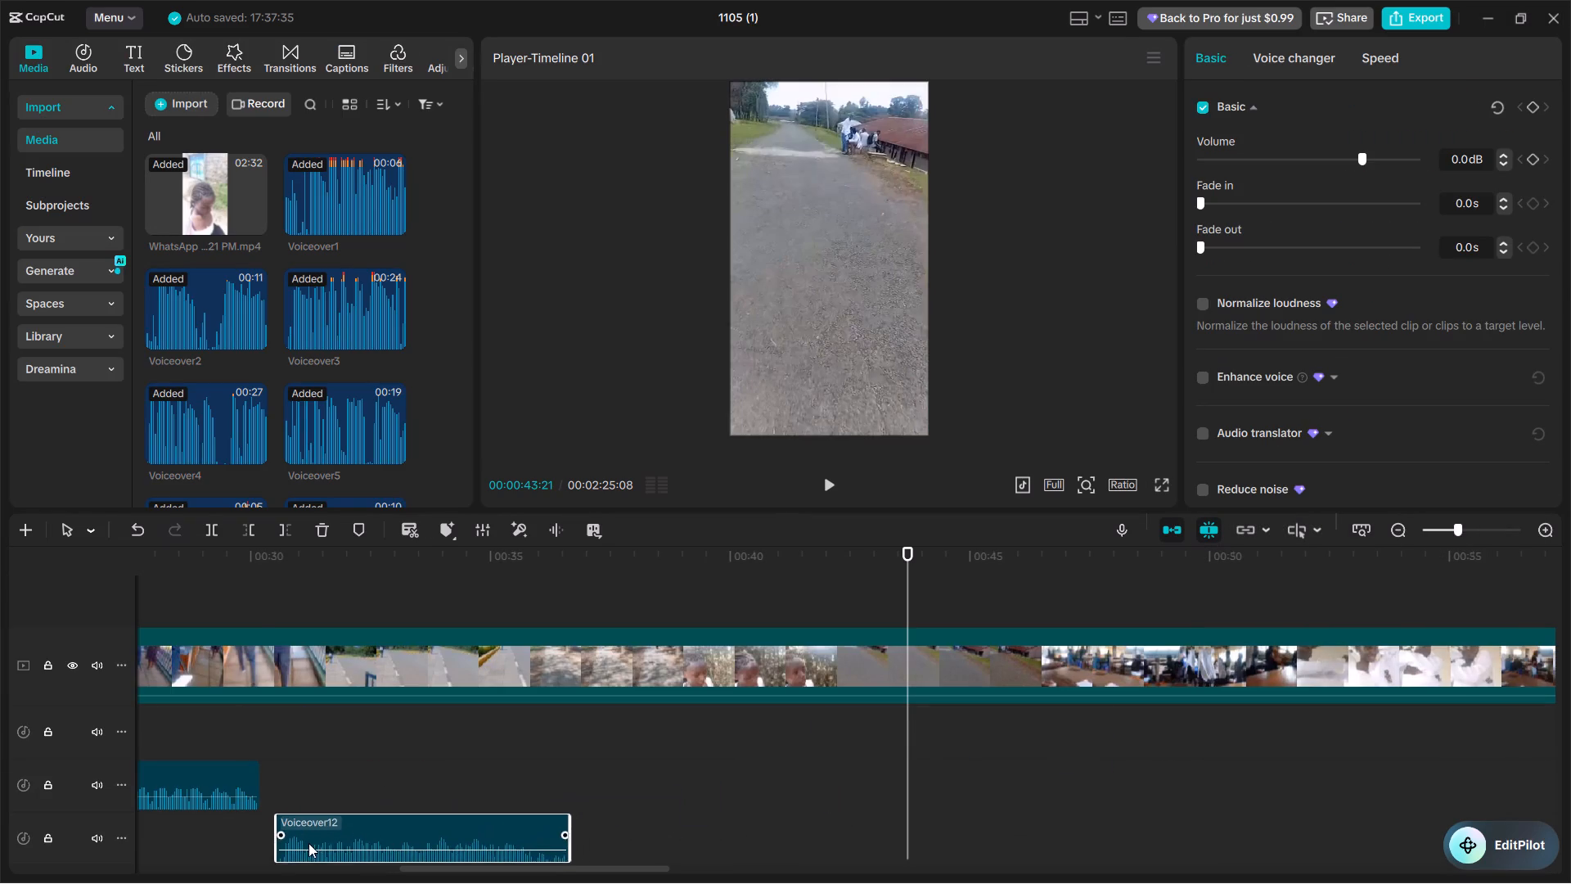
drag(308, 843, 301, 839)
drag(294, 789, 280, 790)
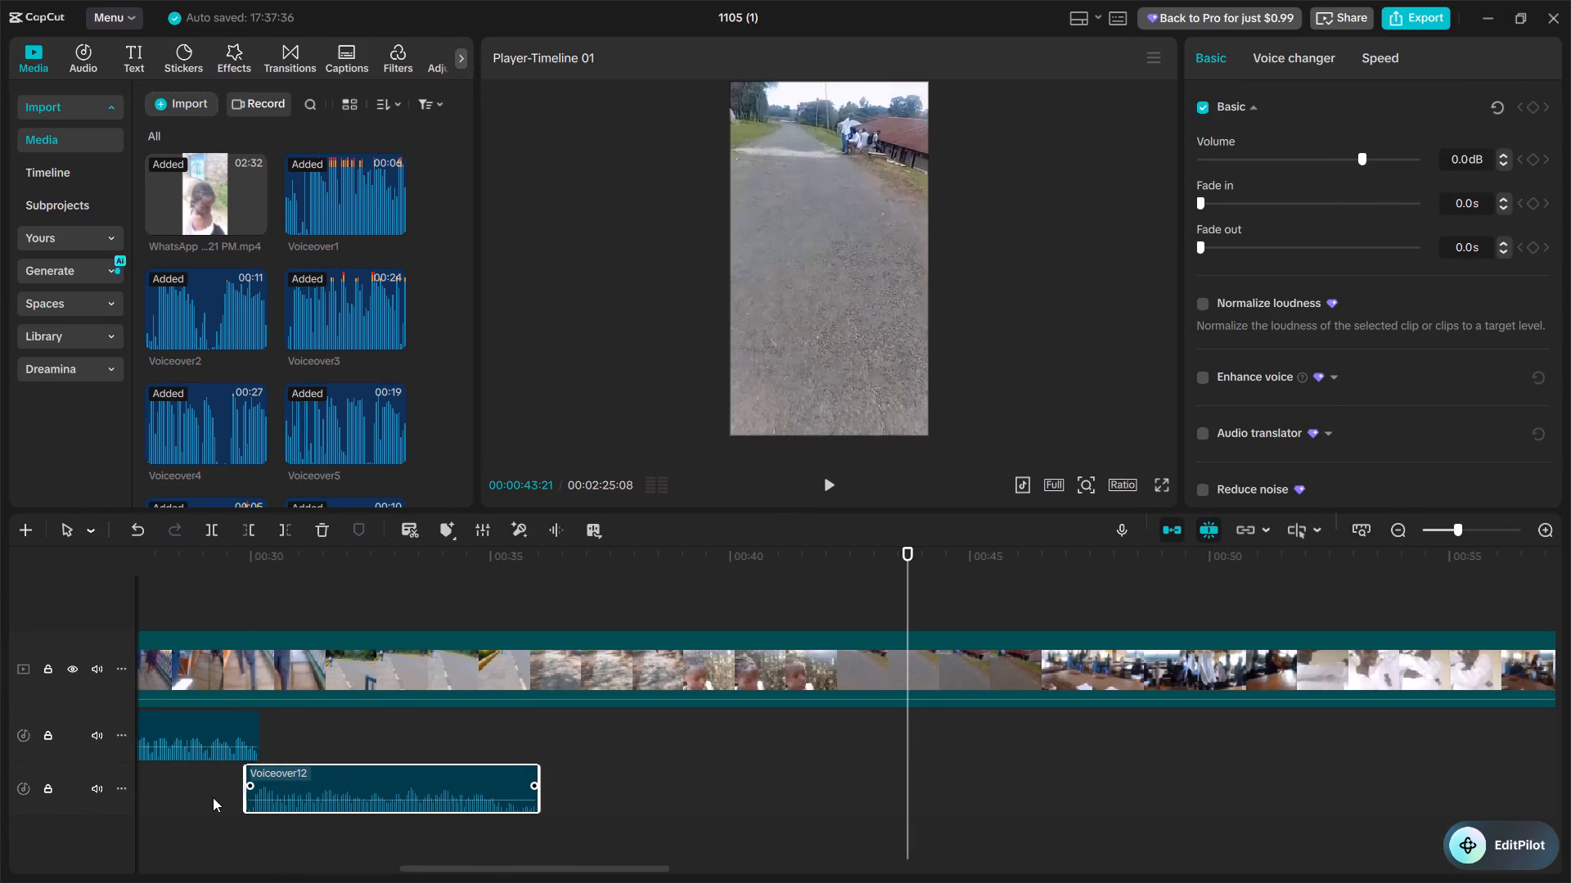
Play across the join with Voiceover10 and move Voiceover12 slightly earlier so it begins at about 00:00:29:20.
click(213, 797)
key(space)
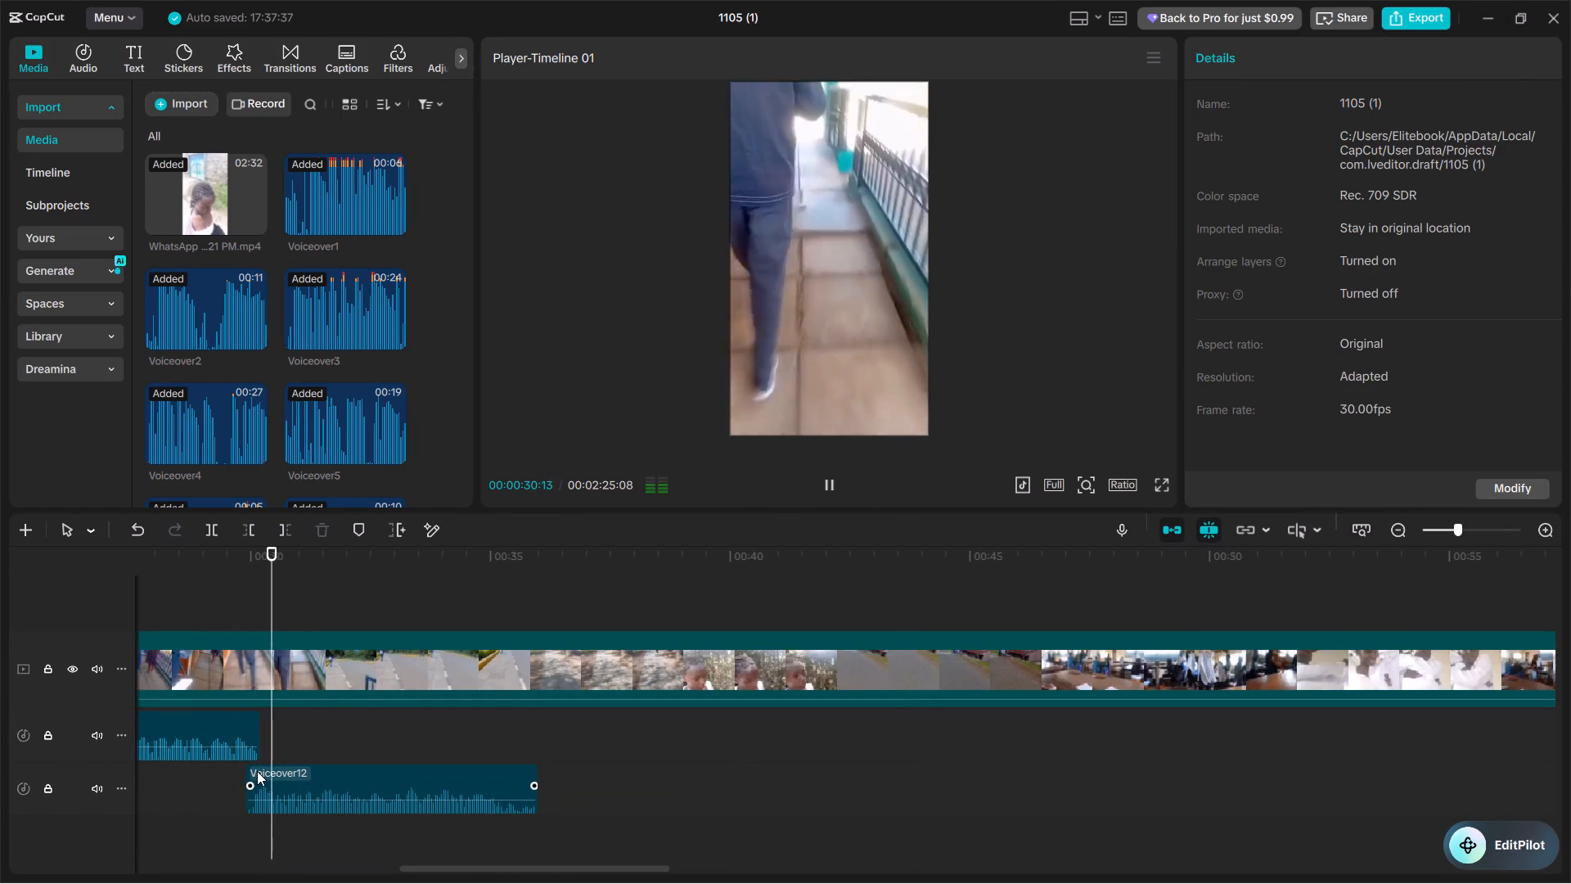
drag(257, 771, 249, 770)
click(155, 791)
key(space)
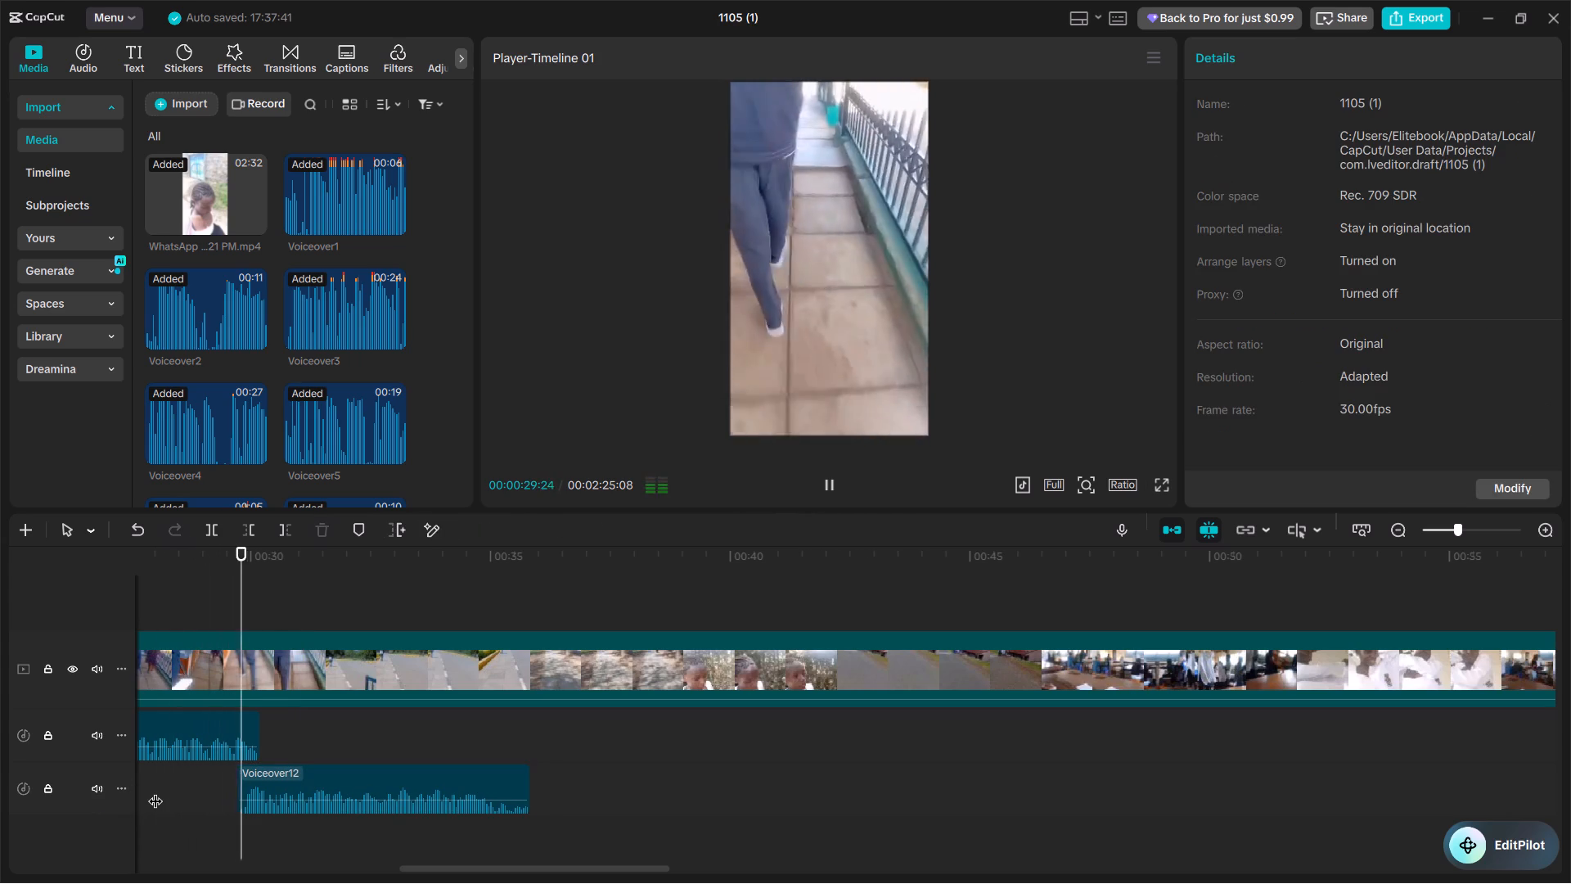
key(ctrl+equal)
key(ctrl+equal)
key(space)
scroll(157, 791, right, 1)
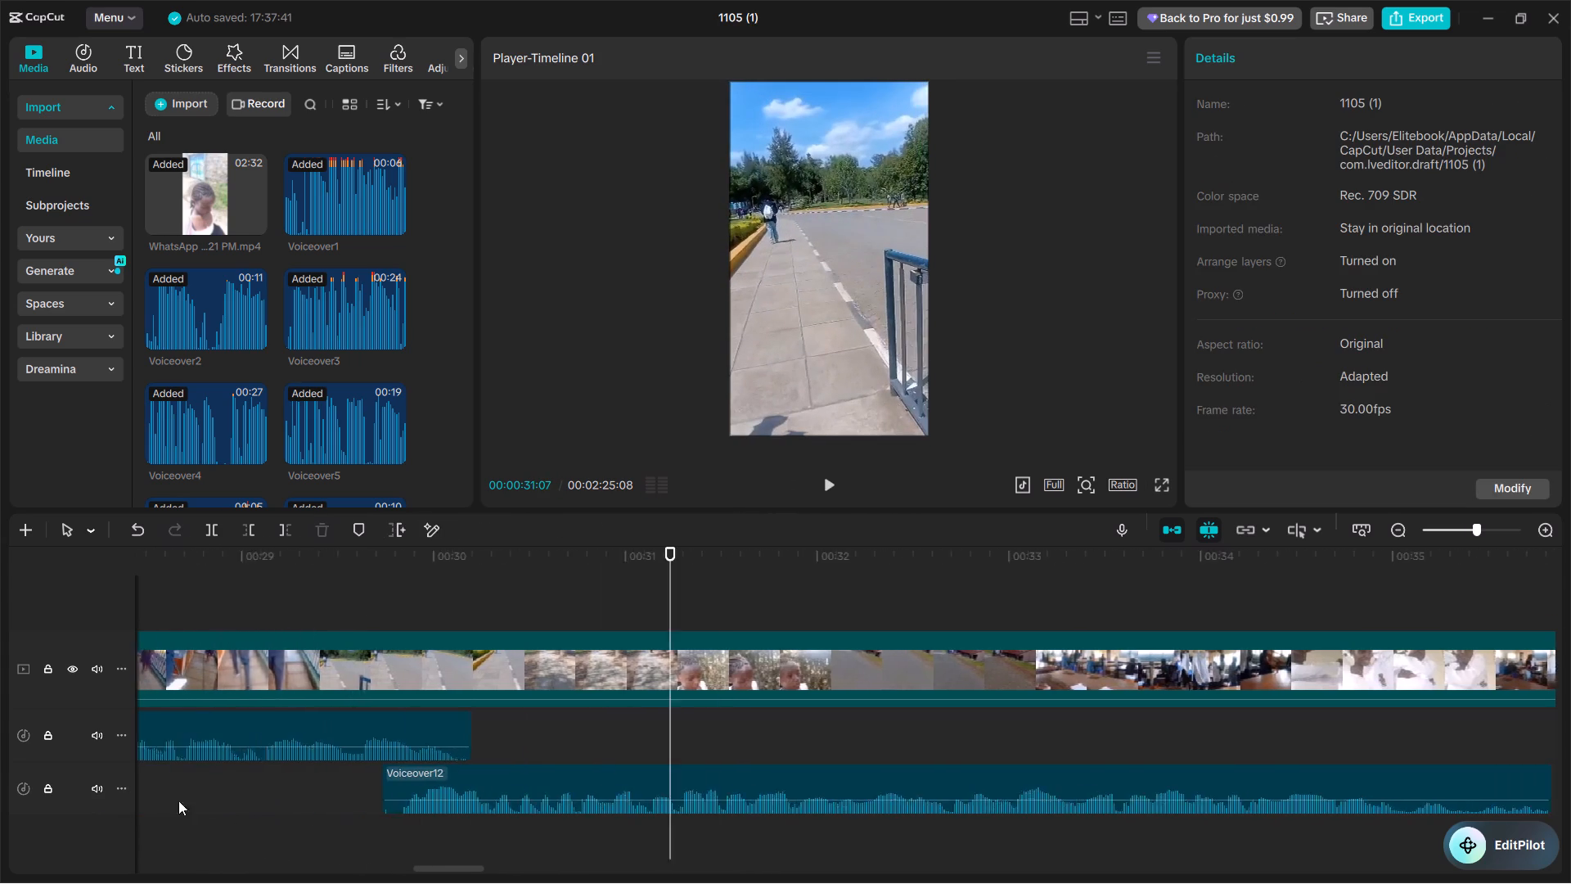
scroll(178, 801, right, 1)
drag(464, 777, 452, 773)
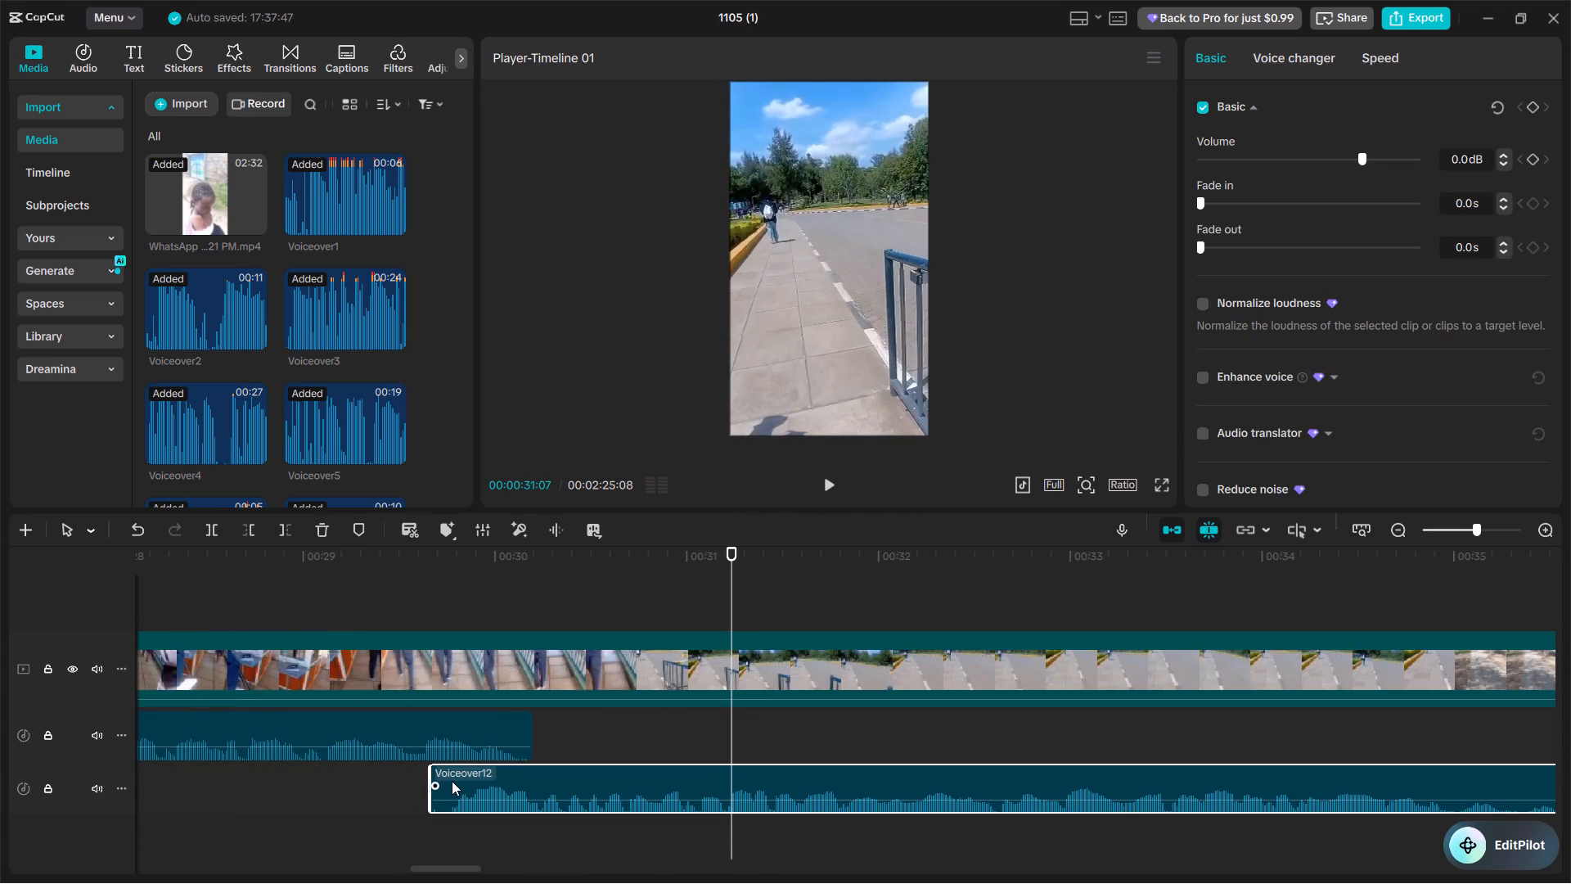
click(452, 781)
click(308, 787)
key(space)
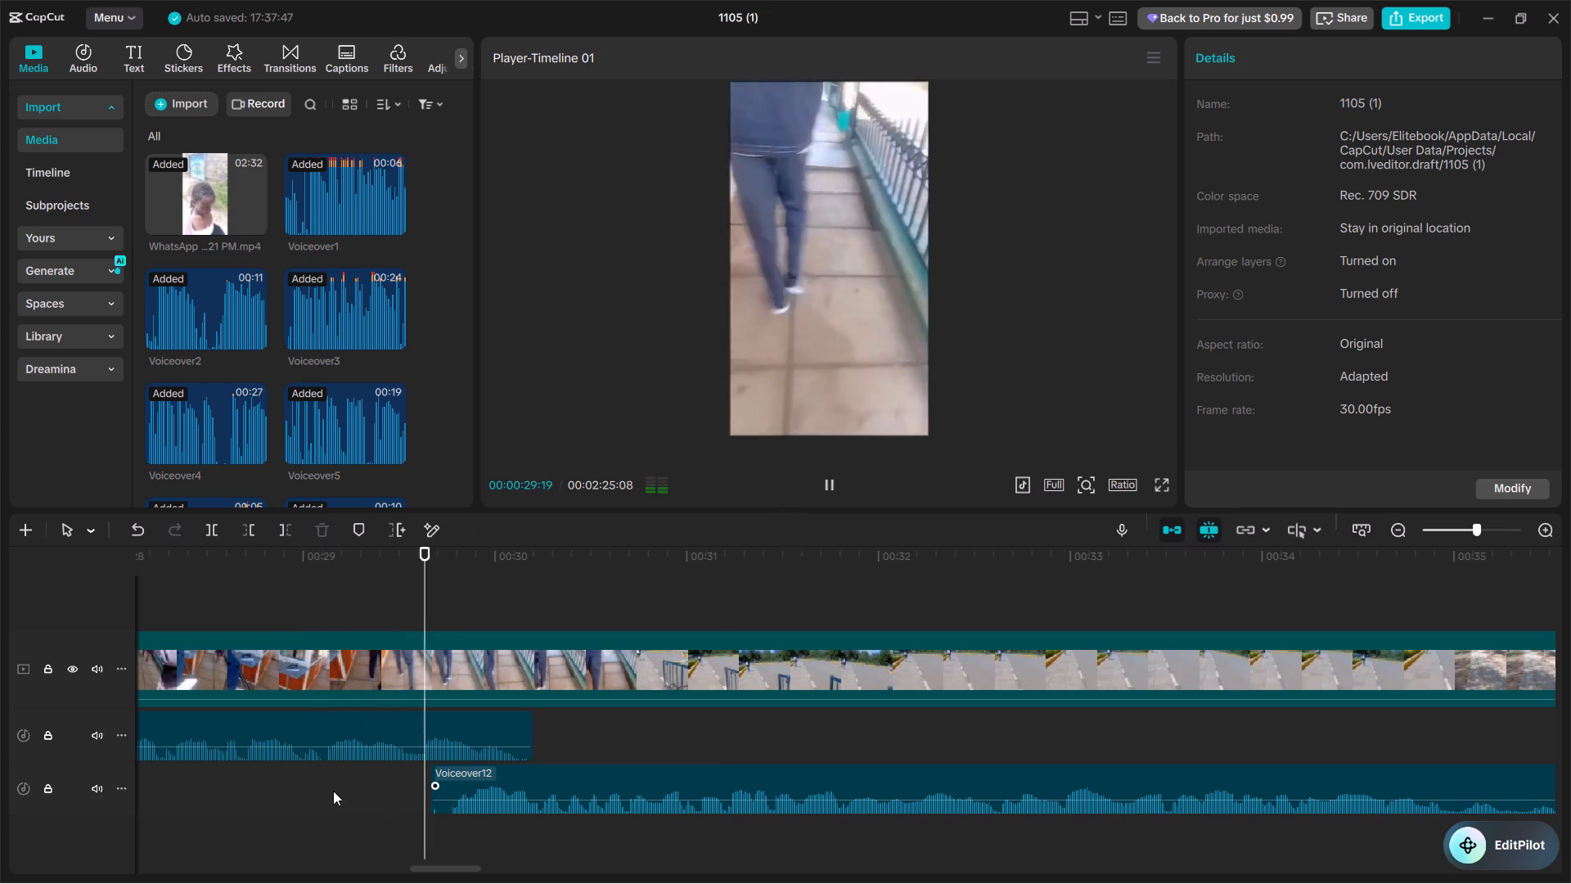
Play through Voiceover12 to find the end of the wanted phrase and trim the clip's end to 00:00:33:08.
scroll(468, 790, left, 1)
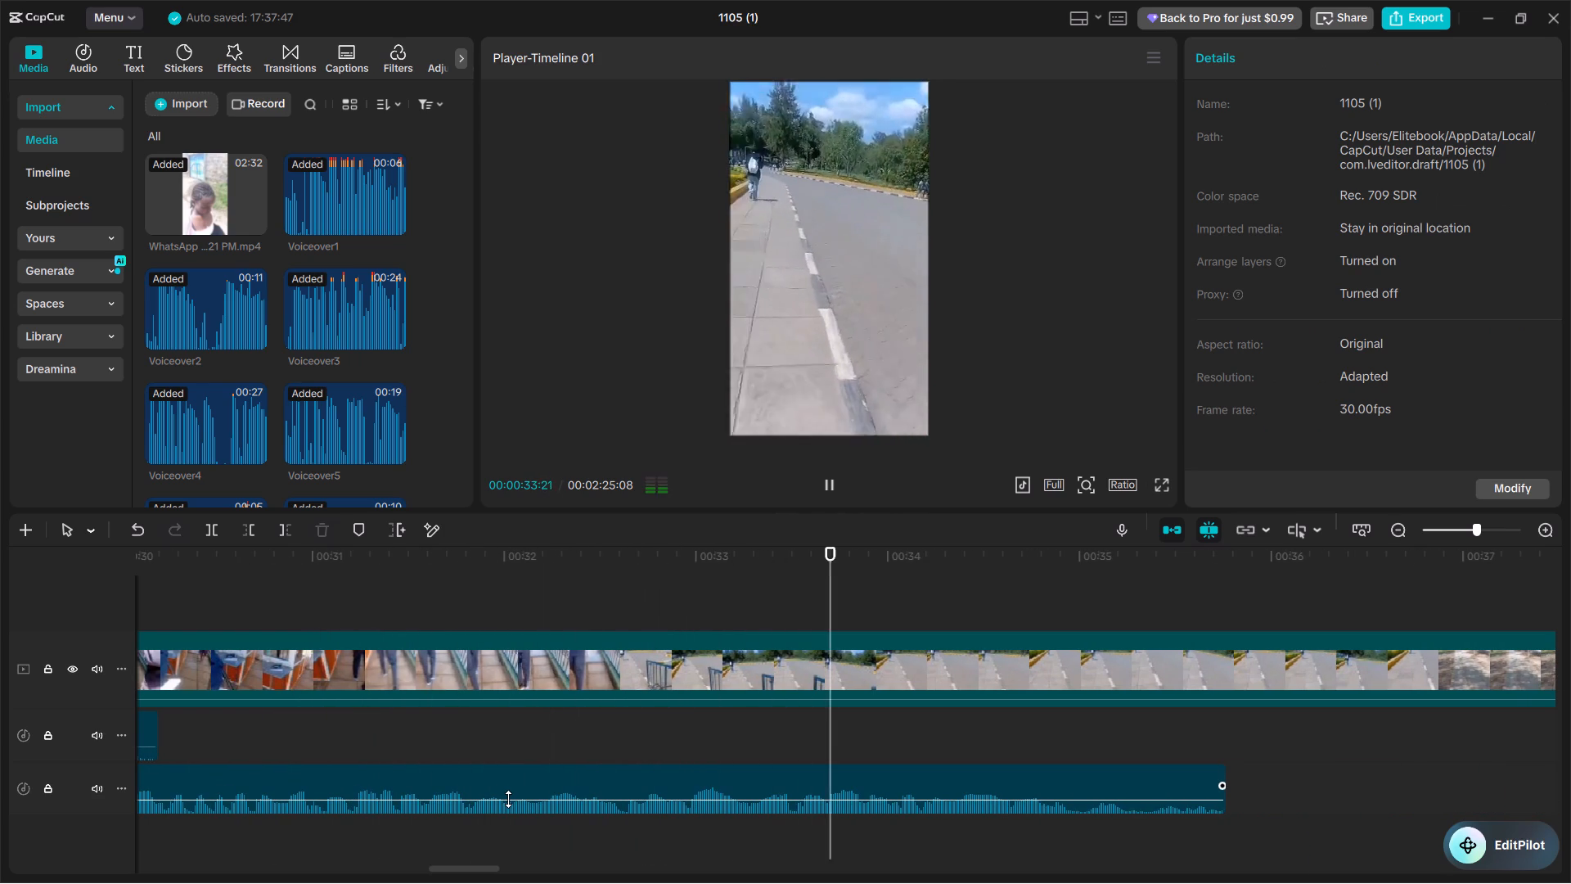
key(space)
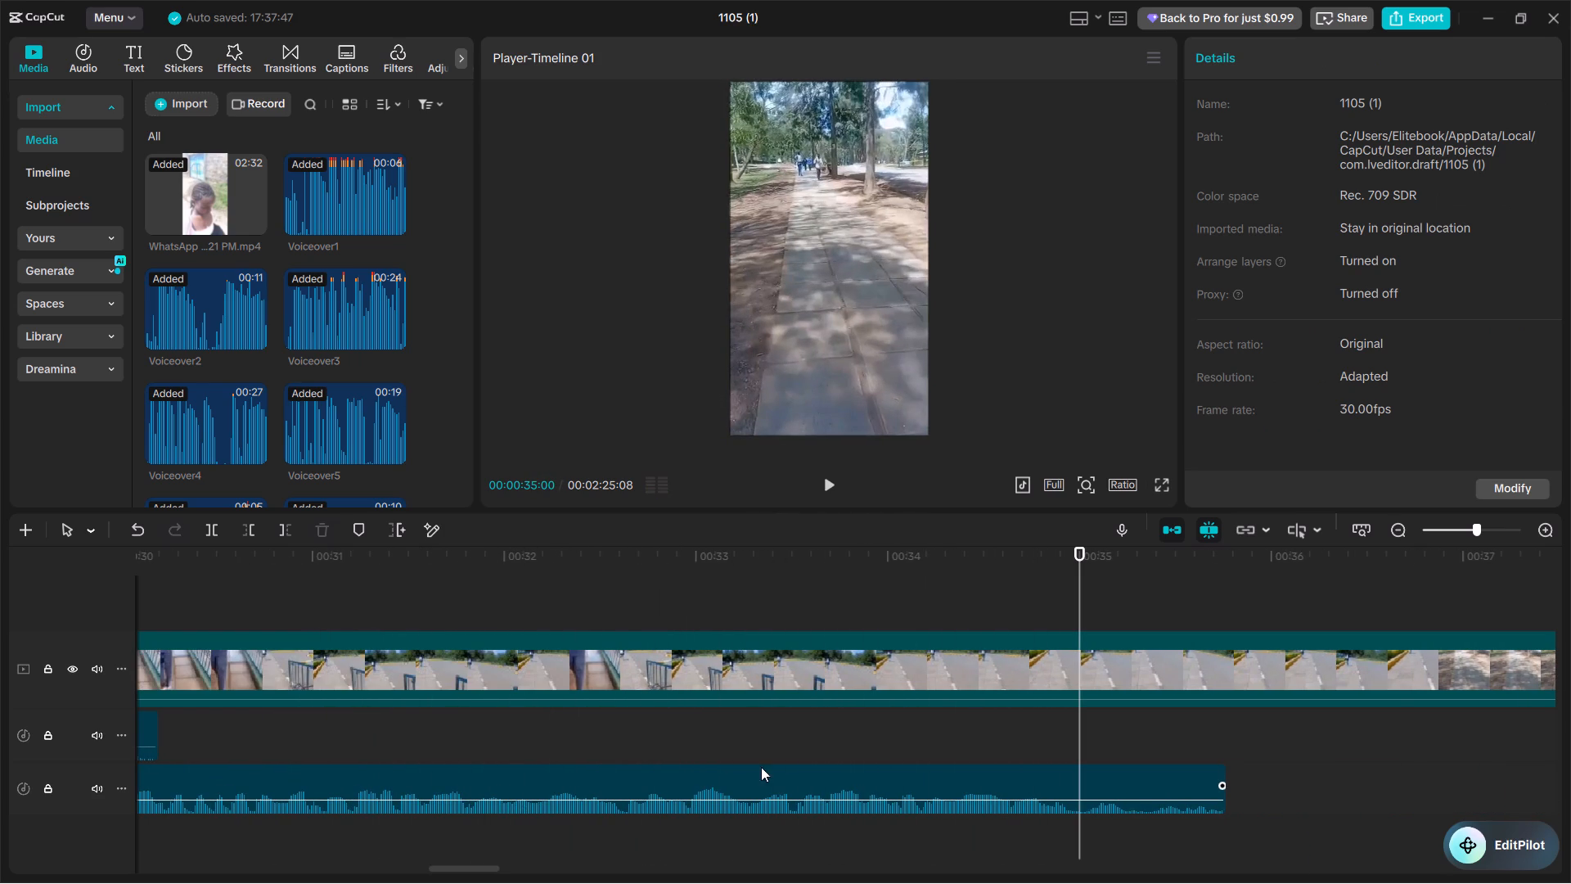
click(753, 725)
key(space)
click(616, 721)
key(space)
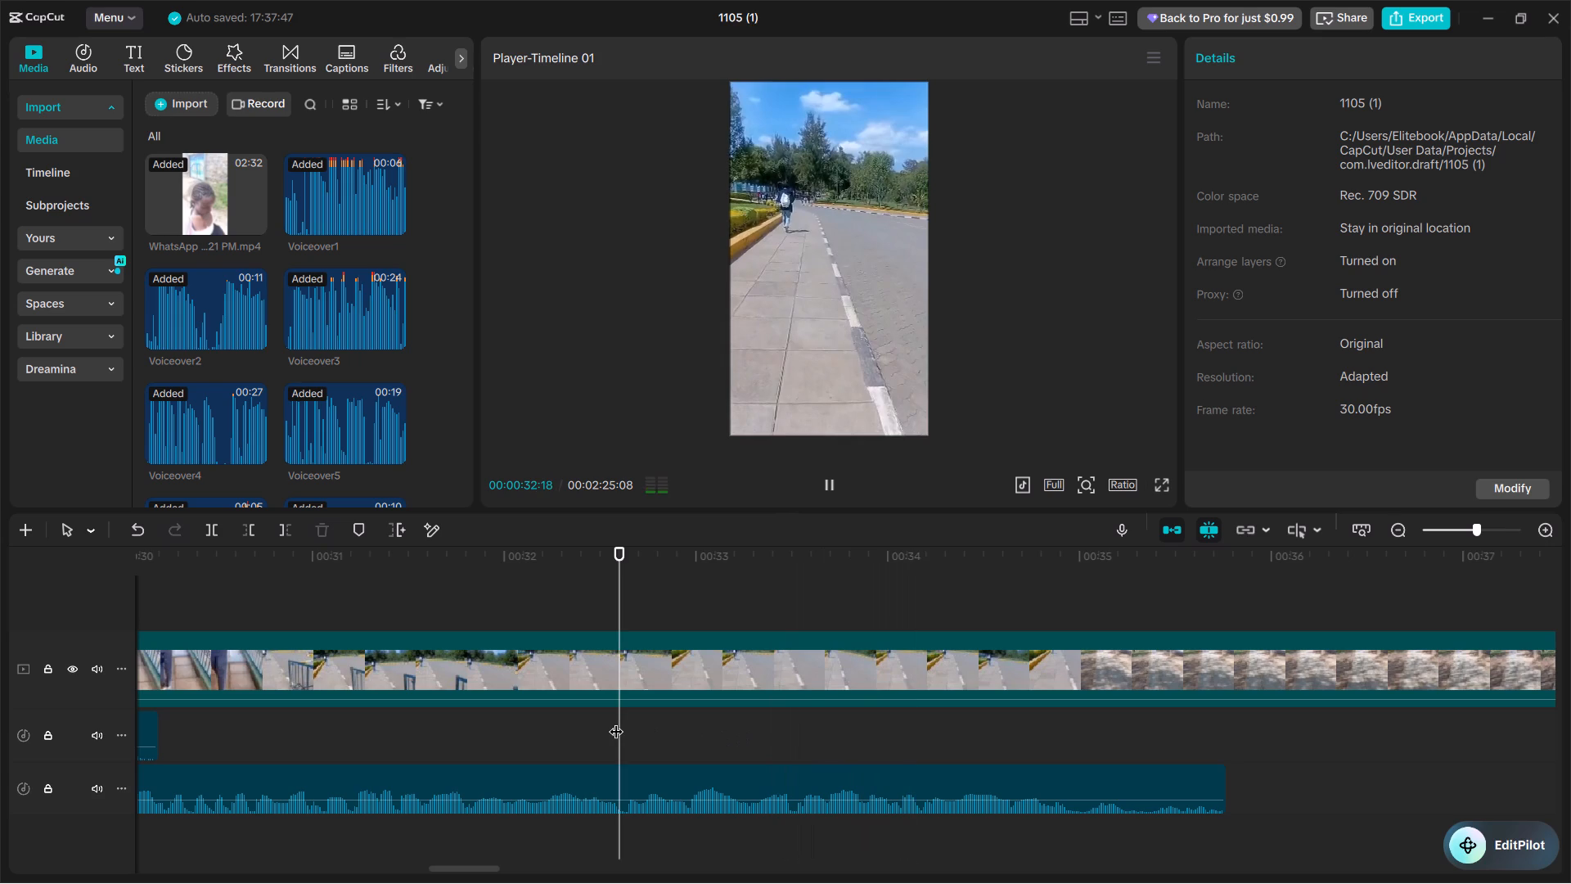
key(space)
key(space)
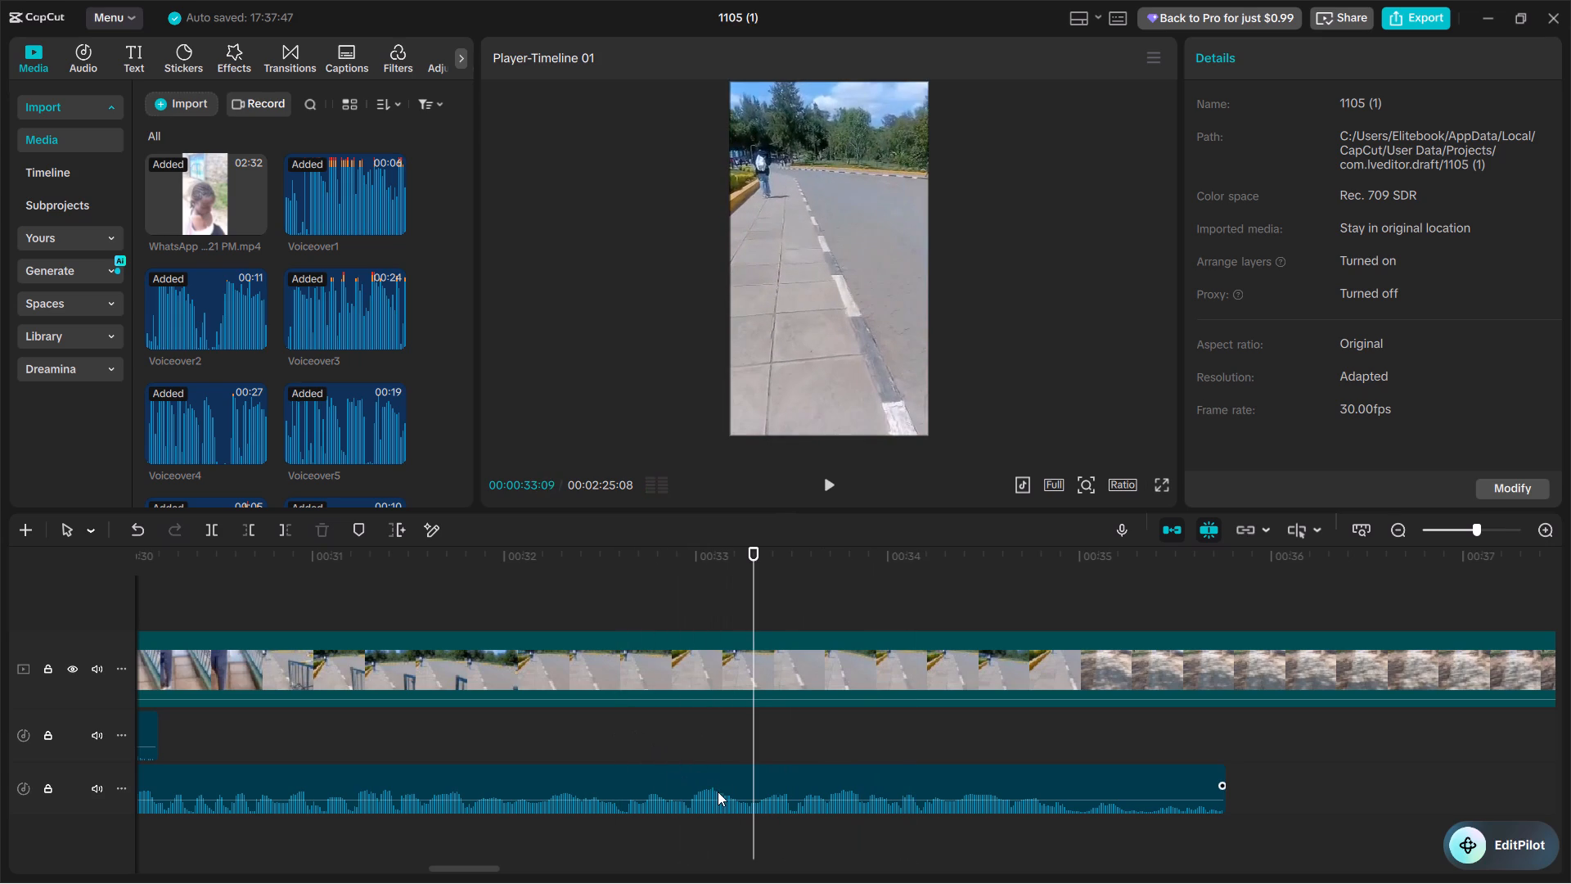
key(Left)
click(717, 792)
key(w)
Replay the trimmed ending of Voiceover12 from about 00:00:32:17.
click(614, 750)
key(space)
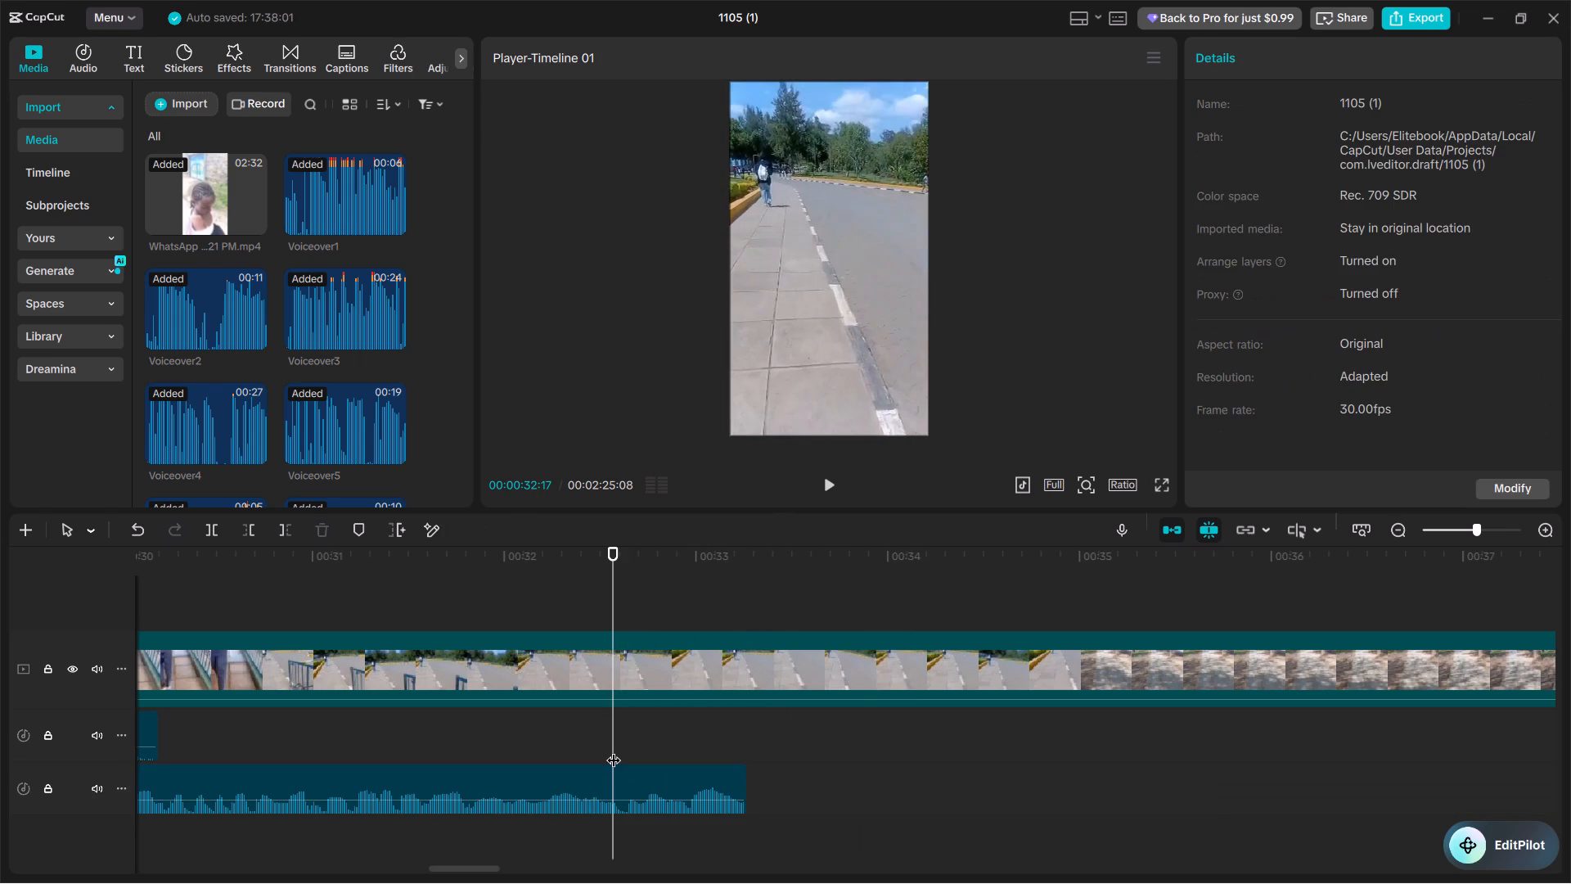
key(space)
click(637, 755)
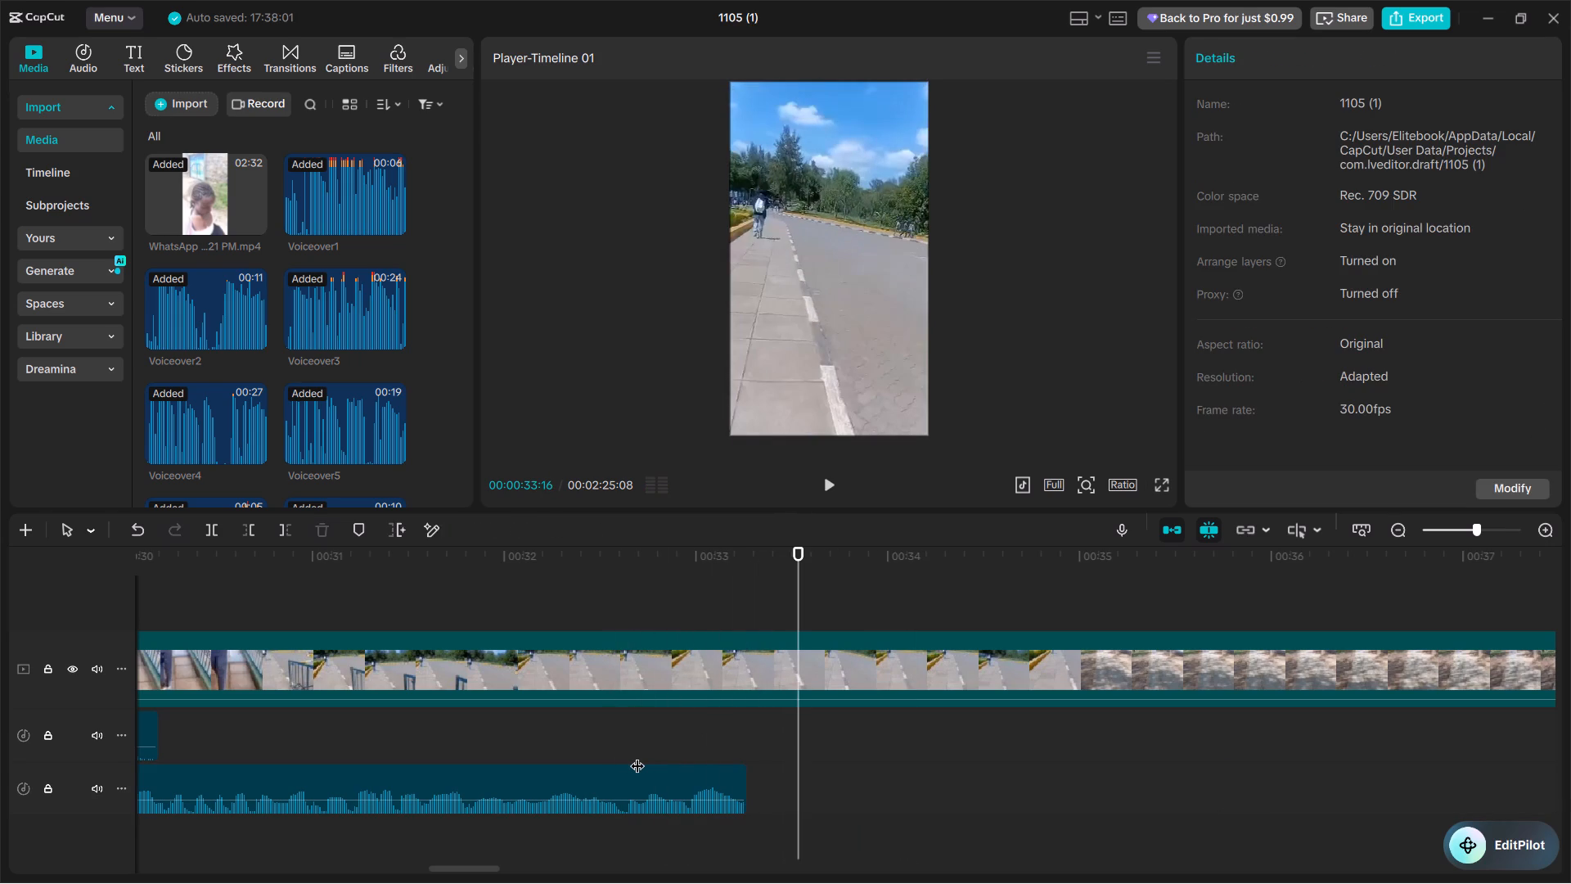
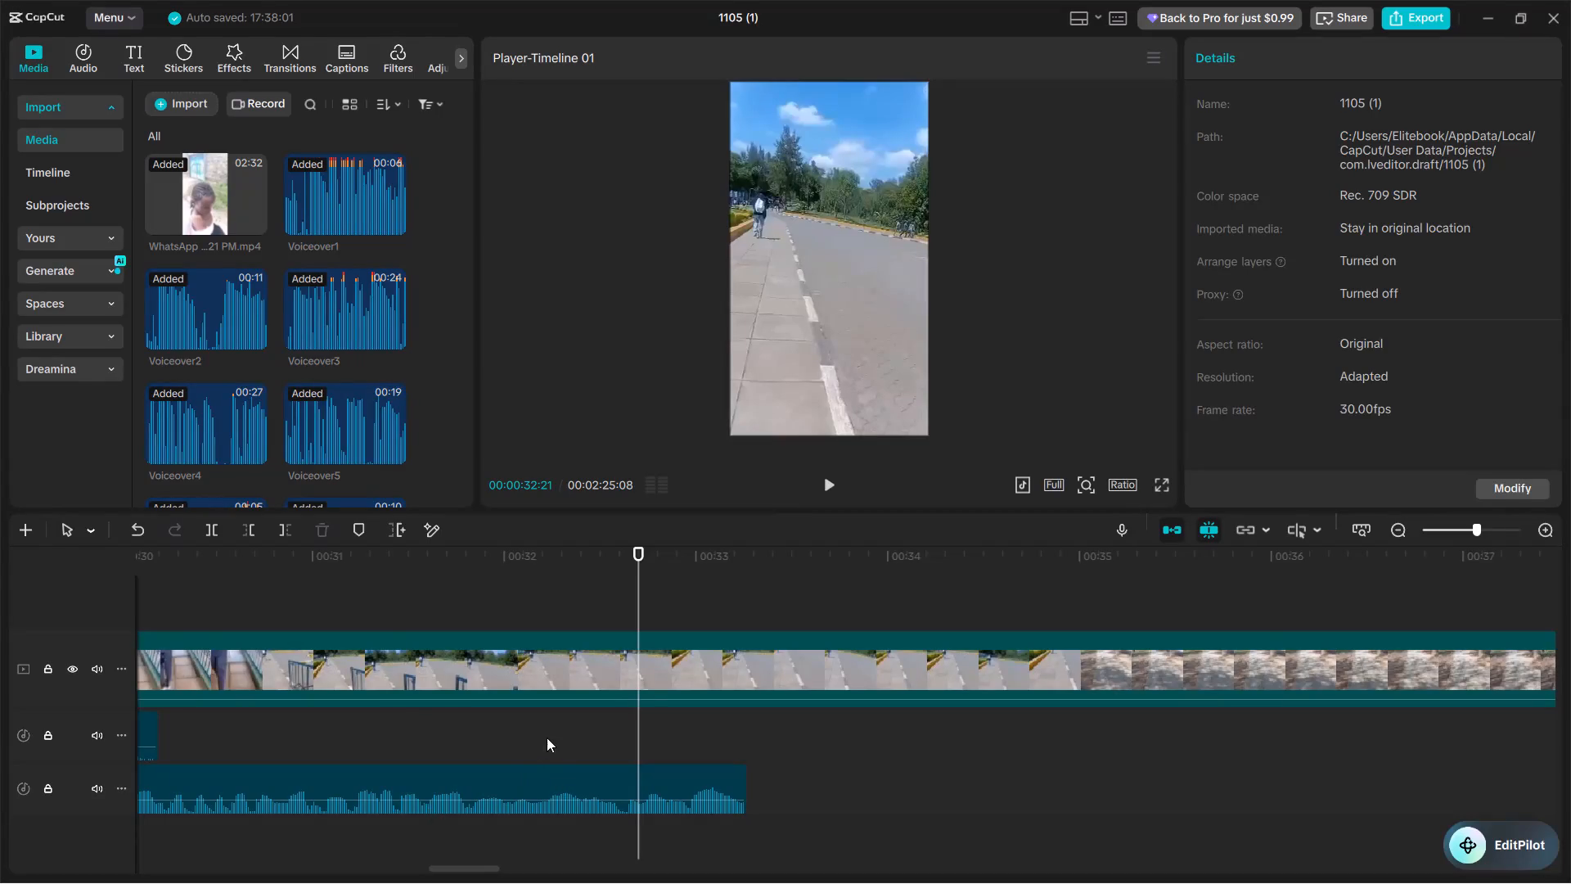
Replay Voiceover12 from about 00:00:31 through its trimmed ending and on past the end of the clip.
click(558, 740)
click(440, 742)
key(space)
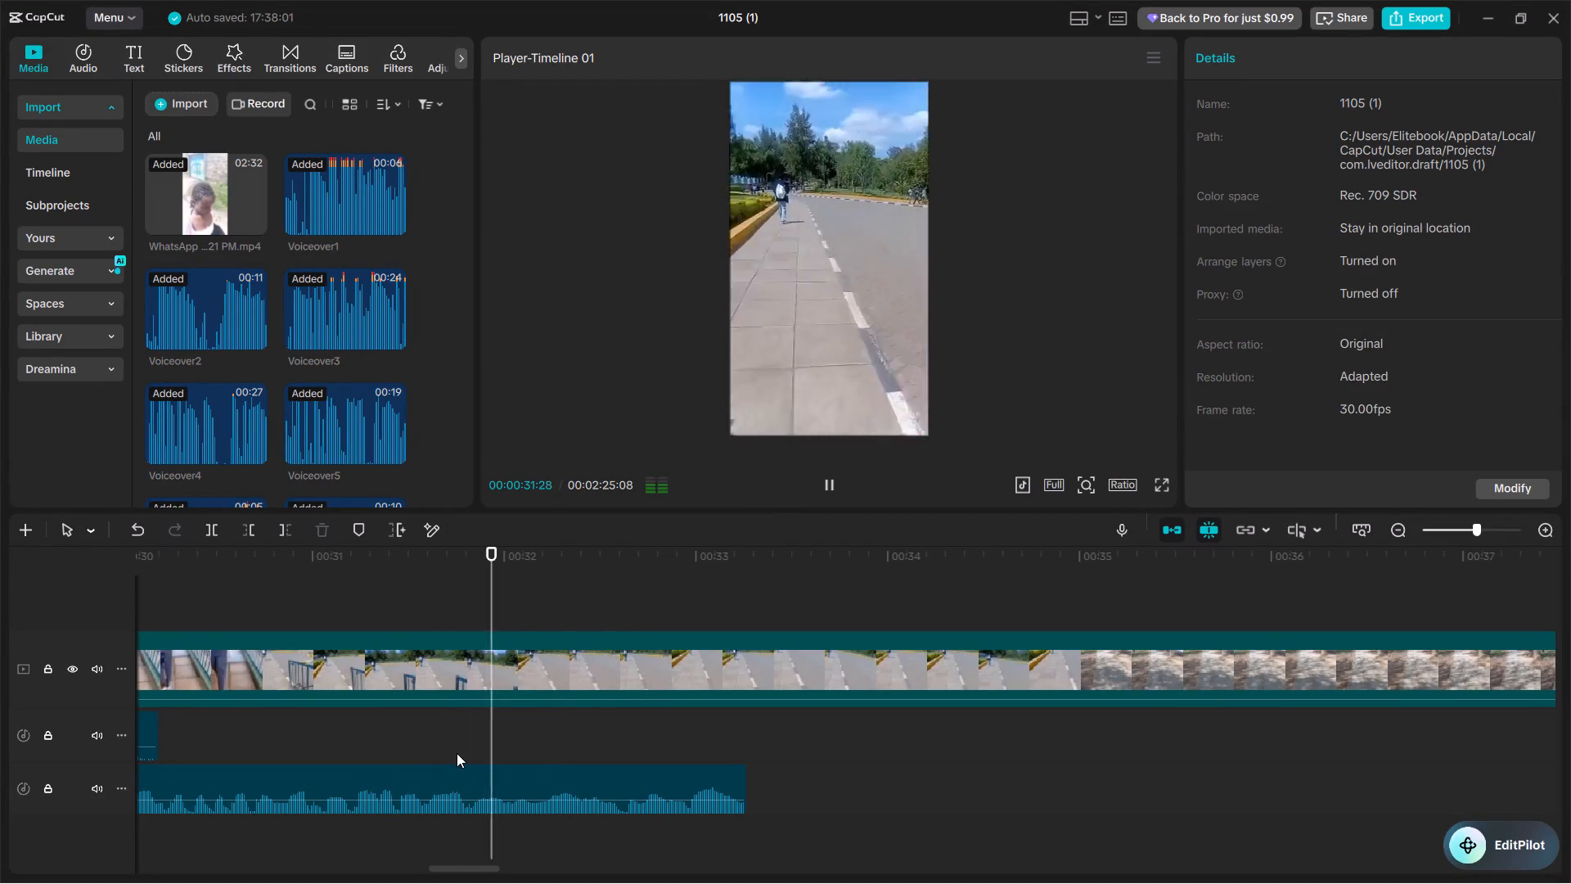
key(space)
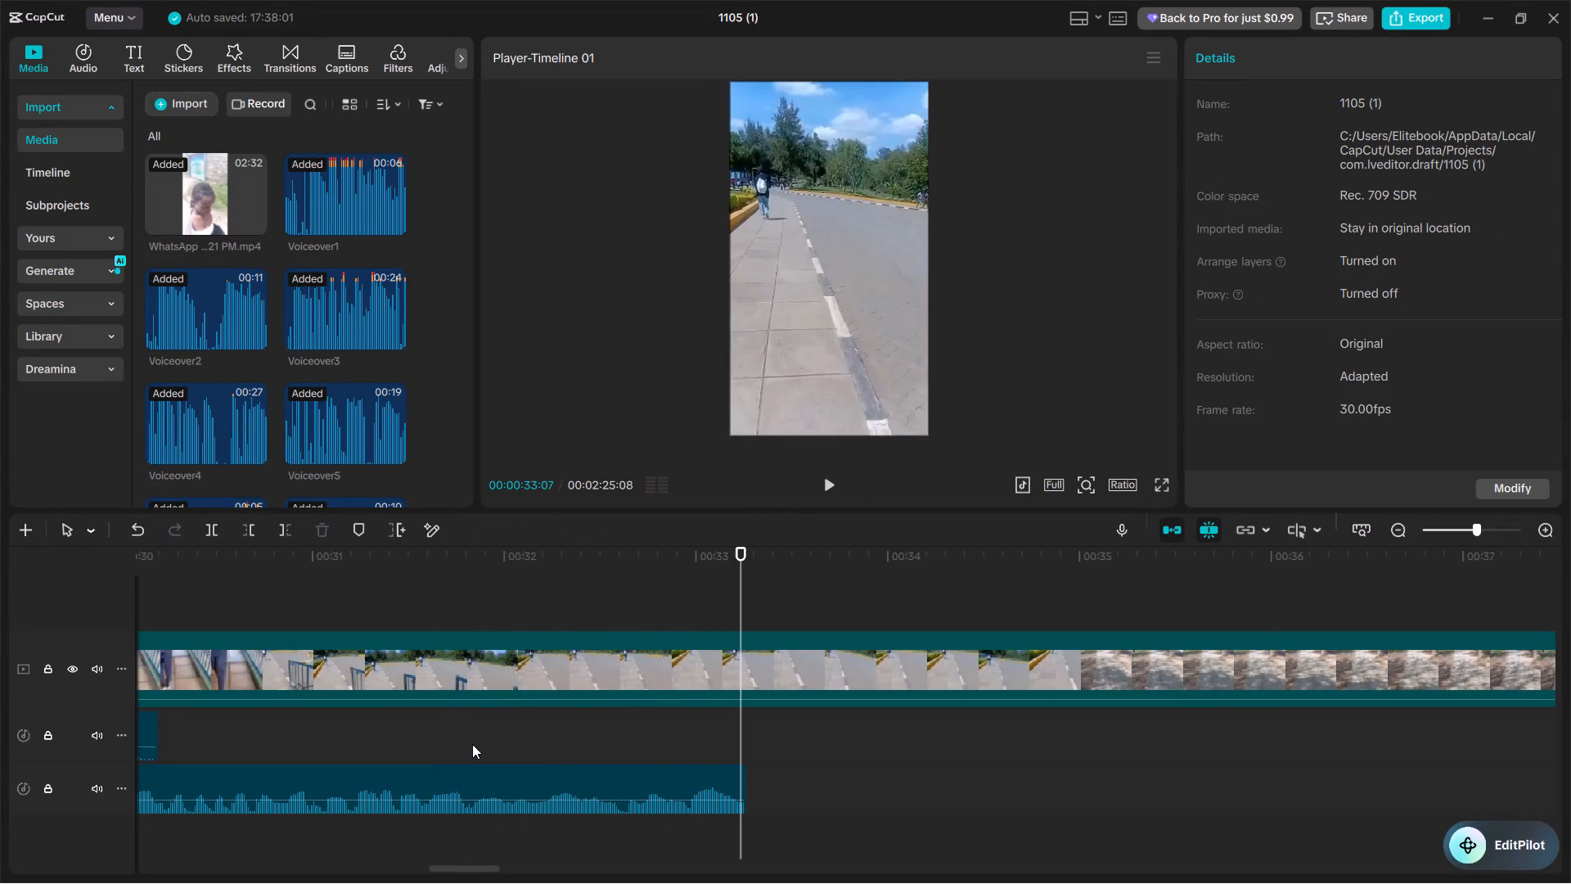
key(ctrl+minus)
key(ctrl+minus)
key(space)
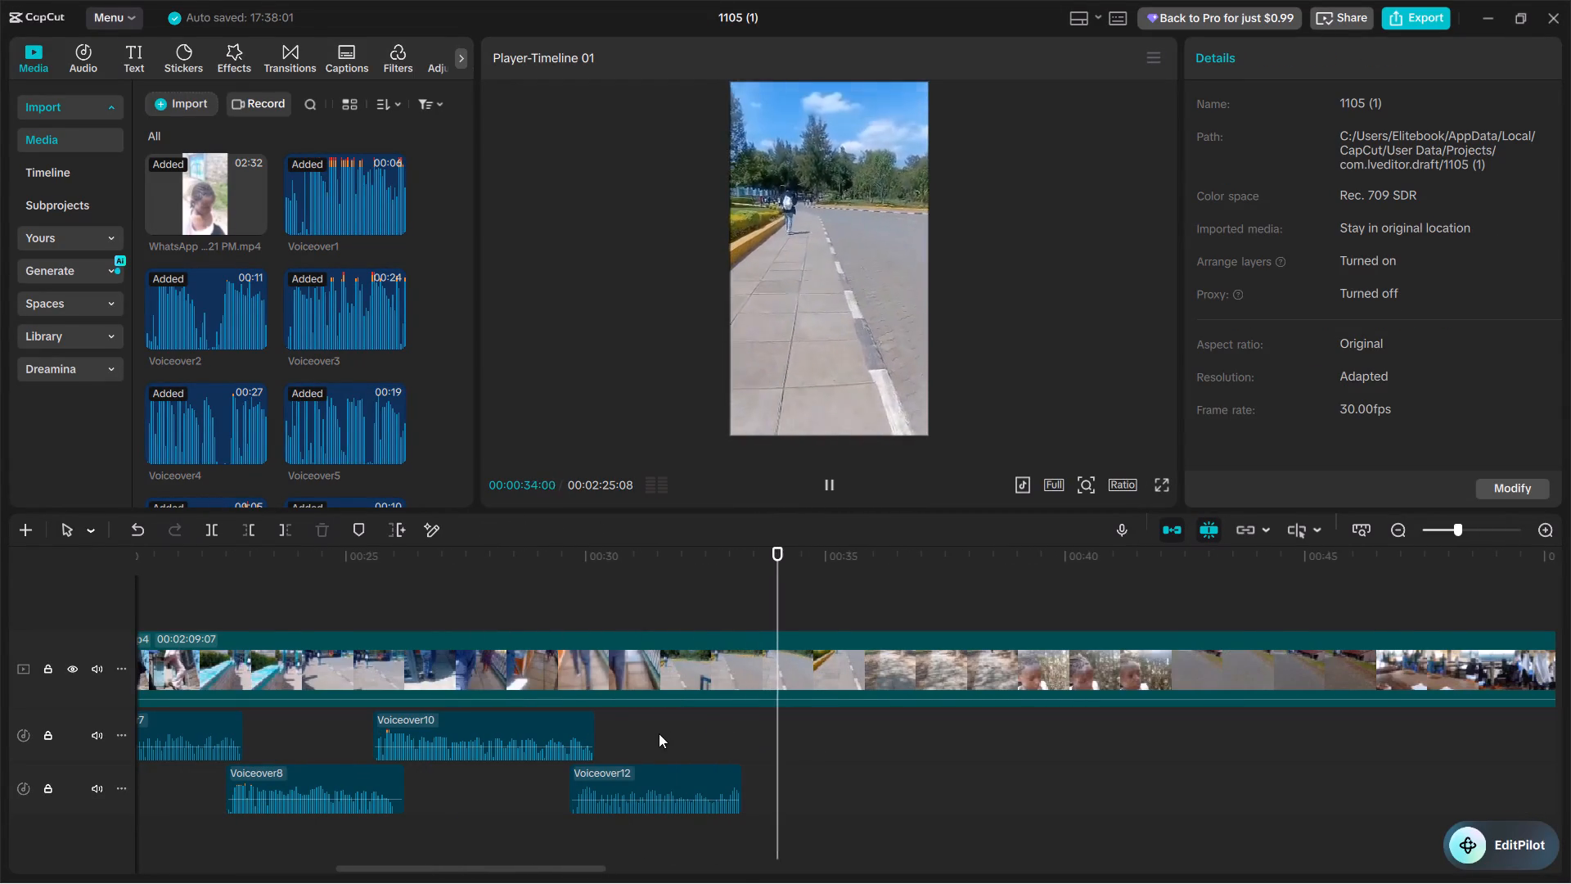
Play up to the end of Voiceover12 and split the main video clip at 00:00:33:05.
click(659, 733)
click(706, 735)
key(space)
key(space)
click(695, 680)
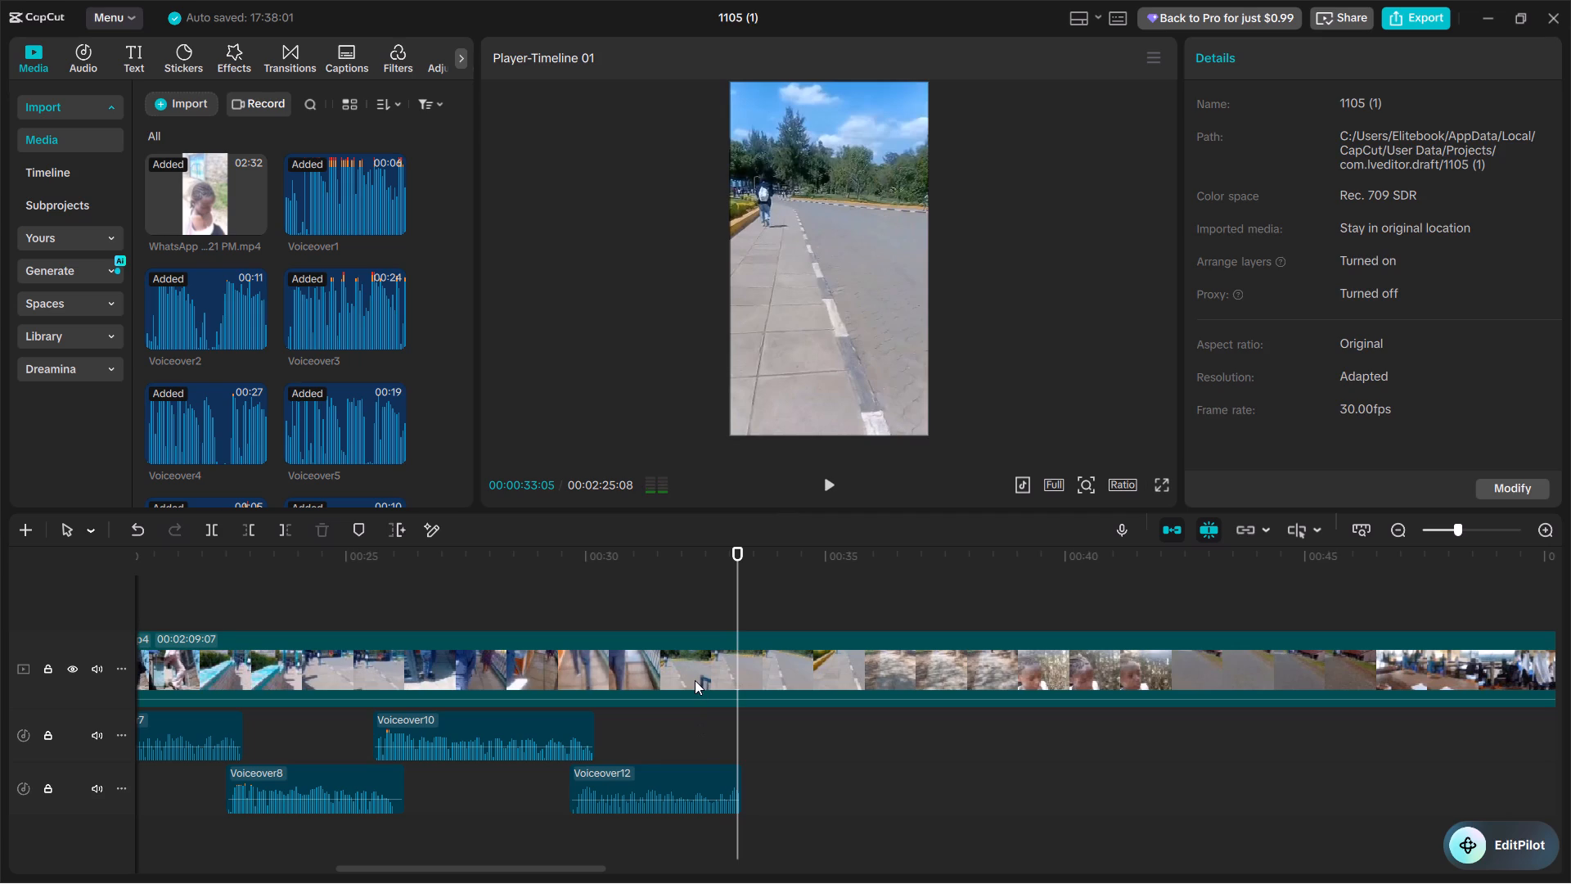
key(ctrl+b)
Play on to the selfie shot by the hedge and ripple-trim the start of the clip after the split to 00:00:38:24.
key(space)
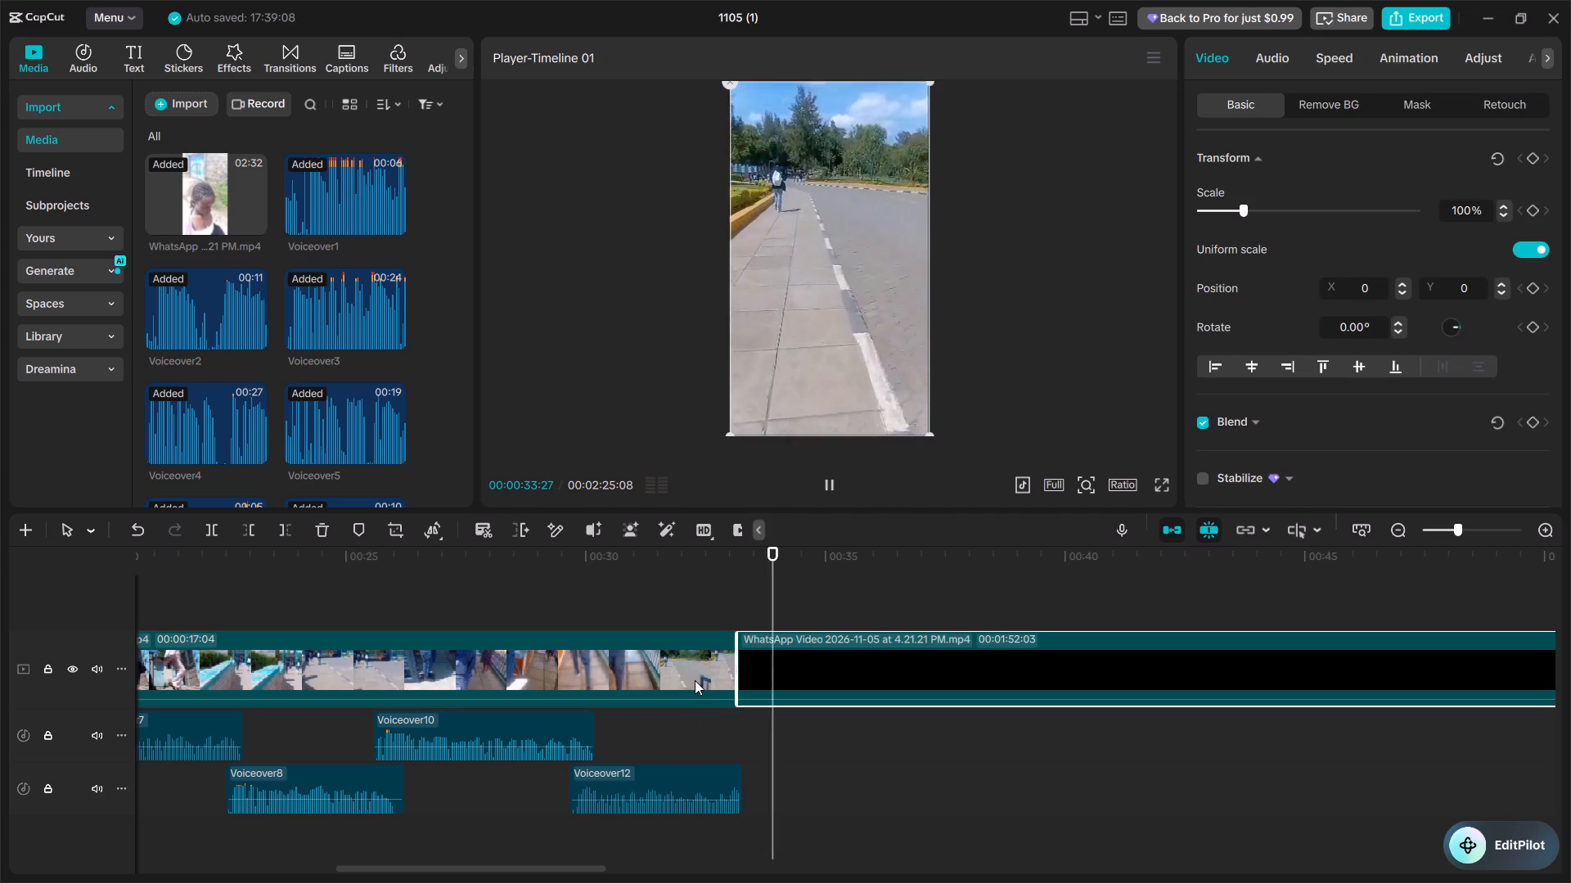
scroll(695, 680, left, 1)
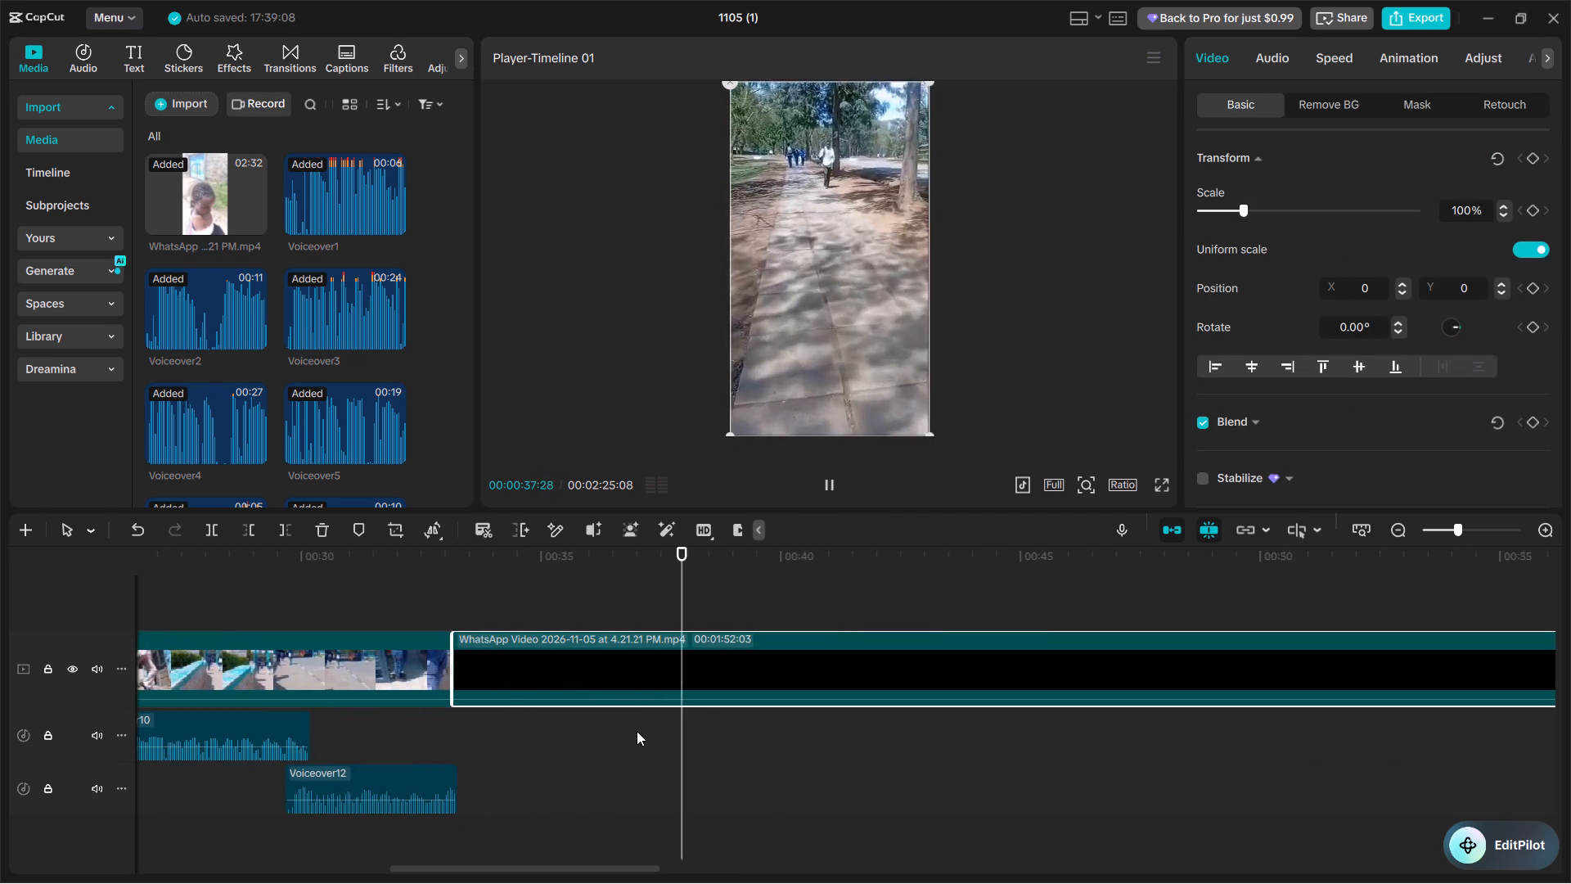
key(space)
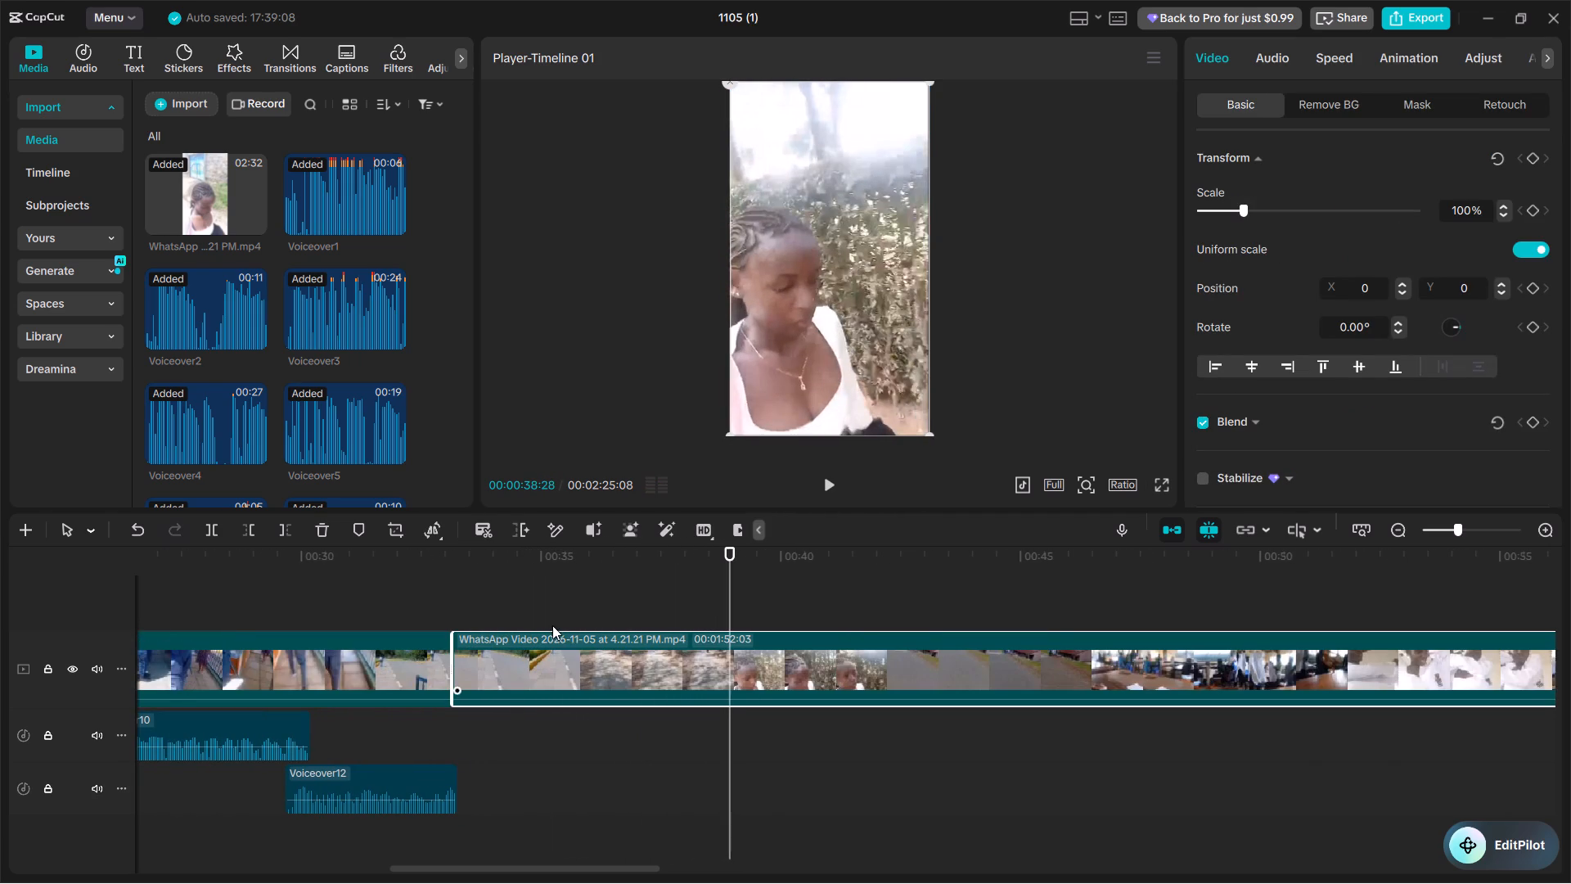
key(Left)
key(Left)
key(Left)
key(Left)
key(q)
Review the selfie footage following the cut at 00:00:33:05, including in full-screen preview.
key(space)
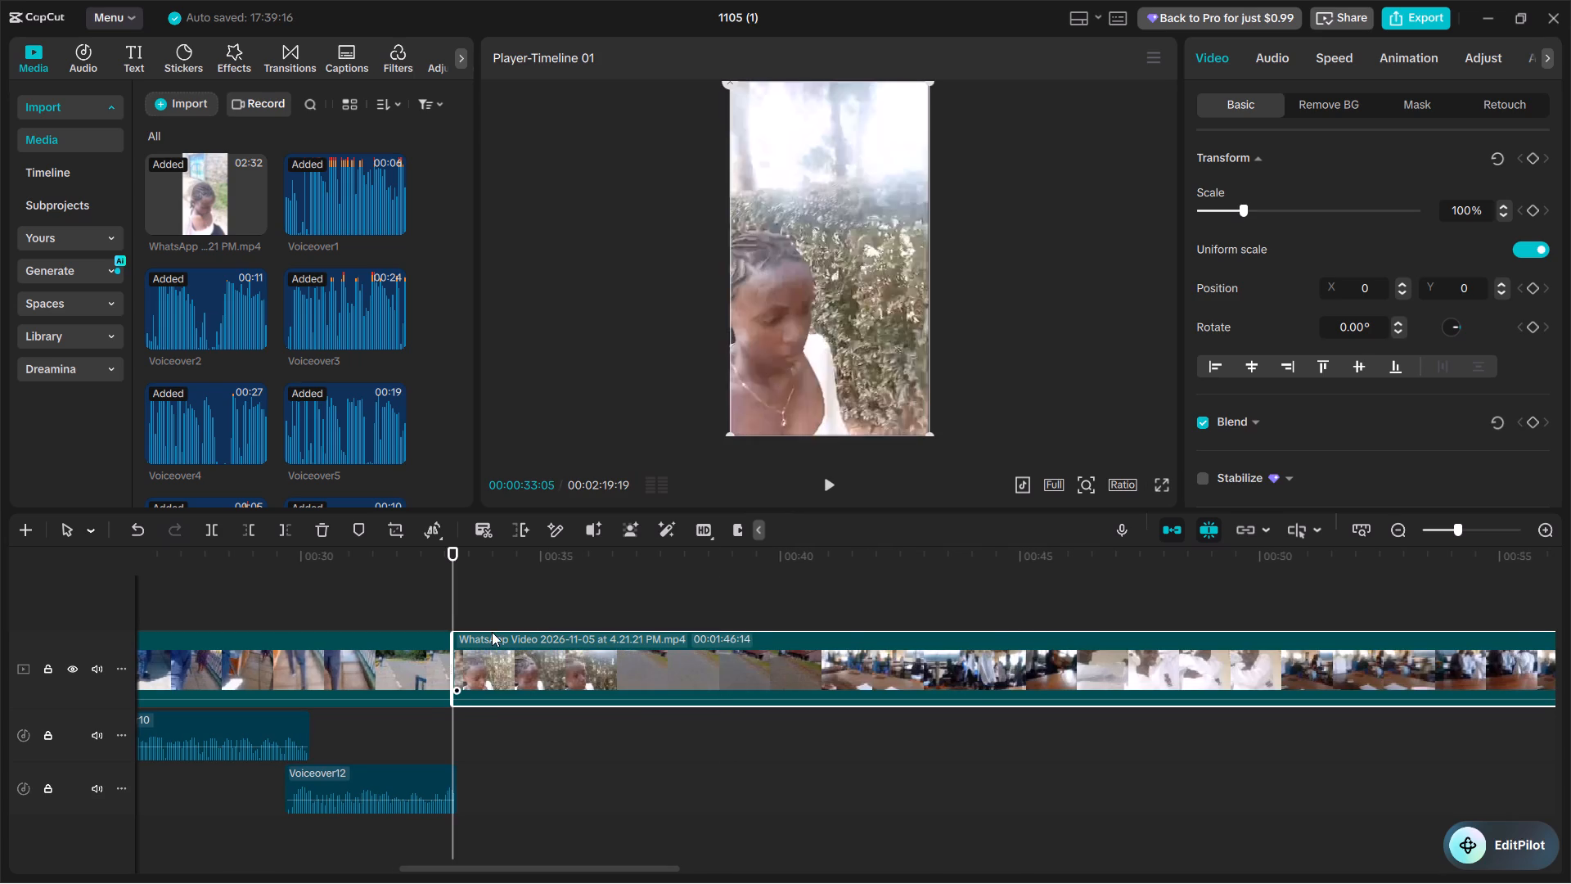
key(space)
click(1160, 485)
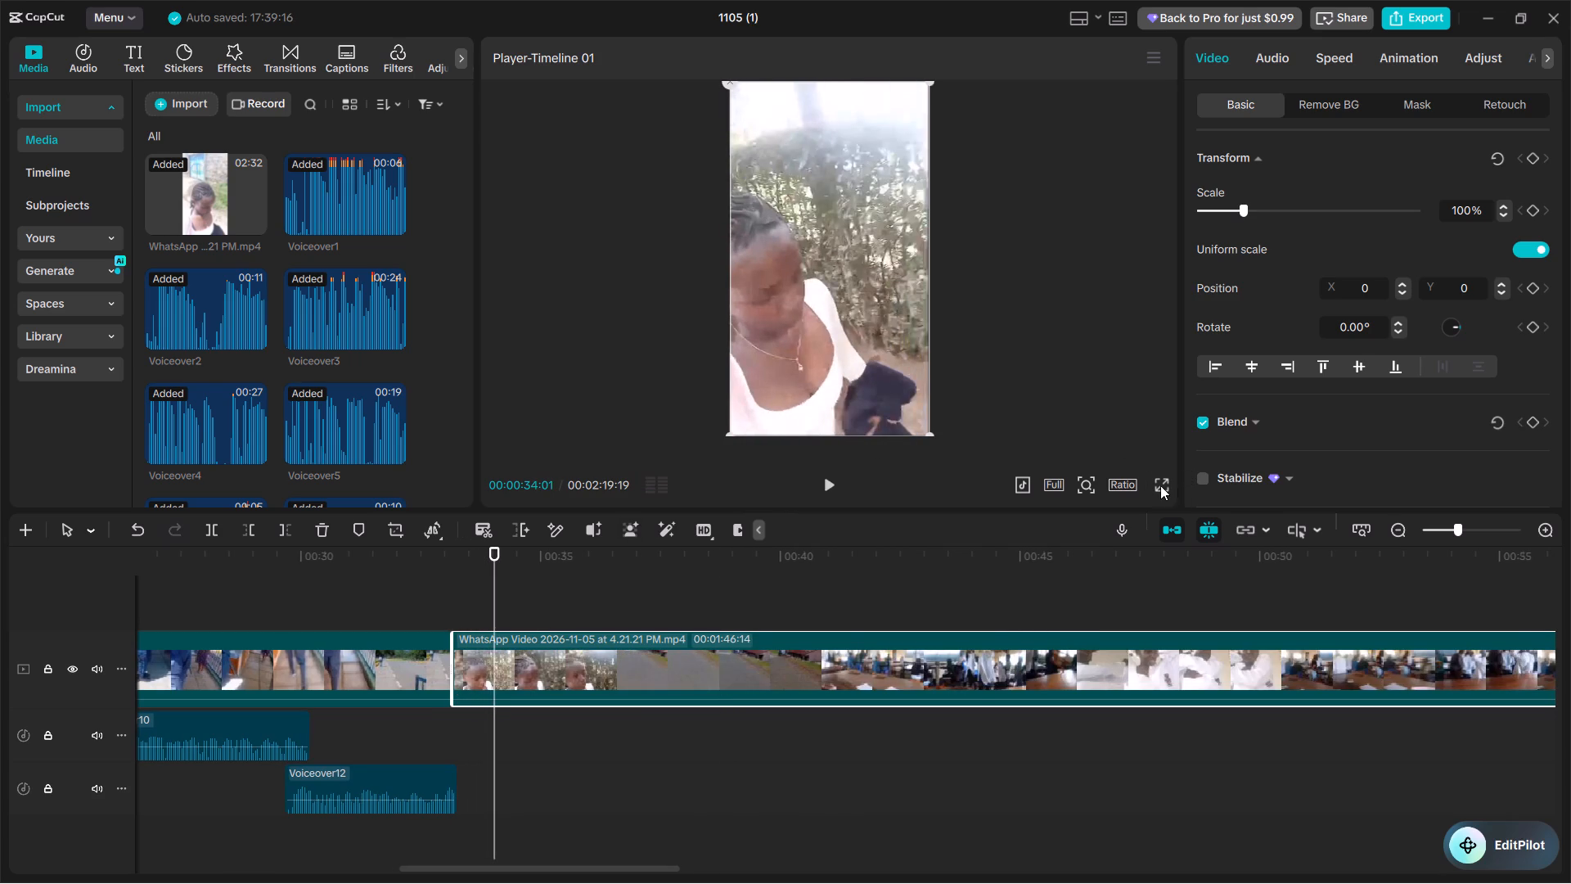
key(space)
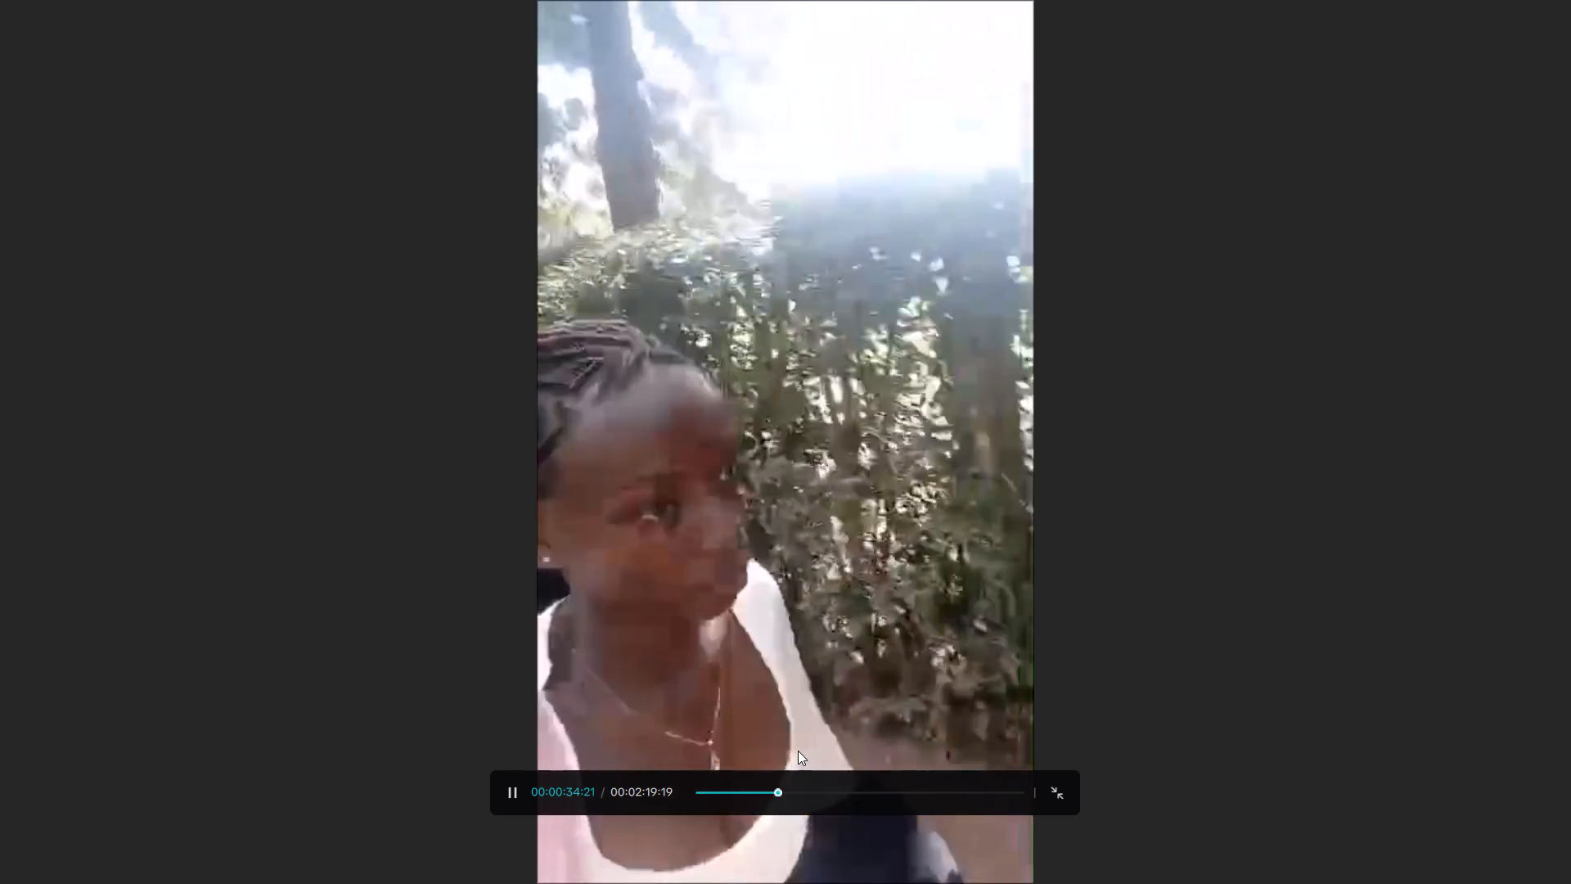
key(space)
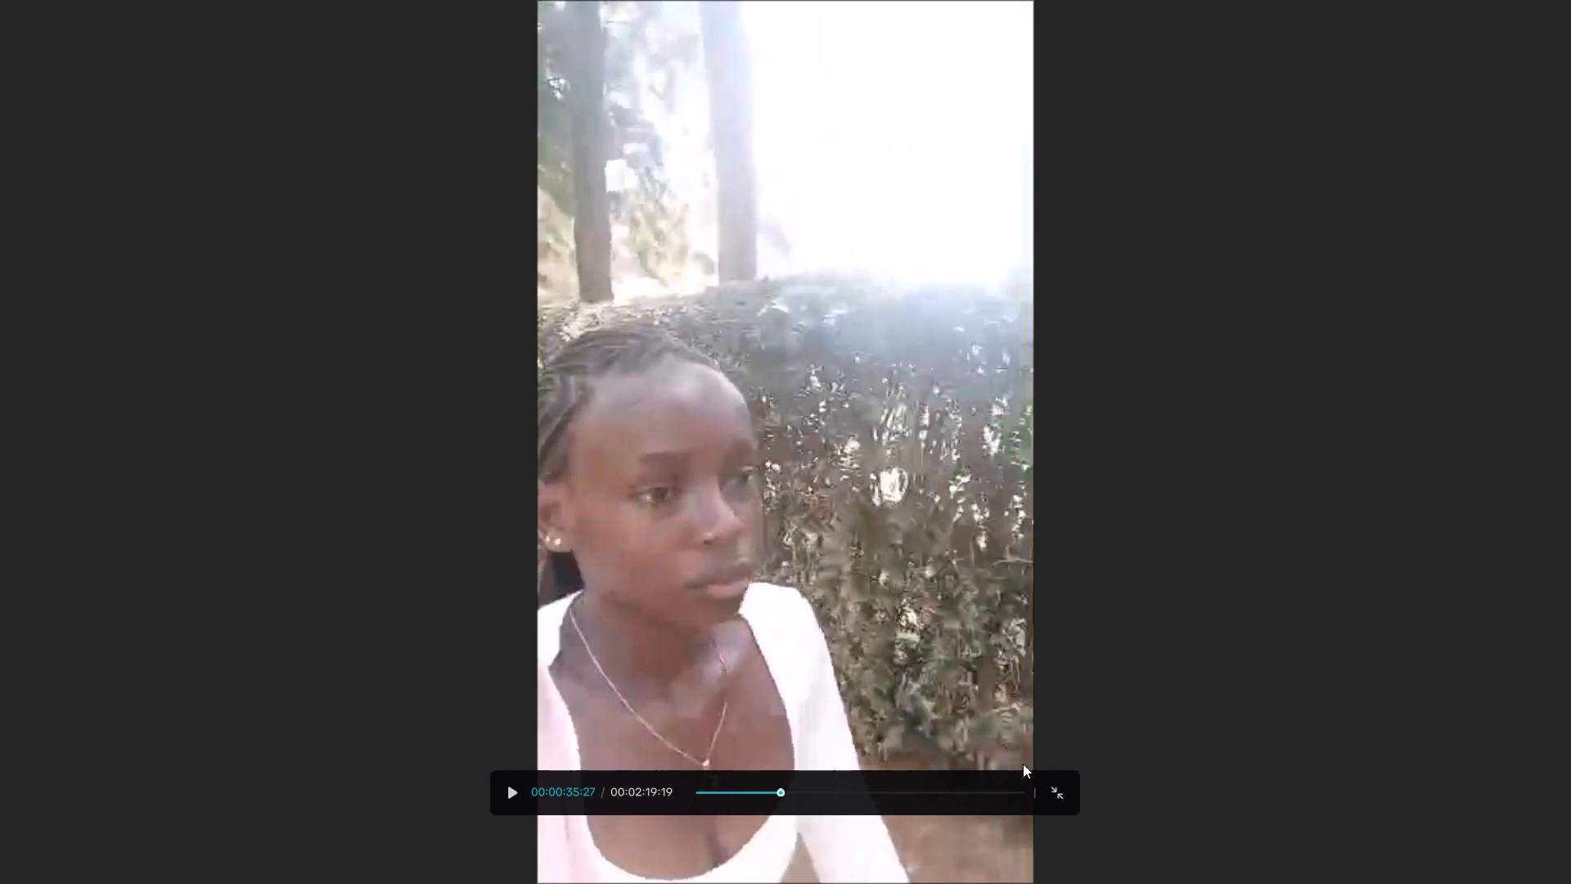
click(1051, 785)
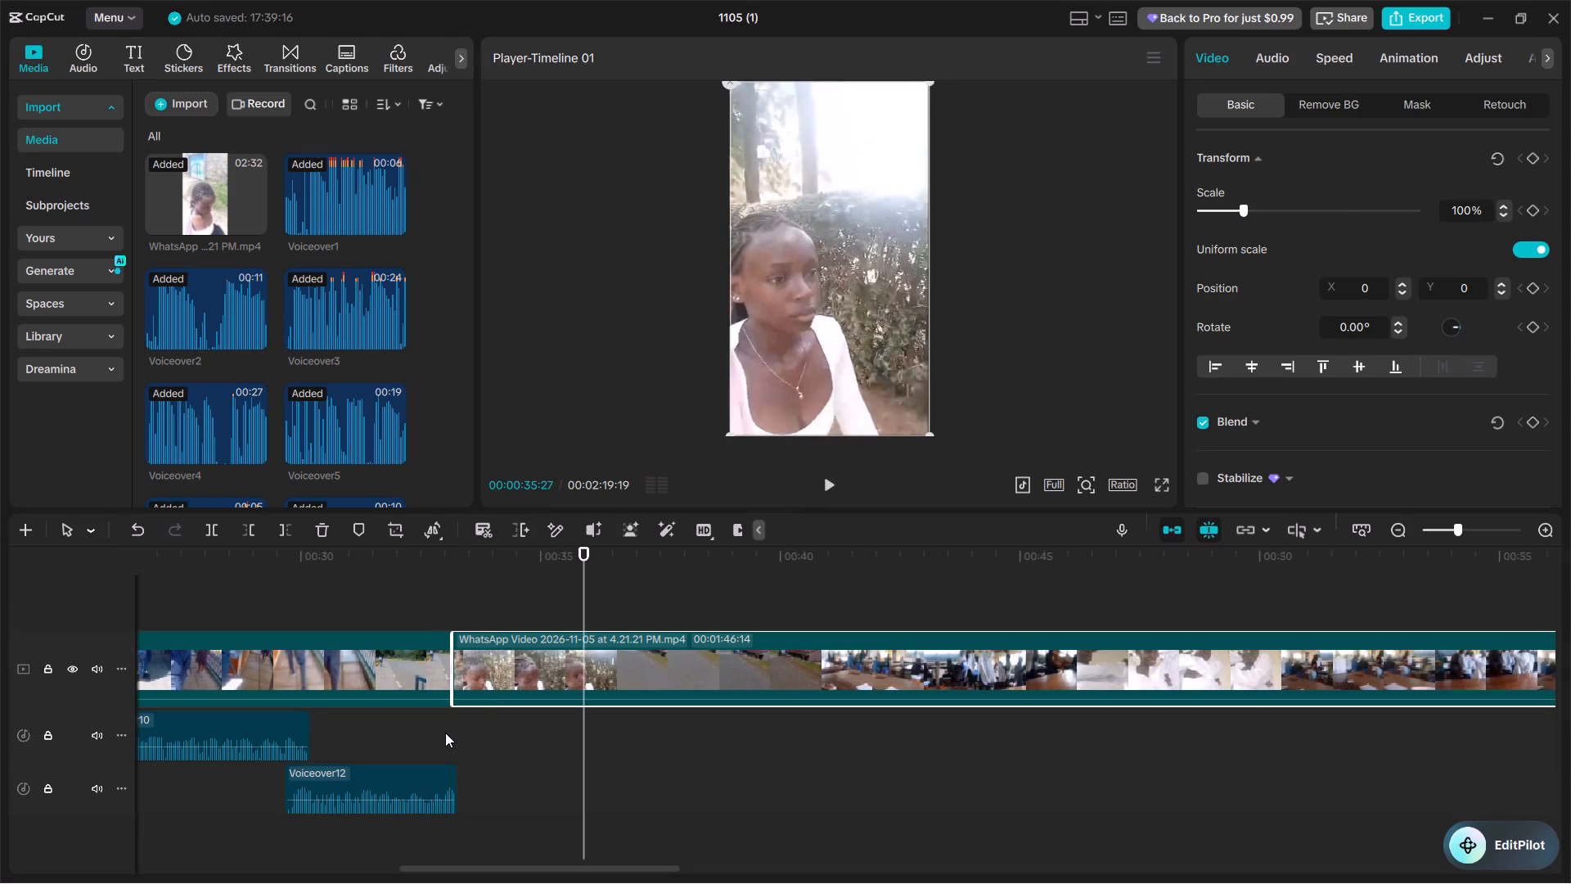
Record a new voiceover take of about 5 seconds starting at 00:00:33:00.
click(445, 733)
click(1113, 532)
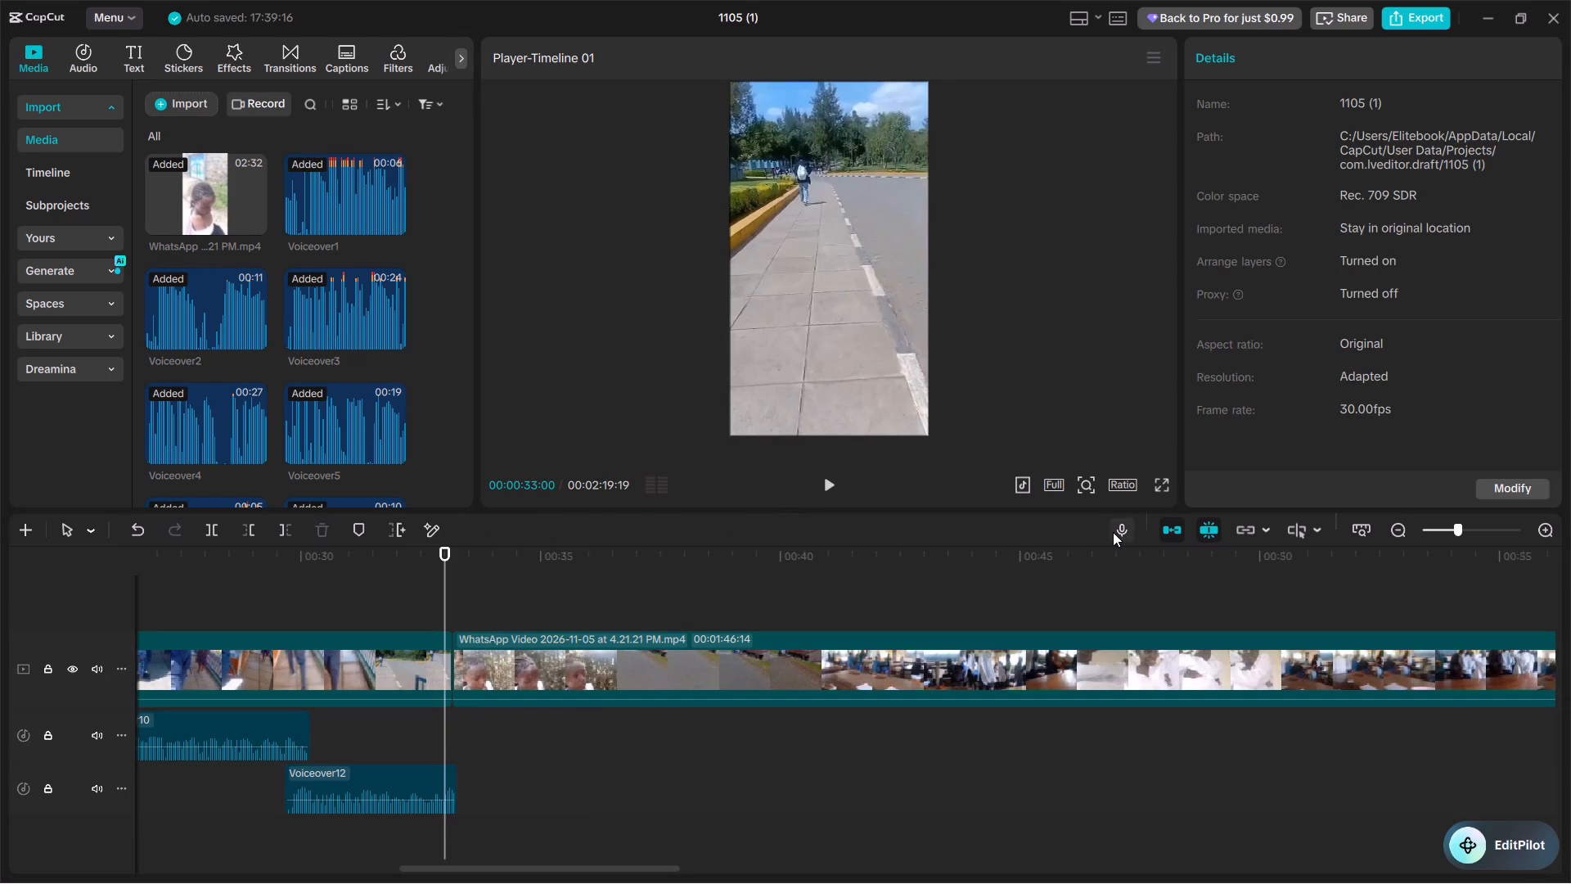
click(1254, 178)
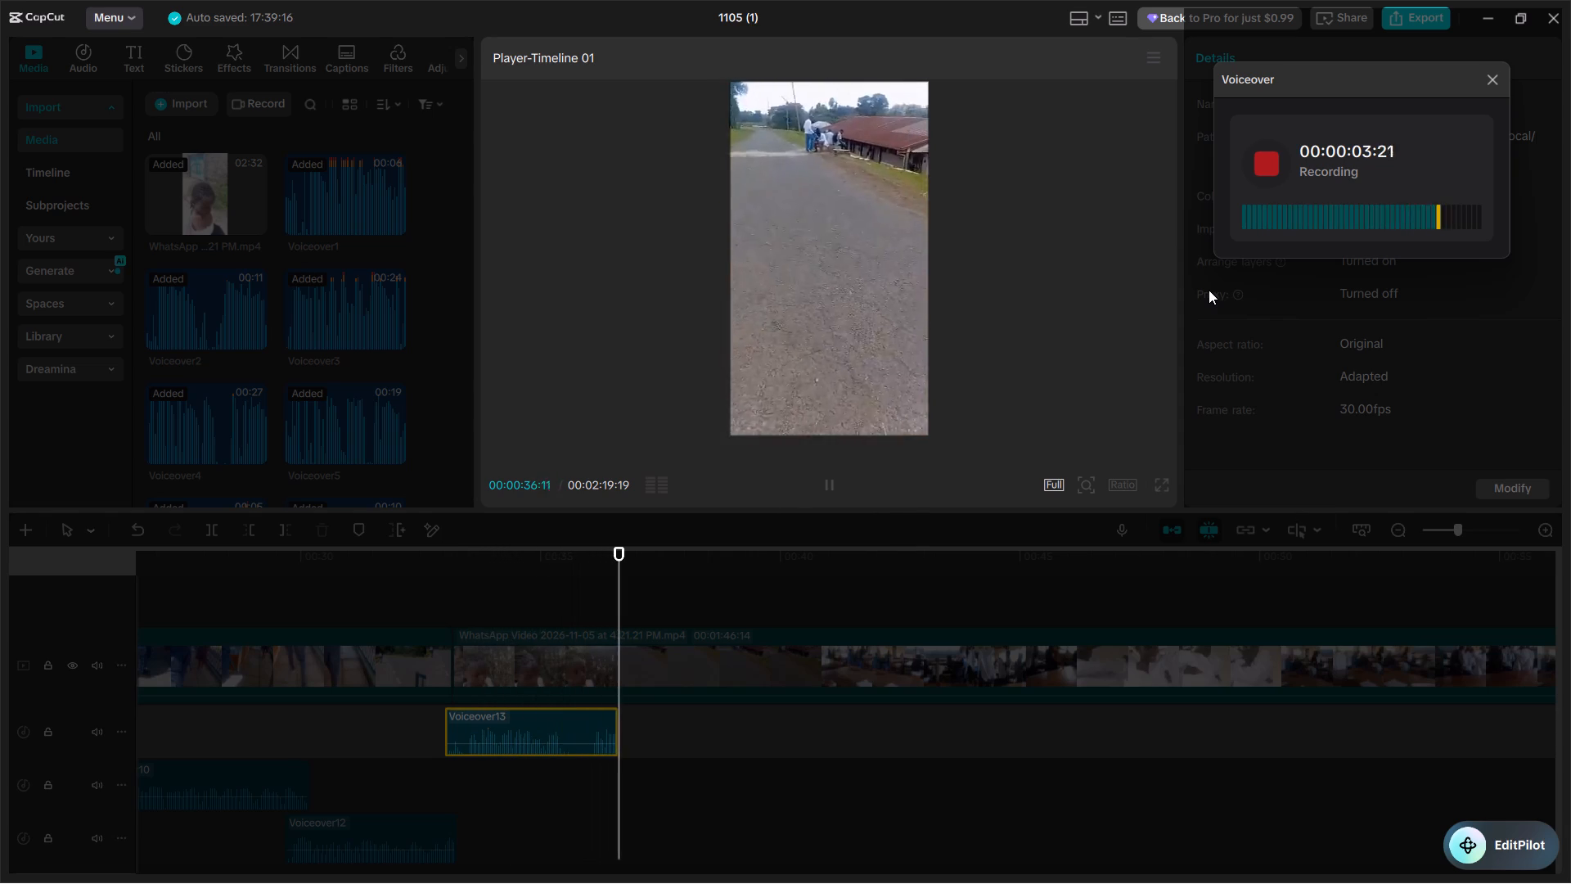
key(space)
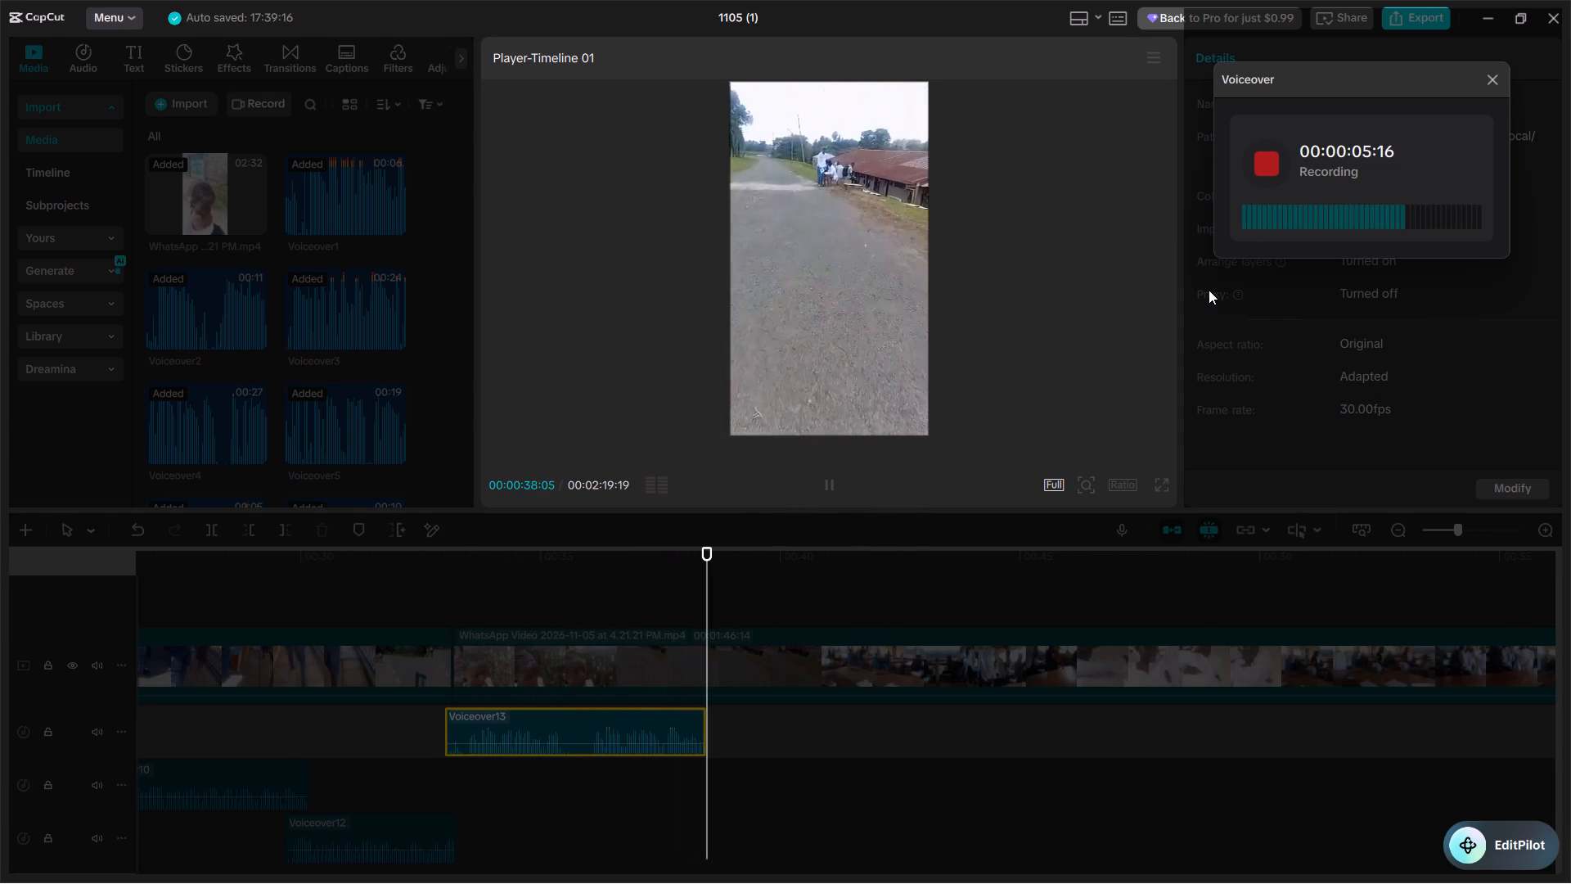
click(1492, 84)
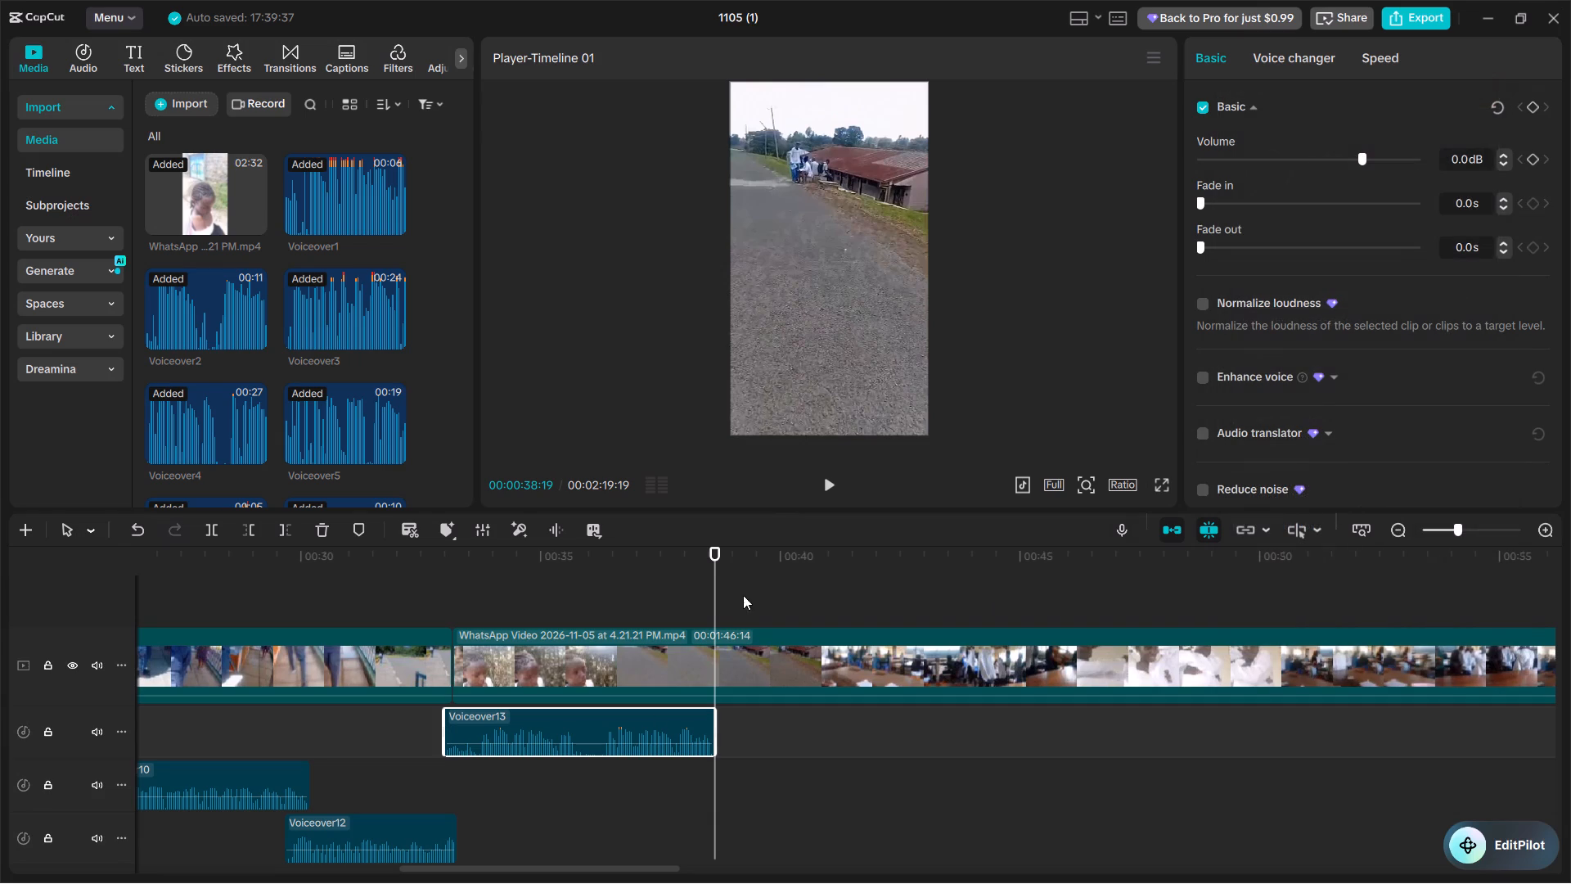
Trim the start of Voiceover13 to 00:00:36:03 and move it onto Voiceover10's track, beginning at about 00:00:32:25.
click(593, 764)
click(606, 734)
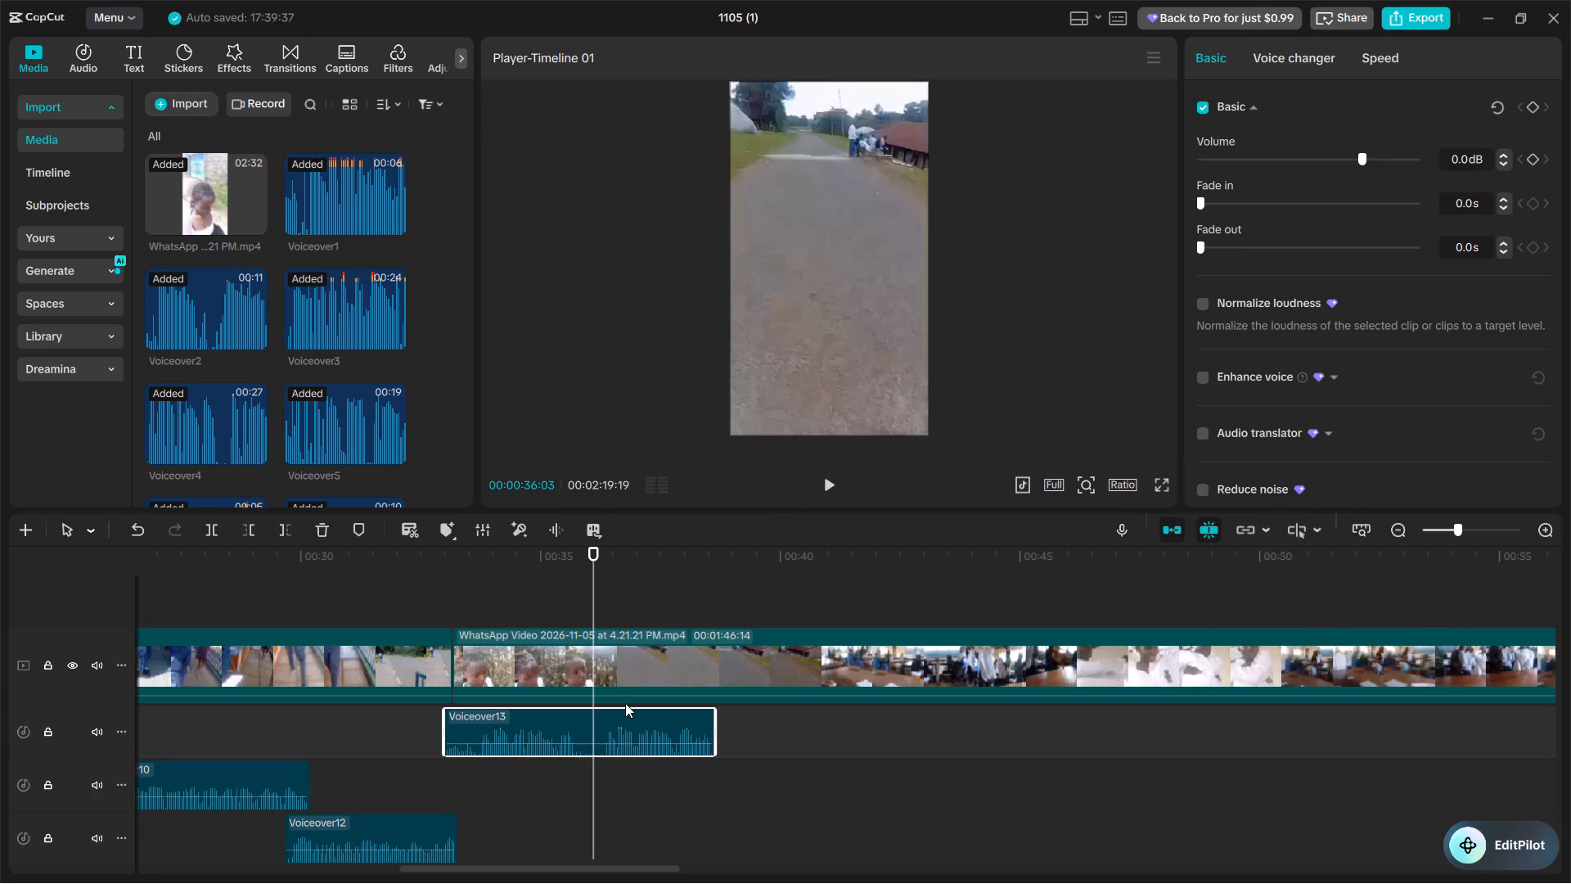
key(q)
drag(629, 715, 472, 776)
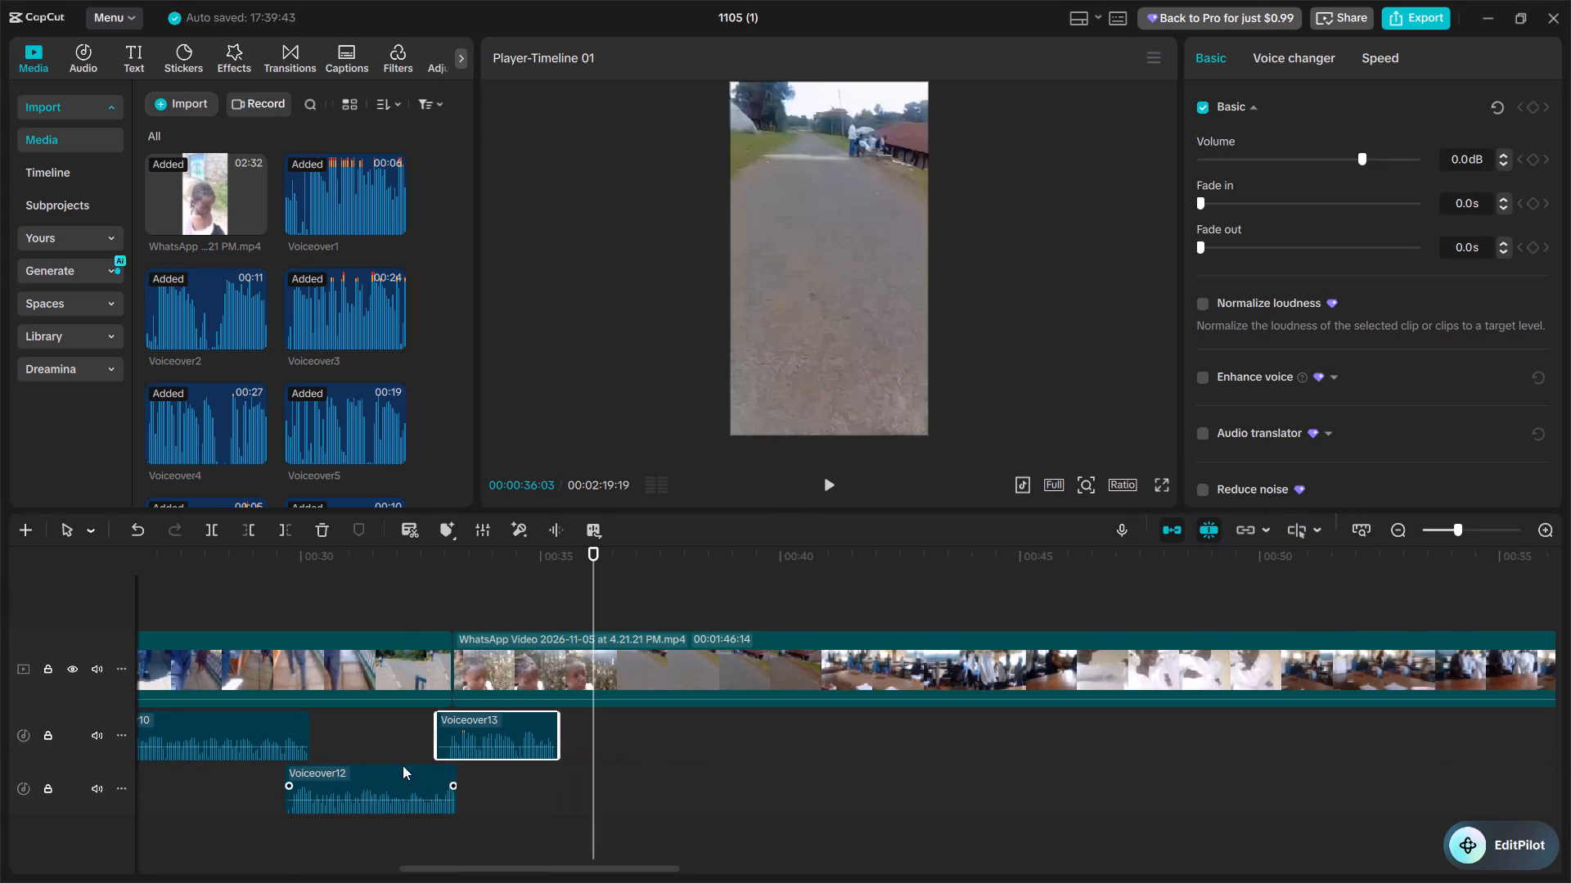
Play across the join with Voiceover12 and move Voiceover13 slightly later so it begins at about 00:00:32:29.
click(404, 751)
key(space)
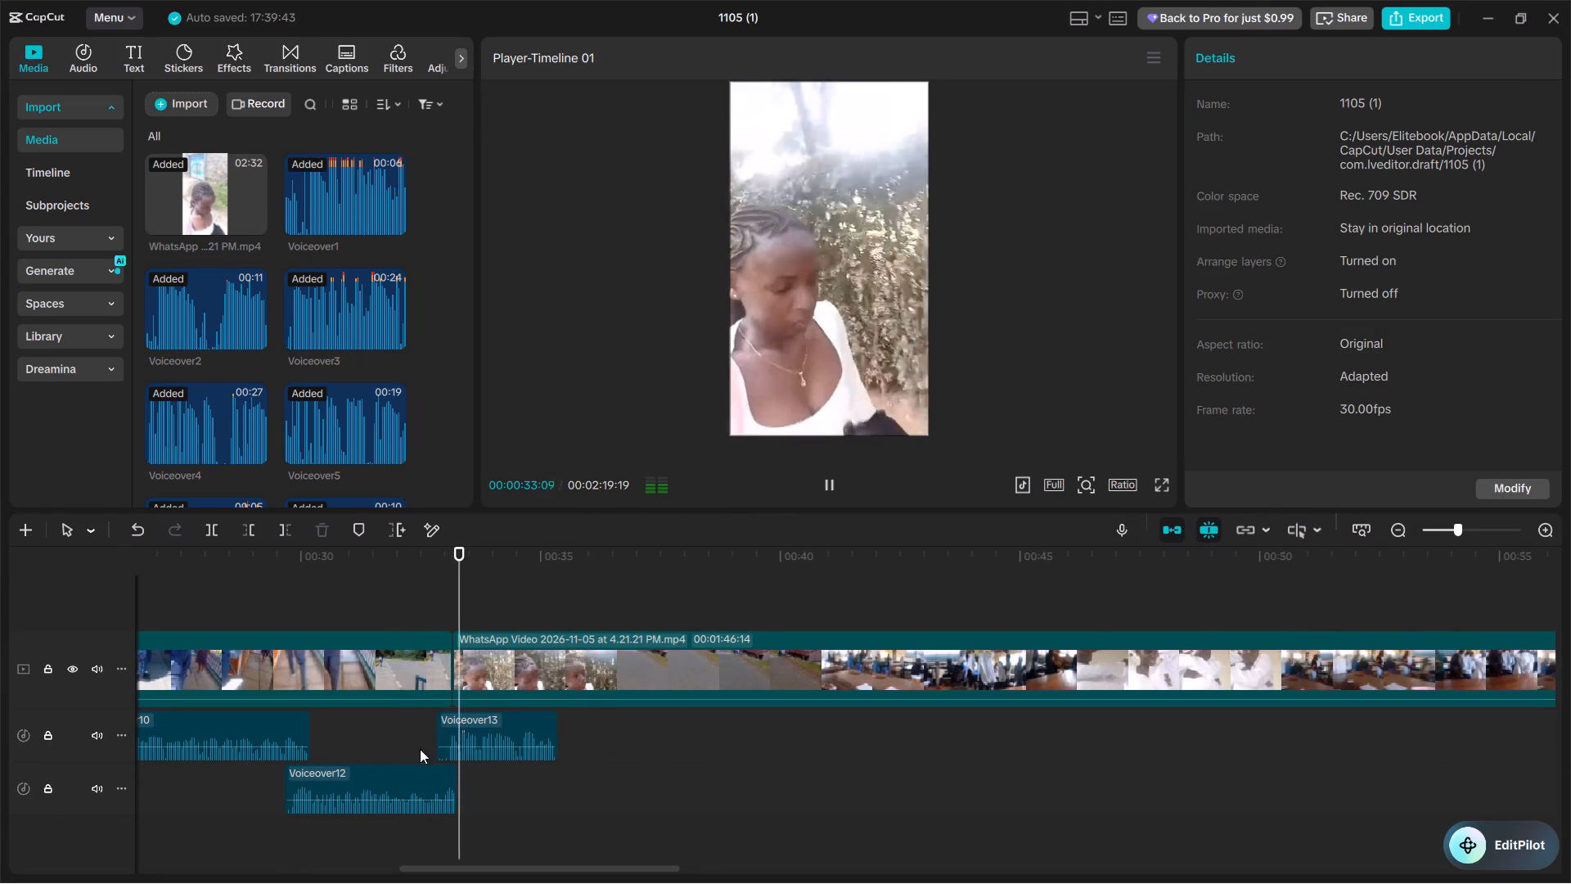
key(space)
key(ctrl+equal)
key(ctrl+equal)
key(ctrl+equal)
scroll(441, 753, right, 1)
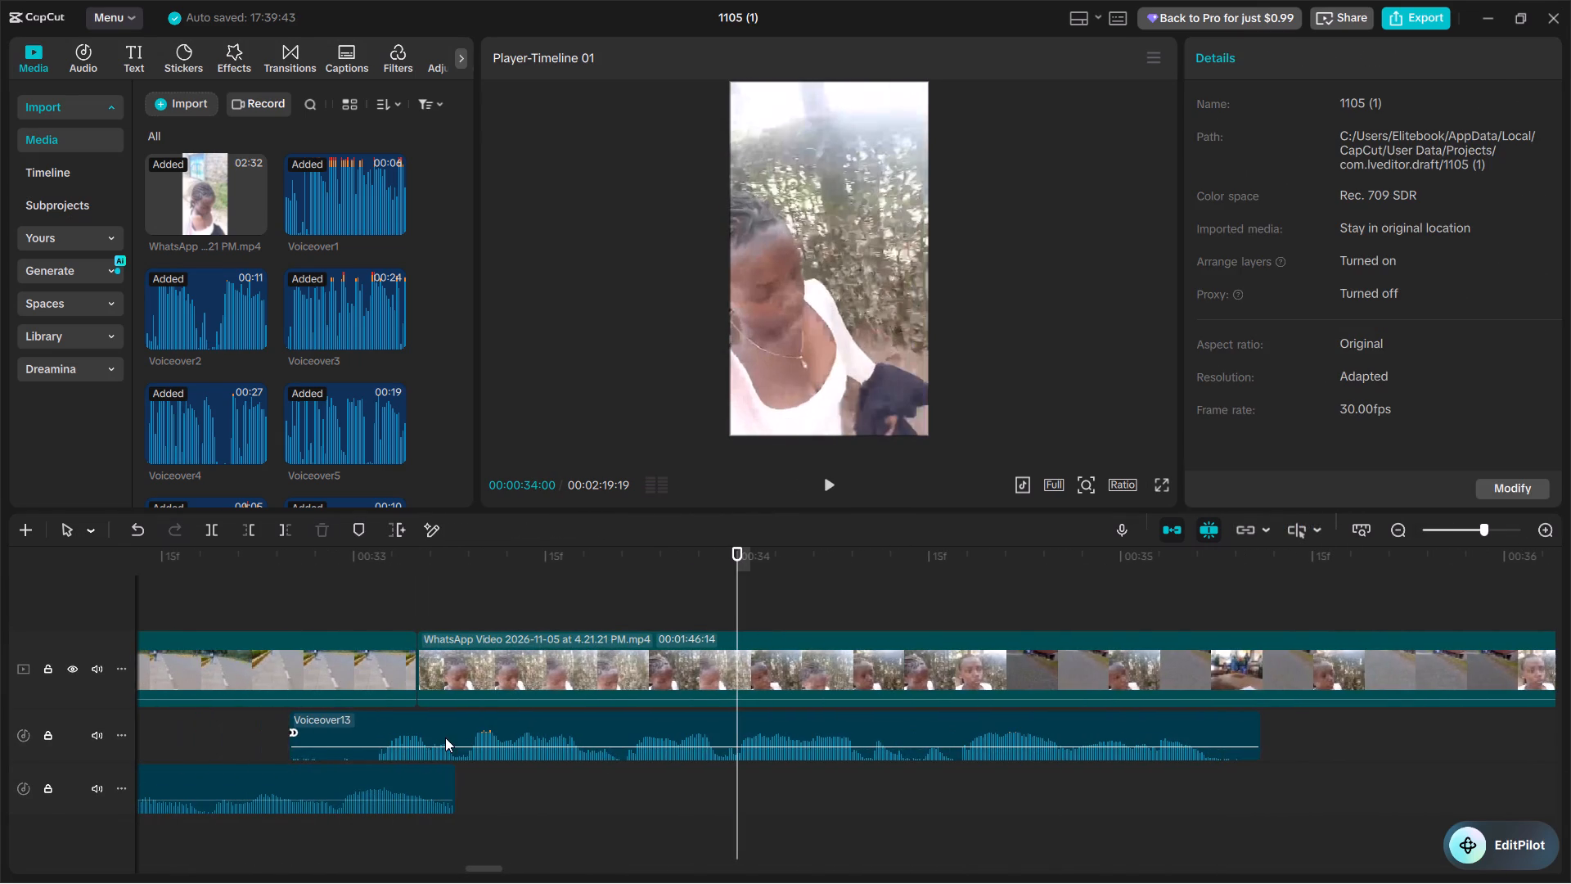
drag(347, 730, 386, 730)
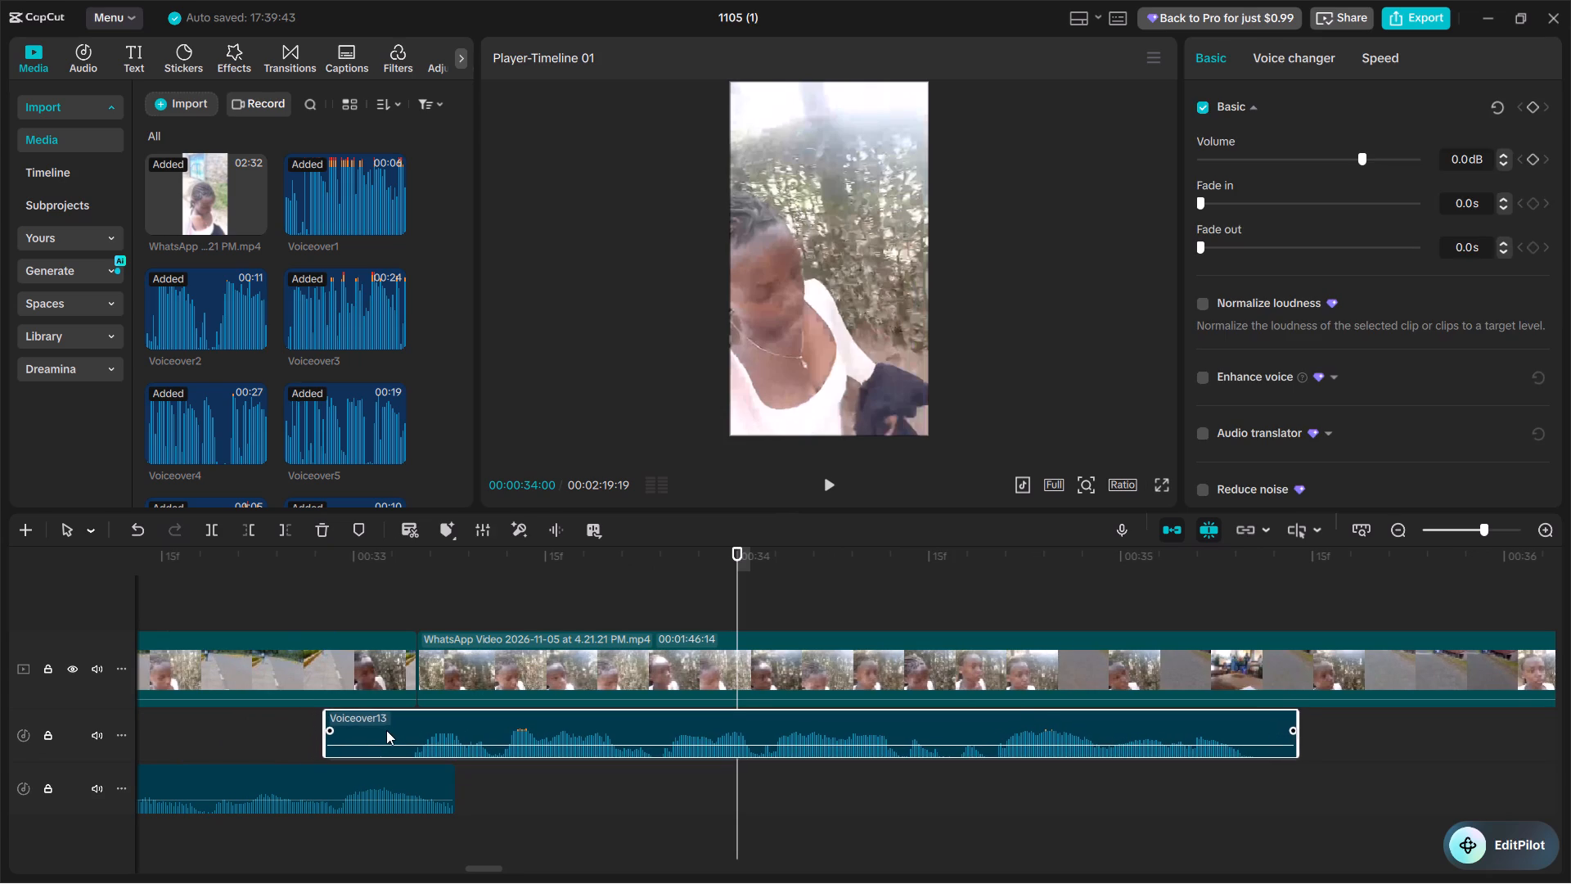
drag(386, 730, 393, 733)
click(392, 733)
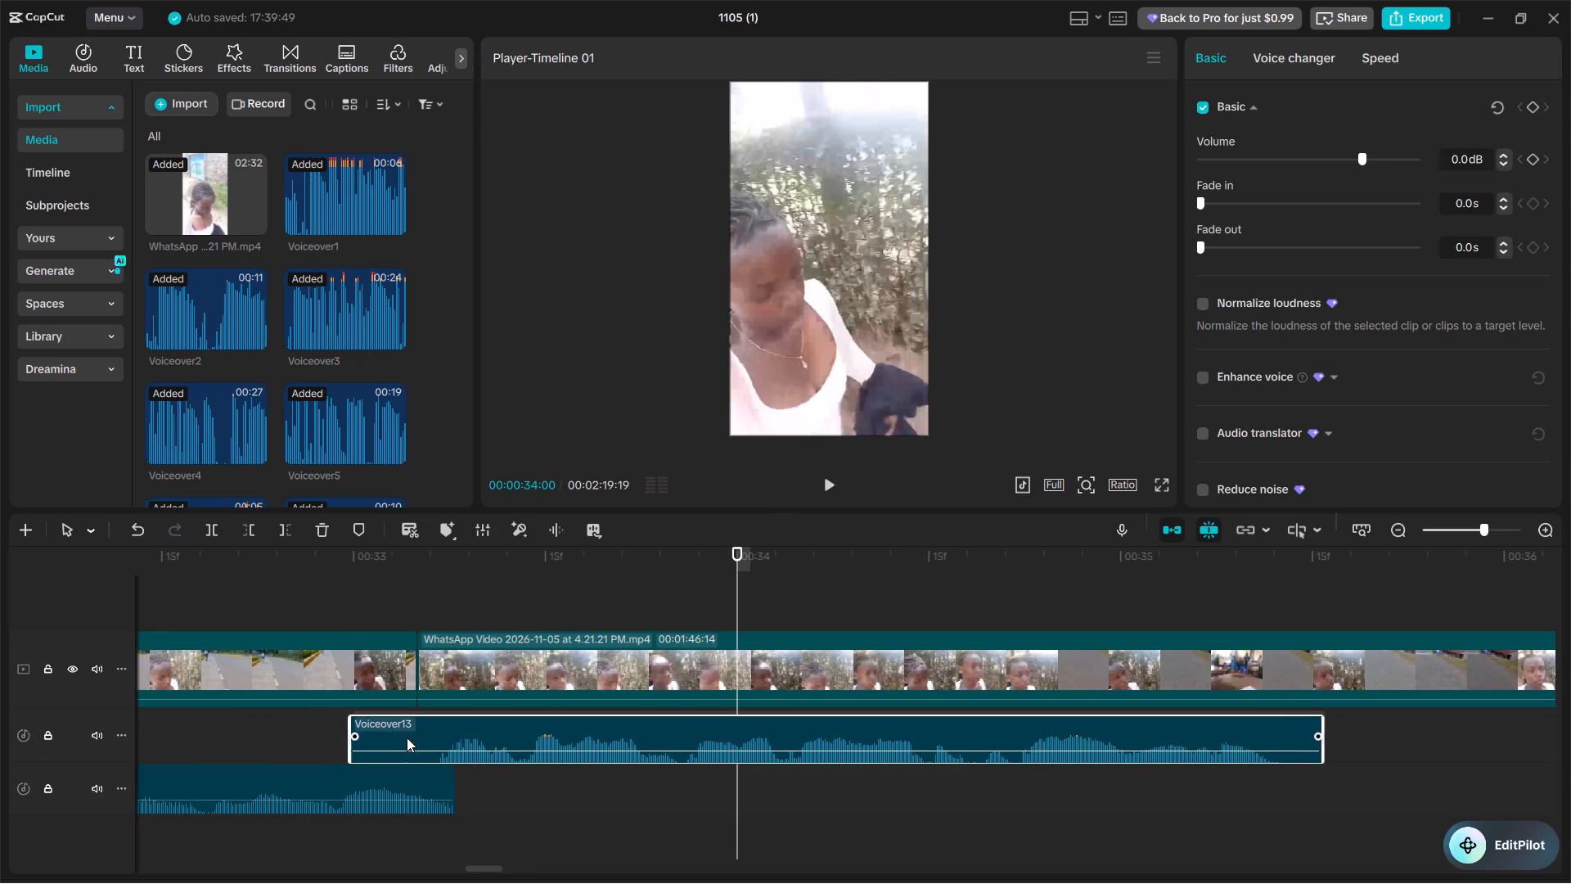
scroll(272, 738, right, 1)
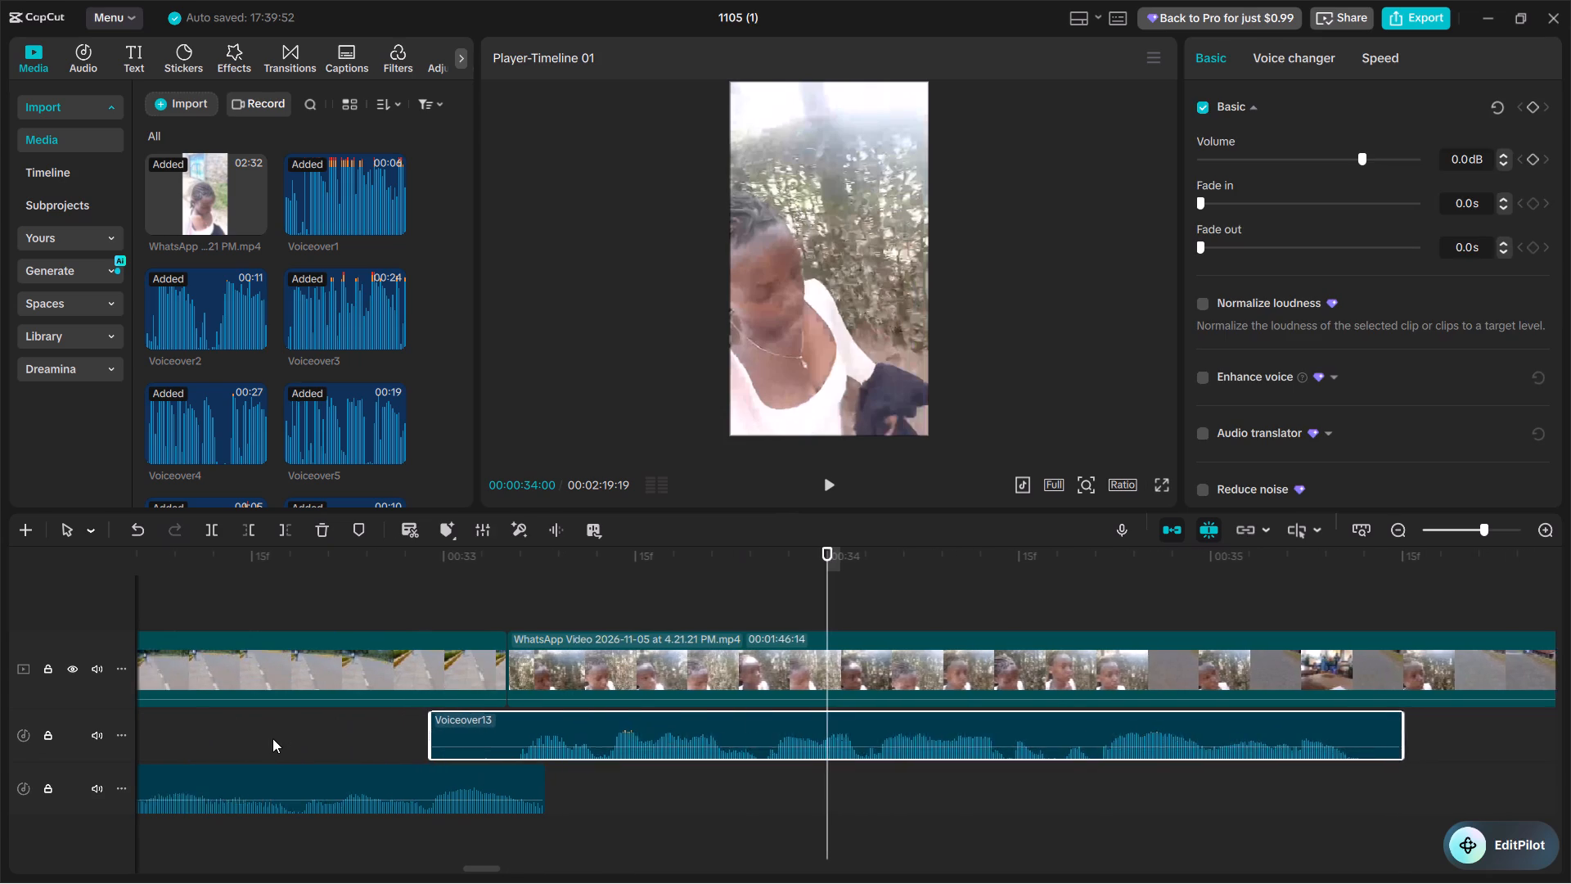
Play across the Voiceover12–Voiceover13 join to the end of the phrase and split the main video at 00:00:35:12.
scroll(272, 738, right, 1)
click(269, 732)
key(space)
scroll(268, 732, left, 1)
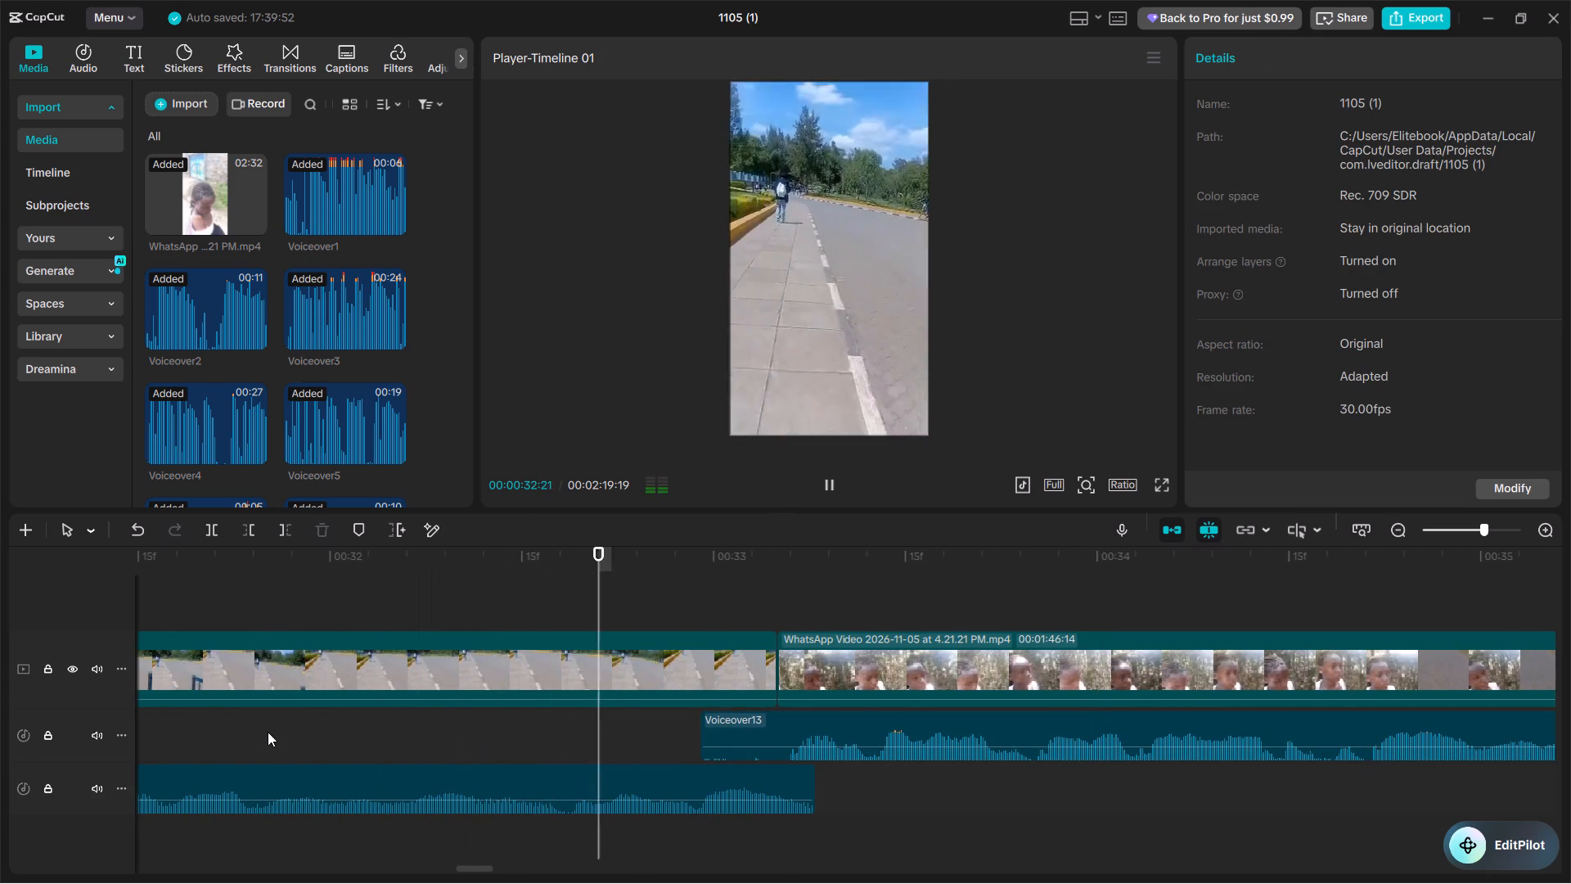
scroll(268, 732, left, 1)
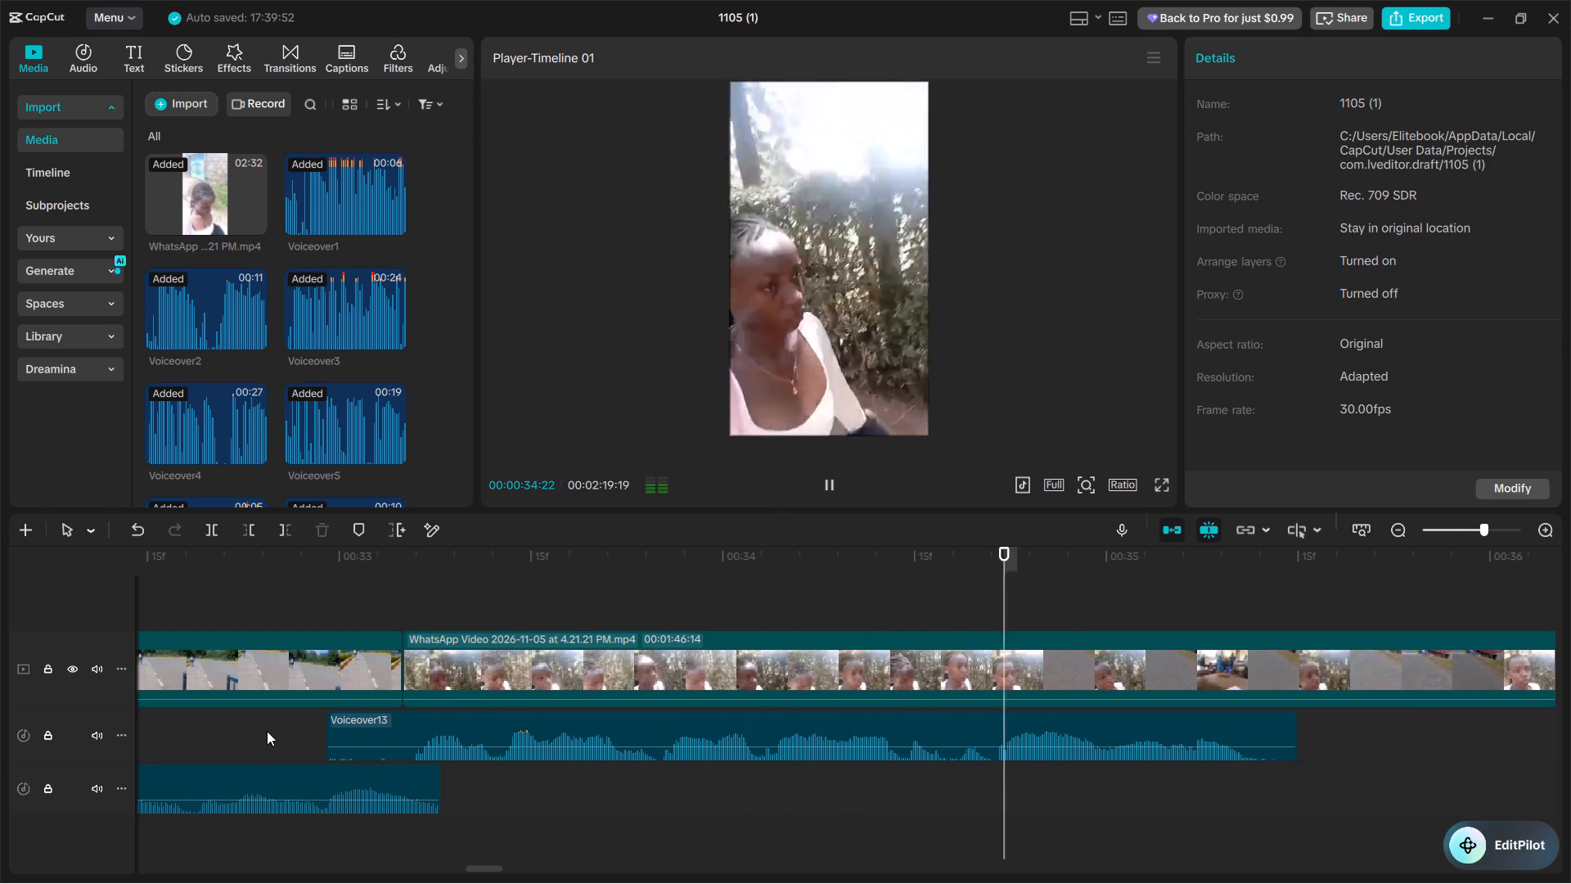
key(ctrl+minus)
key(ctrl+minus)
key(space)
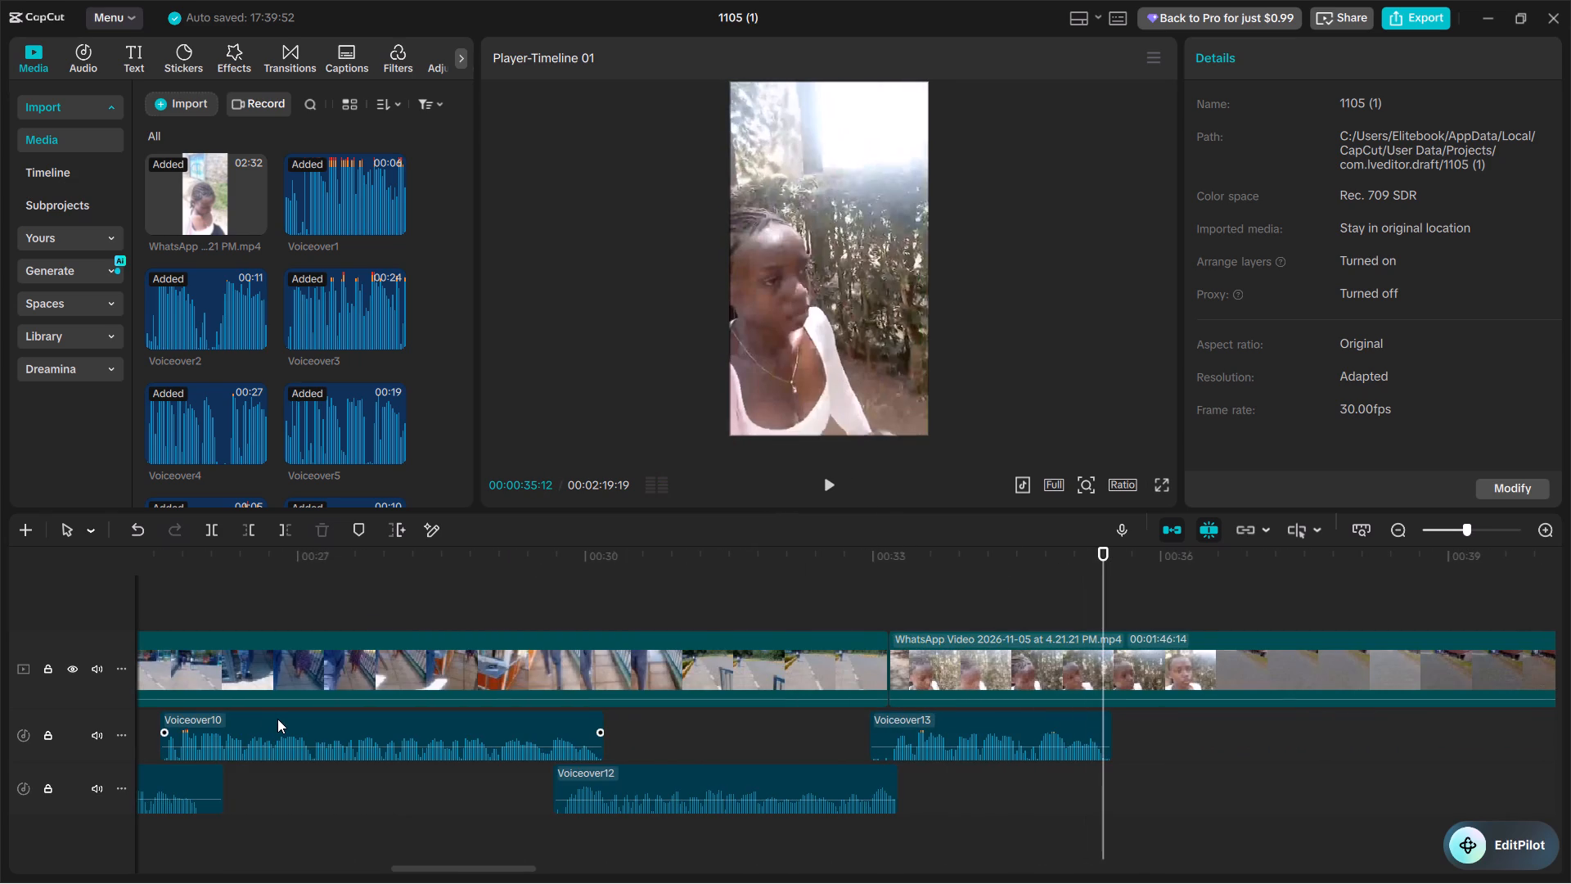
key(ctrl+b)
Play on past the remaining selfie footage and ripple-trim the start of the clip after the split to 00:00:37:27.
scroll(277, 719, left, 1)
key(space)
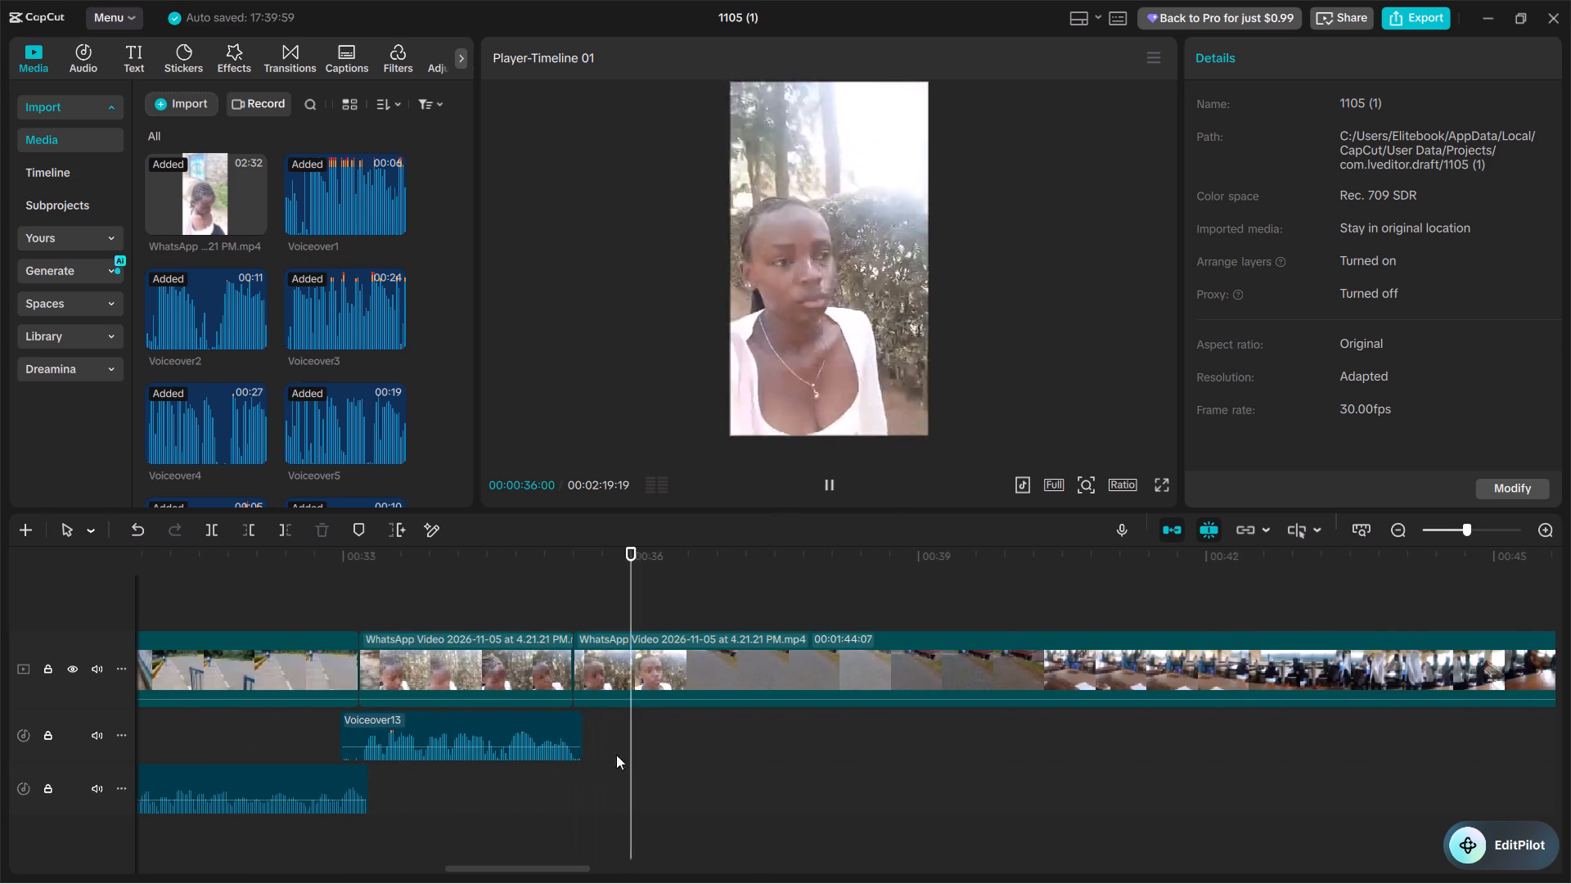
key(space)
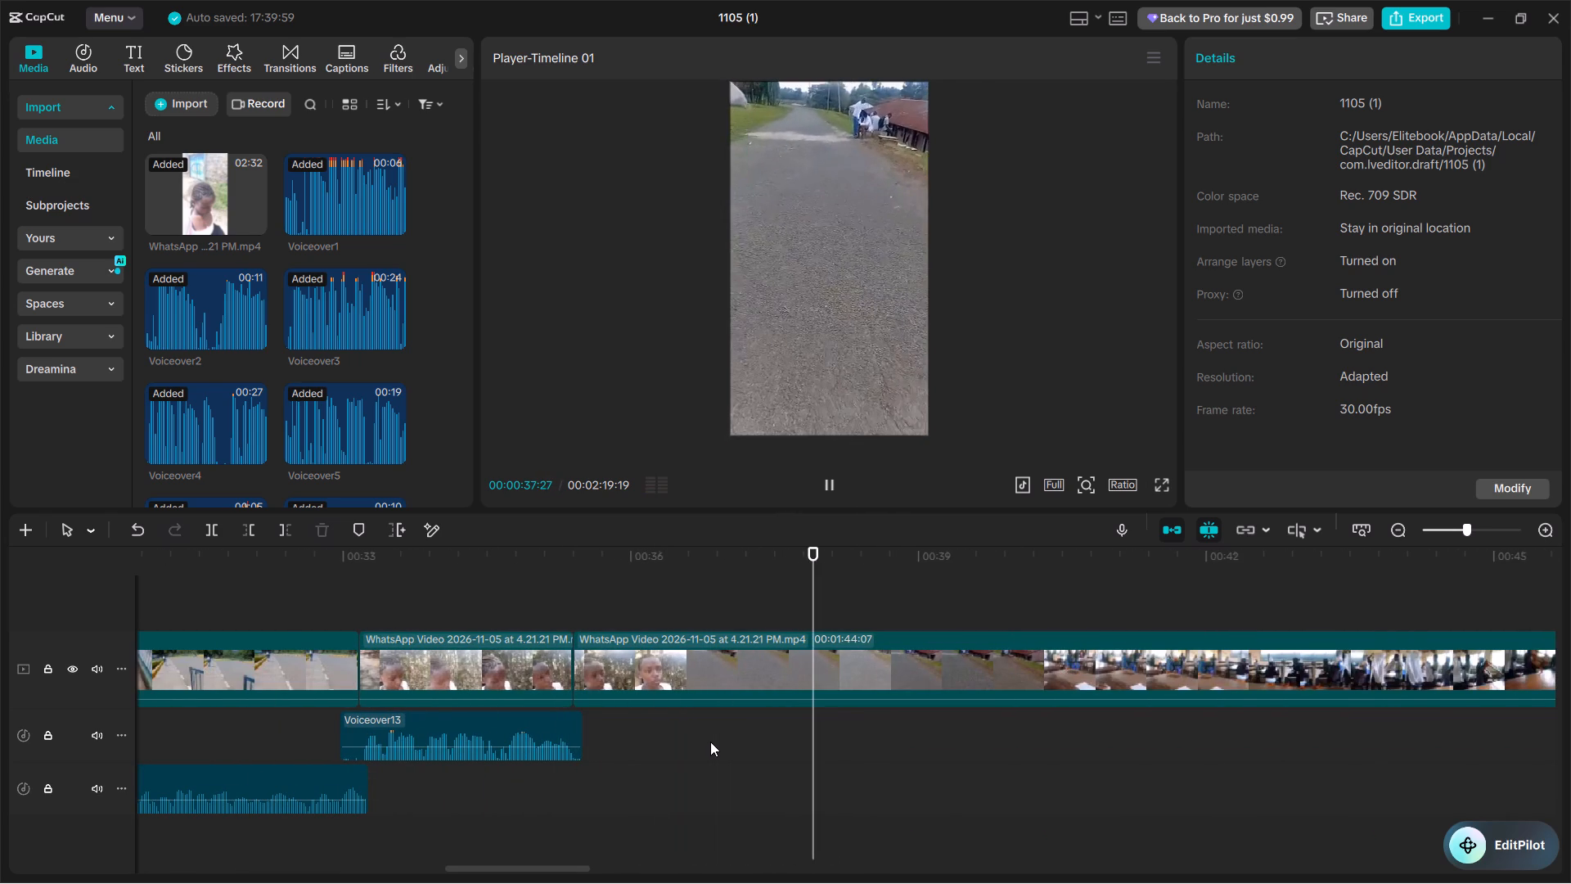
key(q)
Review the road and classroom footage, ripple-trim the last clip's start to 00:00:40:29, and play from the new cut.
key(space)
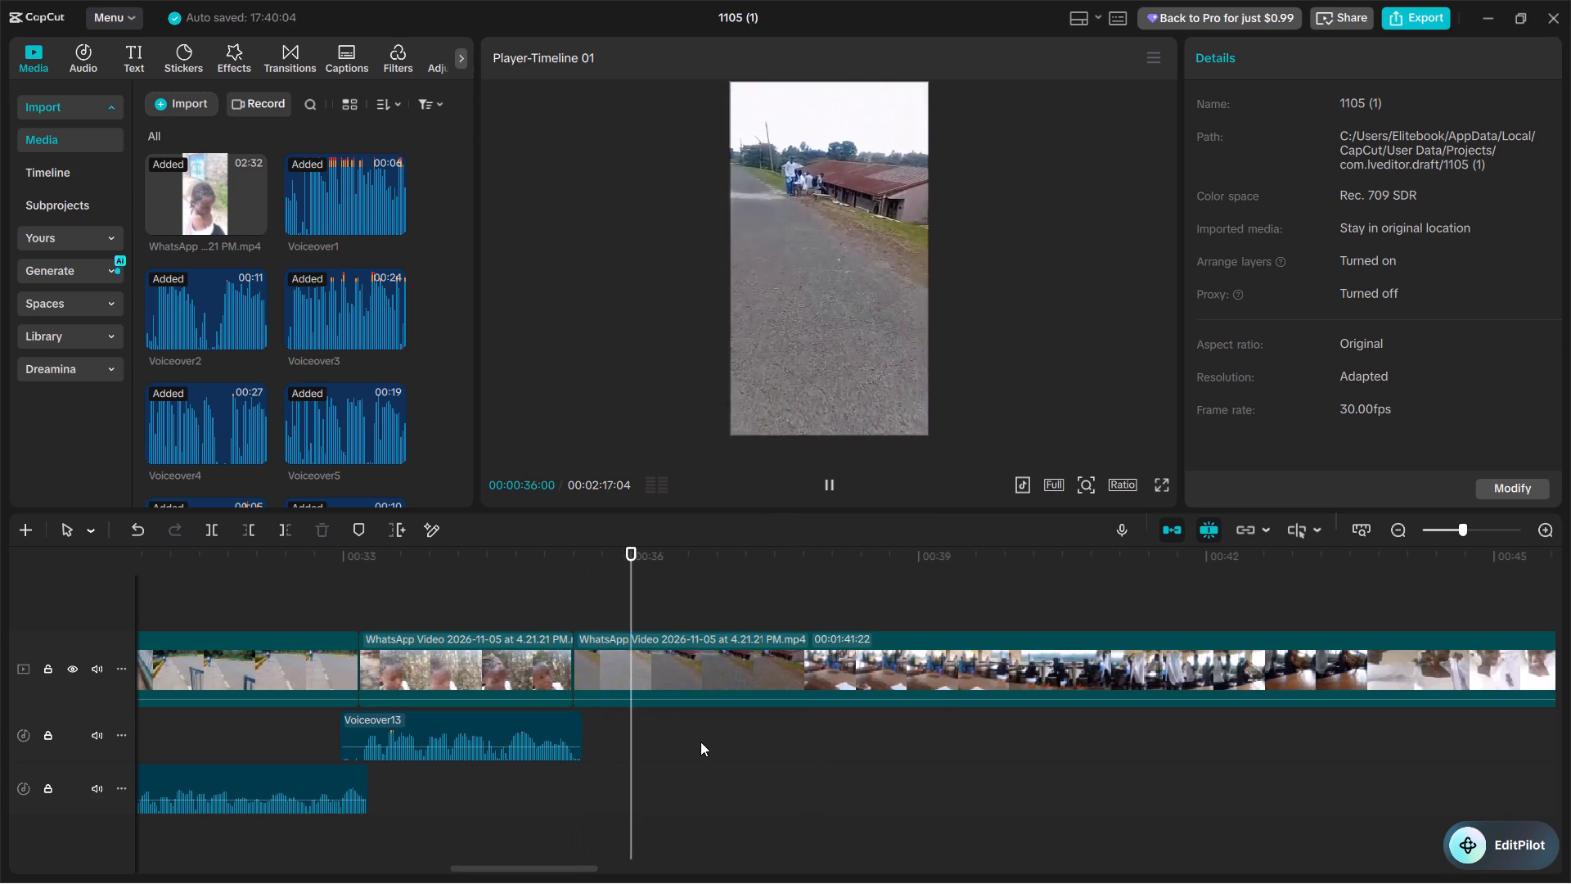
key(space)
key(space)
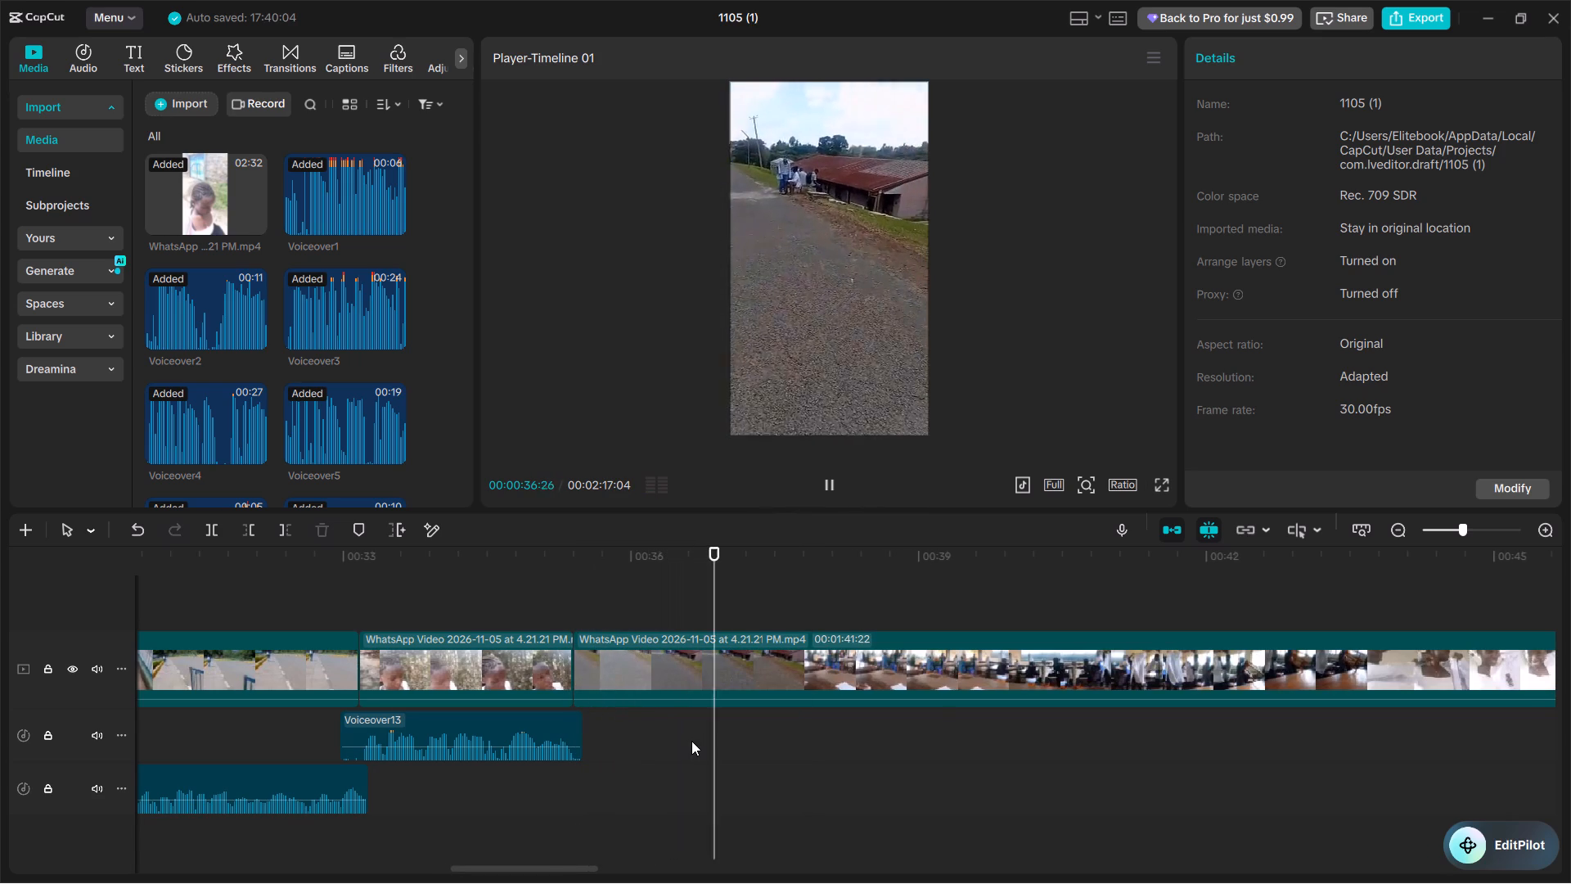
key(space)
key(space)
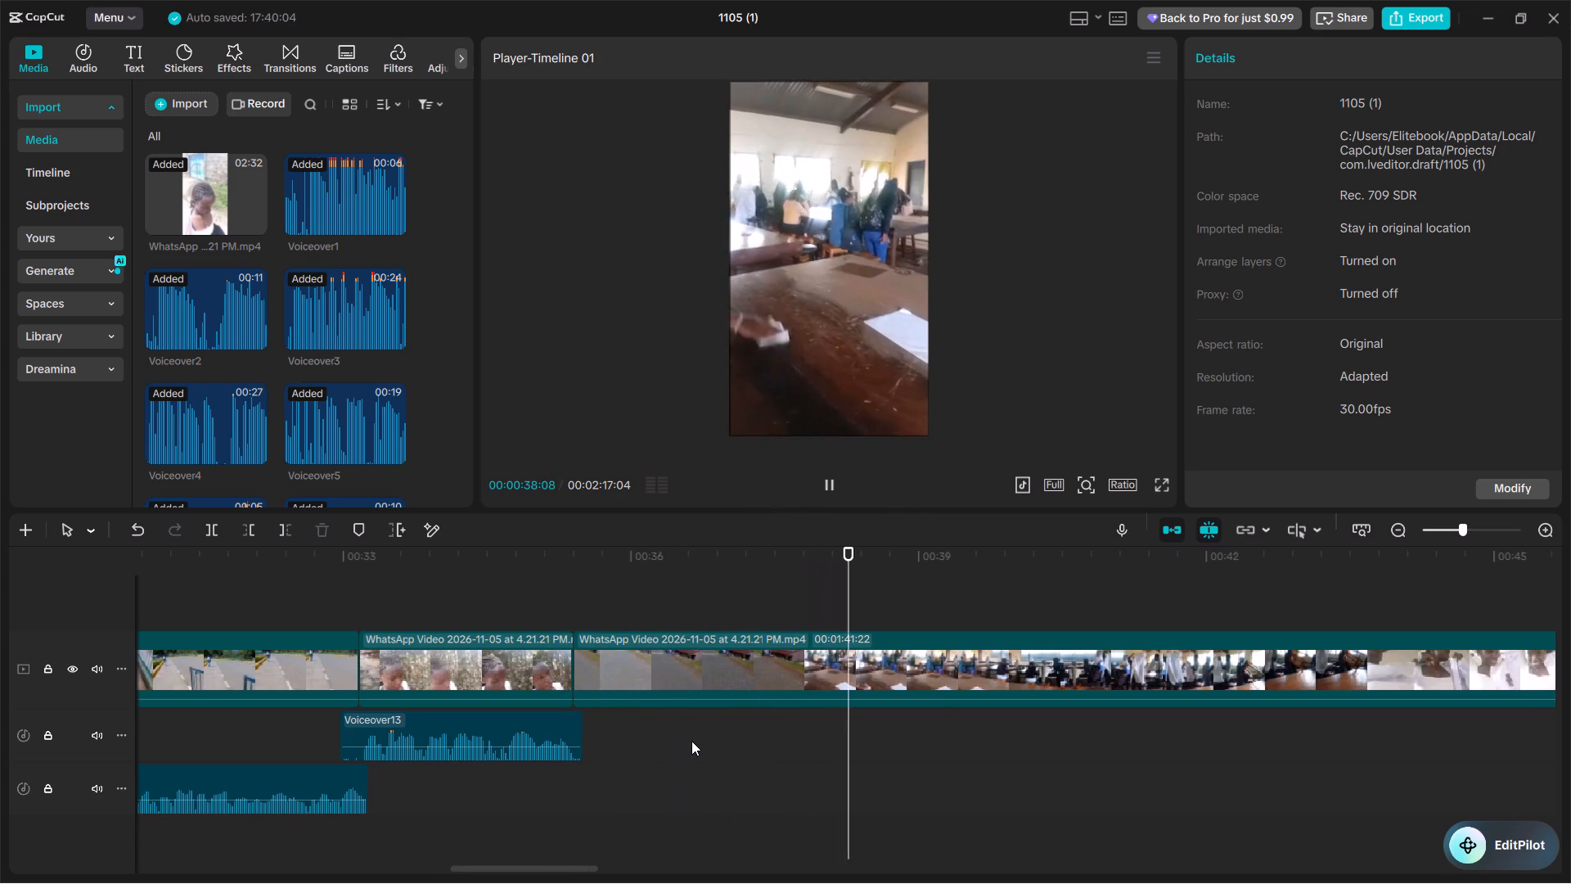
key(space)
key(space)
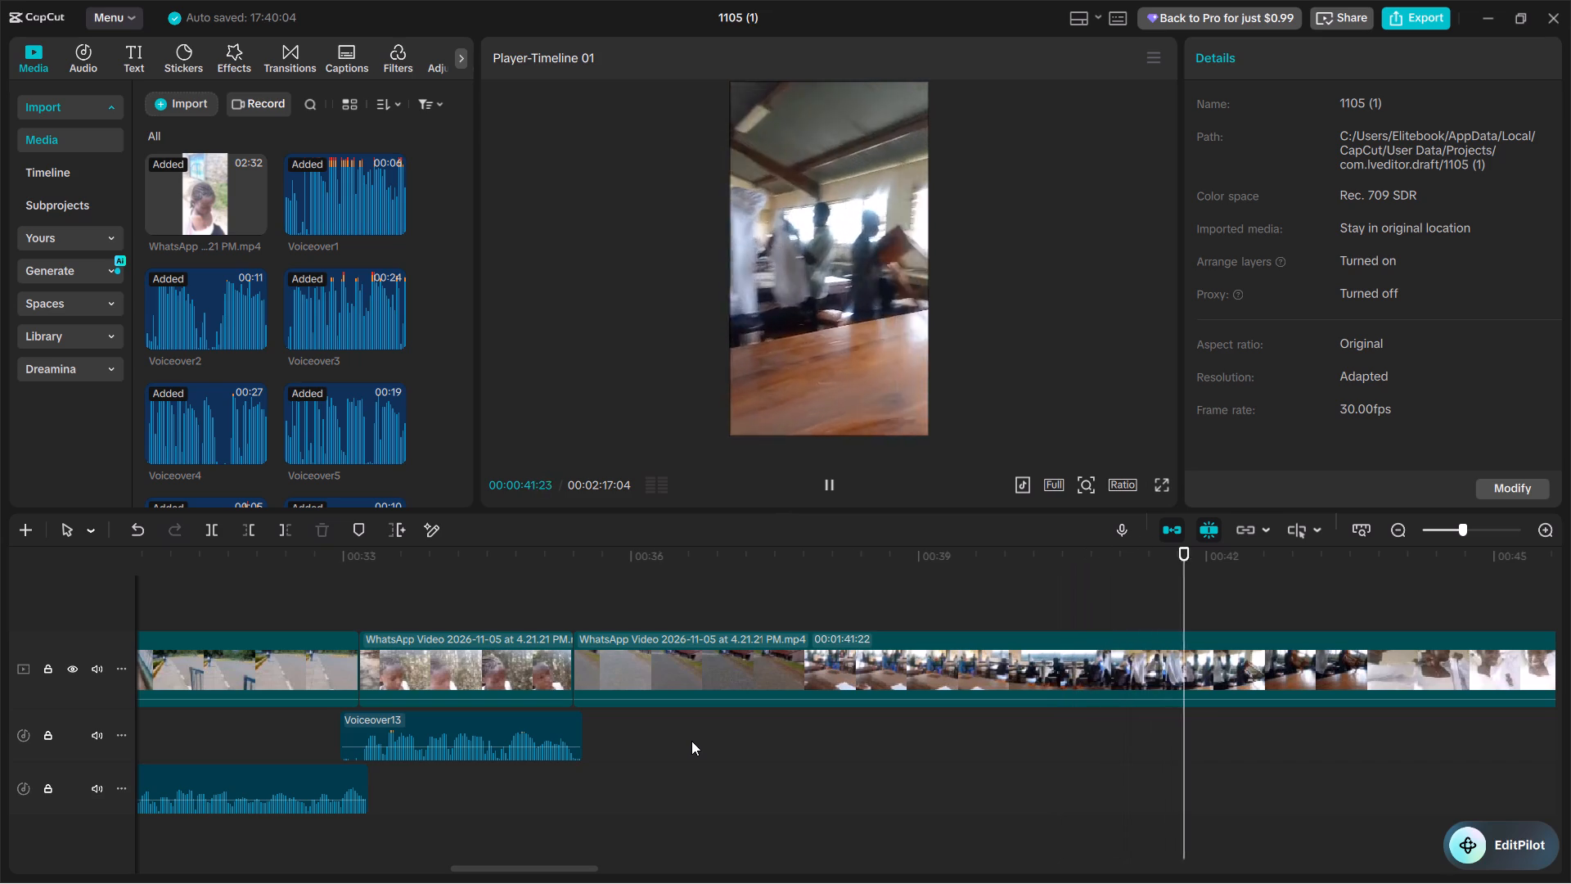
key(space)
key(space)
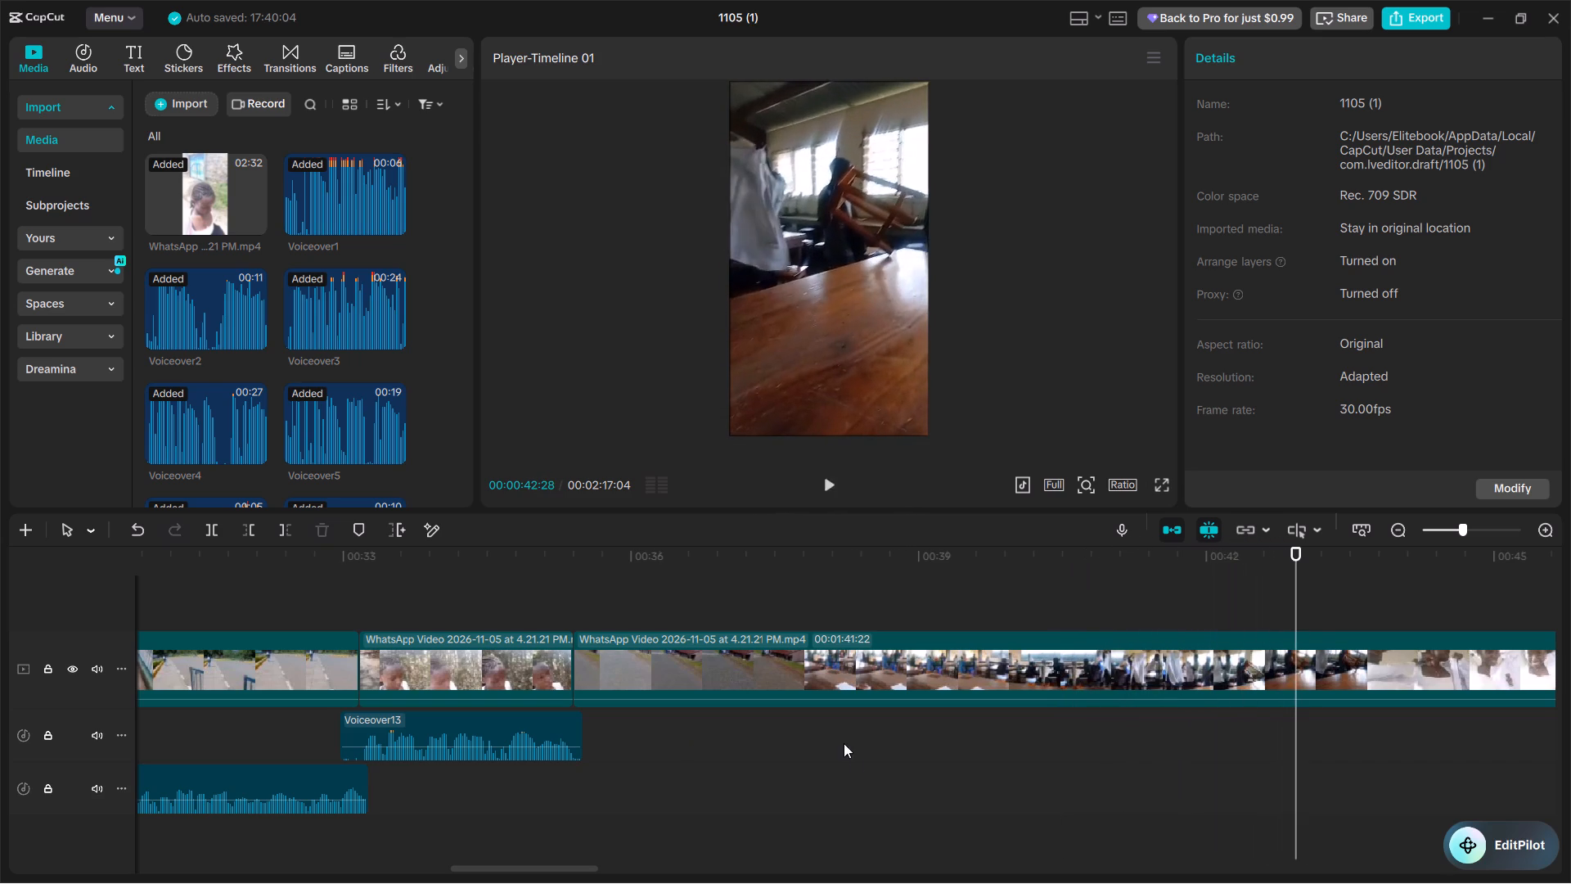
scroll(855, 764, left, 1)
click(777, 728)
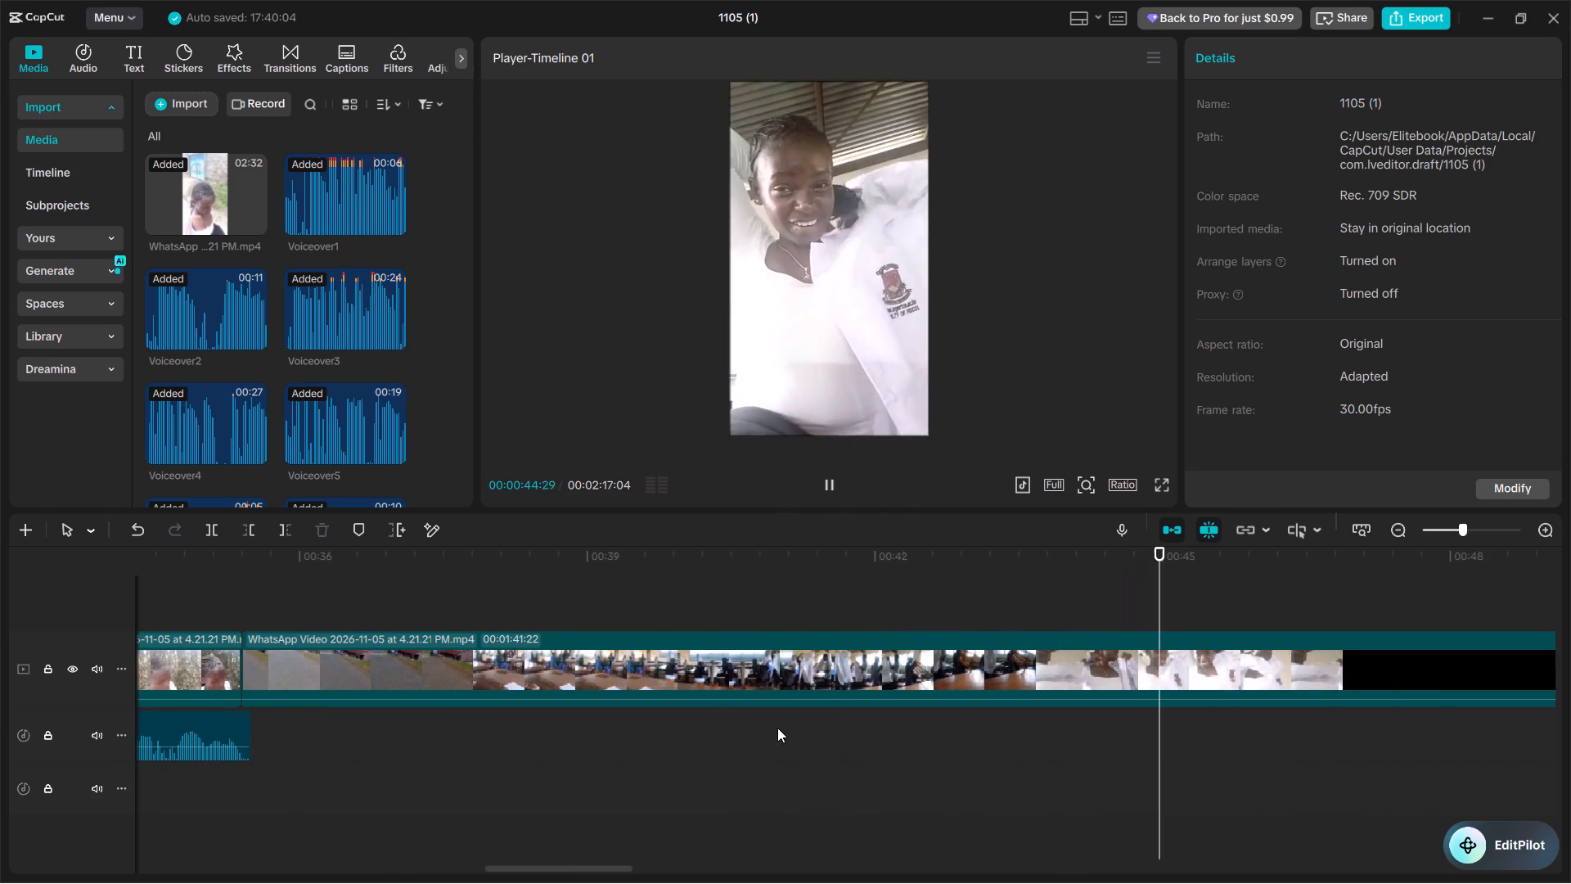
key(q)
key(space)
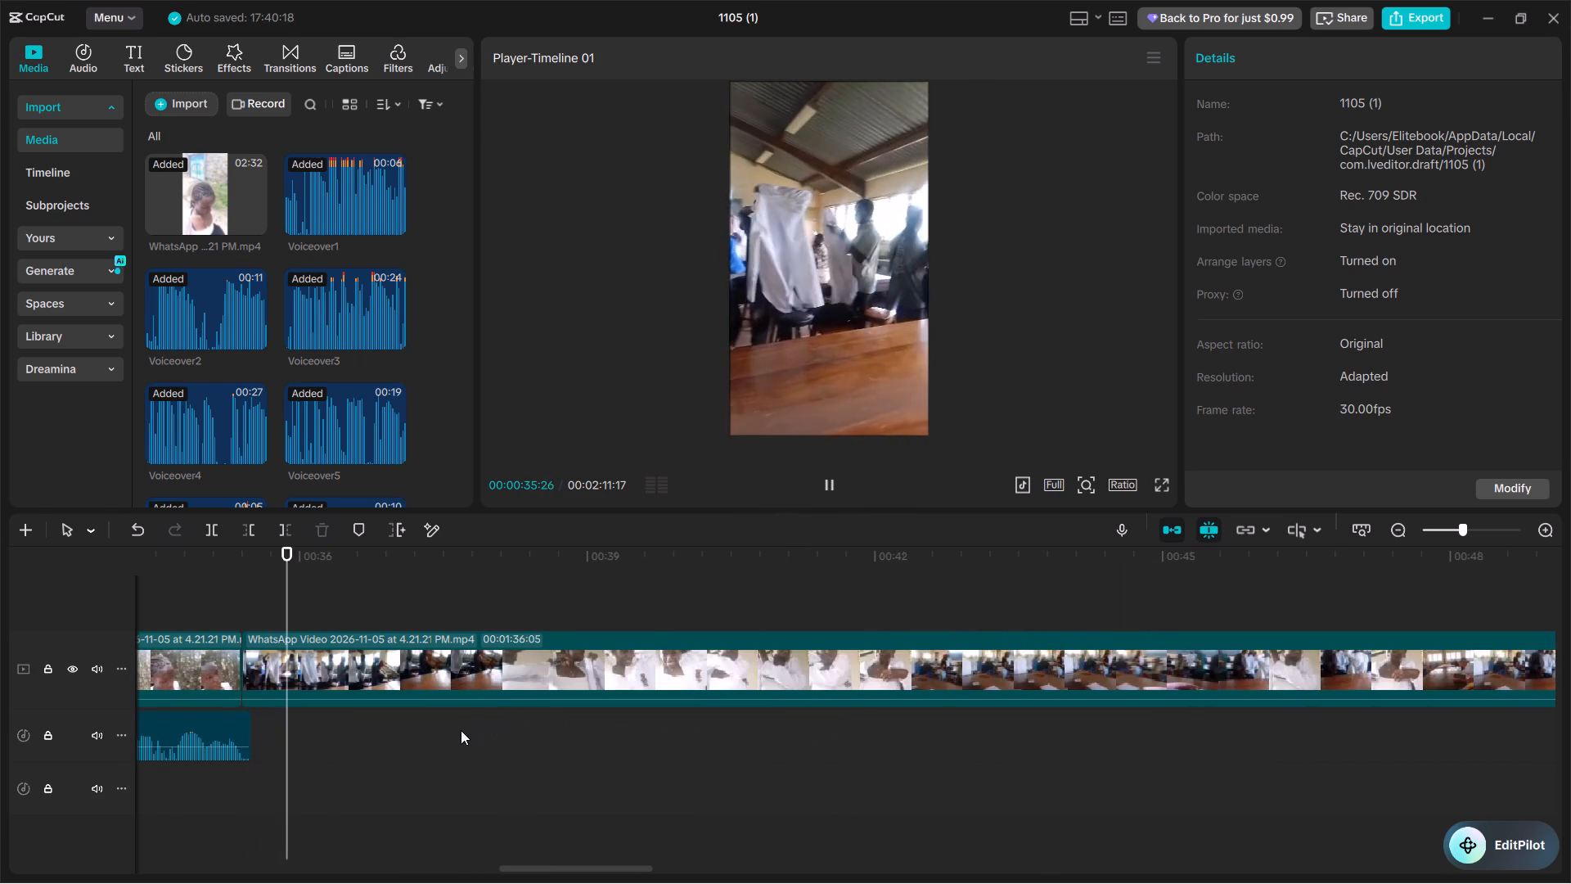
Extend the start of the clip after the 00:00:35:12 cut back so the clip lasts 00:01:36:22.
key(space)
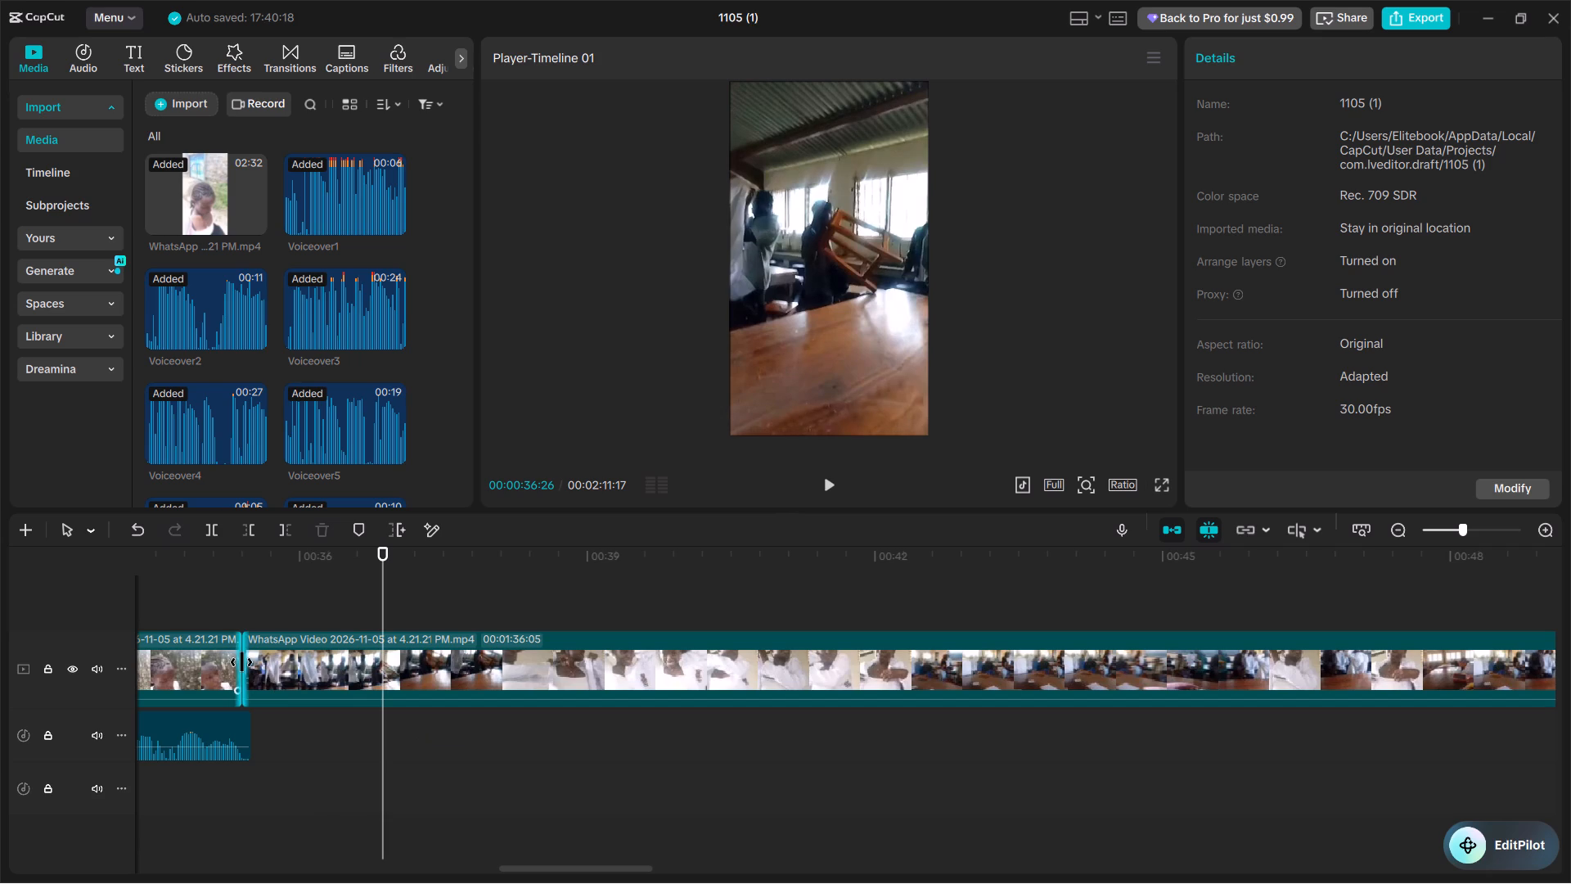
drag(247, 664, 191, 655)
Record a new voiceover of about 22 seconds starting at 00:00:35:12.
click(238, 605)
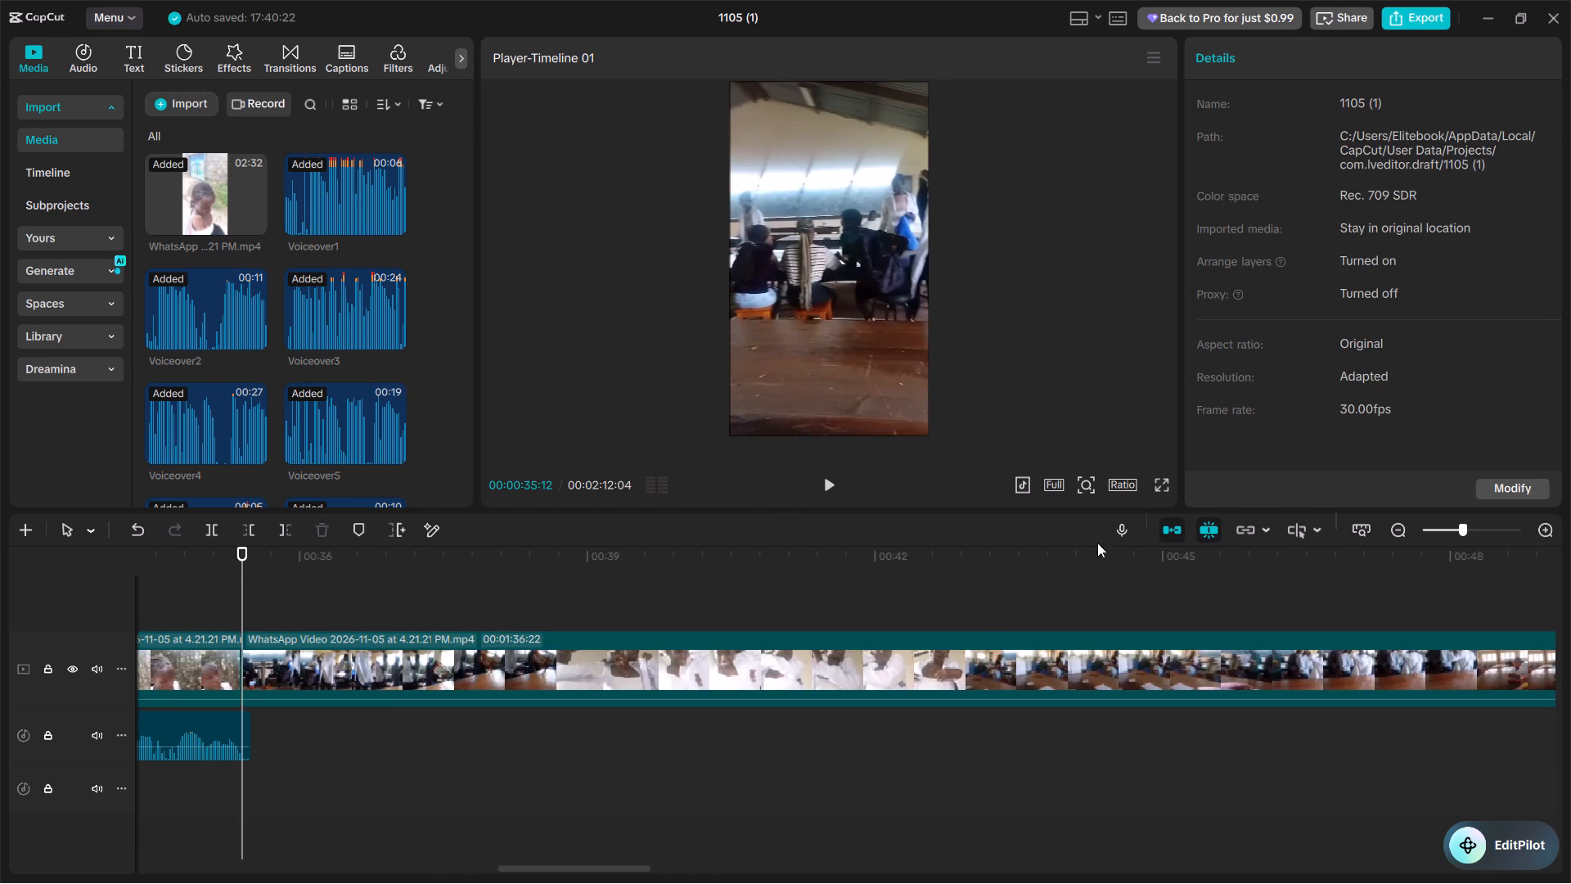
click(1125, 539)
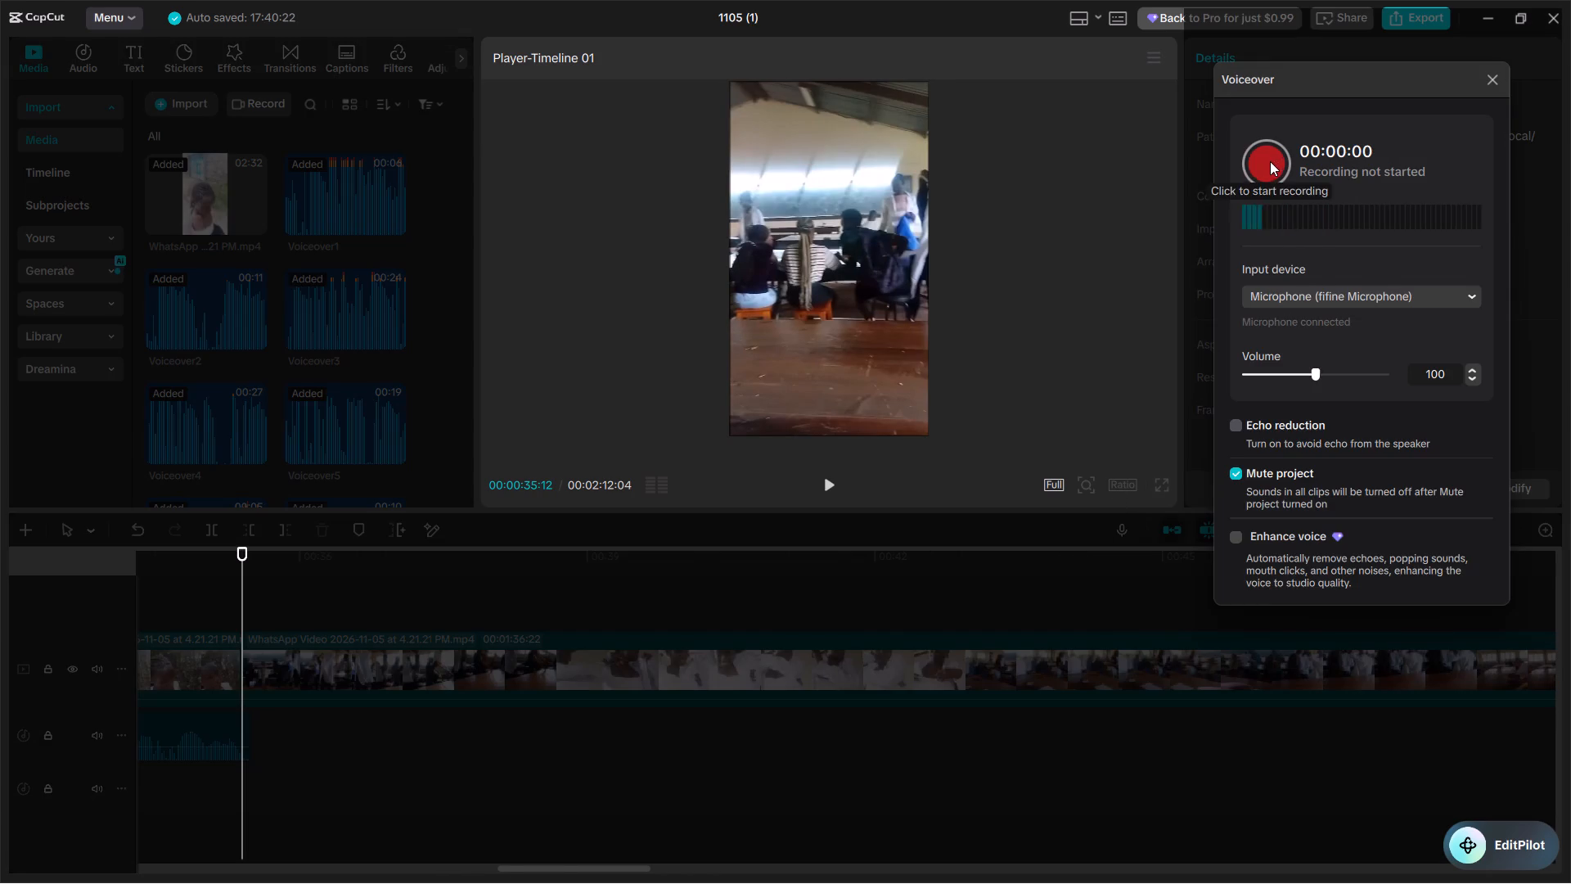
click(1270, 161)
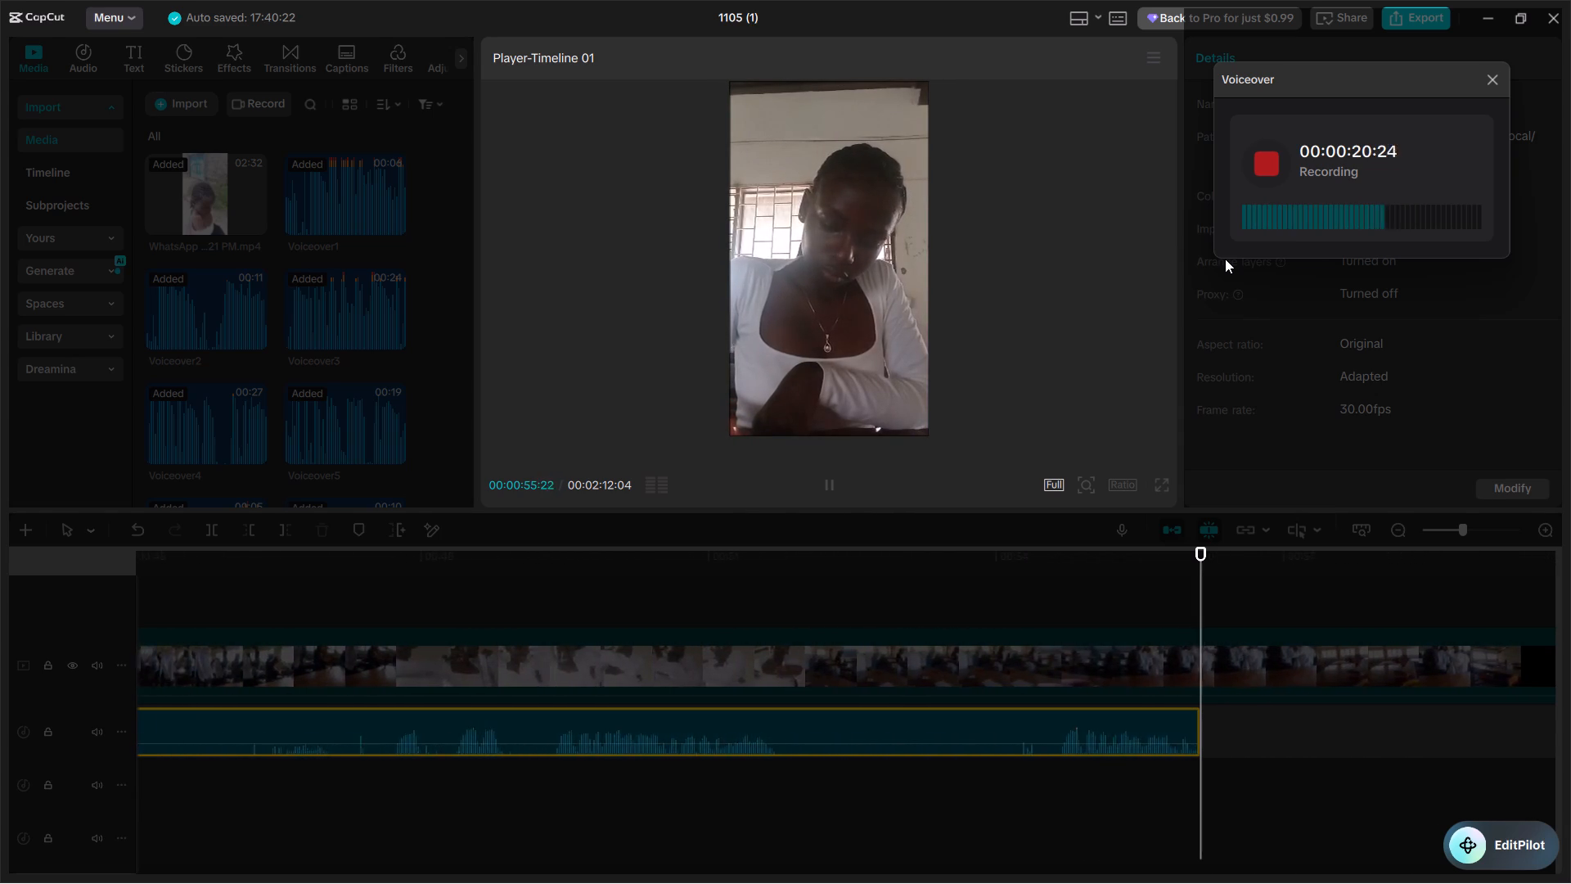
key(space)
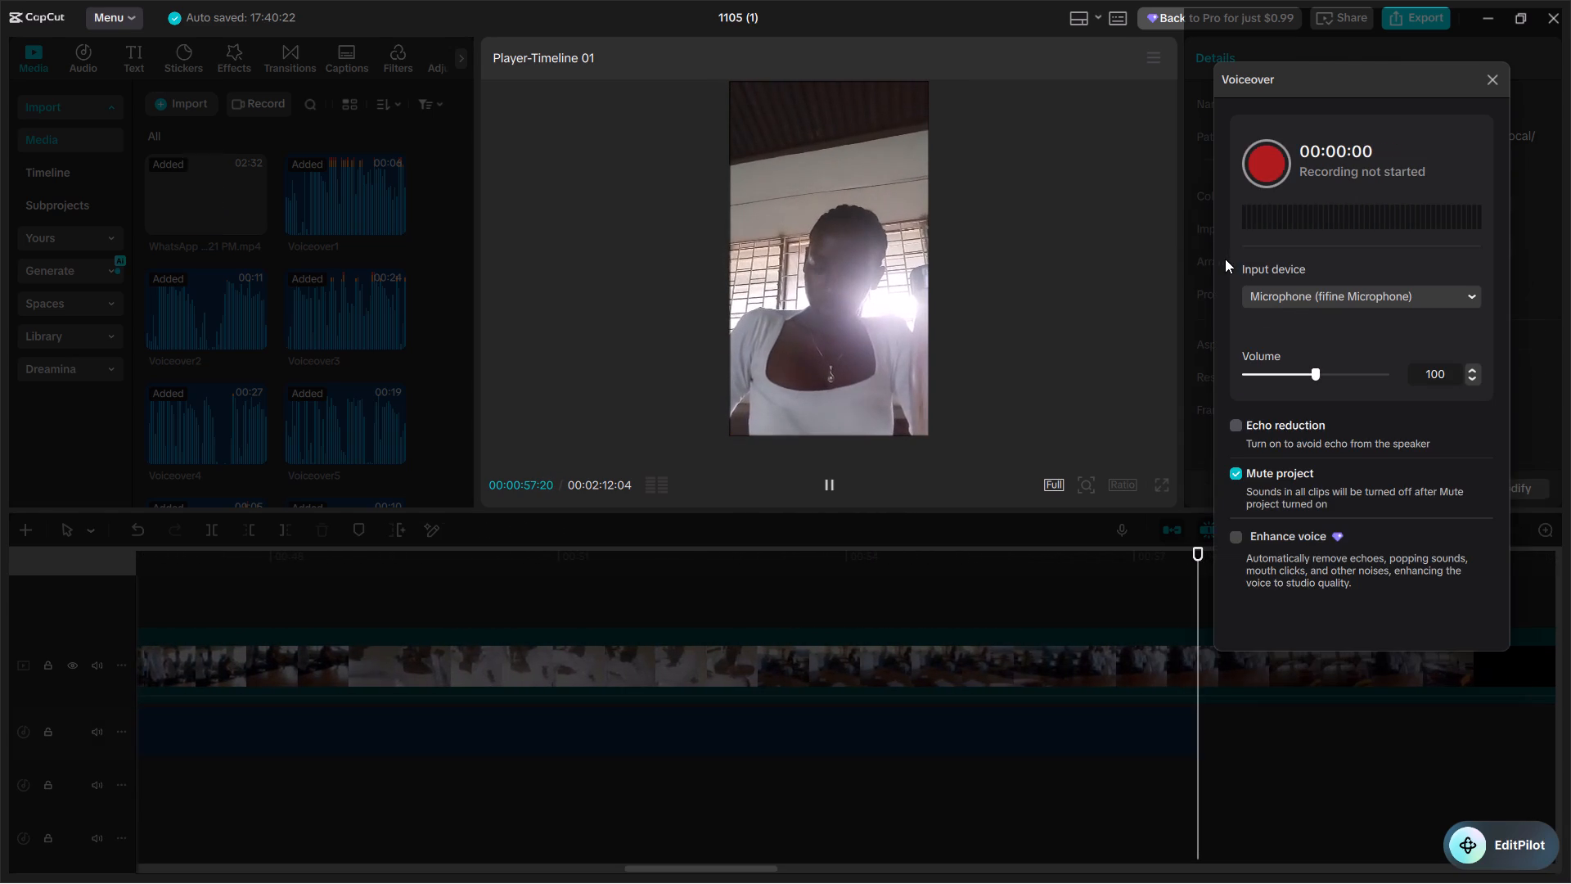
click(1484, 82)
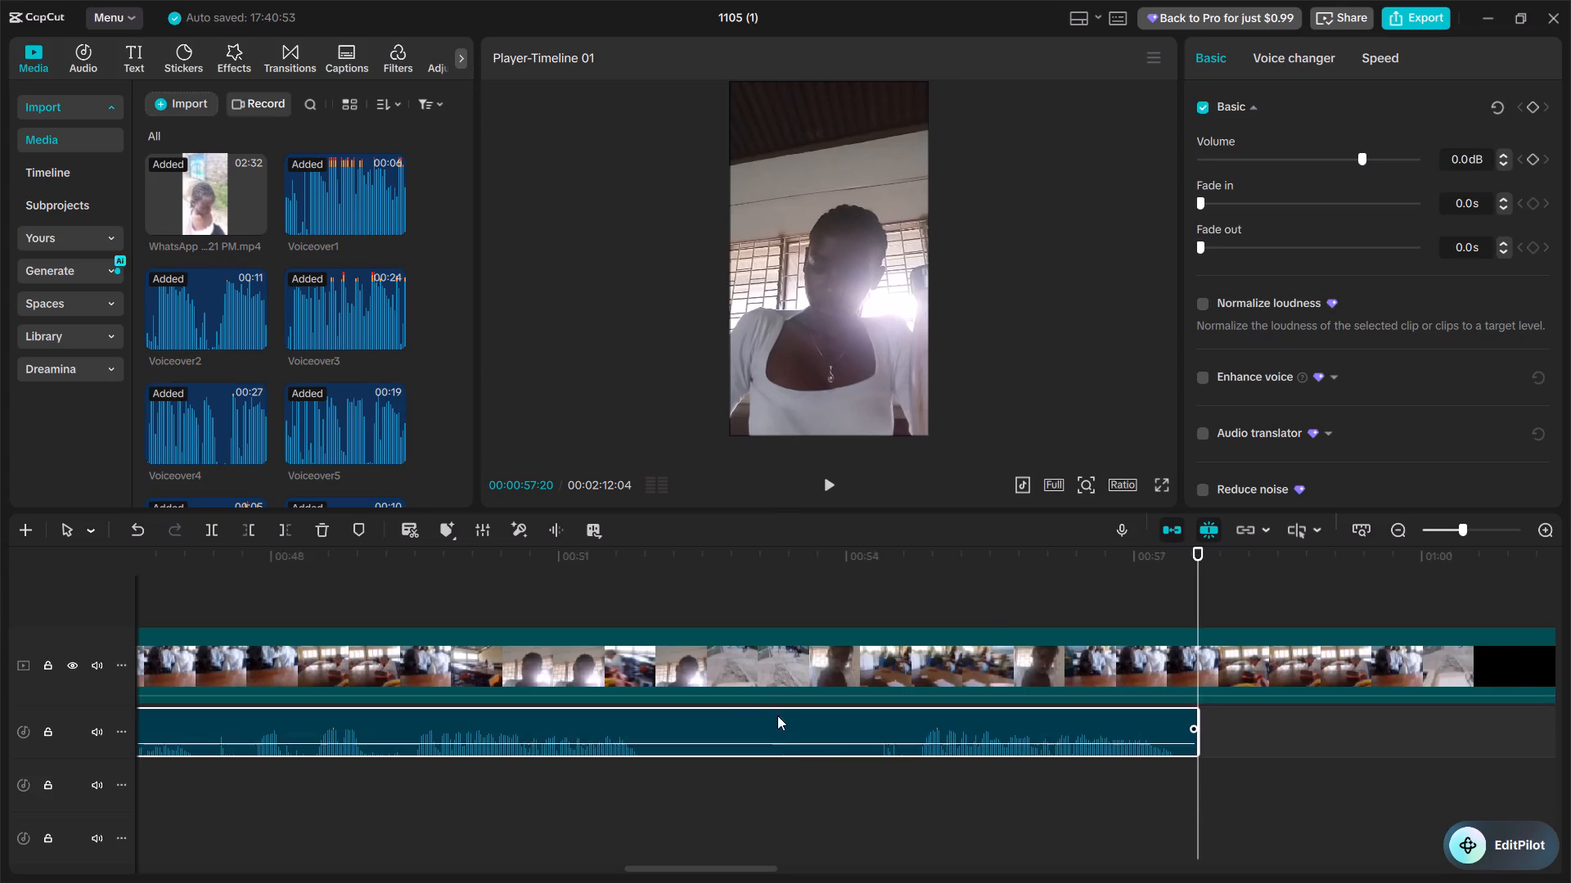
Split the new voiceover in the silence at 00:00:43:21.
scroll(749, 704, right, 2)
click(573, 770)
click(570, 742)
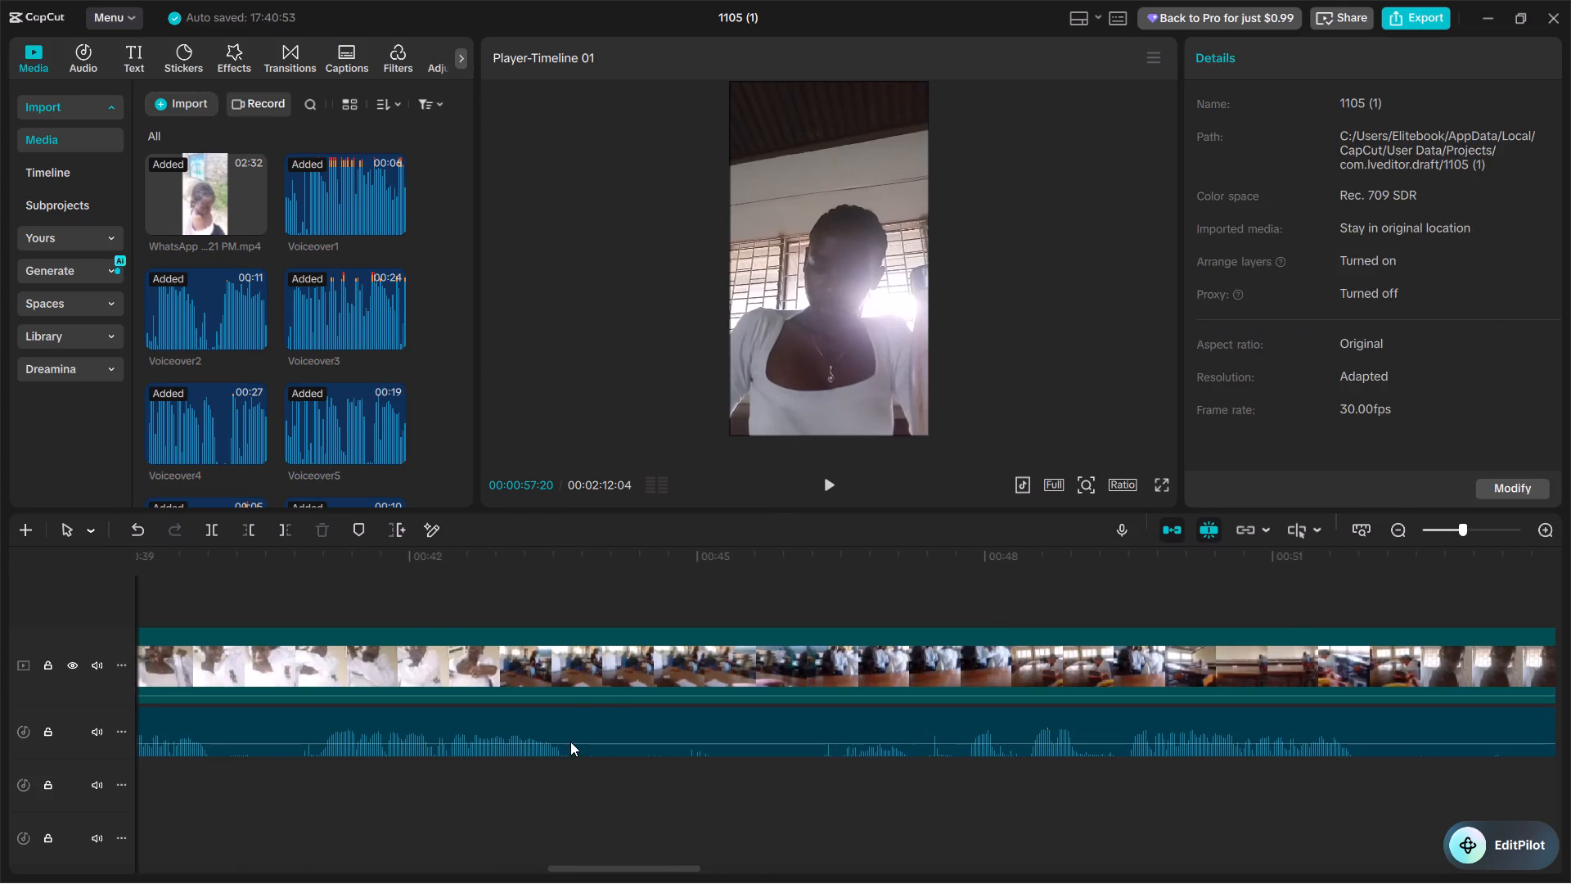
key(ctrl+b)
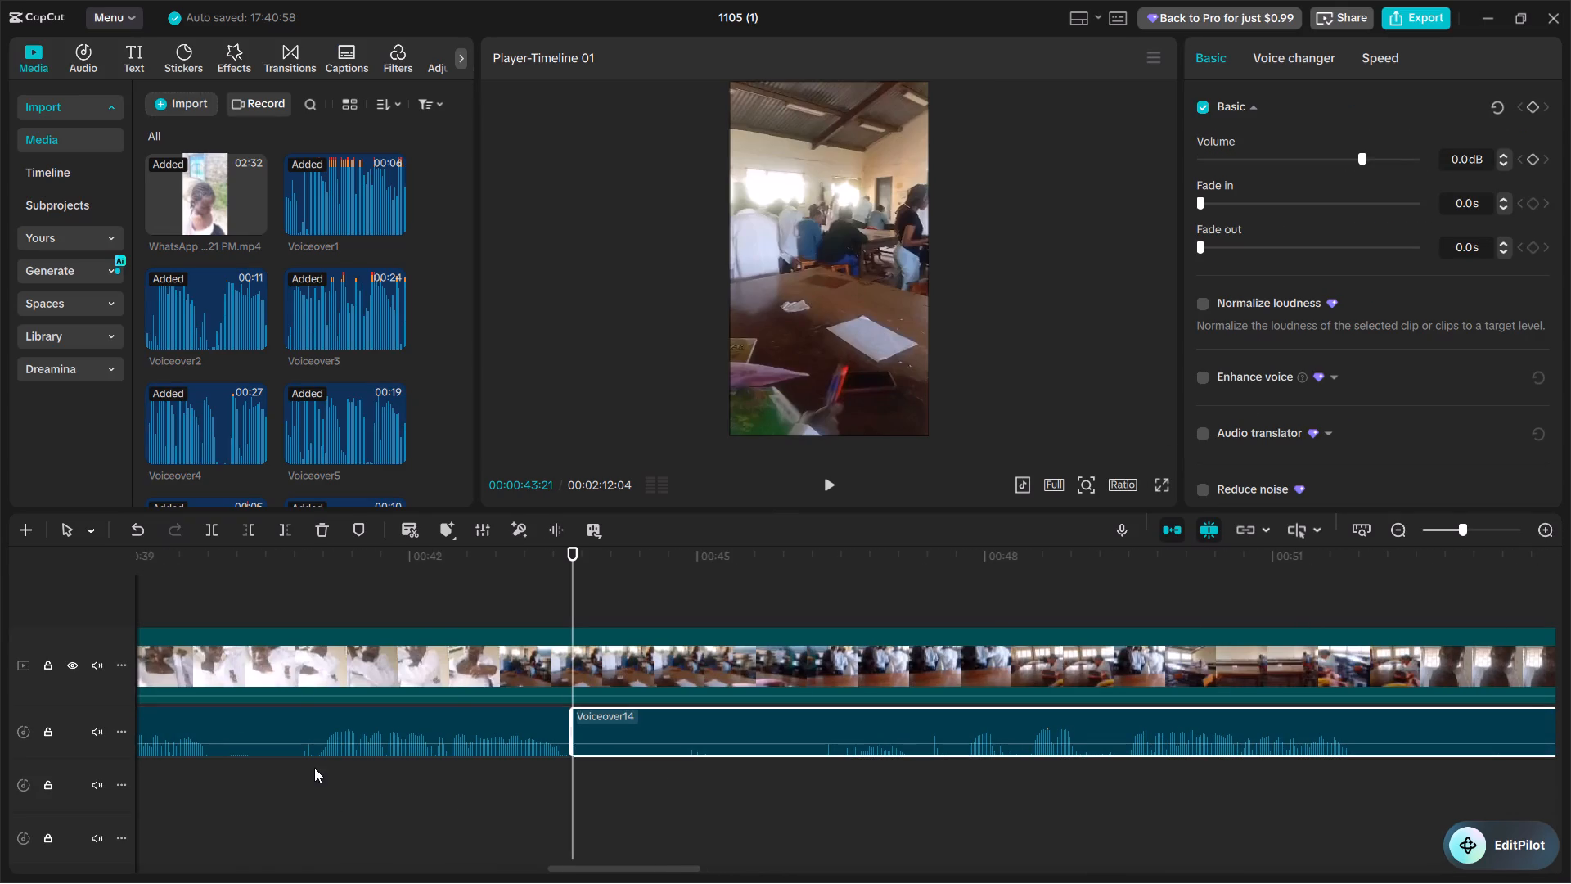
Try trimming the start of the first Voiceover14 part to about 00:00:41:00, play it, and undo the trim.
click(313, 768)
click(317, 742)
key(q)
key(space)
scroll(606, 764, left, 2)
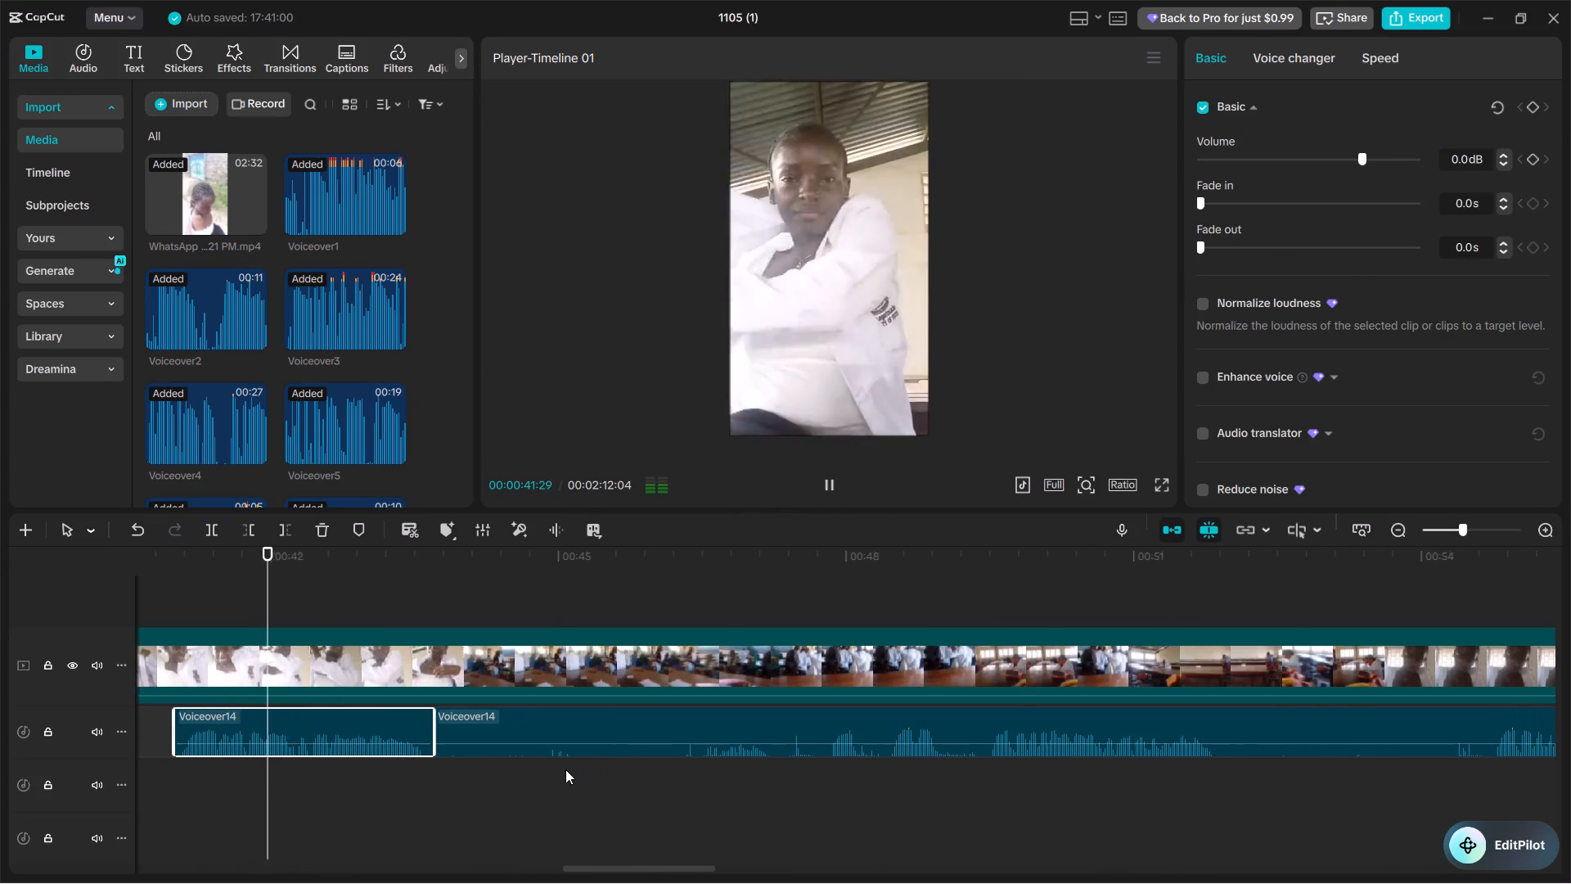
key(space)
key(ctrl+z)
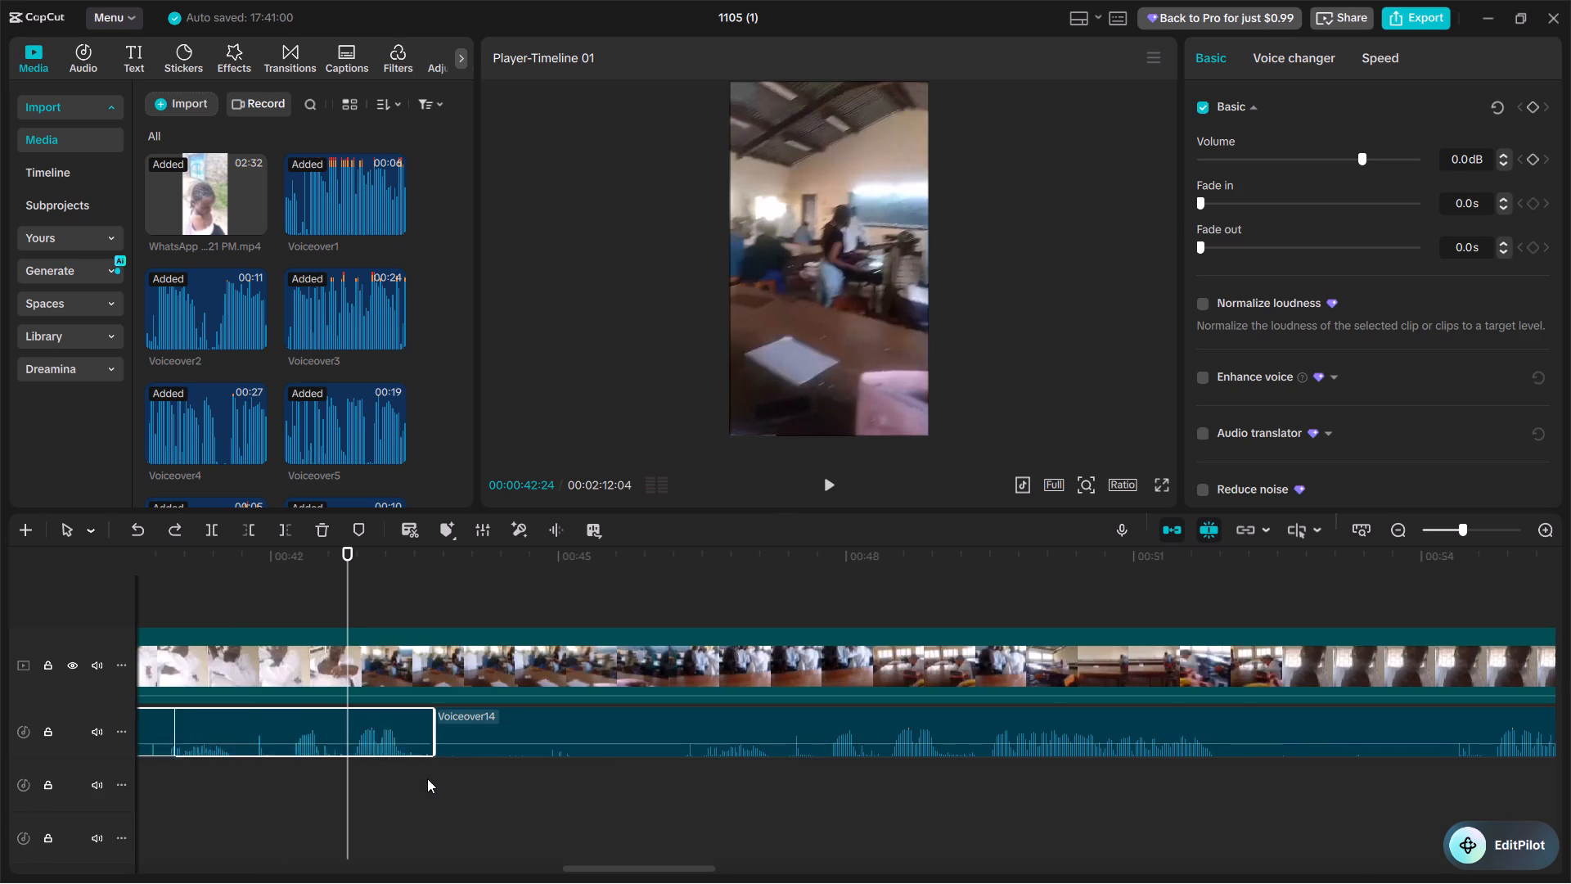
Trim the first Voiceover14 part to keep only the phrase from 00:00:37:14 to 00:00:39:28.
scroll(427, 778, right, 2)
click(489, 762)
click(498, 740)
text(q)
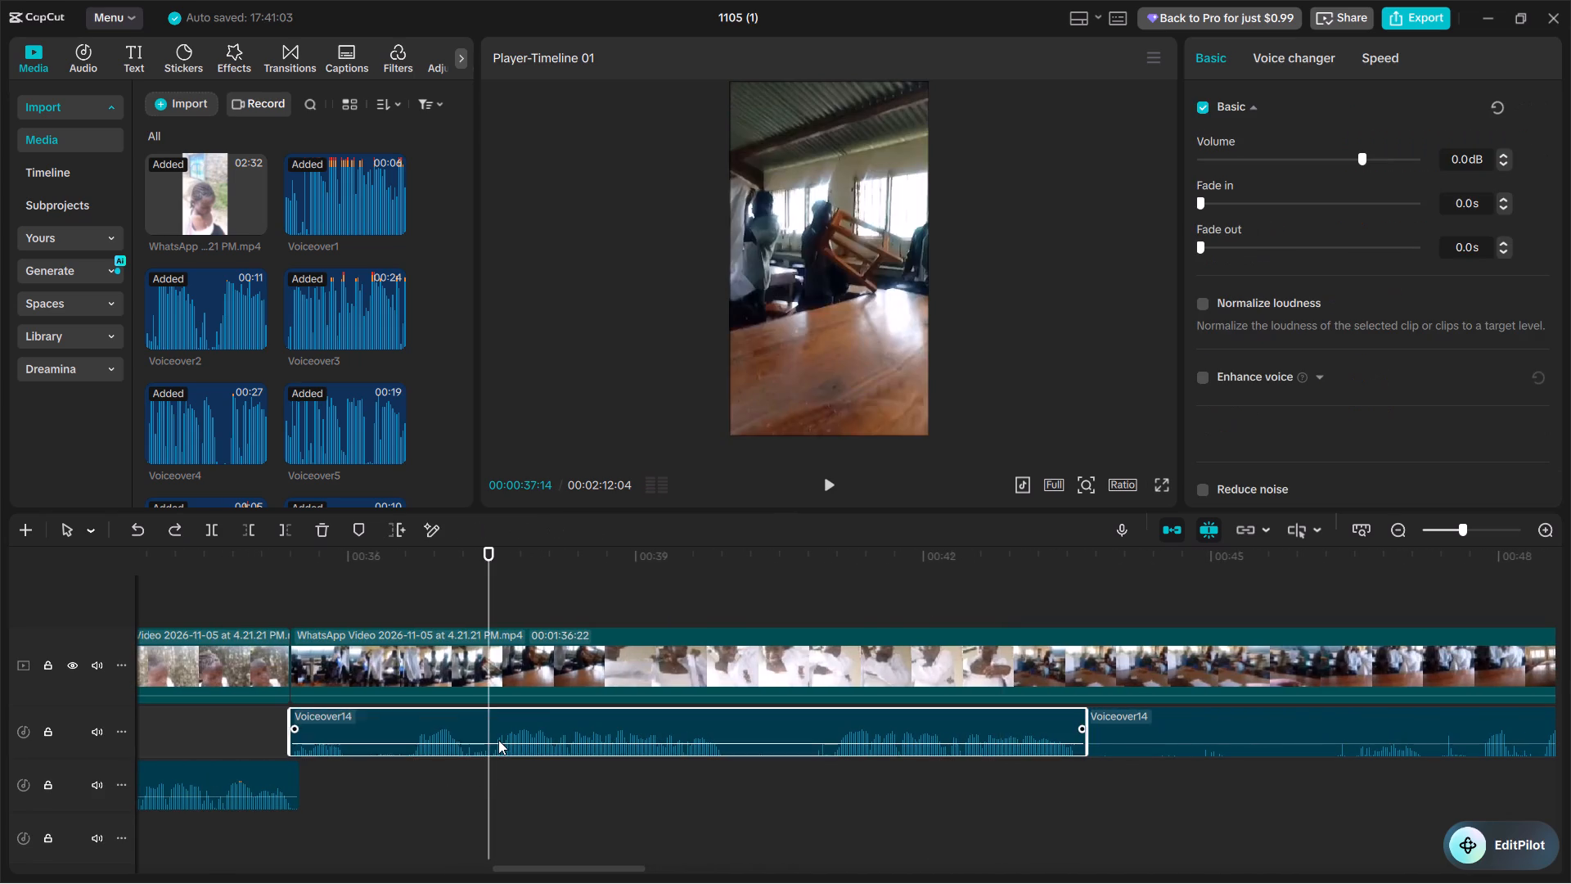
key(space)
click(726, 759)
click(725, 728)
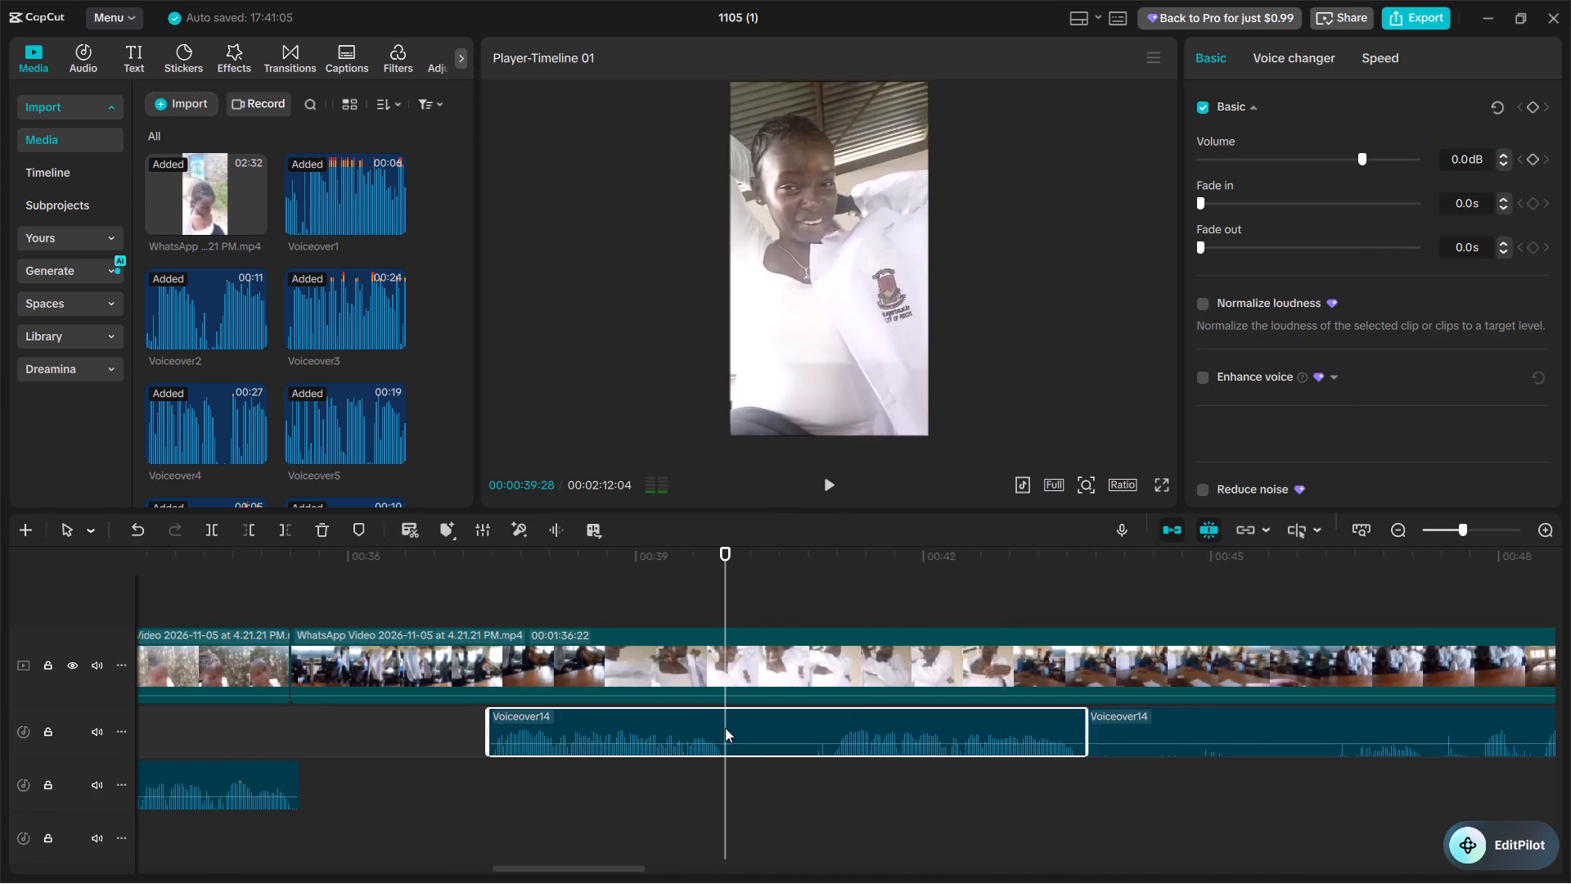
key(w)
Trim the start of the second Voiceover14 part to 00:00:54:21, keeping only its last phrase, and play it.
scroll(1149, 750, left, 3)
click(984, 770)
click(987, 745)
text(q)
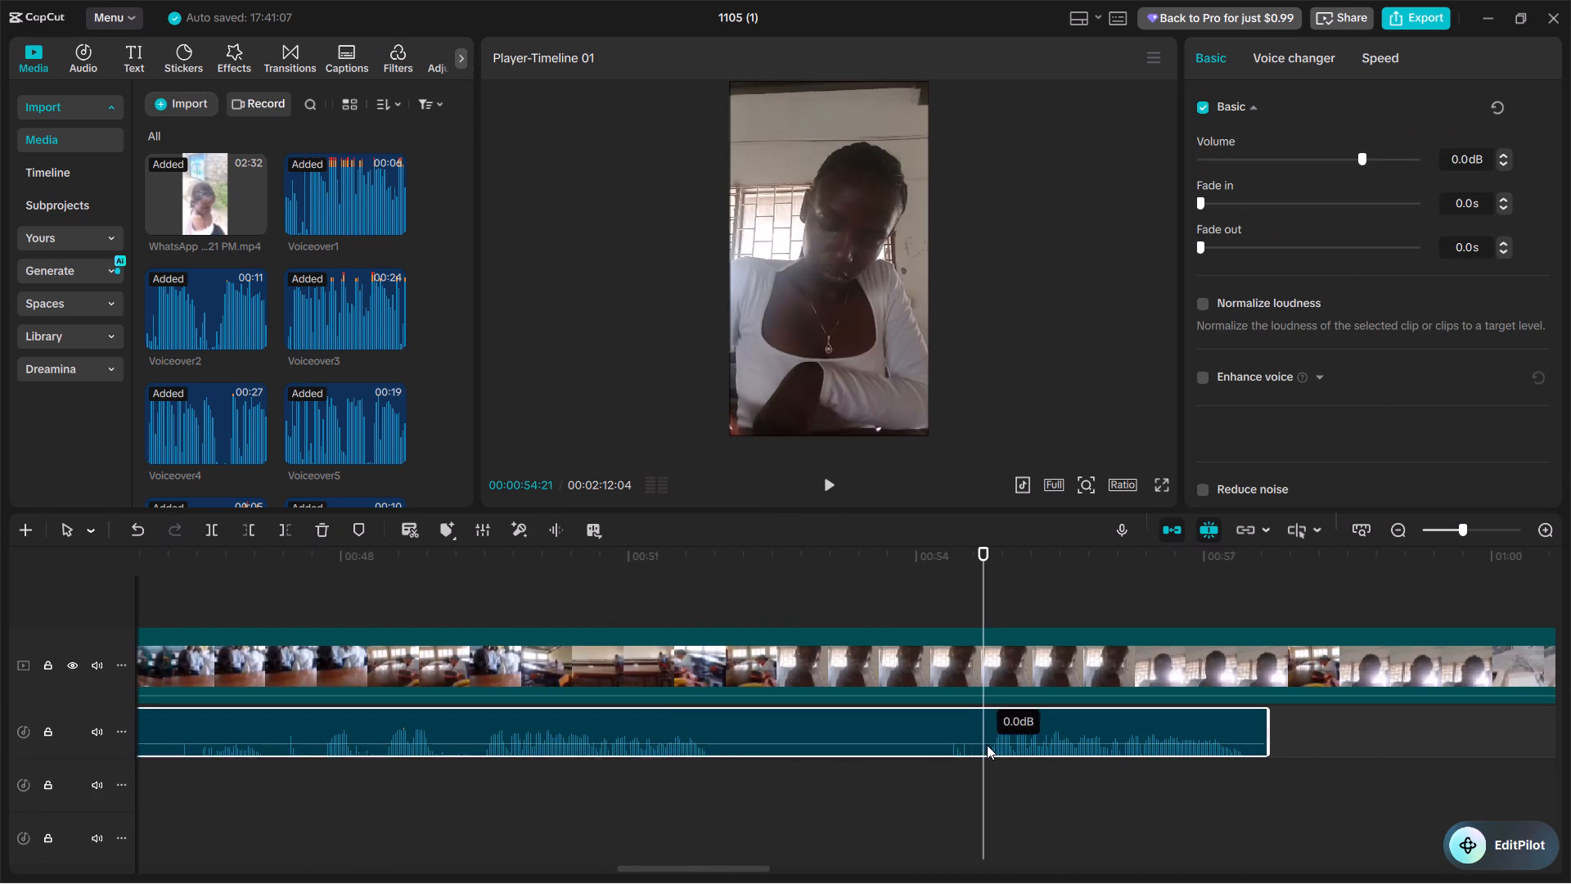
key(space)
Move the first Voiceover14 piece to about 00:00:35:10 on the lower audio track and the second to about 00:00:37:17 on the upper one.
scroll(1050, 719, right, 2)
drag(1050, 716, 943, 737)
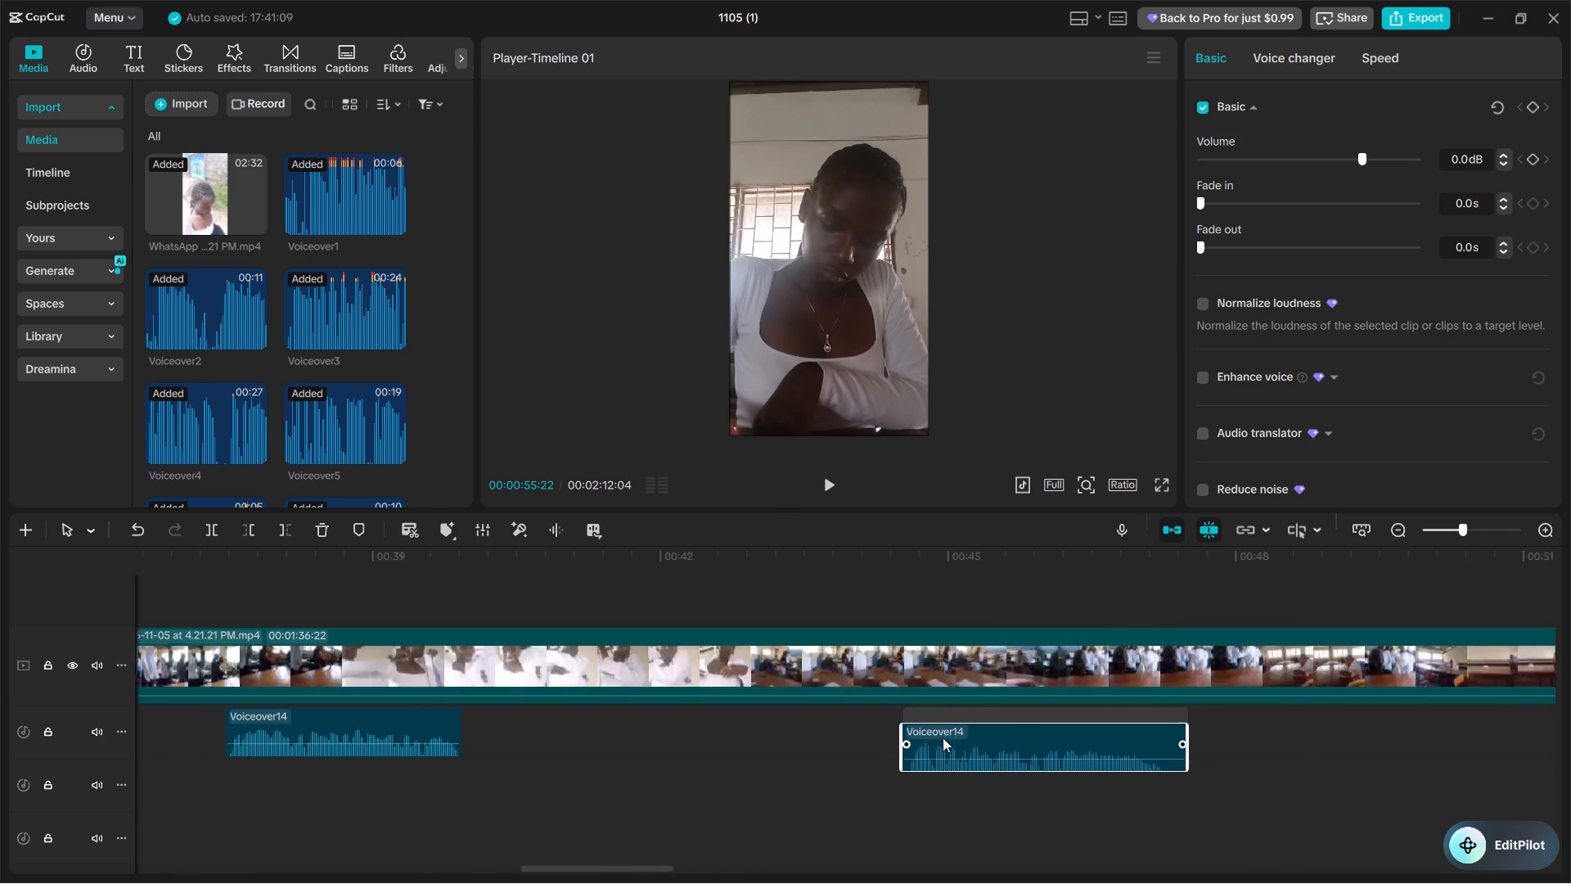
scroll(943, 737, right, 2)
drag(943, 737, 915, 769)
drag(817, 737, 613, 844)
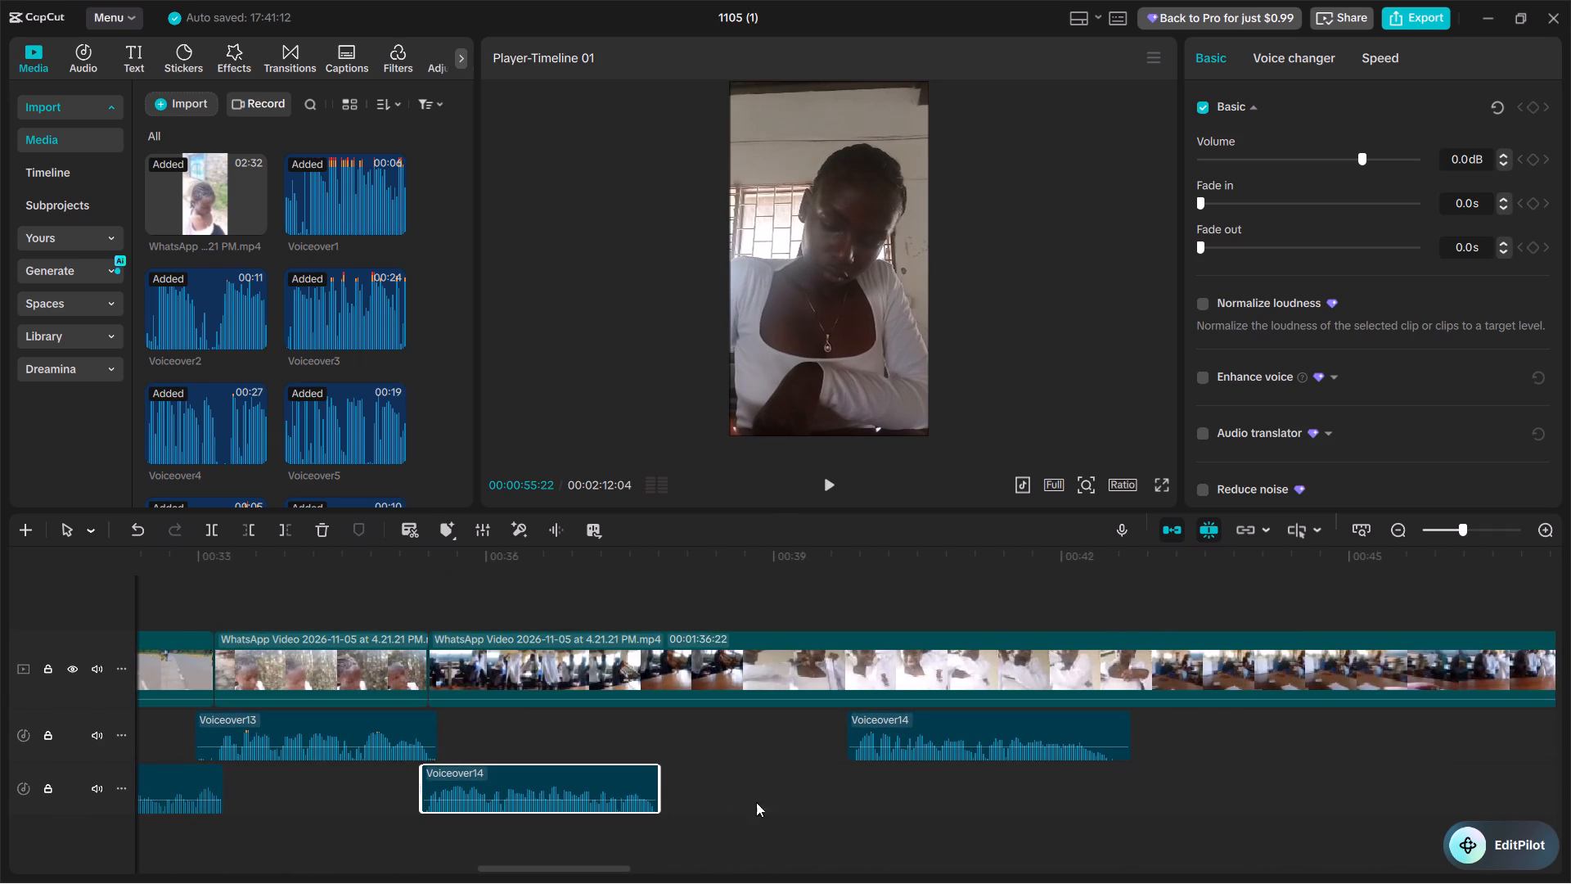
drag(873, 728, 664, 742)
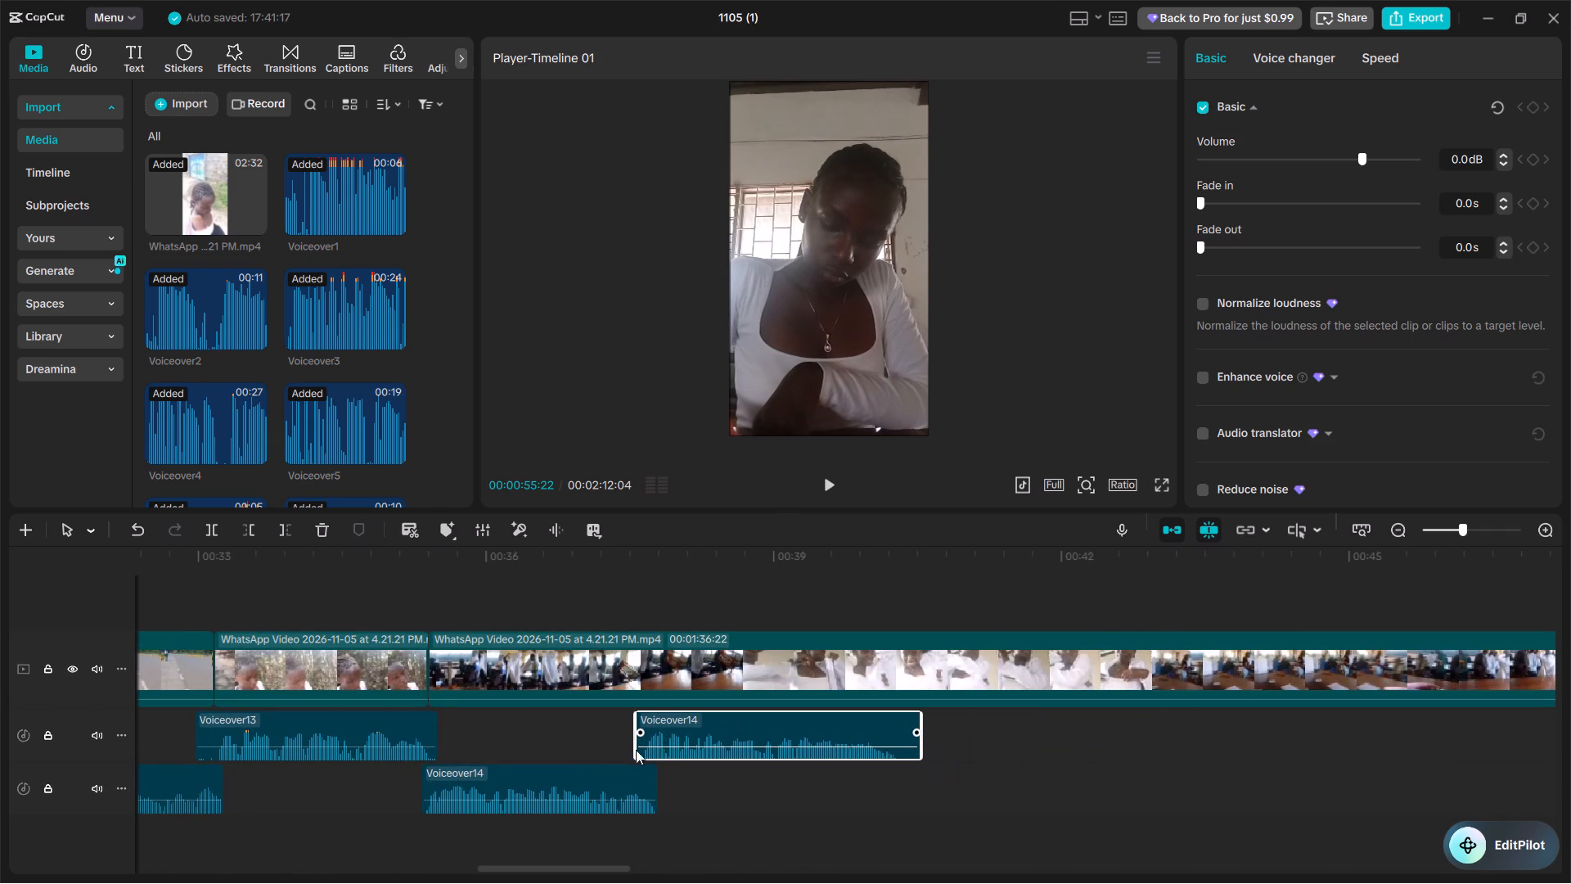
Play across the Voiceover13–Voiceover14 join and move the first Voiceover14 piece slightly earlier to begin at about 00:00:35:08.
click(393, 790)
key(space)
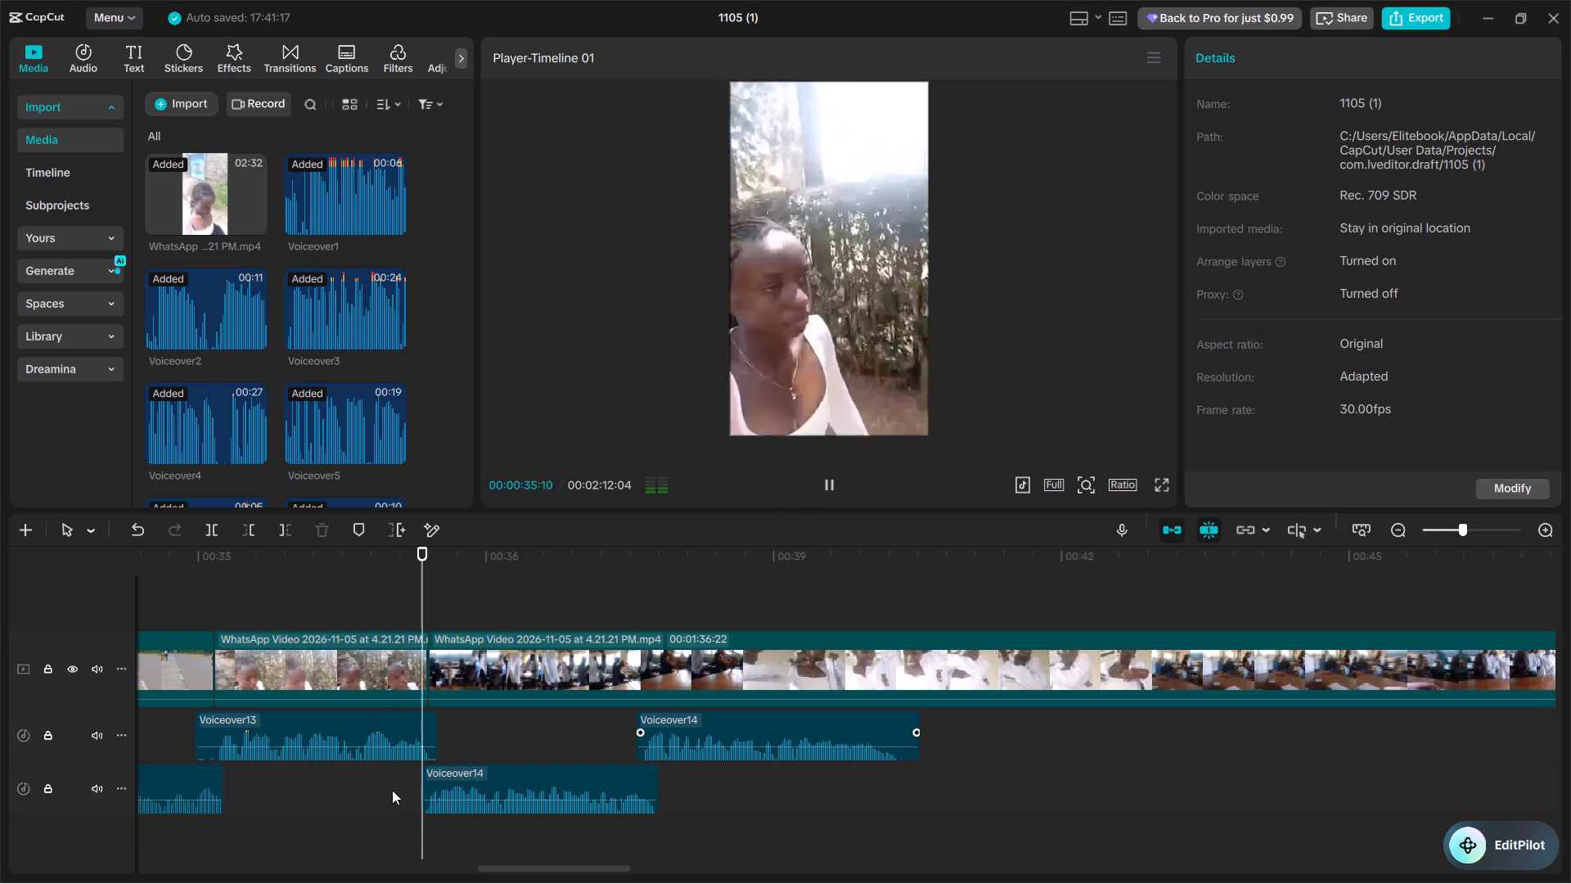
key(ctrl+equal)
key(ctrl+equal)
key(ctrl+equal)
key(space)
scroll(392, 790, right, 1)
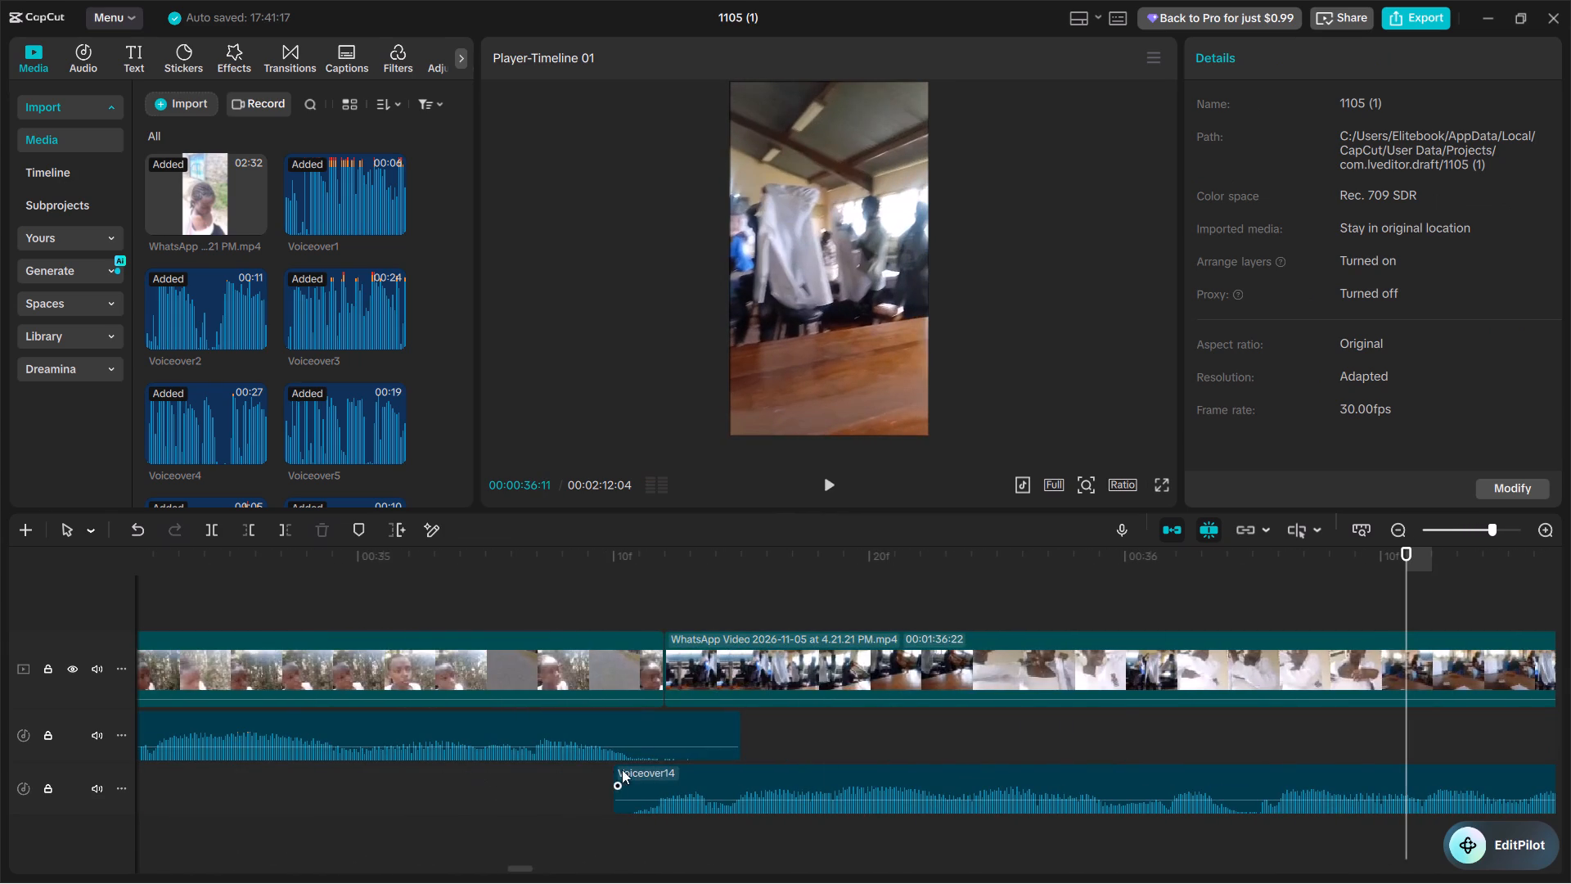
drag(655, 775, 607, 773)
Play across both joins and move the second Voiceover14 piece slightly earlier to begin at about 00:00:37:15.
click(422, 790)
click(308, 801)
key(space)
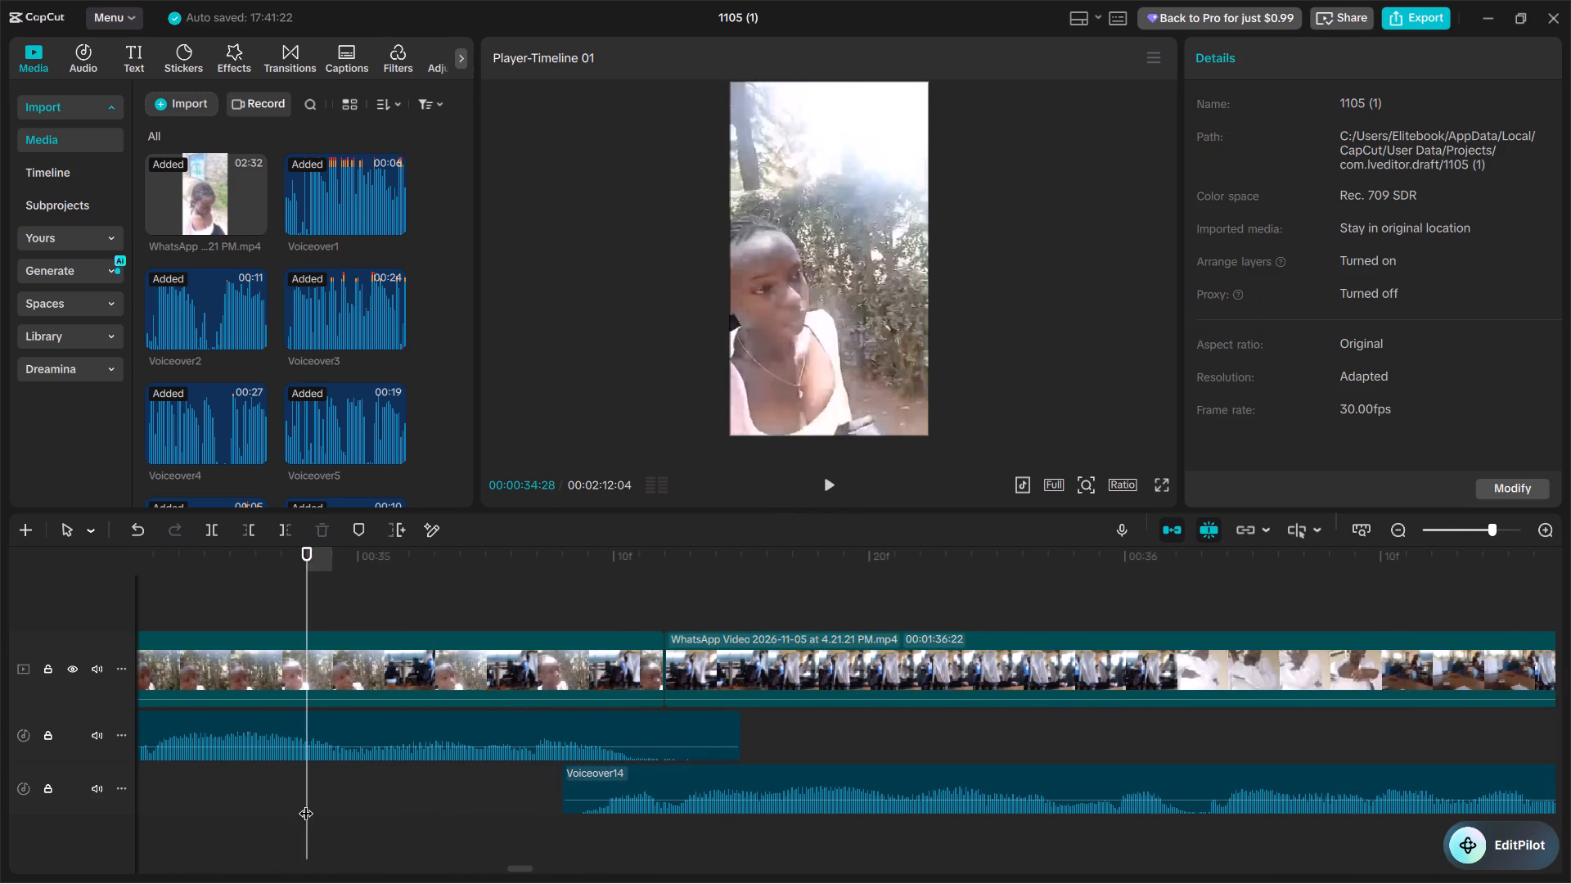
key(ctrl+minus)
key(ctrl+minus)
scroll(306, 803, left, 1)
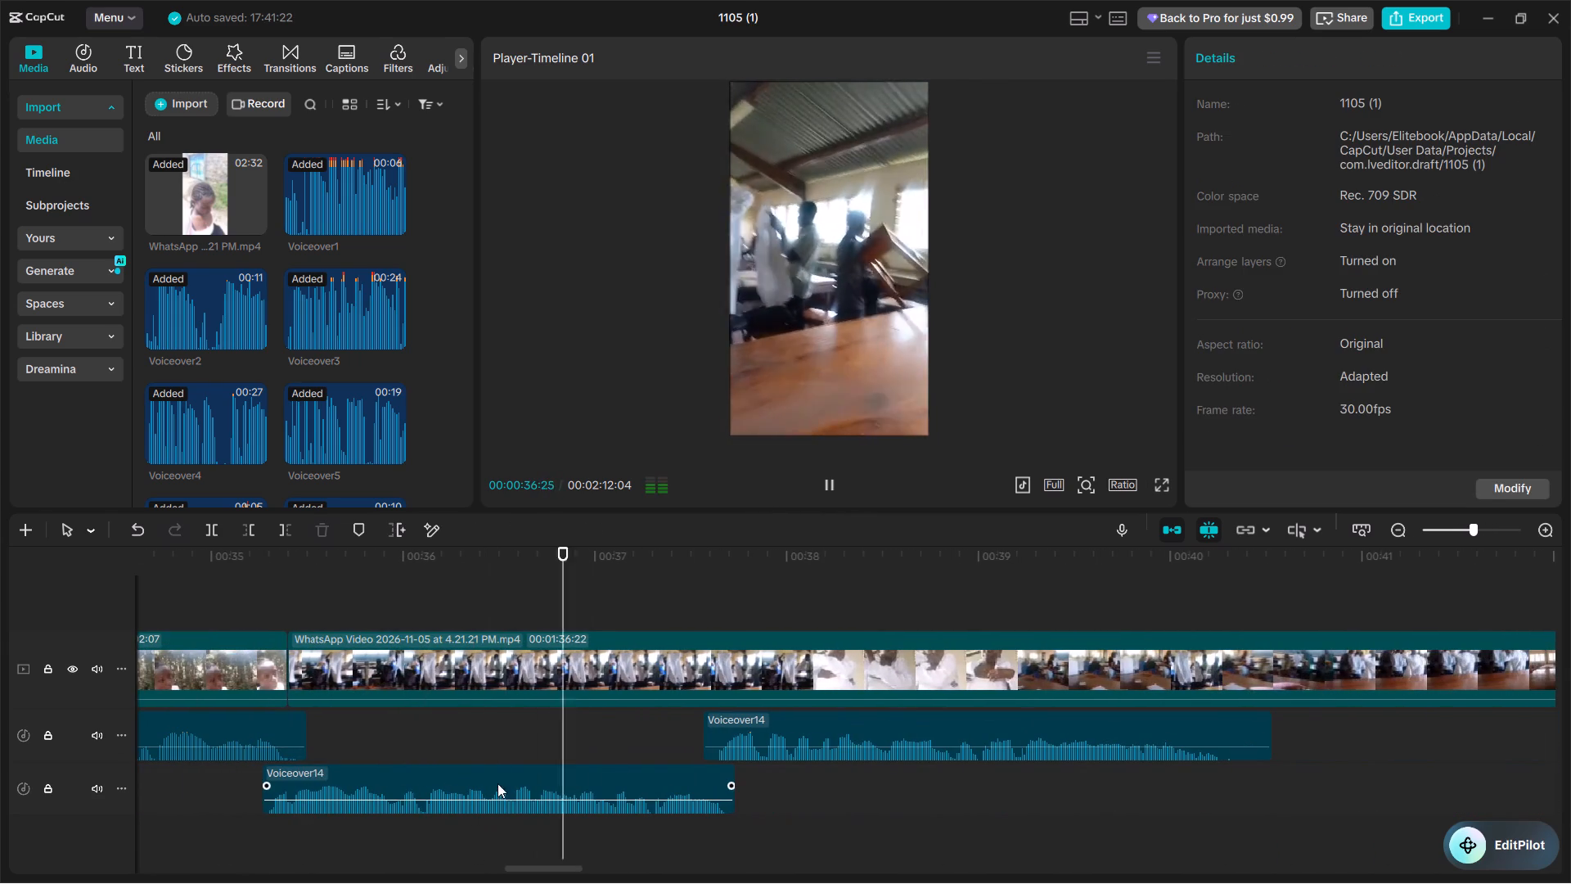
click(728, 736)
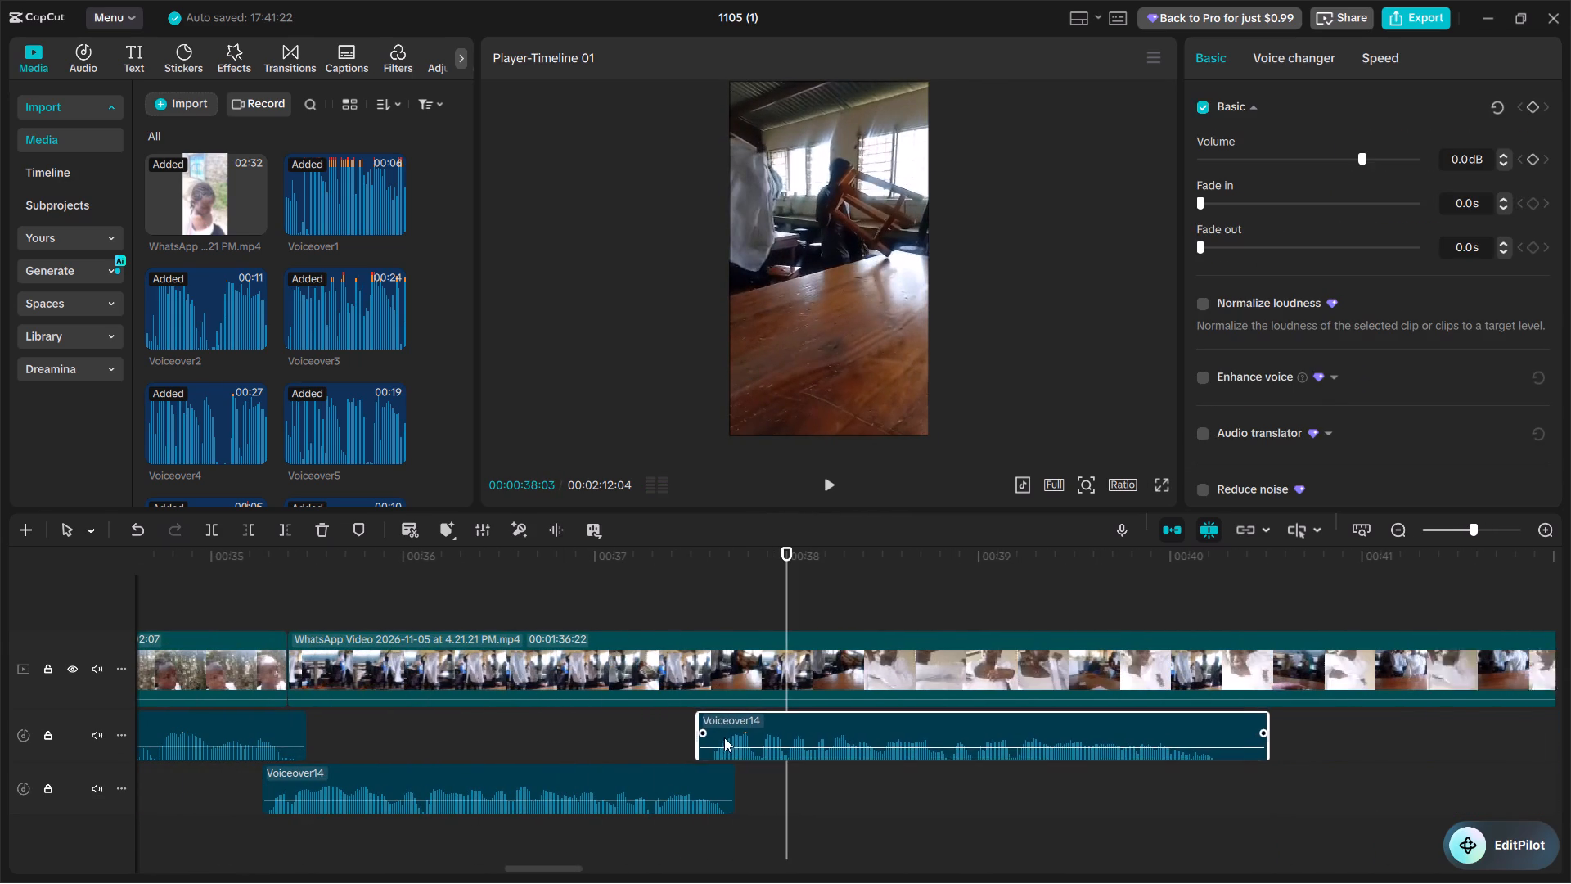
click(617, 738)
key(space)
drag(713, 724, 705, 725)
Play through the second Voiceover14 piece and trim its end to 00:00:40:07.
click(632, 733)
key(space)
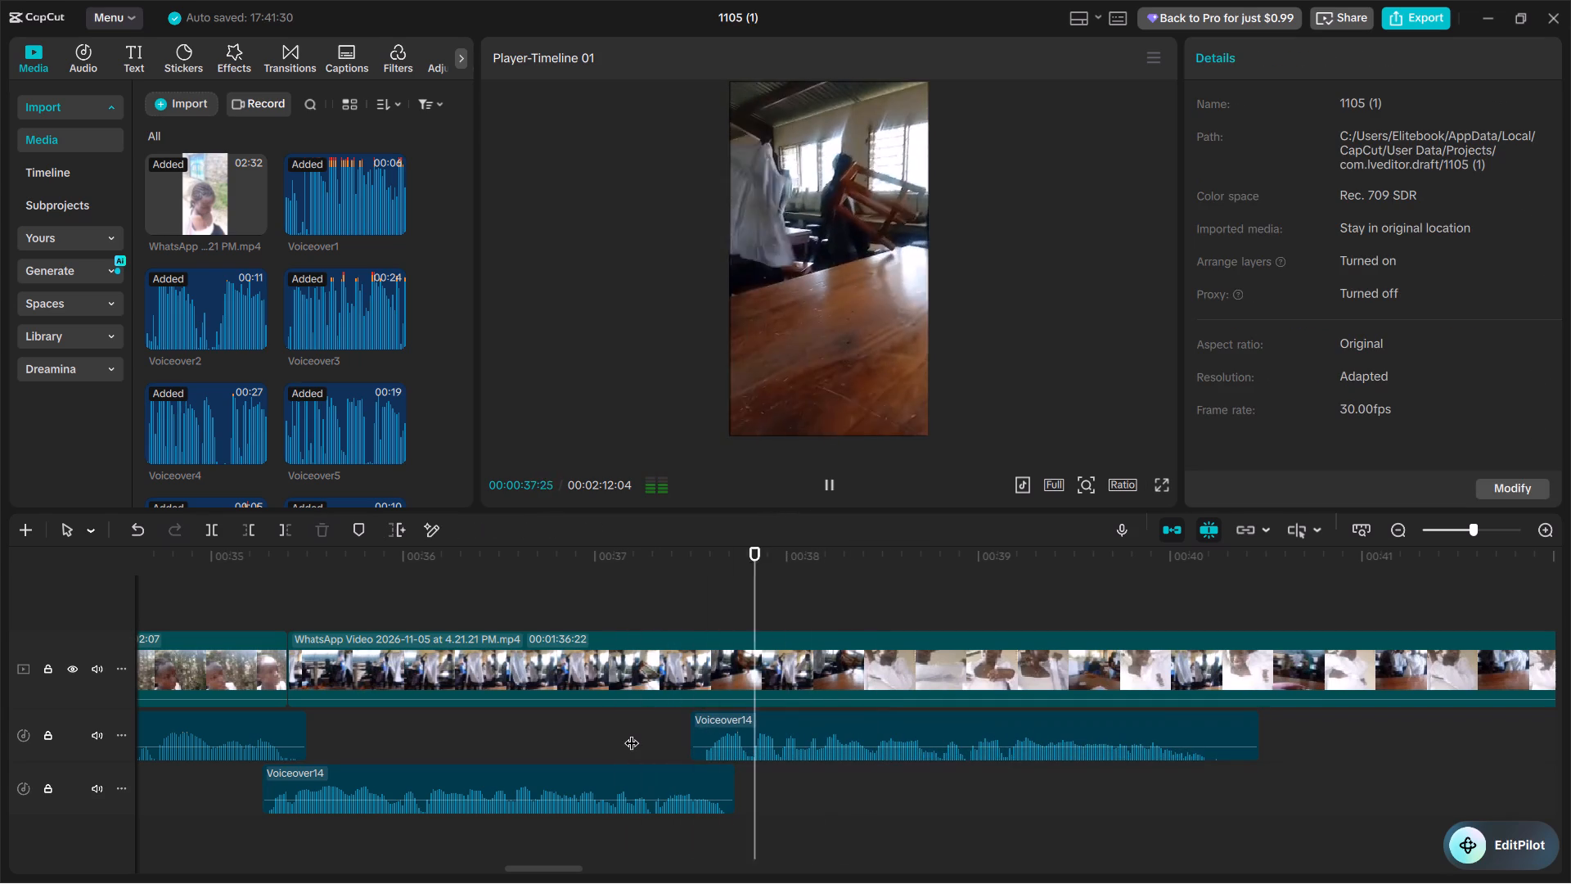
scroll(629, 733, left, 2)
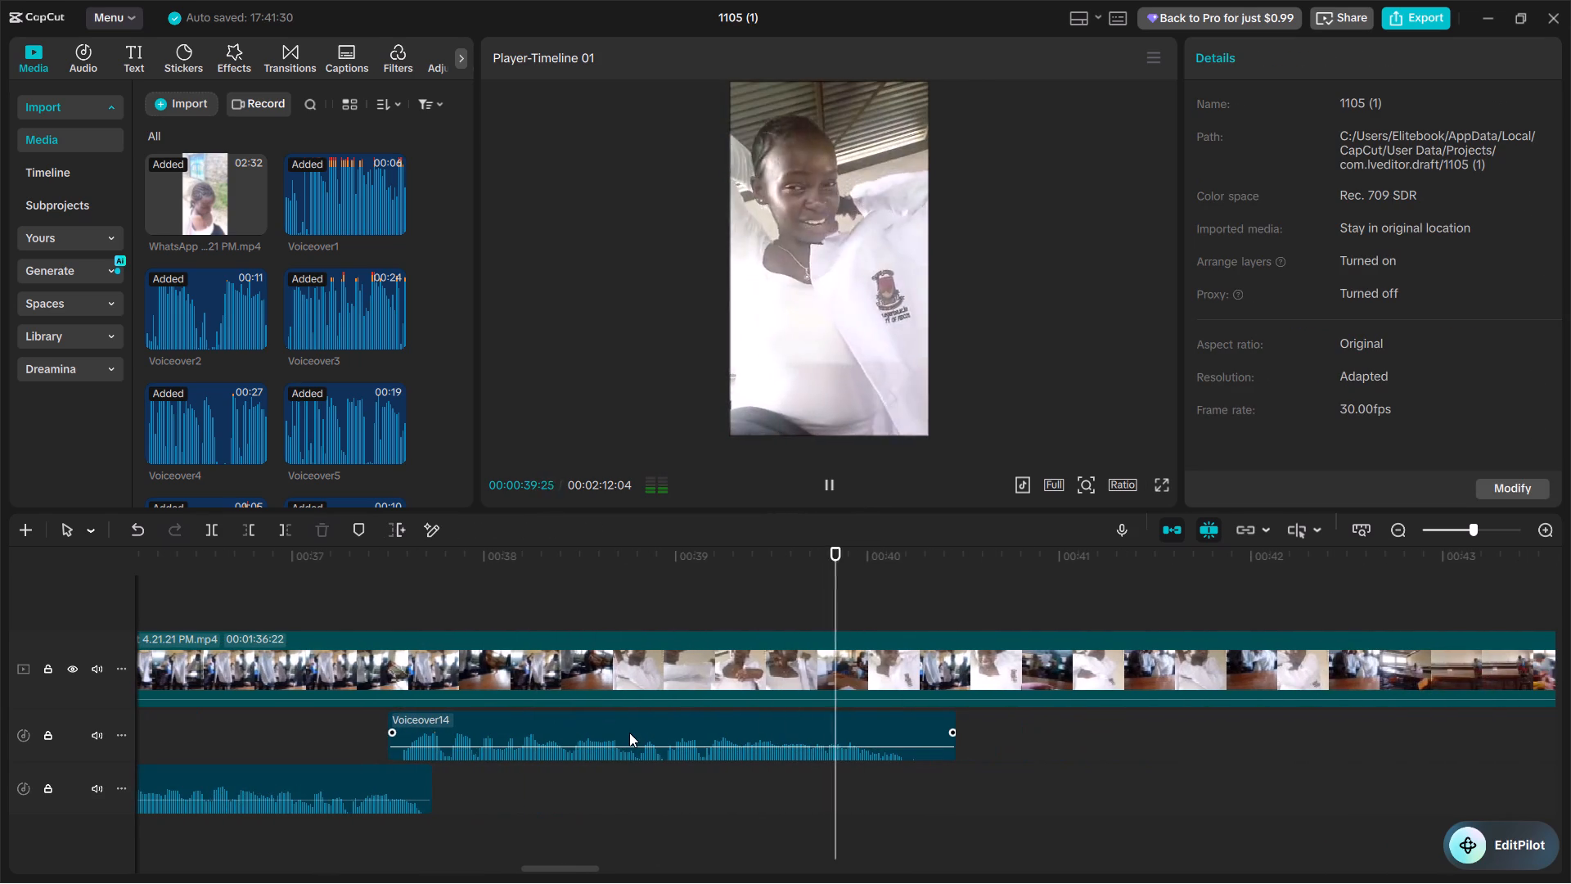
key(space)
click(749, 733)
key(w)
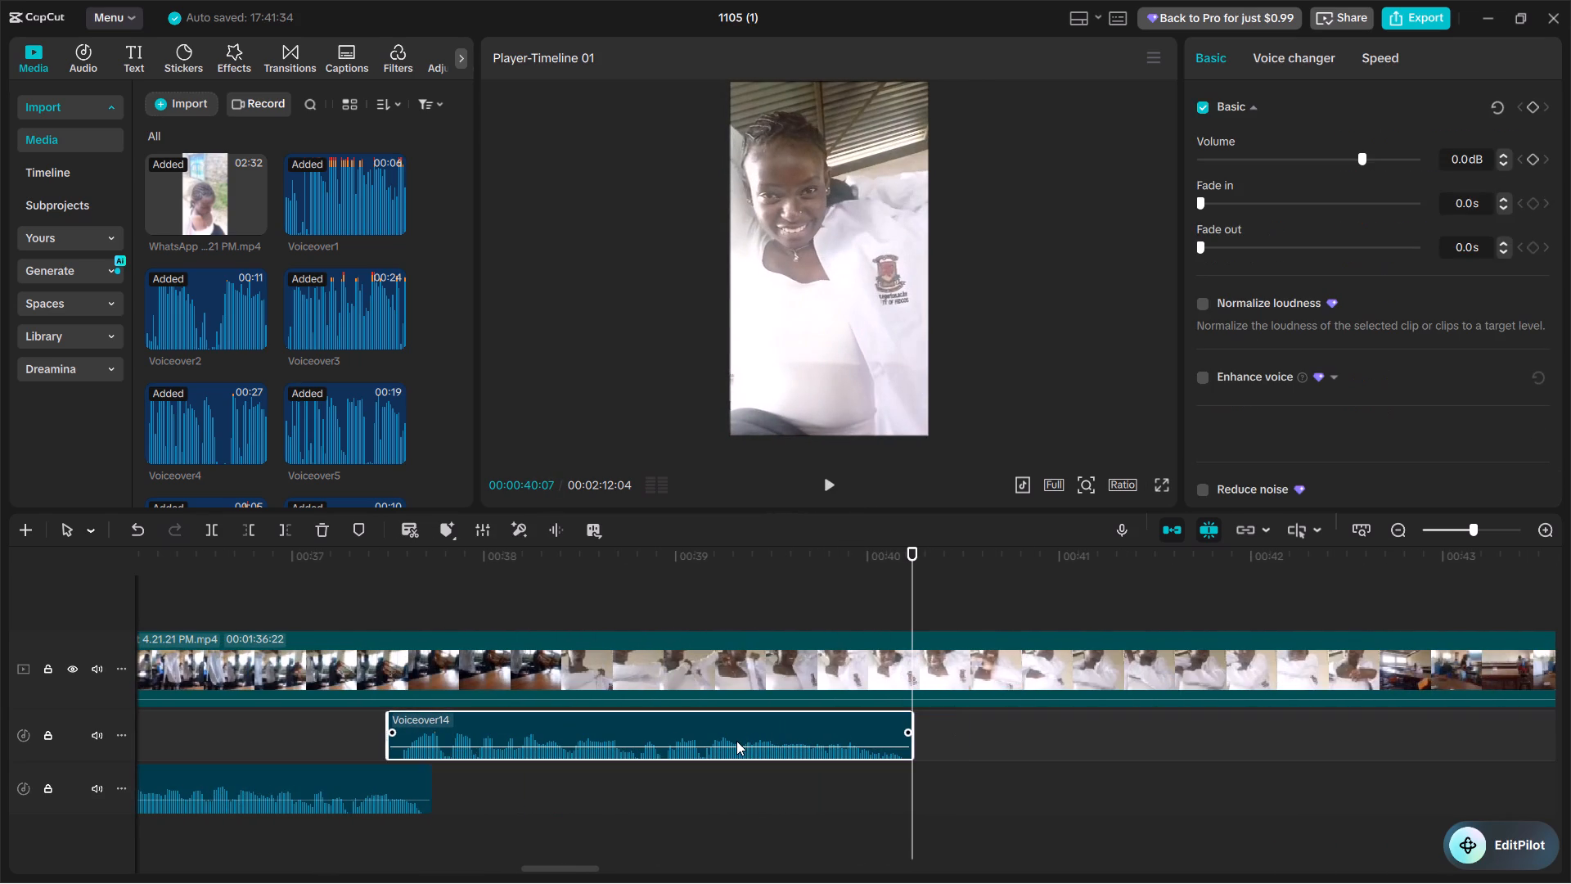
Play the classroom clip from its start against the first Voiceover14 phrase and split the main video at 00:00:37:16.
key(ctrl+minus)
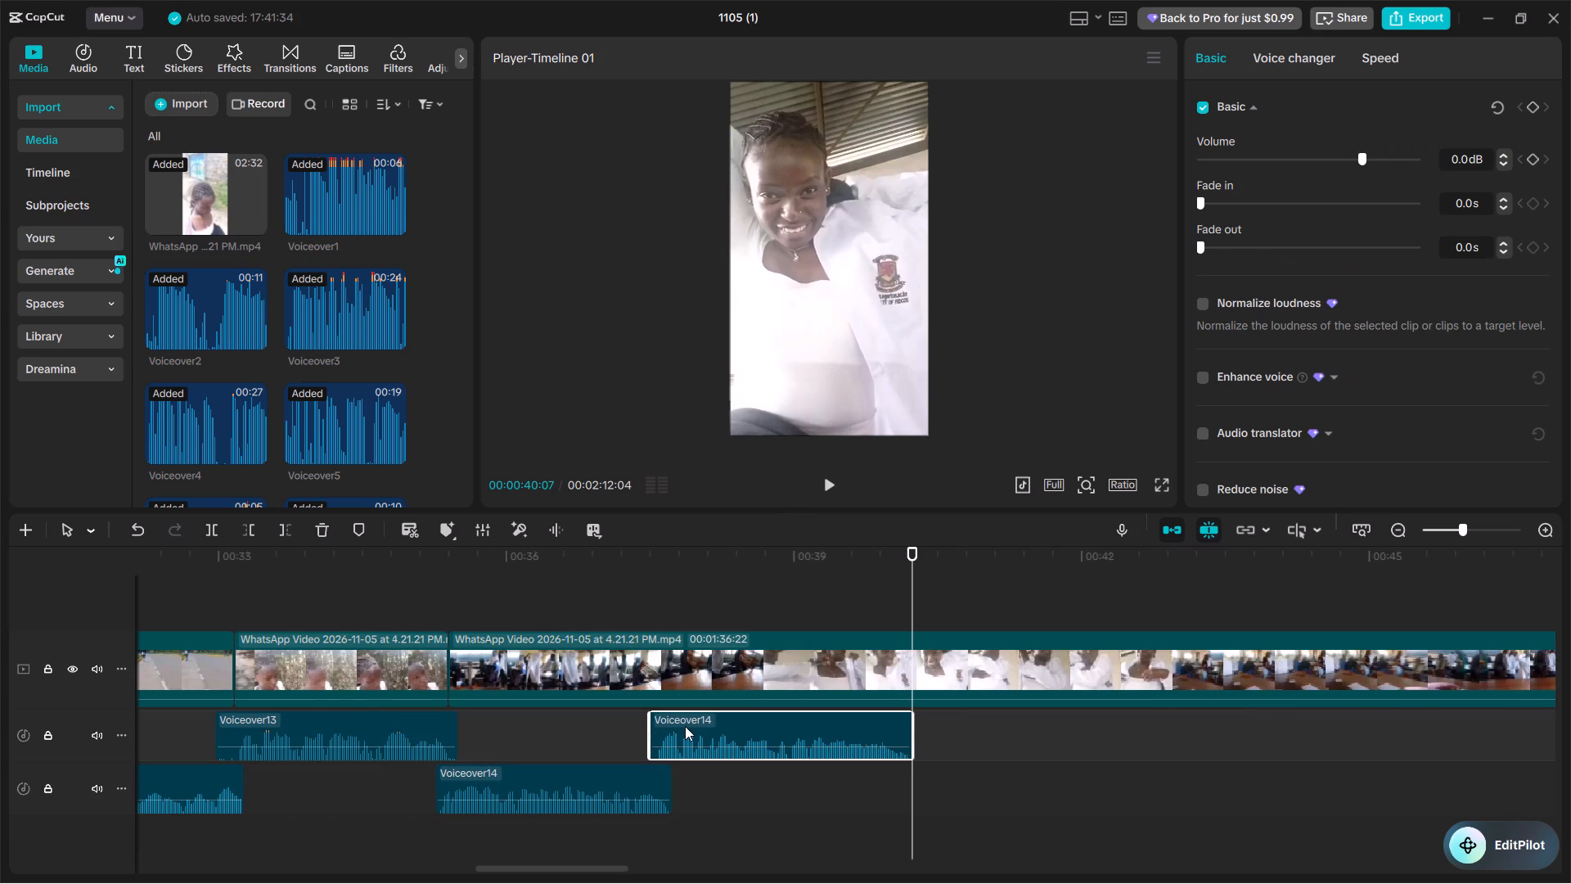
scroll(666, 747, right, 1)
click(636, 609)
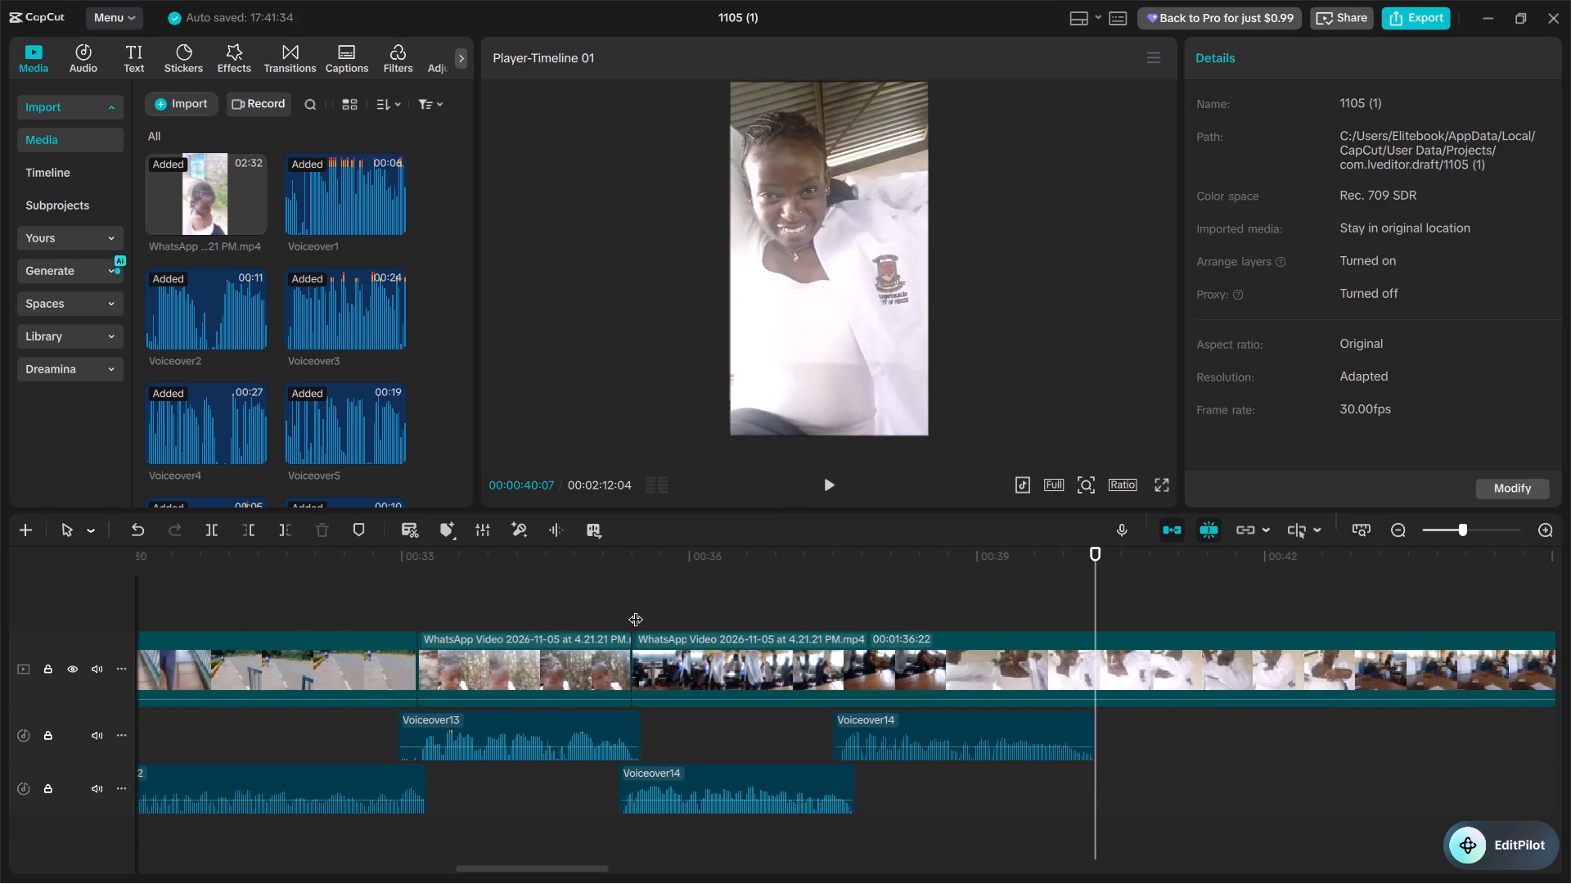
key(space)
key(space)
key(space)
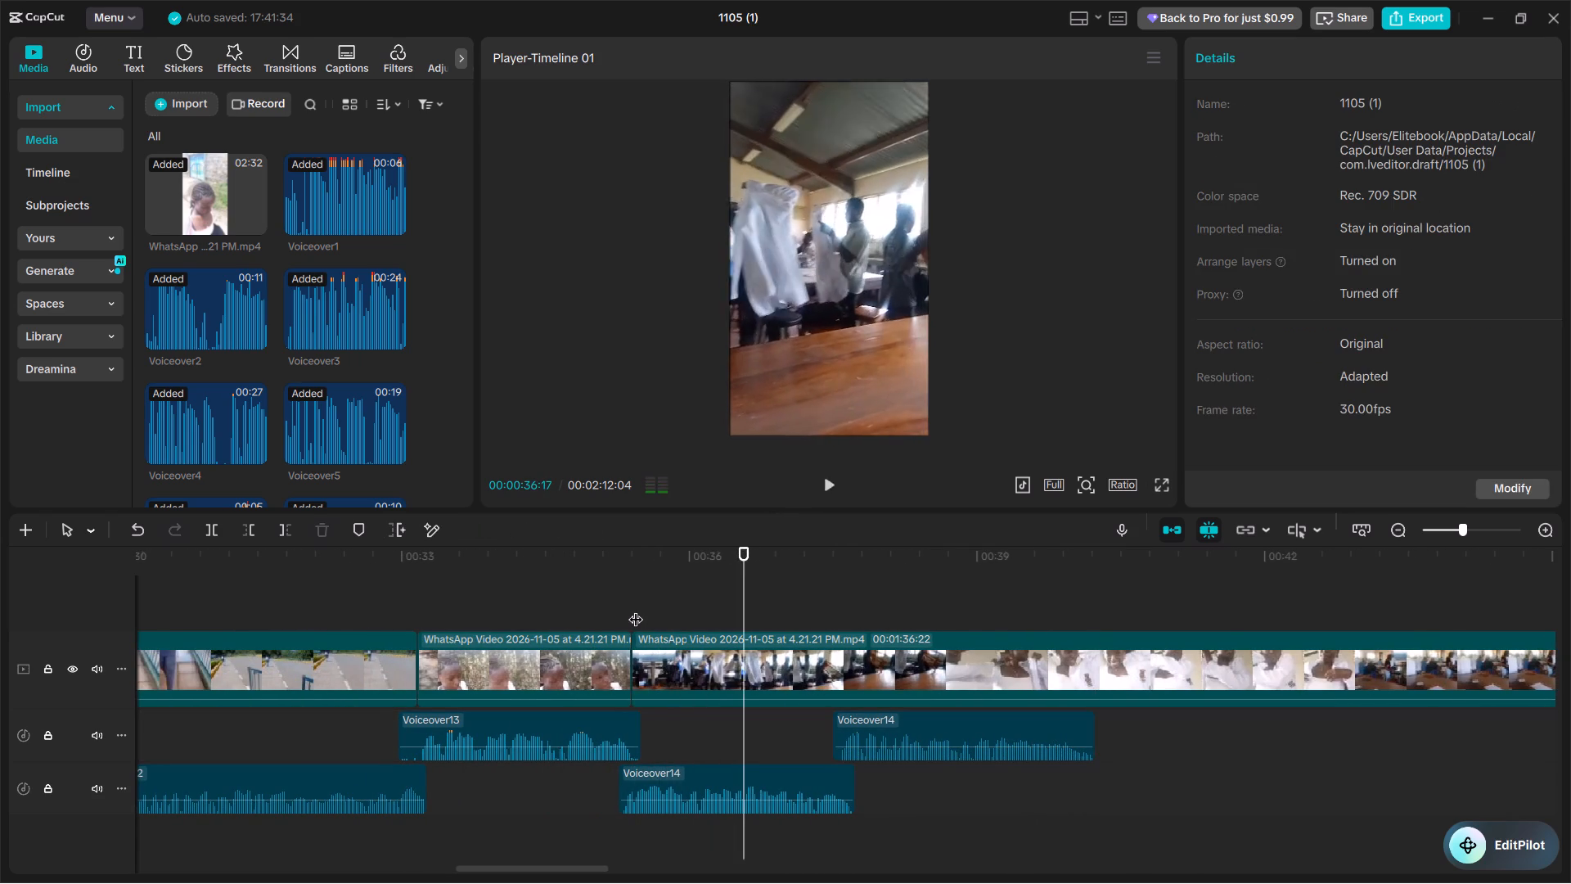
key(space)
key(space)
key(space)
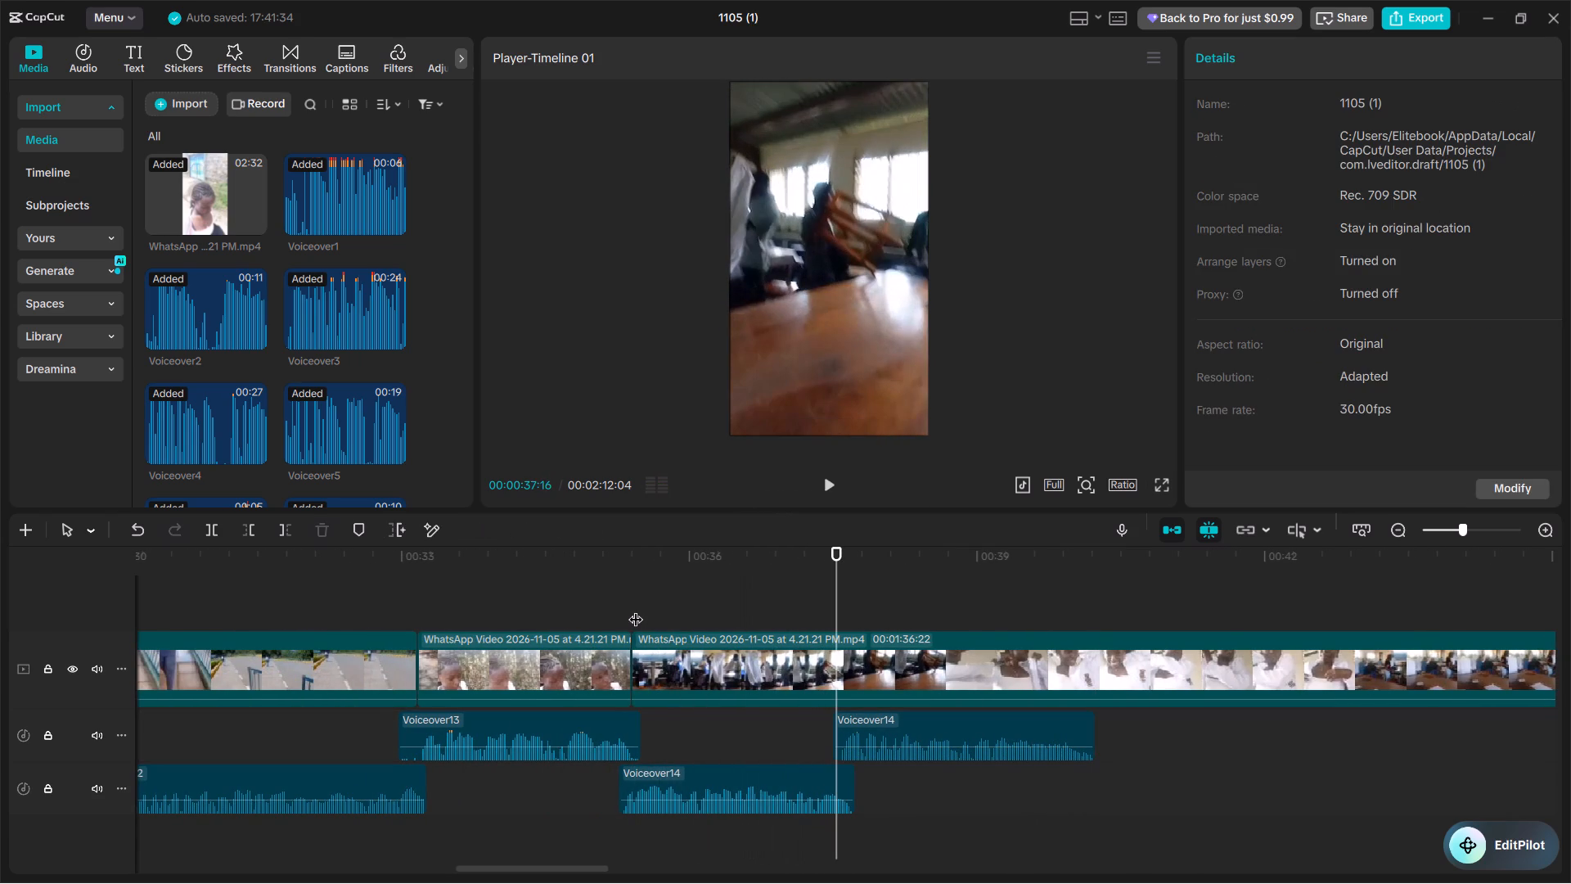
key(ctrl+b)
Play on briefly and ripple-trim the start of the clip after the split to about 00:00:38:11.
key(space)
key(space)
text(q)
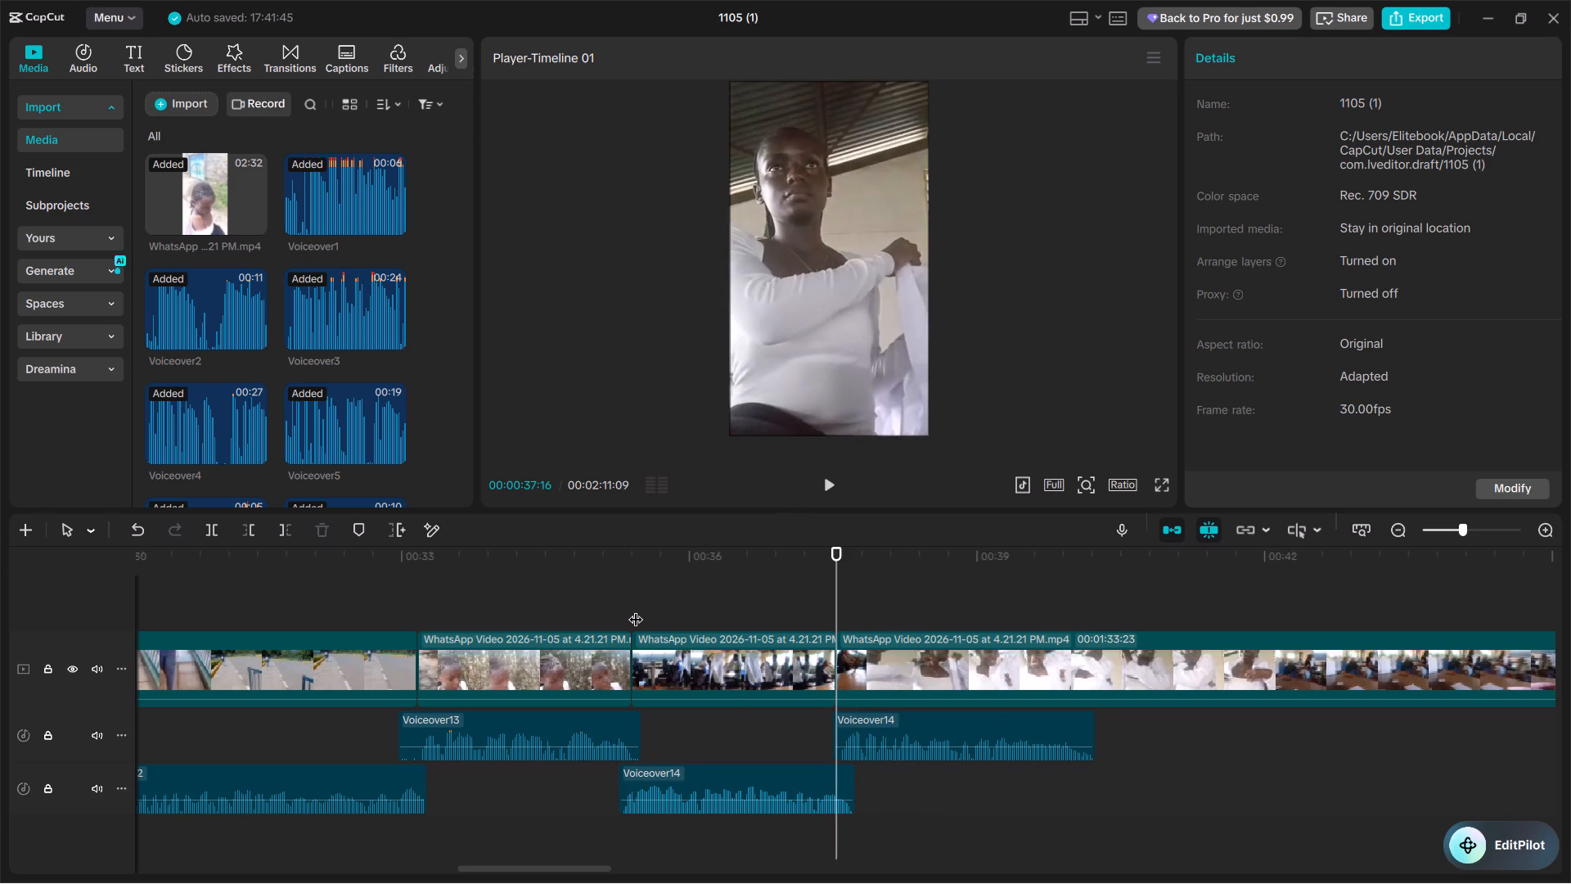
Play the white-coat footage under the second Voiceover14 phrase and split the main video at about 00:00:40:02.
key(space)
scroll(636, 609, left, 1)
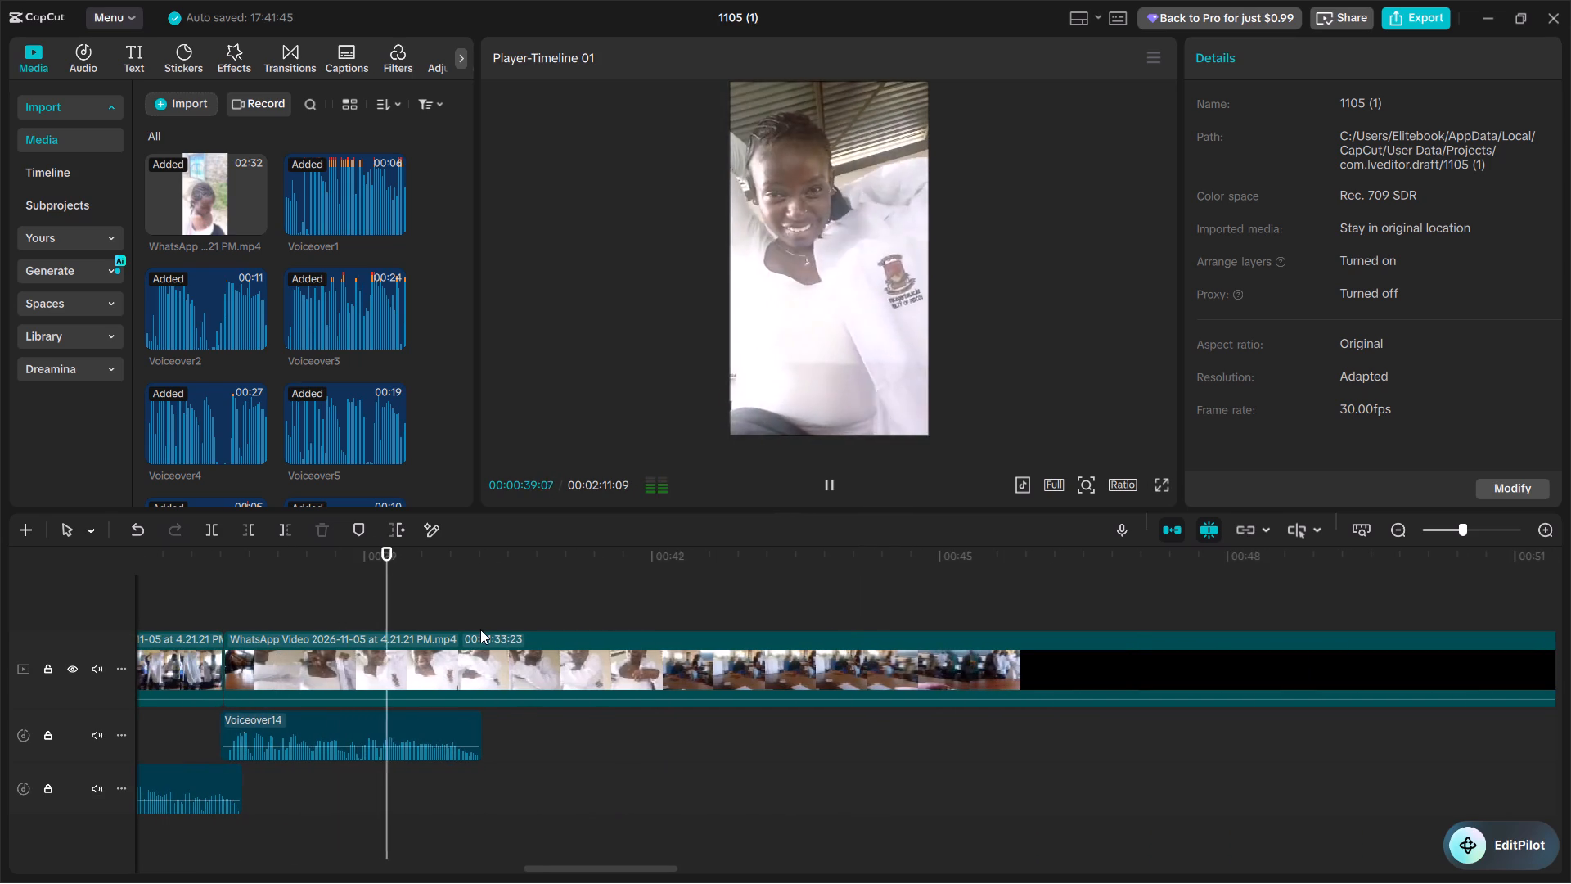
key(space)
key(ctrl+b)
Play past the remaining white-coat footage and ripple-trim the start of the last clip to 00:00:42:02.
key(space)
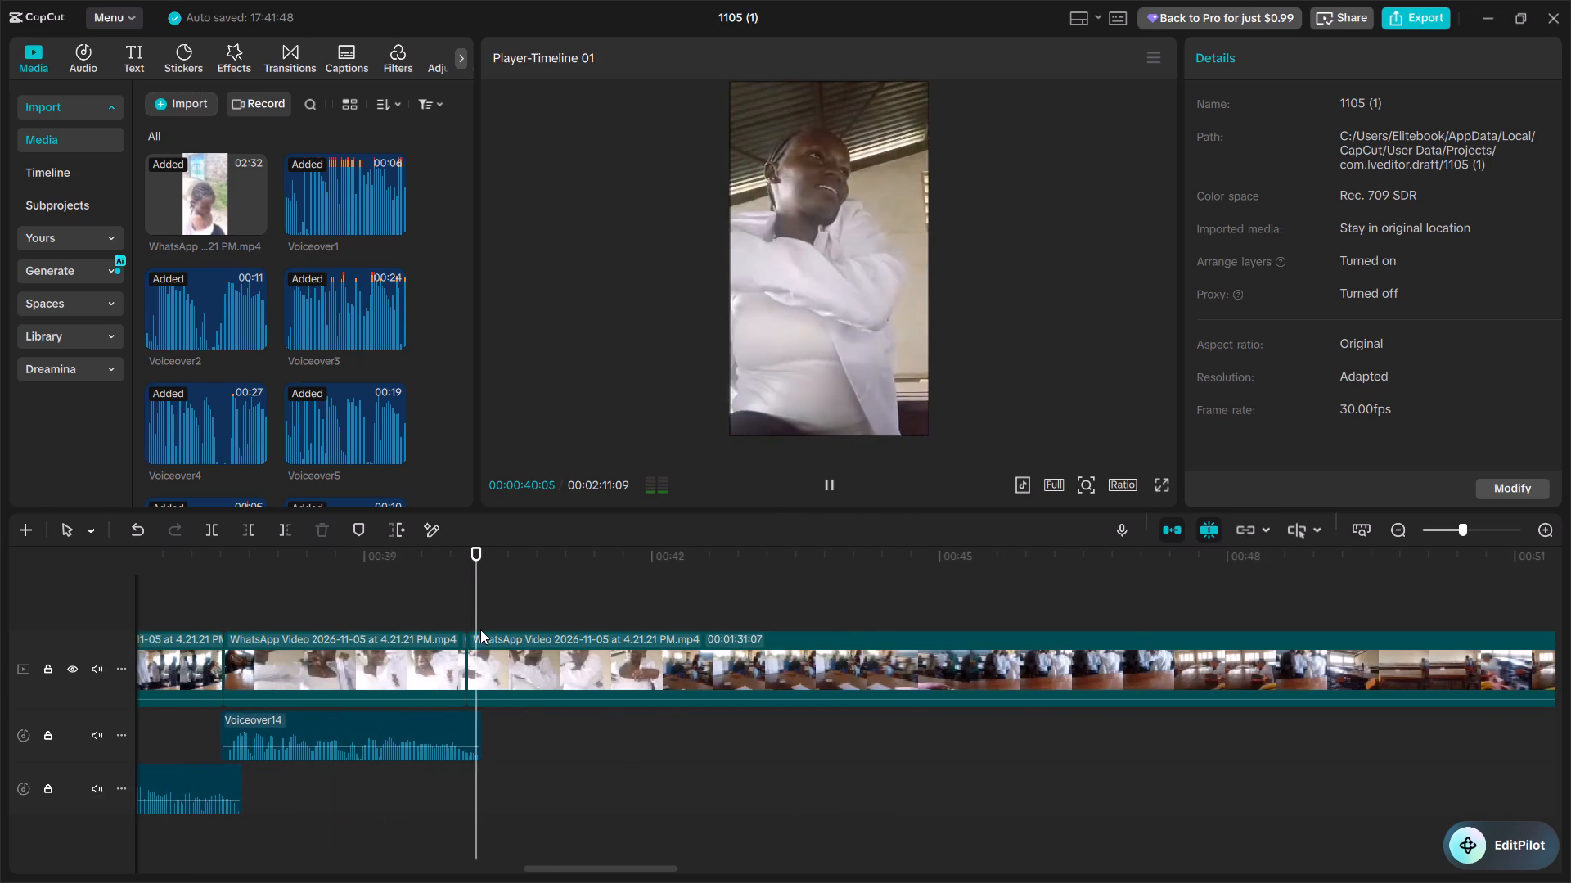
key(space)
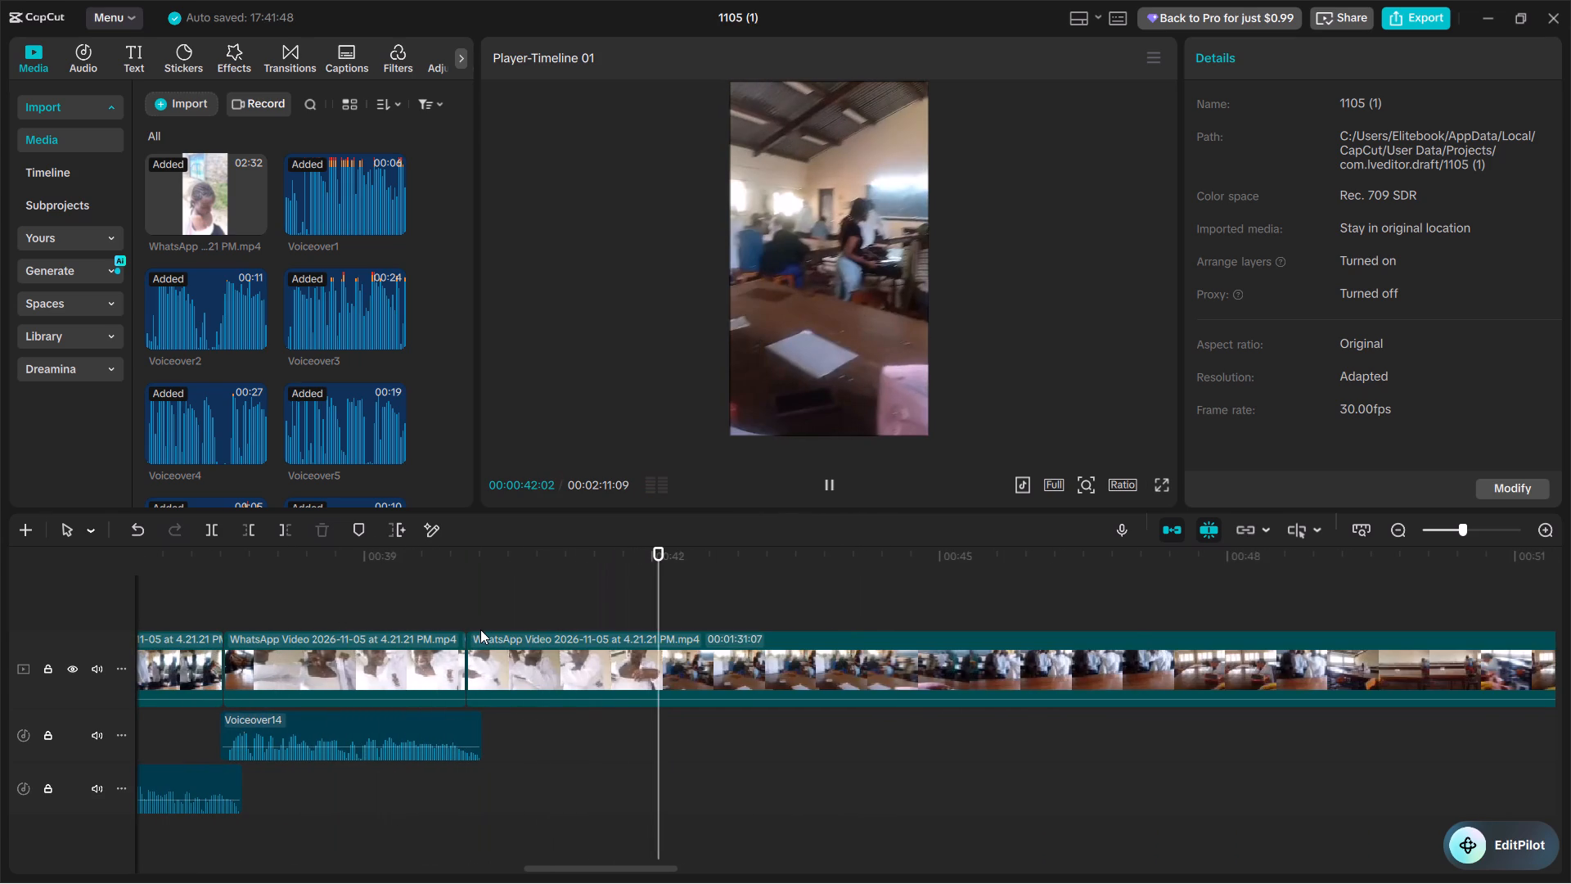
text(q)
Play through the footage following 00:00:40:02 to see which shots the next narration has to cover.
key(space)
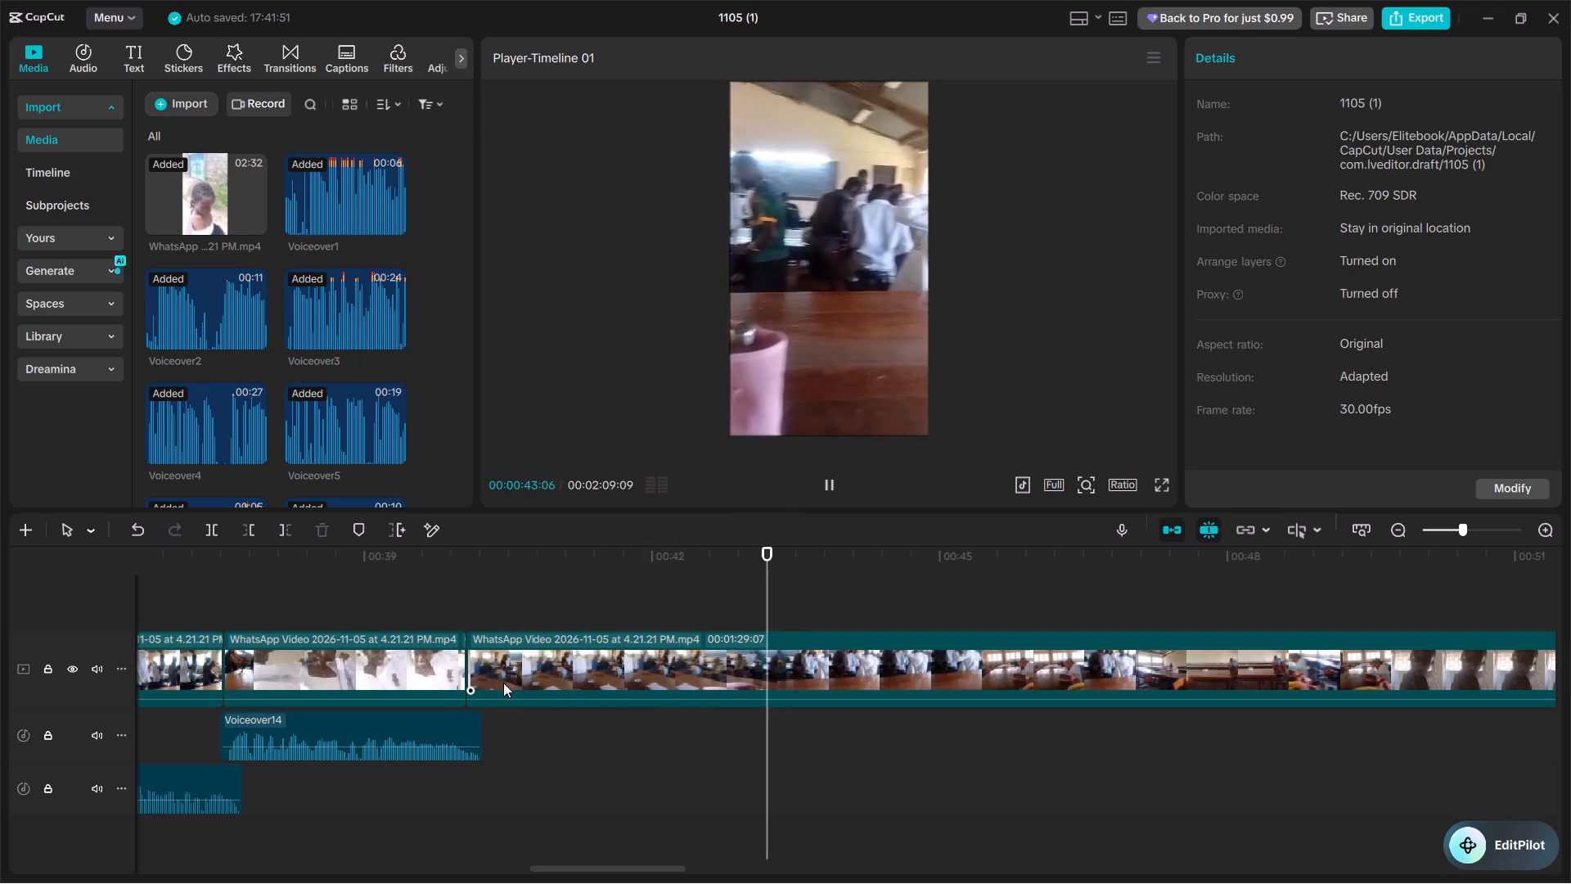
key(space)
key(space)
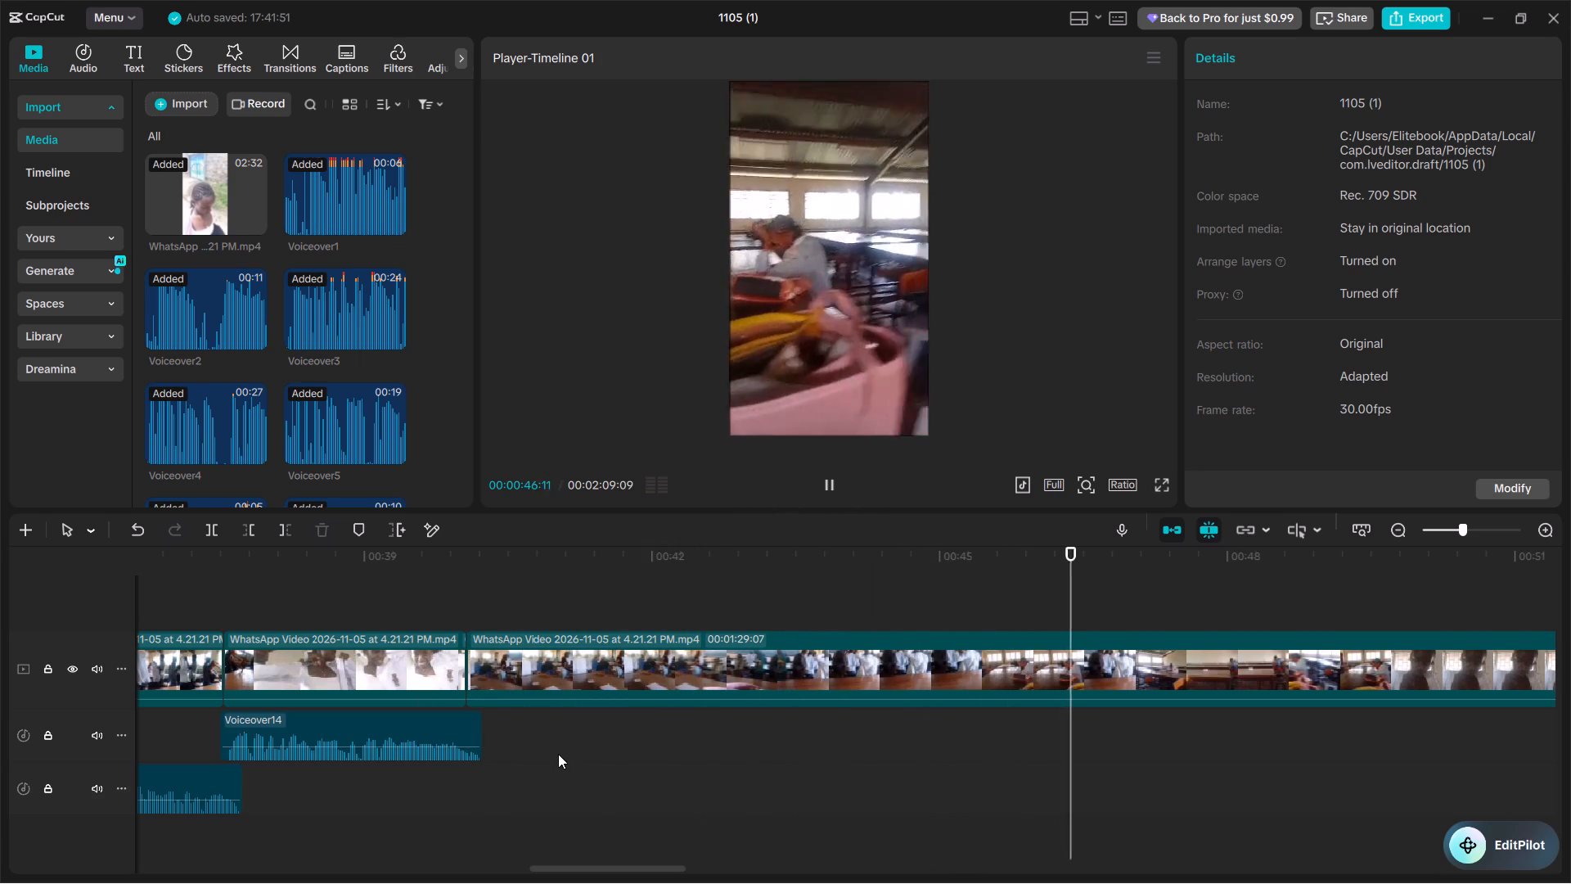
key(space)
key(space)
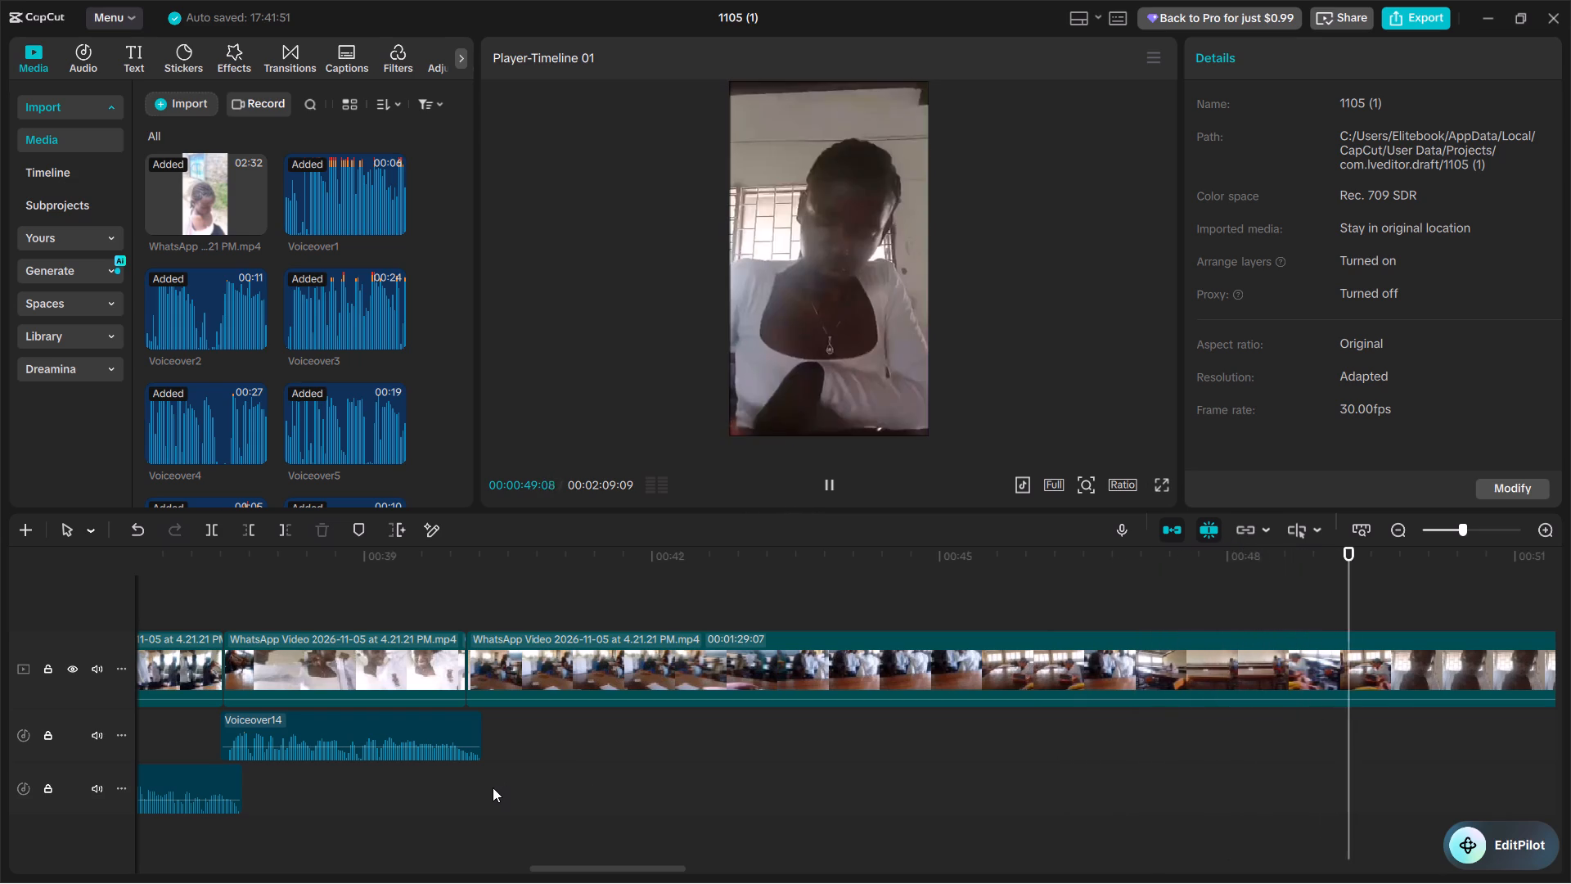
click(470, 799)
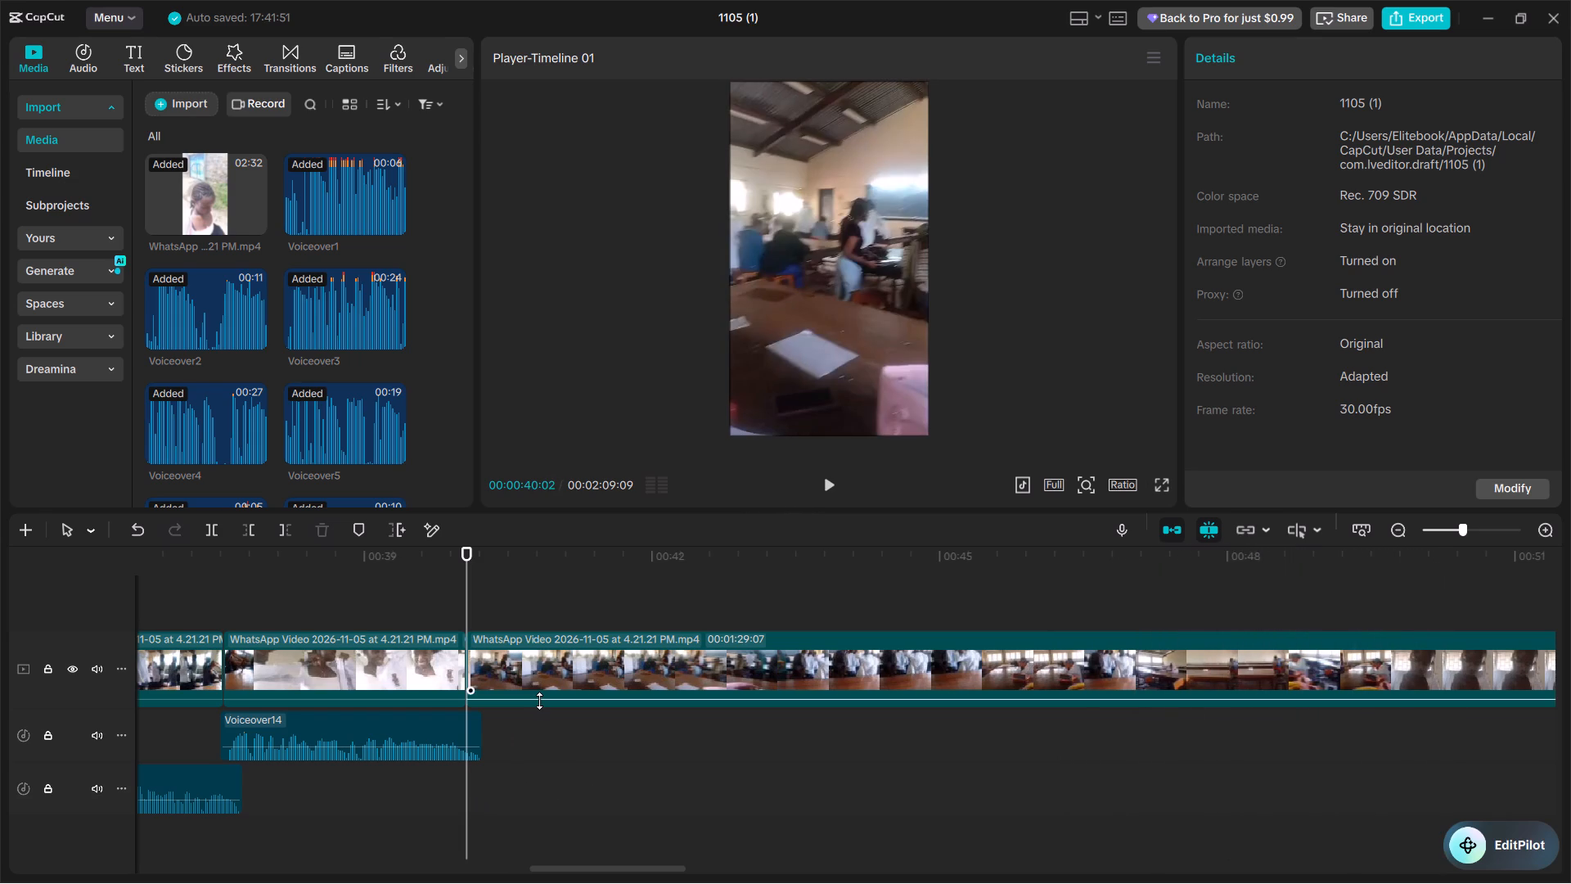
key(space)
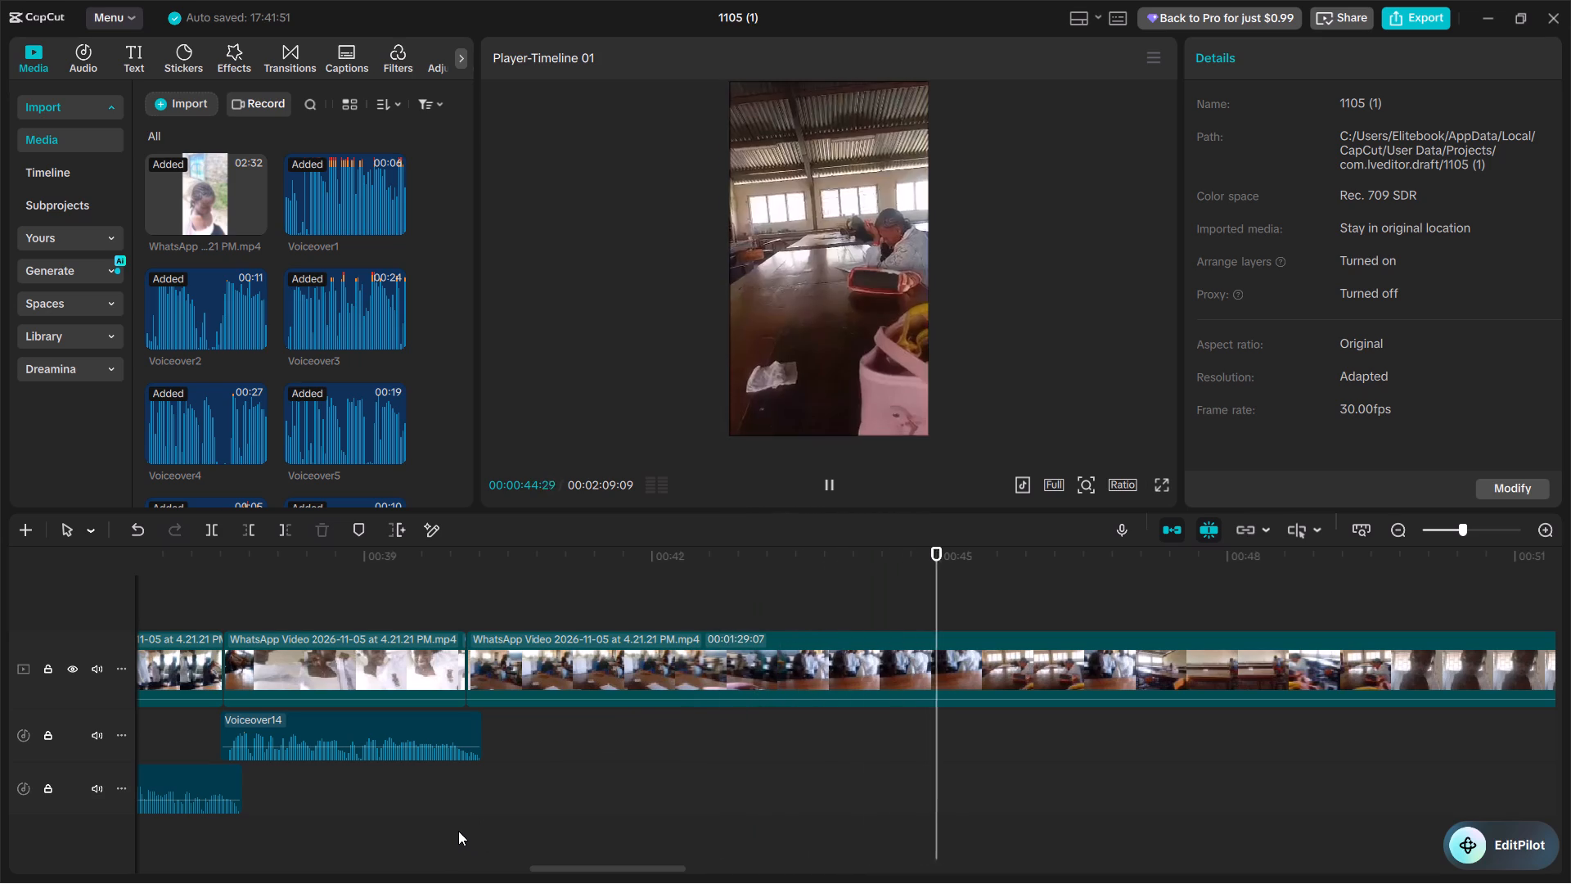
key(space)
key(space)
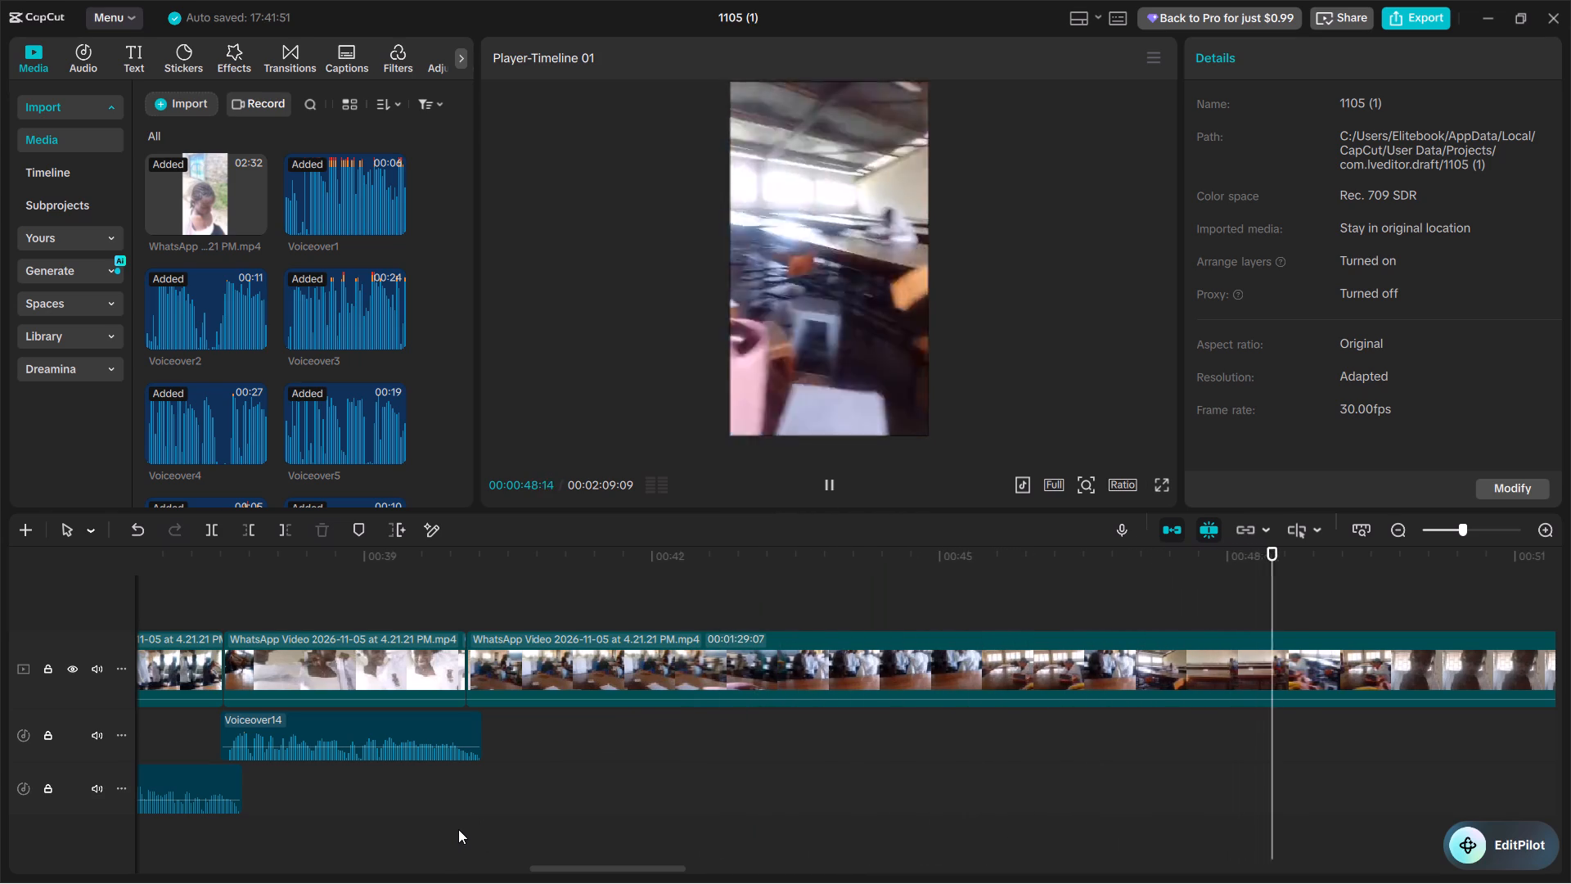
Record a voiceover take of about 12 seconds starting from 00:00:40:02.
click(458, 829)
click(465, 834)
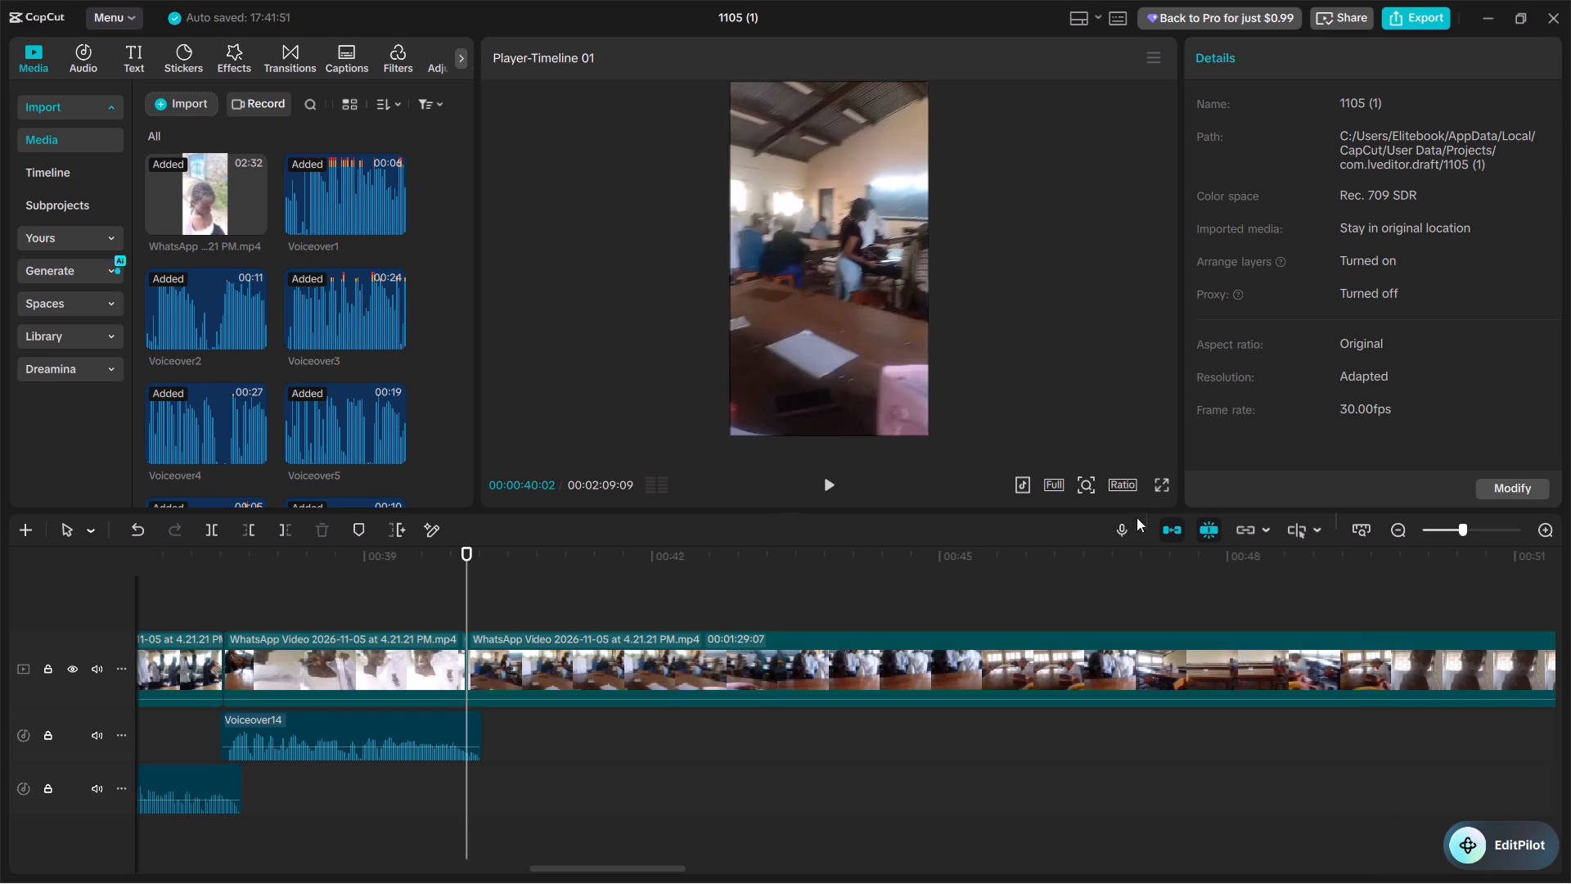
click(1116, 525)
click(1263, 173)
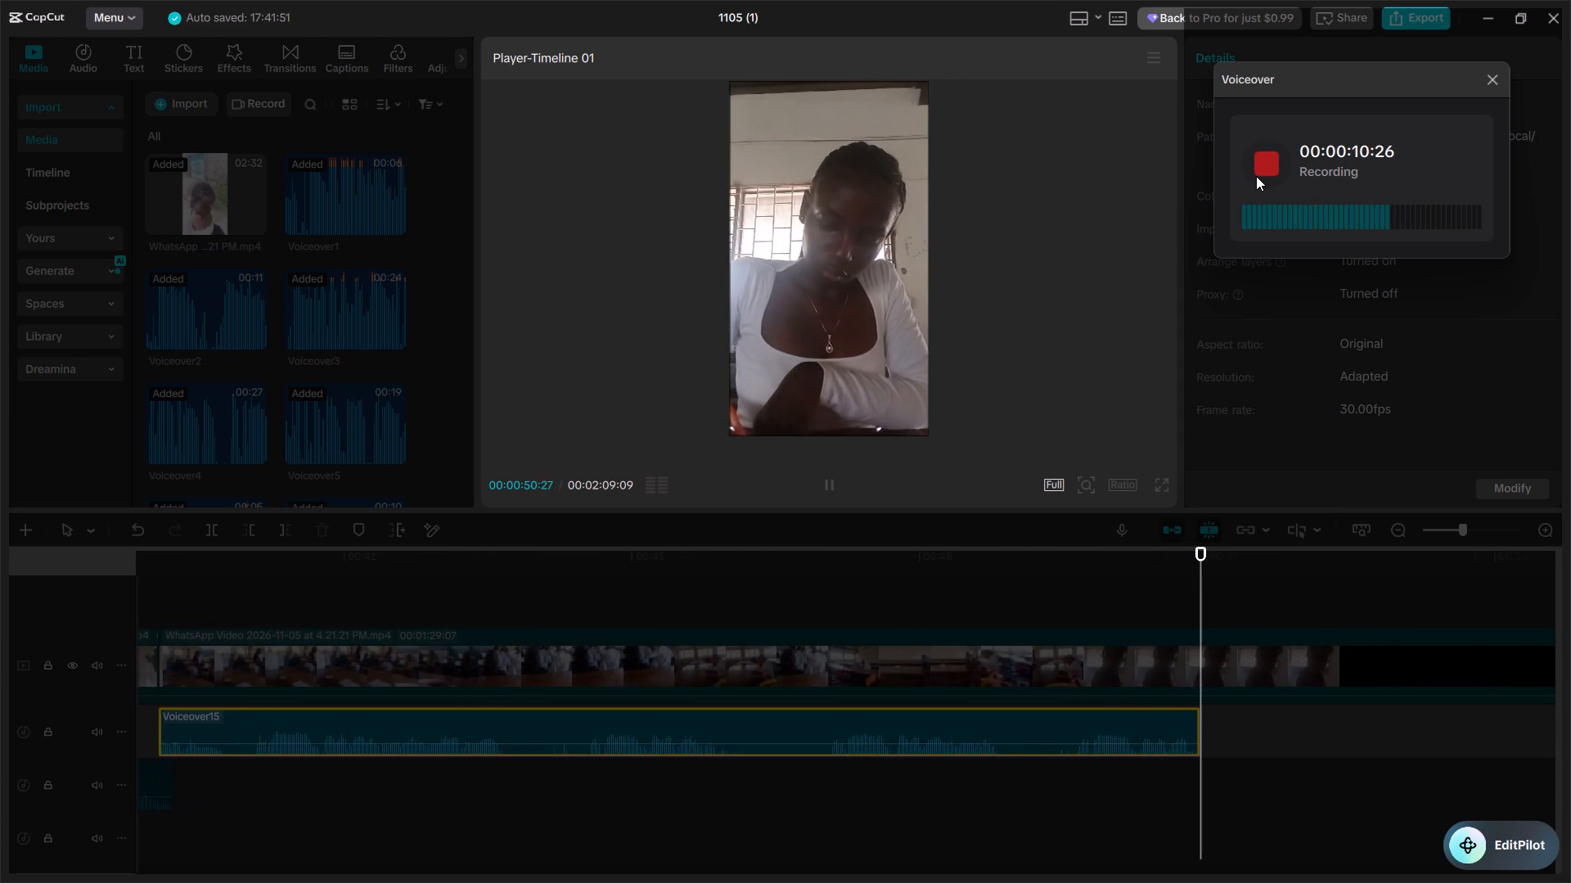
key(space)
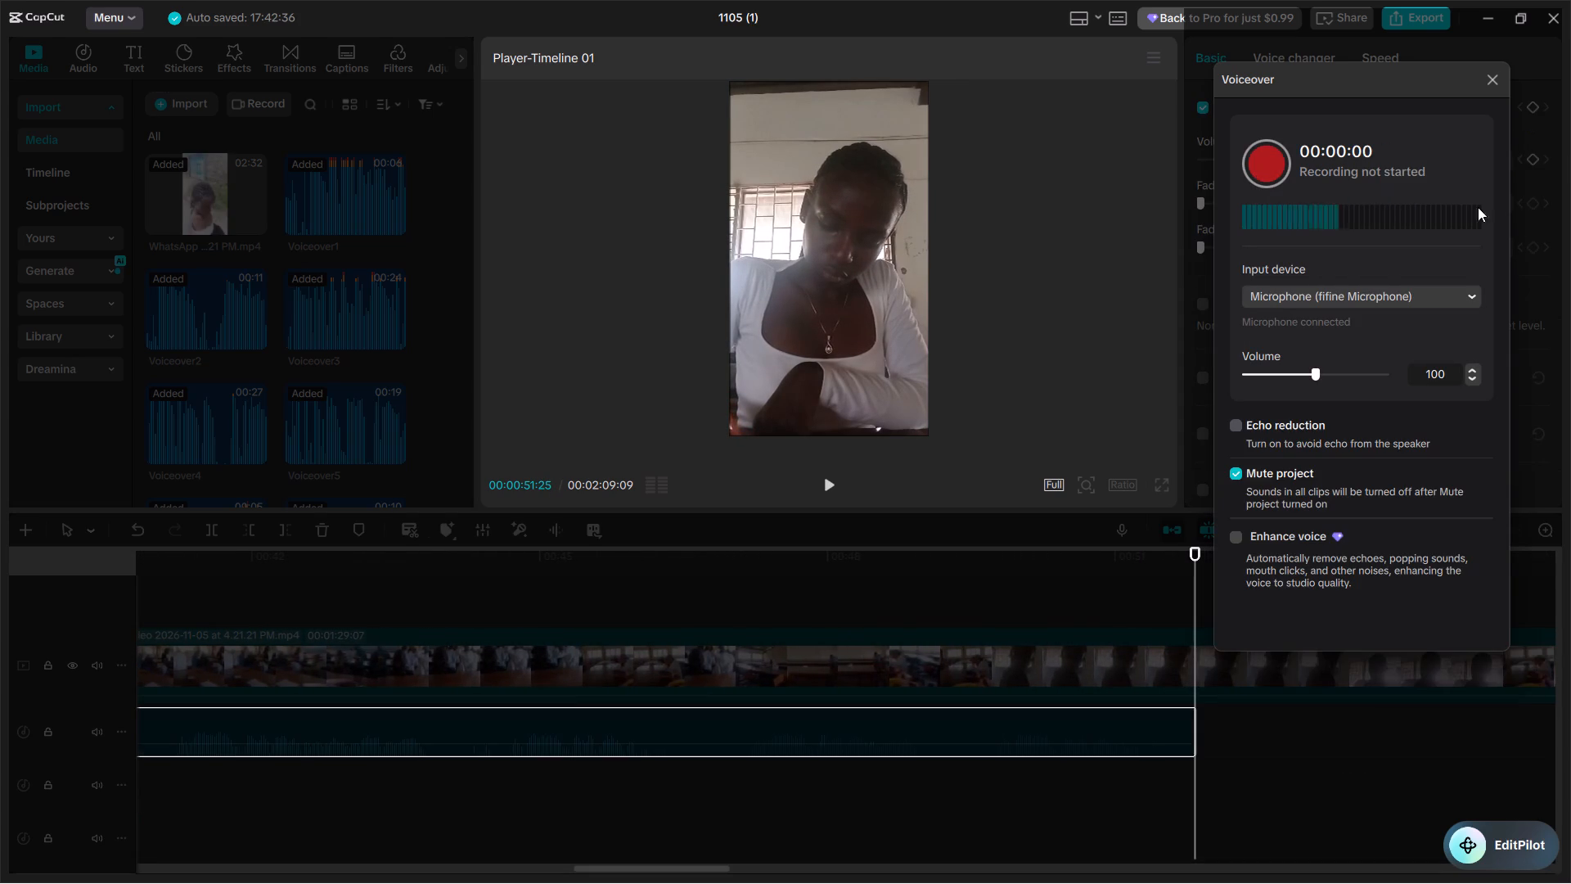
click(1479, 78)
Trim the start of Voiceover15 to 00:00:49:23, keeping only its last phrase.
click(998, 773)
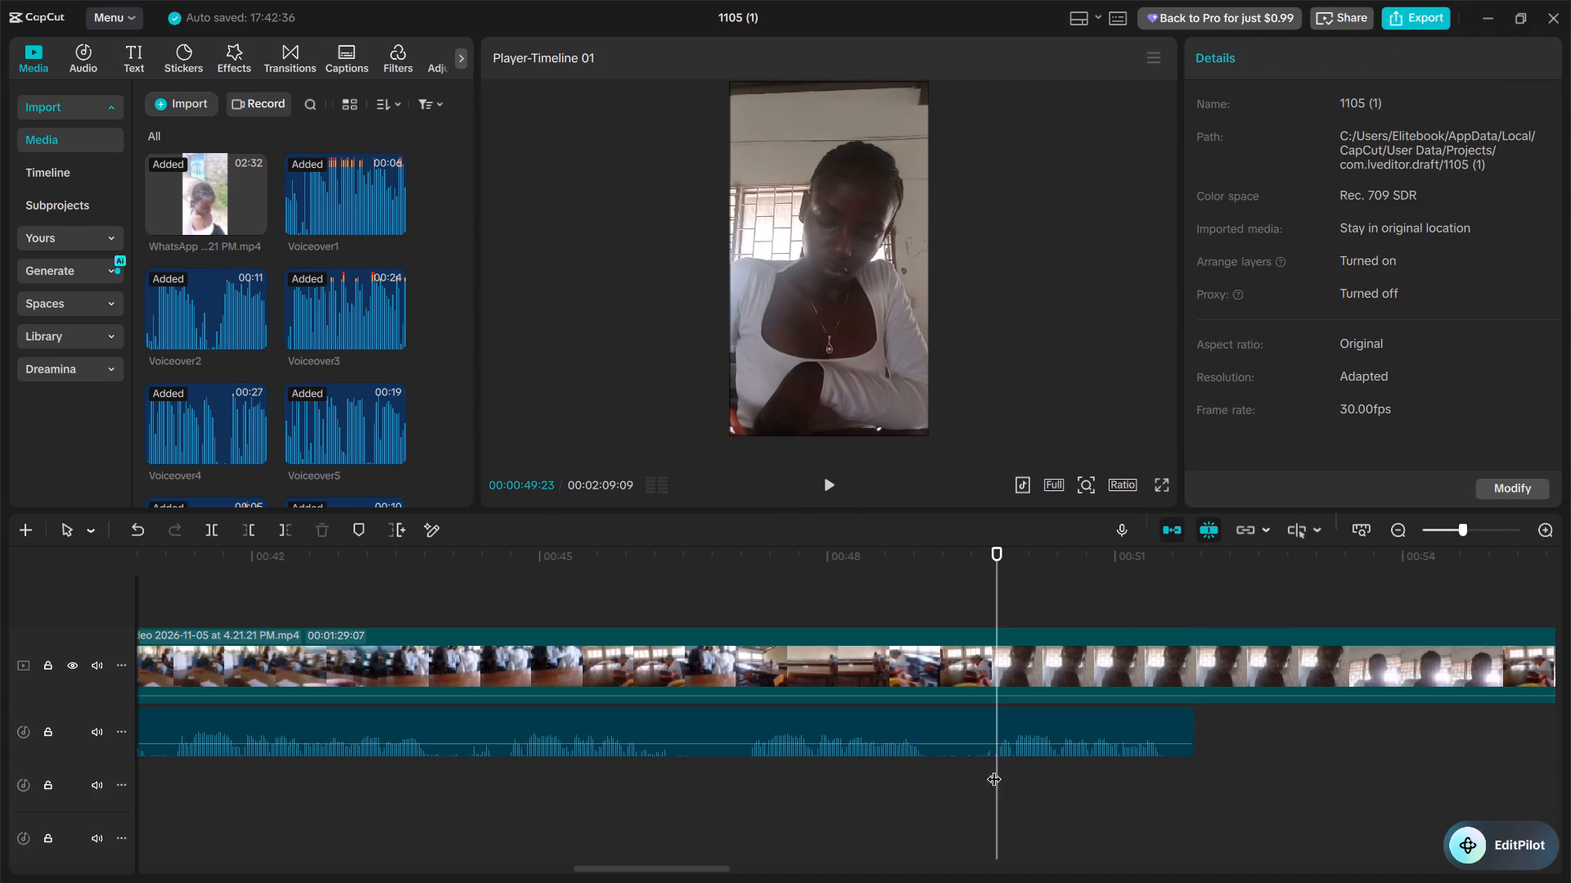
click(988, 744)
key(q)
key(space)
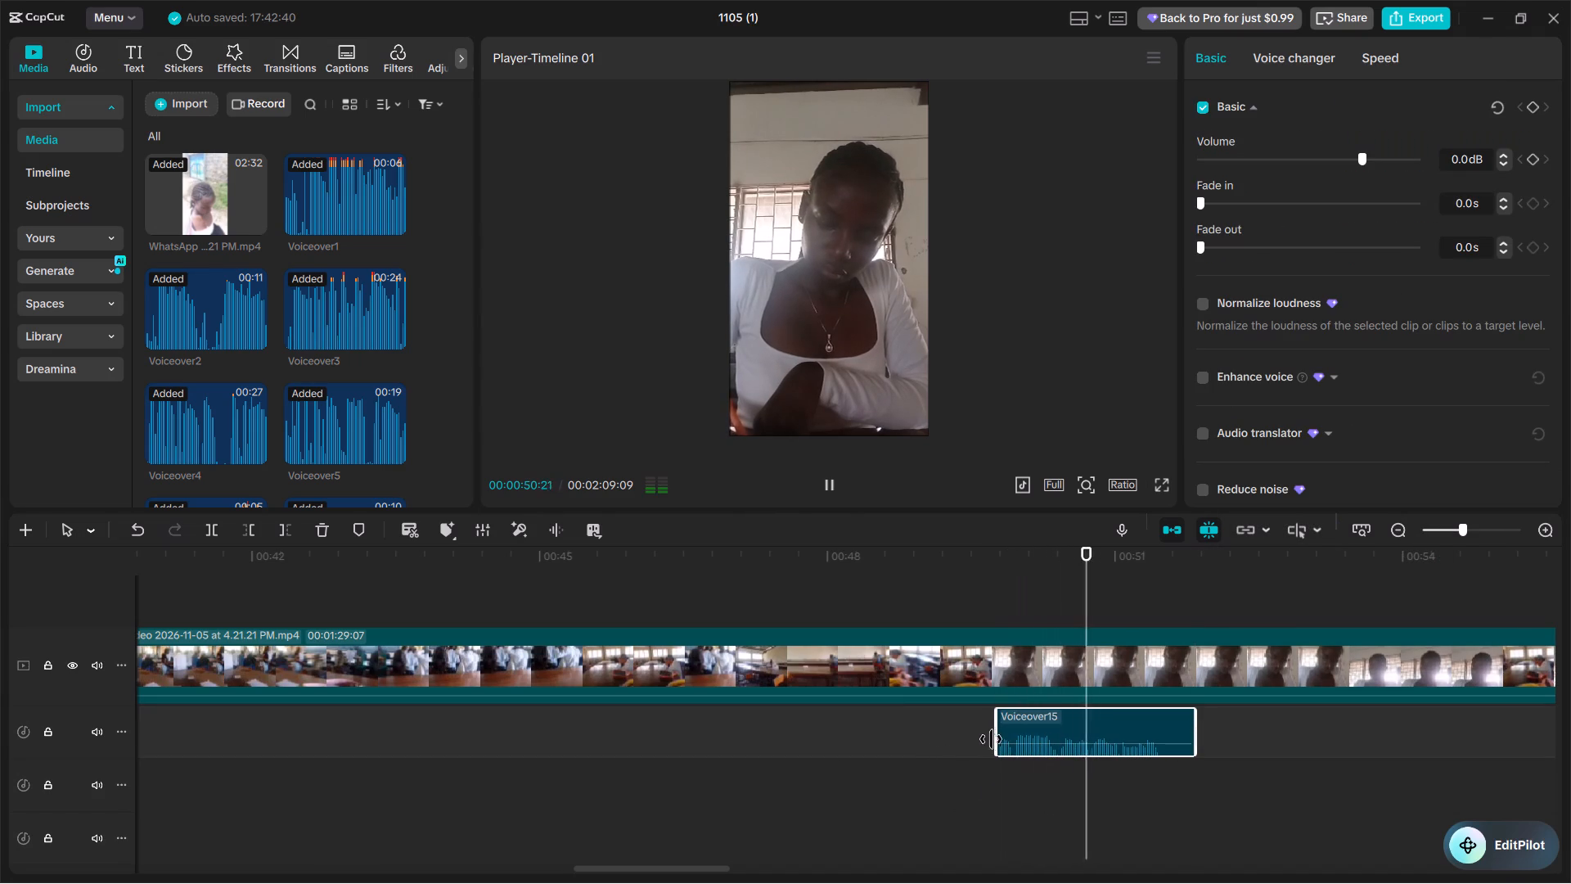
Move the Voiceover15 phrase to the lower voiceover track at about 00:00:40, slightly overlapping the end of Voiceover14.
click(995, 741)
drag(1002, 728, 671, 859)
scroll(981, 731, right, 1)
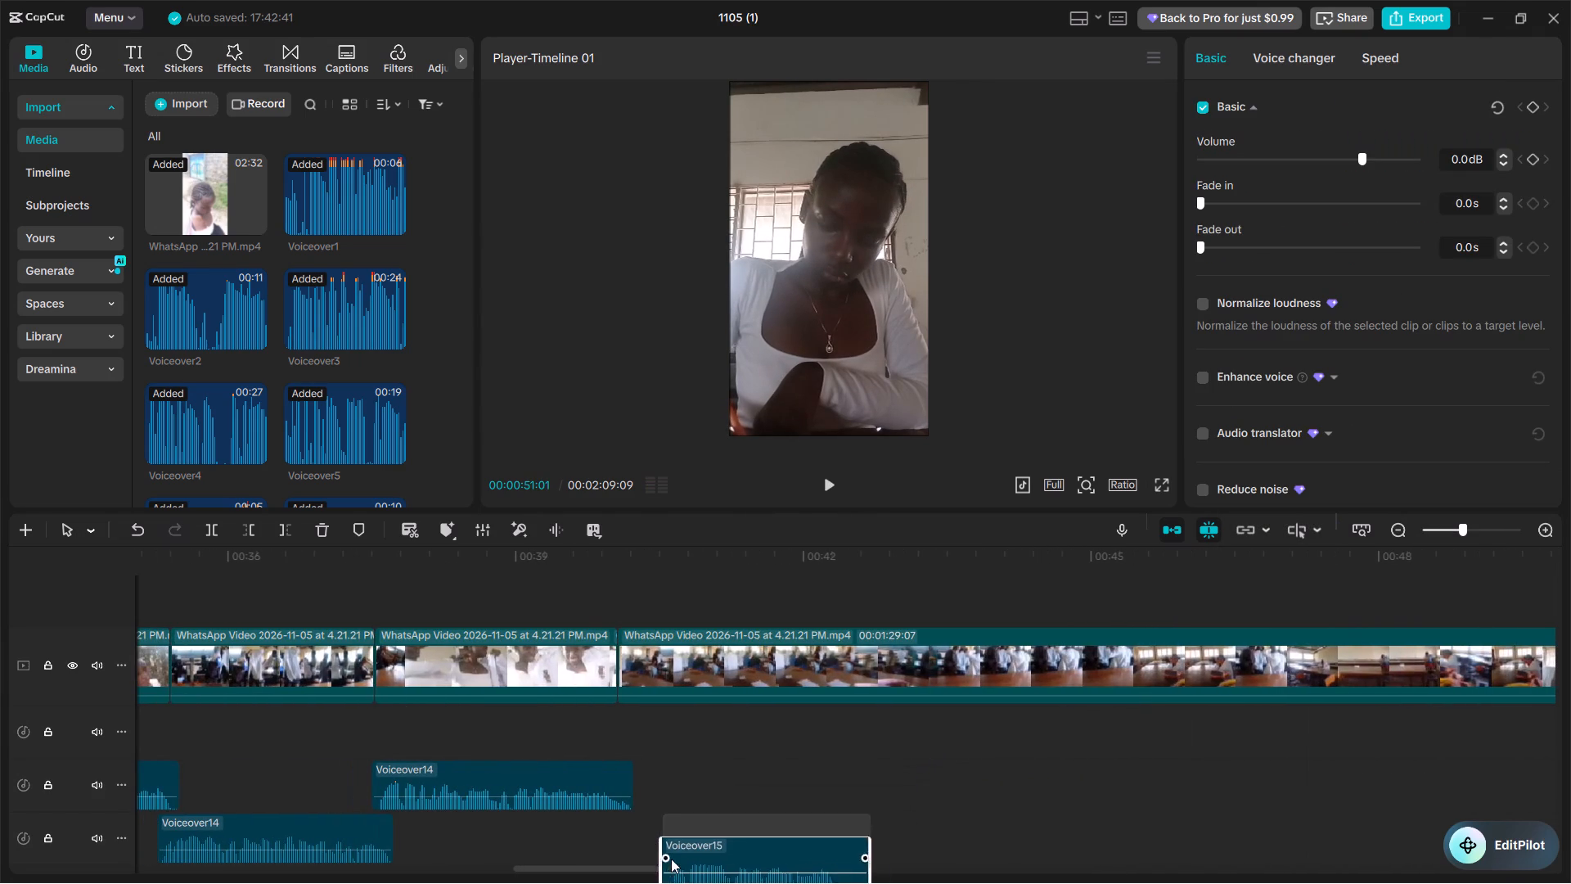
drag(671, 859, 621, 833)
Play the join between Voiceover14 and Voiceover15 and trim the end of Voiceover15 to 00:00:41:24.
click(576, 837)
key(space)
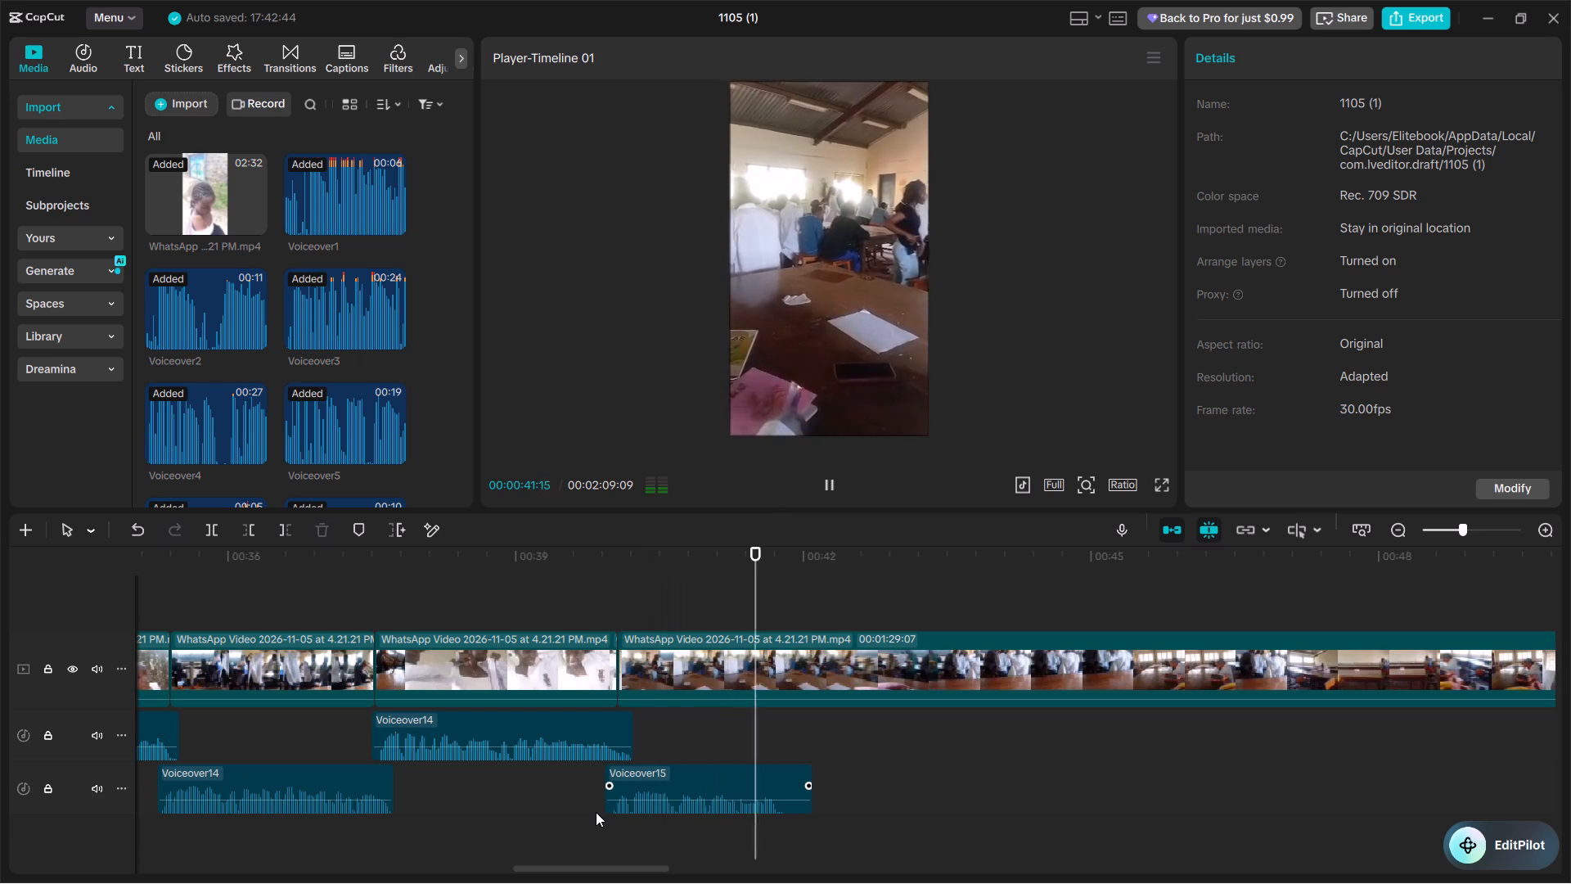
key(space)
click(678, 795)
key(w)
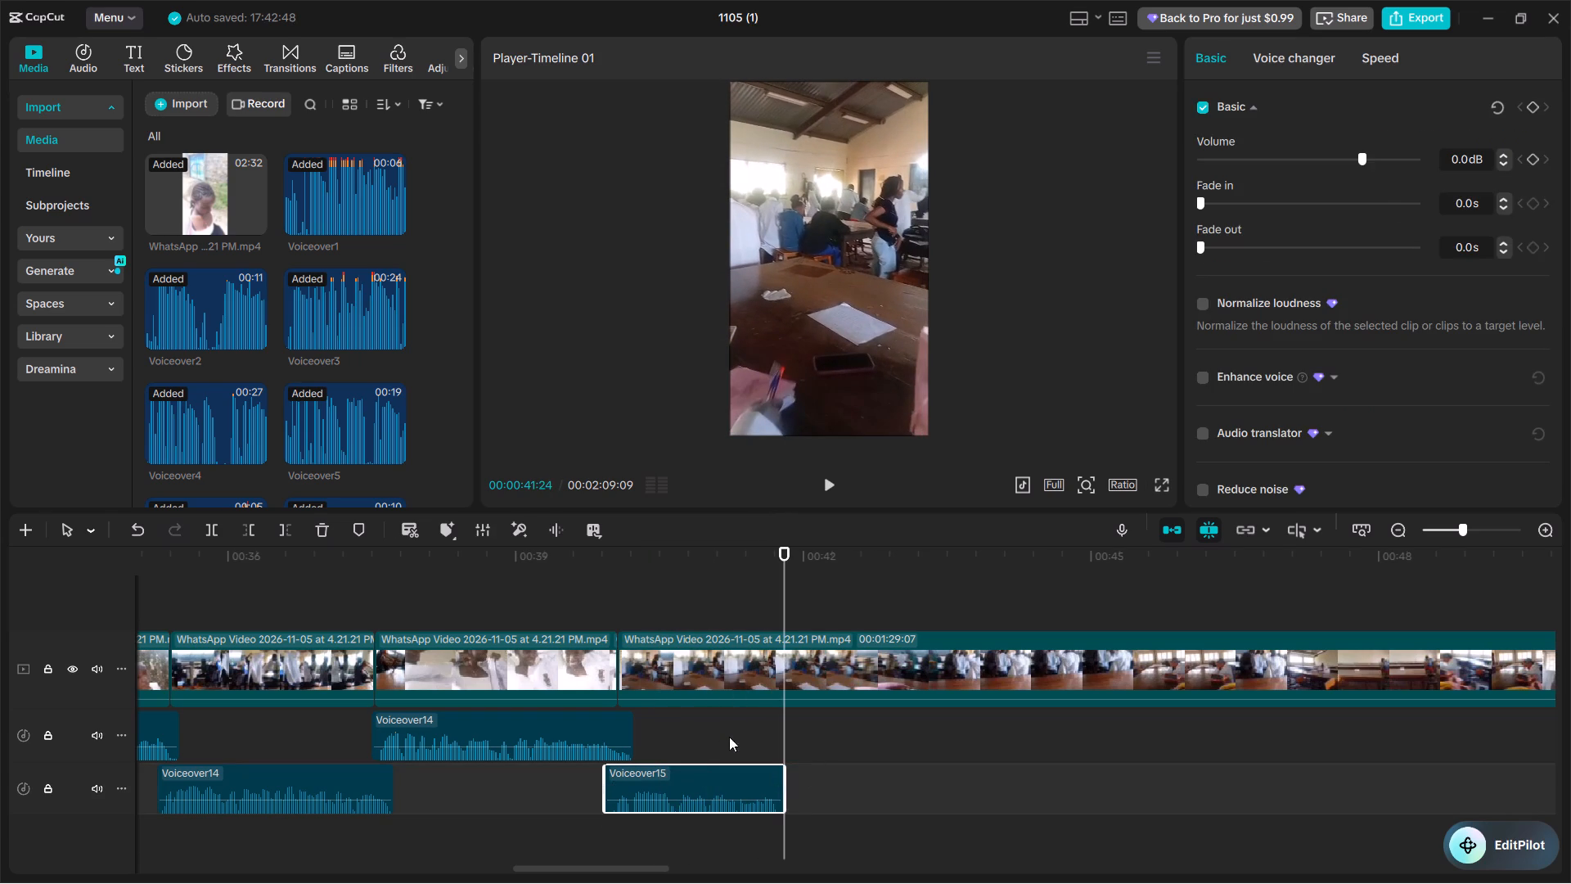
Record a voiceover take of about 12 seconds starting from 00:00:41:14.
click(751, 724)
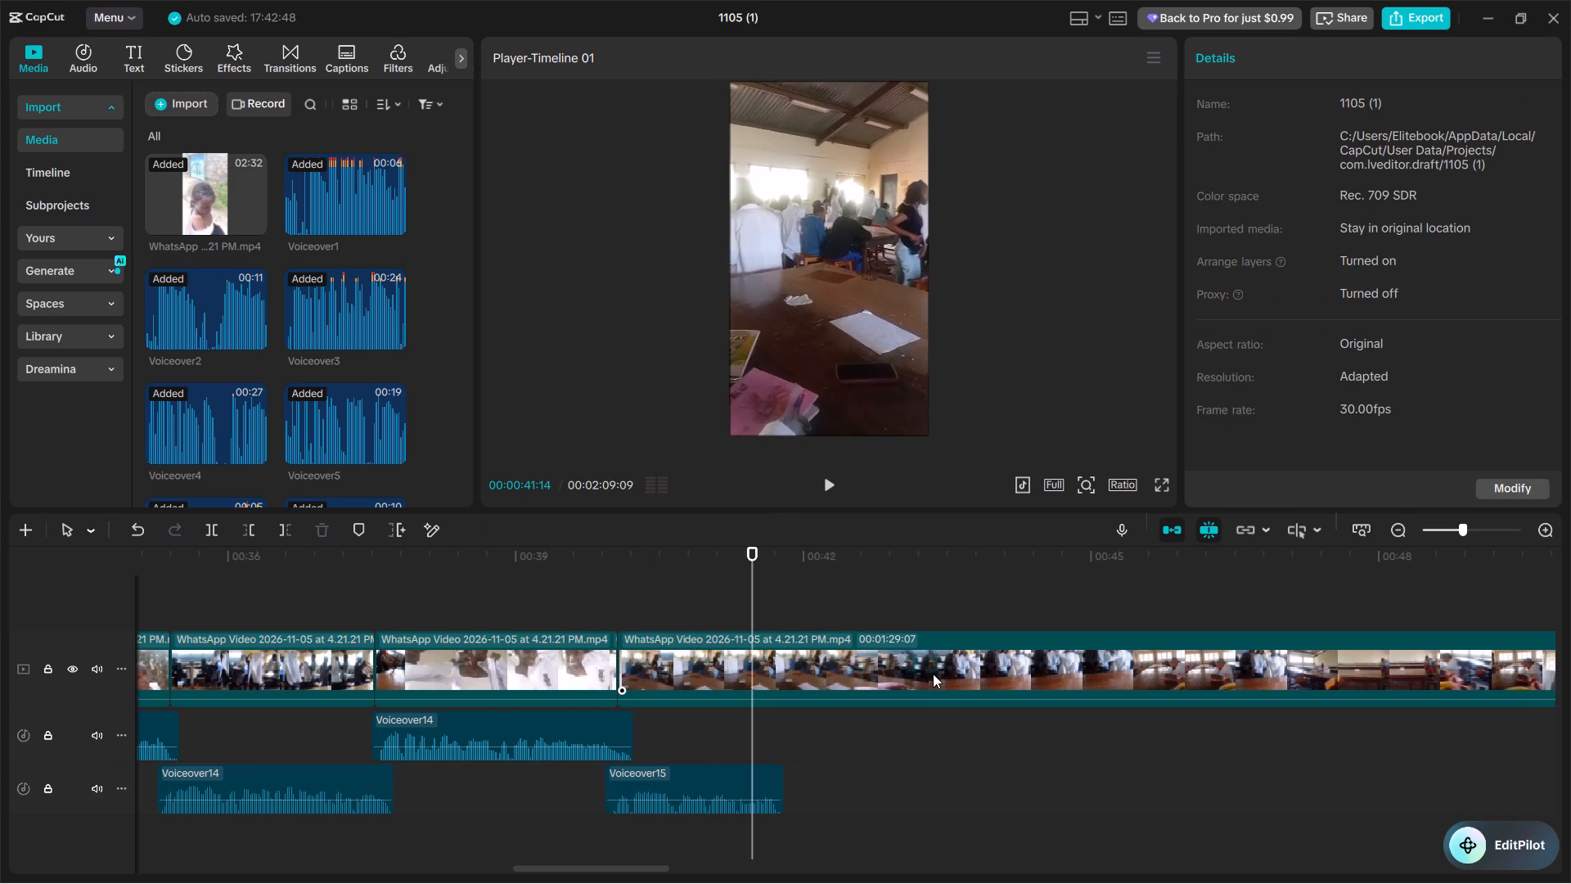
click(1120, 533)
click(1274, 154)
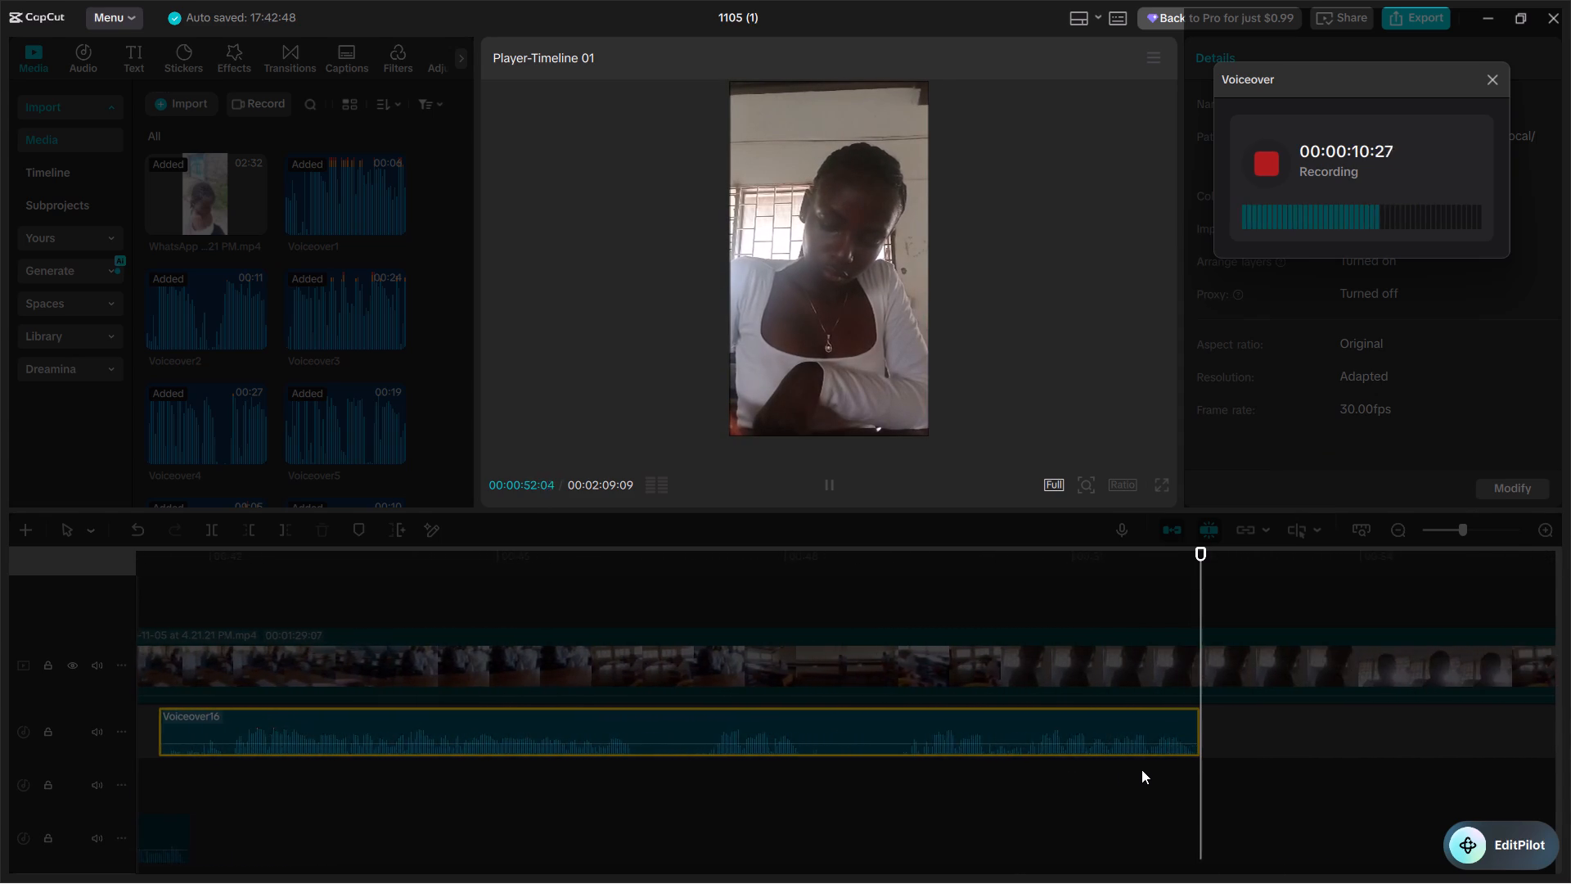
key(space)
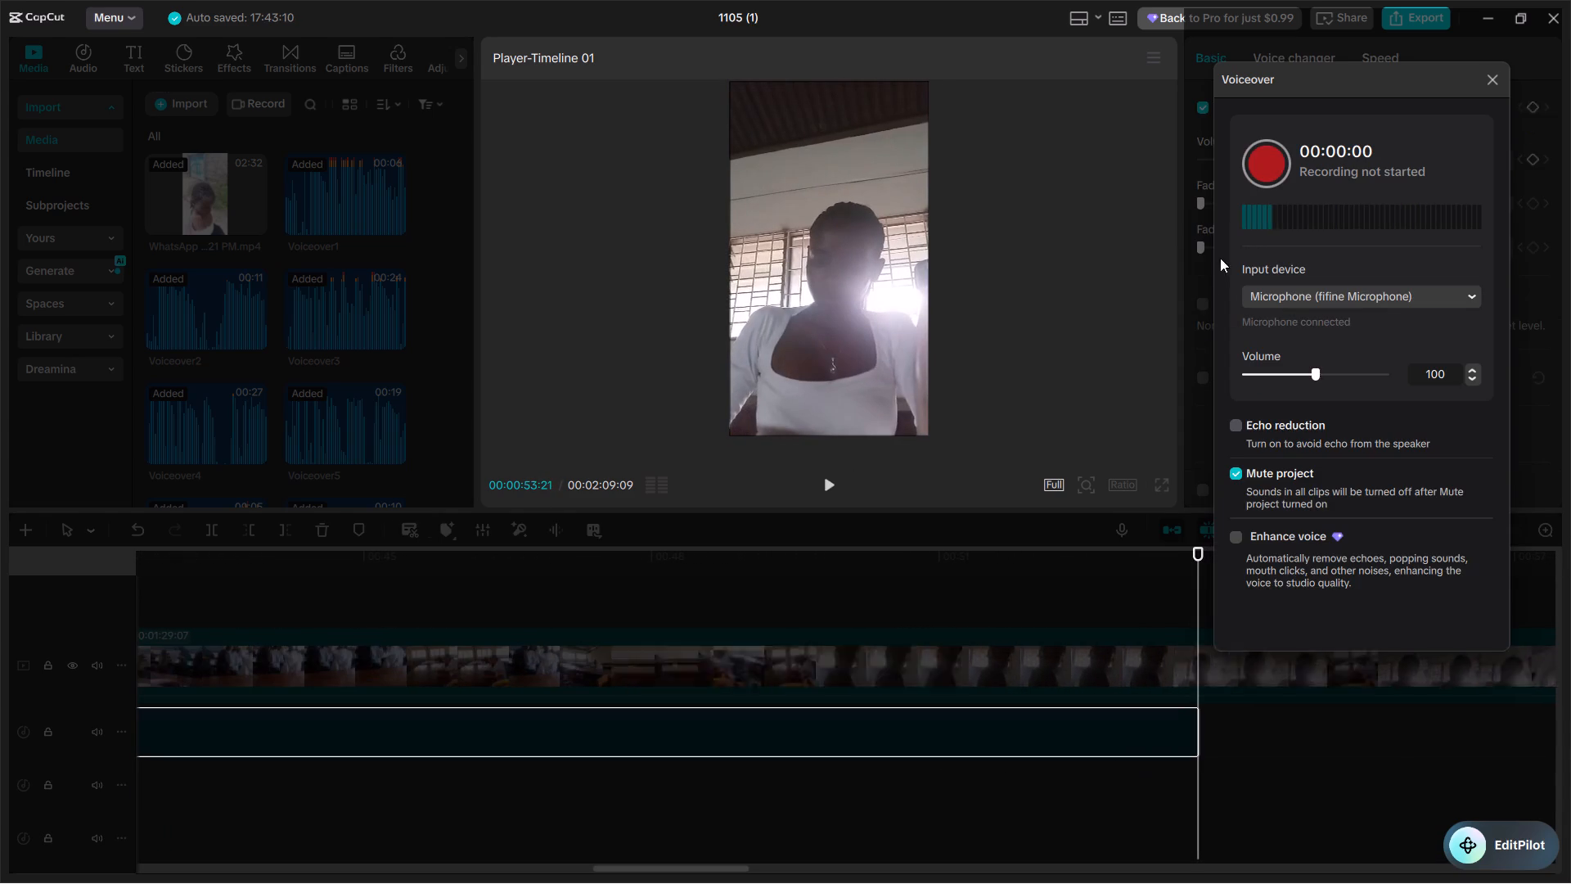
click(1501, 74)
Trim the silent start of Voiceover16 to 00:00:42:09.
scroll(882, 625, right, 1)
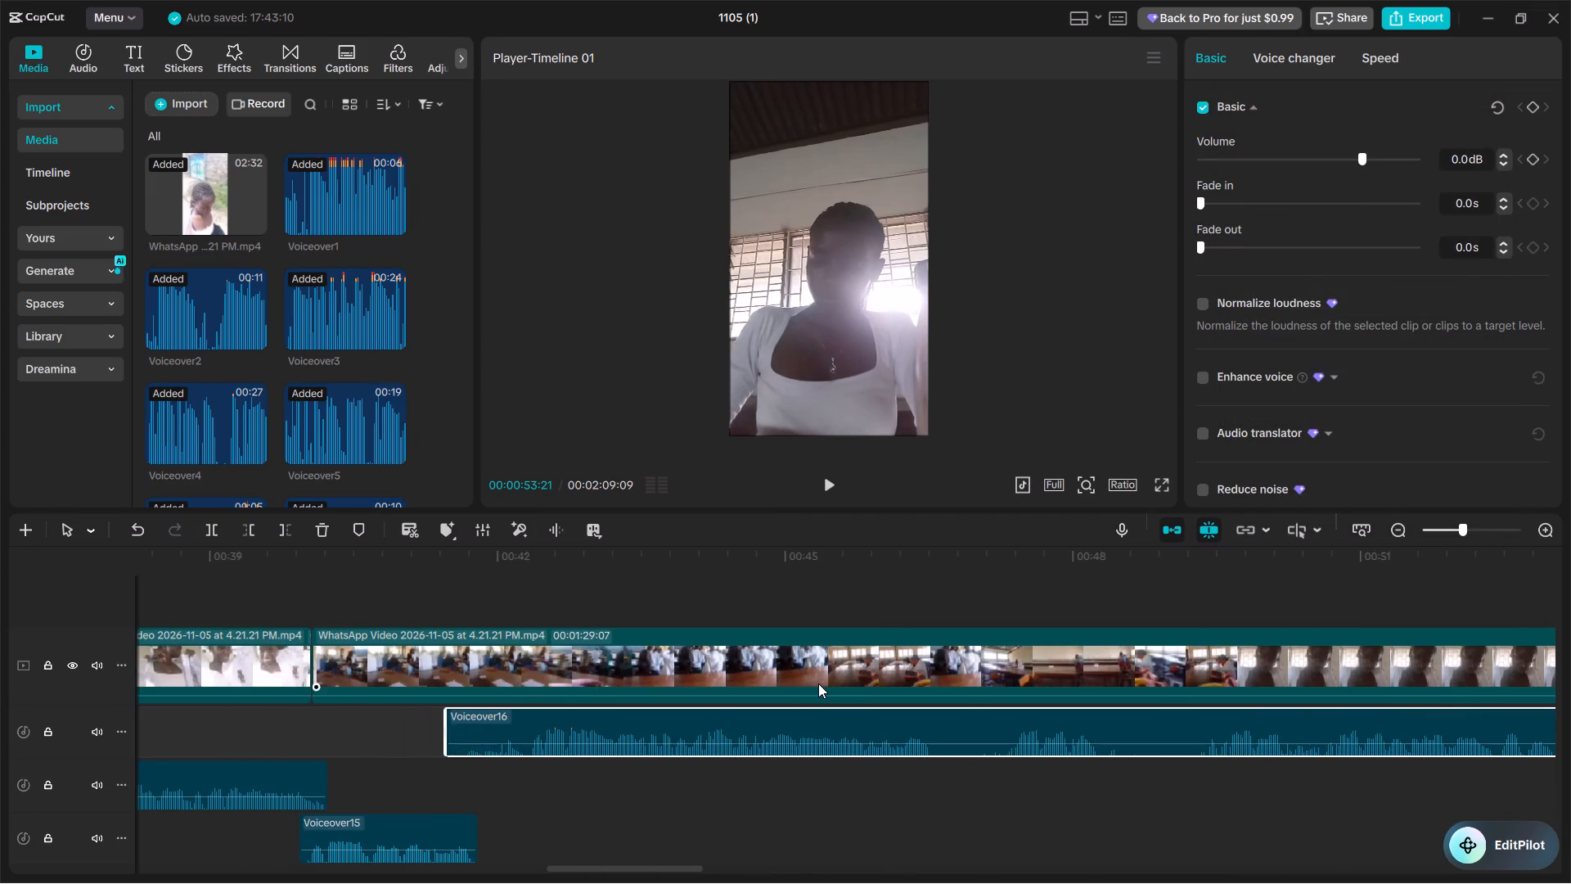
click(527, 767)
click(526, 748)
key(q)
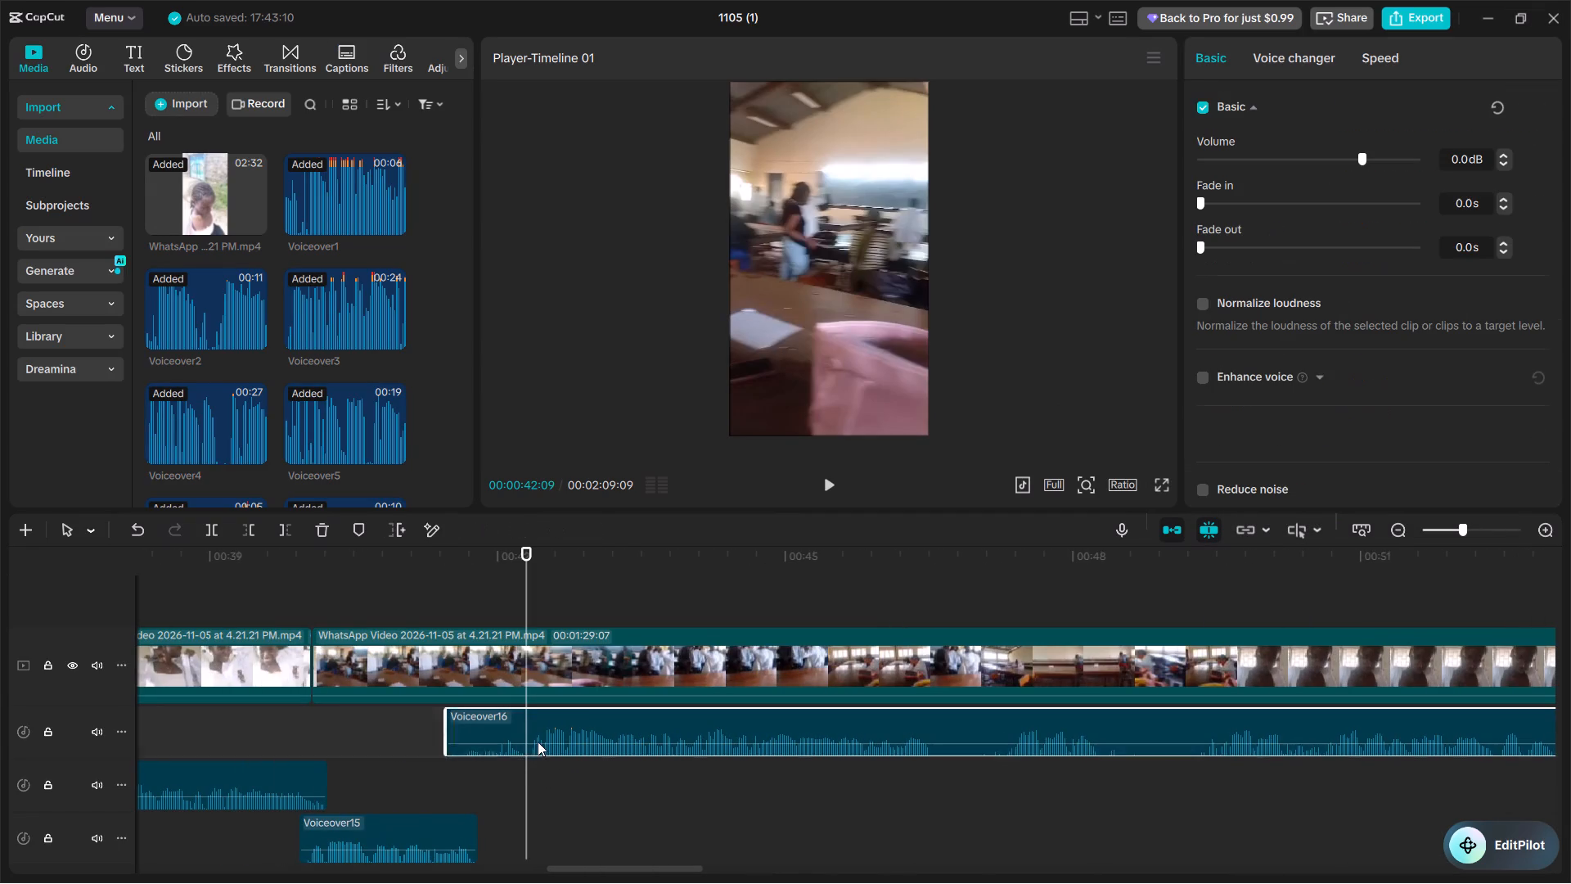
Play the first phrase of Voiceover16 and split the take at 00:00:46:18.
key(space)
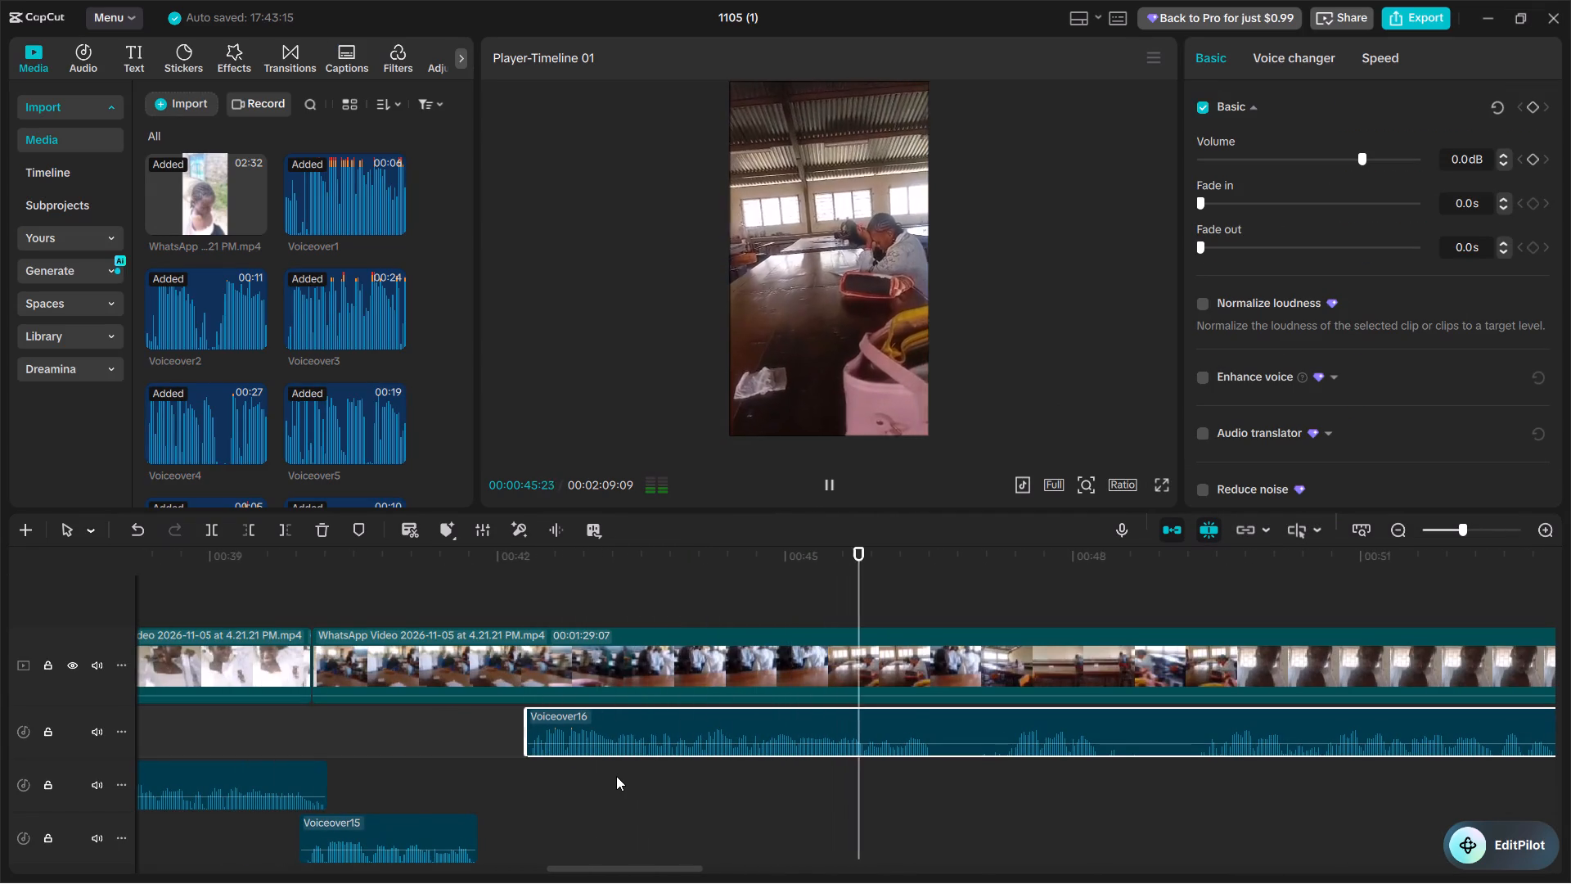
key(space)
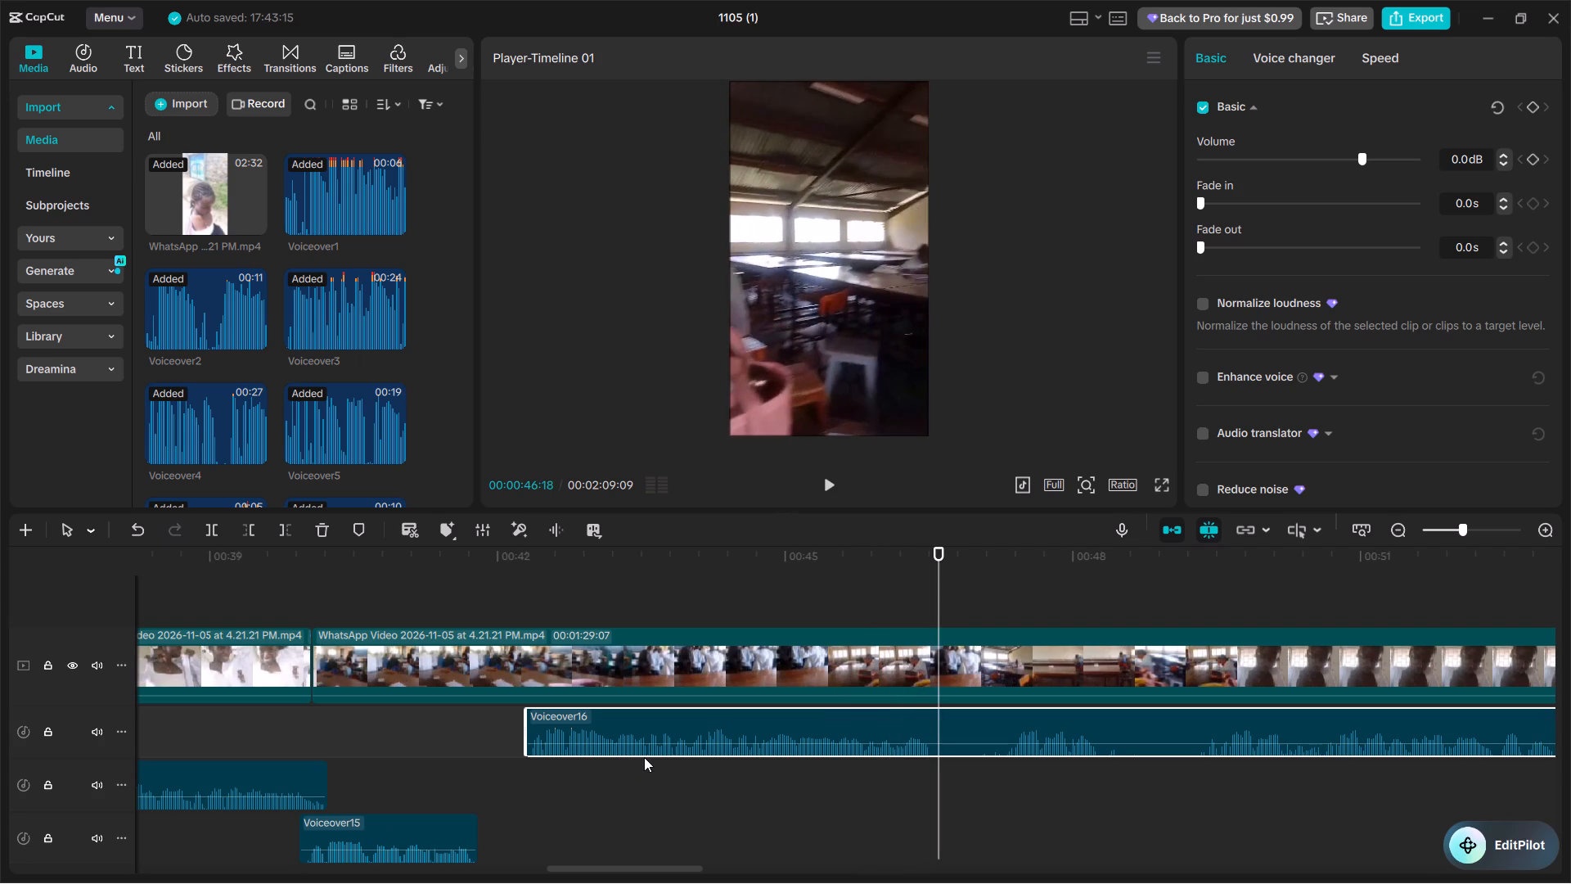
key(ctrl+b)
Move the first Voiceover16 phrase down one track to about 00:00:41:18, overlapping the end of Voiceover15, and play the join.
drag(642, 719, 578, 769)
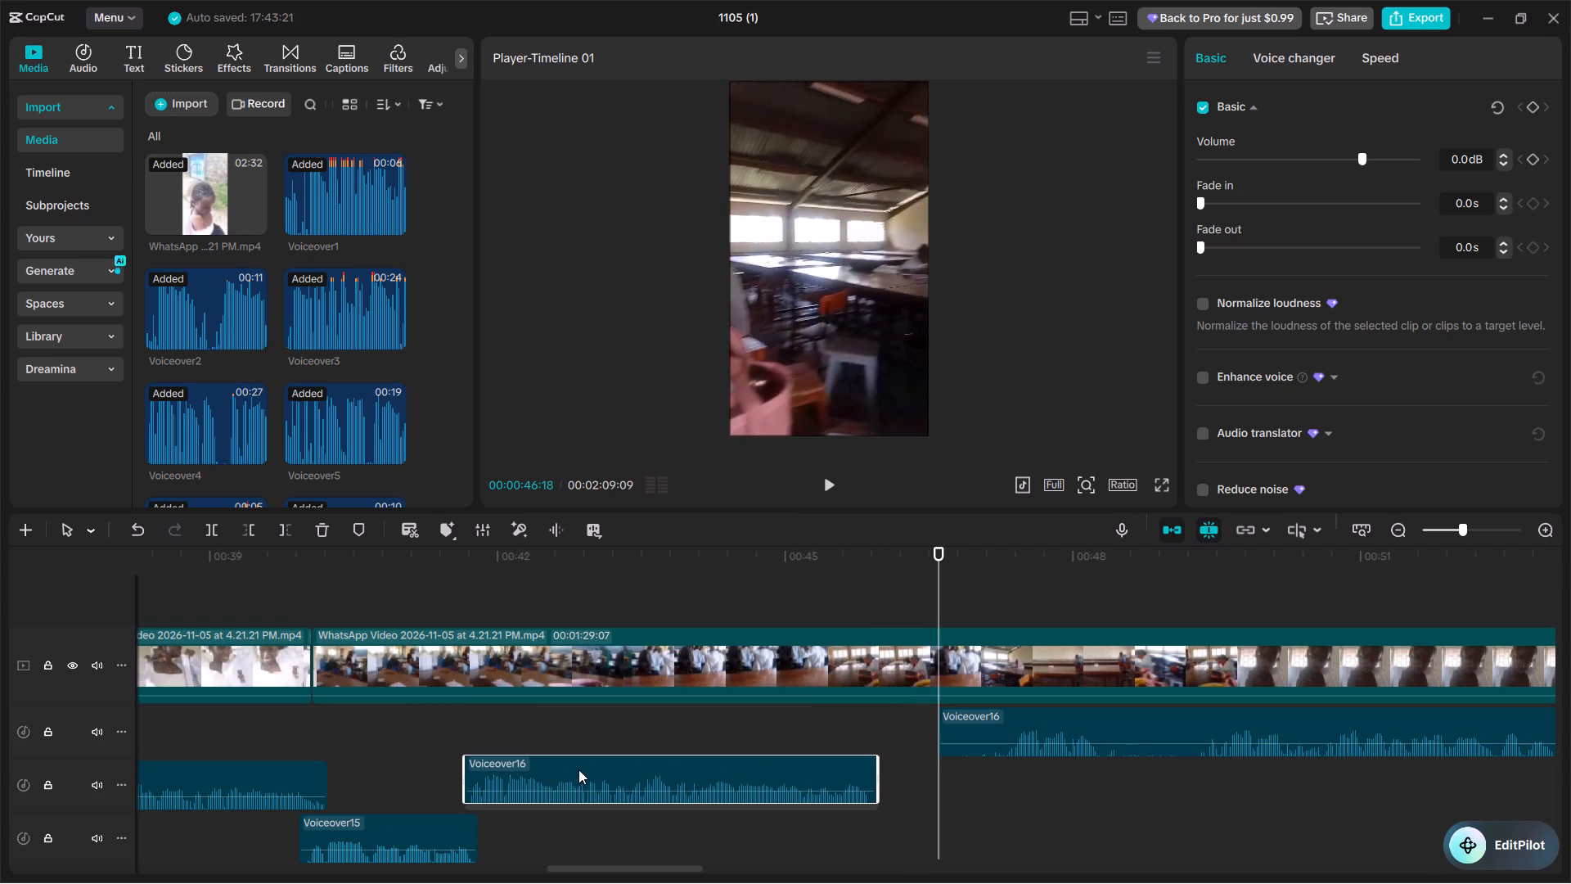
drag(578, 769, 574, 772)
click(451, 762)
click(410, 748)
key(space)
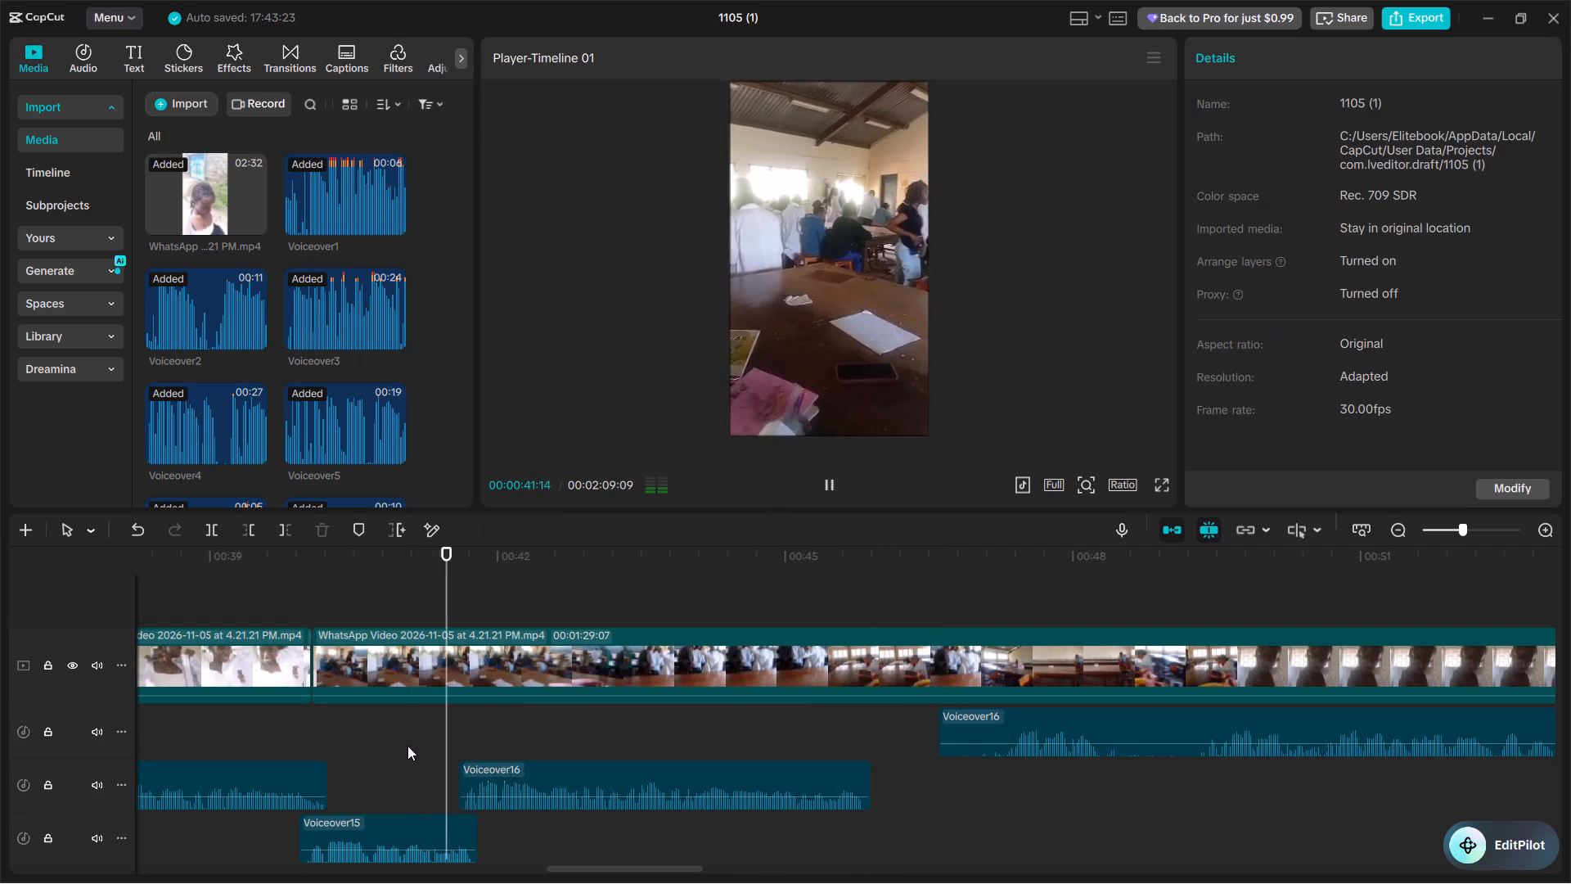
click(479, 770)
key(space)
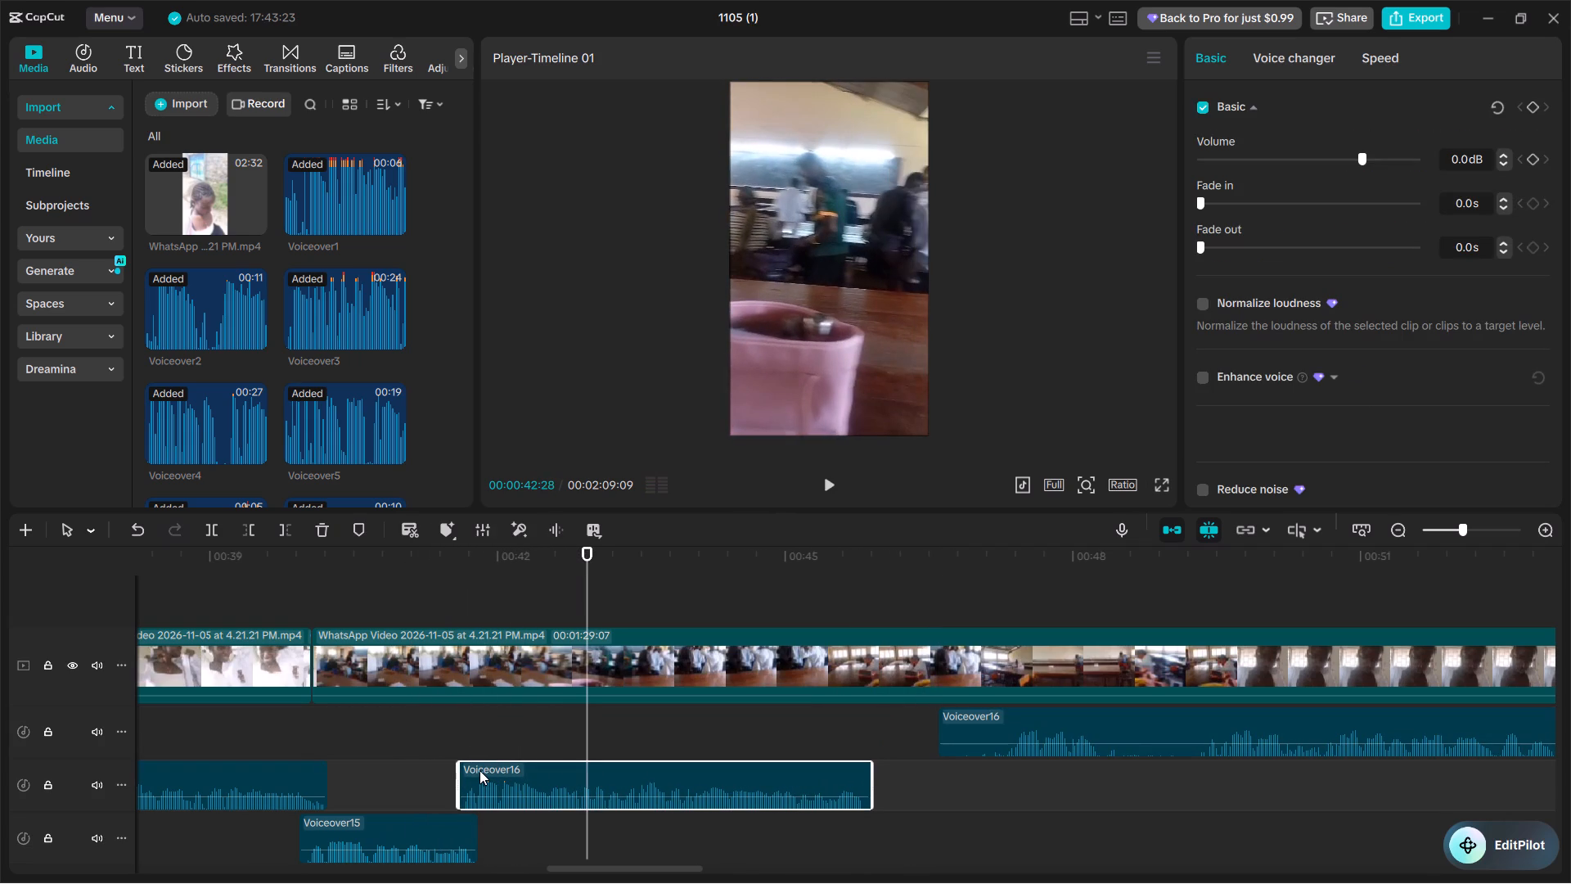
Nudge the first Voiceover16 phrase earlier to about 00:00:41:16 and play the join with Voiceover15.
key(ctrl+equal)
key(ctrl+equal)
key(ctrl+equal)
scroll(479, 770, right, 5)
drag(485, 754, 485, 753)
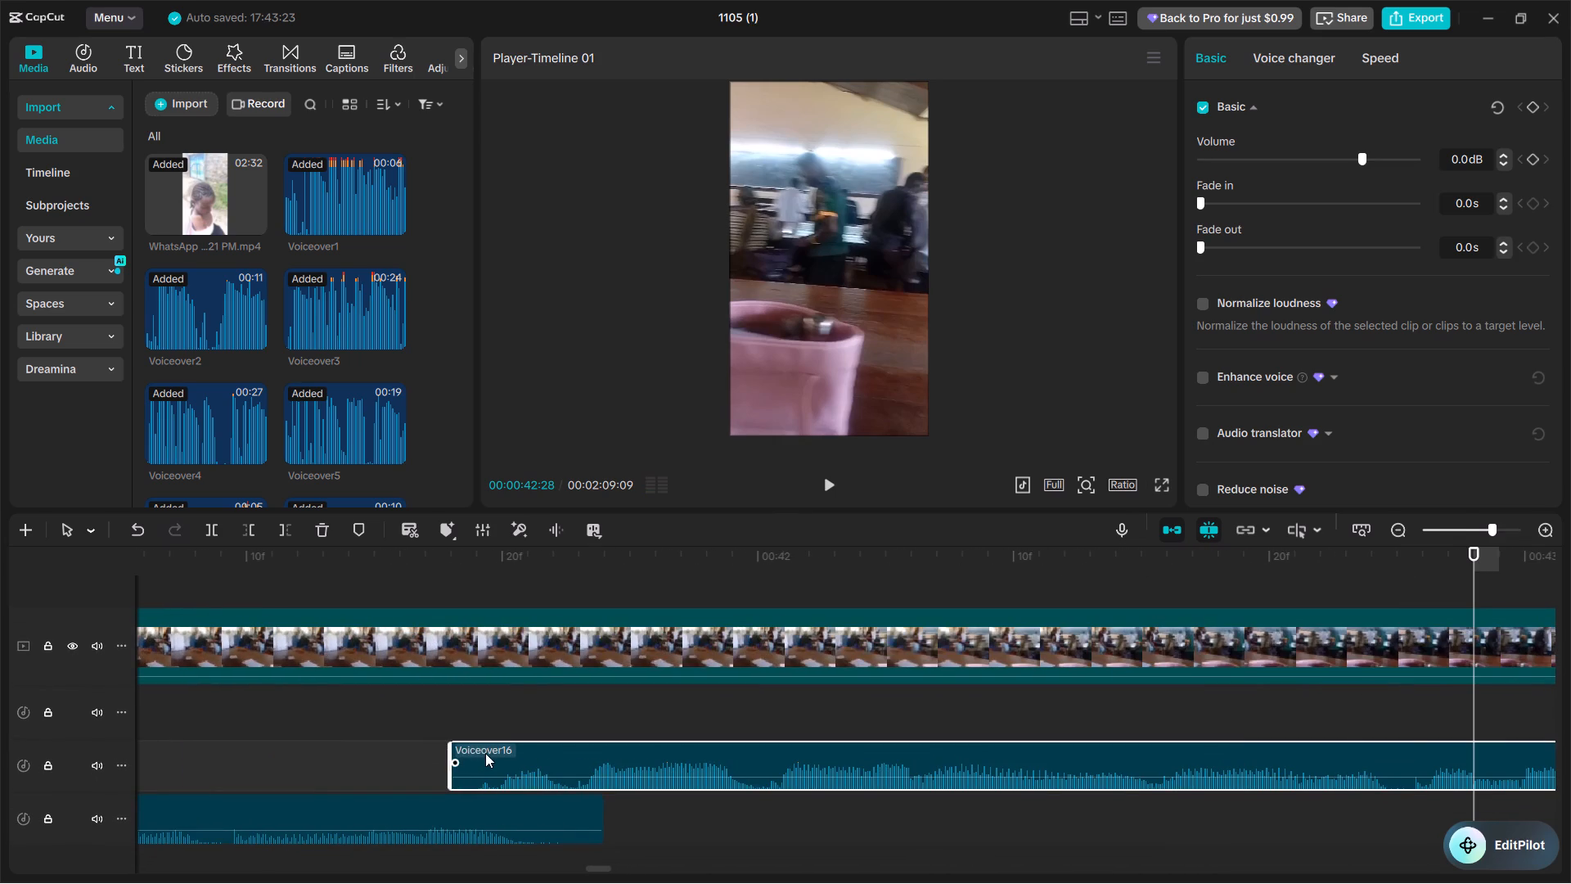
drag(485, 753, 440, 756)
click(146, 742)
key(space)
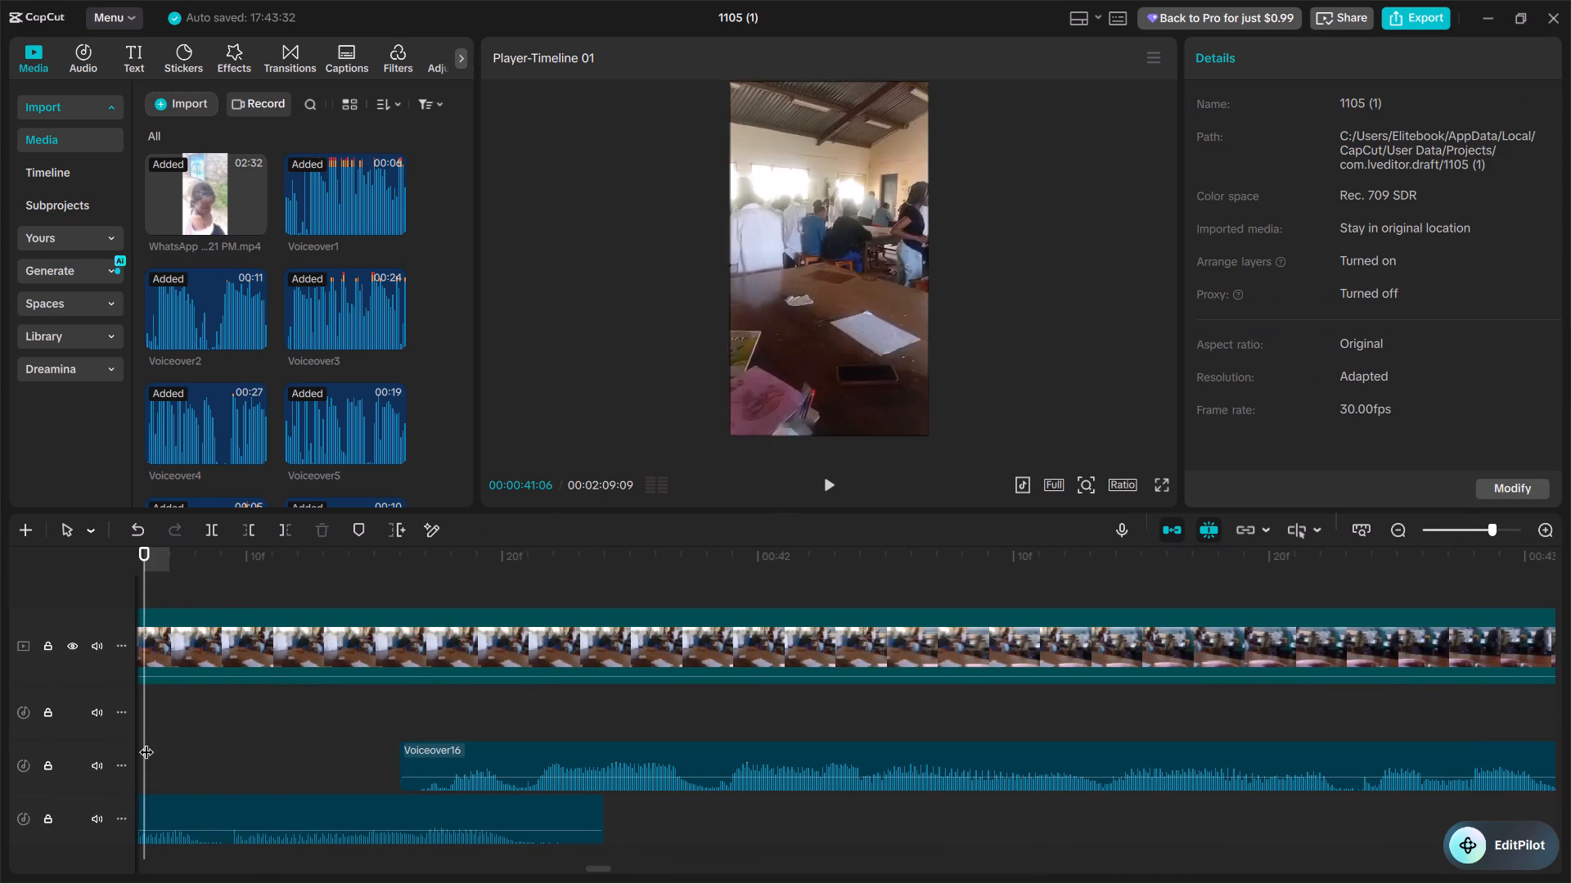
Trim the start of the remaining Voiceover16 piece to 00:00:50:18, keeping its final phrase.
key(ctrl+minus)
key(ctrl+minus)
key(ctrl+minus)
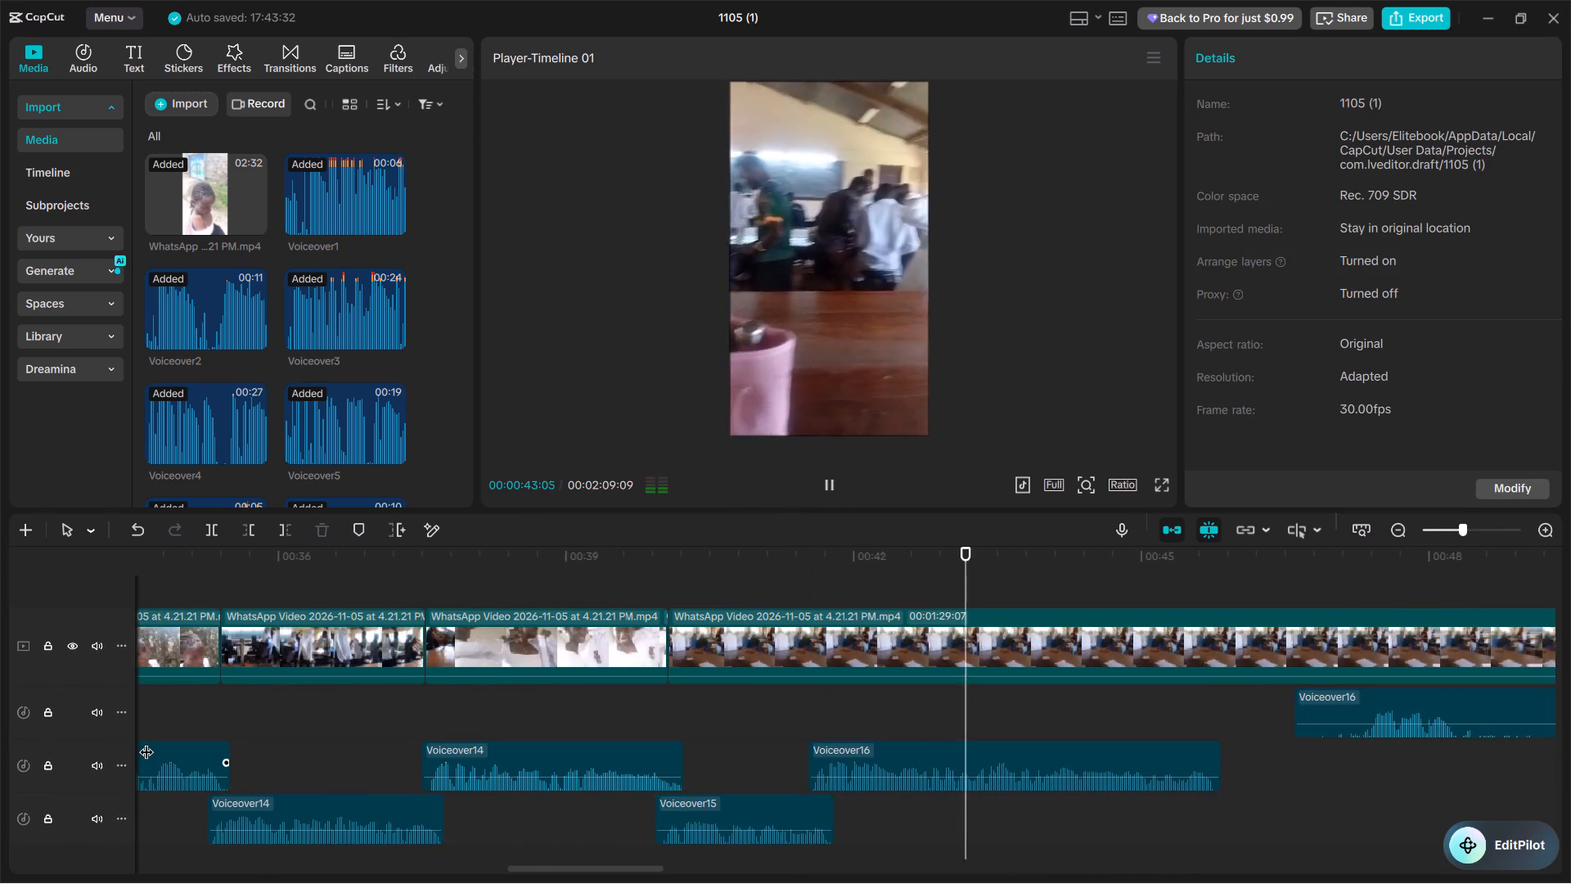
scroll(146, 742, left, 1)
scroll(301, 697, left, 1)
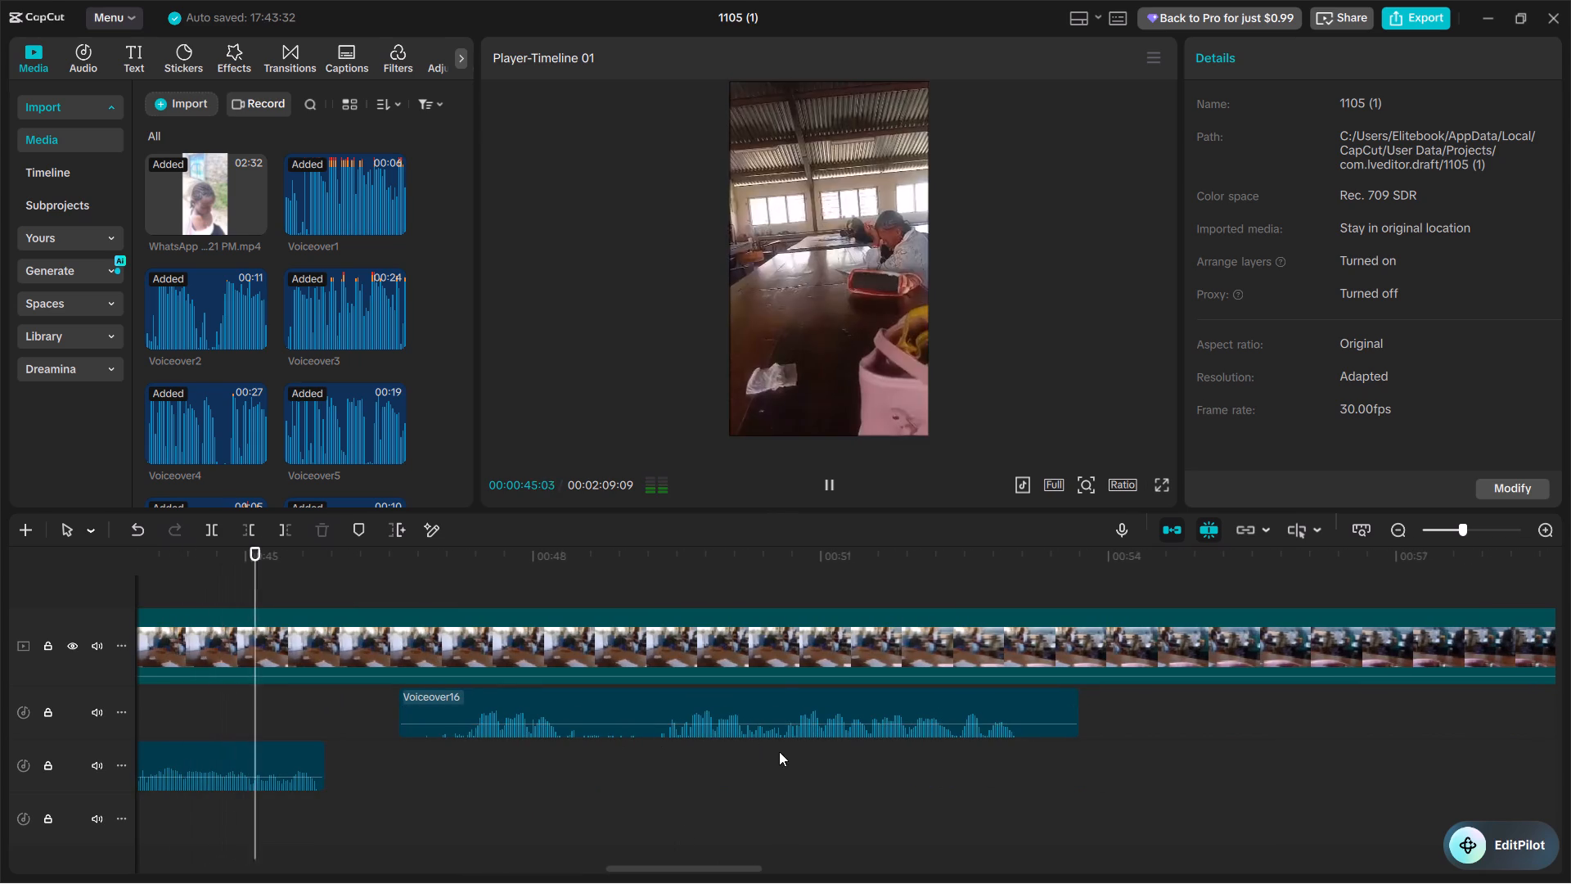
click(779, 751)
key(space)
click(781, 751)
click(787, 709)
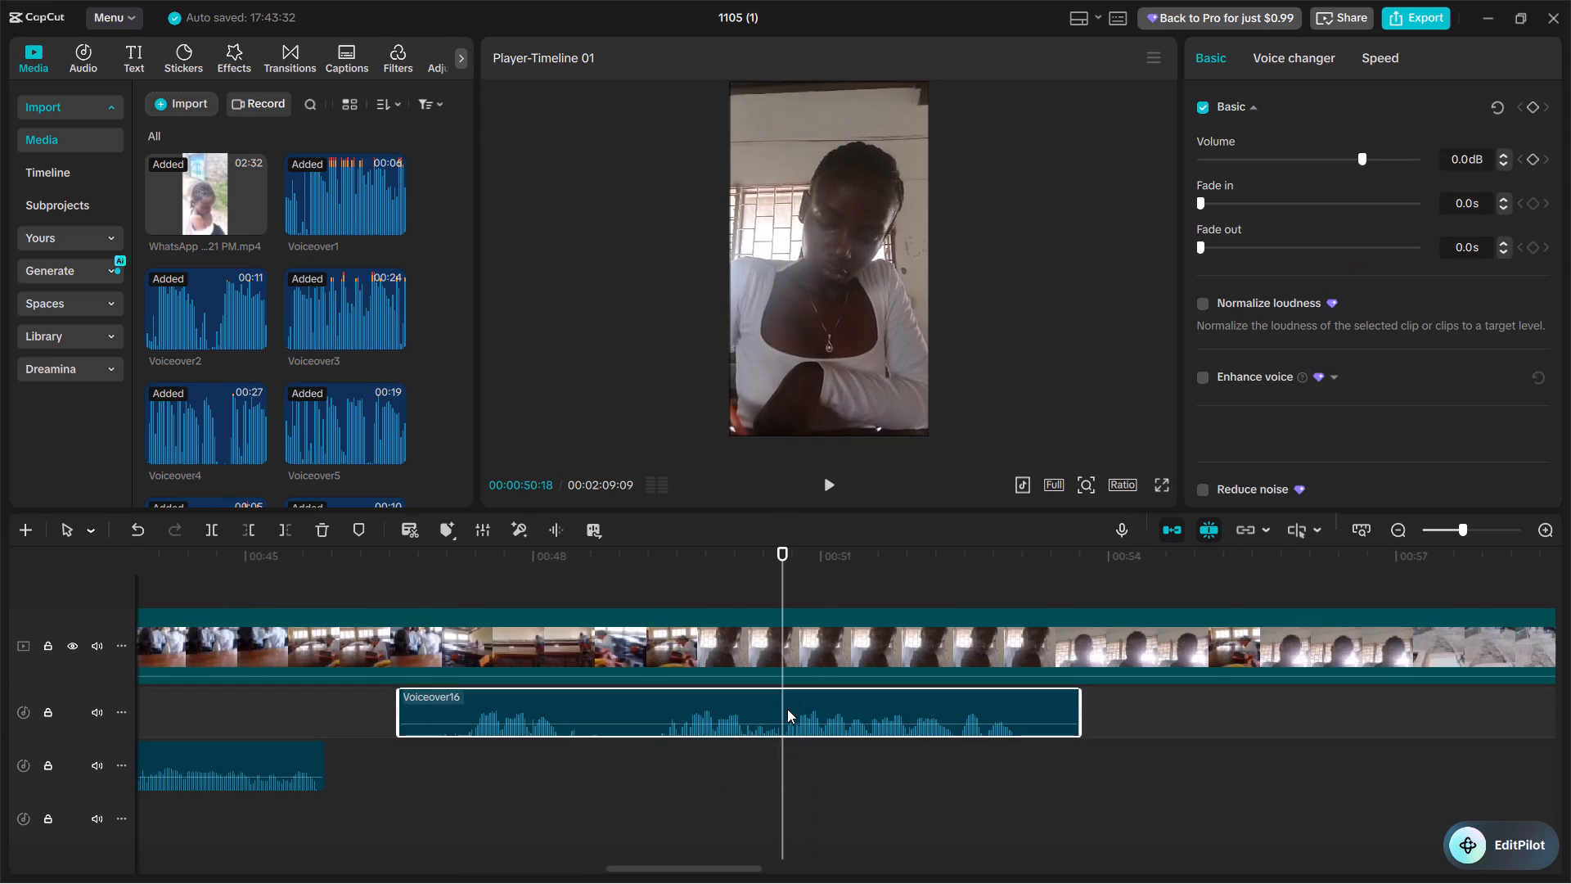
text(q)
key(space)
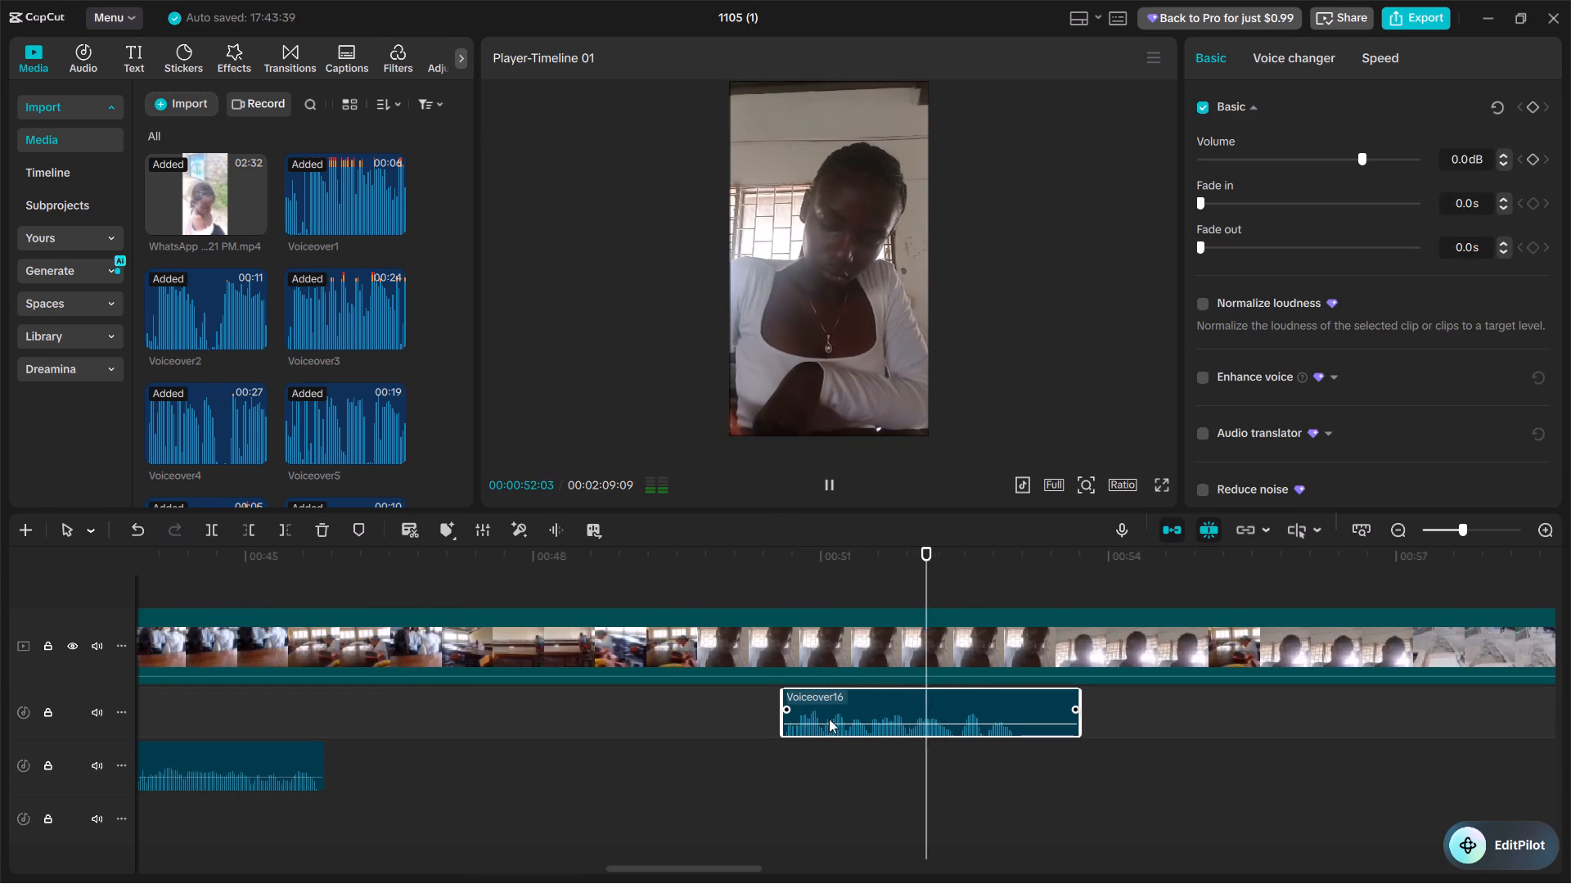
Move the final Voiceover16 phrase to the lower voiceover track at about 00:00:45:17, overlapping the end of the first phrase.
drag(813, 697, 531, 770)
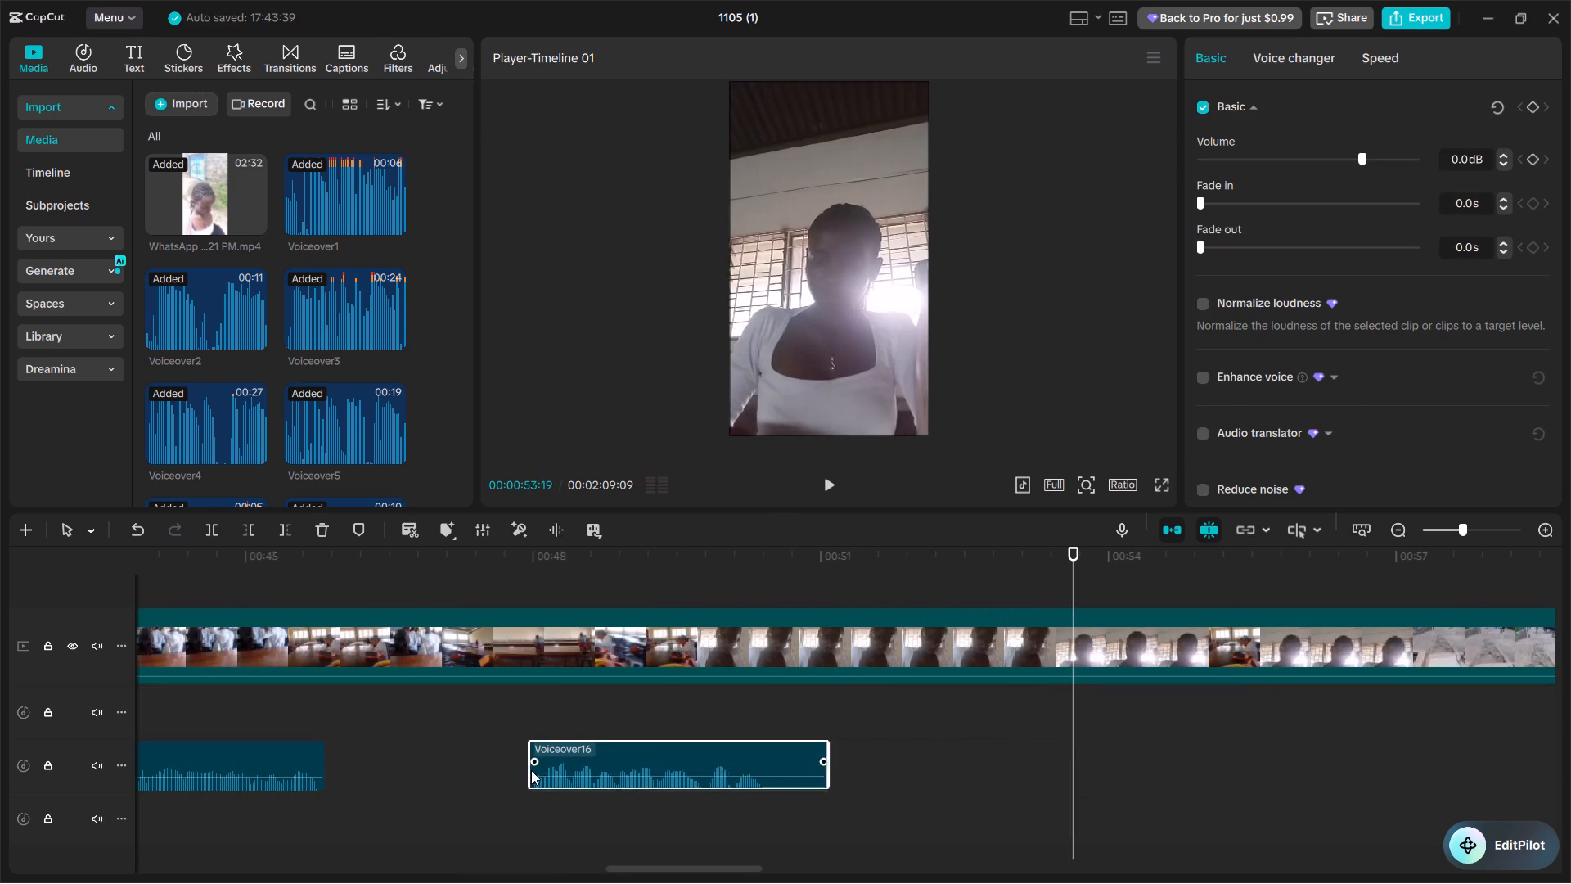
drag(531, 770, 624, 800)
scroll(525, 775, right, 1)
Play the joined Voiceover16 phrases and trim the end of the second one to 00:00:48:04.
click(482, 817)
key(space)
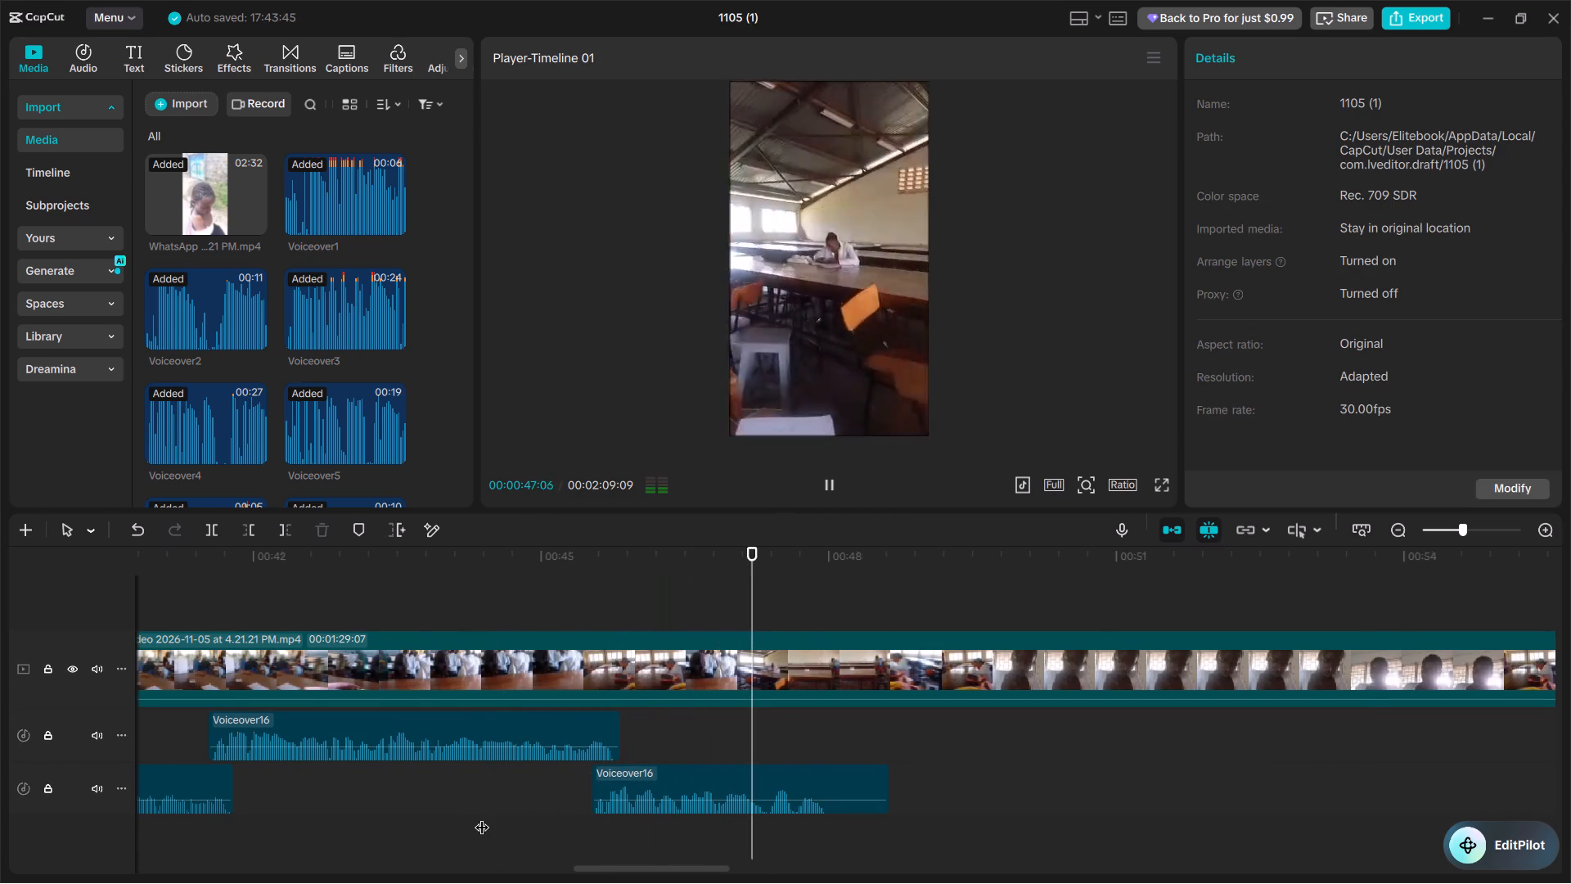
key(space)
key(space)
key(space)
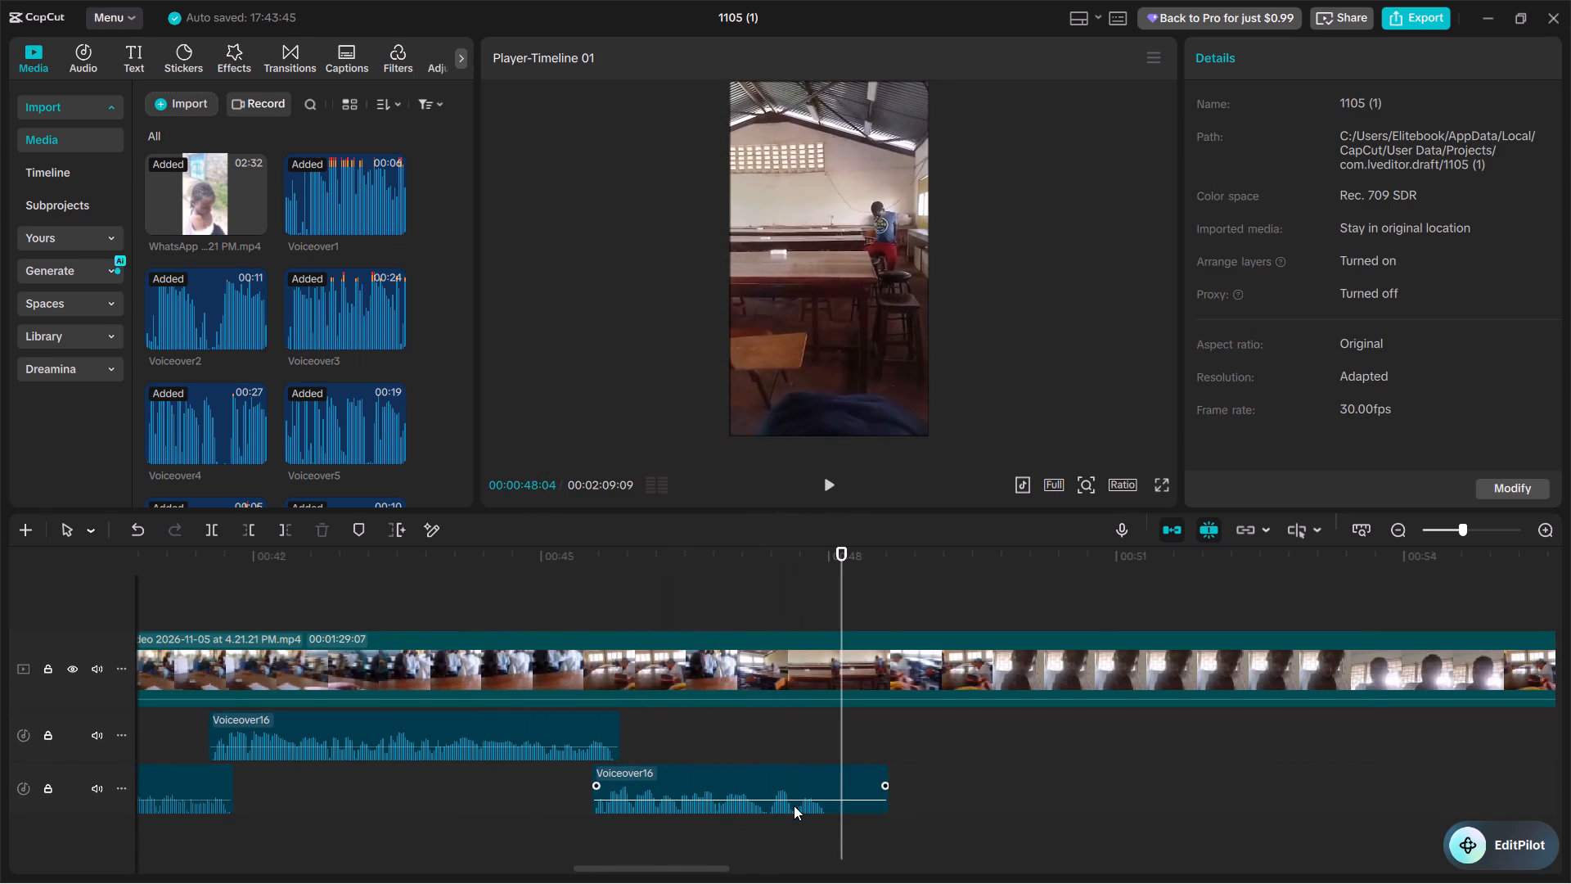
click(794, 805)
key(w)
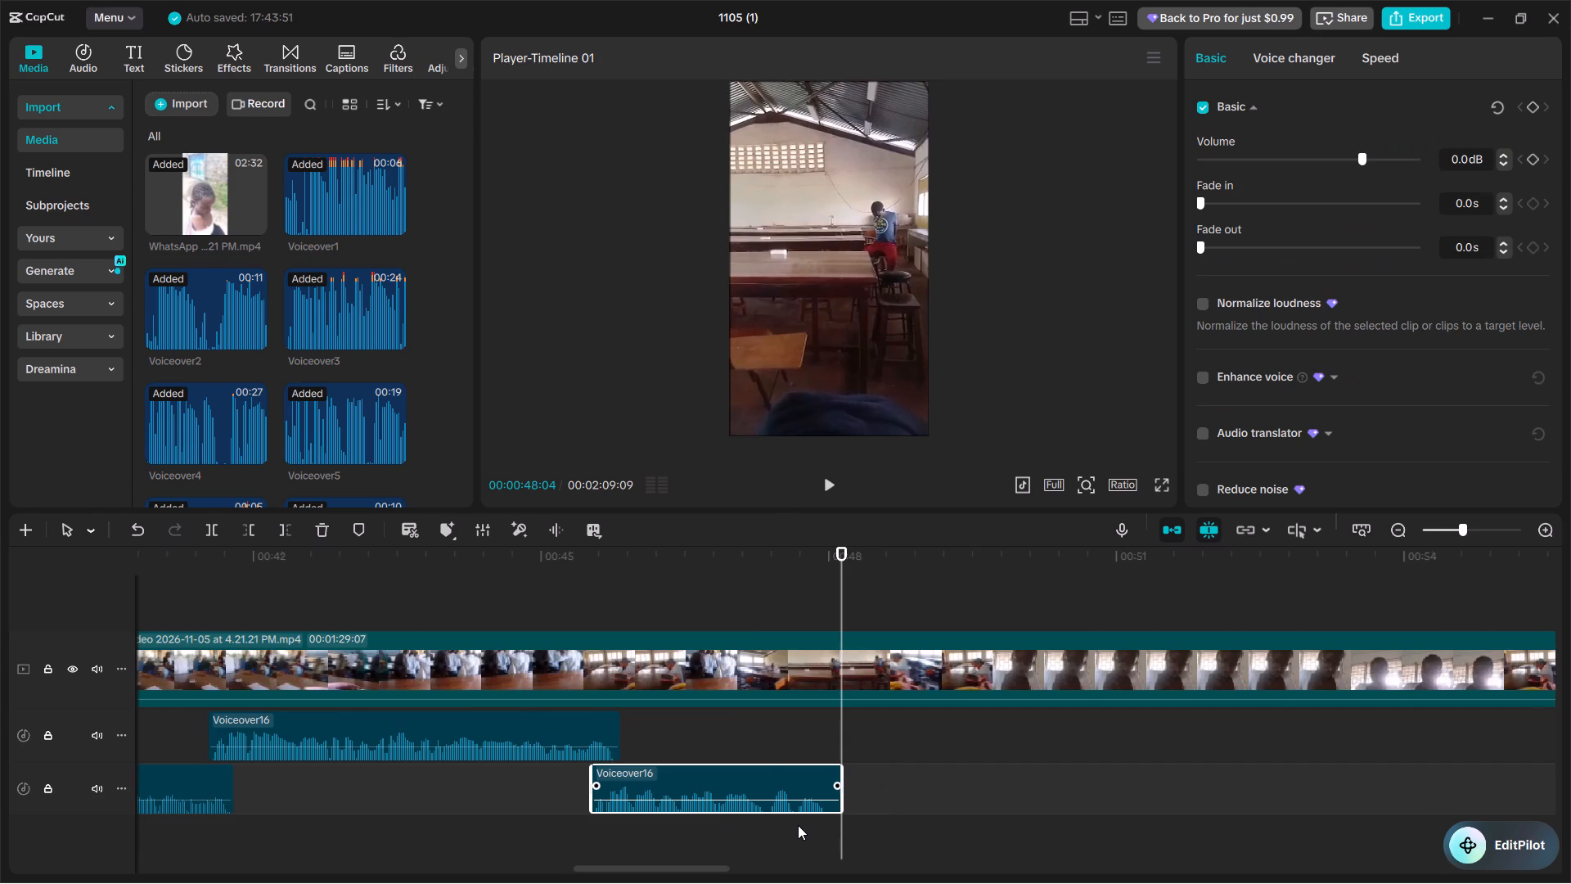
Play the footage under the Voiceover16 phrases and split the long video clip at about 00:00:44:10.
key(ctrl+minus)
key(ctrl+minus)
click(652, 606)
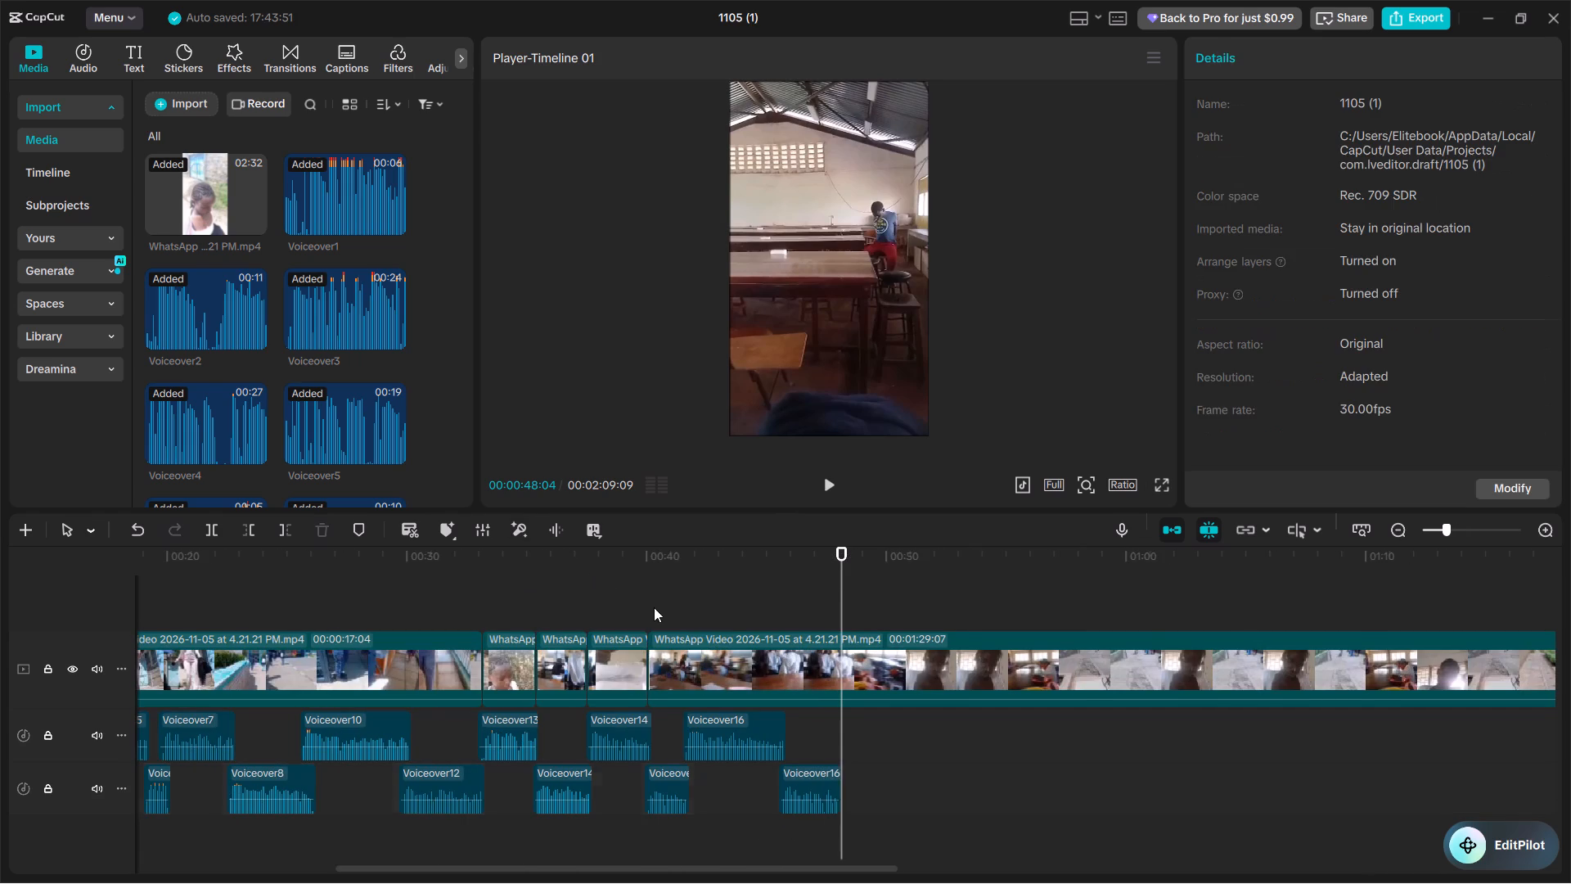
key(space)
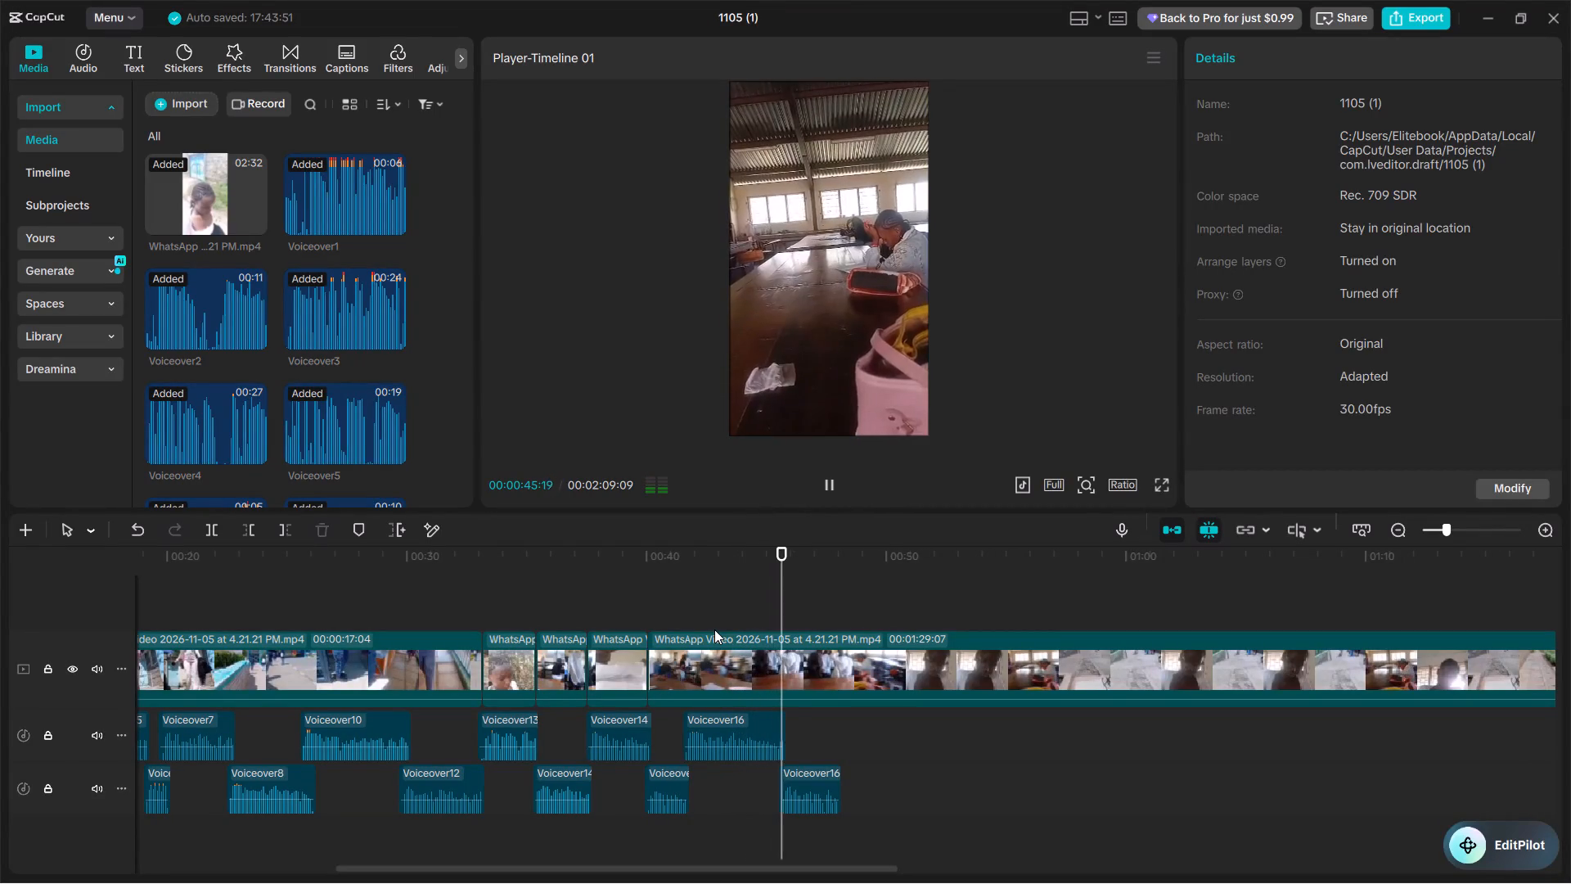
click(716, 589)
key(space)
key(space)
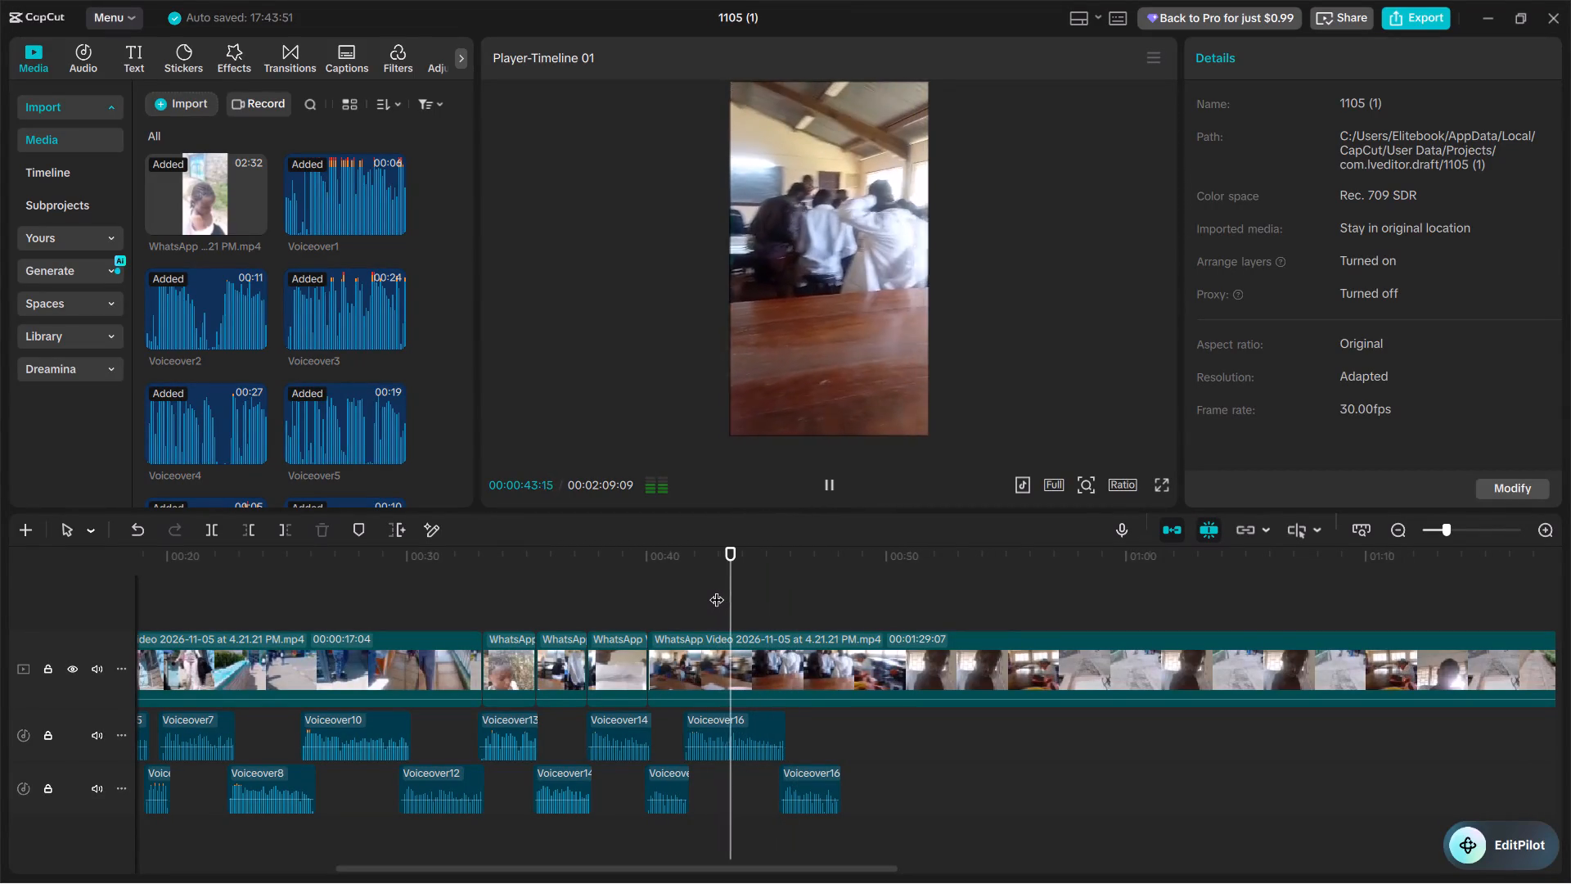
key(space)
key(ctrl+b)
key(space)
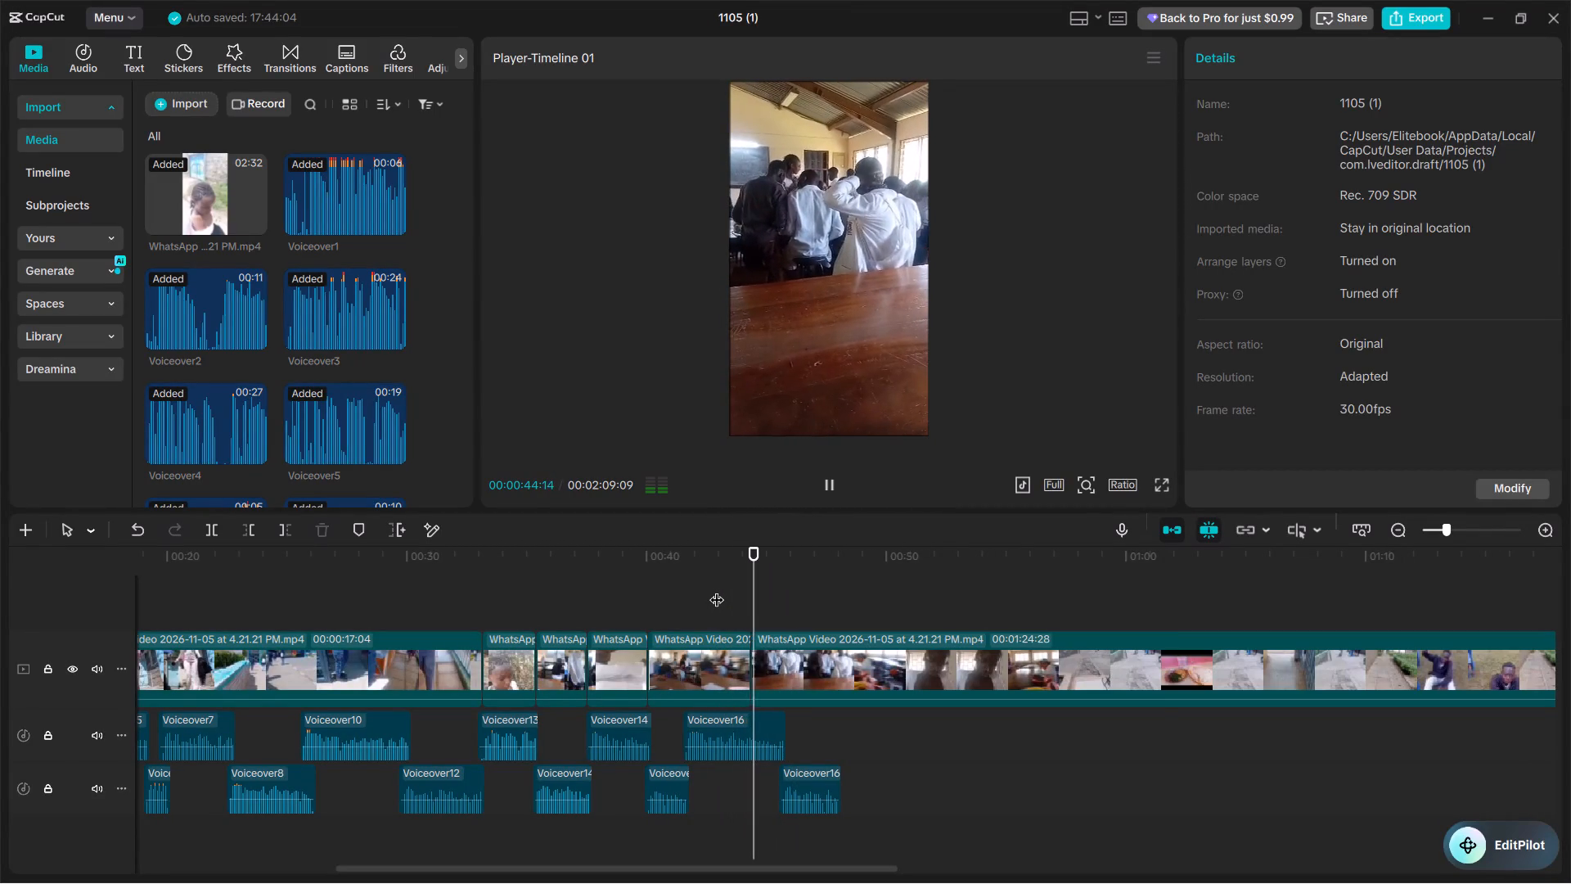
Trim about five seconds off the start of the footage following the new split and play the result.
click(874, 597)
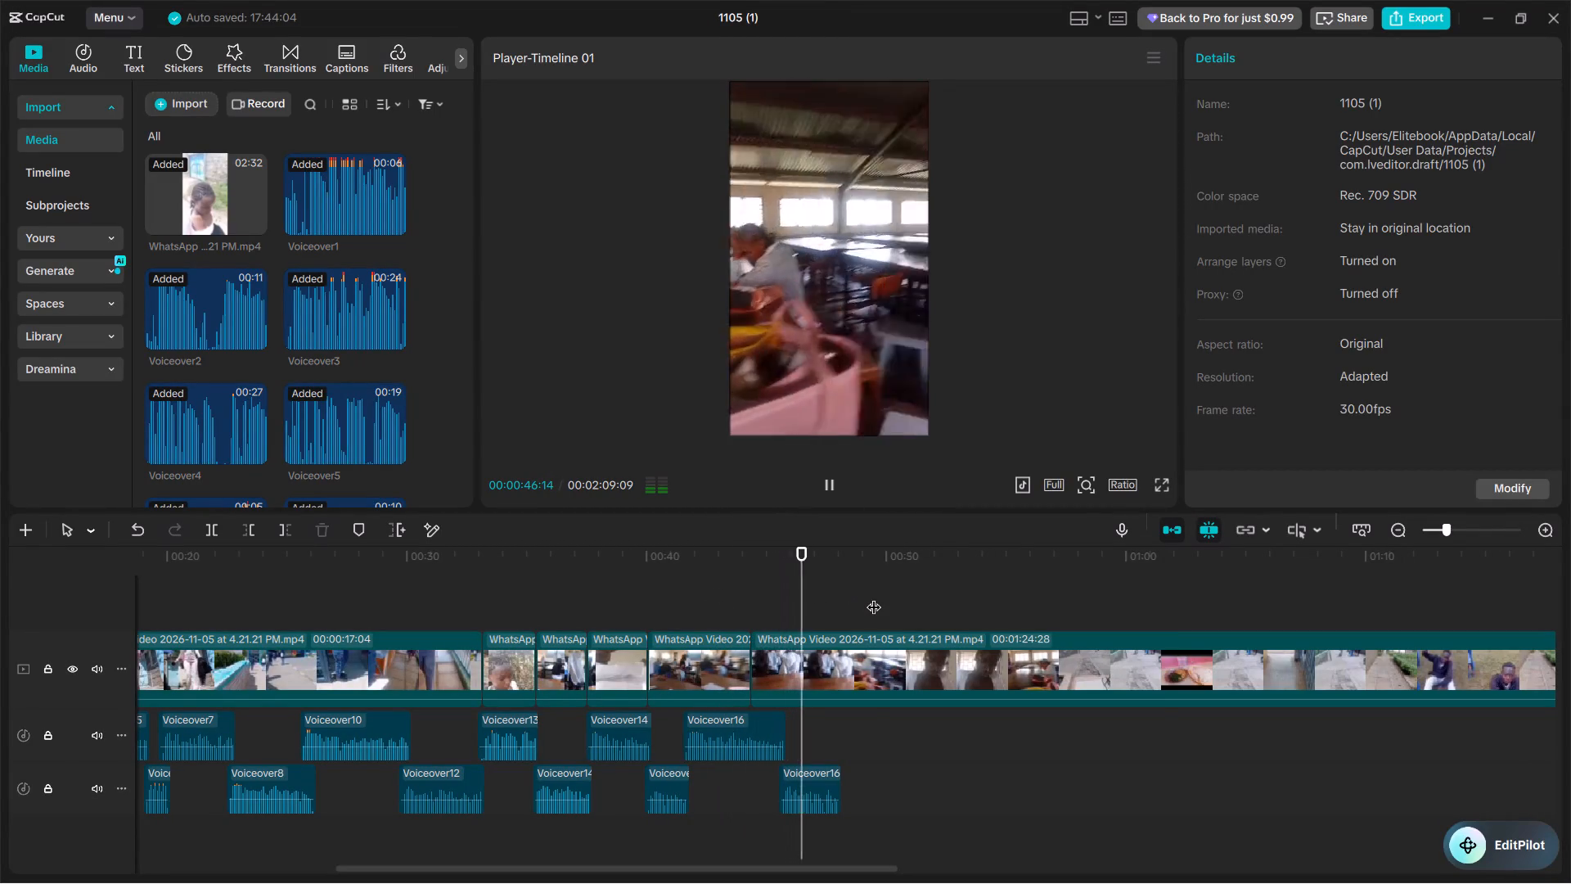
text(q)
key(space)
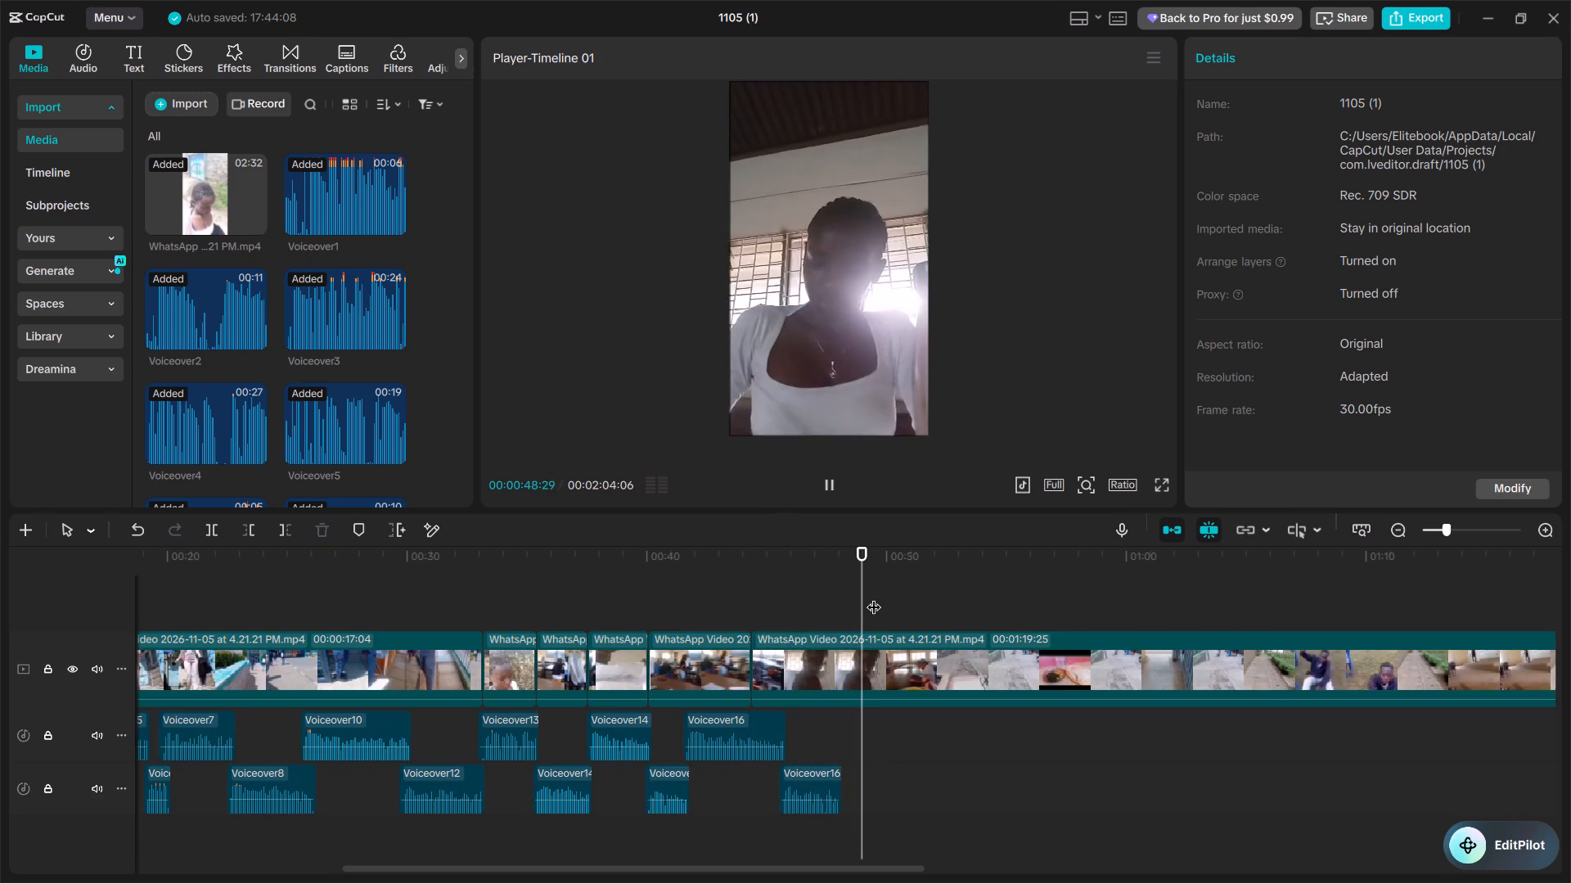
Replay the final Voiceover16 phrase and split the video at its end, at 00:00:48:01.
click(793, 574)
key(space)
key(space)
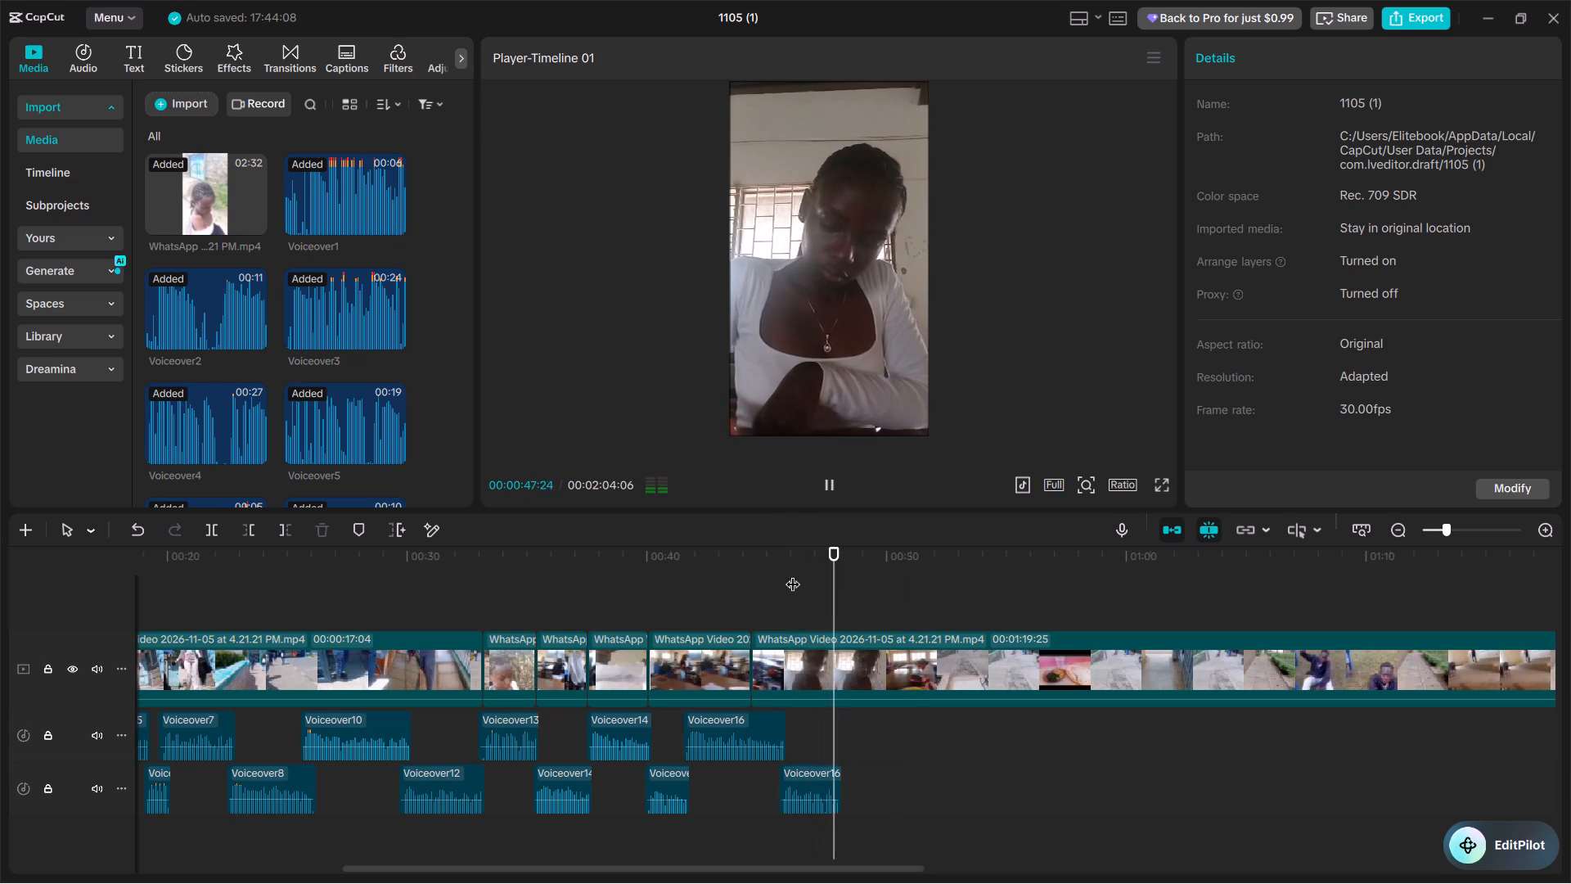
key(space)
key(Left)
key(Left)
key(Left)
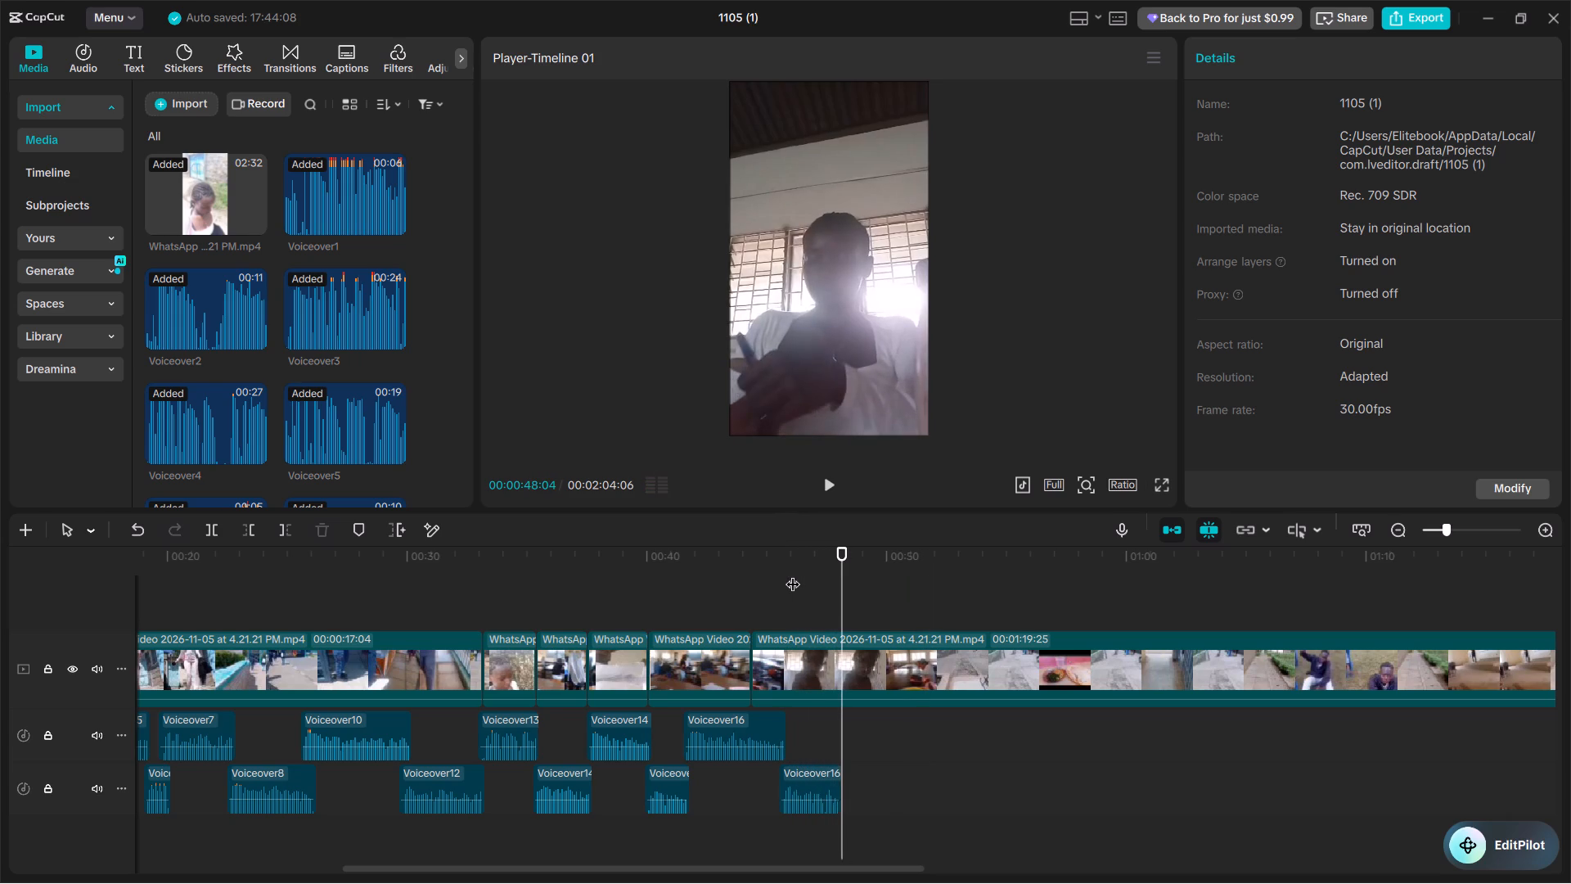
key(Left)
key(Left)
key(Left)
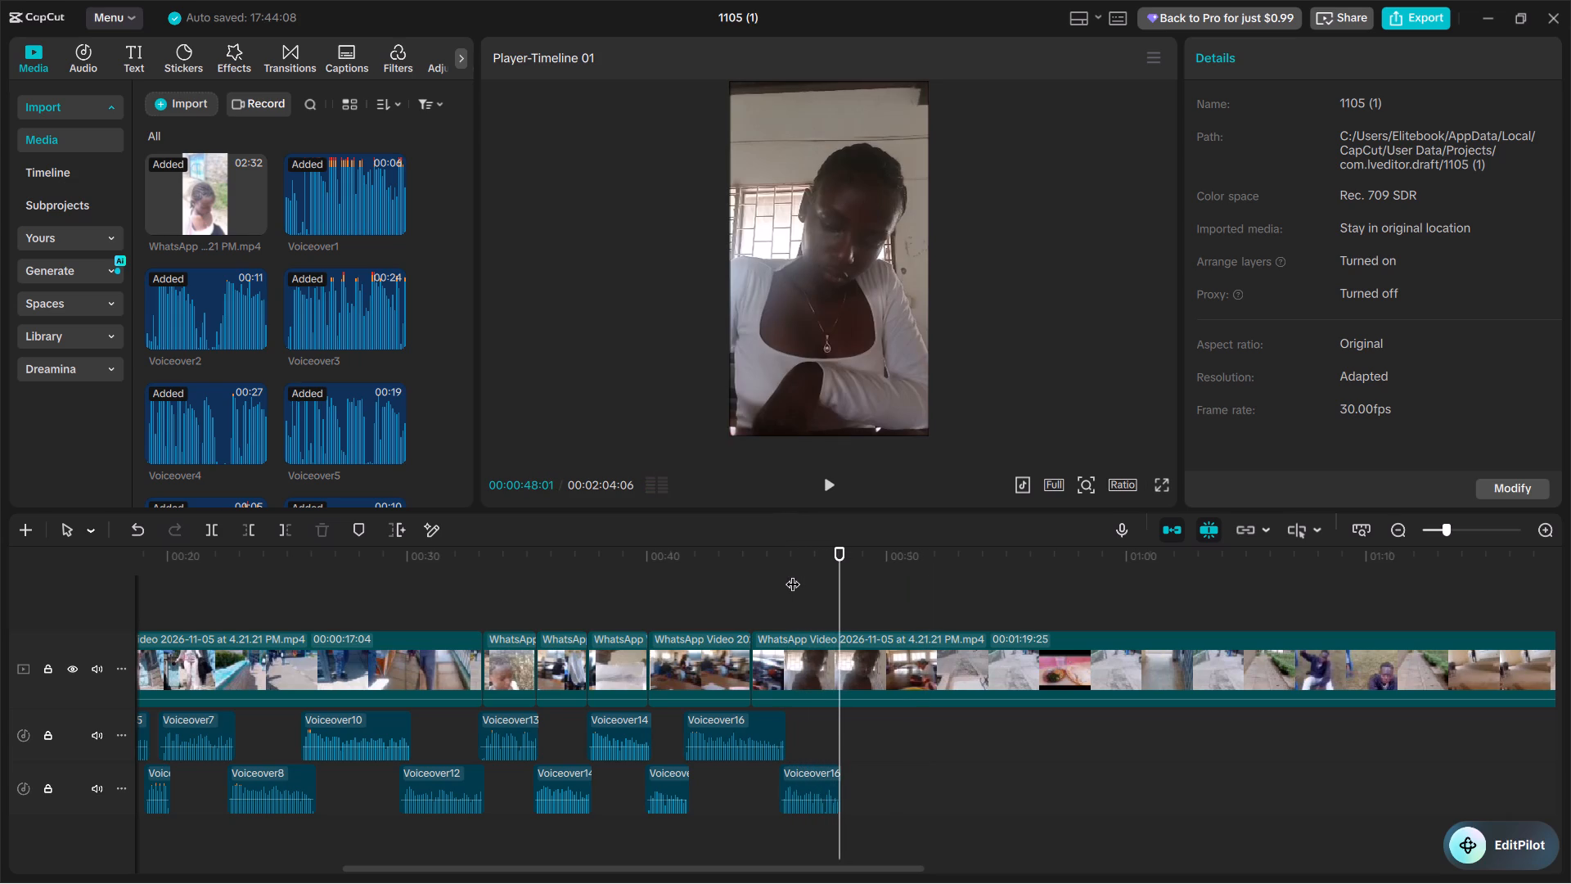
key(ctrl+b)
Trim about four seconds off the start of the footage following 00:00:48:01 and play the new cut.
key(space)
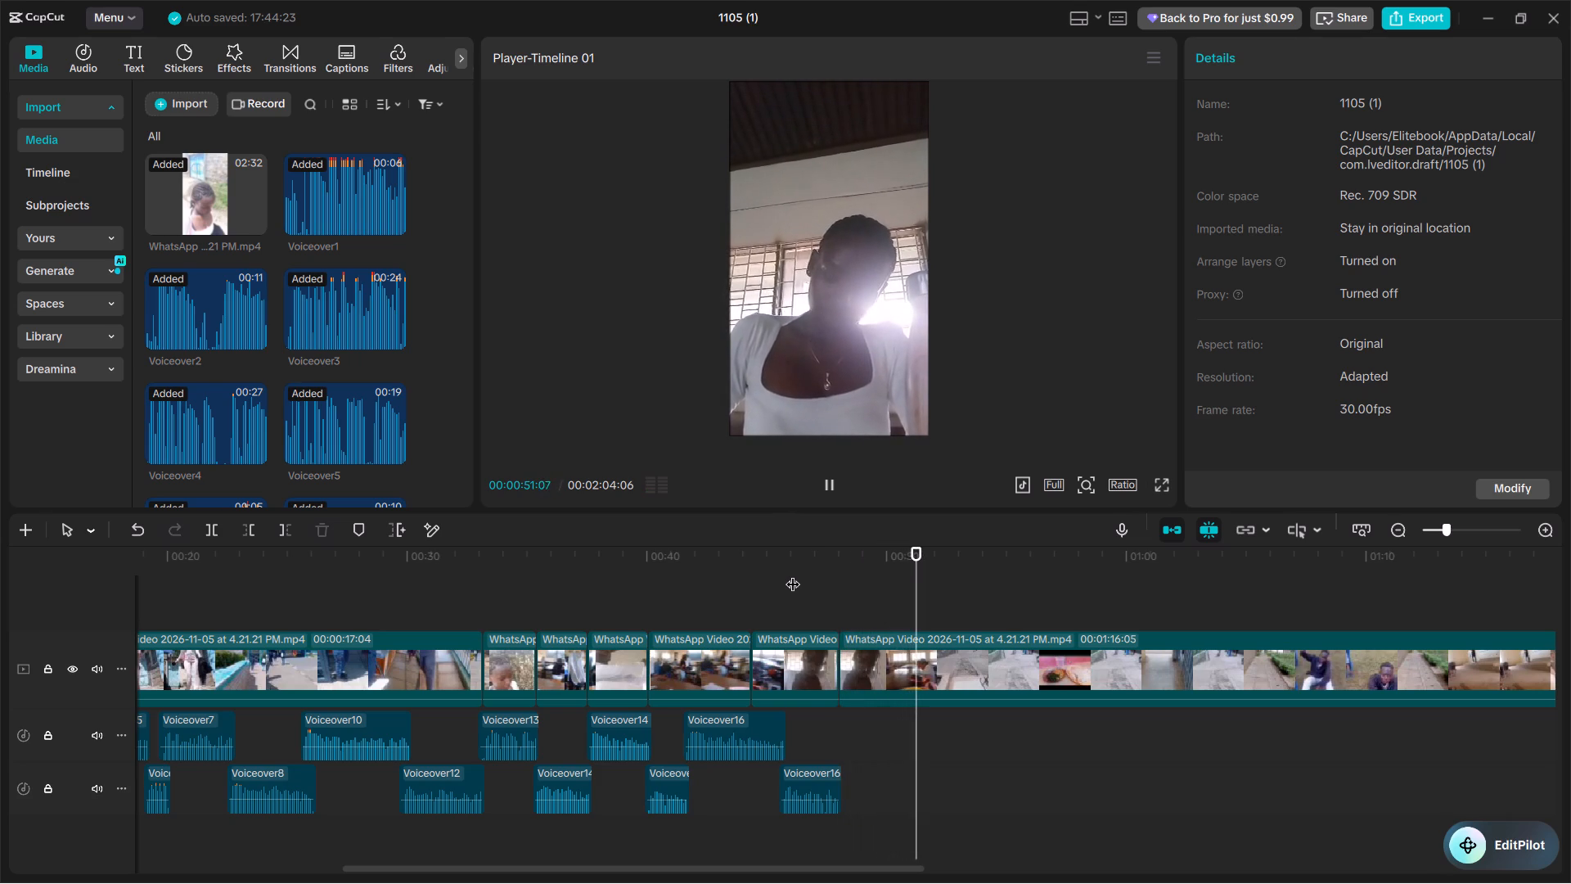
key(space)
key(q)
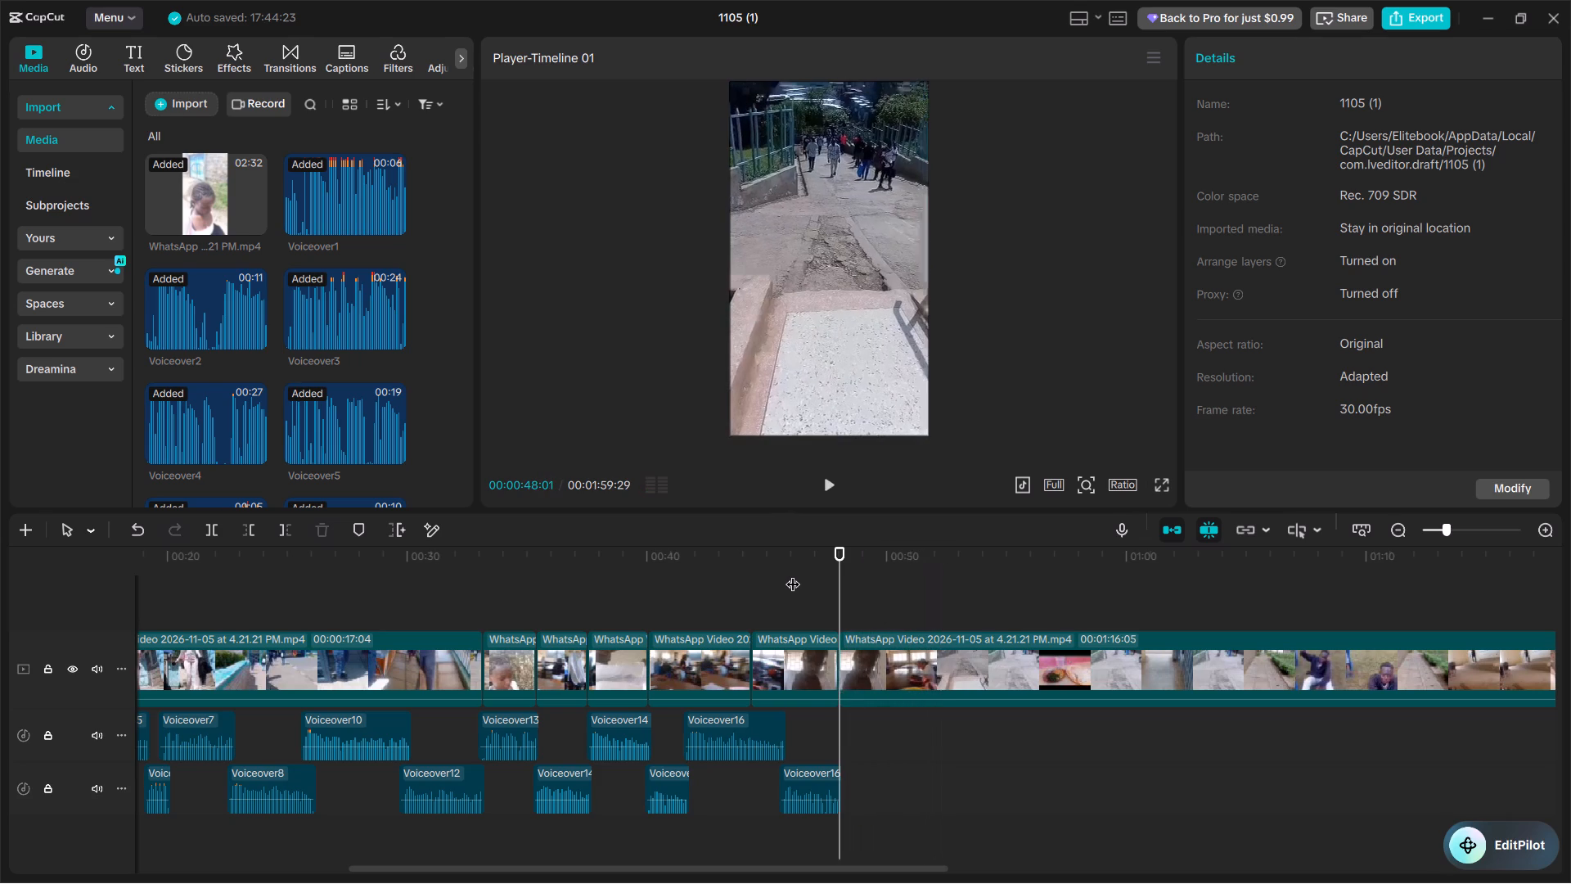
key(space)
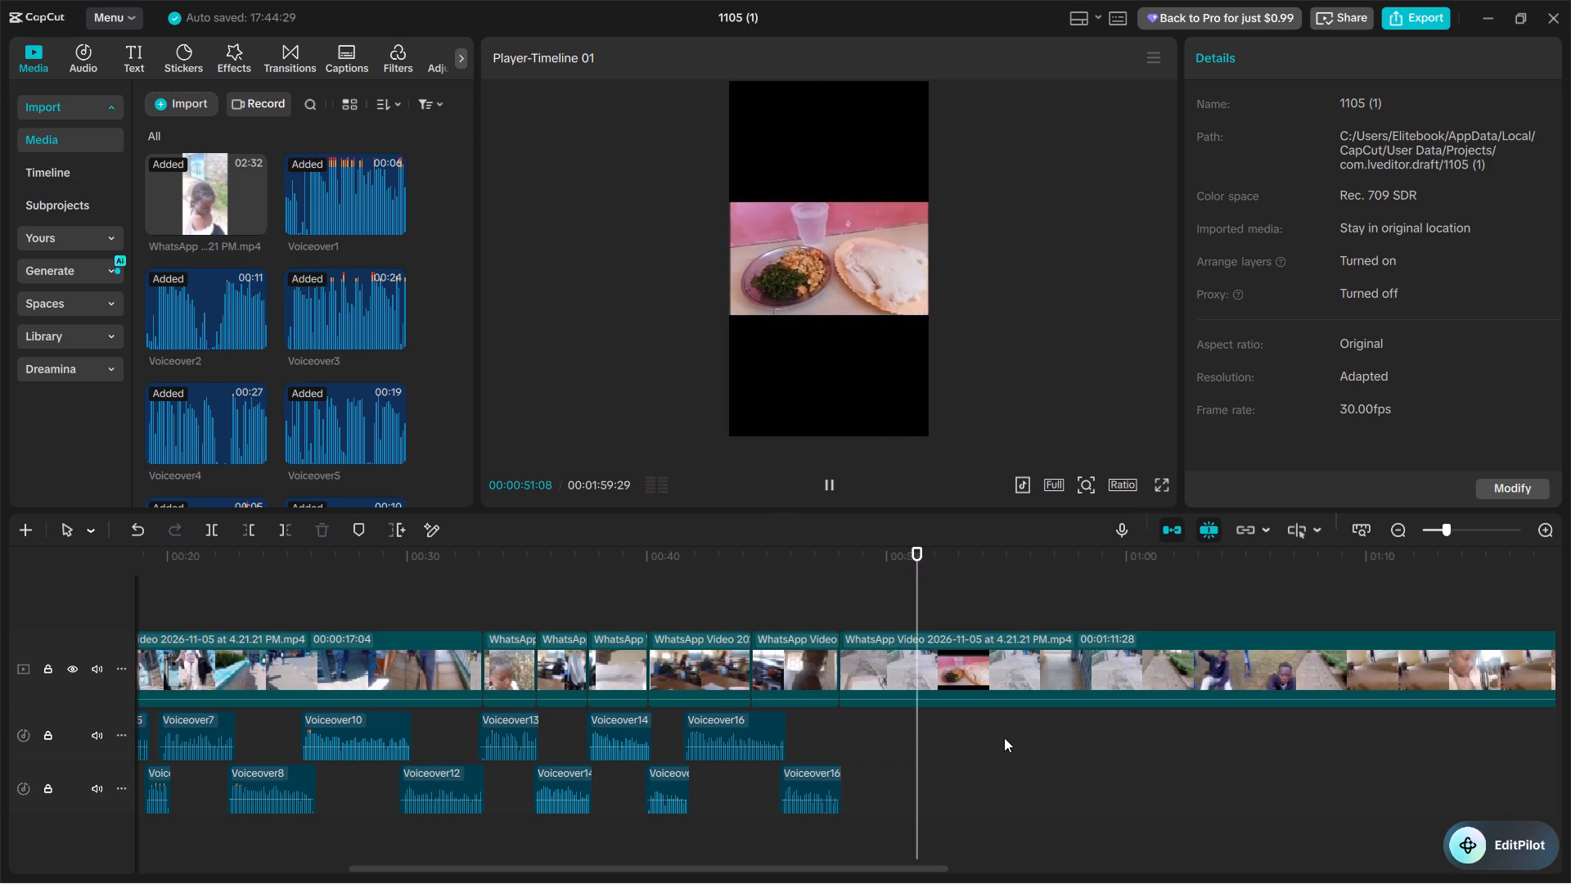
key(space)
Set the speed of the short clip ending at 00:00:48:01 to 1.31x and play it back.
click(825, 724)
key(space)
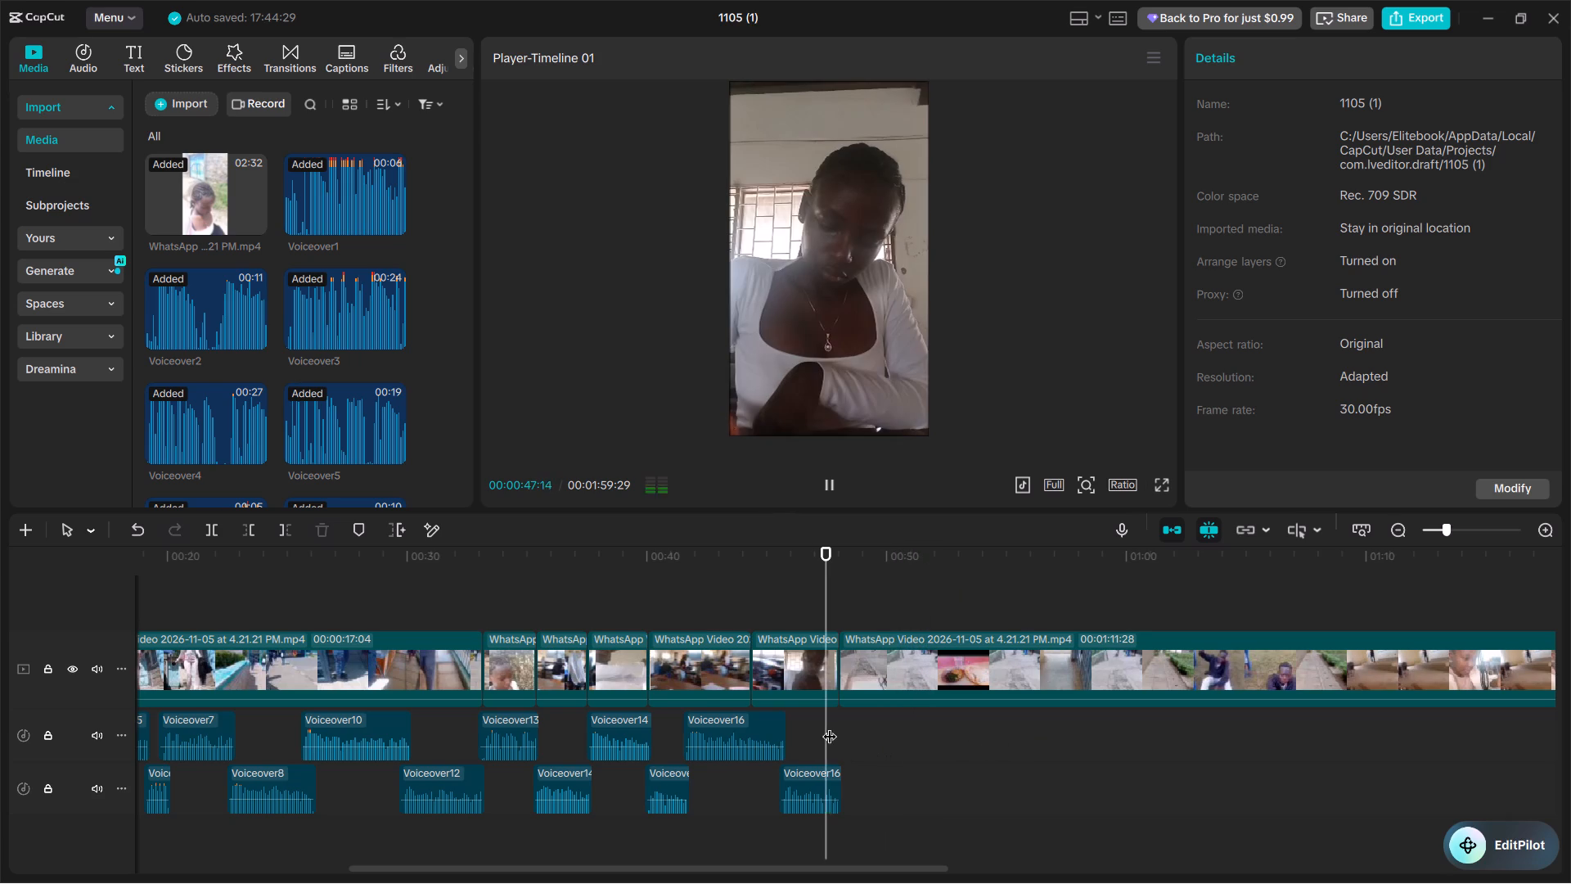
key(space)
click(828, 725)
click(767, 679)
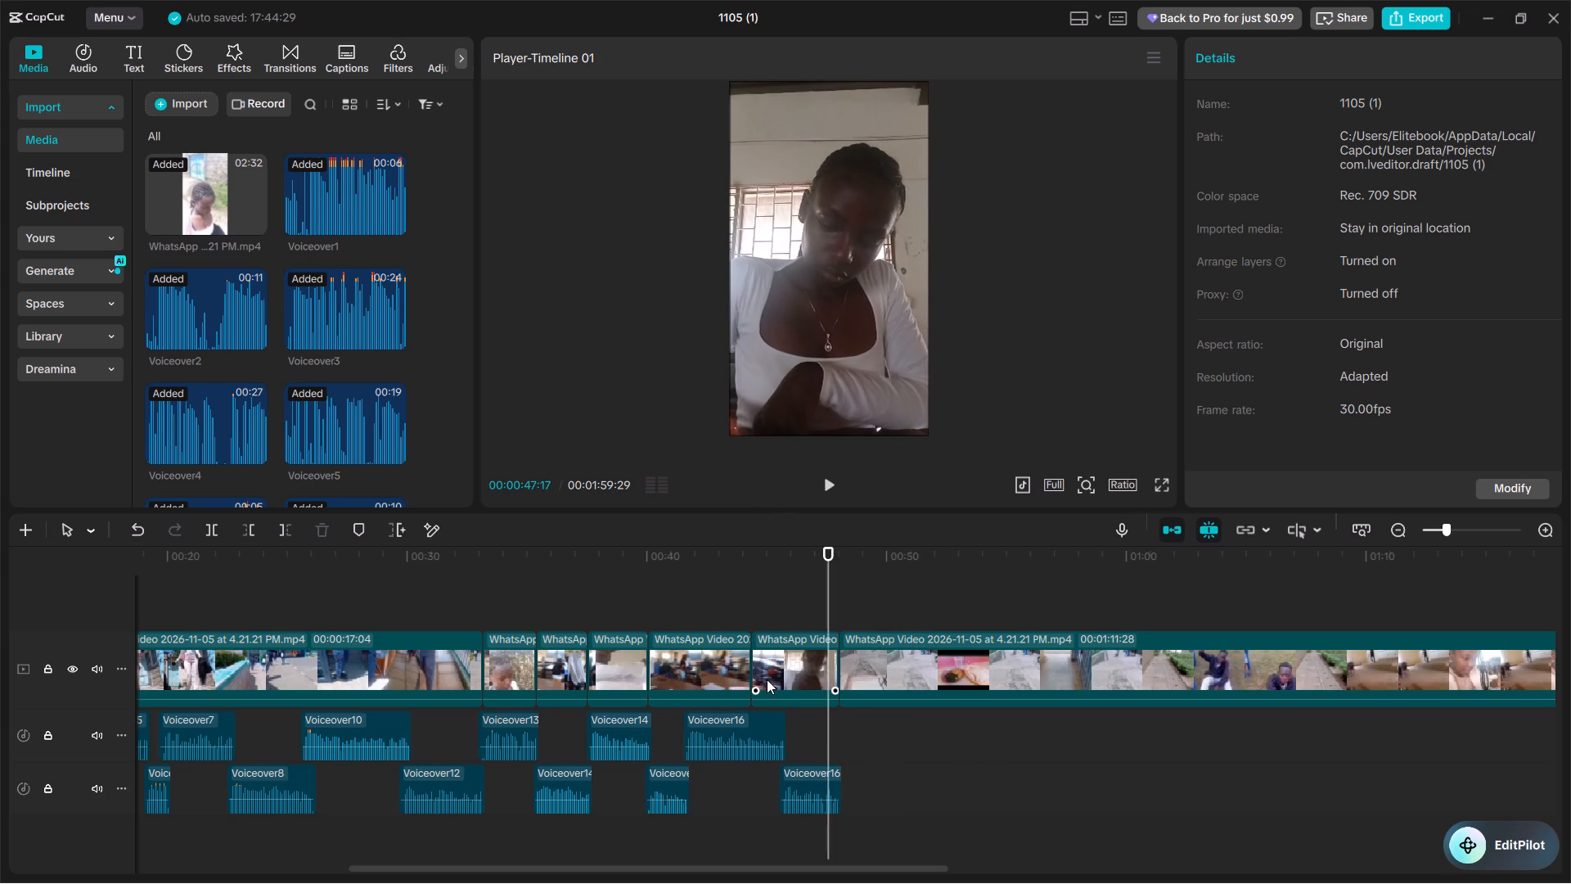
click(1349, 56)
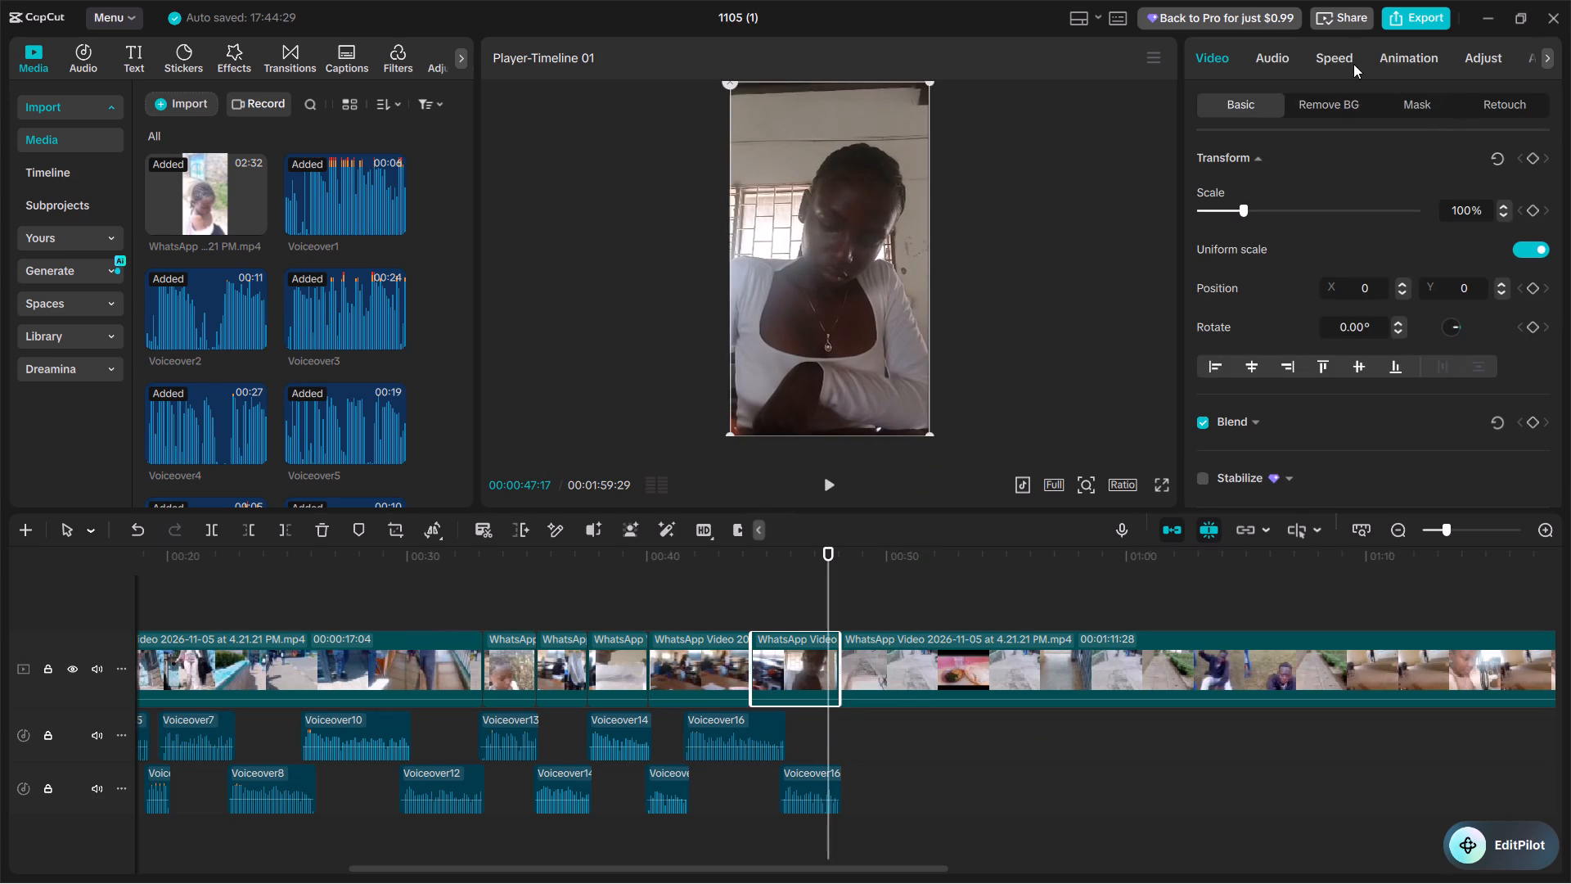
click(1257, 189)
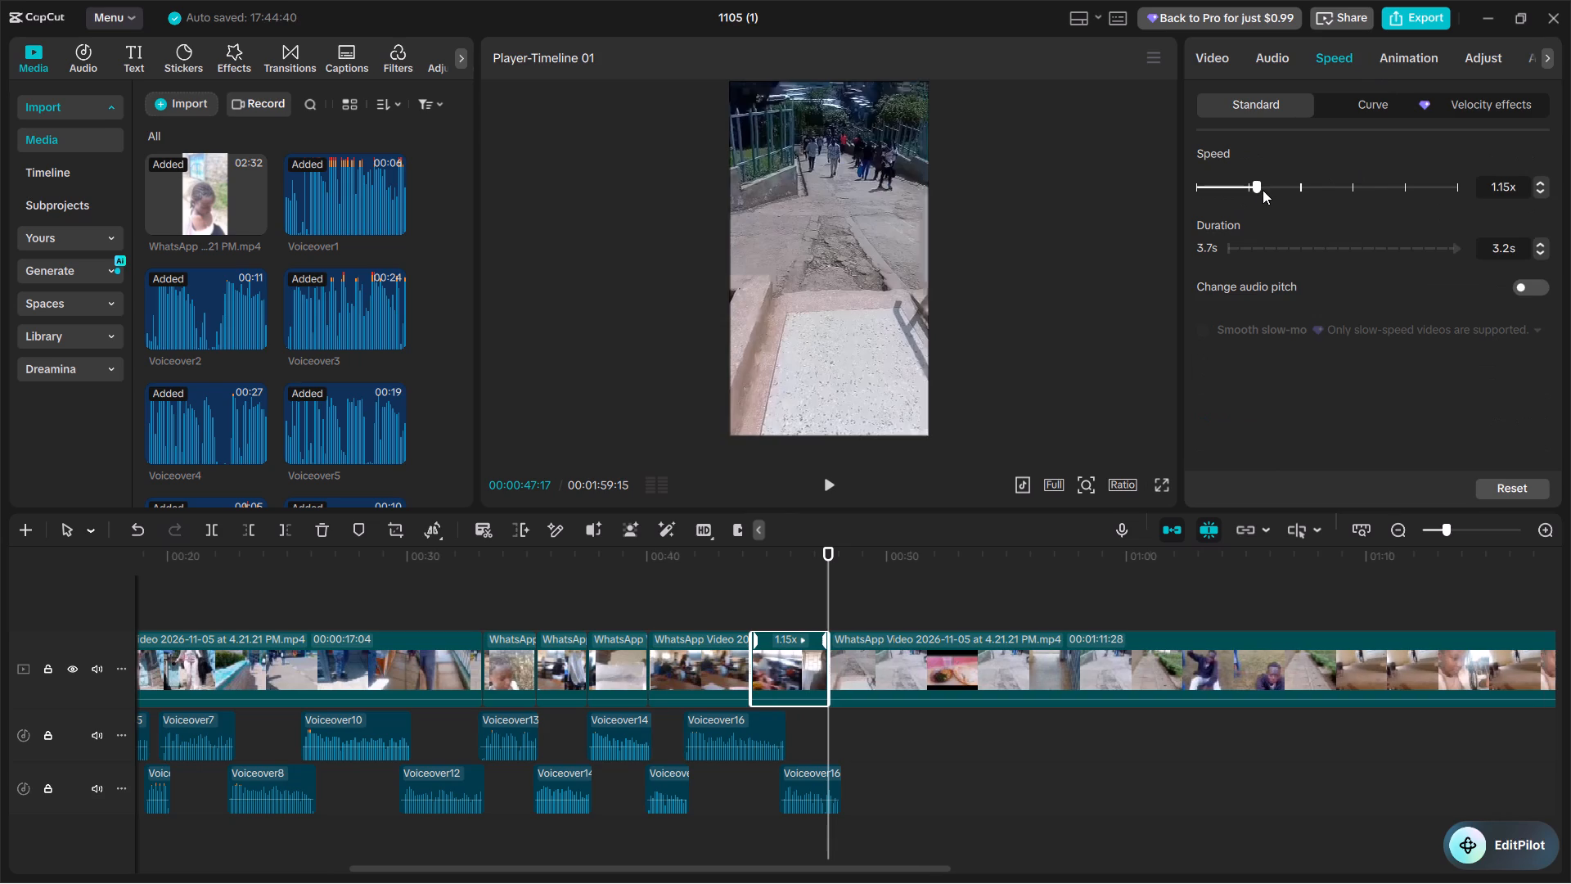
click(1265, 183)
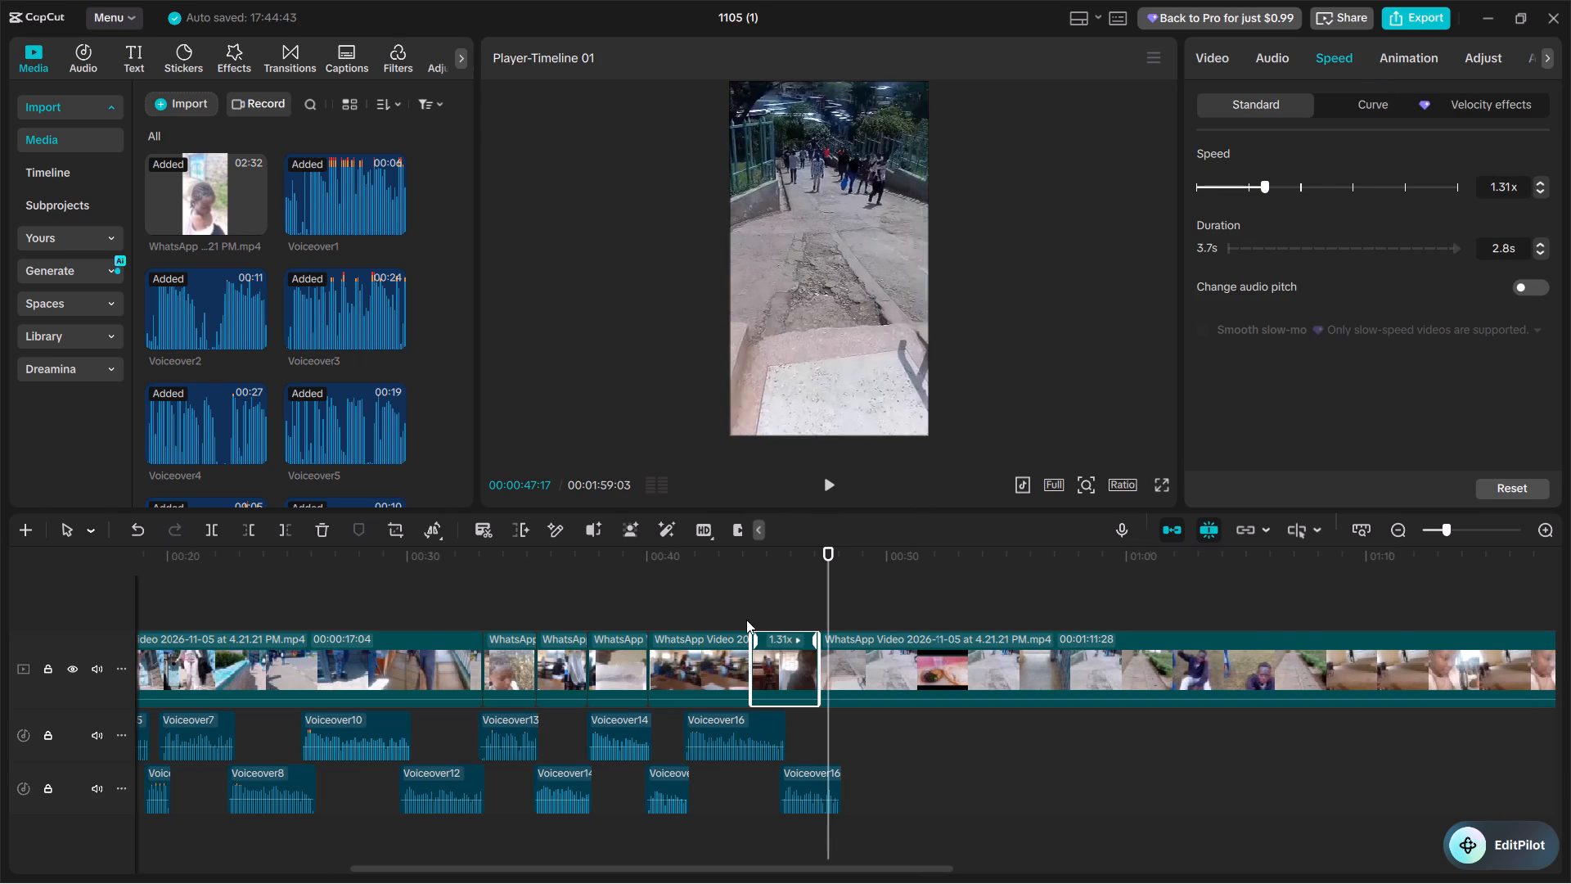
click(754, 610)
key(space)
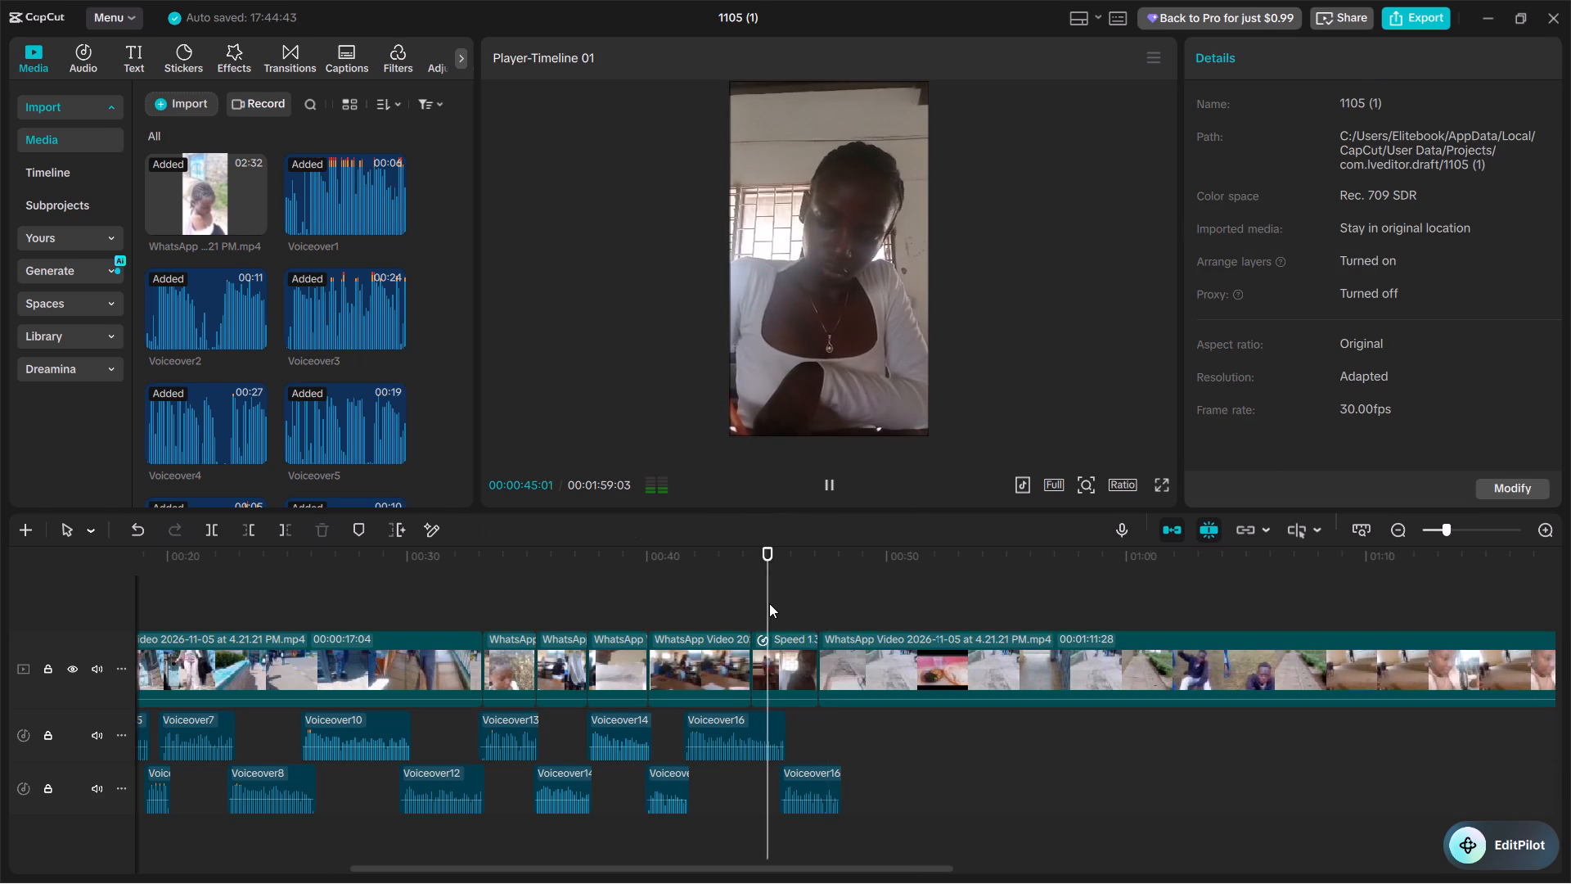
Record a voiceover take of about 18 seconds starting at 00:00:47:05, and close the recorder.
click(823, 750)
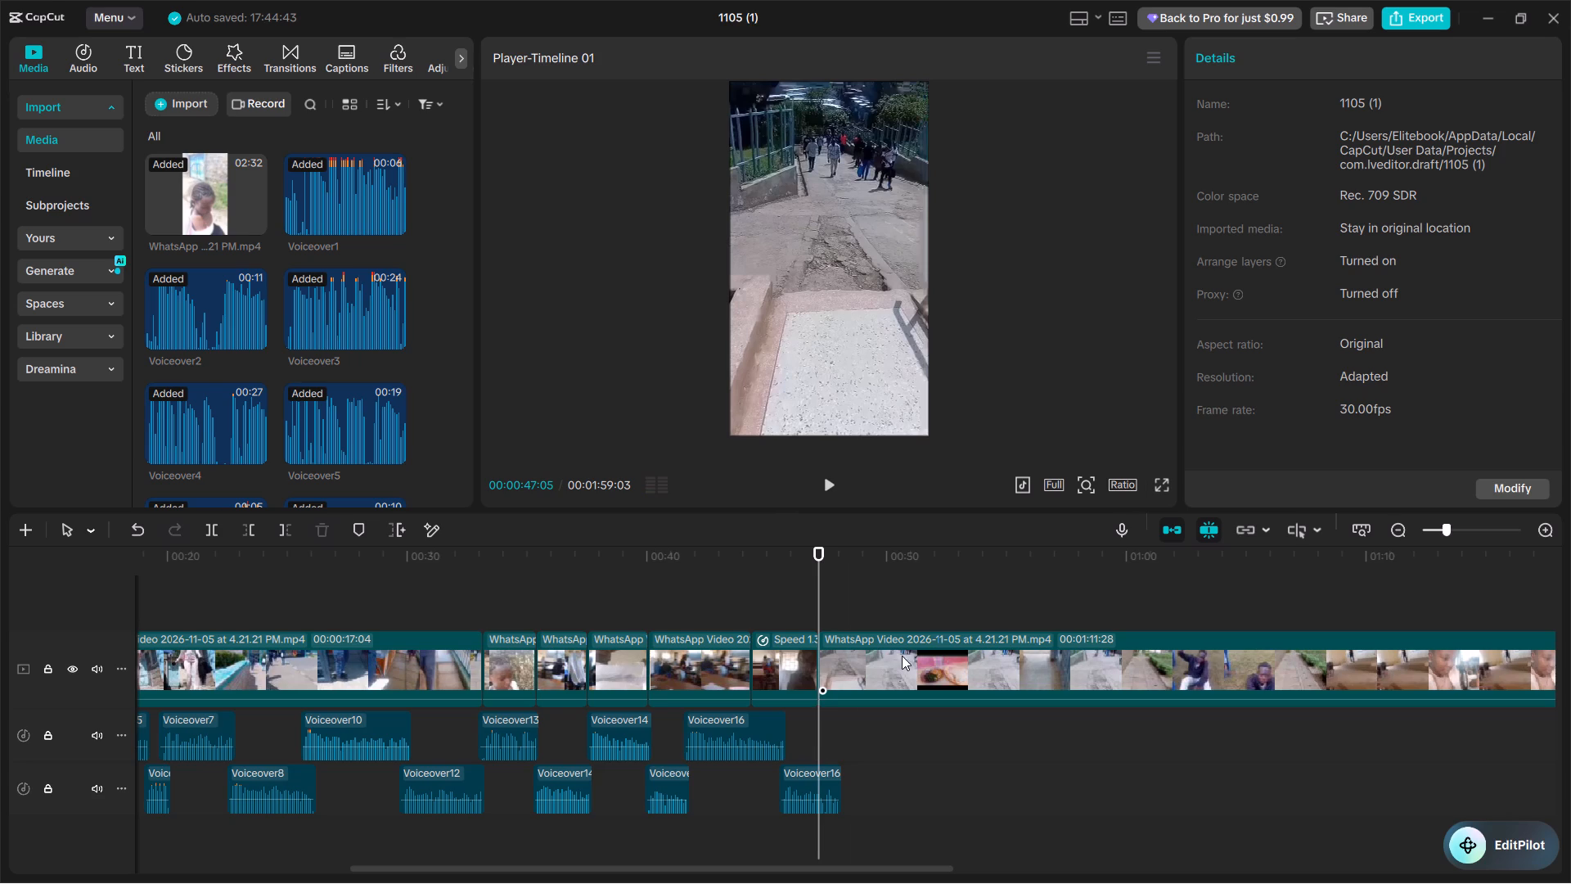
click(1128, 528)
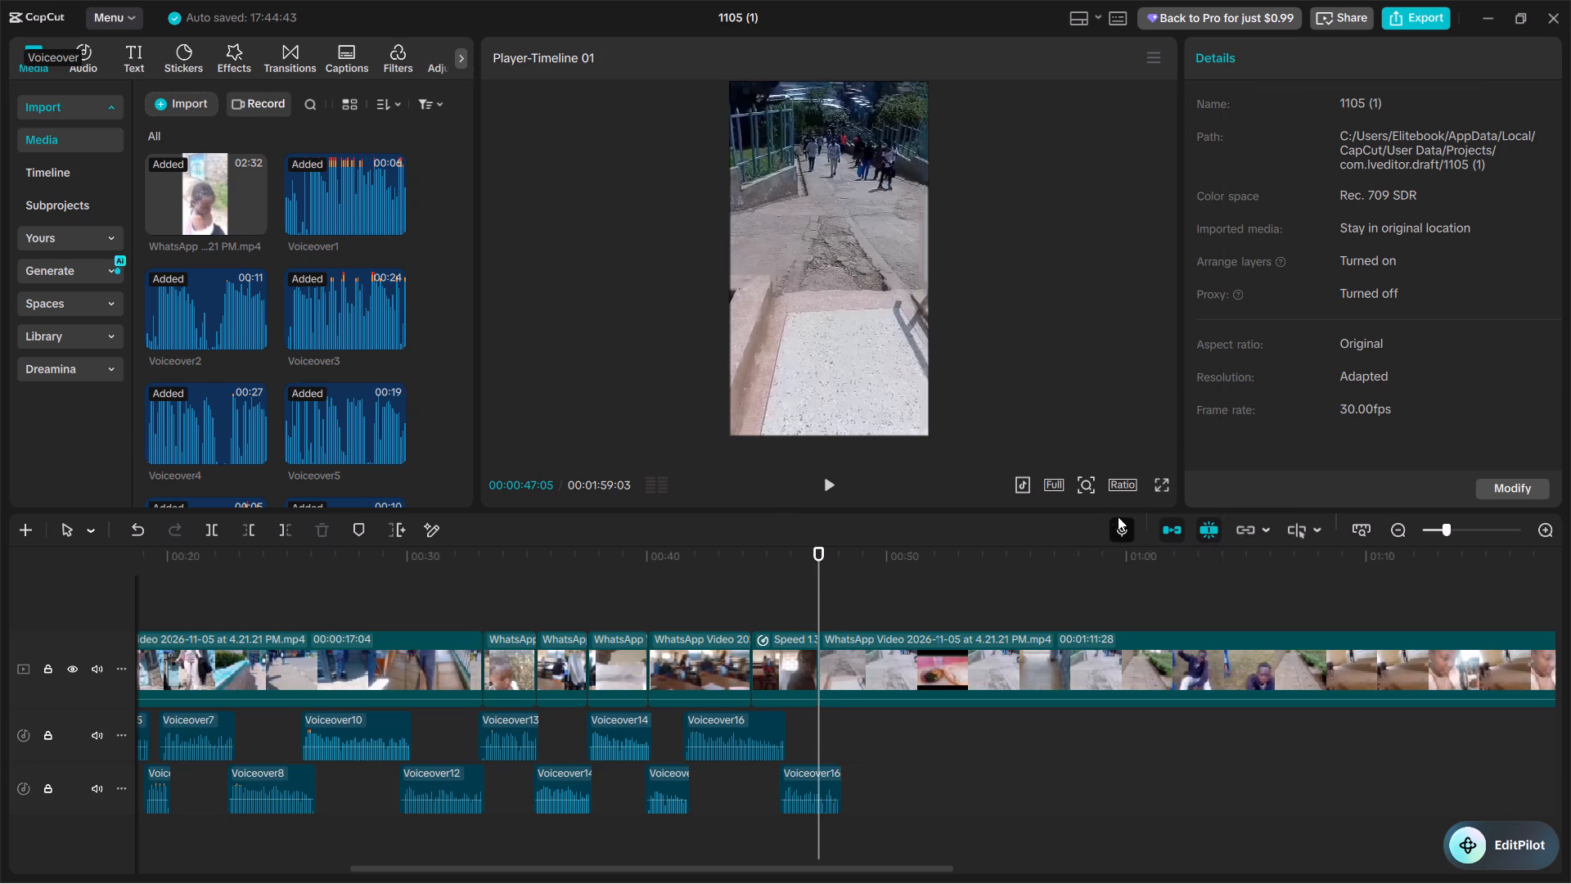
click(1263, 156)
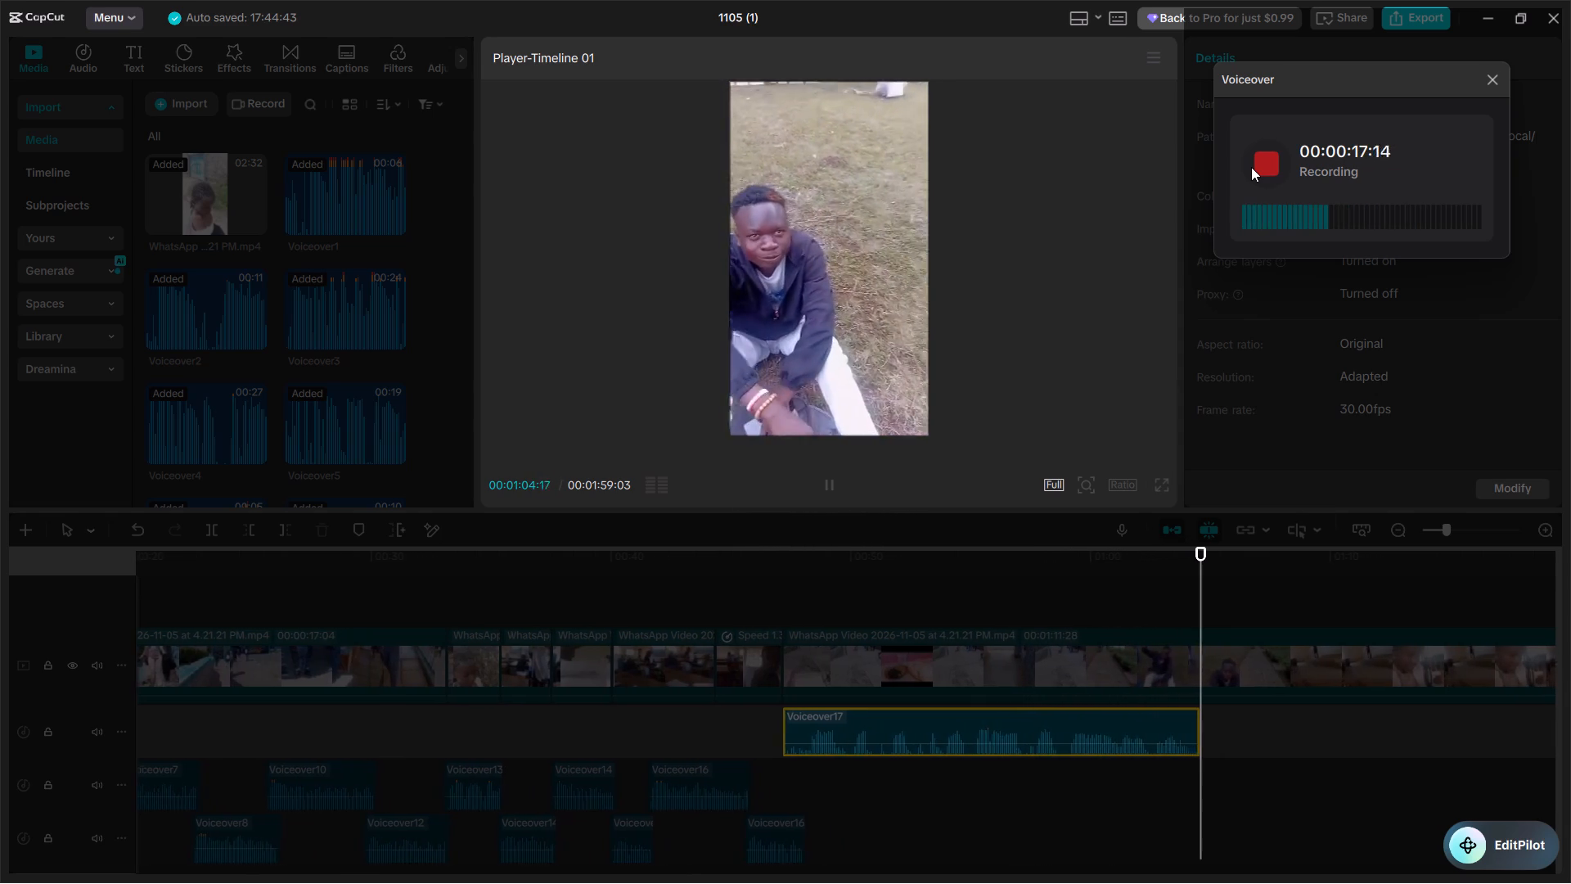
key(space)
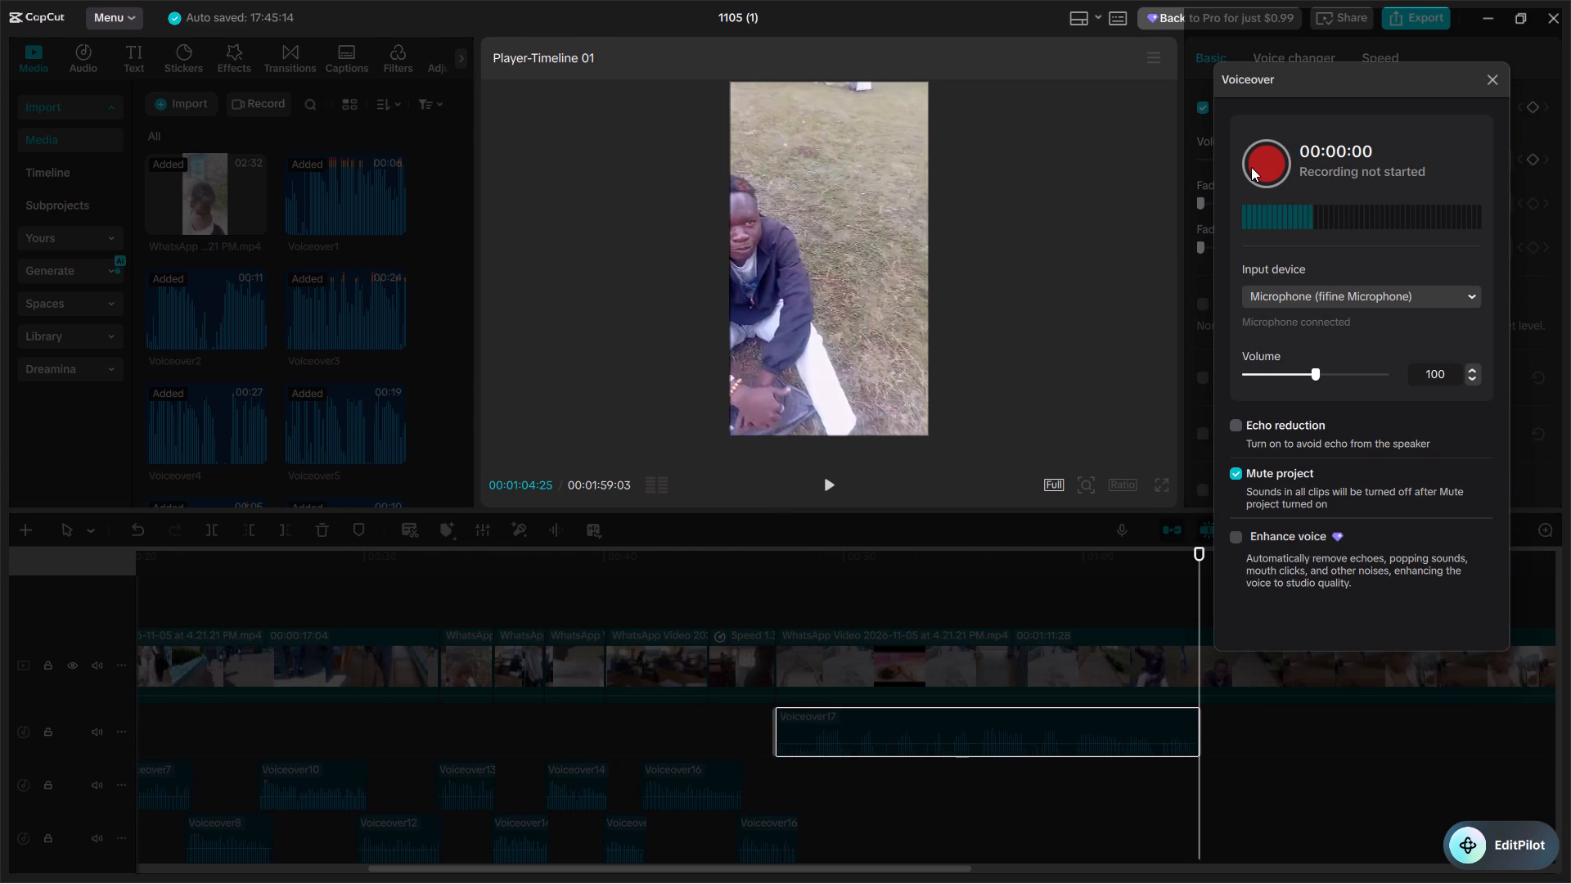
click(1479, 101)
click(1487, 80)
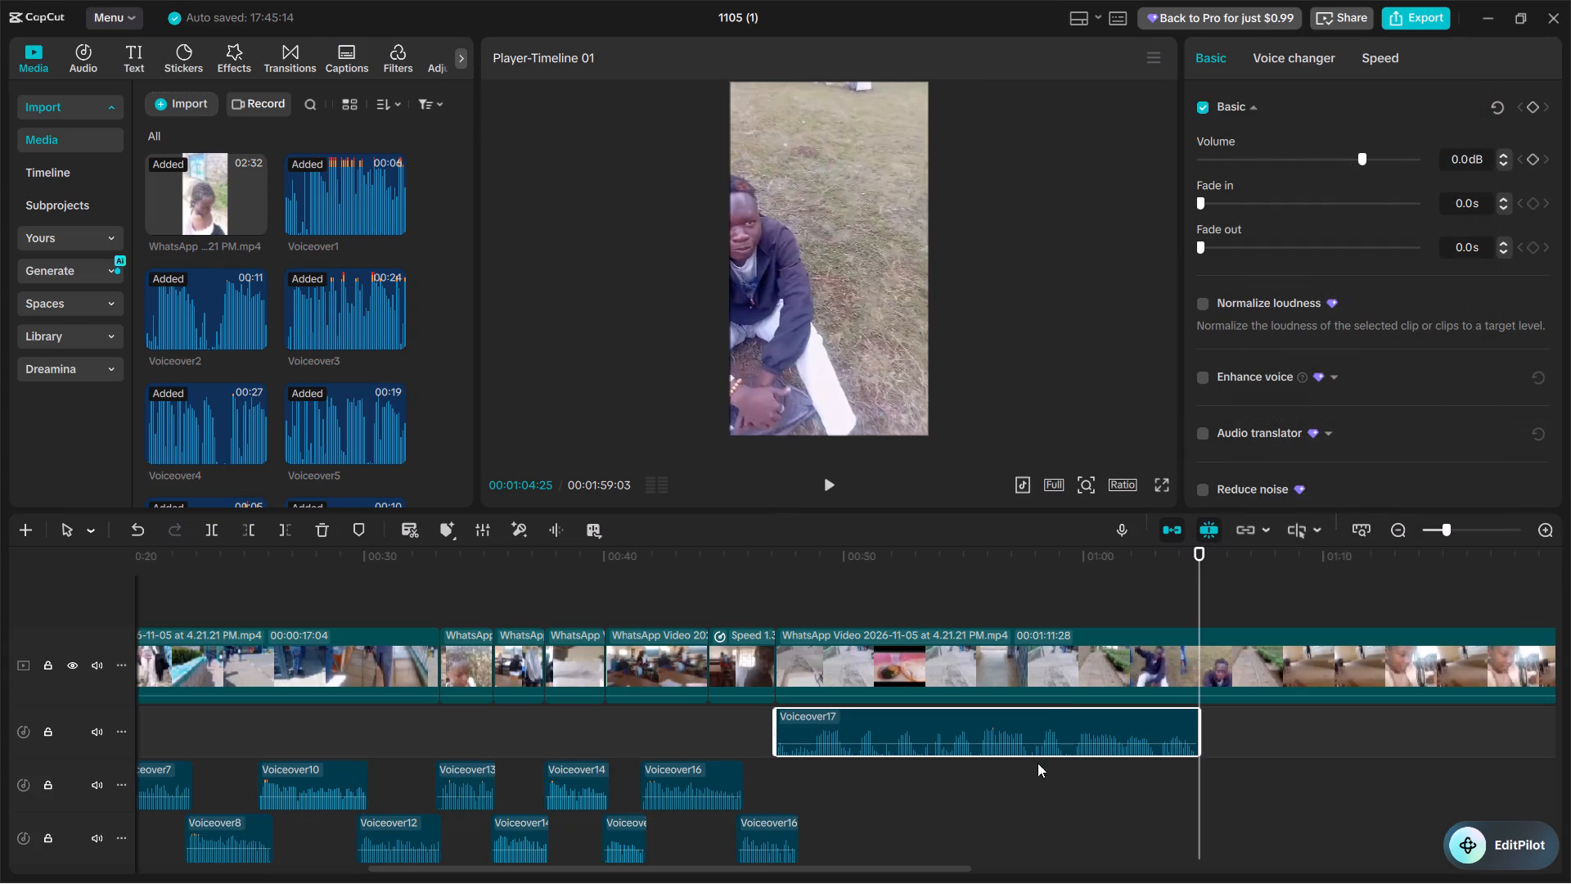
Trim the start of Voiceover17 to 00:00:59:17, keeping its final stretch, and play what remains.
click(1074, 764)
click(1065, 743)
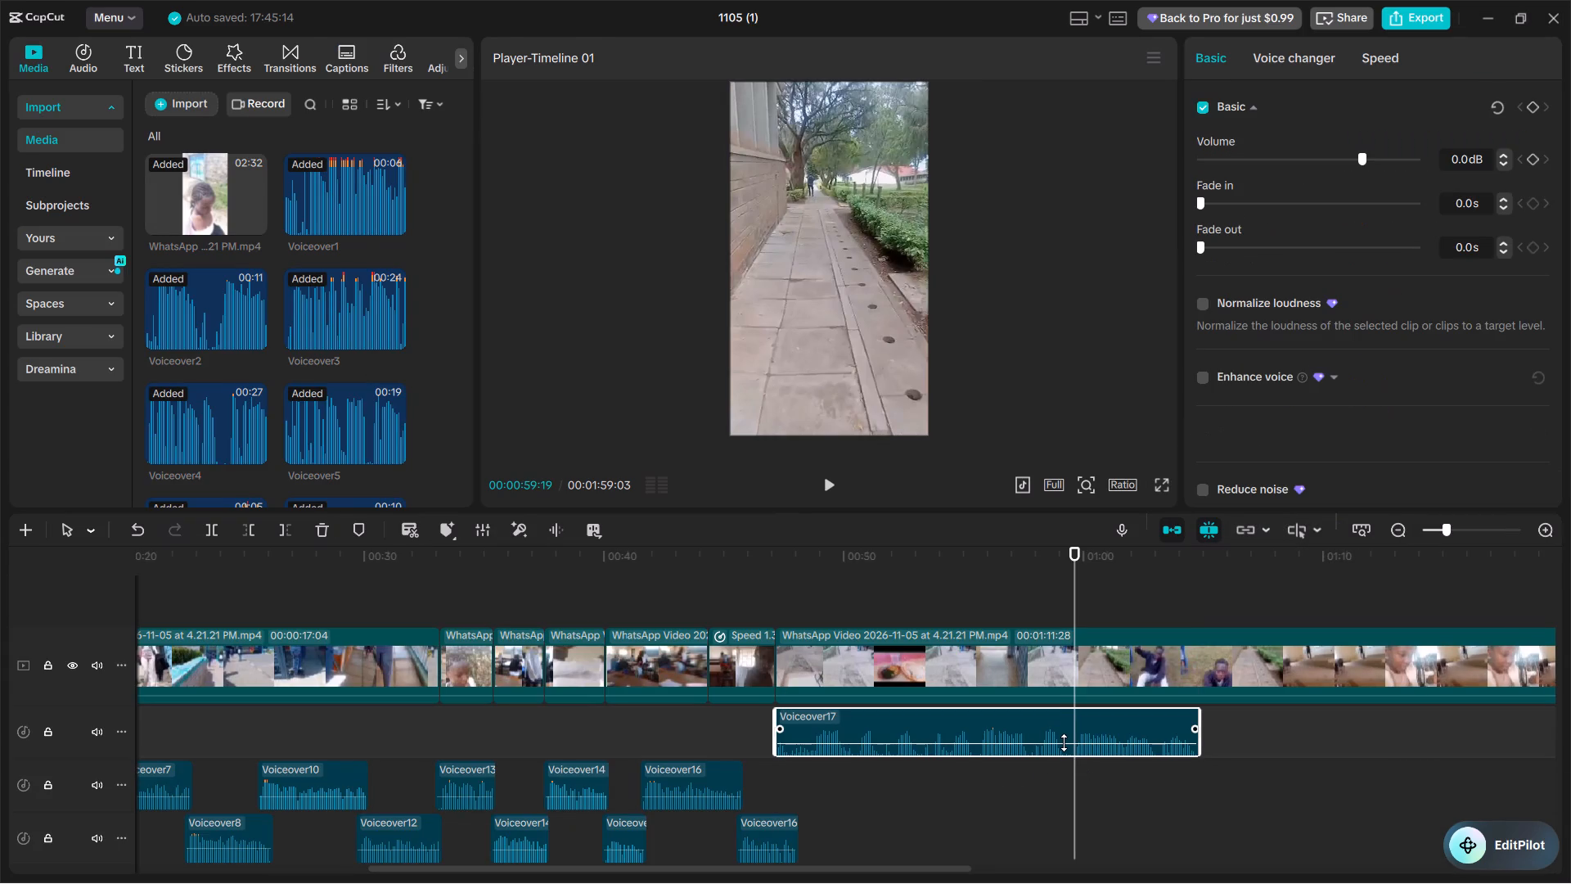
key(Left)
key(Left)
text(q)
key(space)
scroll(1064, 742, down, 1)
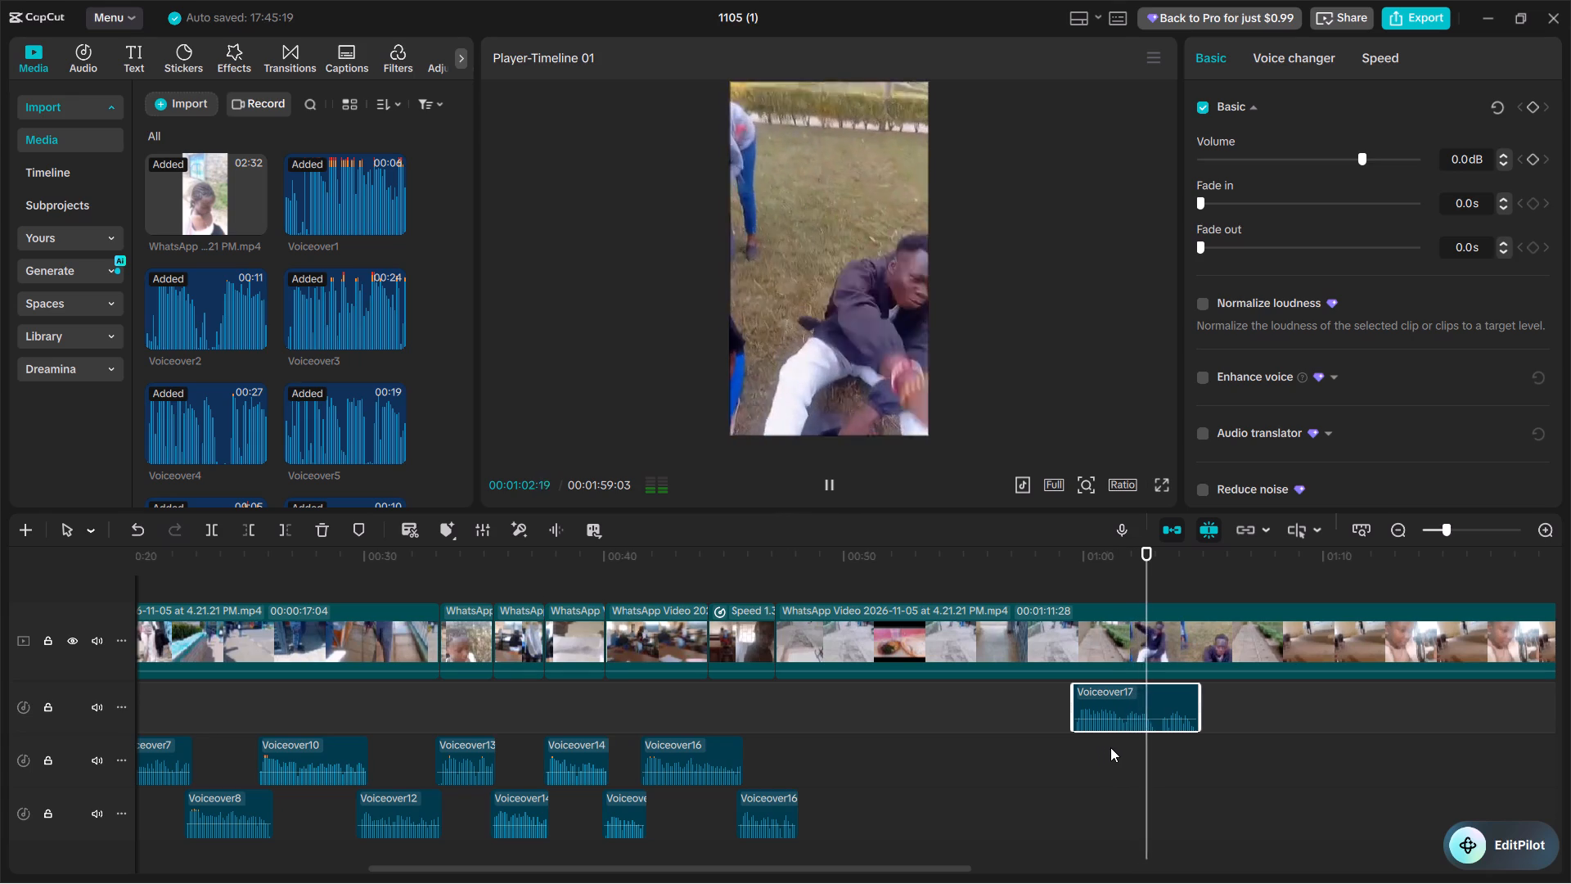
Split Voiceover17 after its first phrase, at about 00:01:02:23.
key(space)
key(ctrl+b)
key(space)
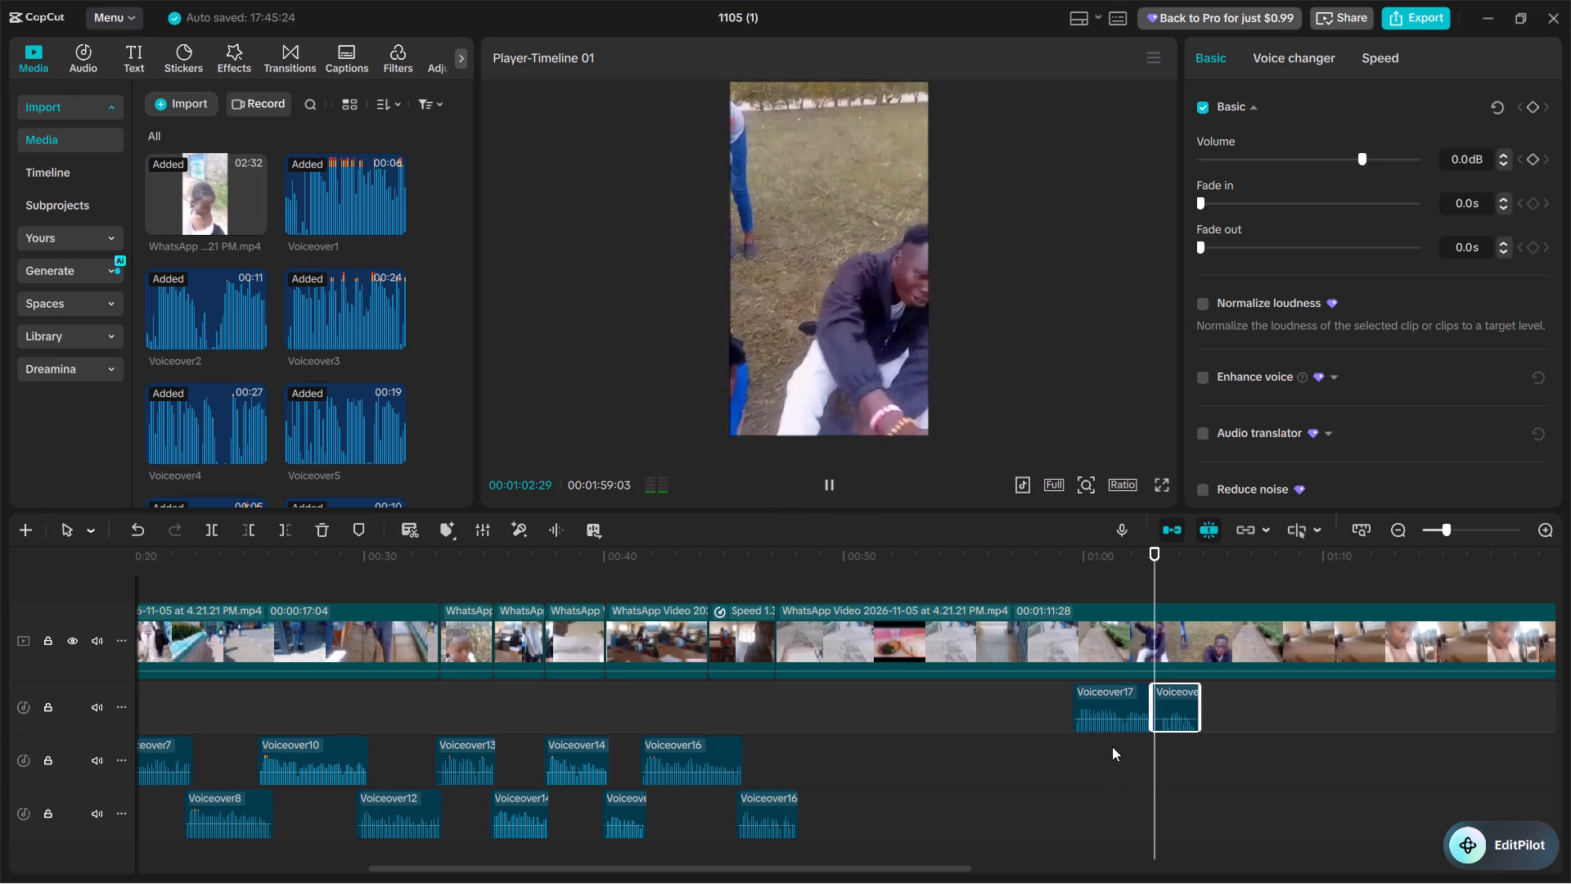
Play the second Voiceover17 piece and trim its start to 00:01:03:15.
key(space)
key(space)
key(space)
key(space)
key(space)
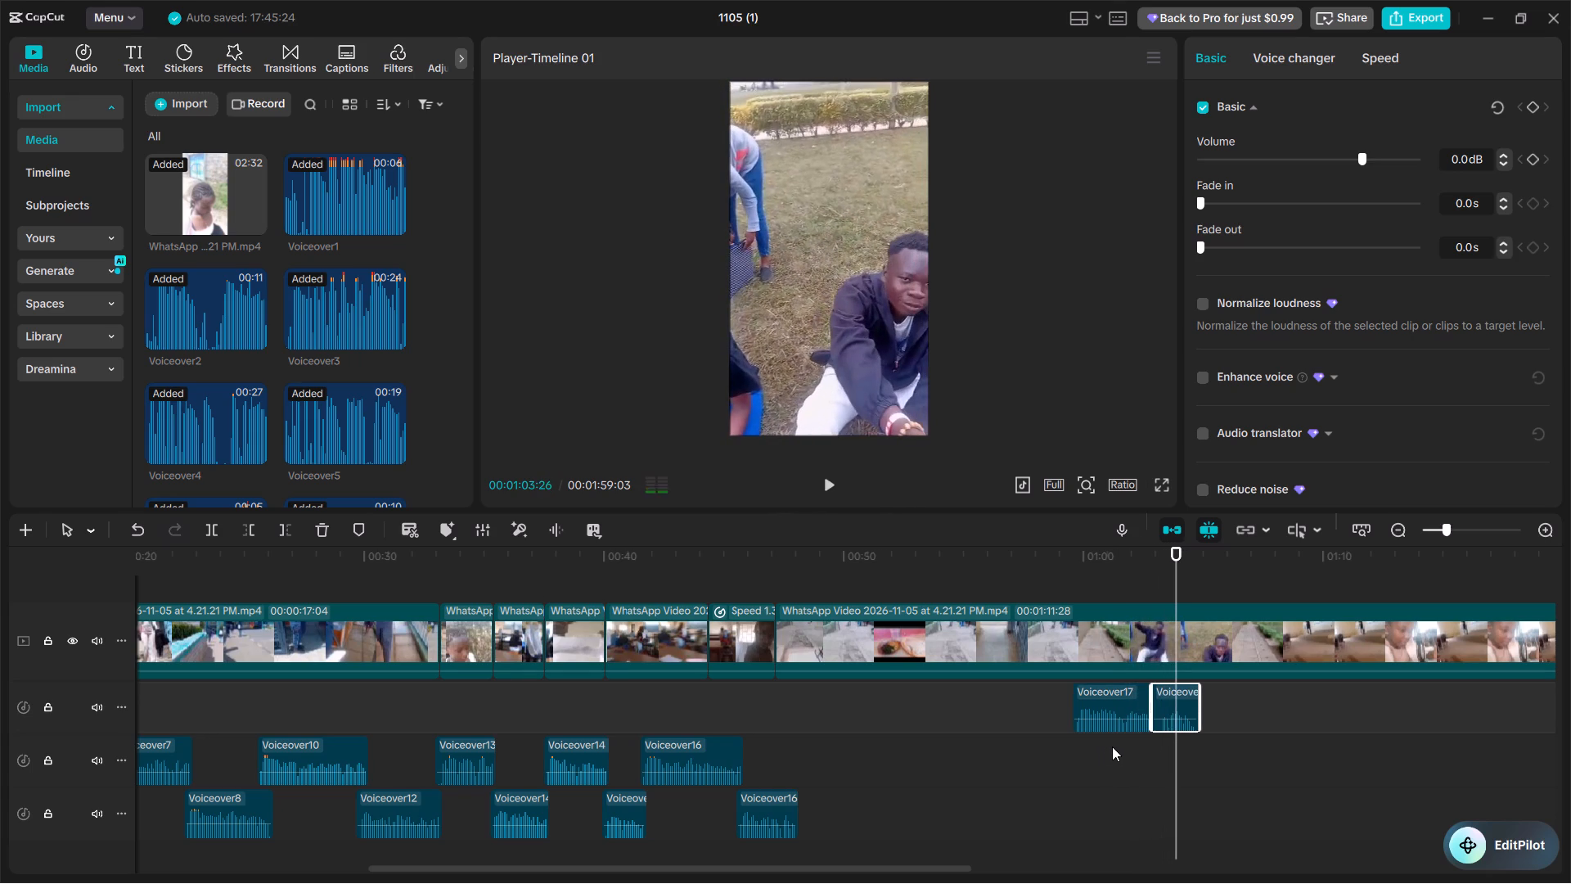
click(1159, 738)
key(space)
key(space)
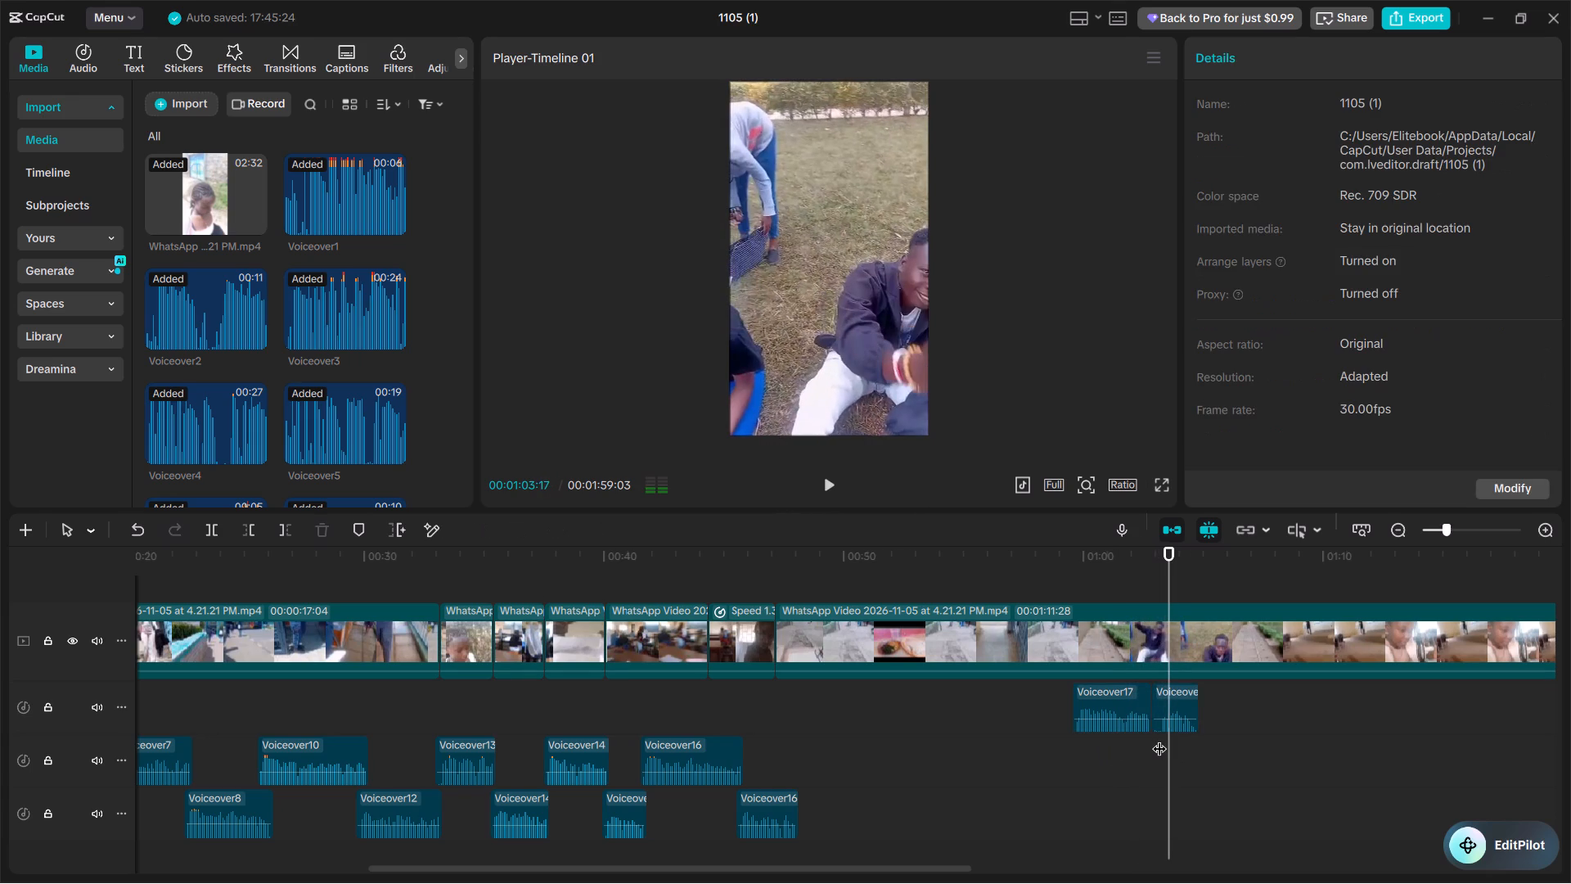
key(Left)
key(Left)
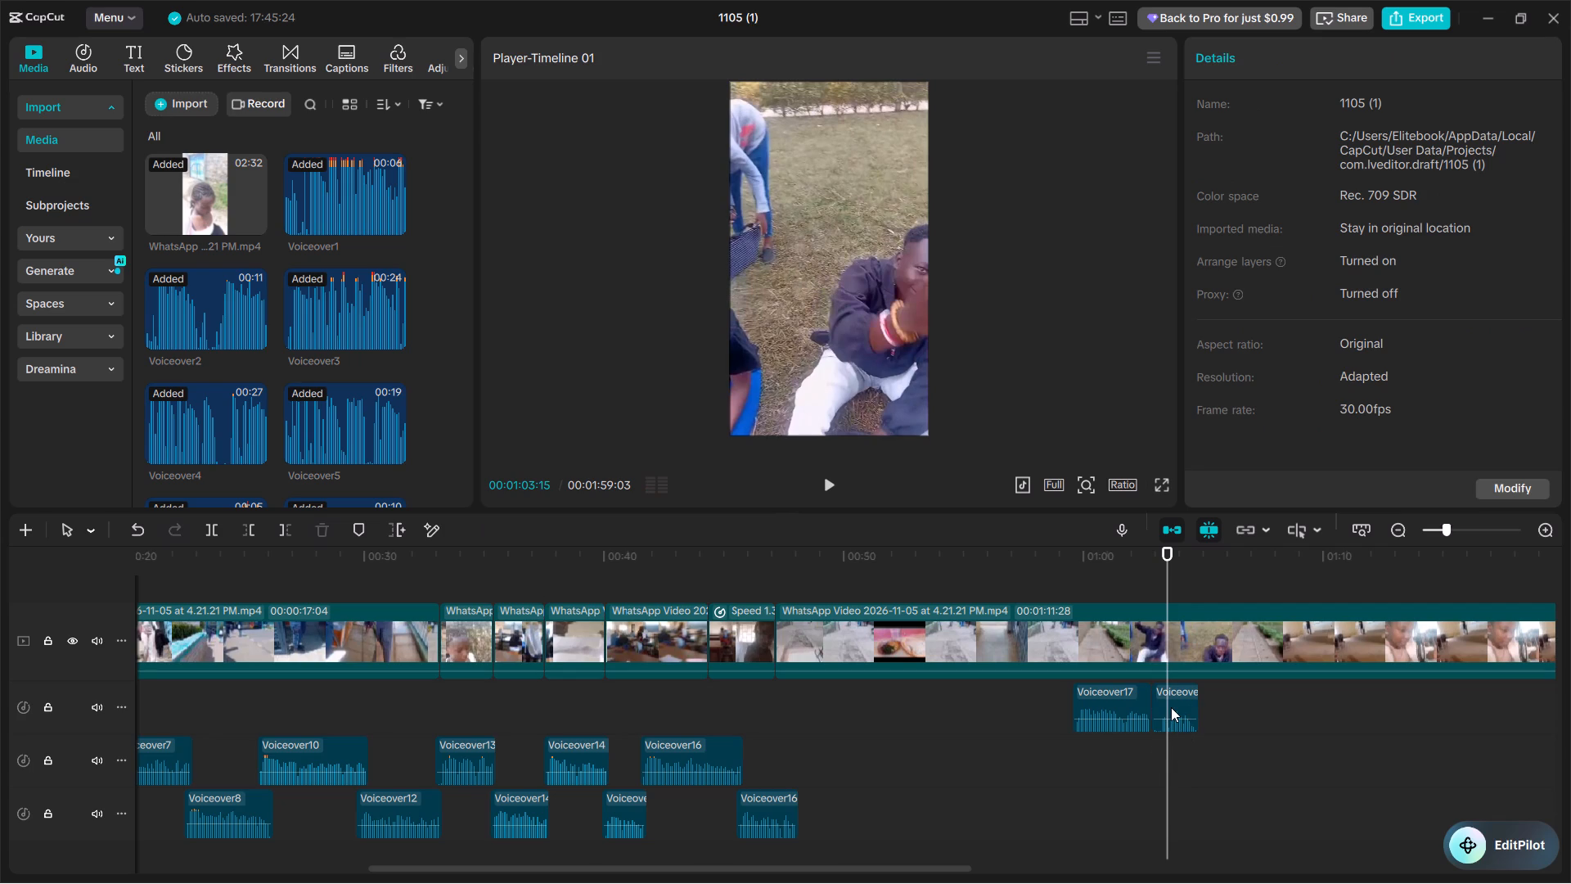
click(1171, 707)
text(q)
key(space)
key(space)
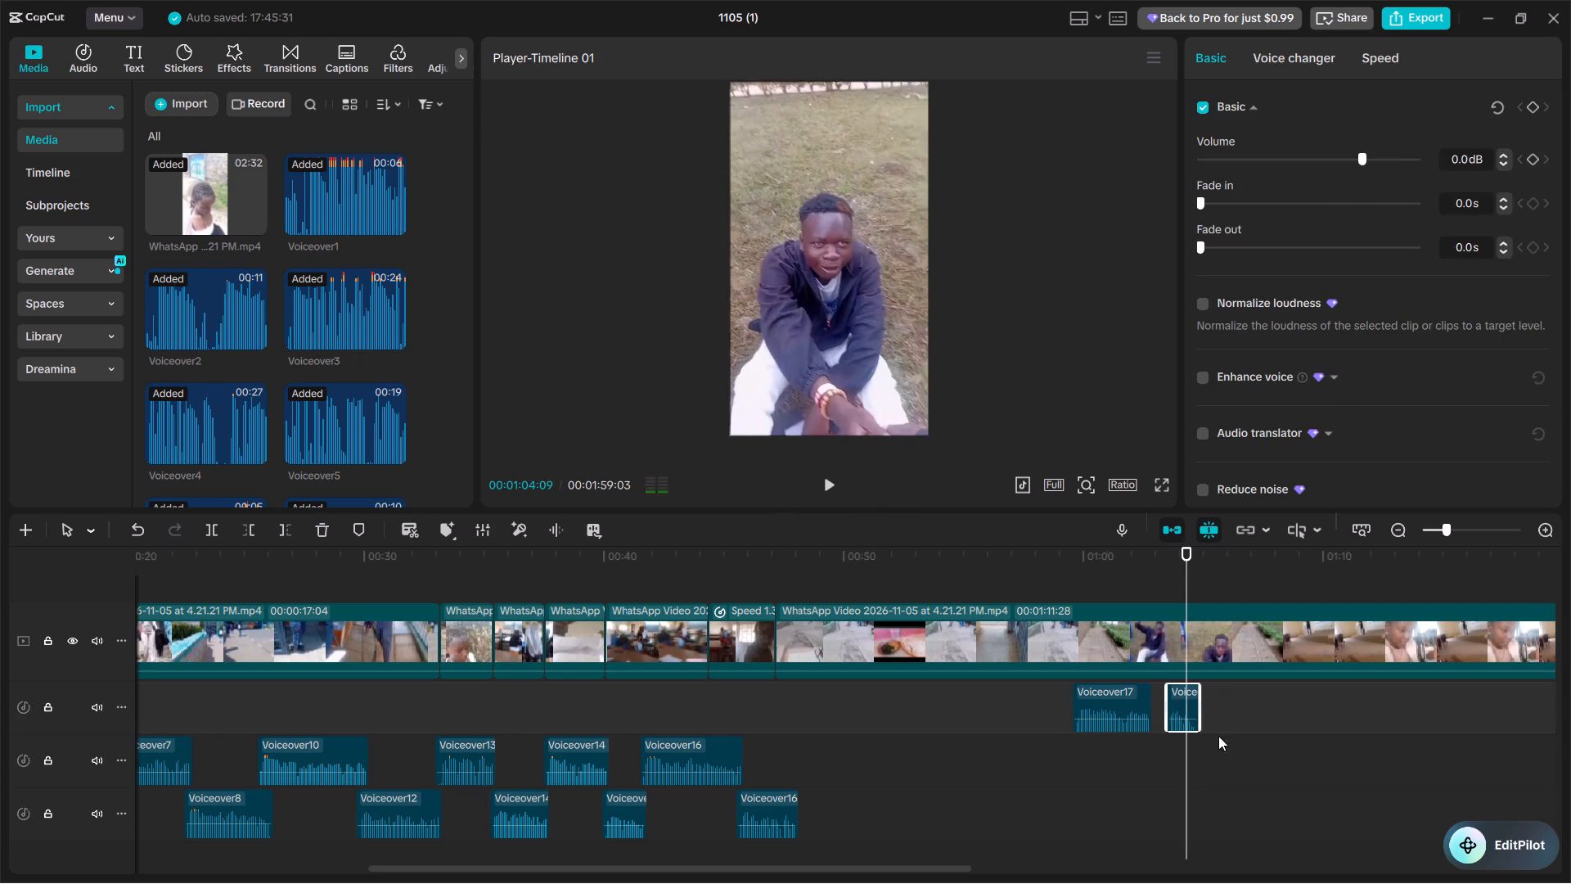
Nudge the second Voiceover17 piece closer to the first and move both to the upper Voiceover16 track at about 00:00:48.
drag(1213, 726, 1177, 713)
drag(1178, 693, 1164, 692)
drag(1209, 697, 1133, 701)
drag(1115, 693, 833, 763)
Record a voiceover take of about two and a half seconds starting at 00:00:46:15, and close the recorder.
click(760, 736)
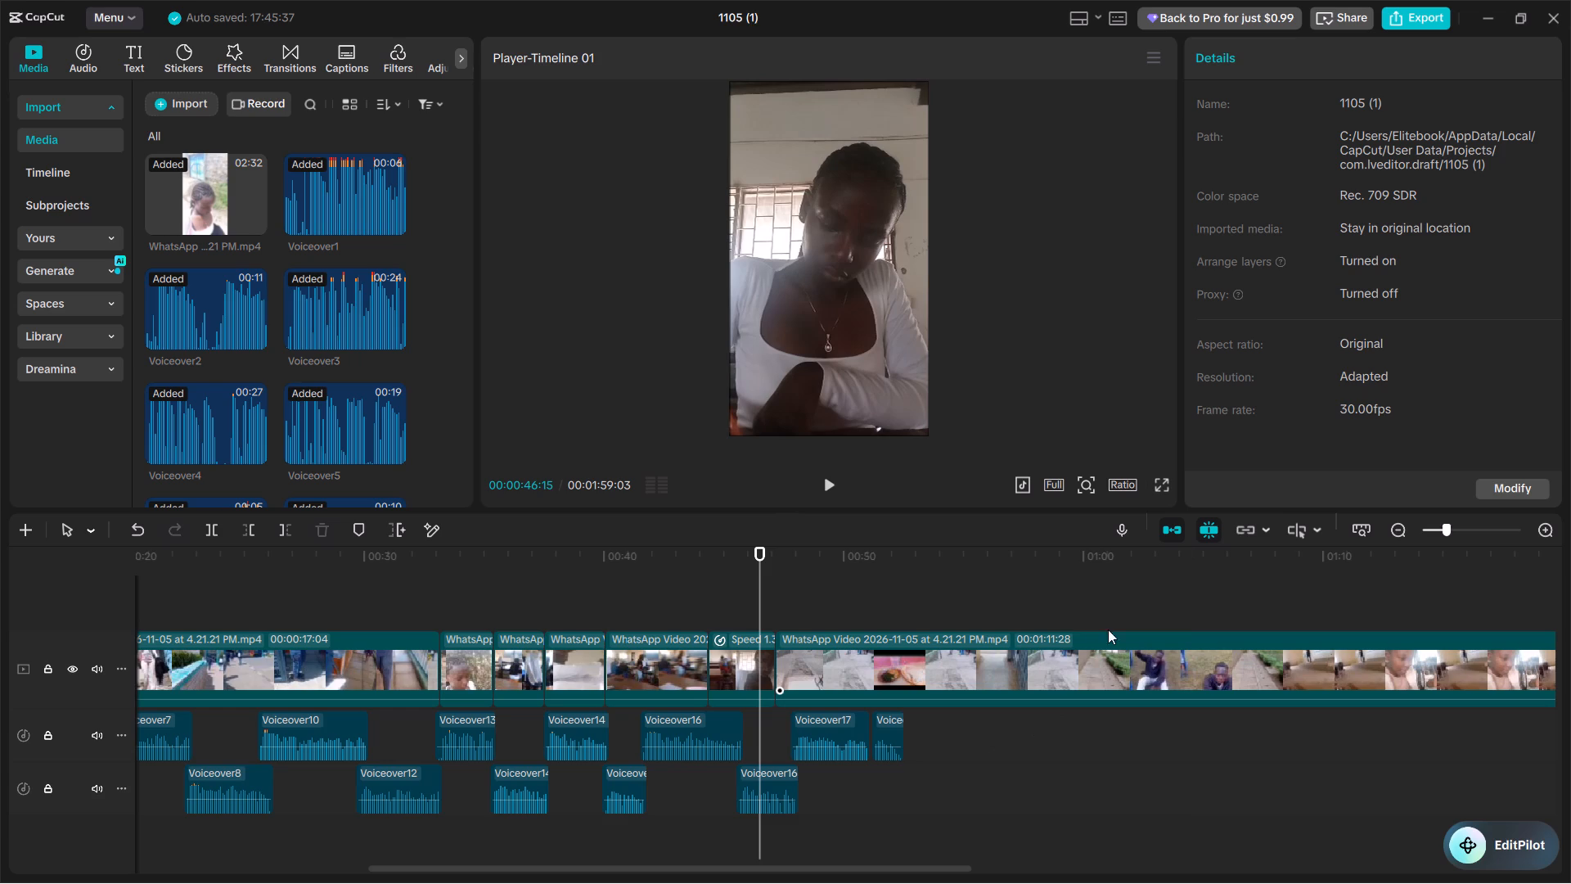
click(1132, 530)
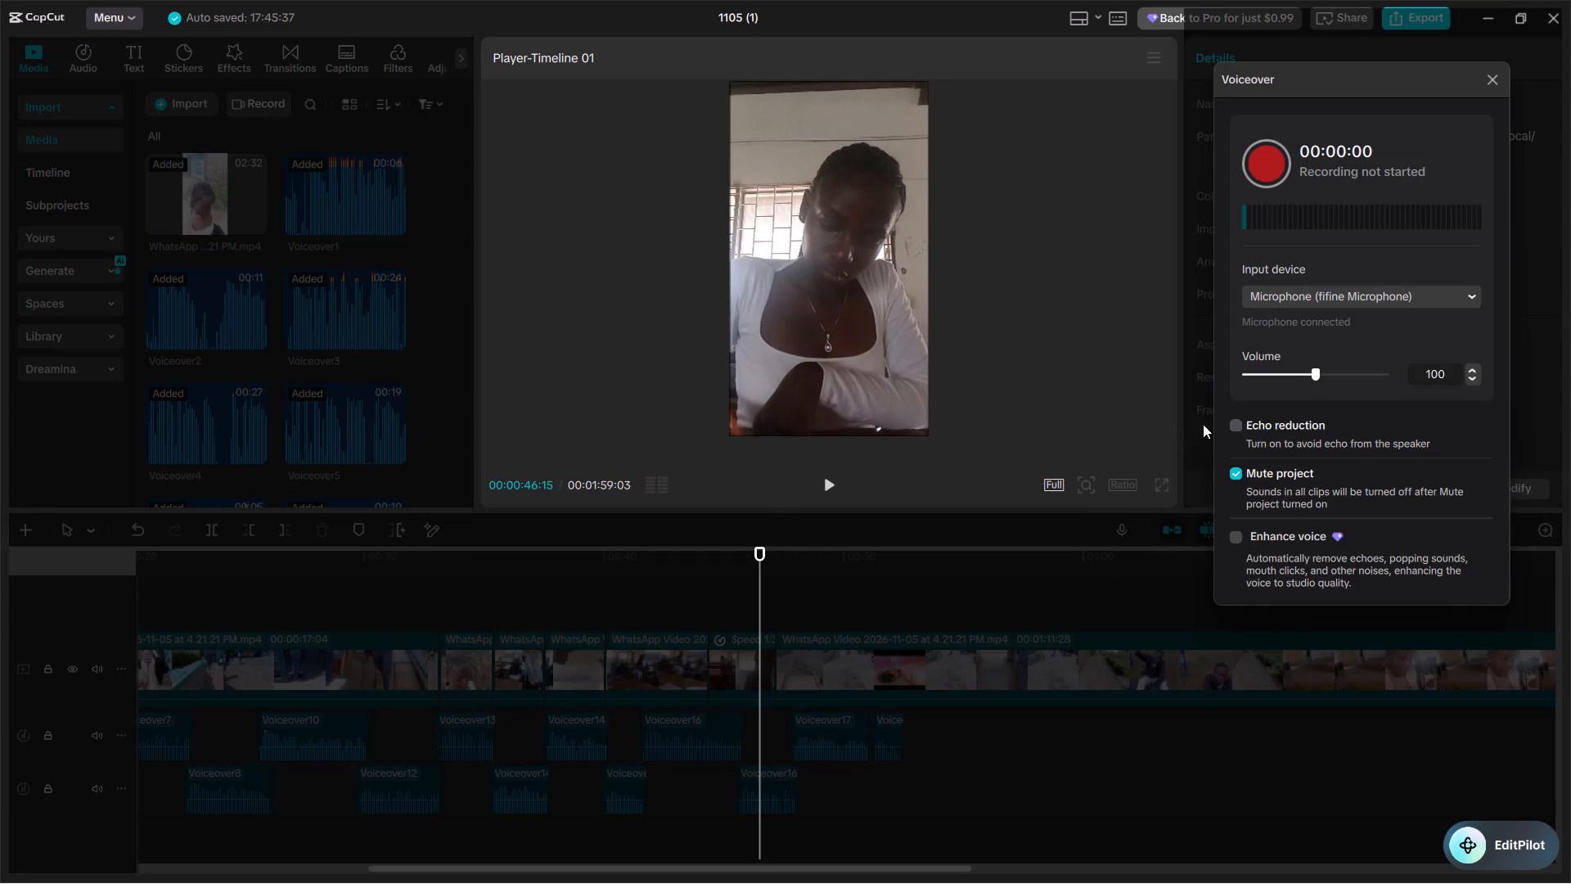
click(1267, 156)
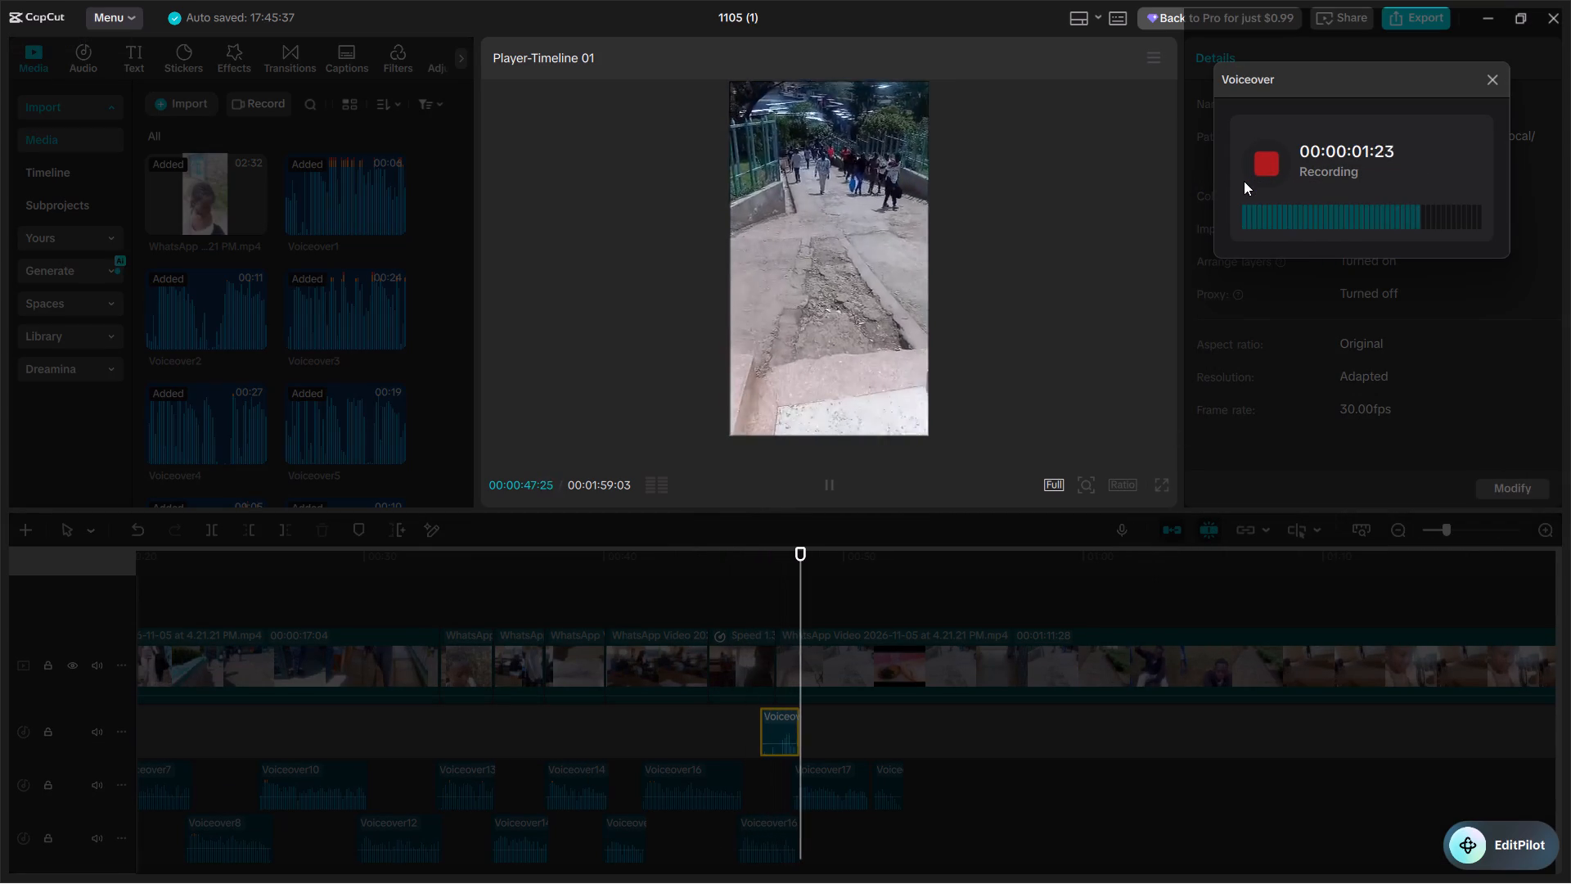
key(space)
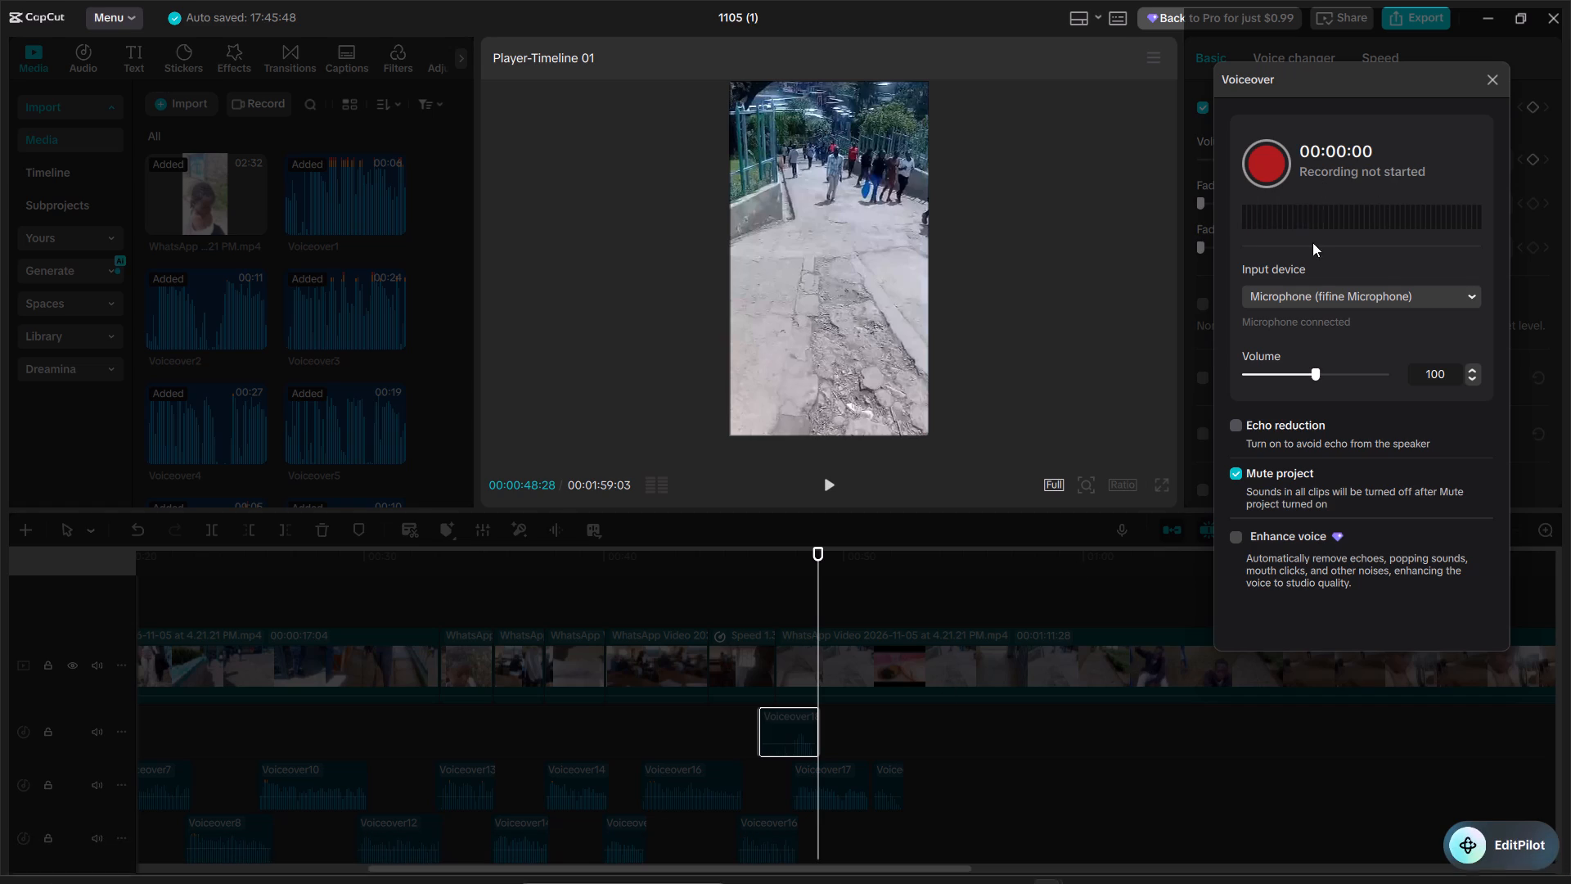
click(1479, 75)
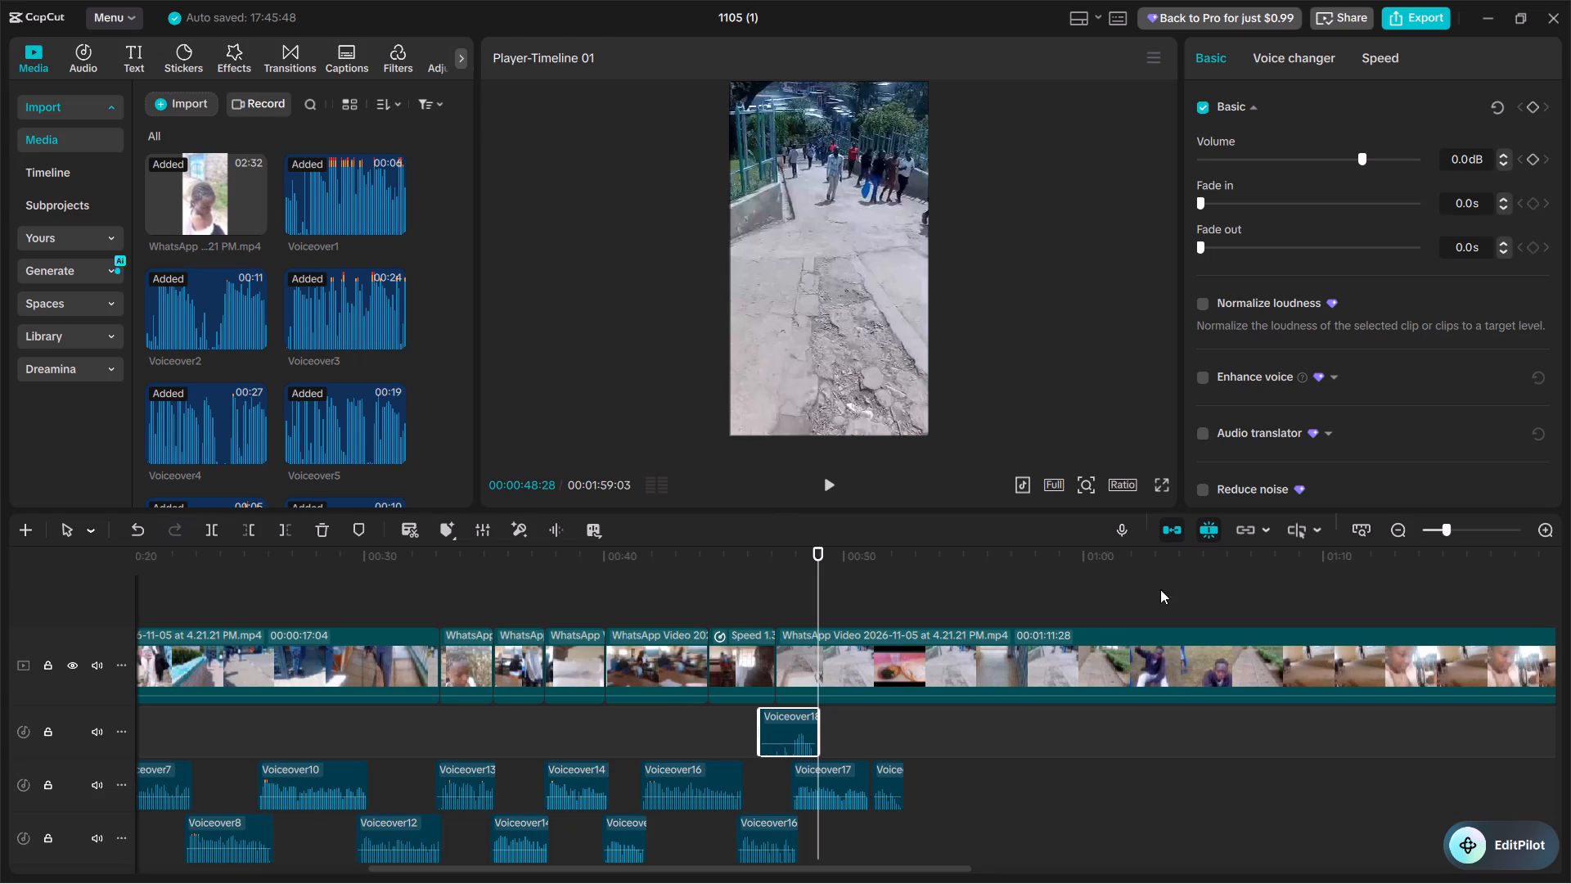
Trim the start of the Voiceover18 clip to 00:00:47:24.
click(797, 576)
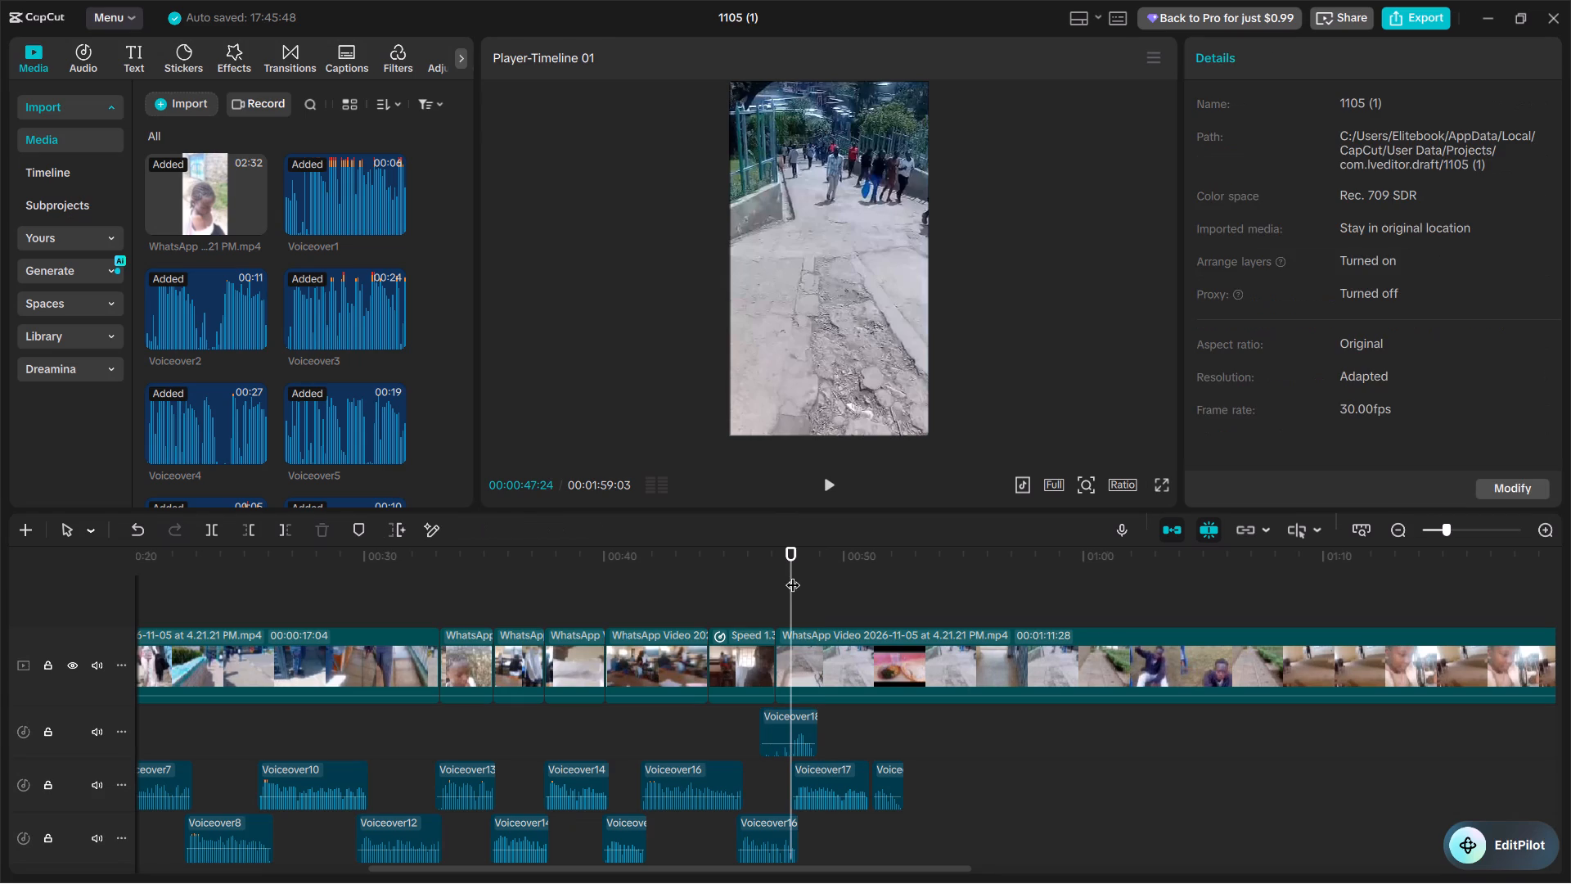
click(791, 731)
key(q)
click(788, 724)
Shift the second Voiceover17 piece later to make room and place Voiceover18 on the lower Voiceover16 track, starting at about 00:00:50:22.
drag(802, 724, 816, 720)
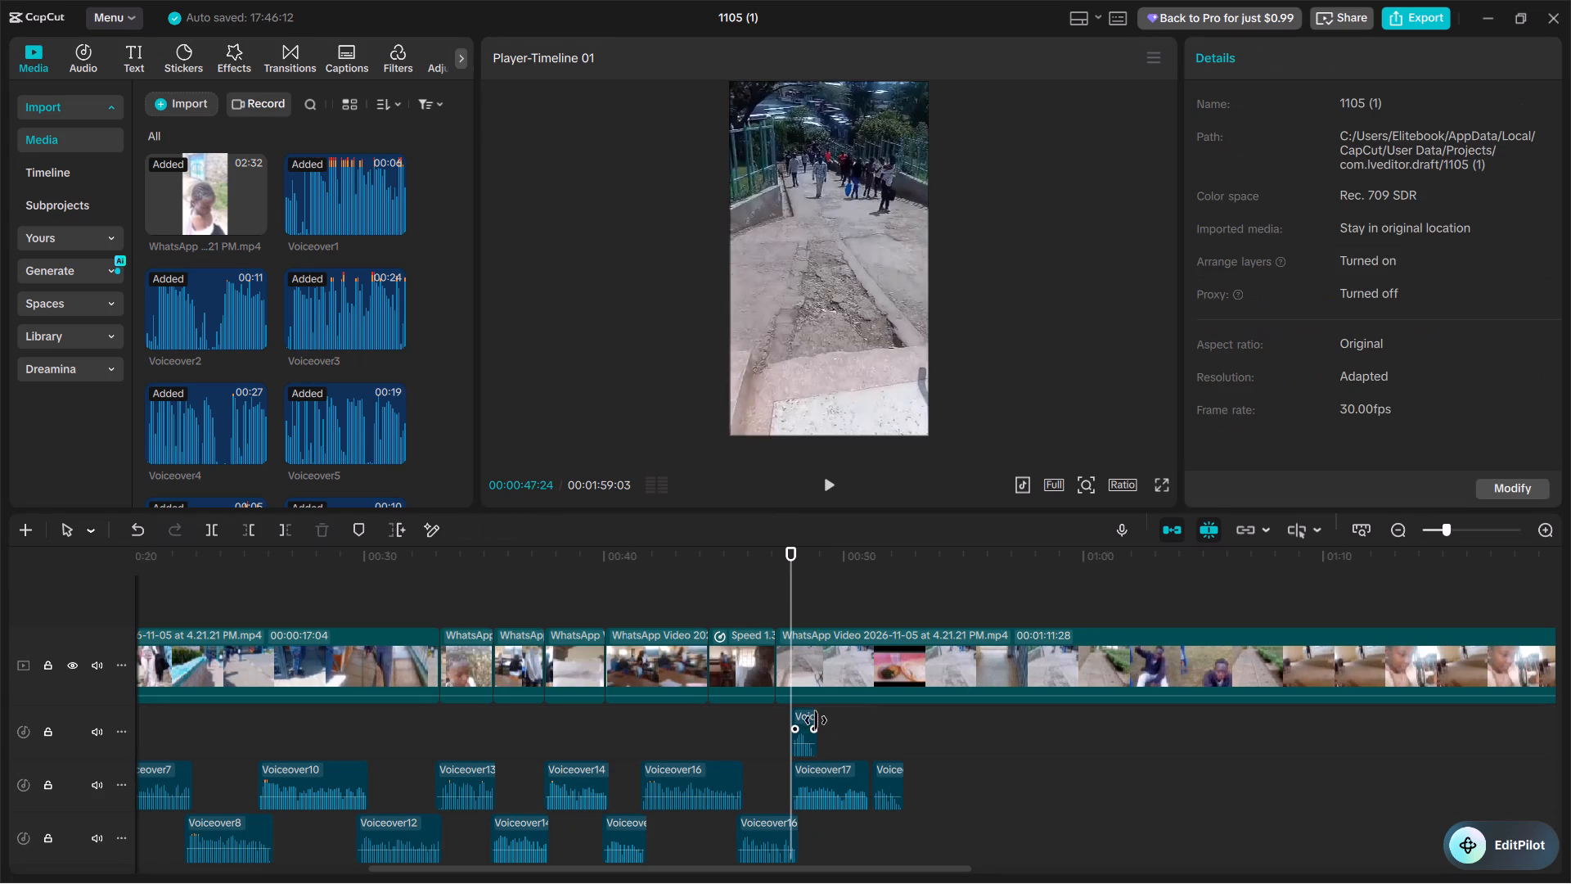
drag(816, 720, 873, 733)
key(ctrl+equal)
key(ctrl+equal)
key(ctrl+equal)
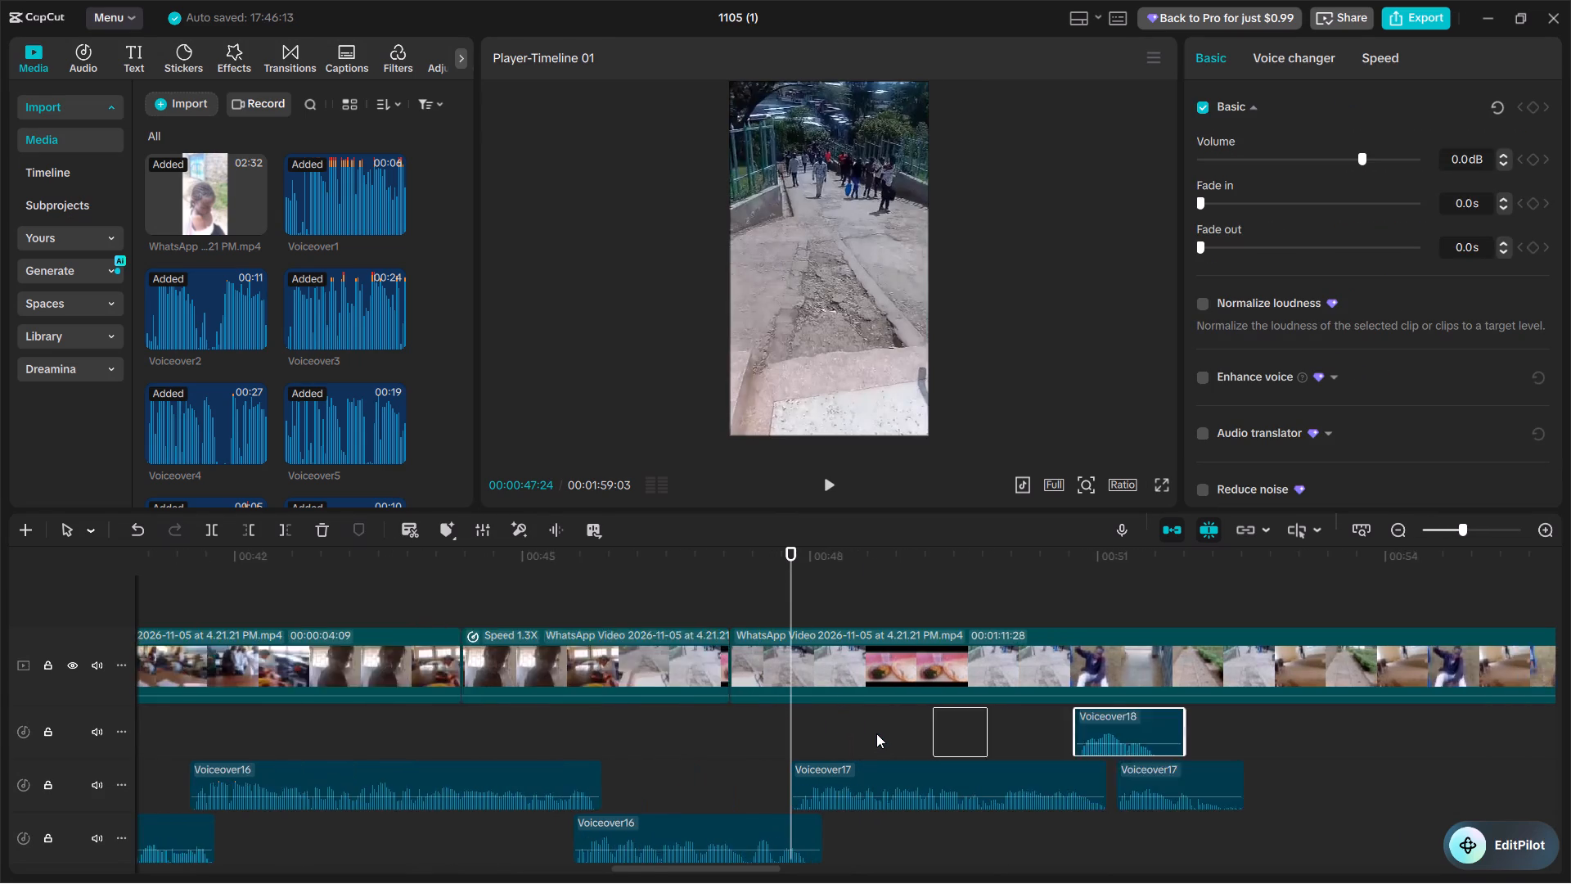
scroll(876, 733, left, 1)
drag(1032, 771, 1203, 764)
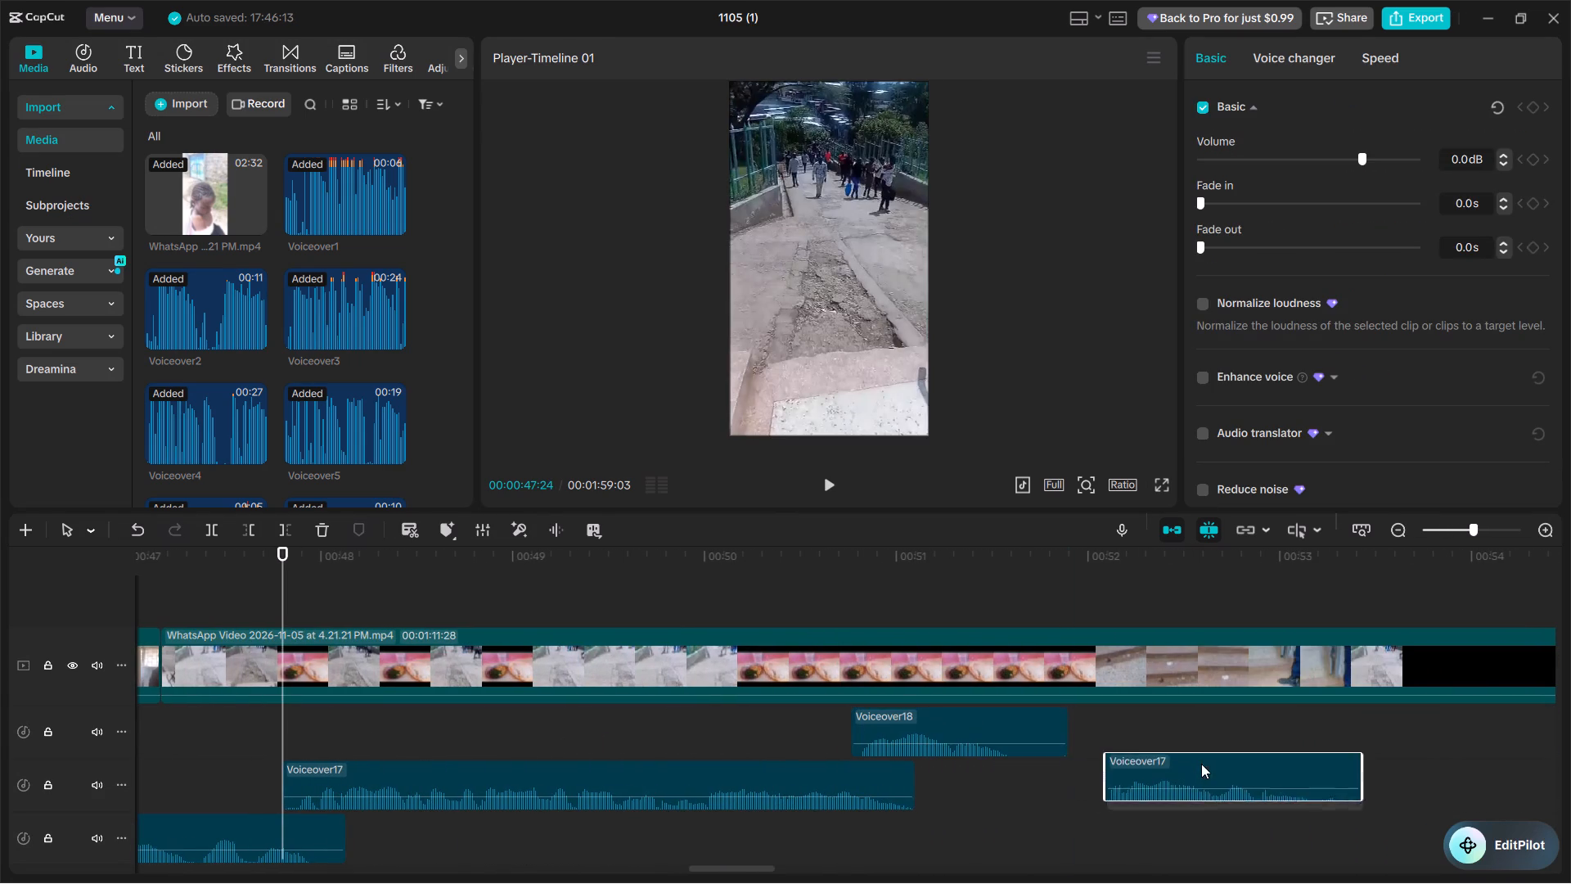
drag(926, 723, 929, 863)
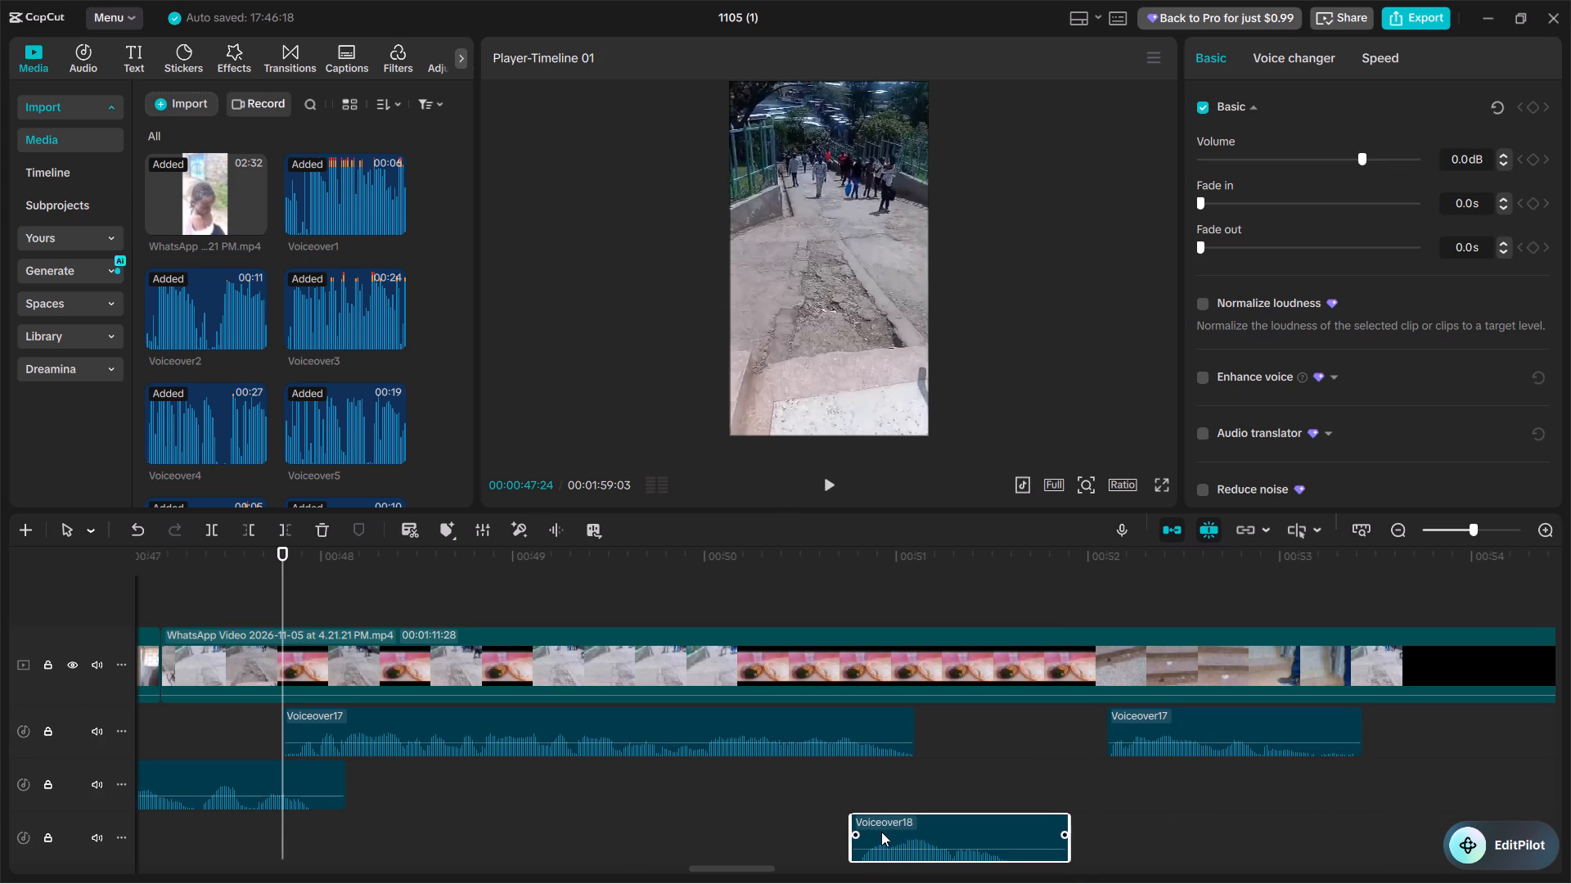
drag(881, 832, 875, 798)
Play the join around Voiceover18 and move the second Voiceover17 piece closer, starting at about 00:00:51:10.
click(712, 813)
key(space)
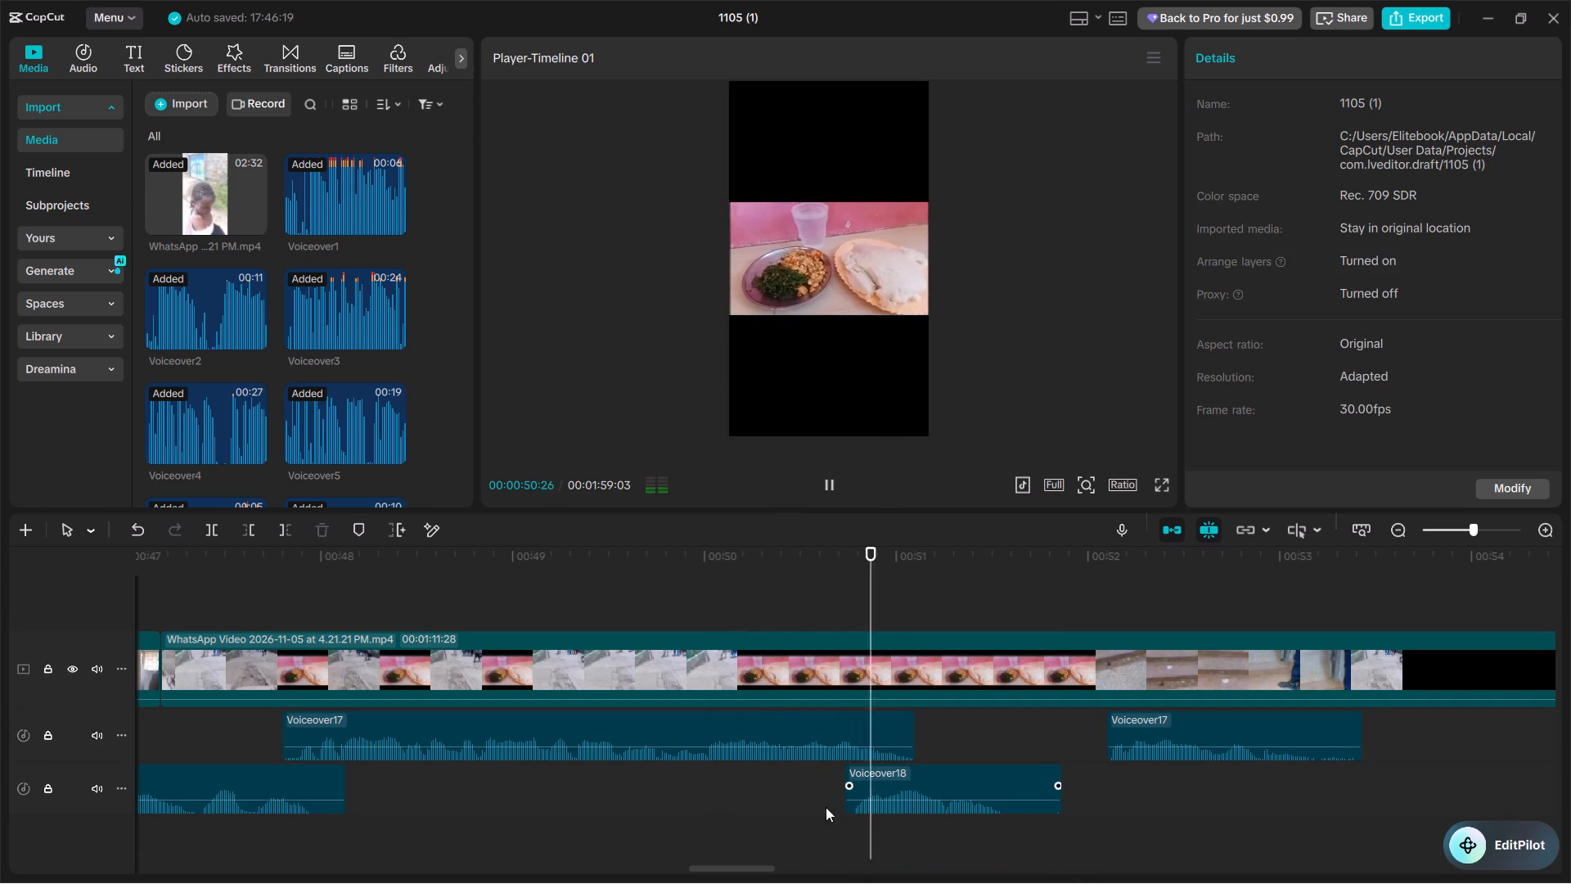
key(space)
drag(1150, 729, 1022, 742)
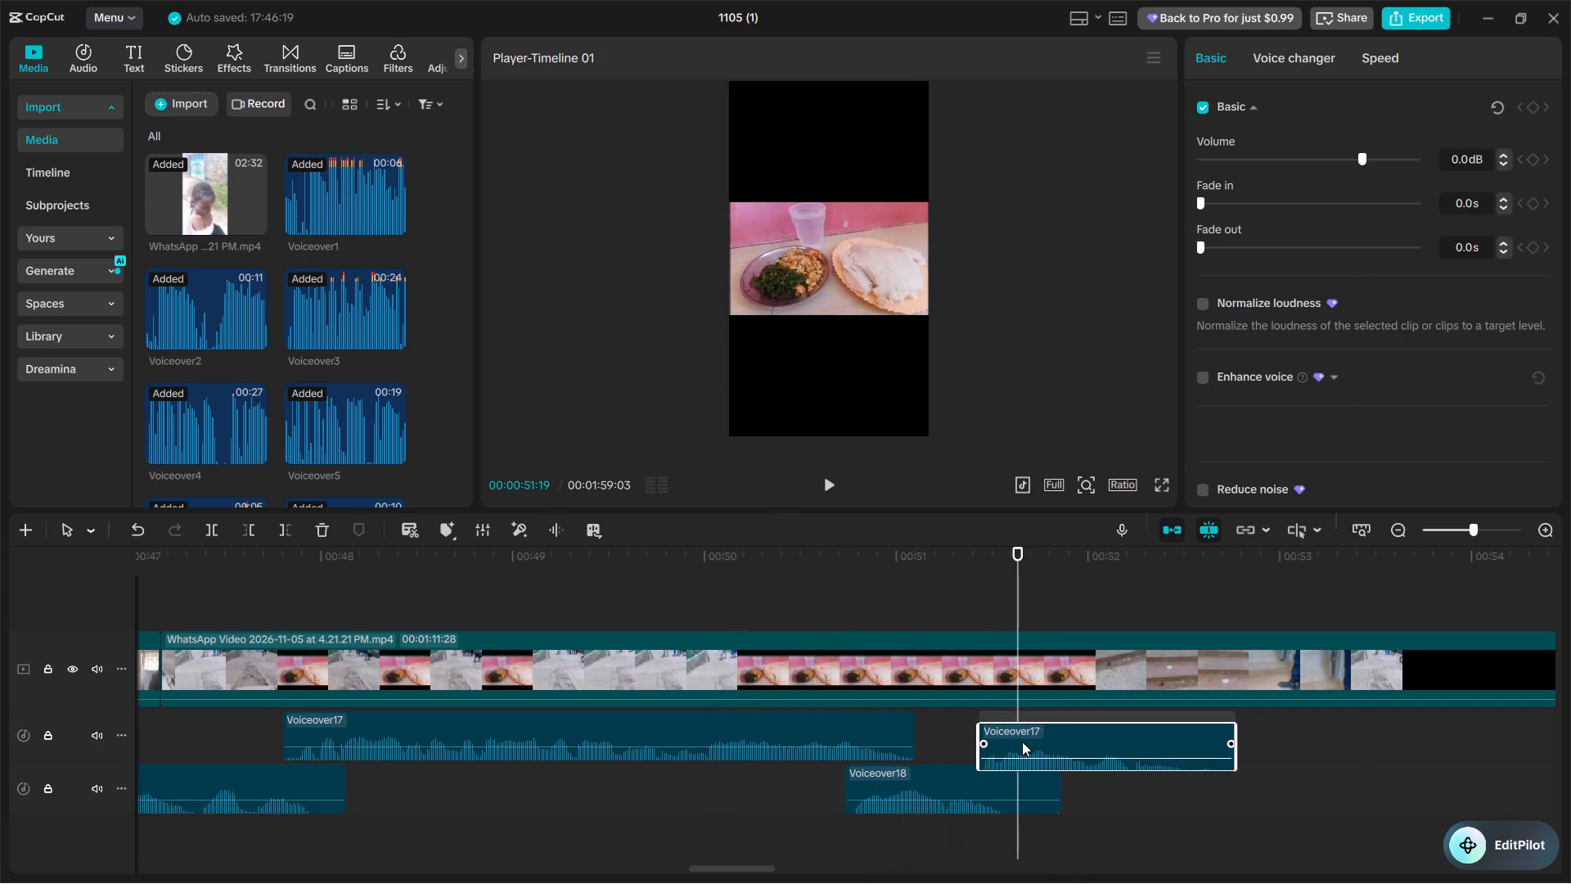
drag(1022, 742, 1025, 742)
click(804, 849)
key(space)
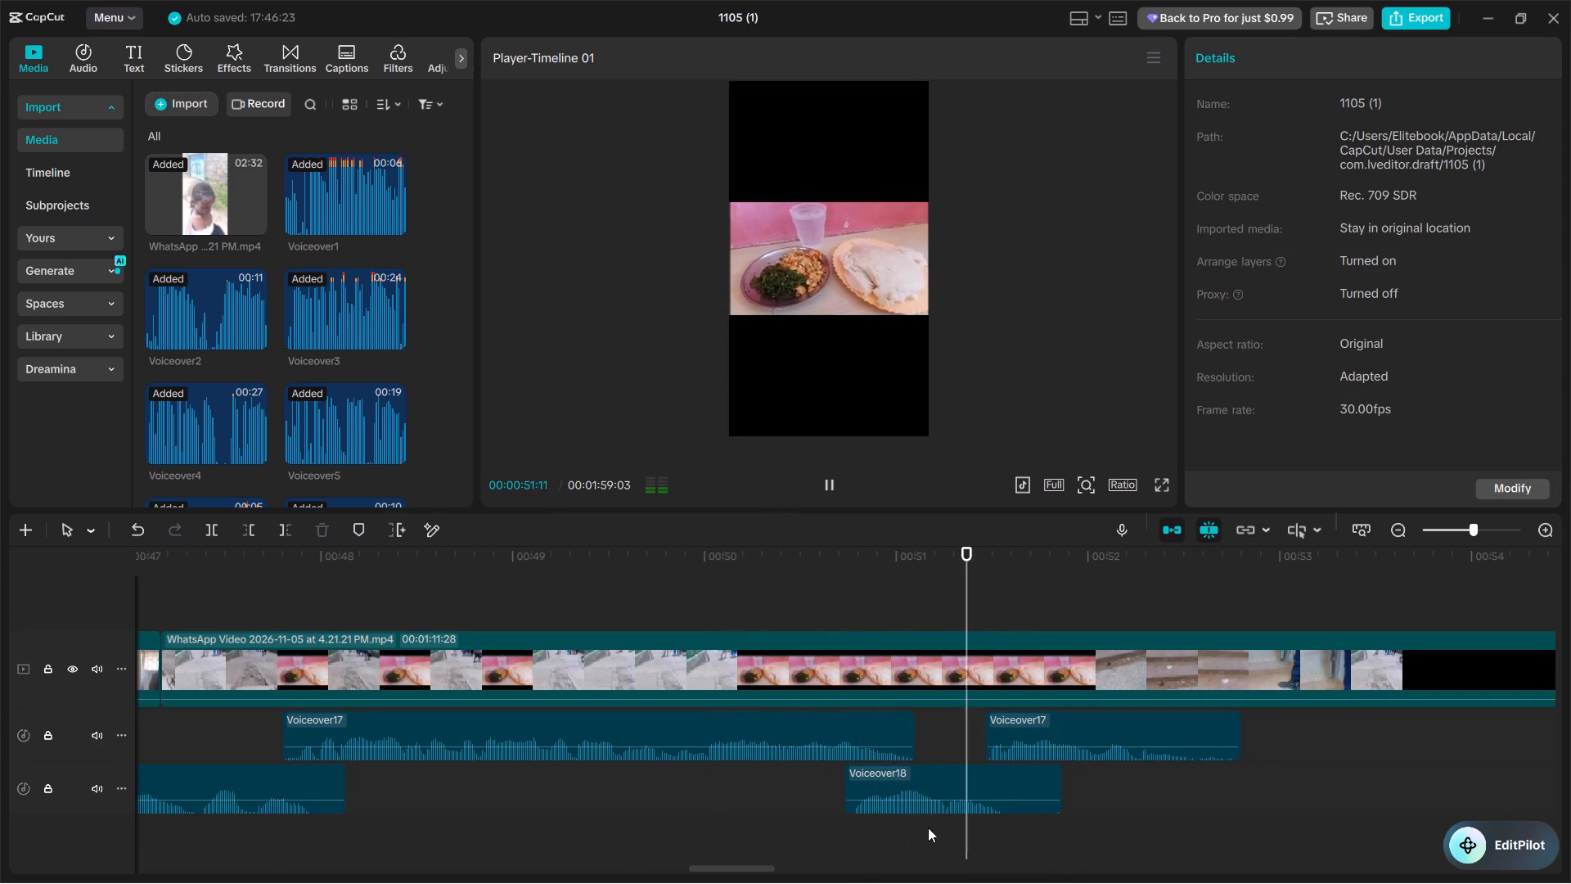
key(space)
drag(1007, 725, 984, 733)
click(804, 840)
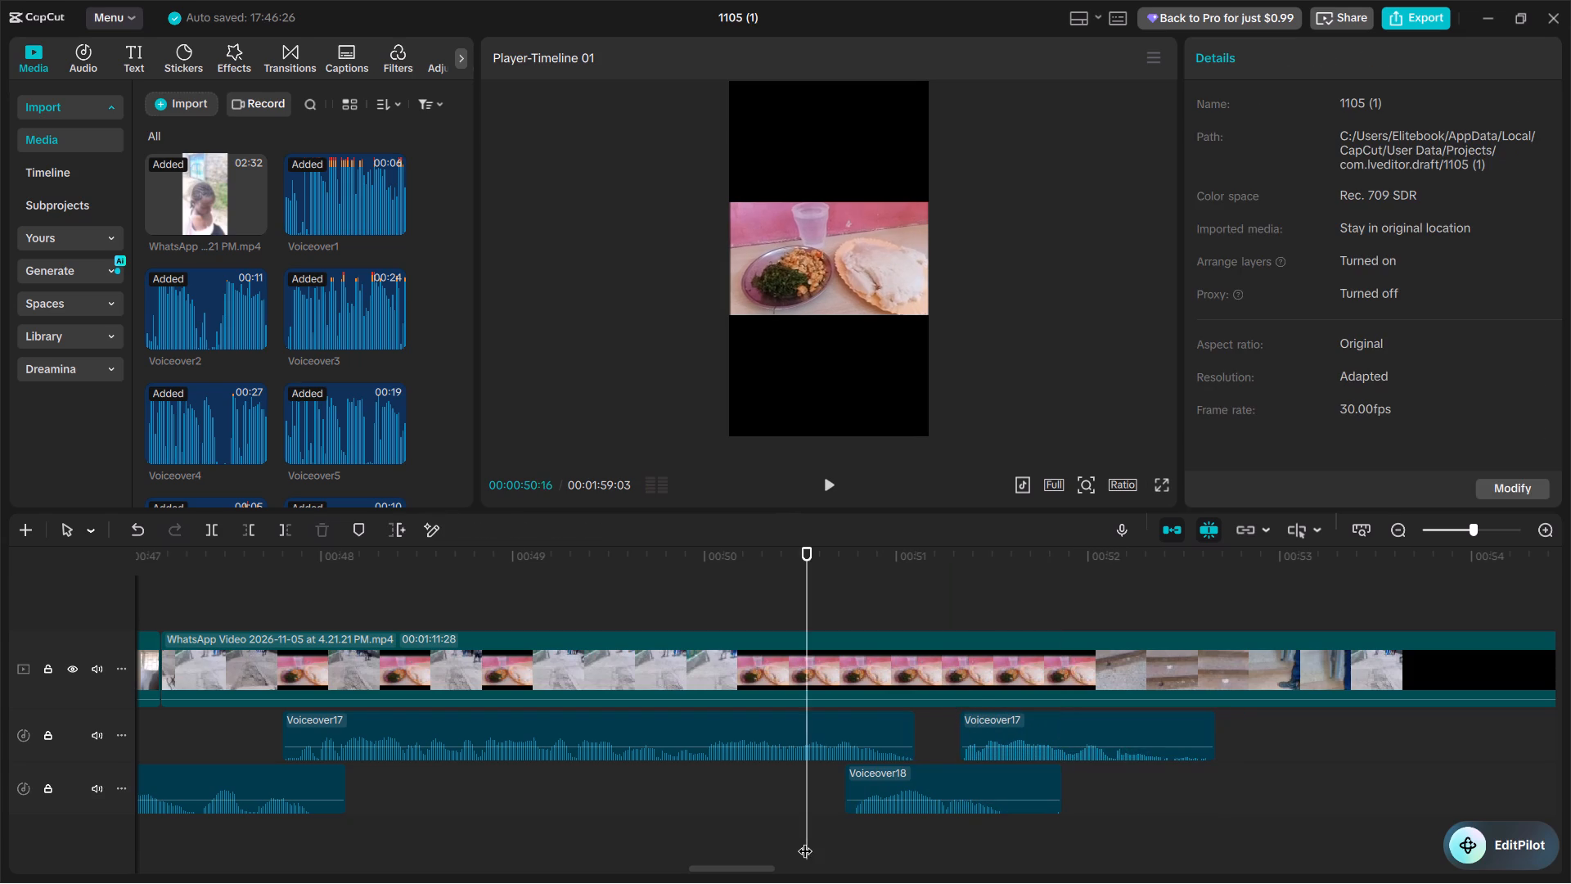
key(space)
key(space)
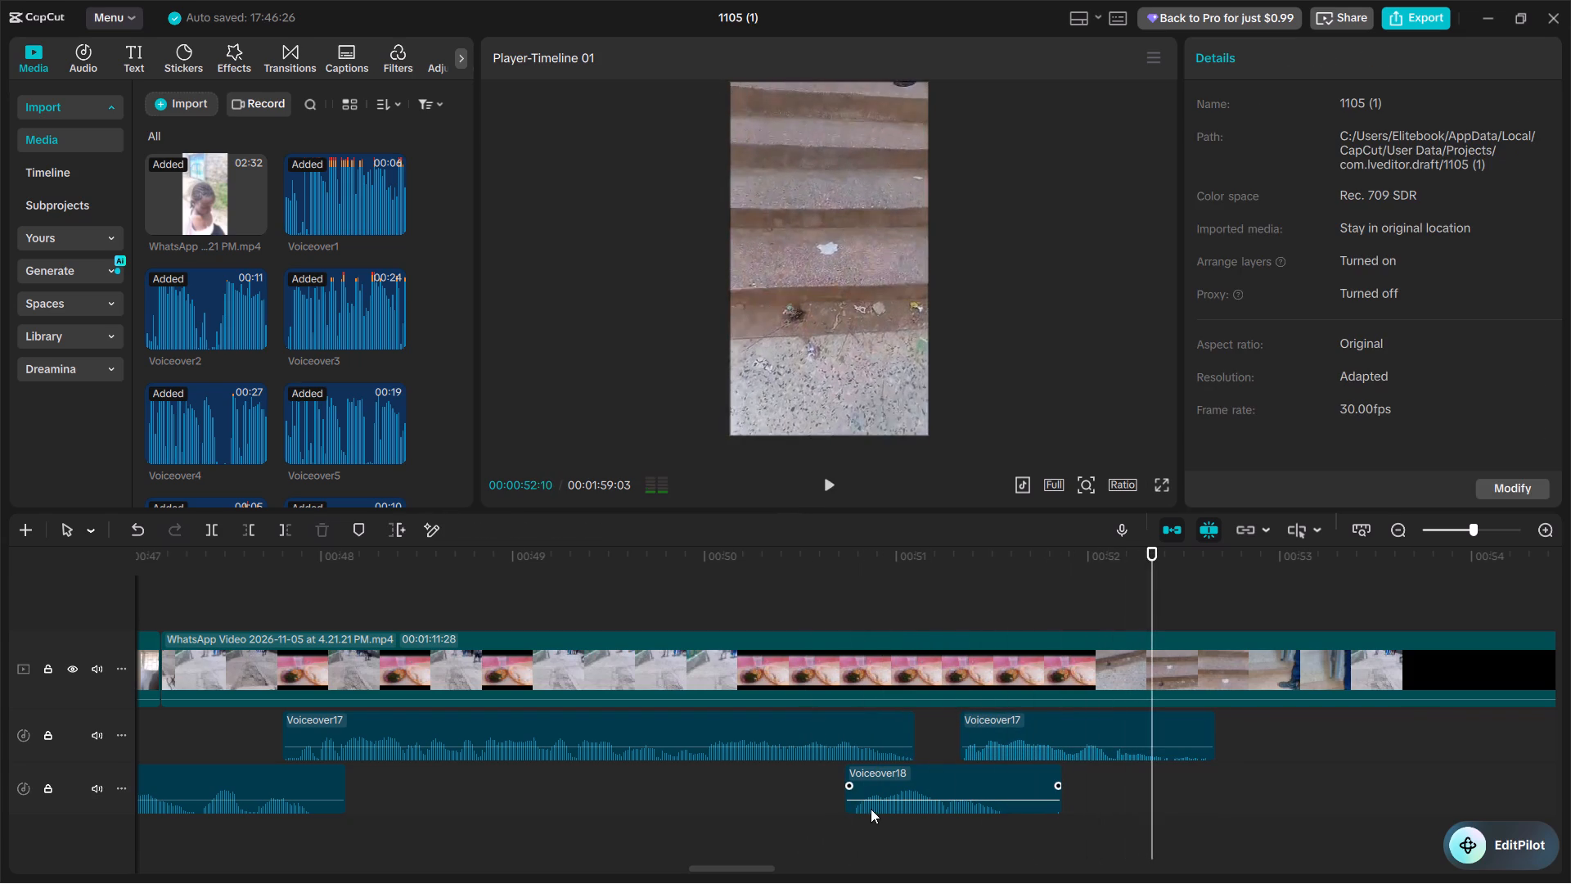
Trim the end of the second Voiceover17 piece to 00:00:52:13.
key(space)
key(space)
click(1173, 769)
click(1164, 741)
key(w)
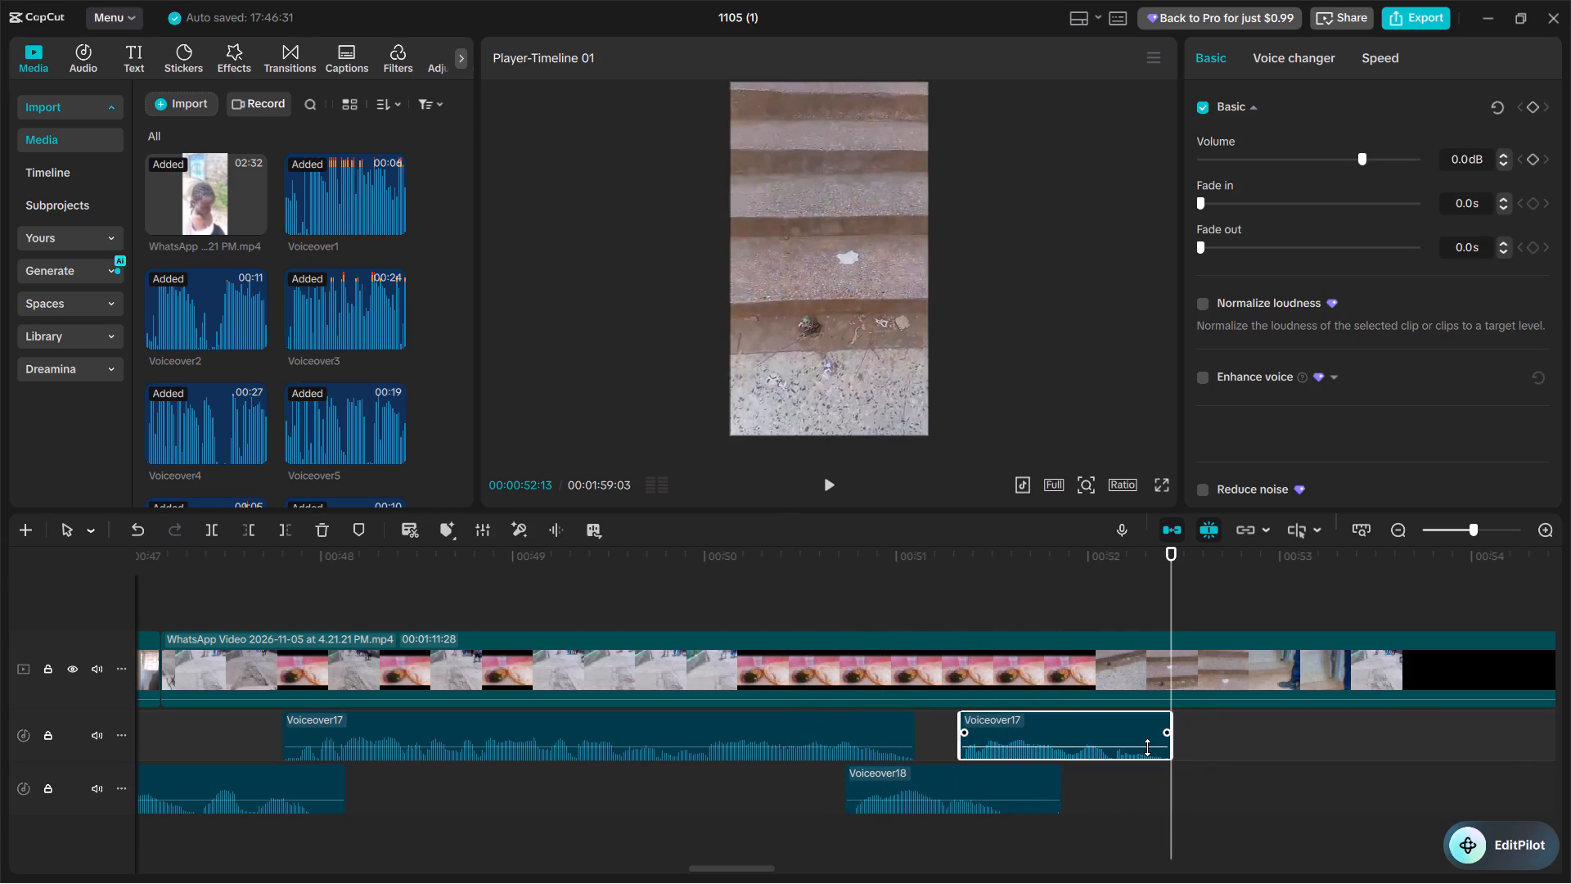
Play the edit from about 00:00:41 to 00:00:52 to check how the voiceovers run together.
key(ctrl+minus)
key(ctrl+minus)
key(ctrl+minus)
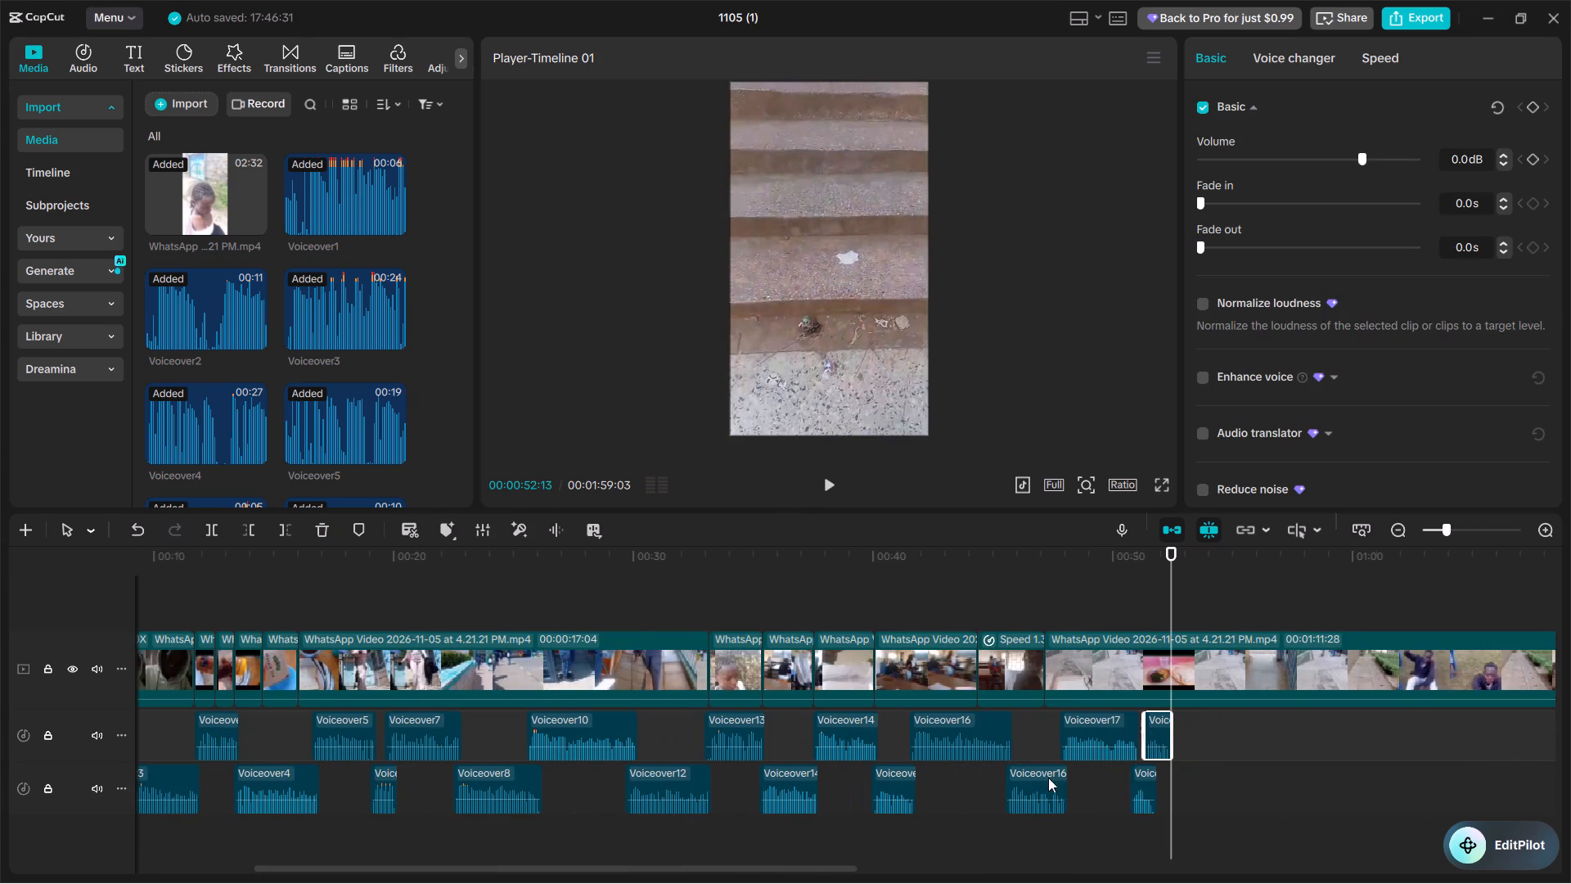
click(870, 730)
click(900, 740)
key(space)
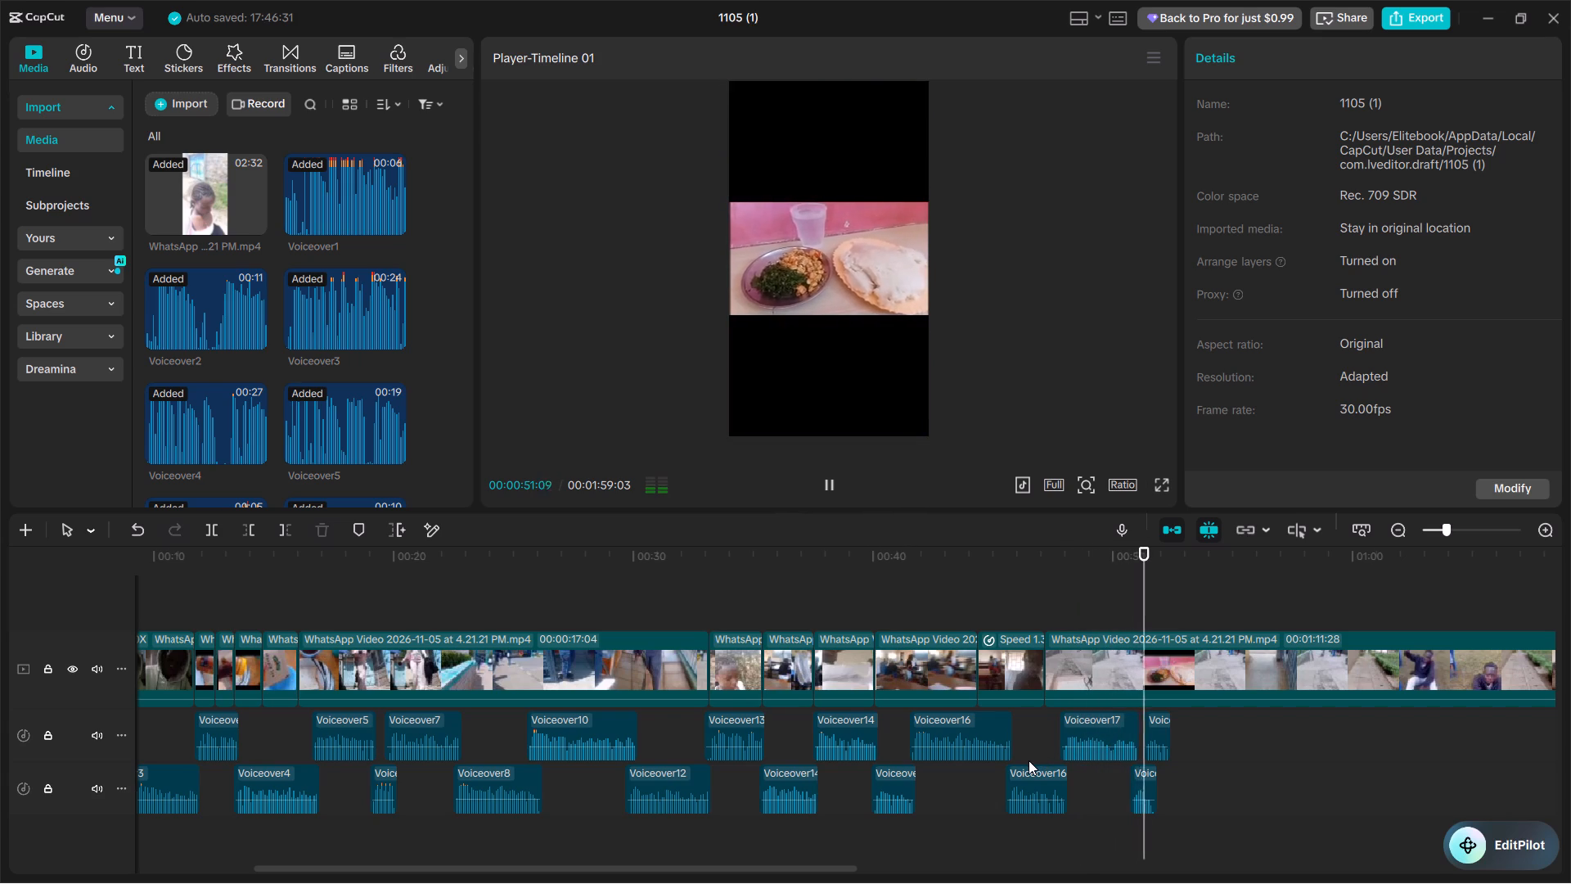
key(space)
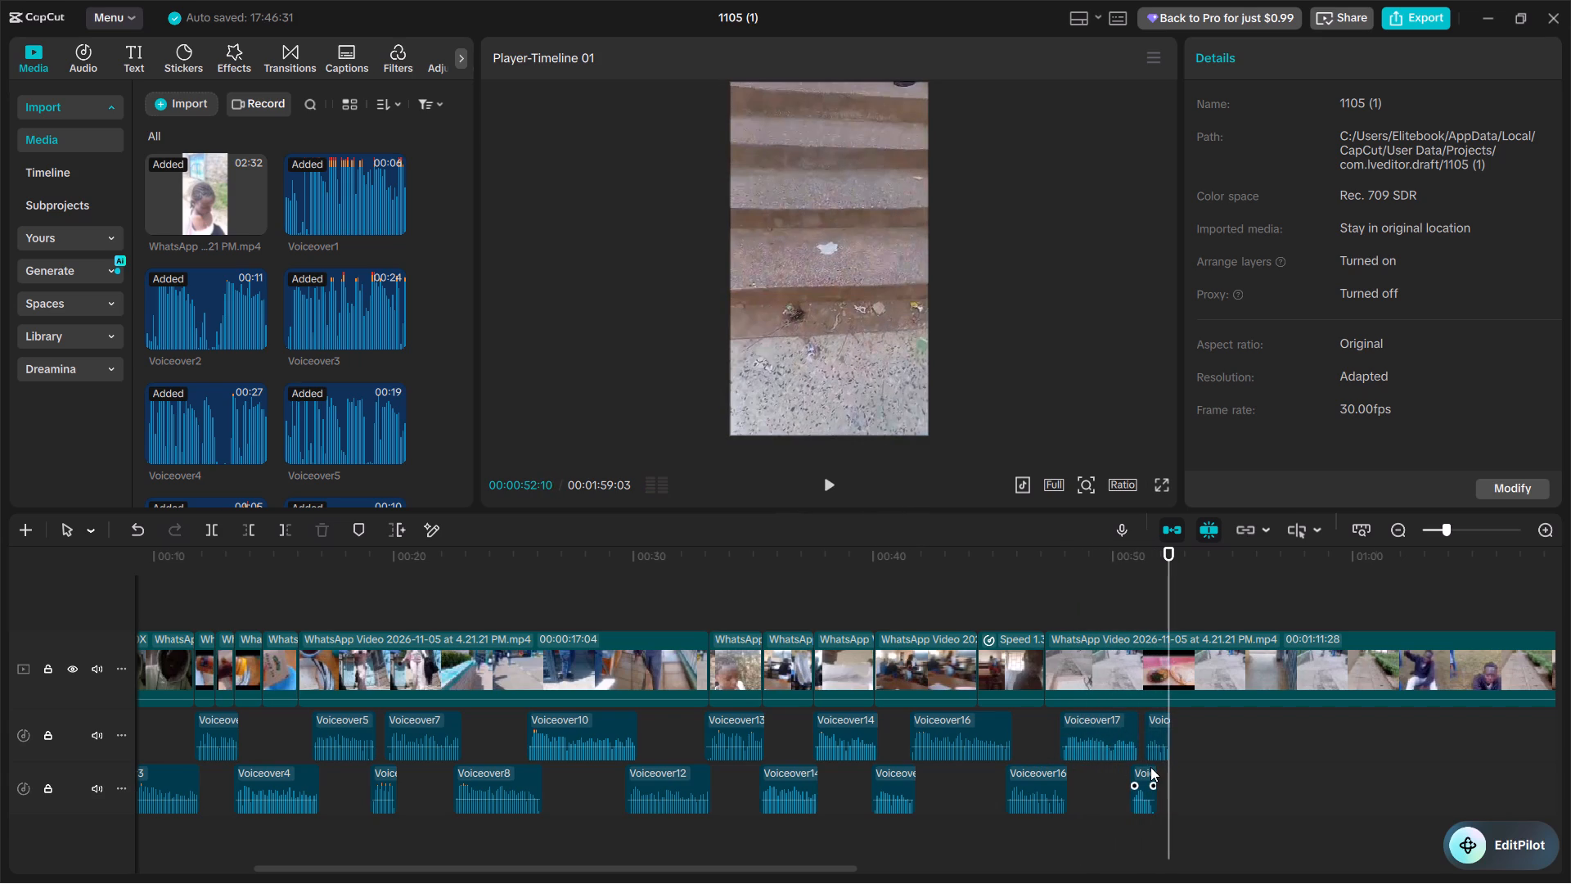
Add the favourite filter Cinematic Blues at the very start of the timeline.
key(Home)
click(408, 65)
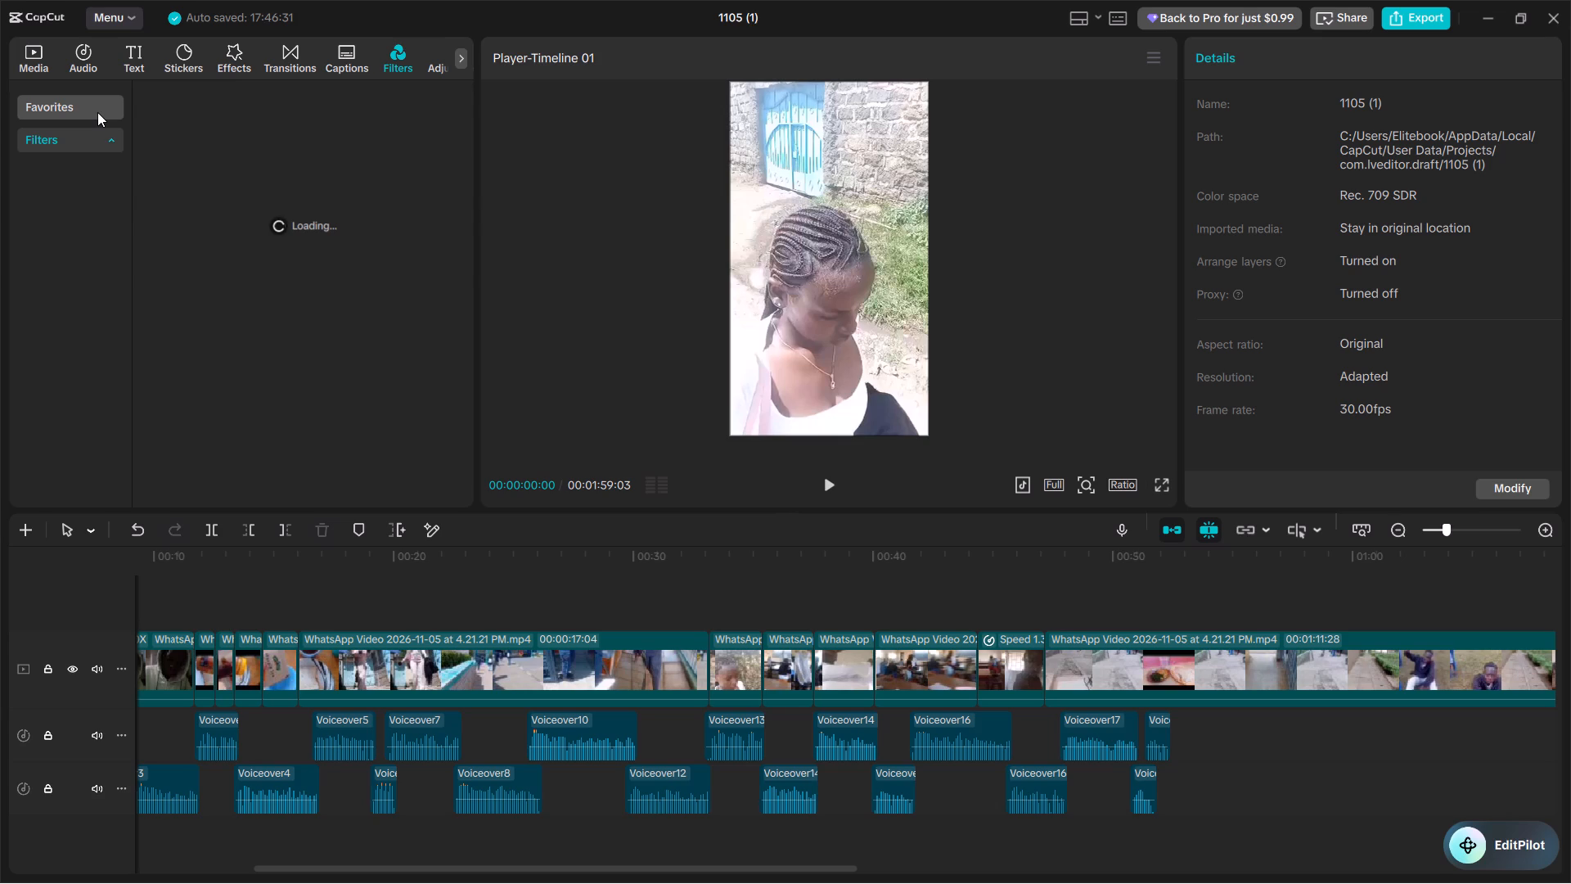
click(97, 112)
click(218, 202)
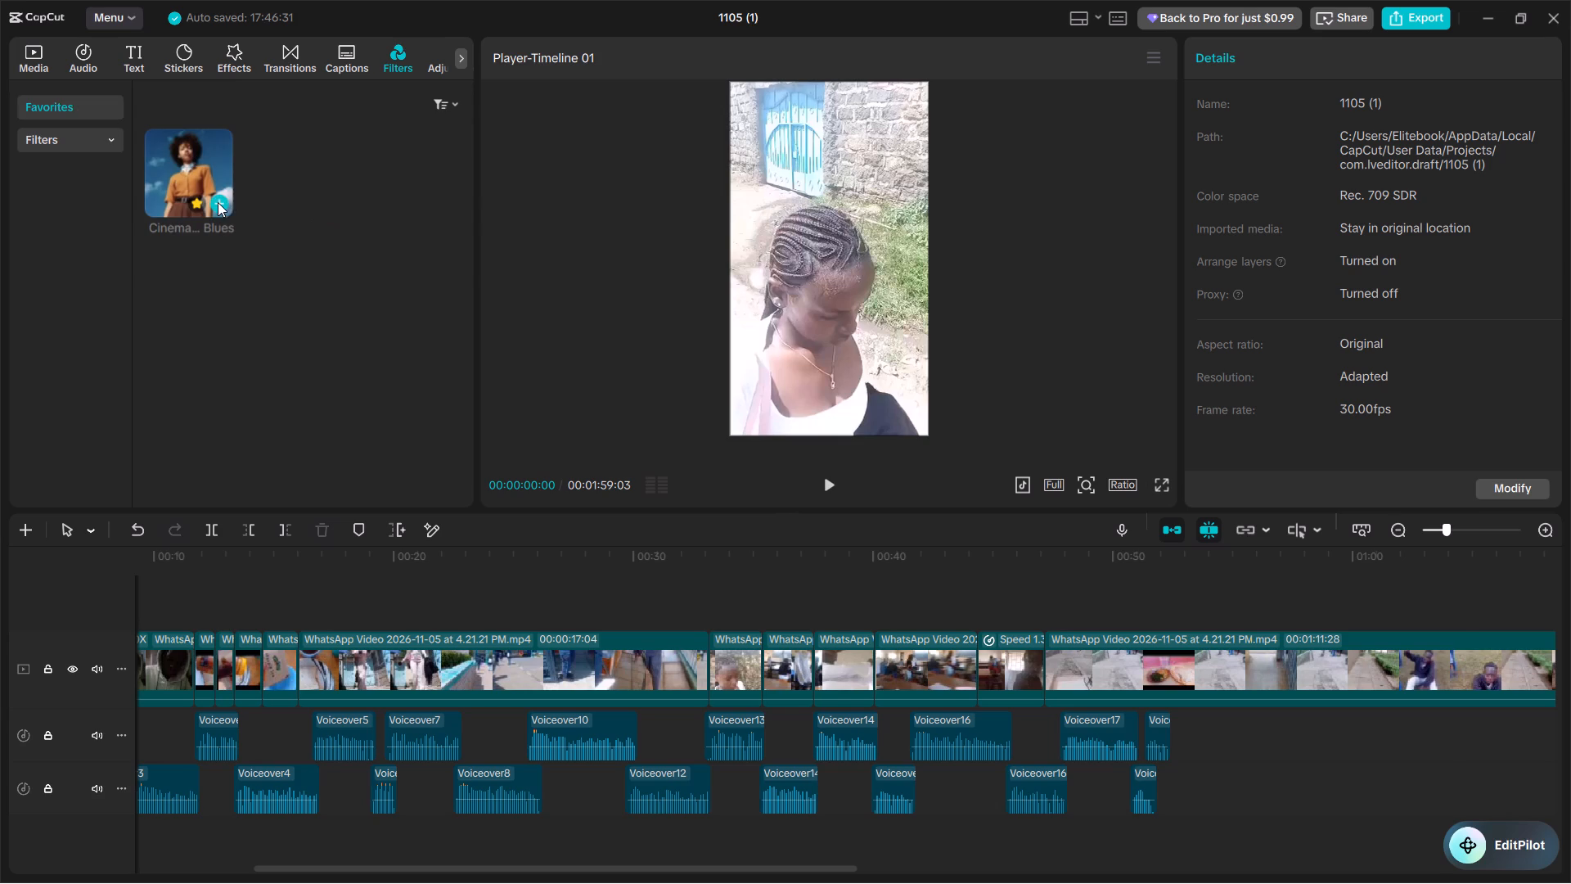
Extend the Cinematic Blues filter so it ends with the main video at 00:01:59:03.
click(264, 643)
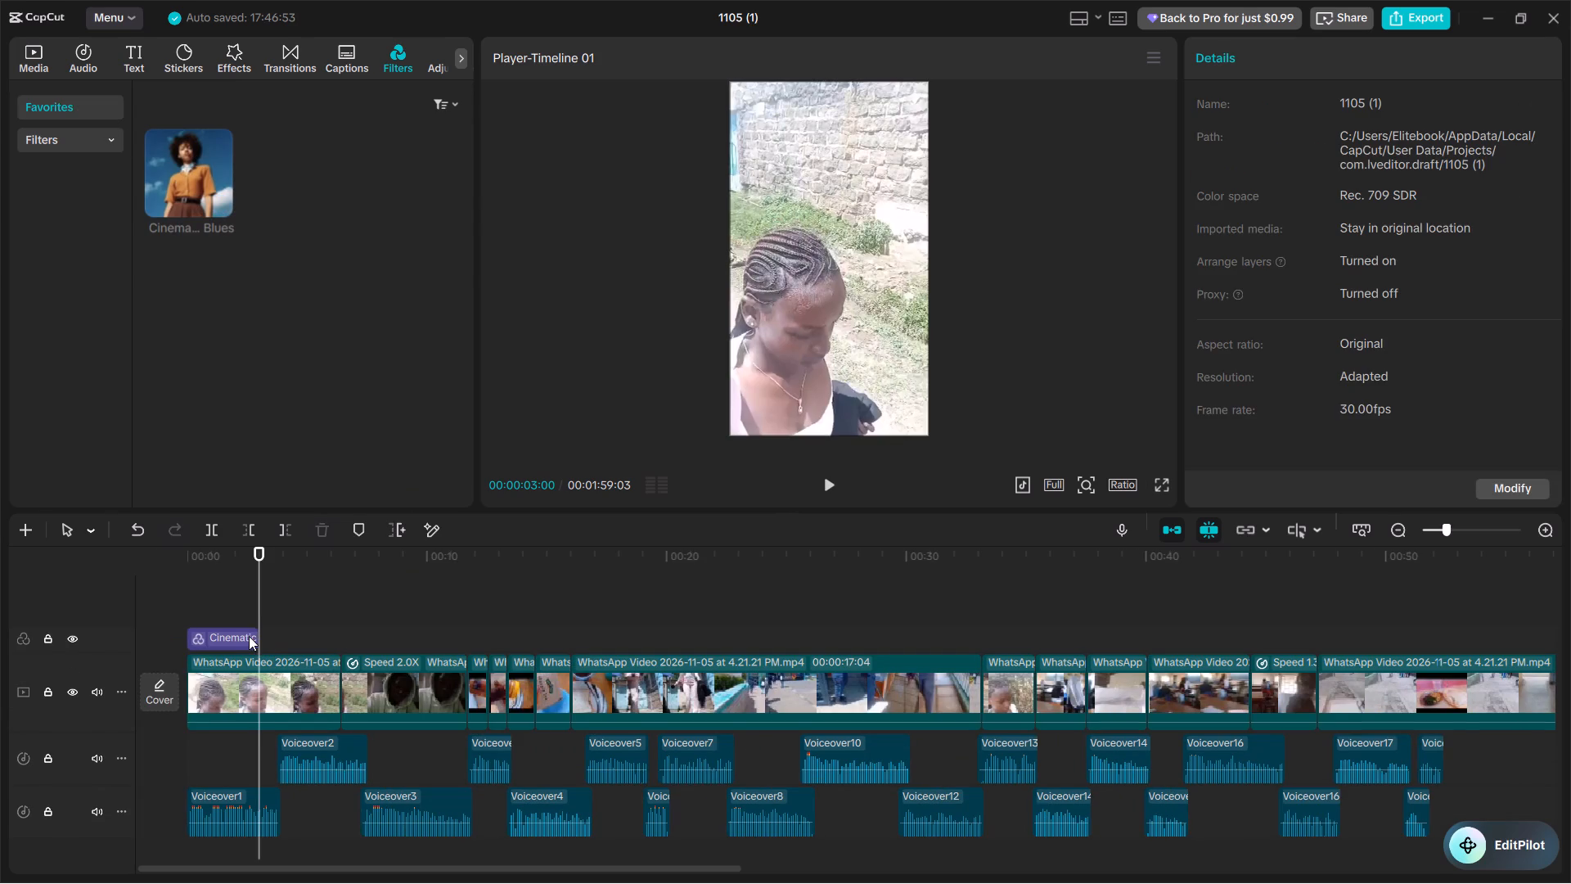
click(249, 636)
drag(258, 637, 1555, 611)
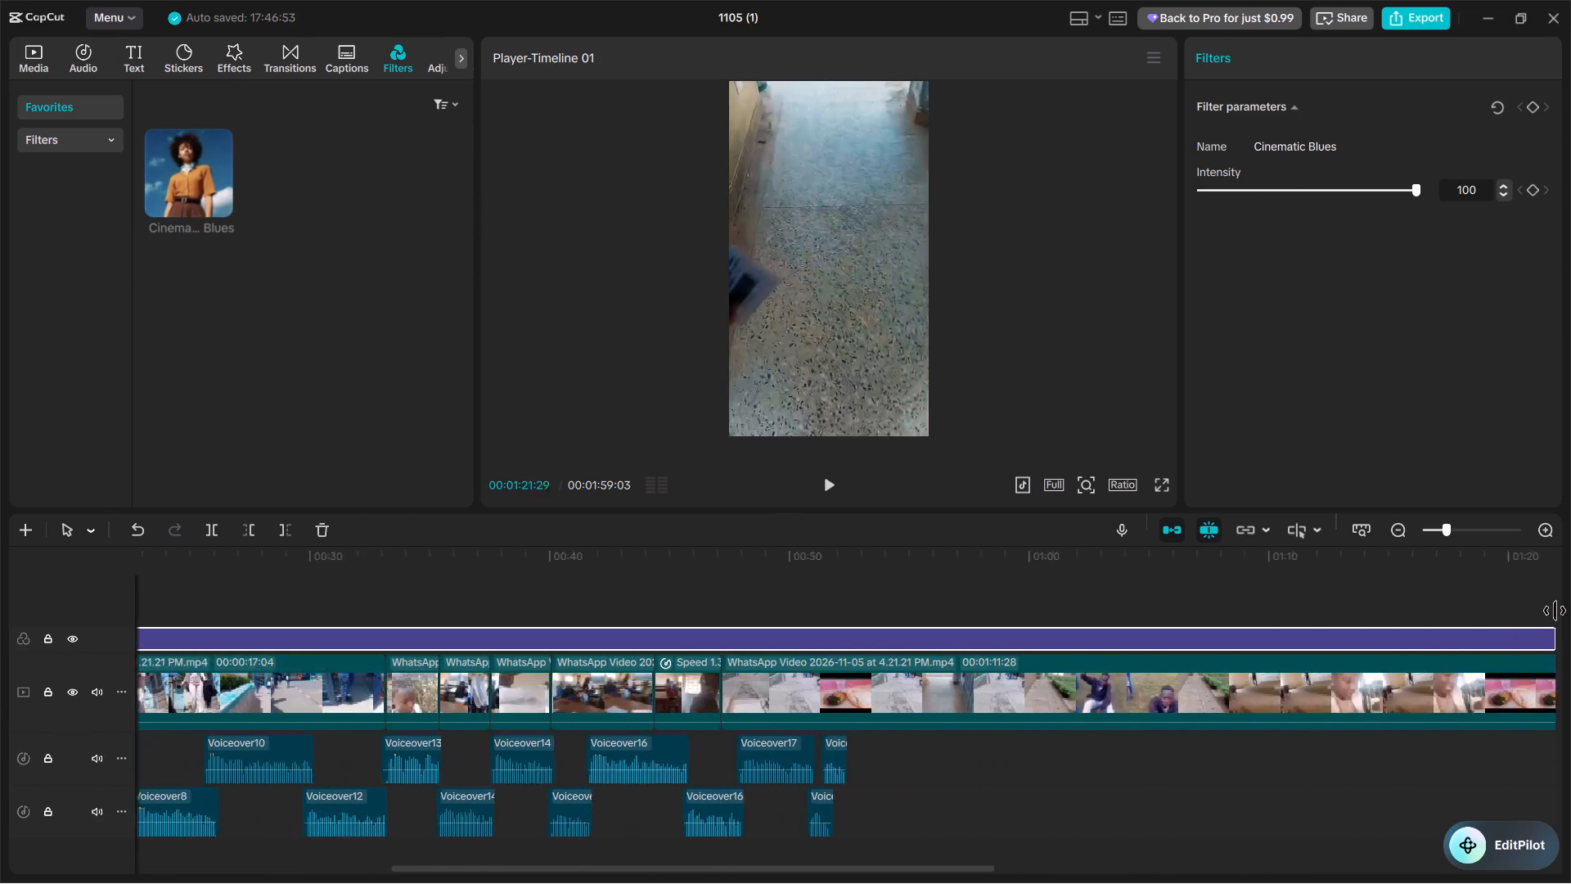
drag(1555, 611, 1267, 691)
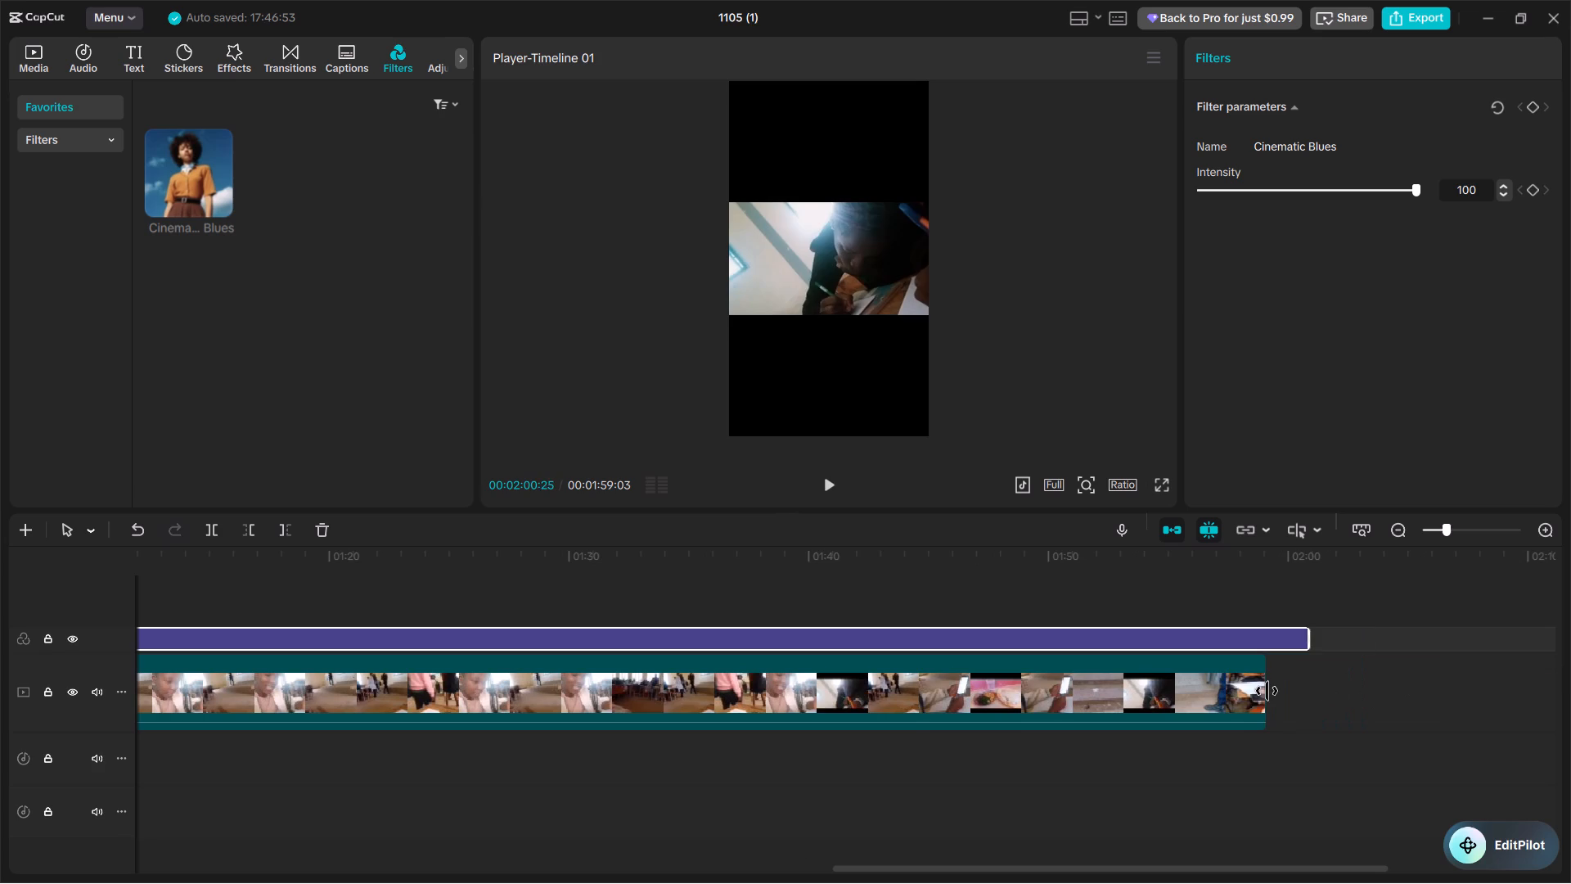
drag(1267, 691, 1263, 691)
Play the last voiceovers and the footage after them, from about 00:00:50 to 00:01:08, to review what the narration must cover.
click(546, 737)
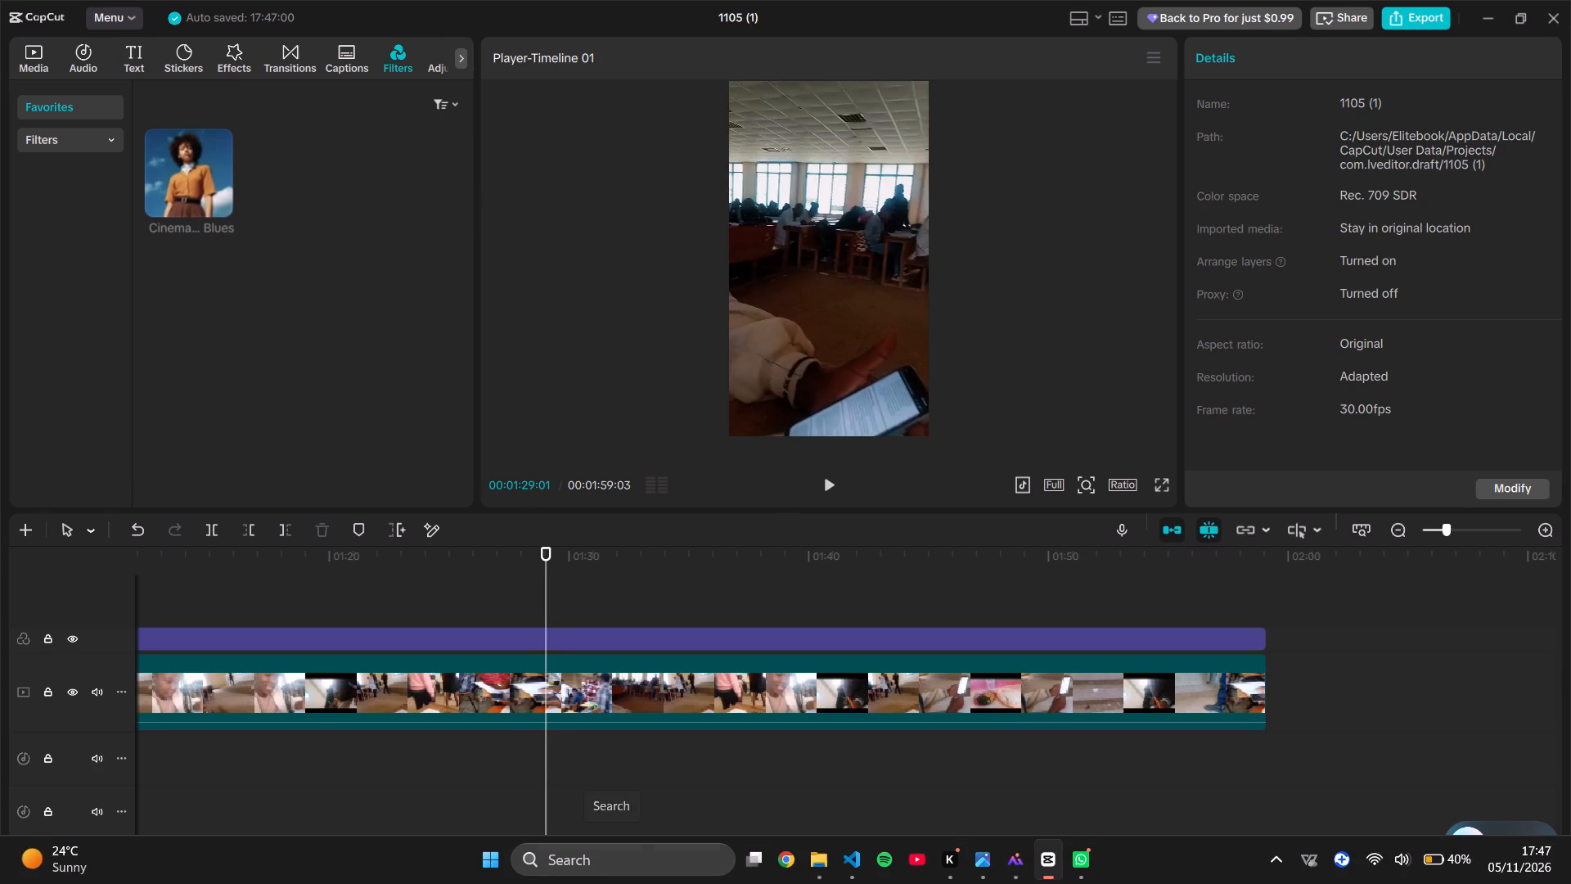
scroll(632, 839, right, 3)
scroll(449, 750, right, 2)
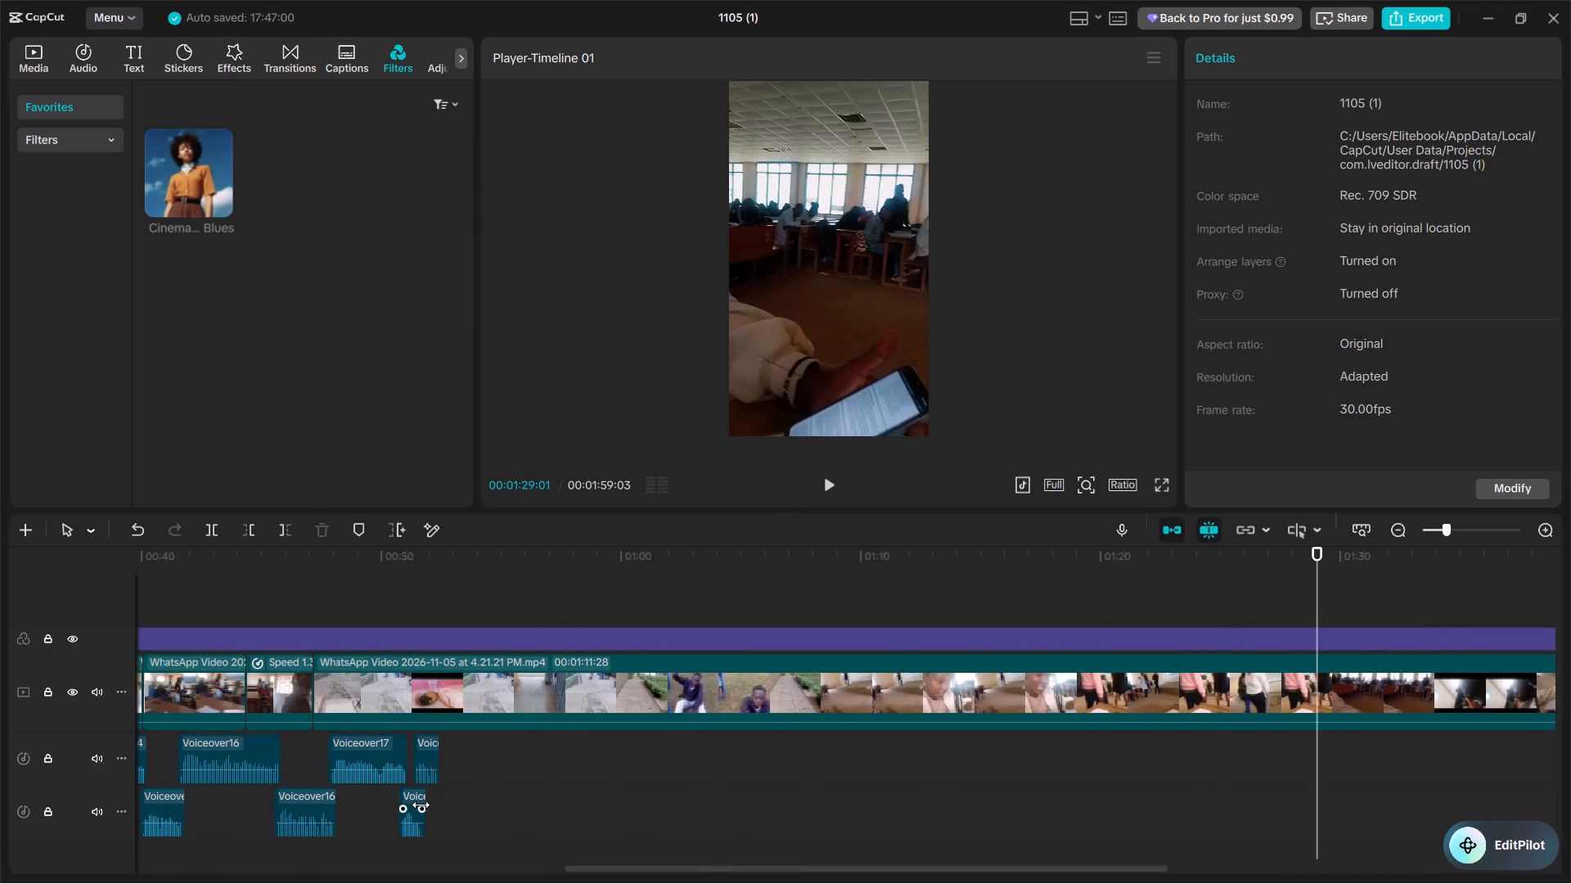
click(386, 831)
key(space)
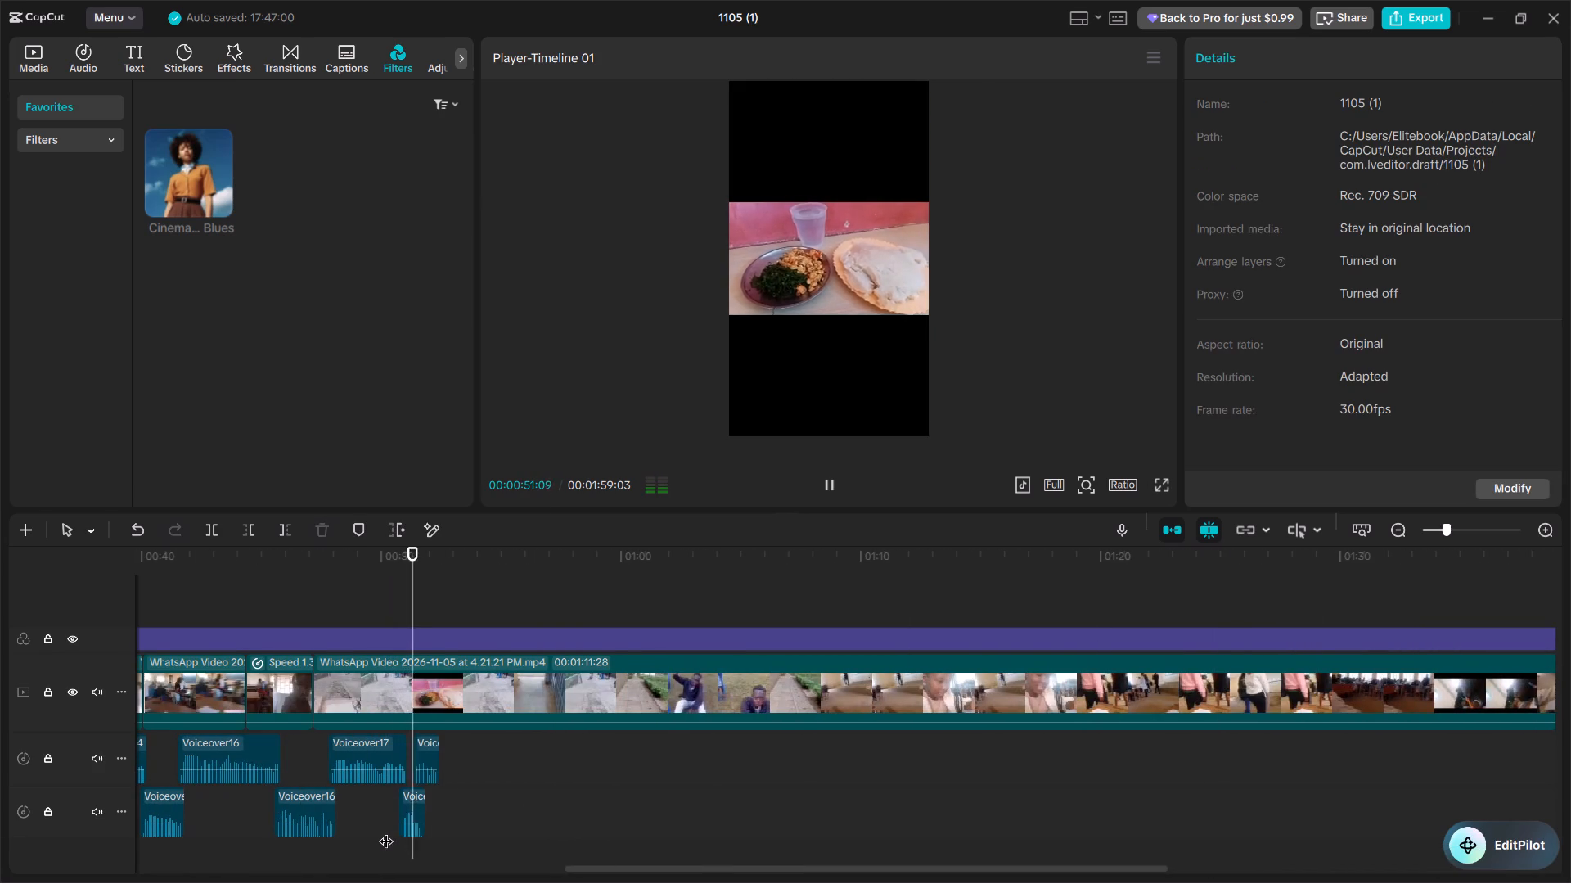
key(space)
key(ctrl+equal)
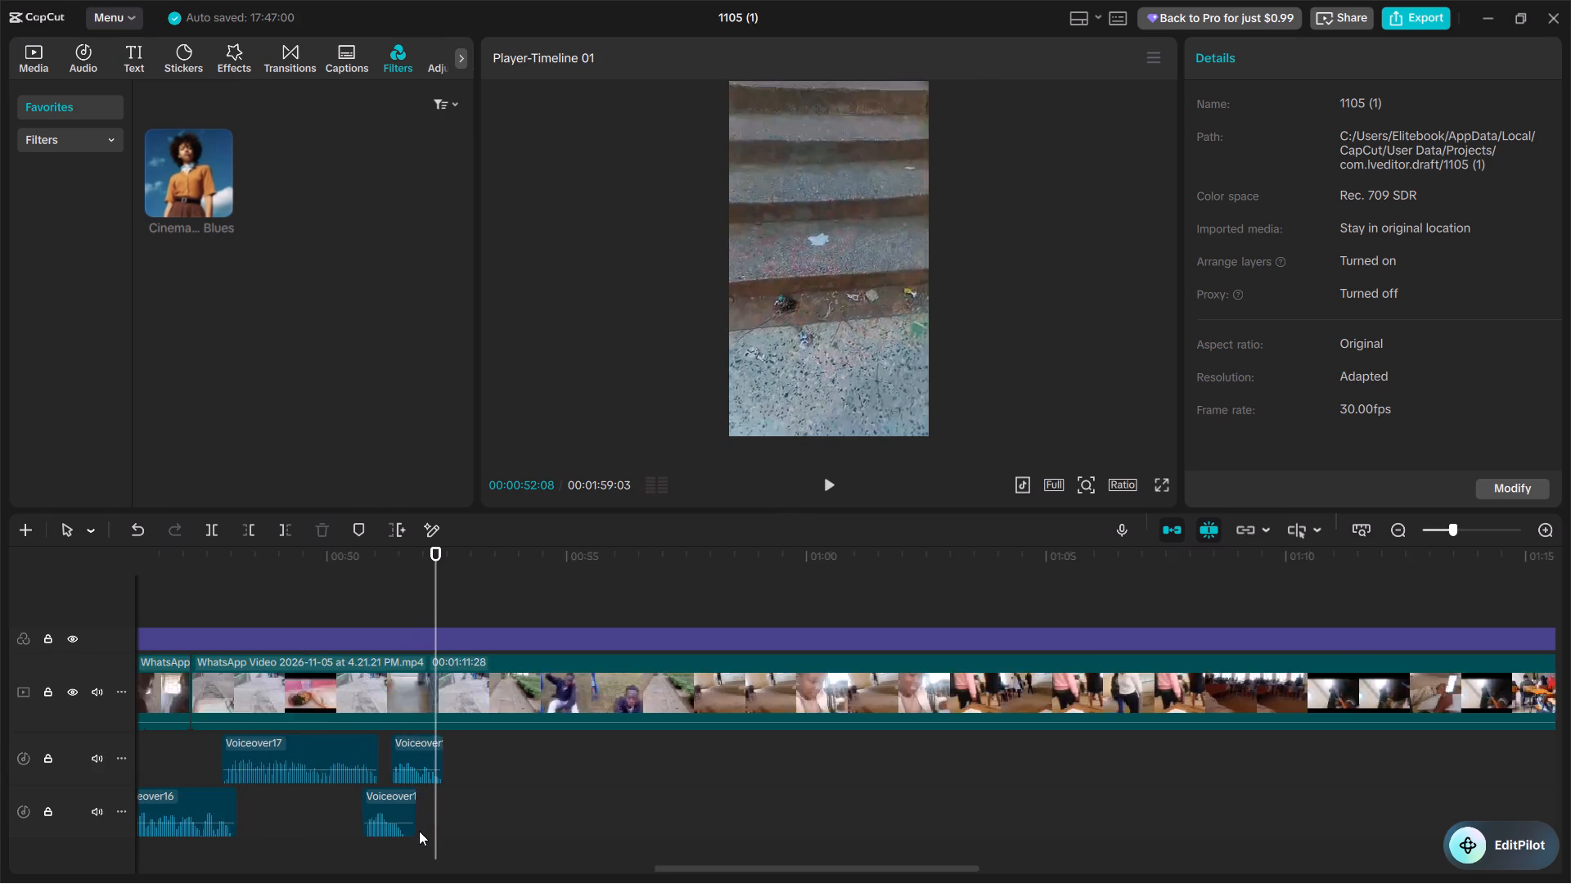
key(ctrl+equal)
key(ctrl+equal)
key(ctrl+equal)
scroll(419, 831, right, 1)
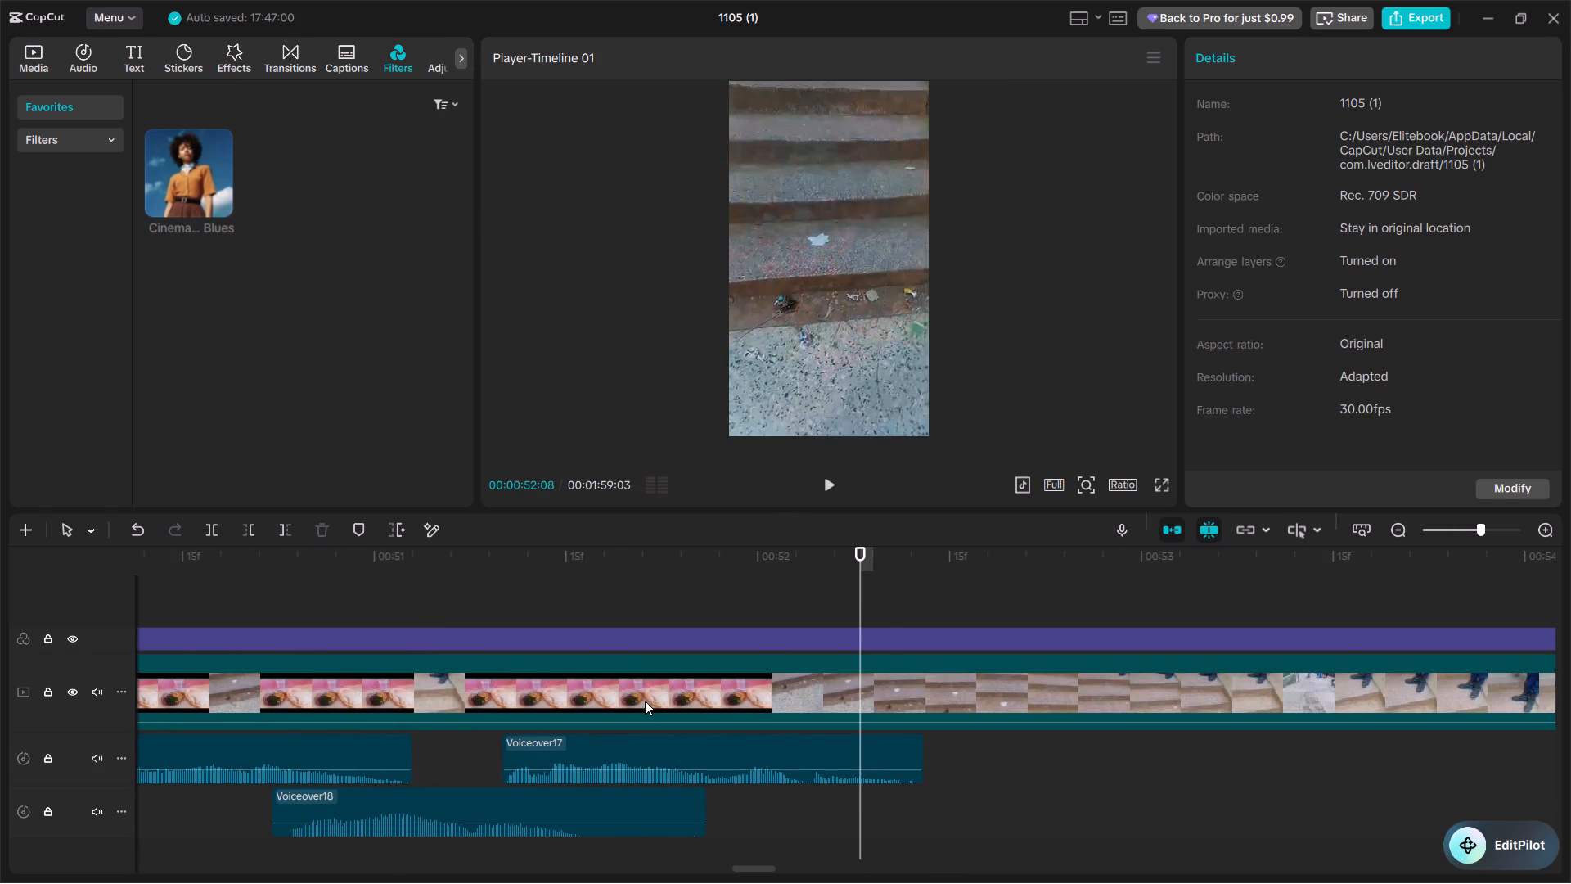
key(space)
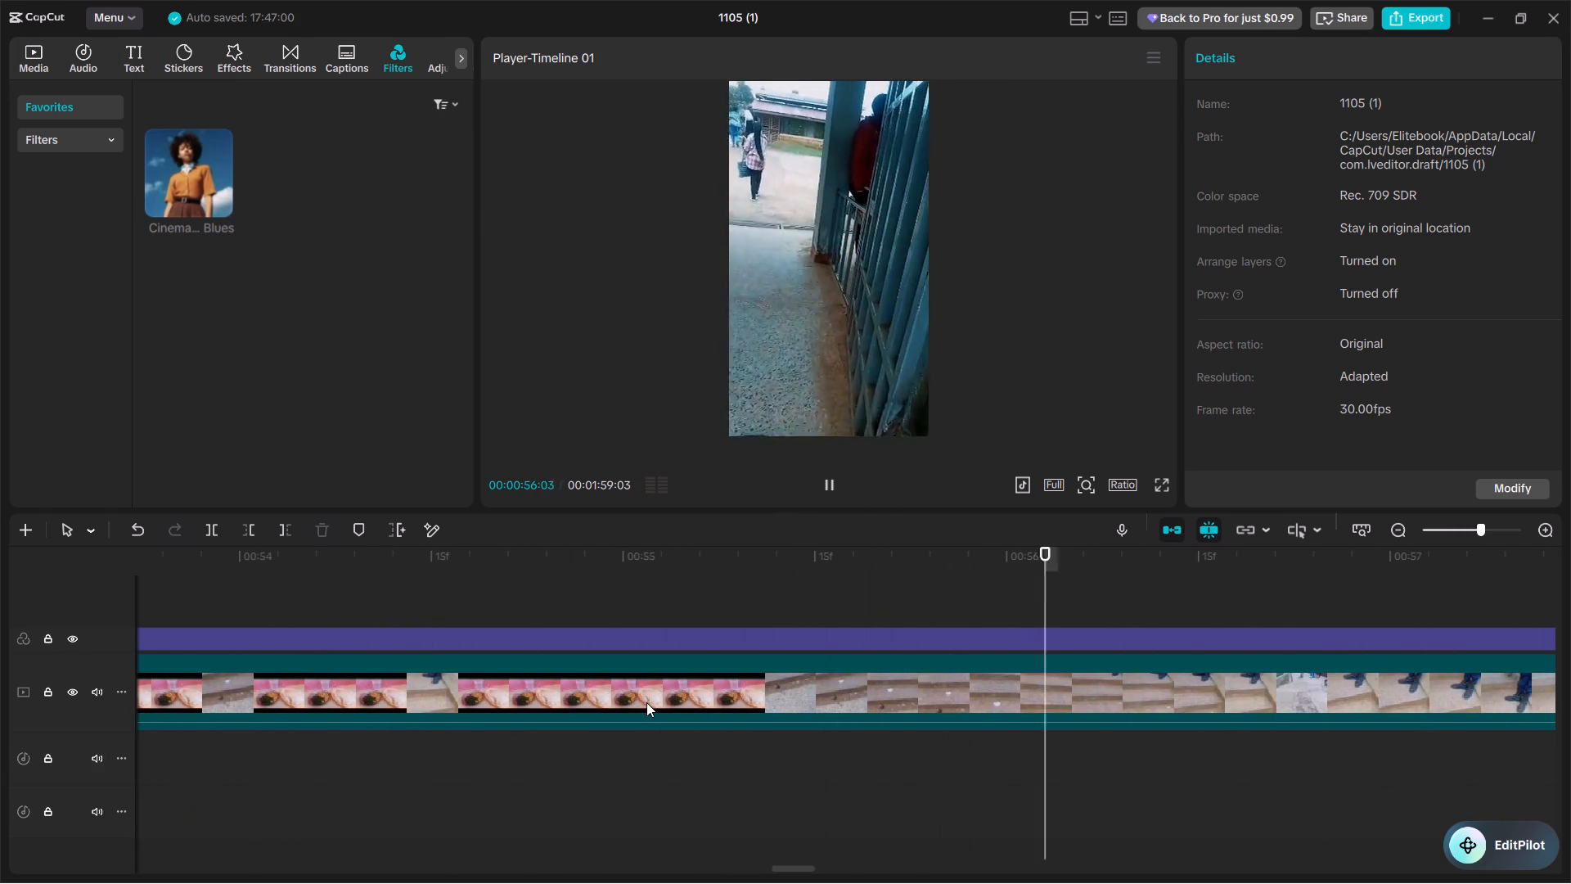
scroll(646, 702, left, 1)
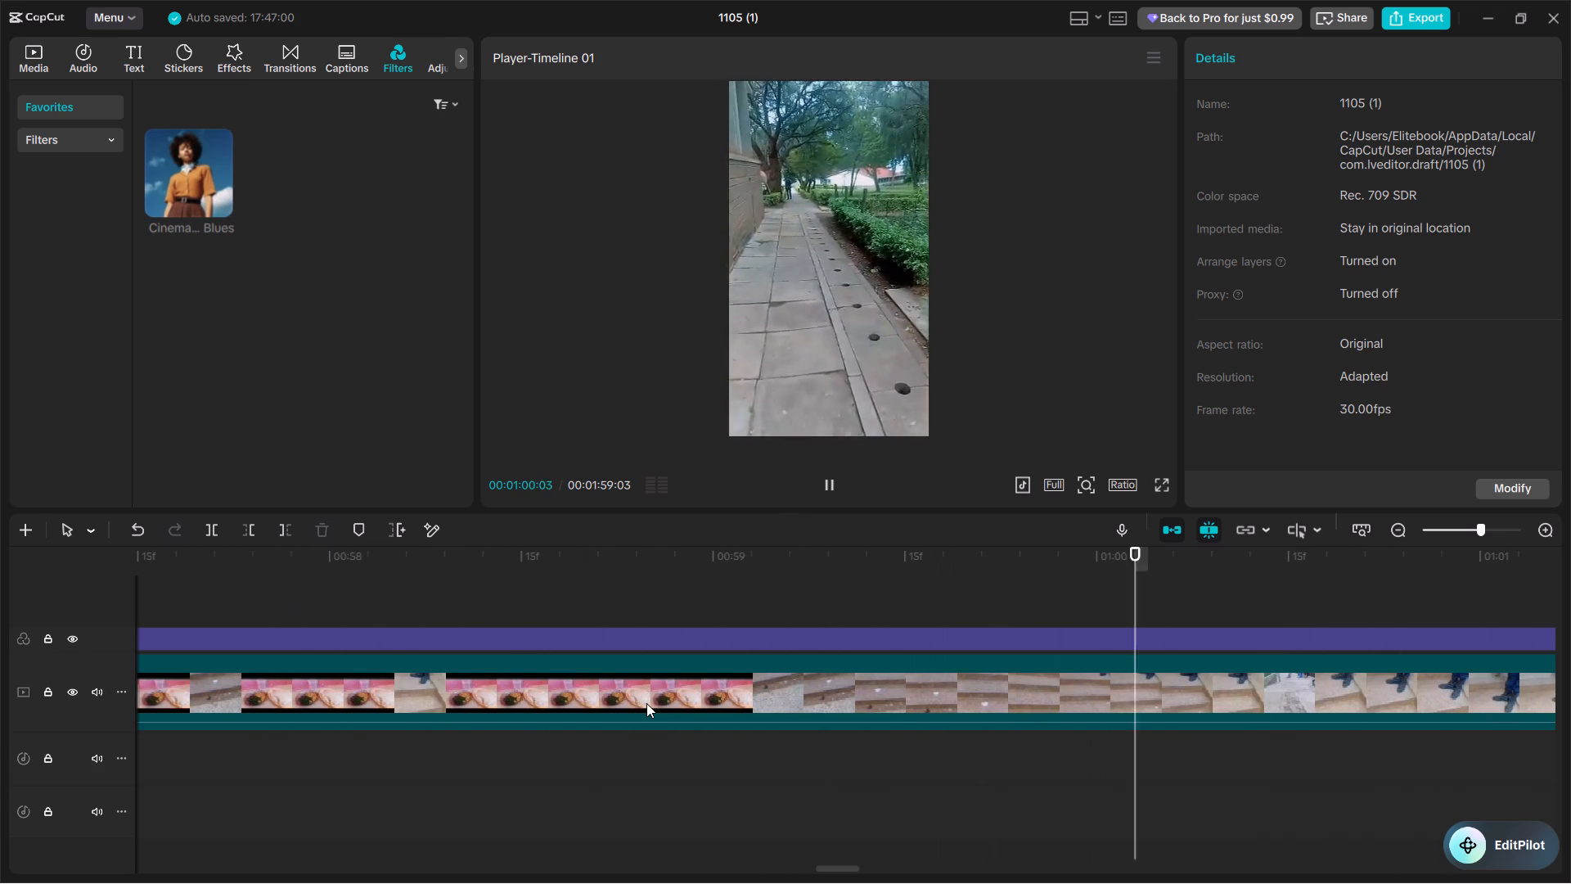
key(ctrl+minus)
key(ctrl+minus)
scroll(646, 703, left, 1)
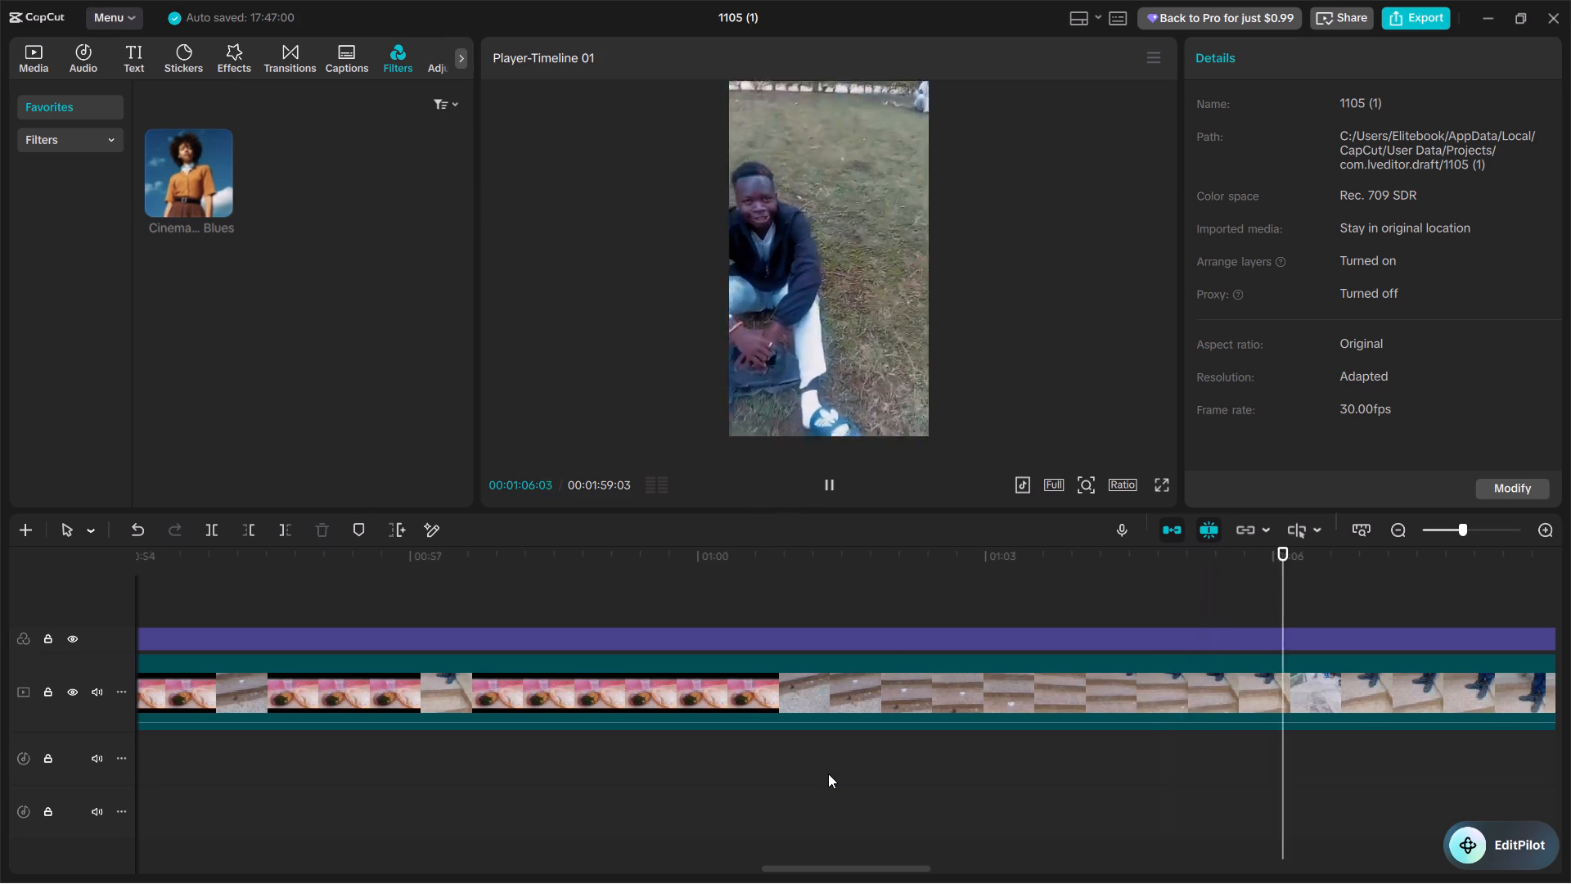
scroll(828, 773, left, 1)
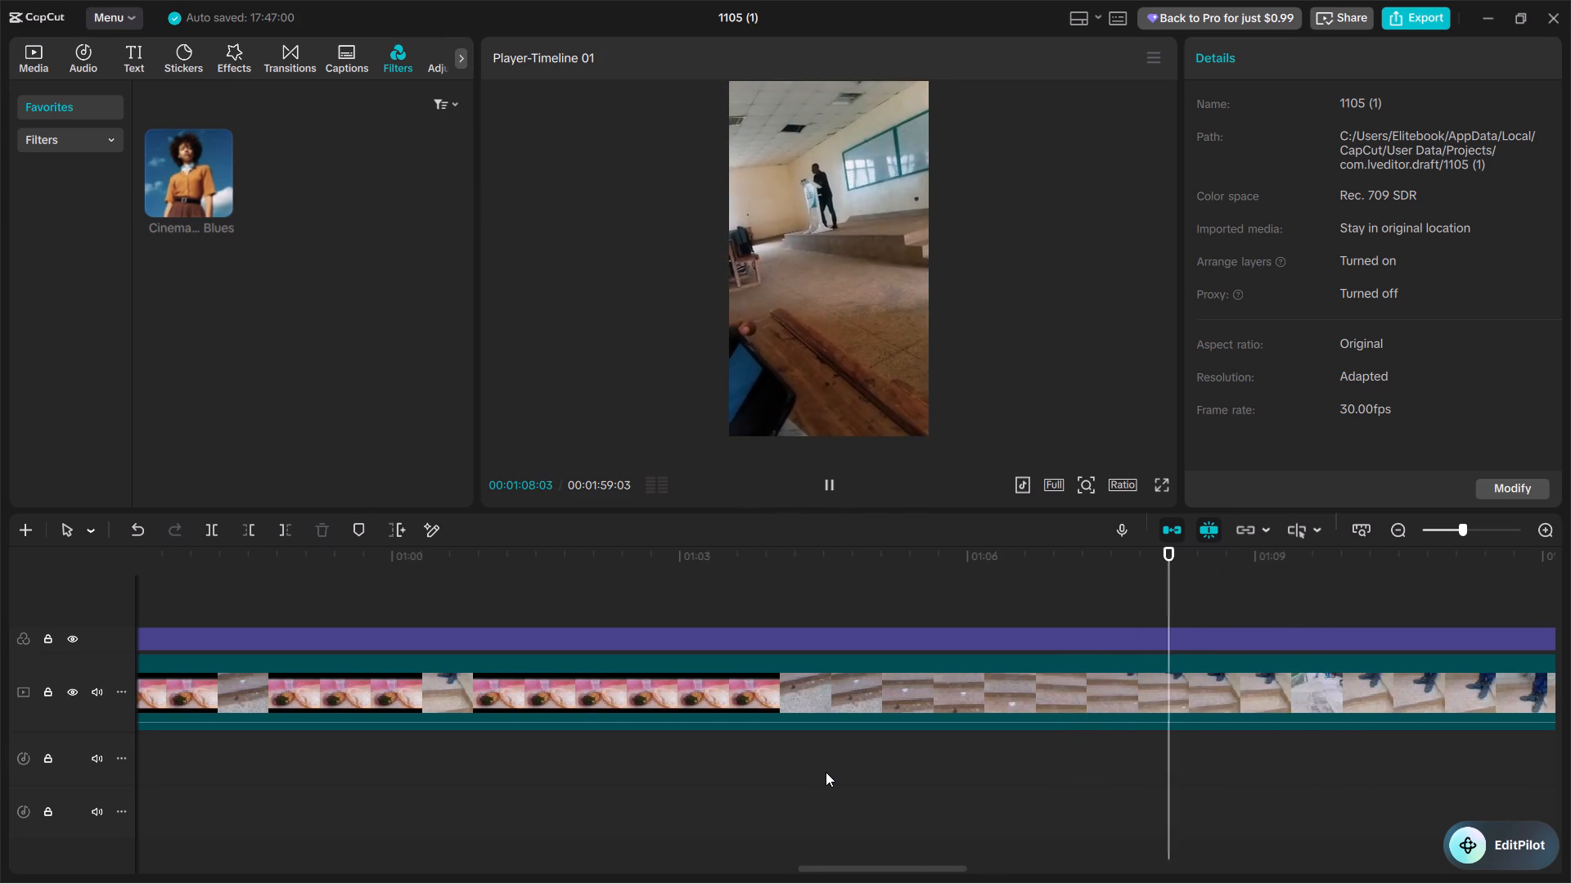
key(space)
Record a voiceover take of about five seconds starting at 00:00:52:10, after replaying the last voiceover, and close the recorder.
scroll(826, 772, right, 3)
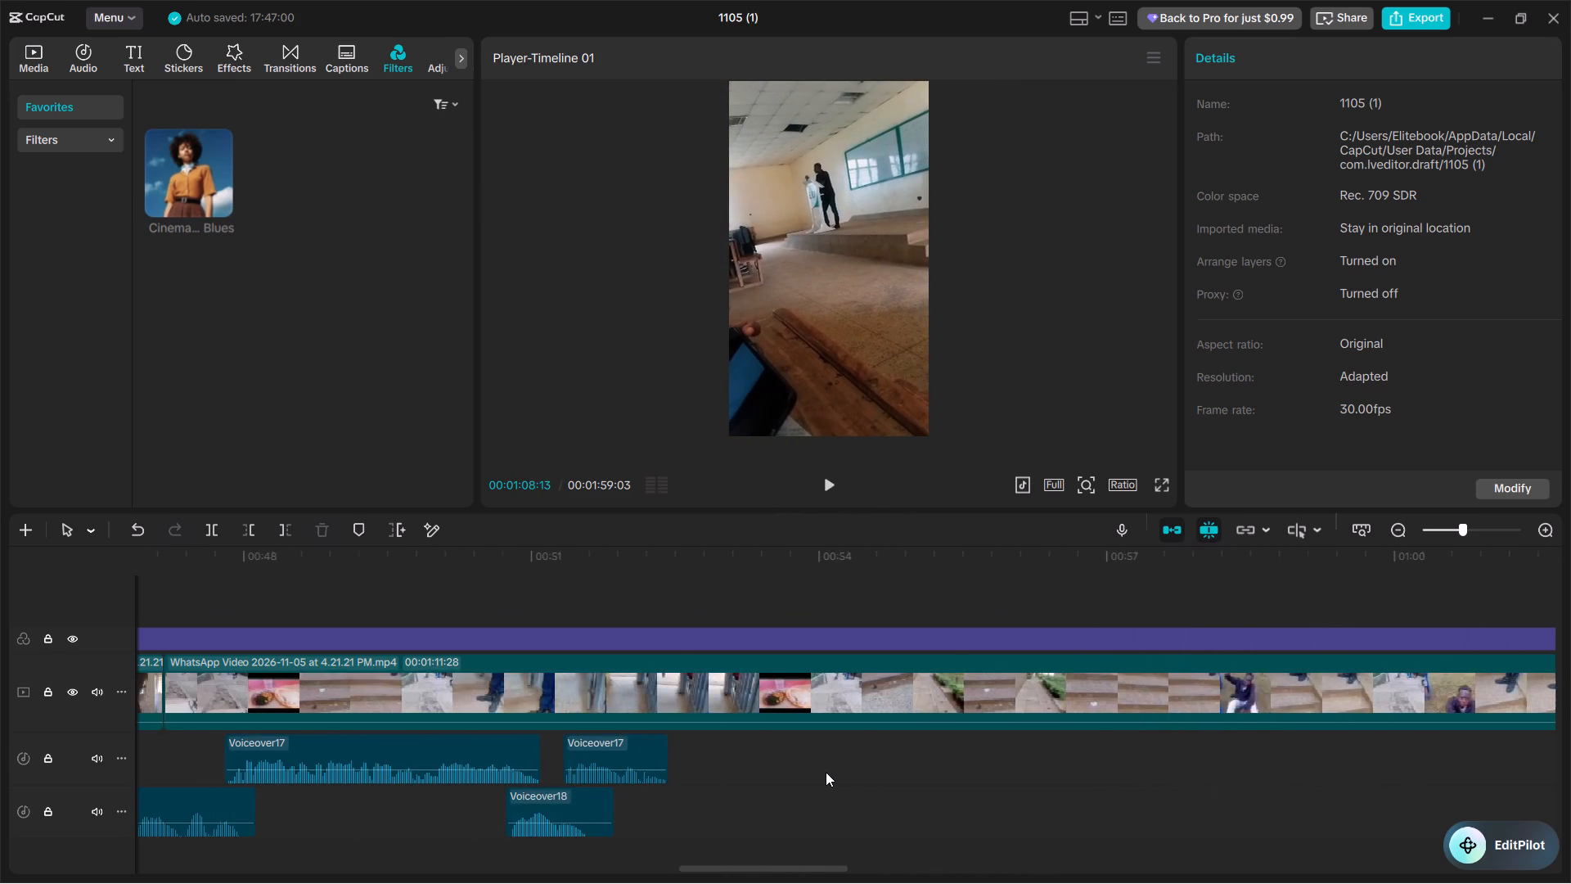
scroll(797, 773, right, 1)
click(769, 802)
key(space)
key(space)
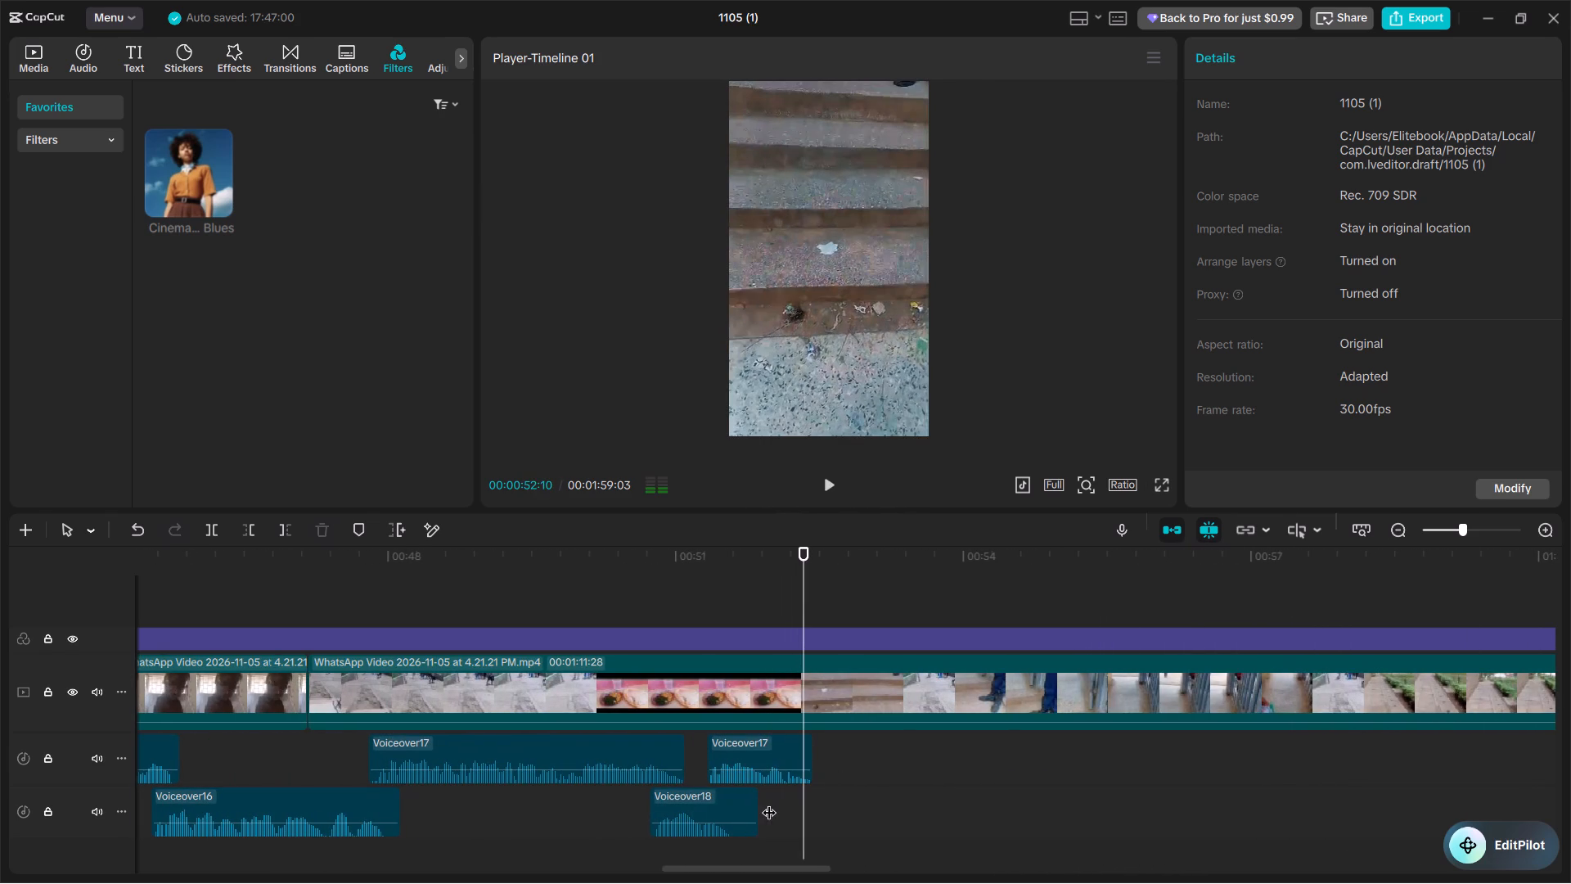
click(1120, 521)
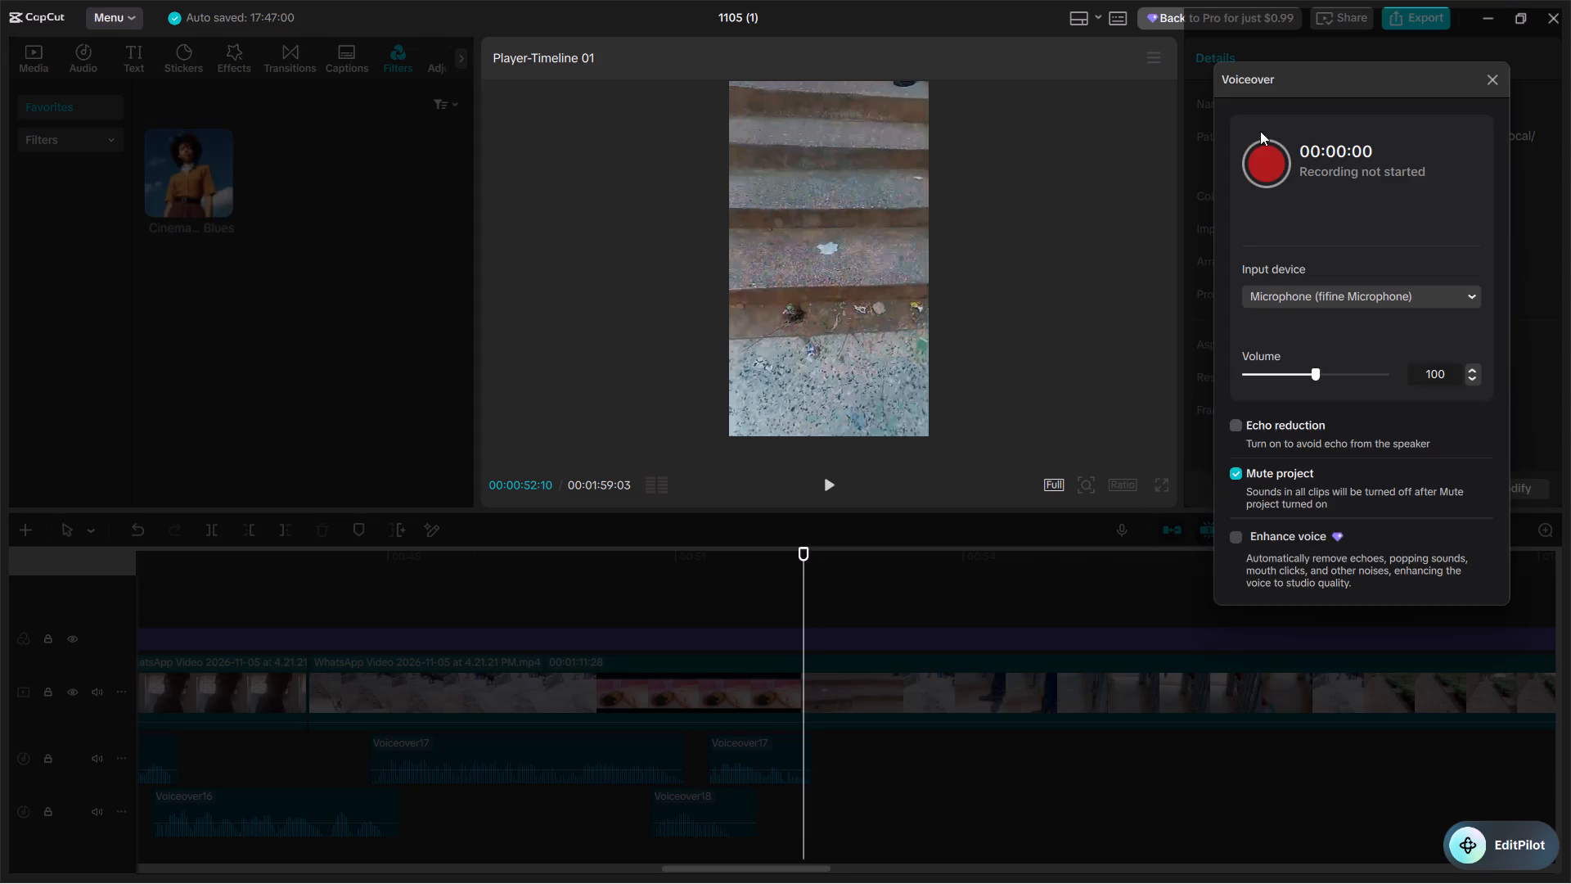
click(1265, 153)
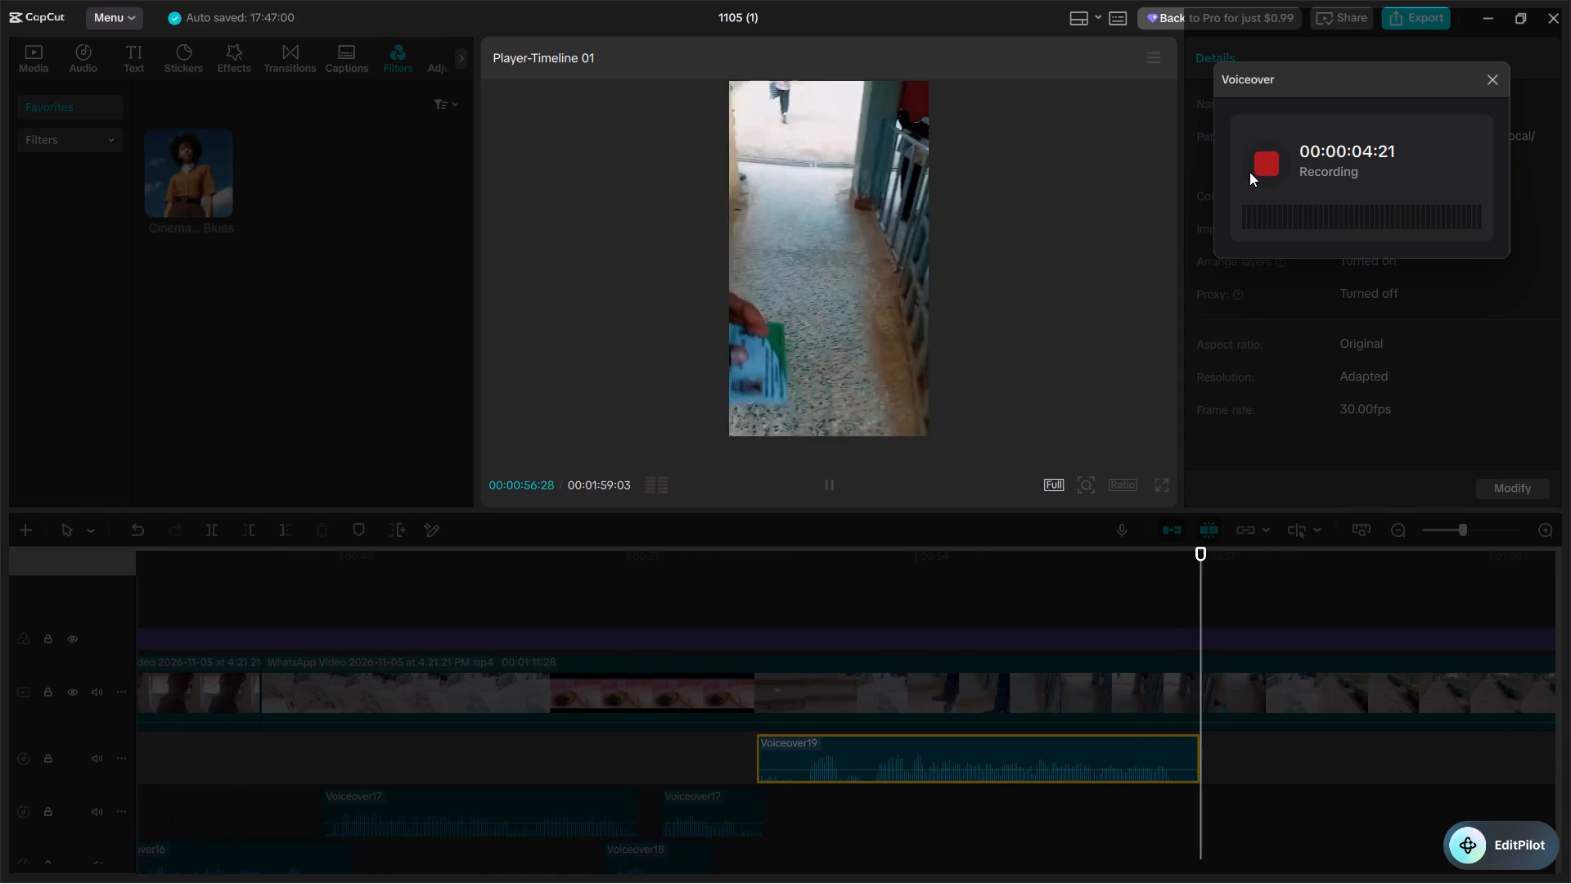
key(space)
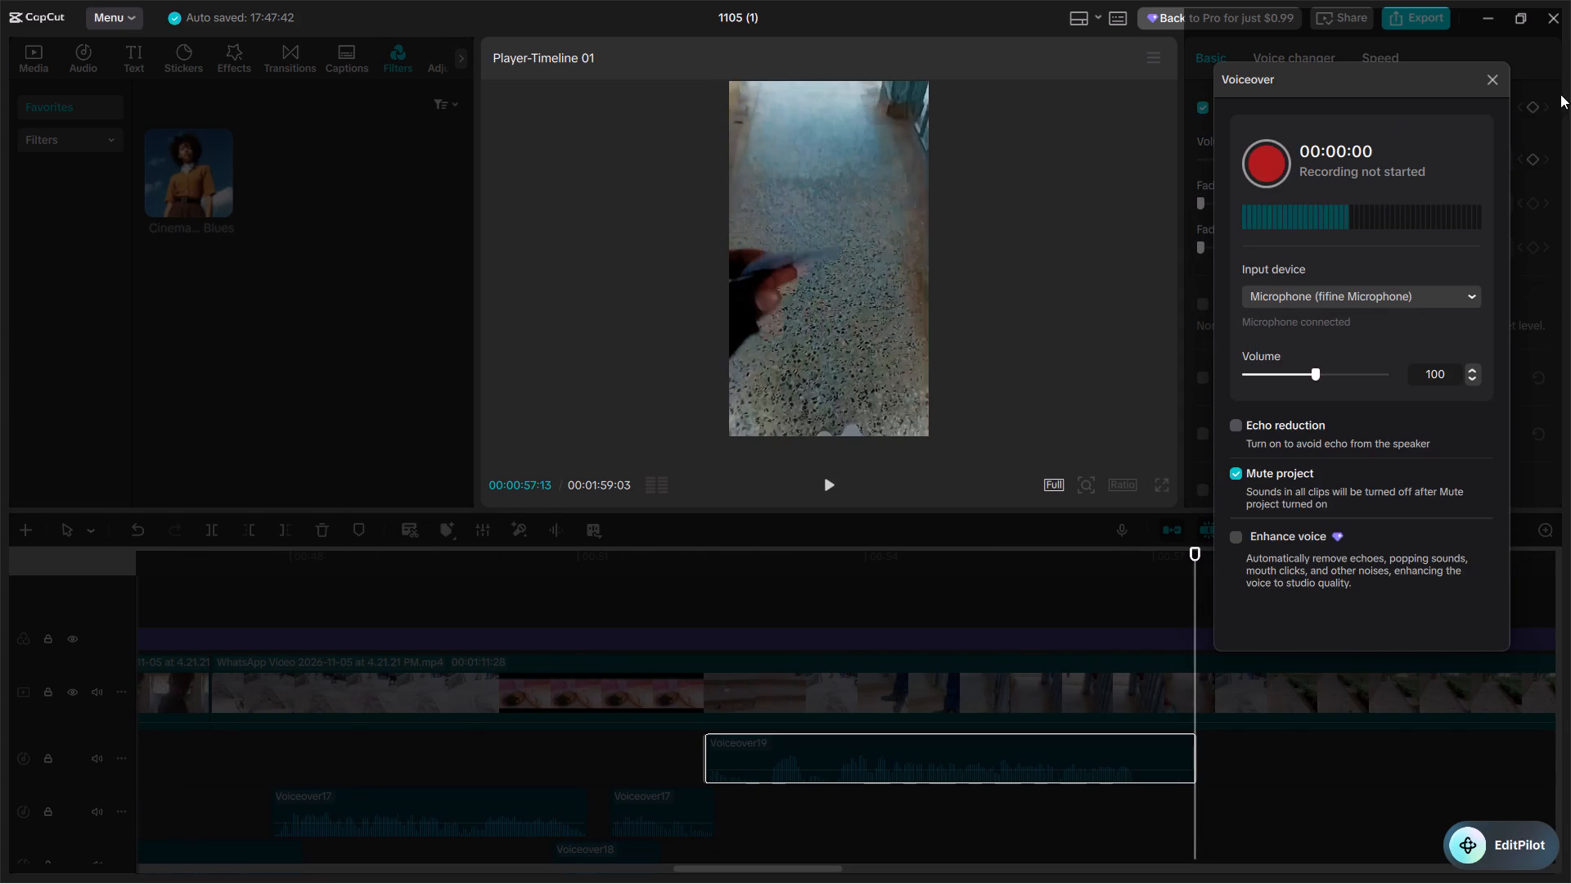
click(1501, 79)
Trim the start of the Voiceover19 clip to 00:00:53:19.
click(832, 789)
click(837, 769)
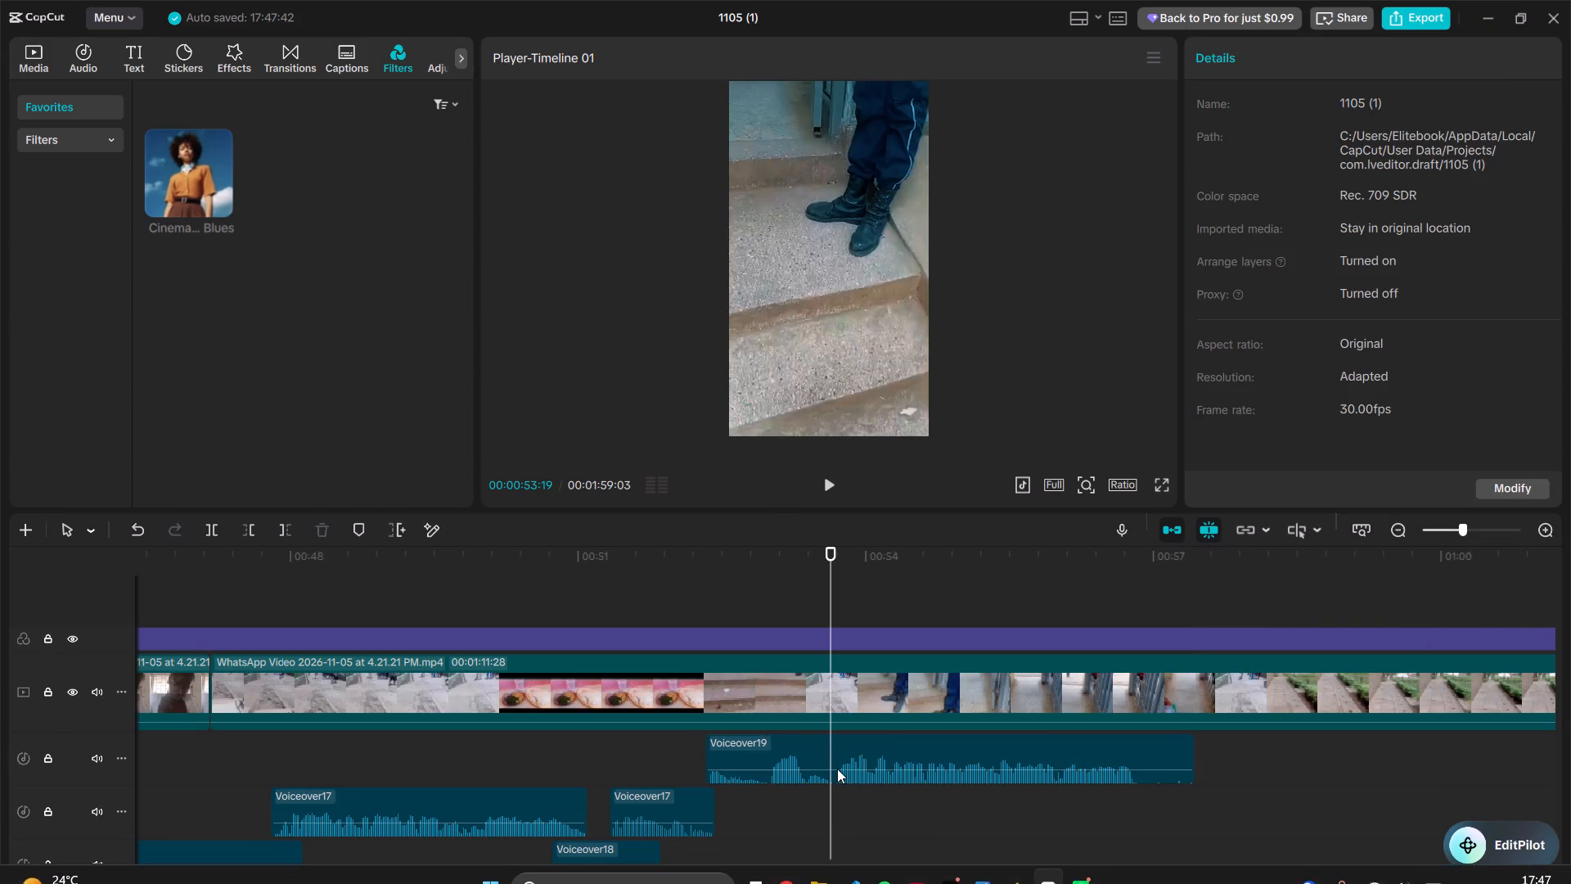
key(q)
Move Voiceover19 onto the Voiceover18 track so it starts at about 00:00:52:03, slightly overlapping the end of Voiceover17, and play the join.
drag(898, 766, 763, 865)
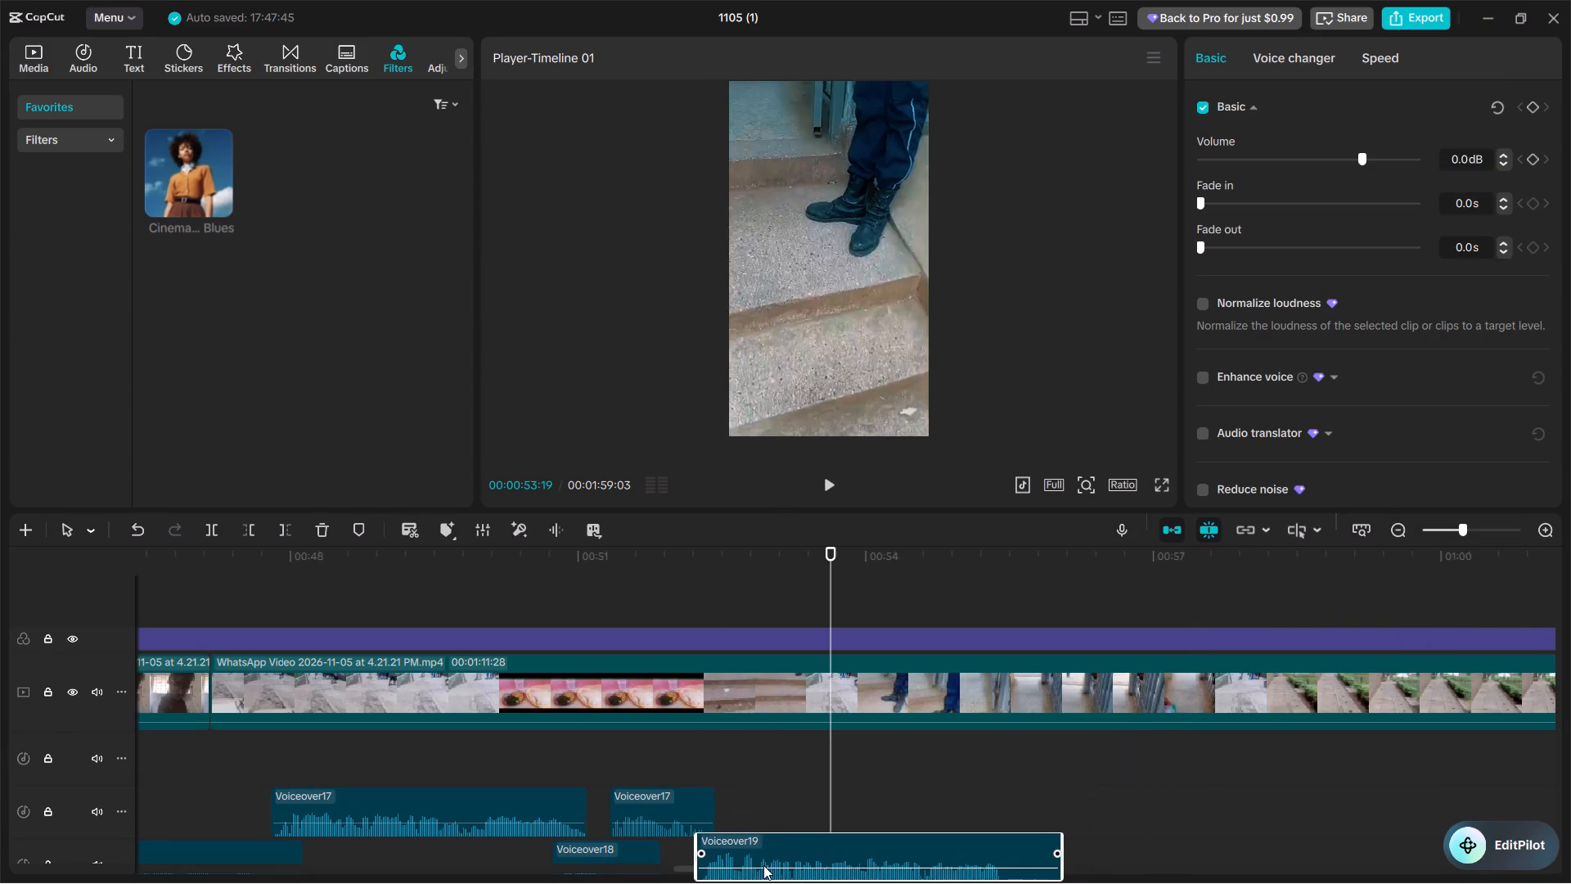
drag(763, 865, 761, 865)
click(624, 855)
key(space)
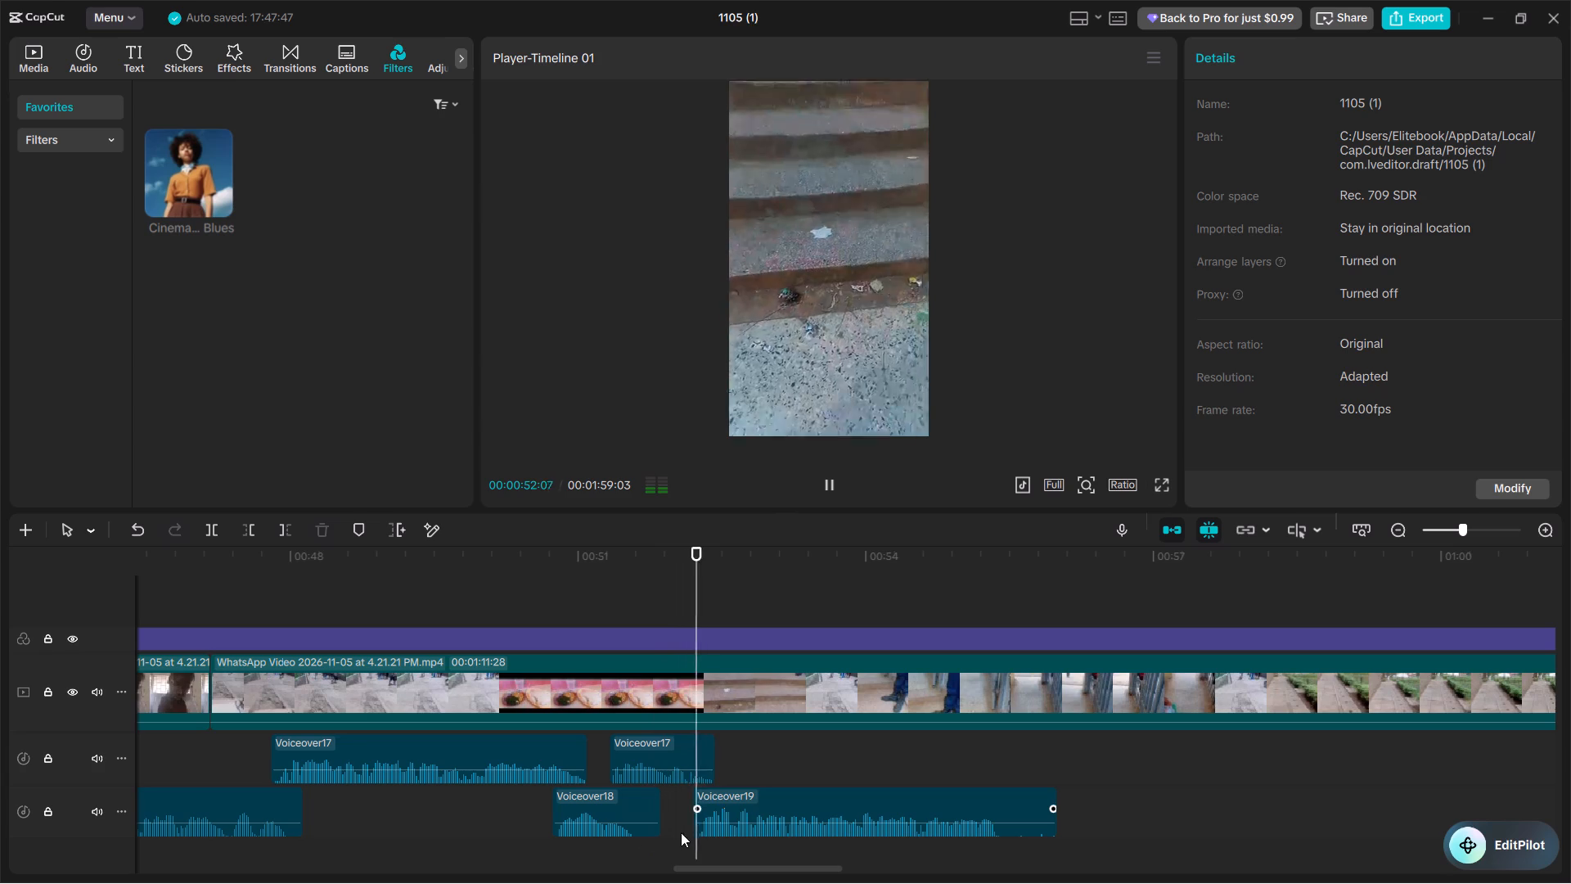
drag(715, 794, 704, 796)
click(605, 857)
key(space)
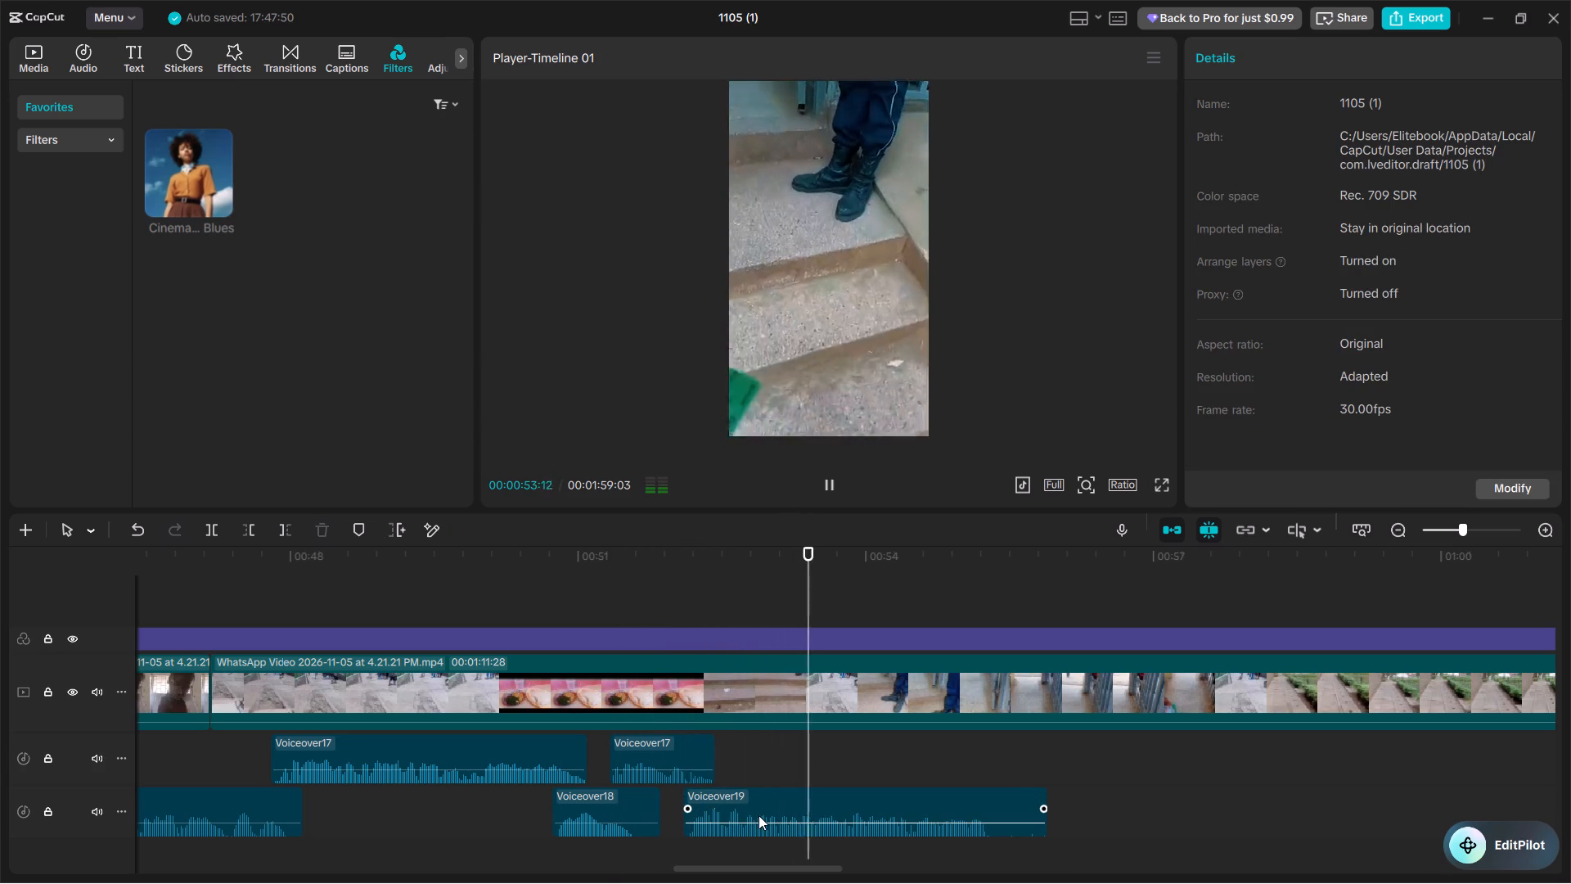
Play Voiceover19 to where its speech ends and trim the clip's end to 00:00:55:11.
key(space)
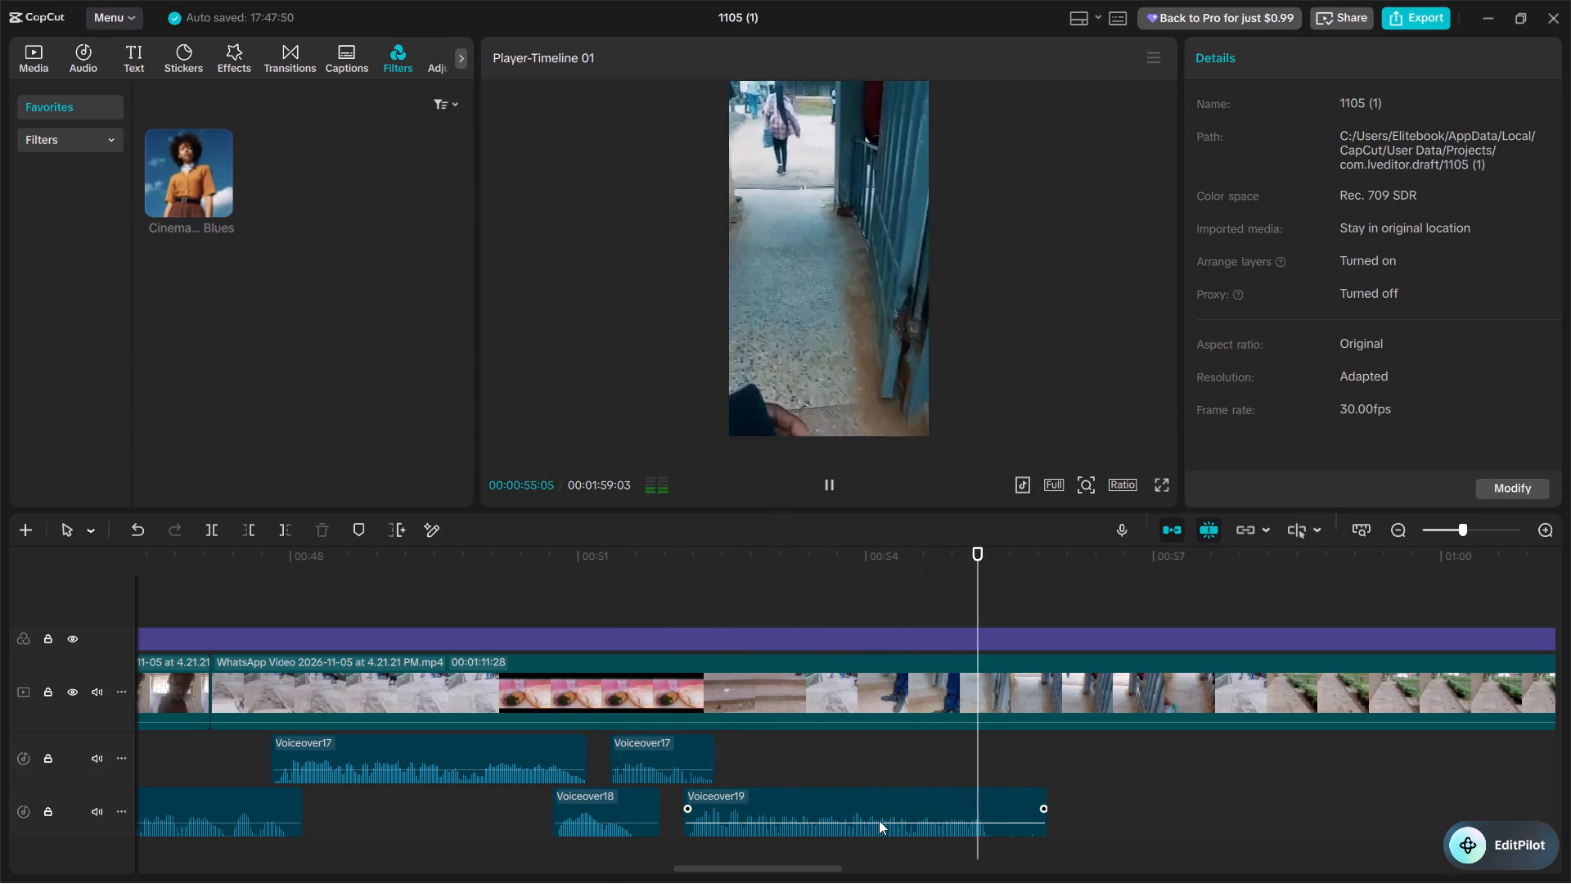
key(space)
key(space)
click(998, 848)
click(995, 814)
key(w)
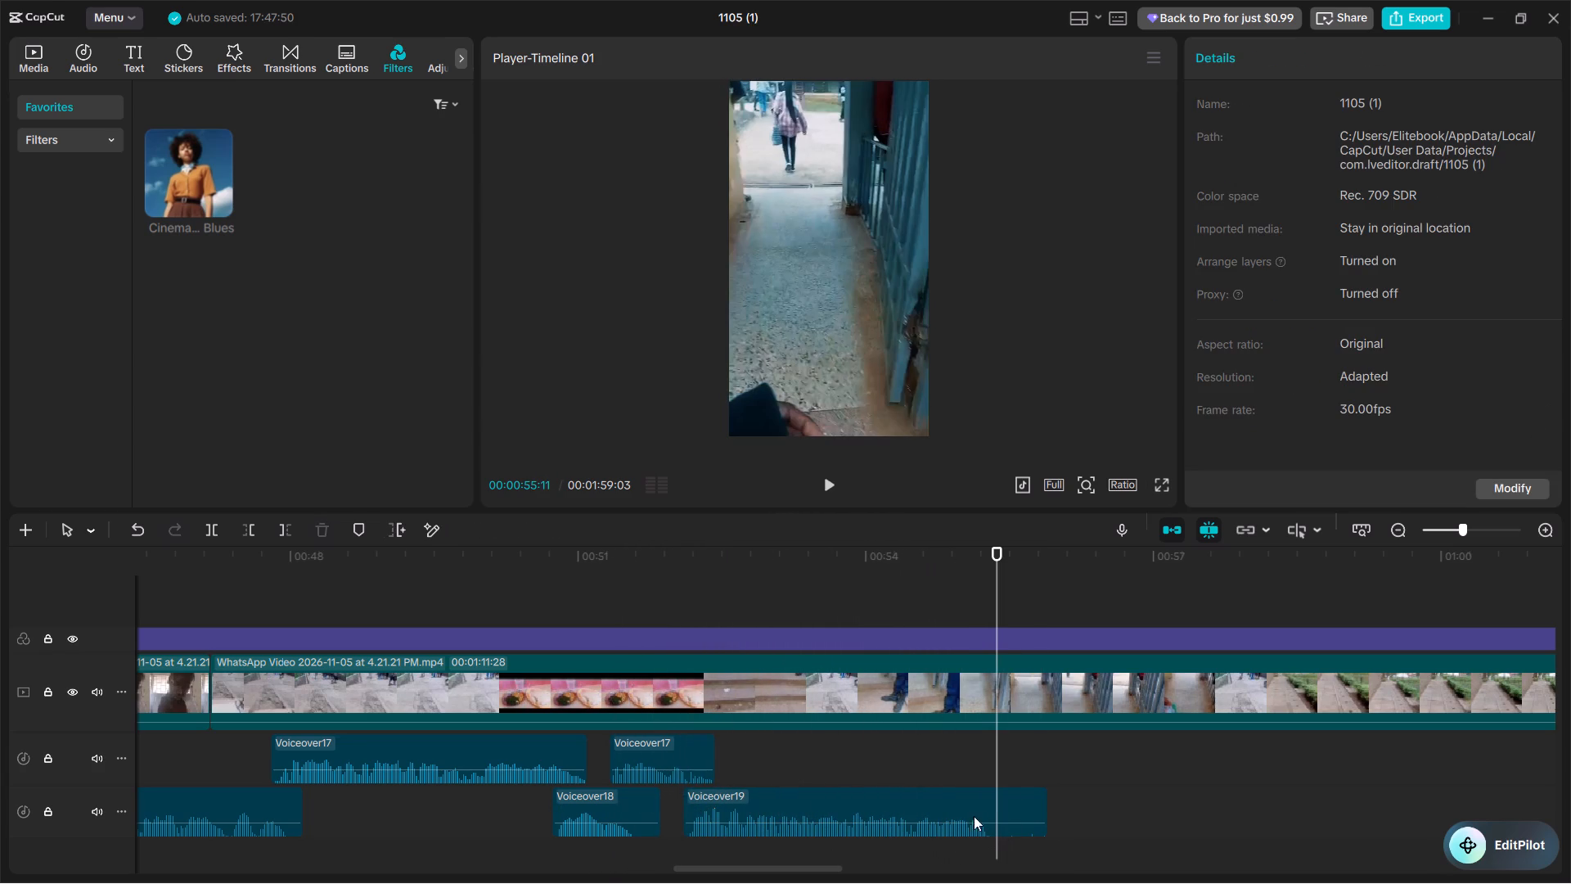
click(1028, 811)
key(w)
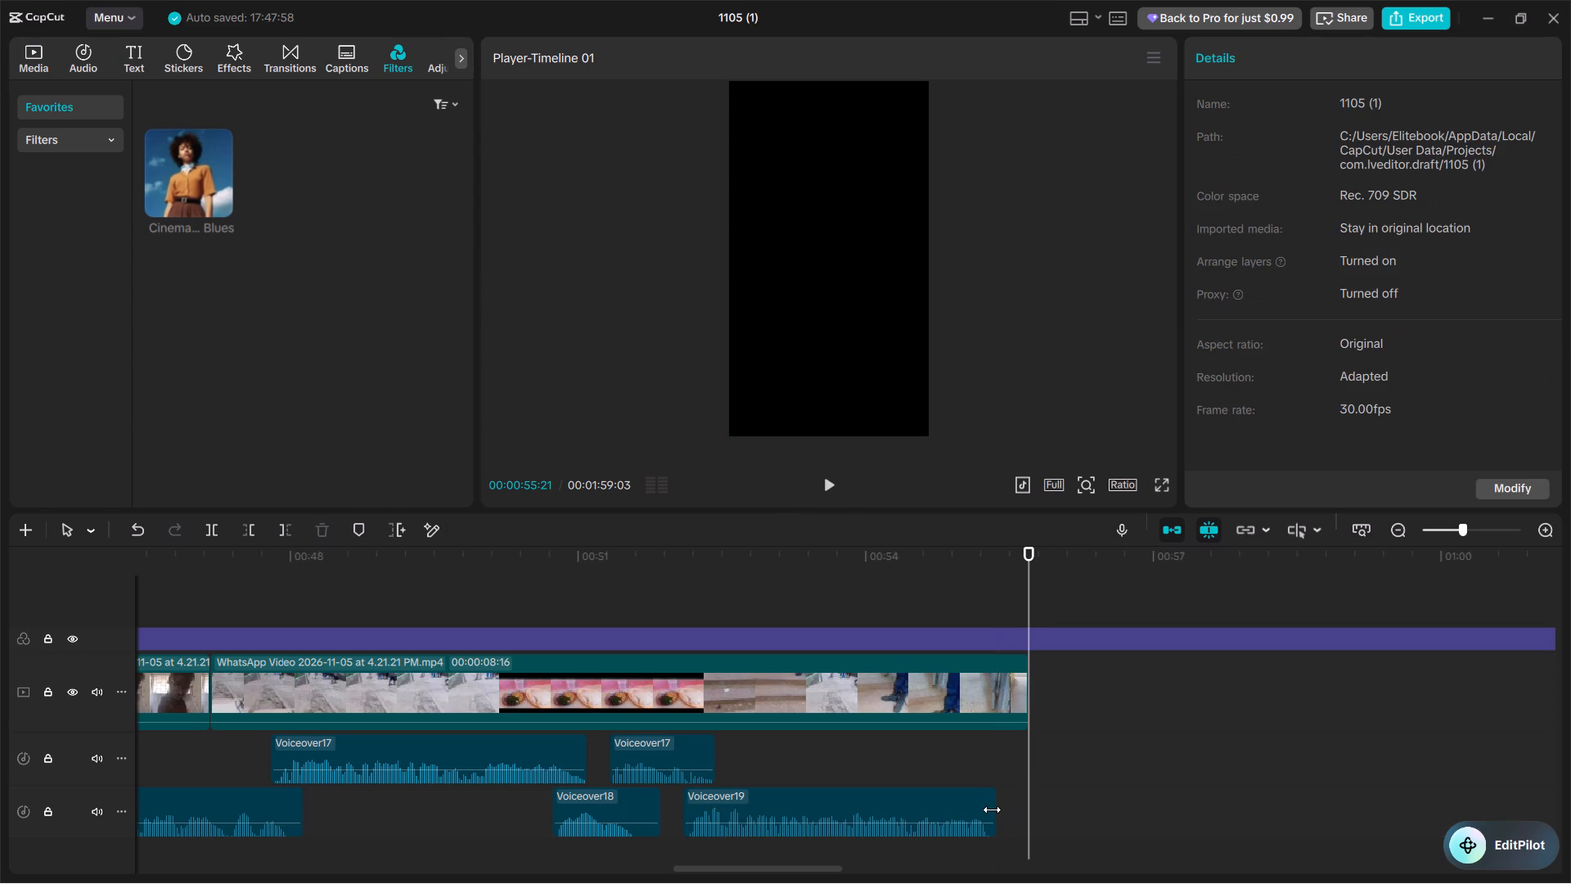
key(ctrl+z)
Replay the end of Voiceover19, record a voiceover take of about 14 seconds starting at 00:00:55:00, and close the recorder.
click(958, 782)
key(space)
key(space)
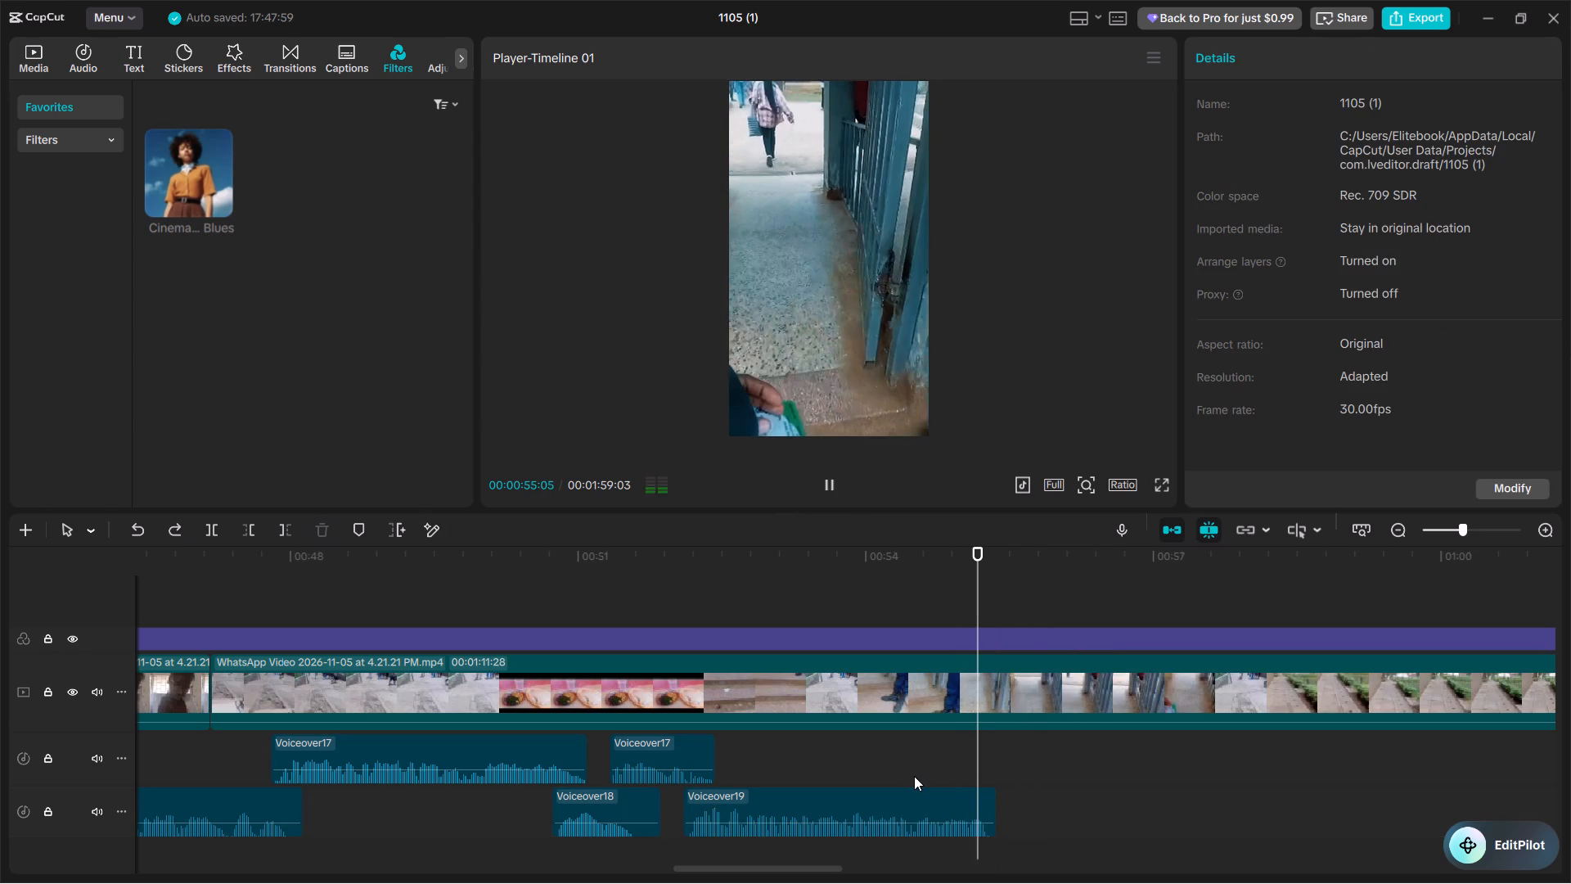
key(space)
key(space)
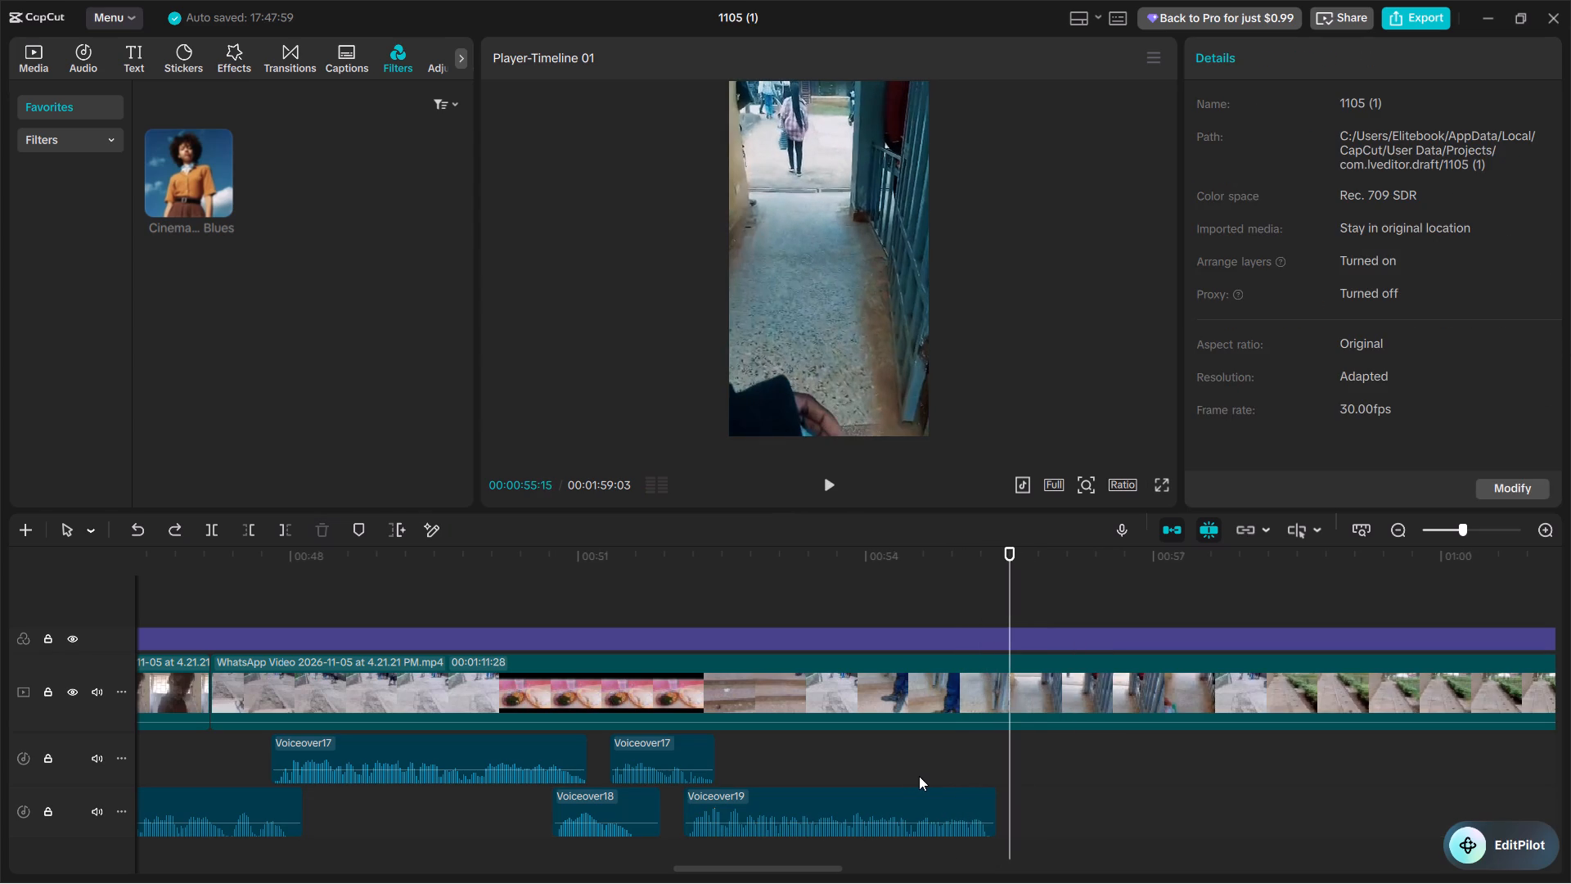
click(962, 764)
key(space)
click(963, 764)
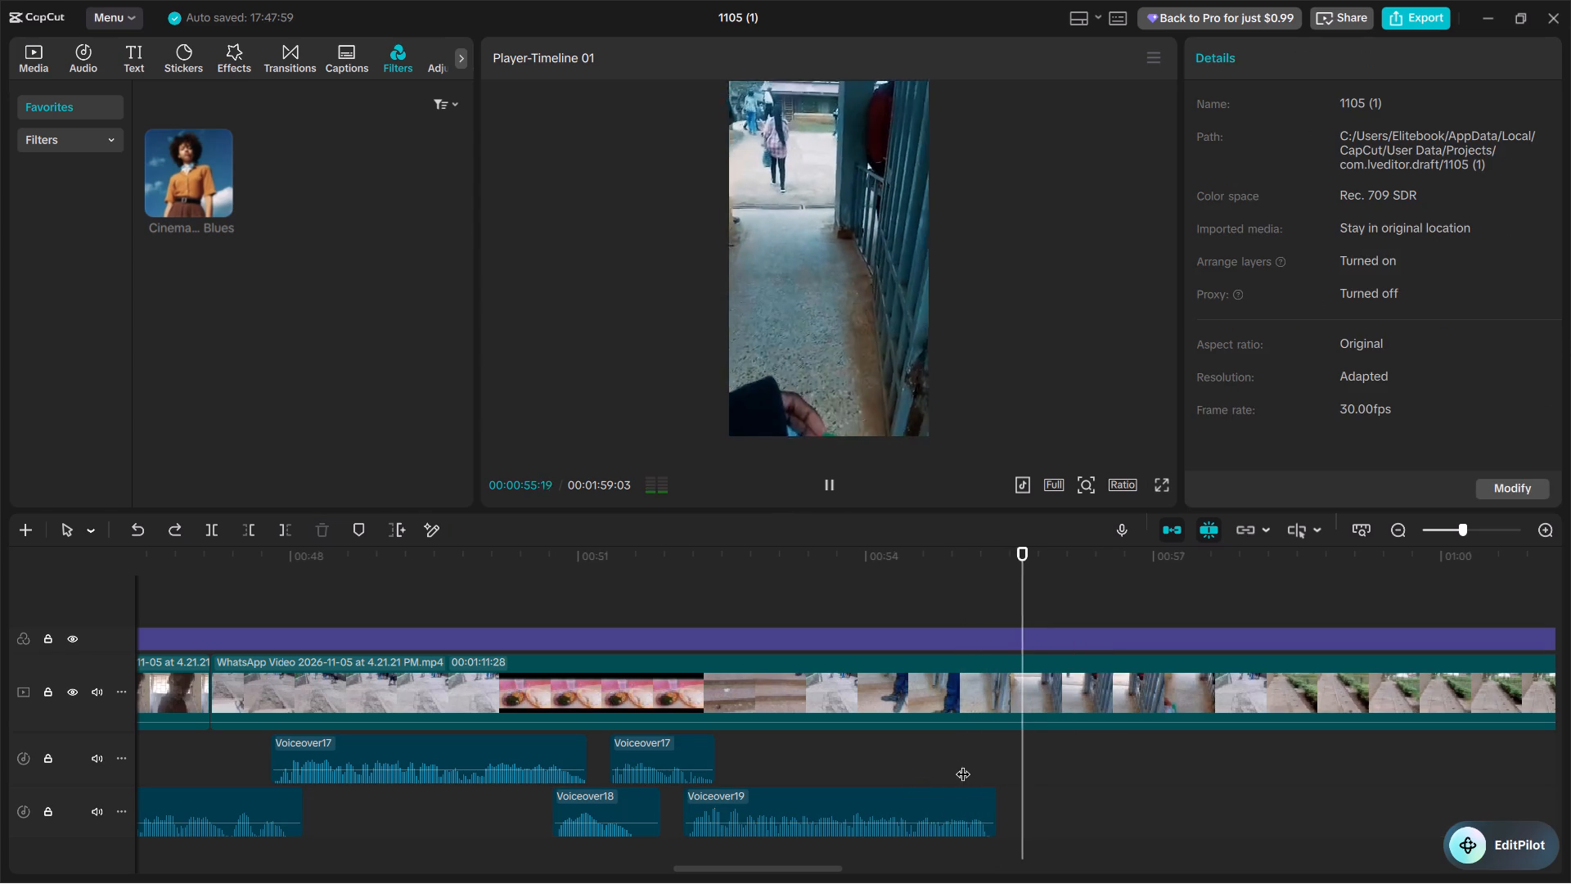
click(1128, 525)
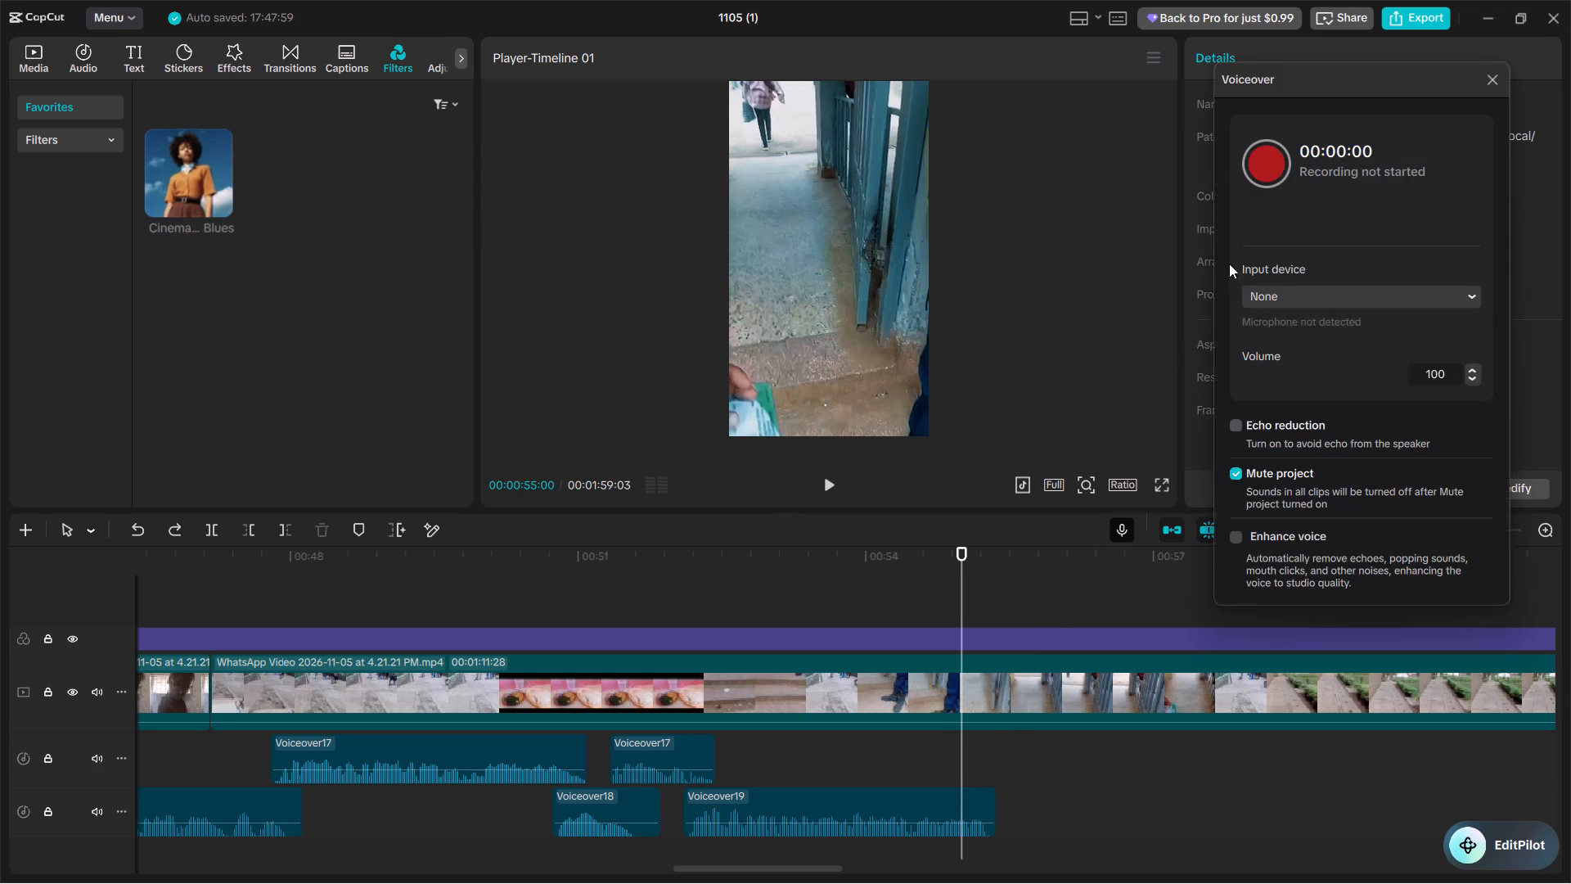
click(1281, 164)
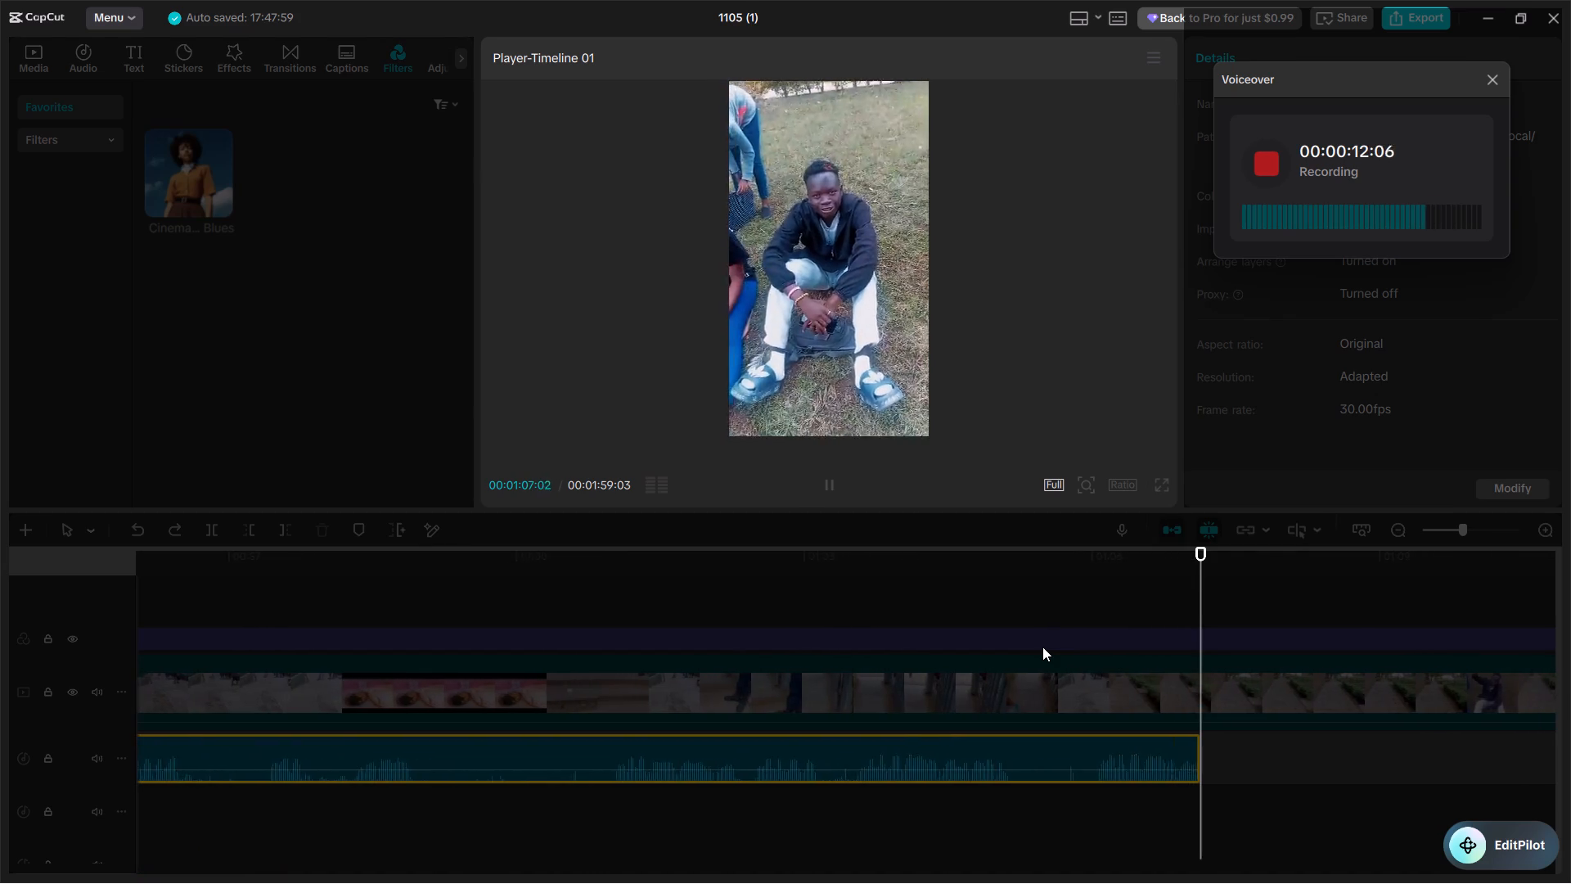
key(space)
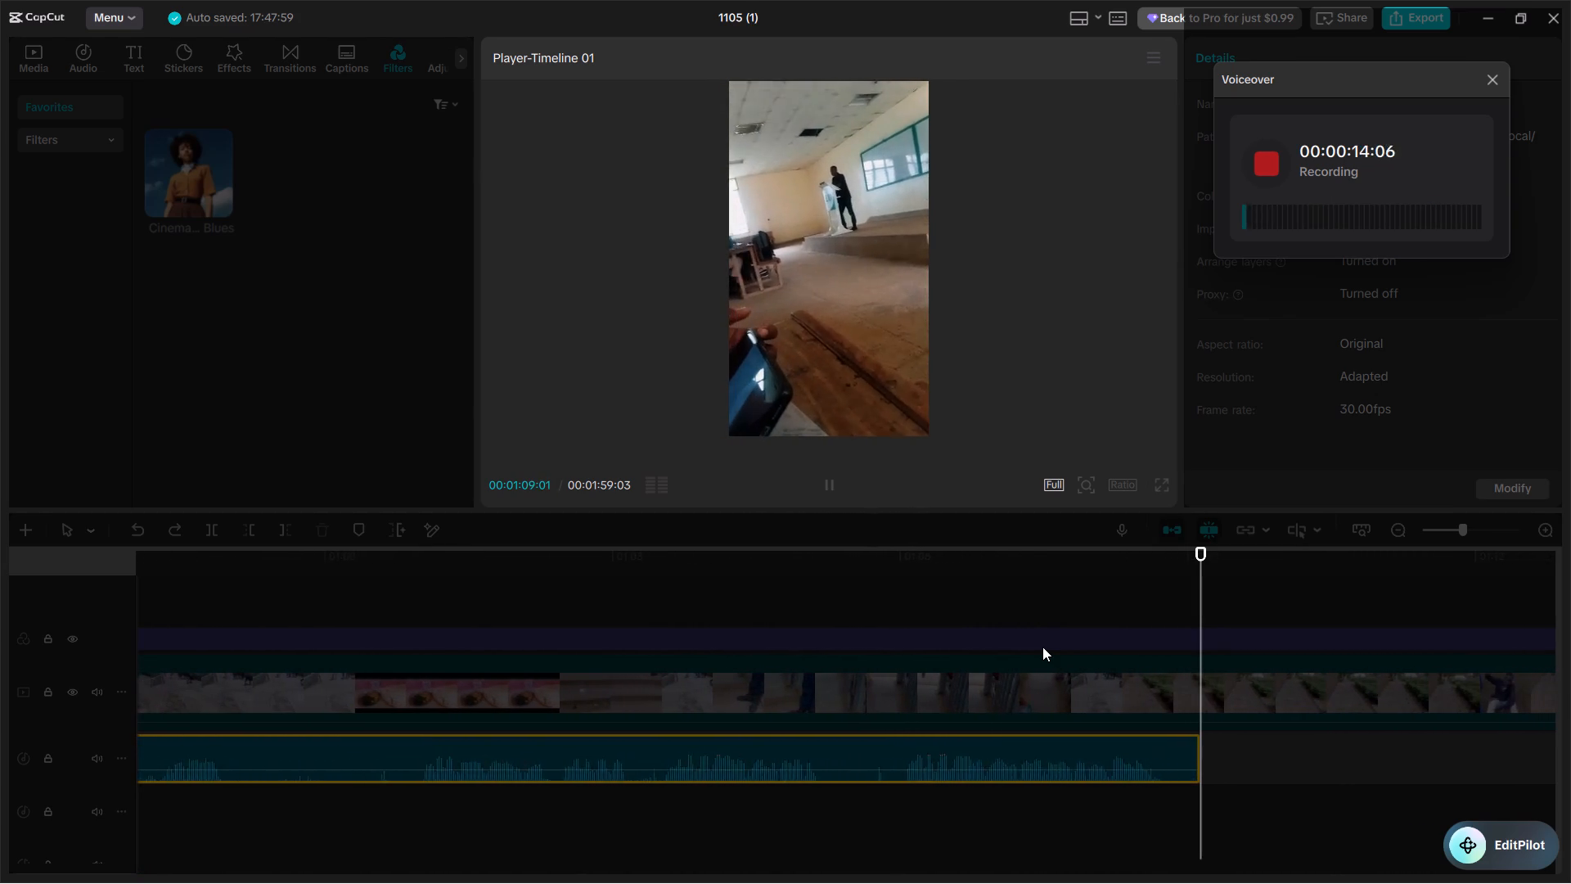
click(1500, 78)
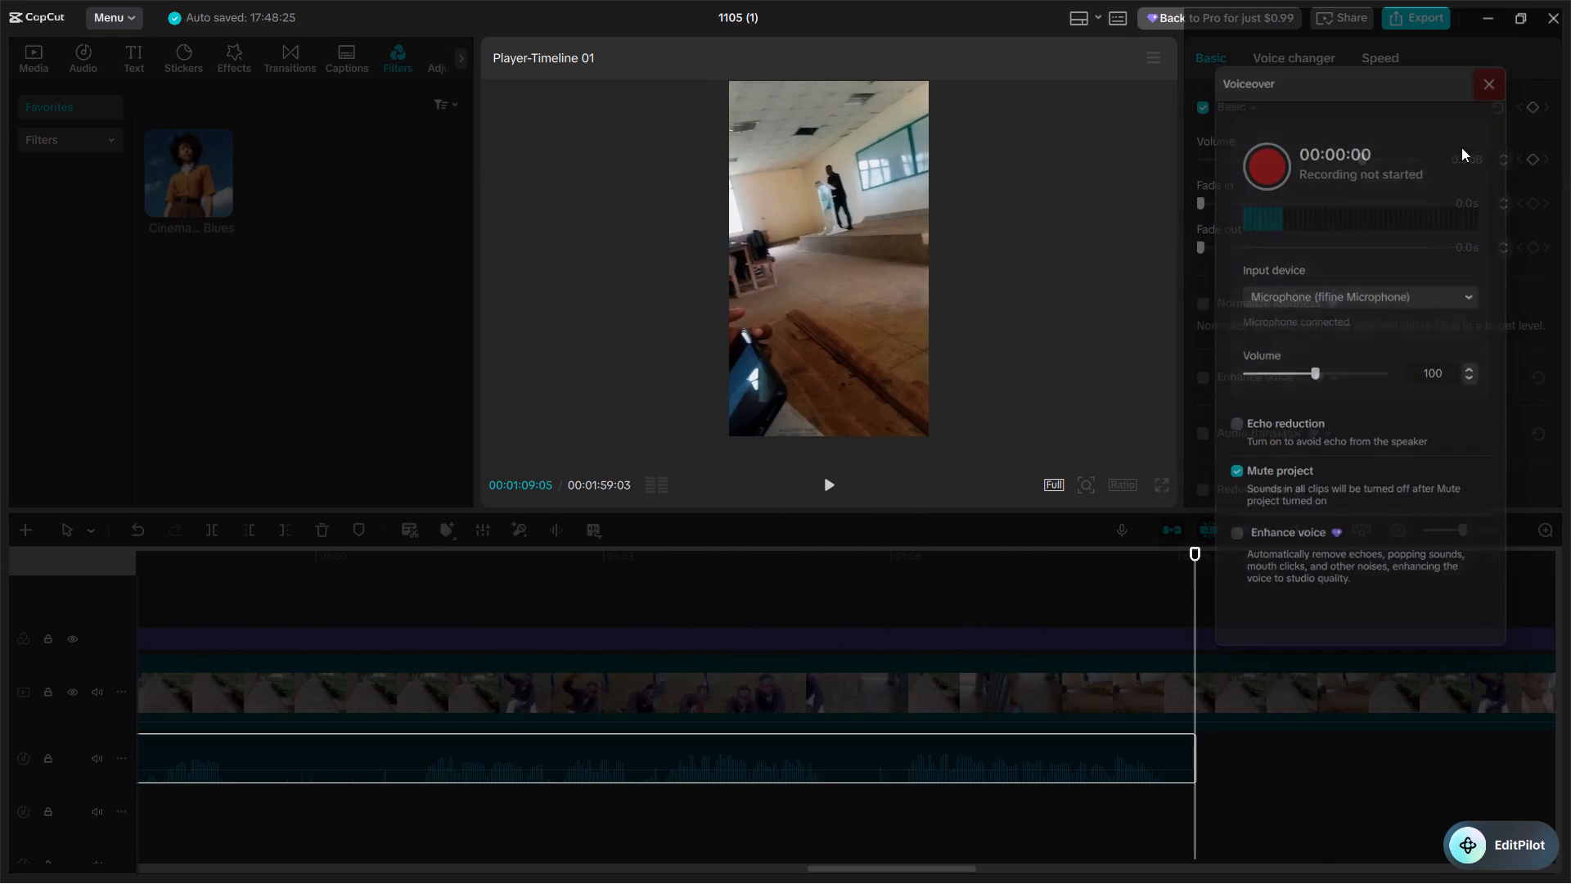
Trim the start of the newly recorded Voiceover20 clip to 00:01:06:03.
click(902, 790)
click(902, 768)
key(q)
Move Voiceover20 to start at about 00:00:55:02, slightly overlapping the end of Voiceover19, and play it through.
drag(959, 759, 509, 814)
scroll(583, 832, right, 2)
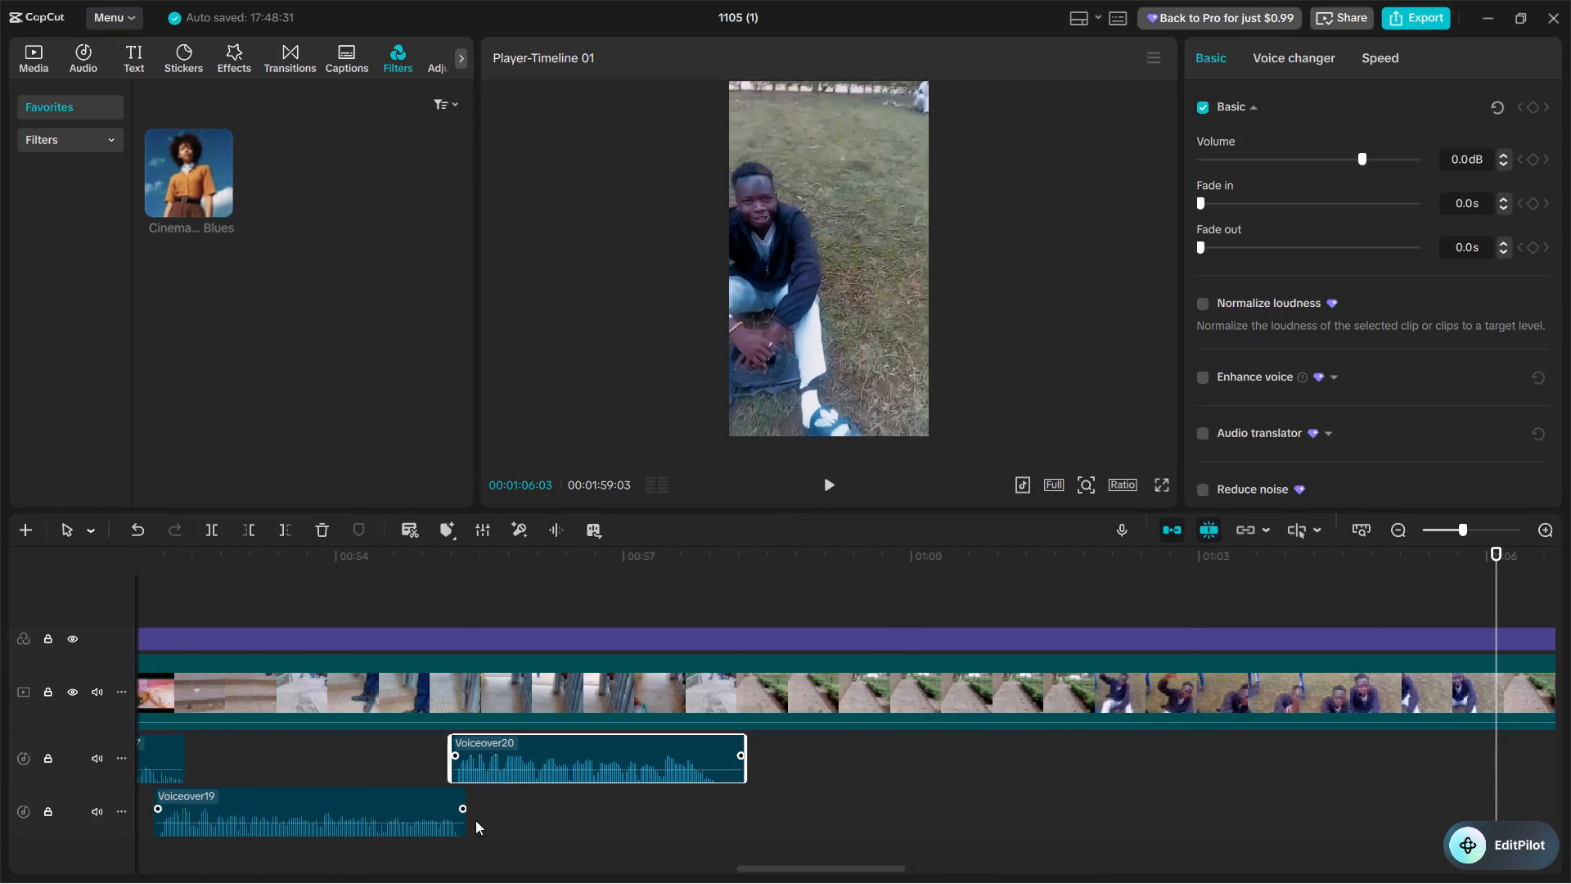
drag(475, 764, 462, 763)
click(375, 770)
key(space)
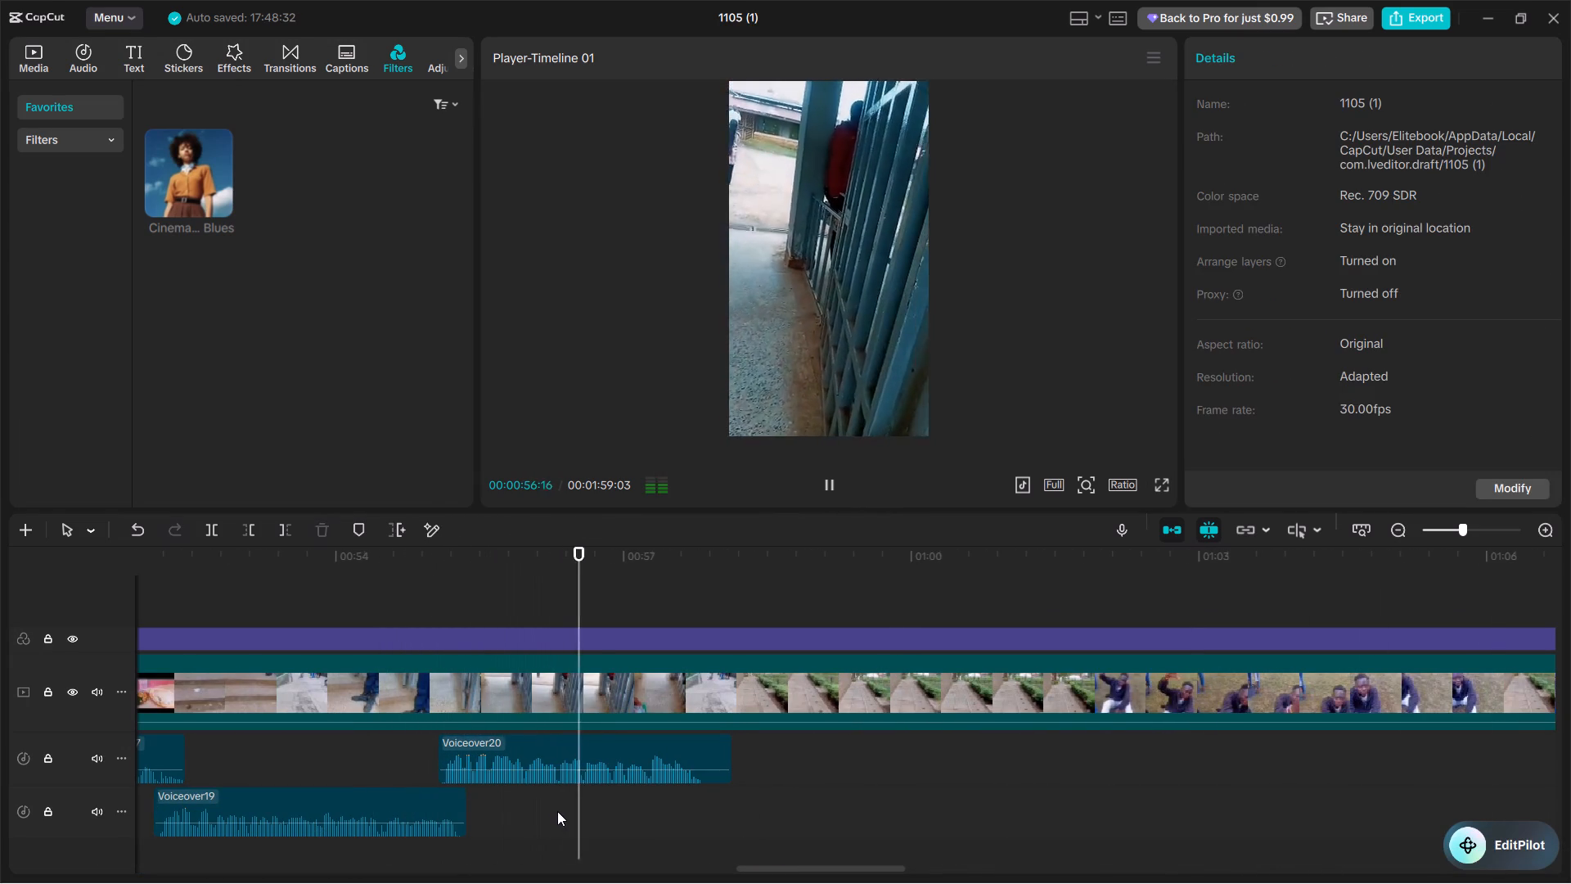
key(space)
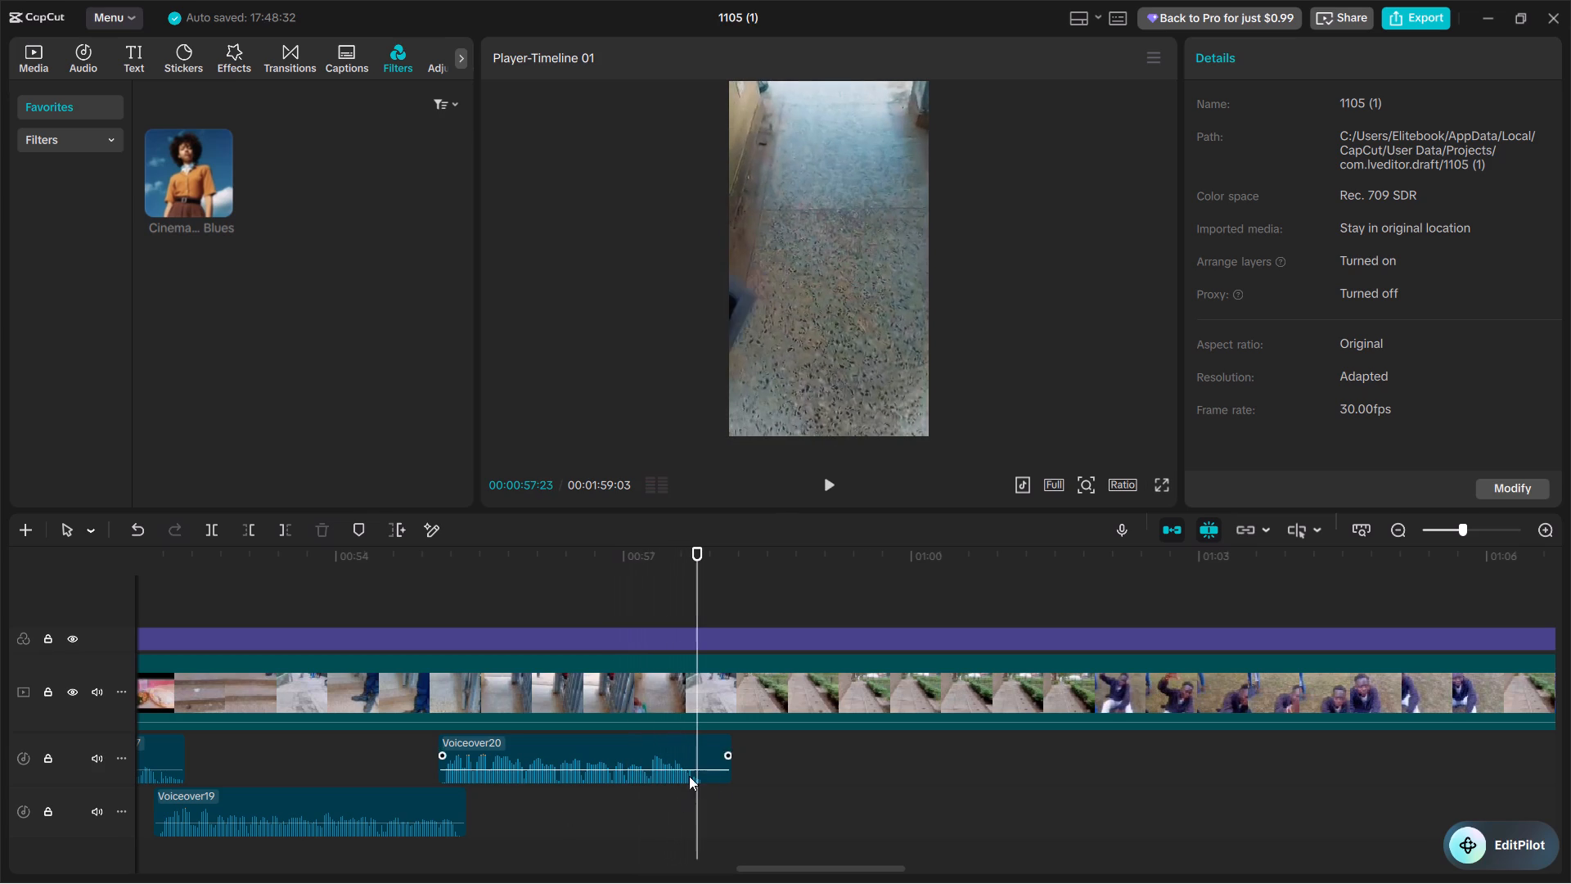
Split Voiceover20 at 00:00:57:26 and delete the silent piece after the split.
click(706, 786)
click(710, 762)
key(ctrl+b)
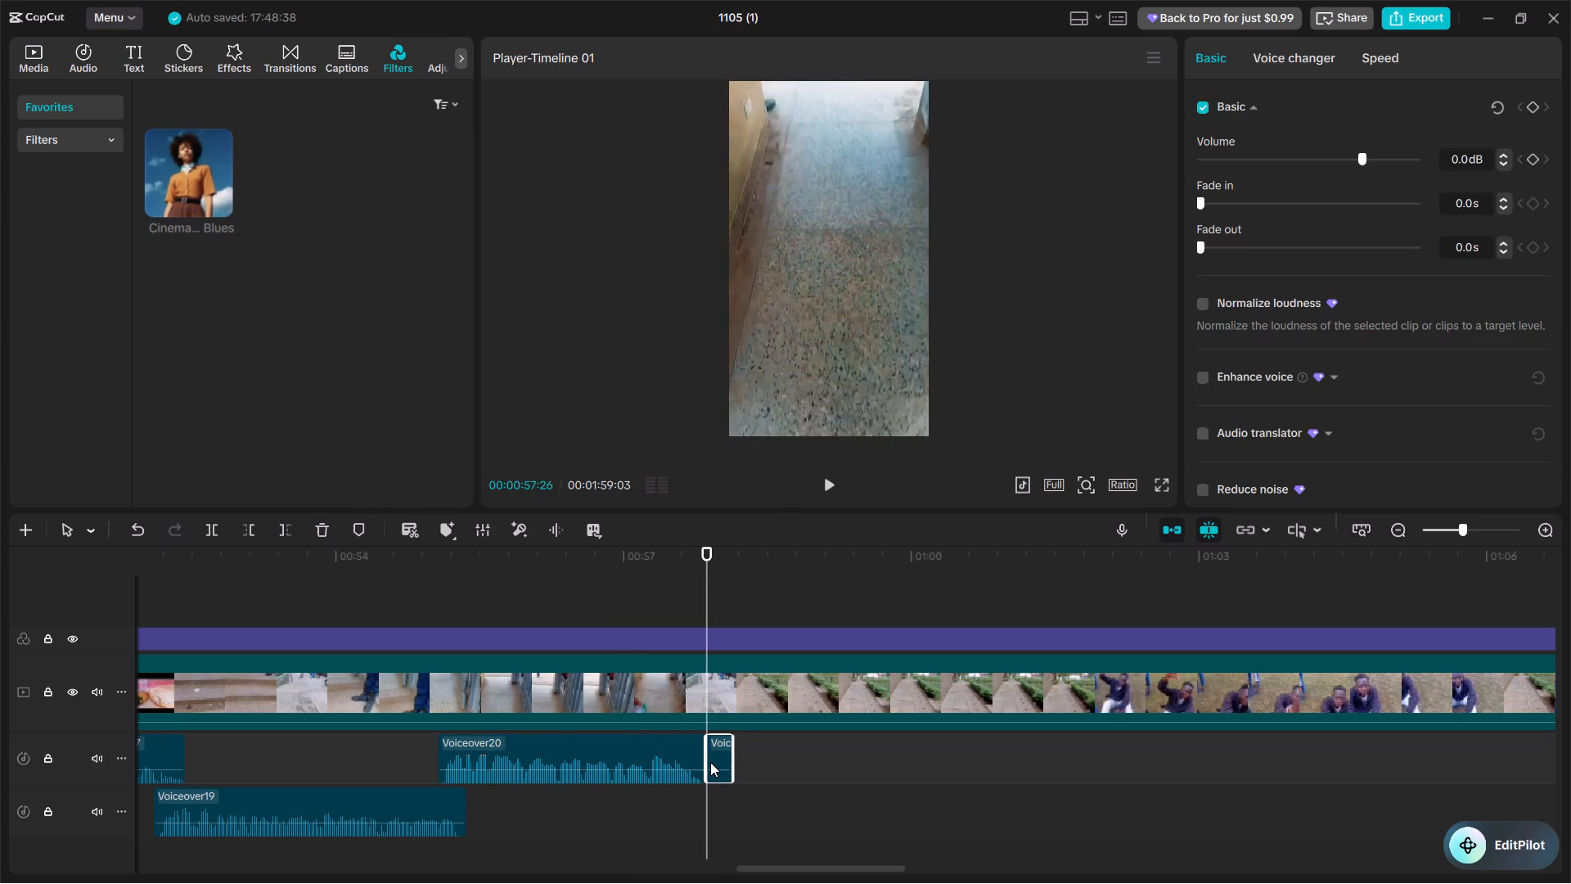
key(BackSpace)
Play the join between Voiceover19 and Voiceover20 and split the main video at 00:00:55:15.
scroll(710, 762, right, 1)
scroll(710, 762, up, 1)
scroll(710, 762, right, 1)
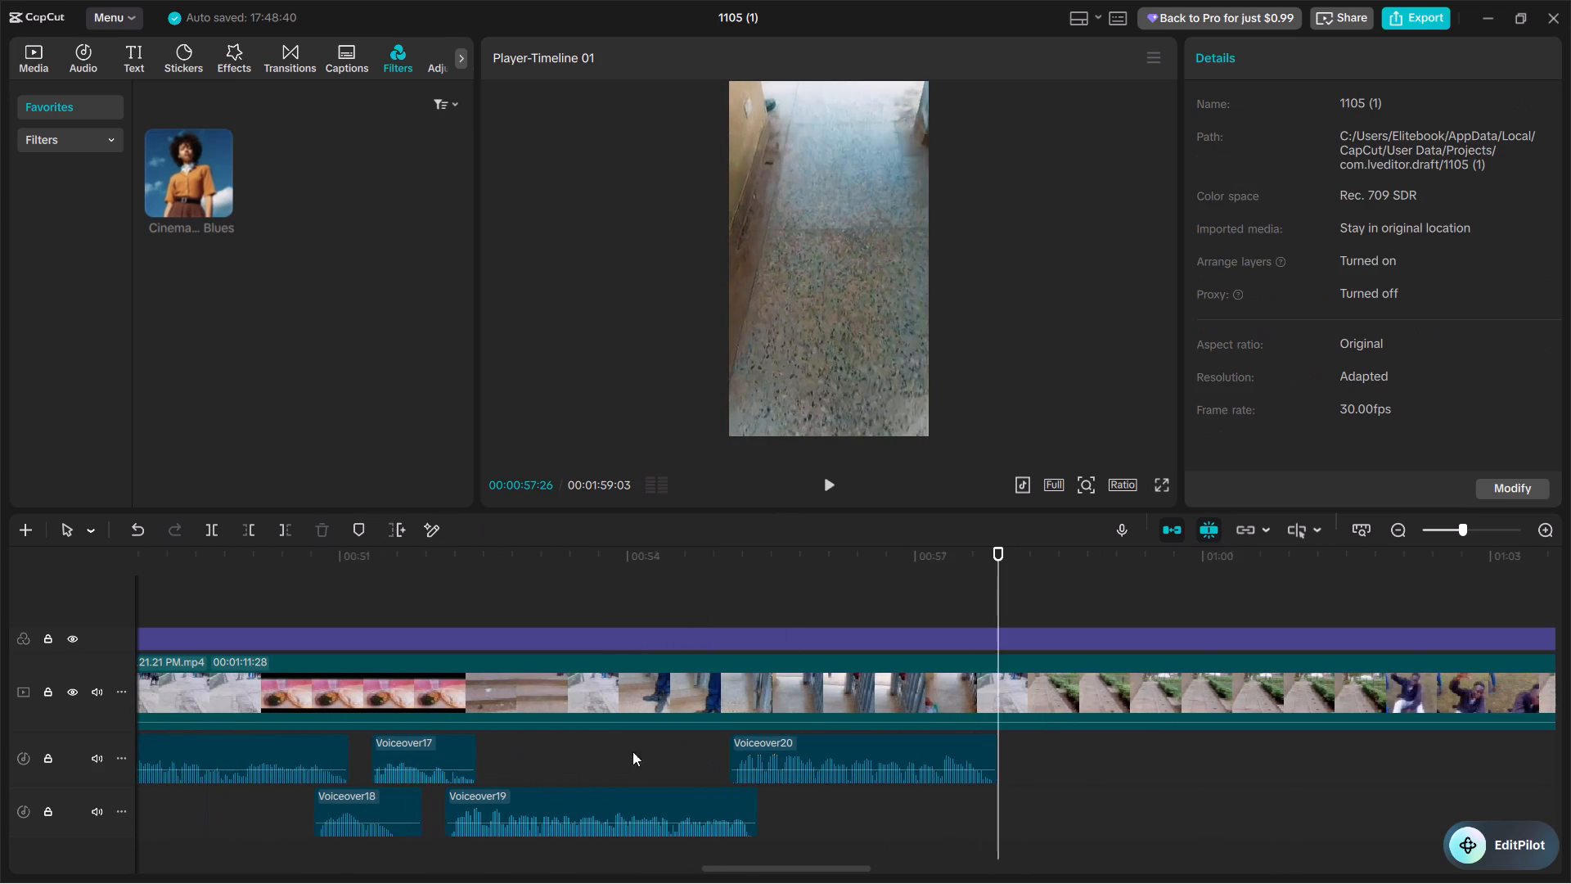
click(584, 764)
key(space)
key(space)
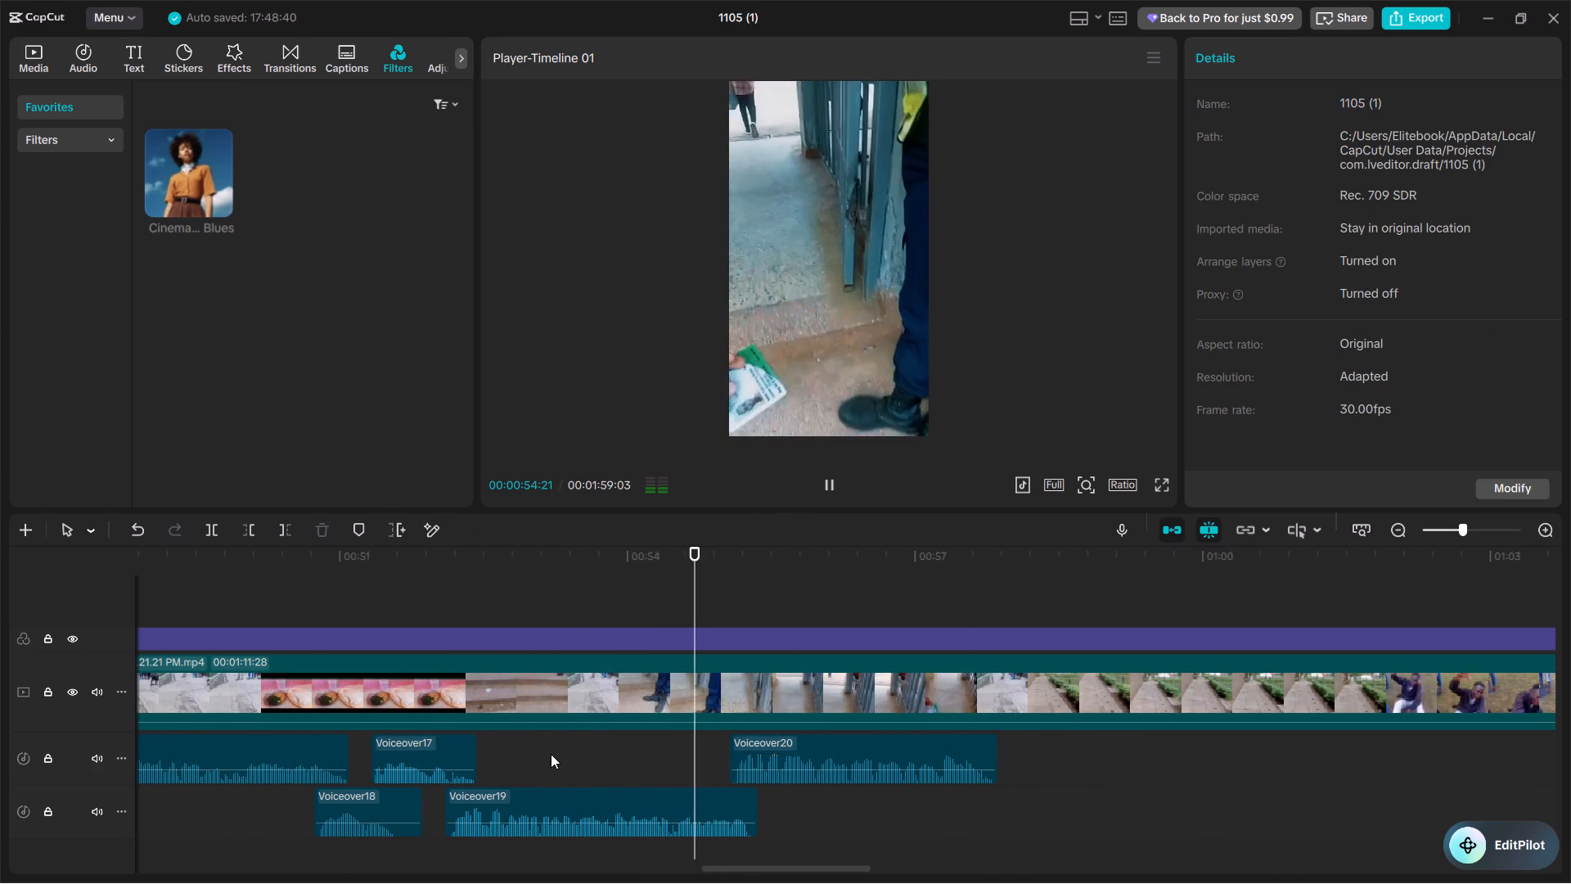
key(space)
key(space)
key(space)
key(space)
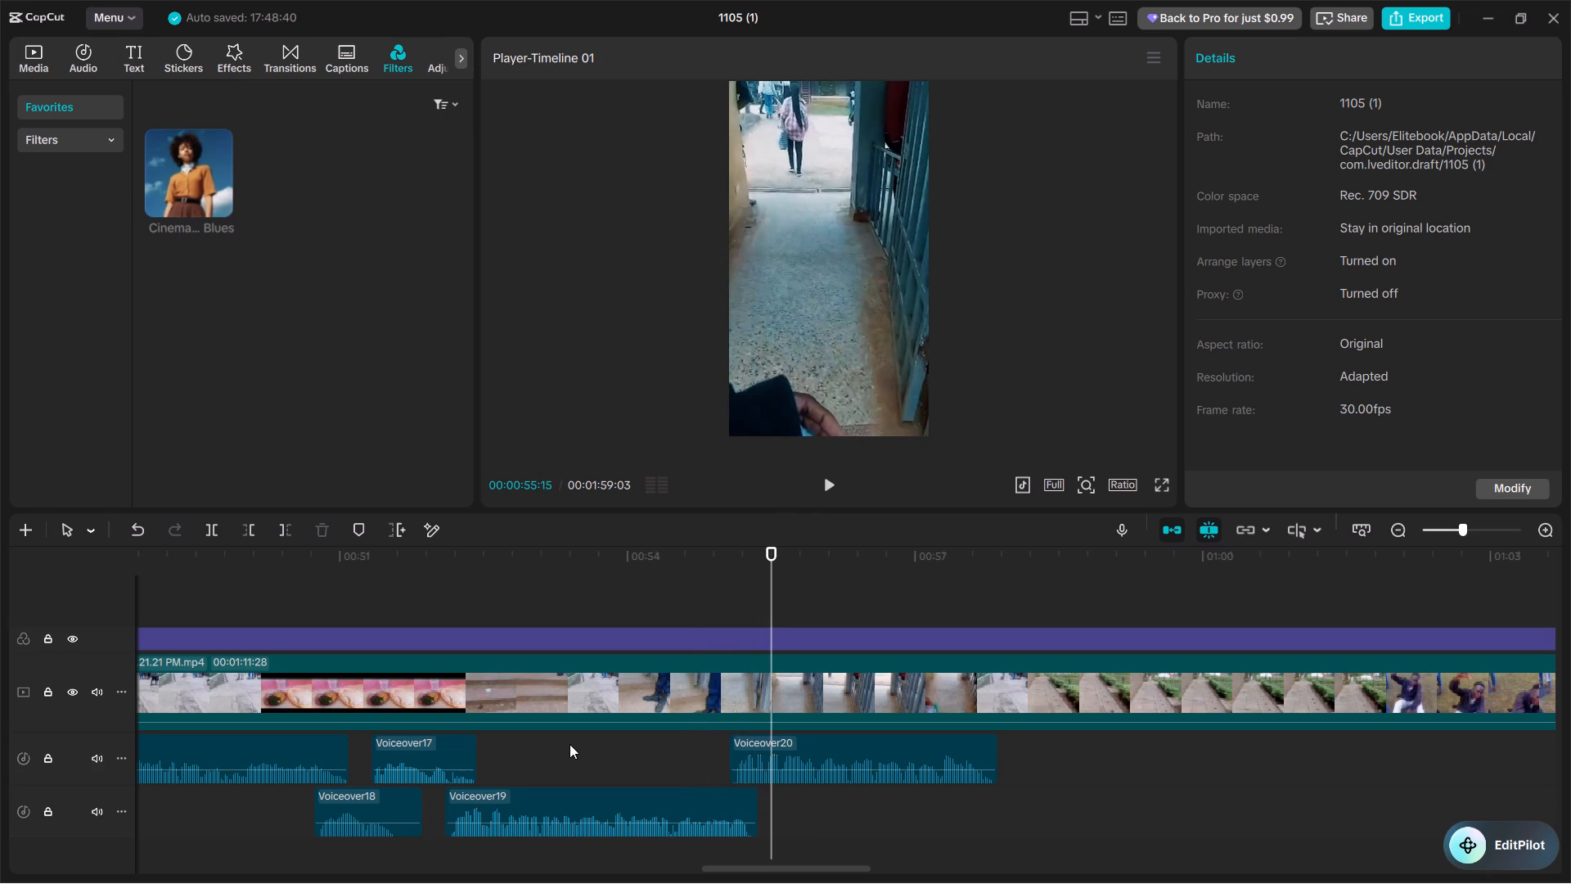
key(ctrl+b)
Remove the main-video footage between the split at 00:00:55:15 and 00:00:59:19, closing the gap.
scroll(569, 744, left, 1)
click(980, 748)
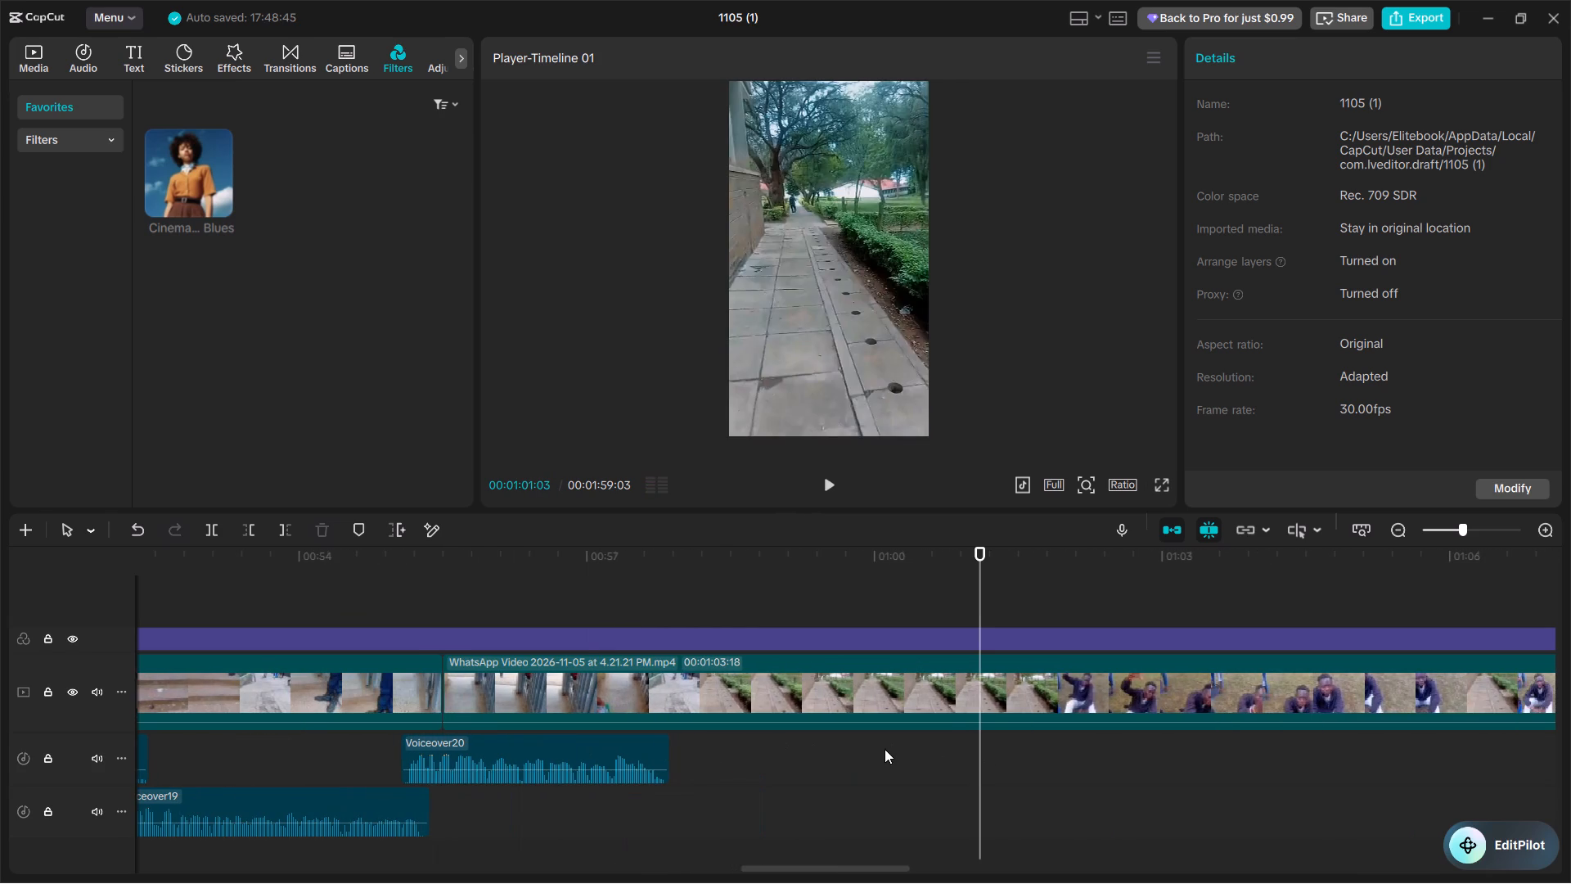
key(space)
click(840, 751)
key(q)
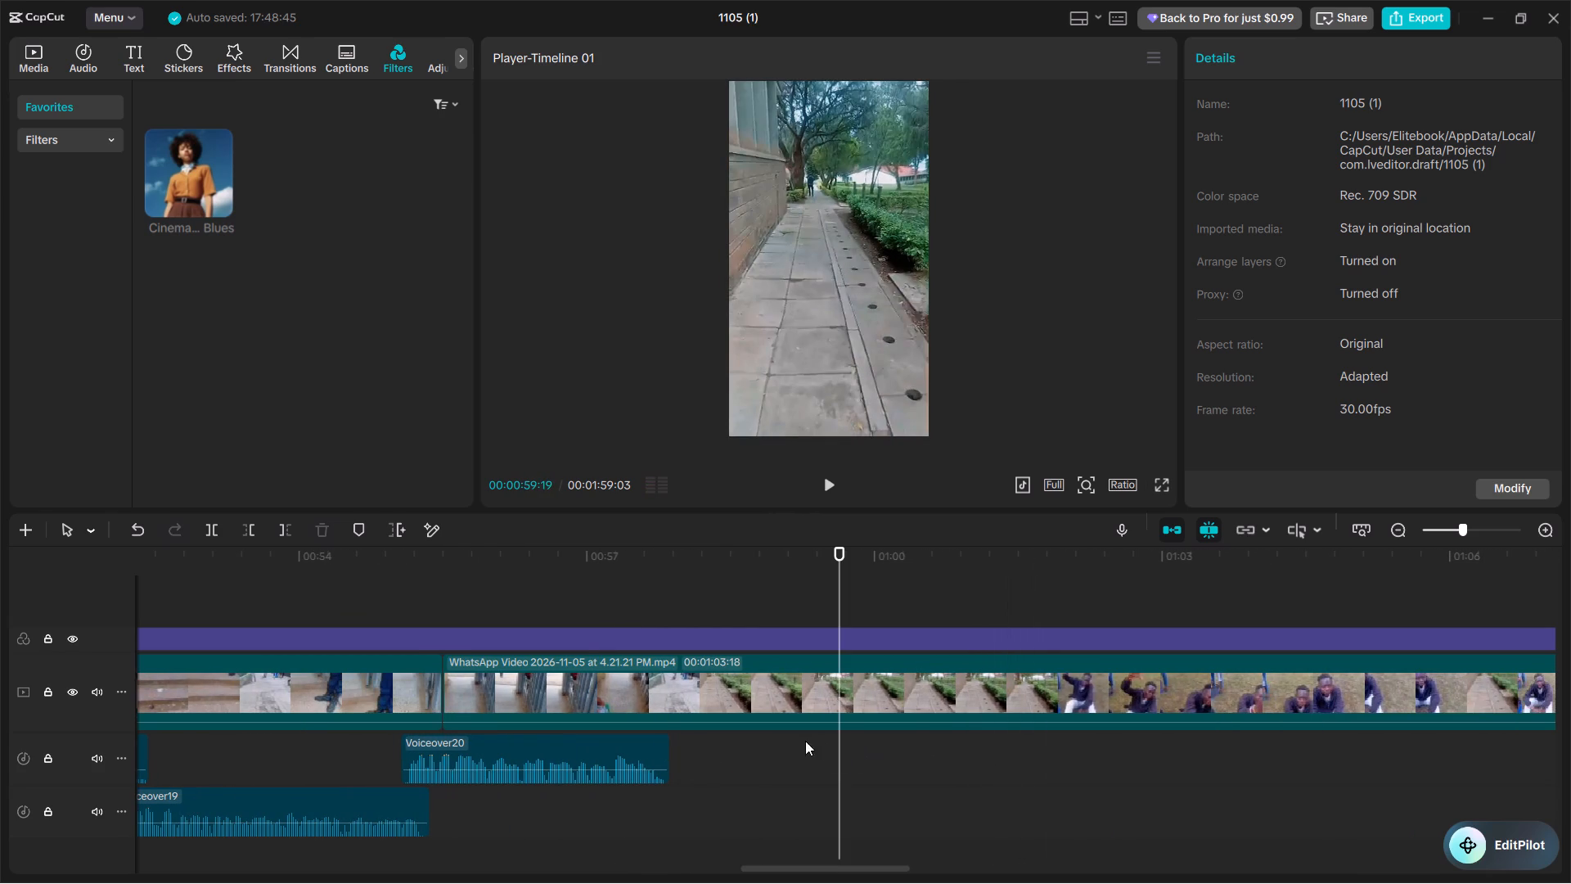
Split the main video at about 00:00:57:04 and remove the footage from there to about 00:00:58:00, closing the gap.
key(space)
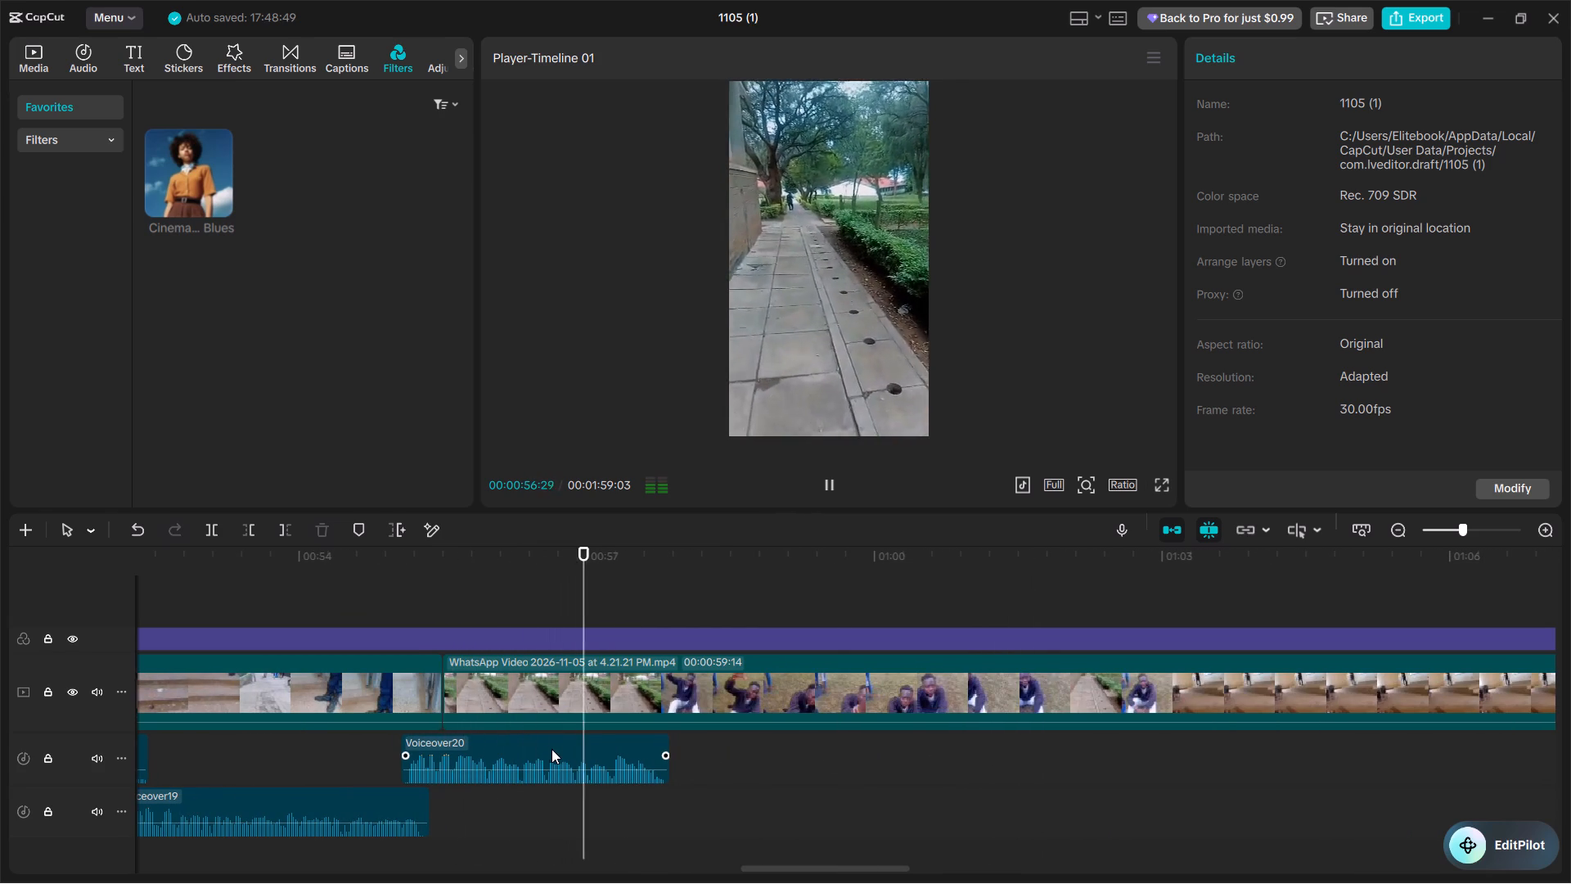
key(space)
key(ctrl+b)
key(space)
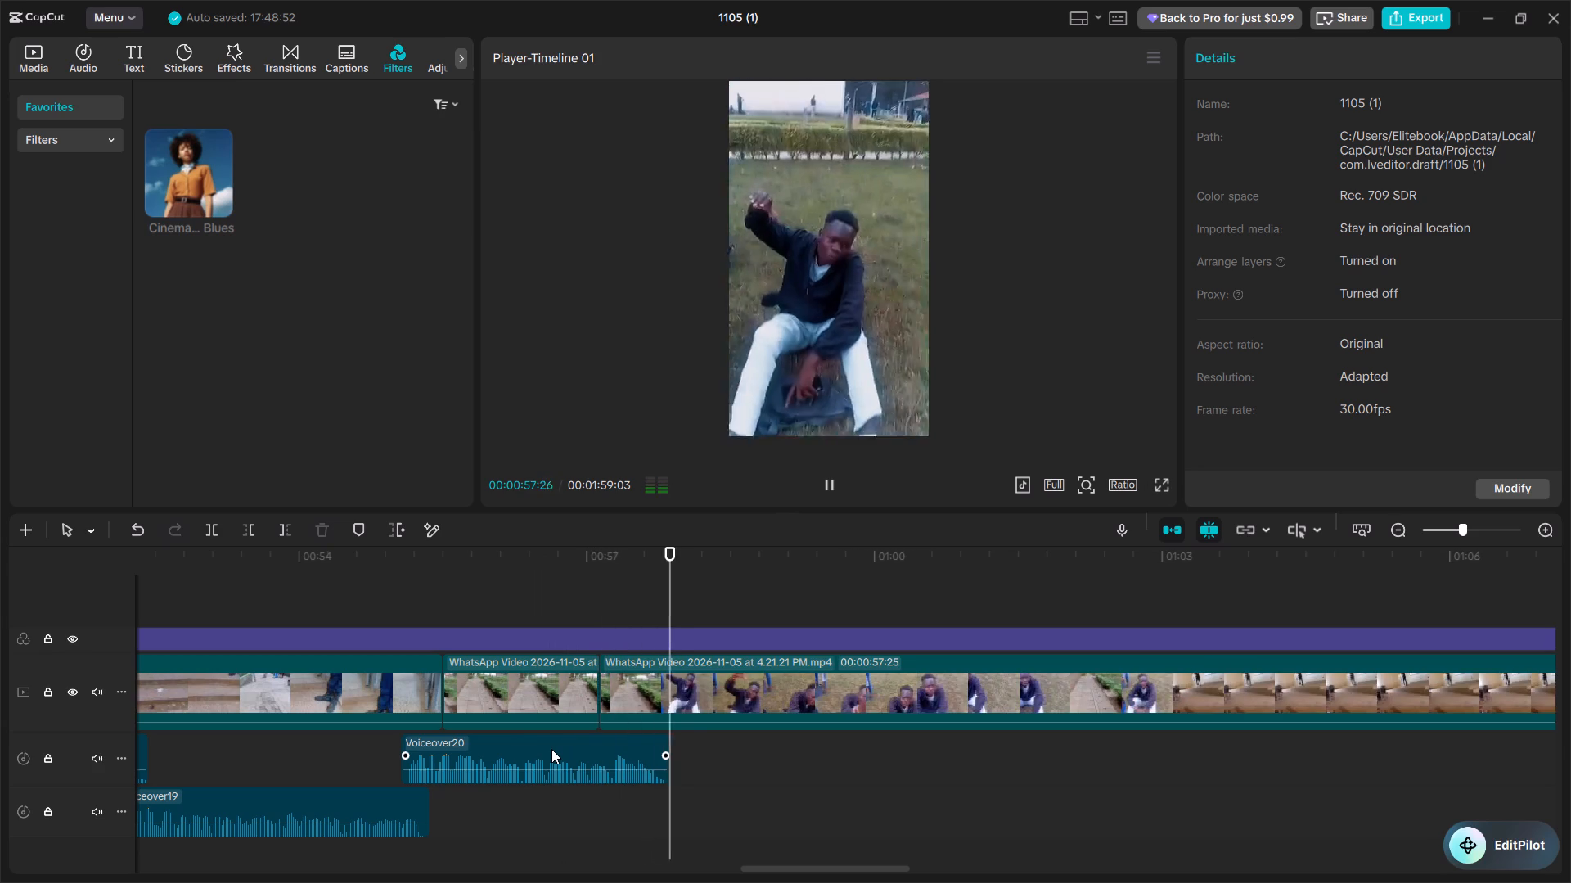
key(space)
text(q)
Play the footage from about 00:00:57:04 past the end of Voiceover20 to review what follows the last cut.
key(space)
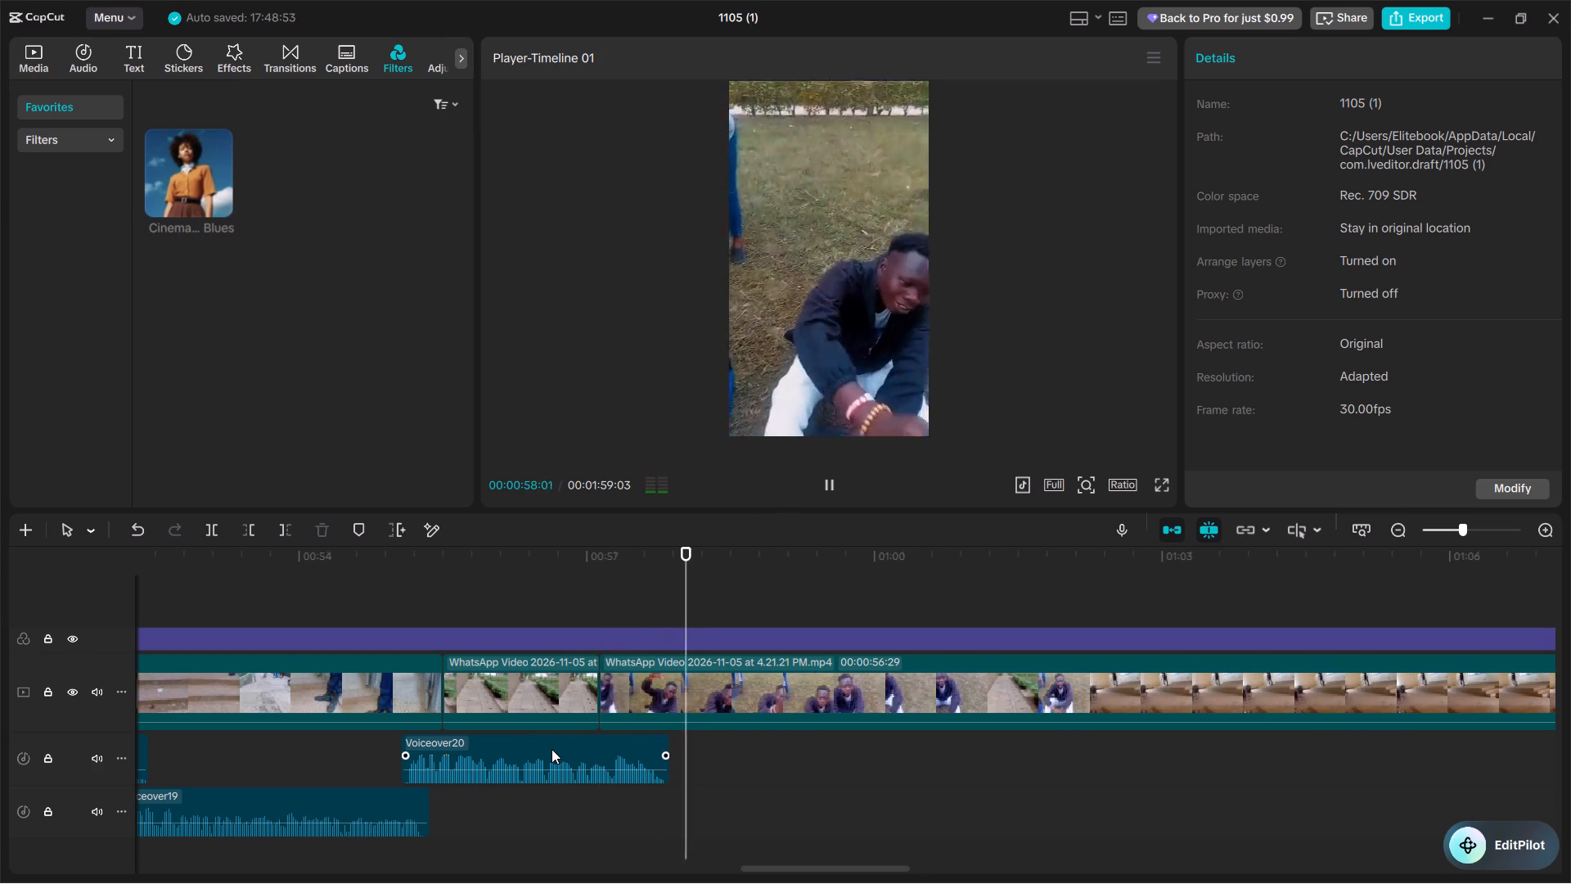
key(space)
key(space)
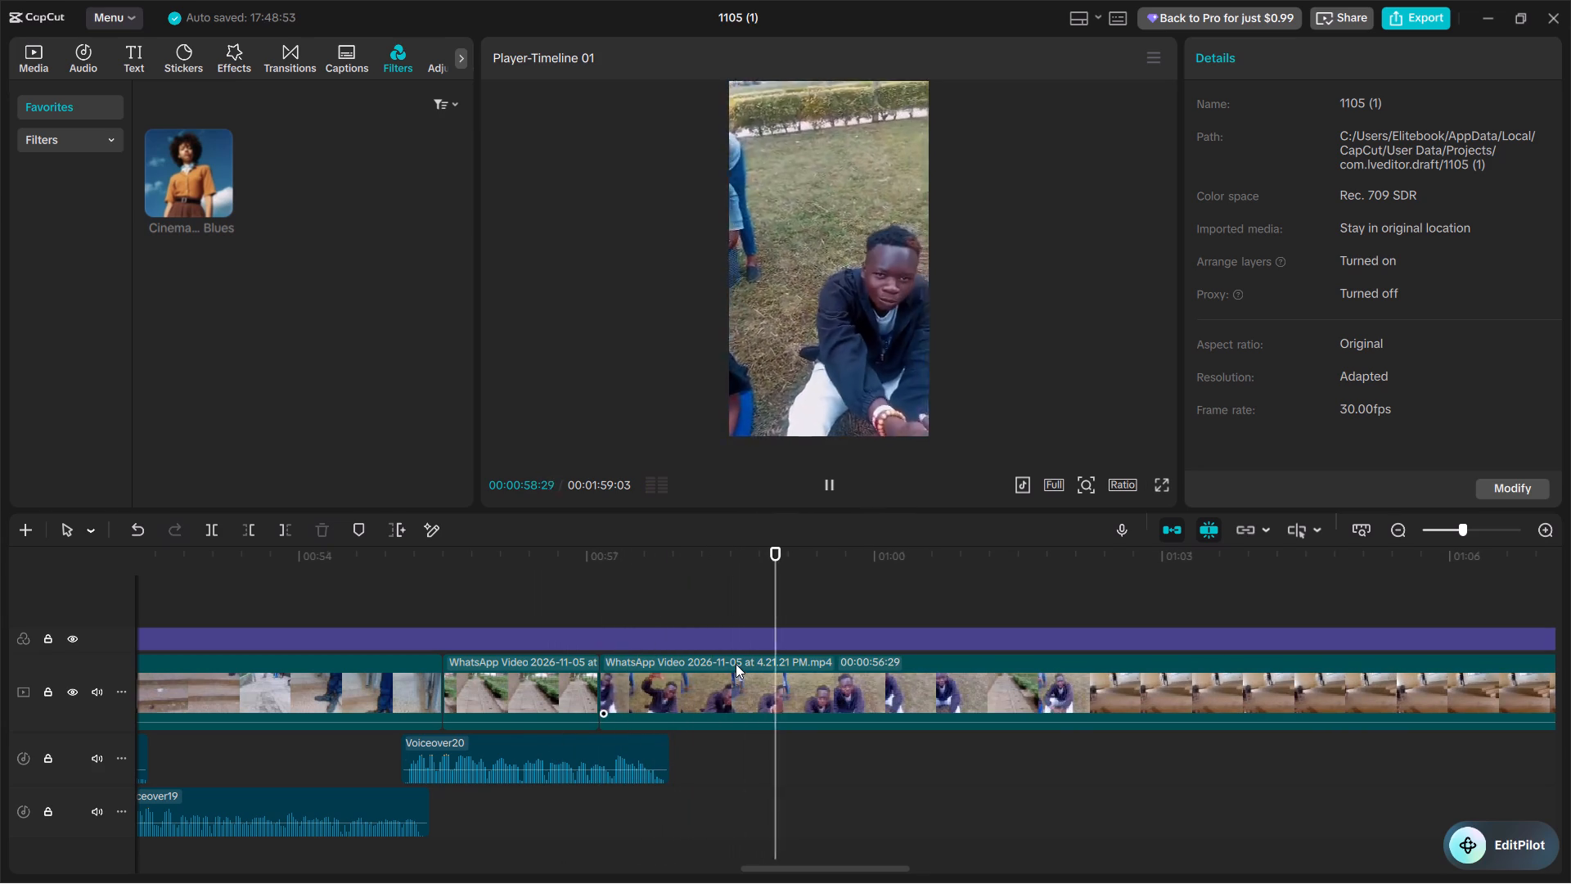
key(space)
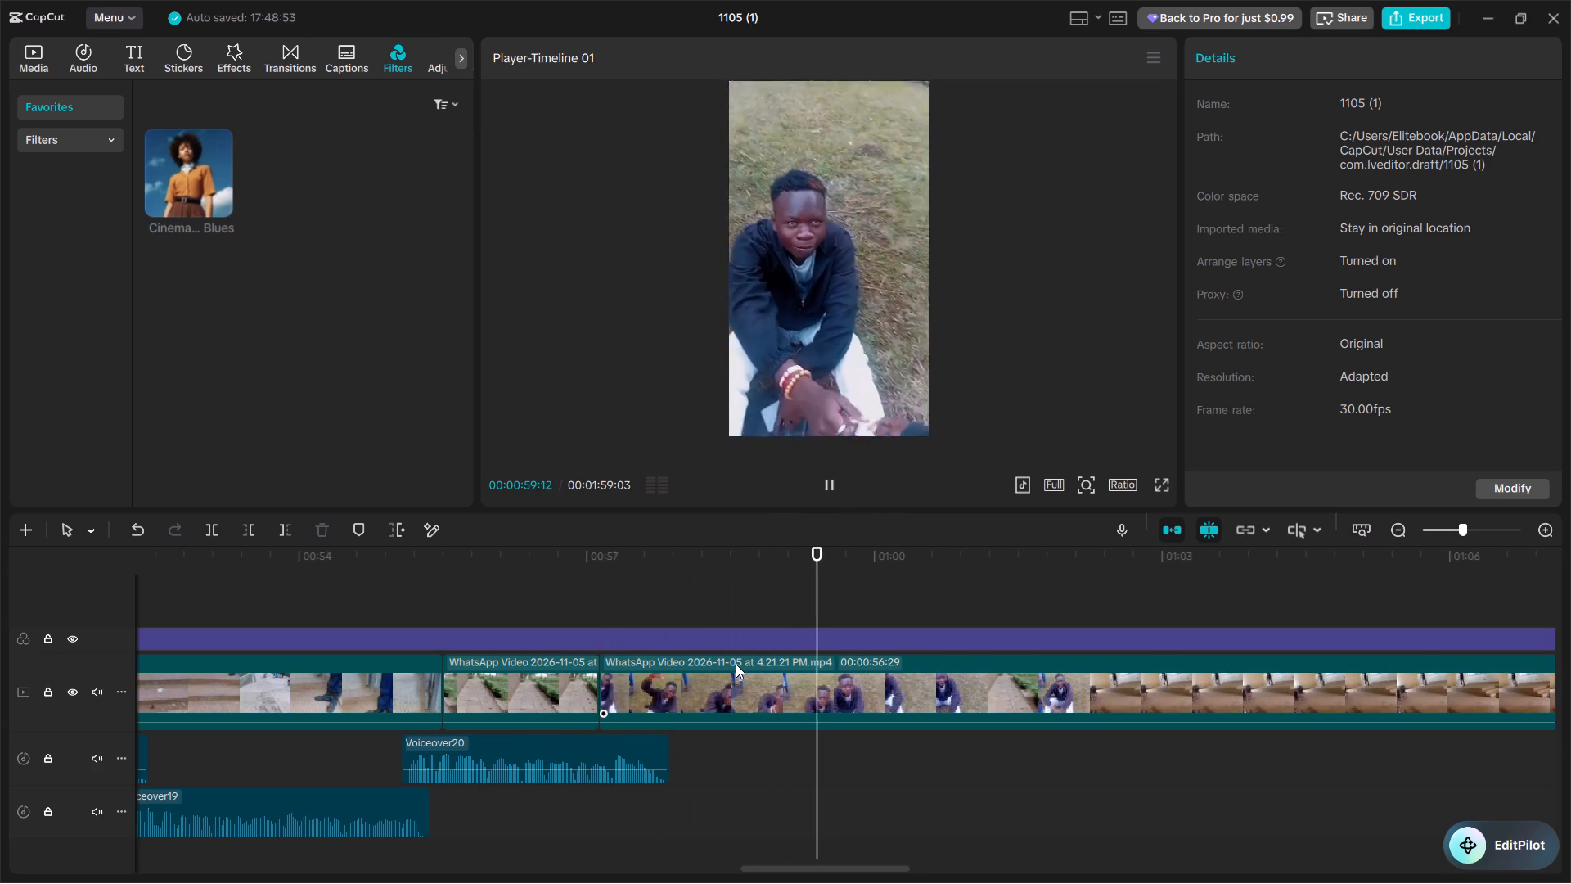
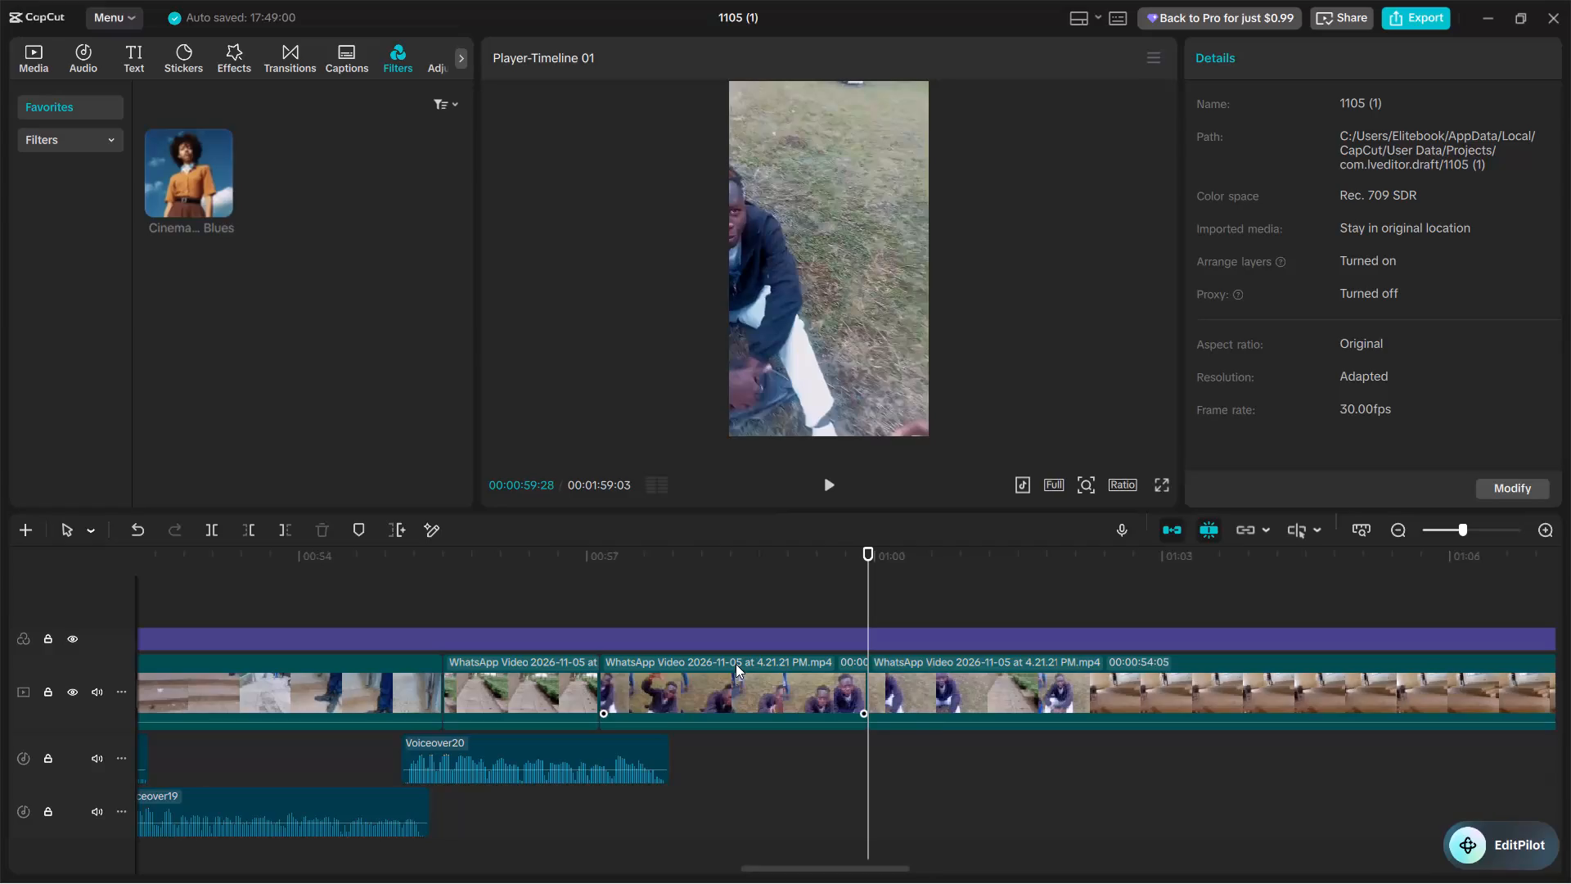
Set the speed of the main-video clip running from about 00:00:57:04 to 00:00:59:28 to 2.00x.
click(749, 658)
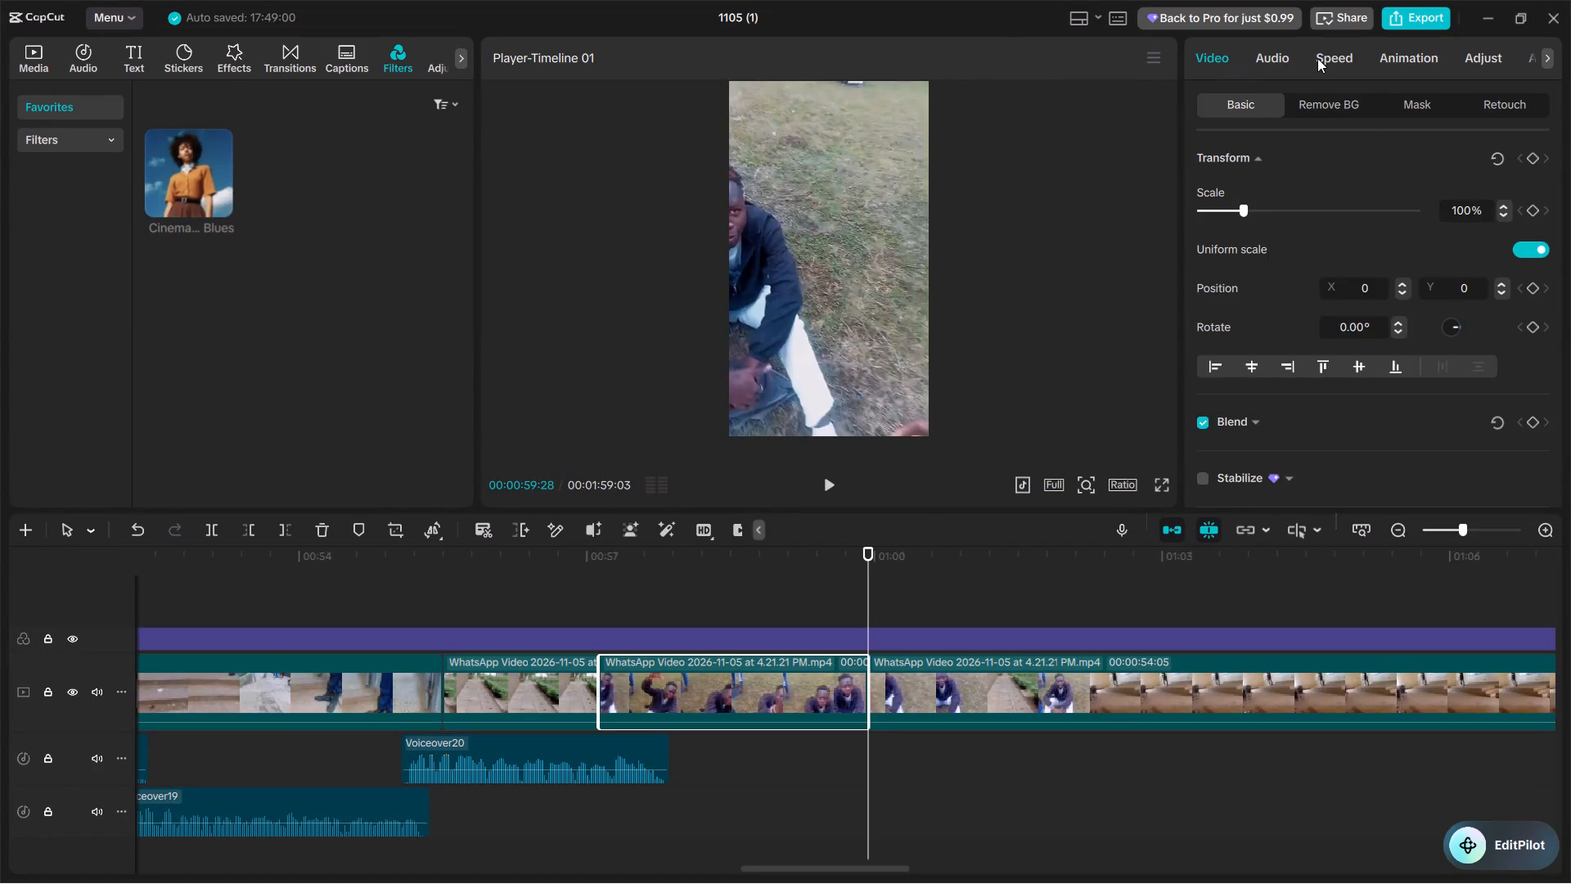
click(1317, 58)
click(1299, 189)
Play the footage under Voiceover17 and Voiceover19 and split the main video at 00:00:53:15.
click(334, 600)
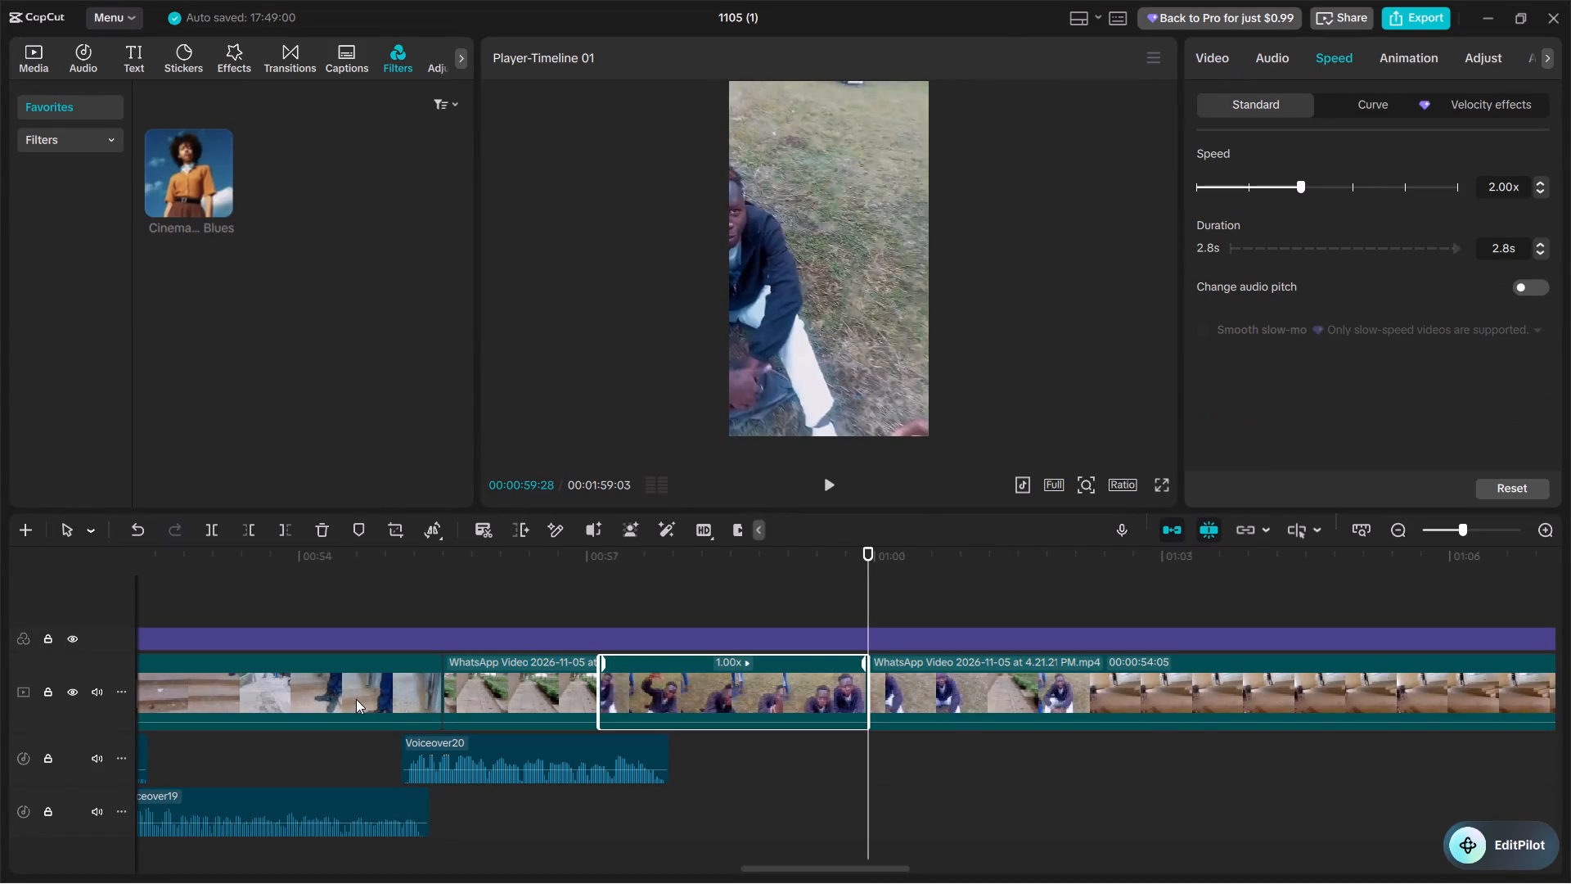
click(117, 602)
scroll(159, 599, right, 1)
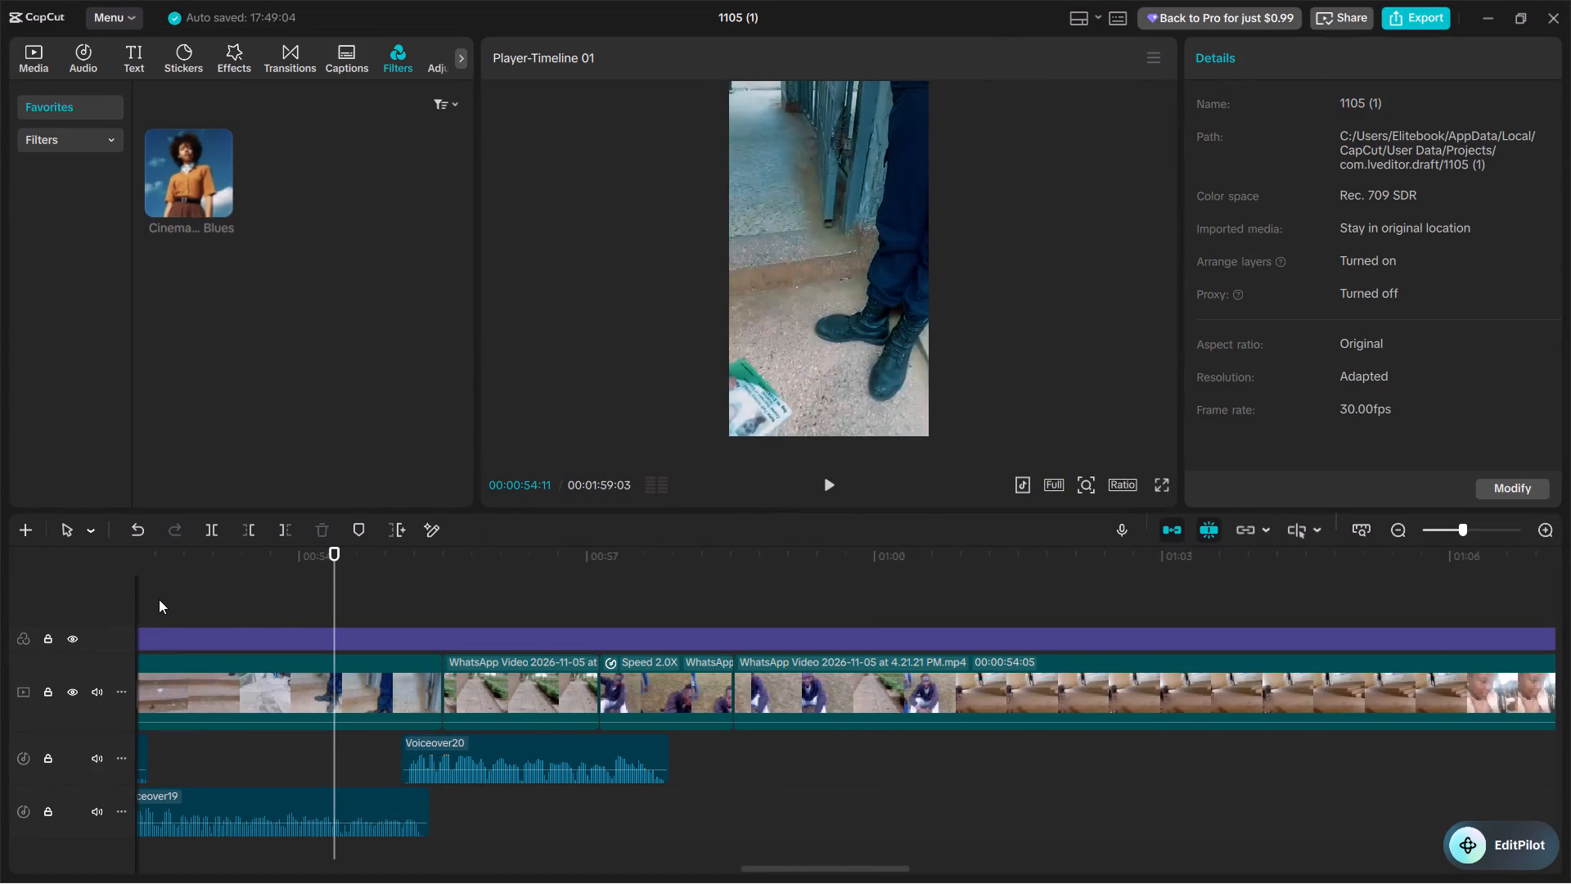
scroll(159, 599, right, 1)
click(289, 595)
key(space)
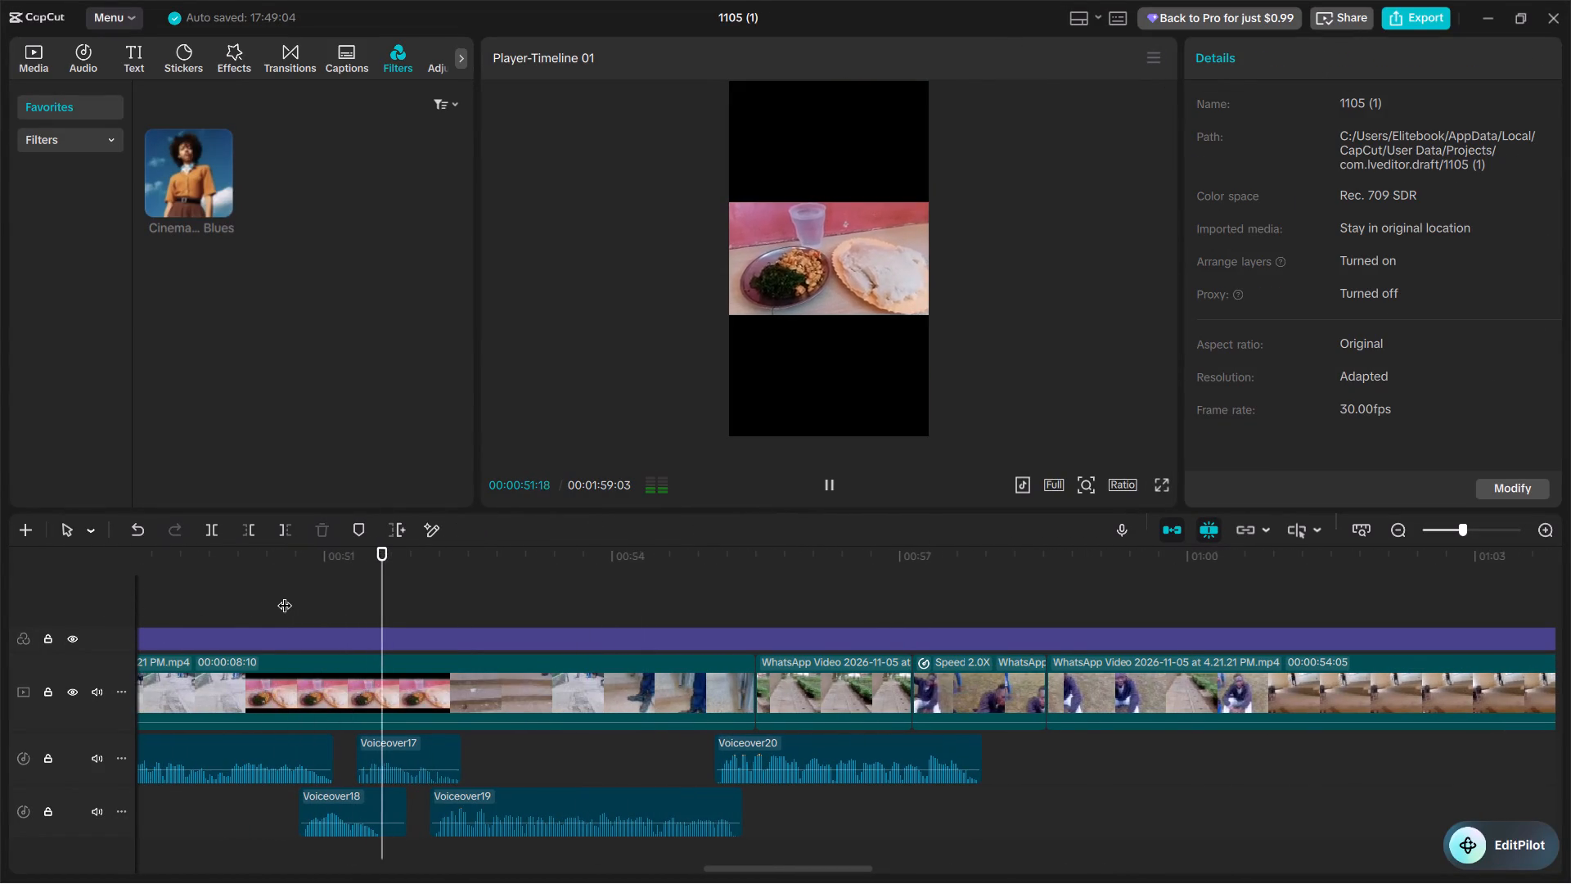
key(space)
key(space)
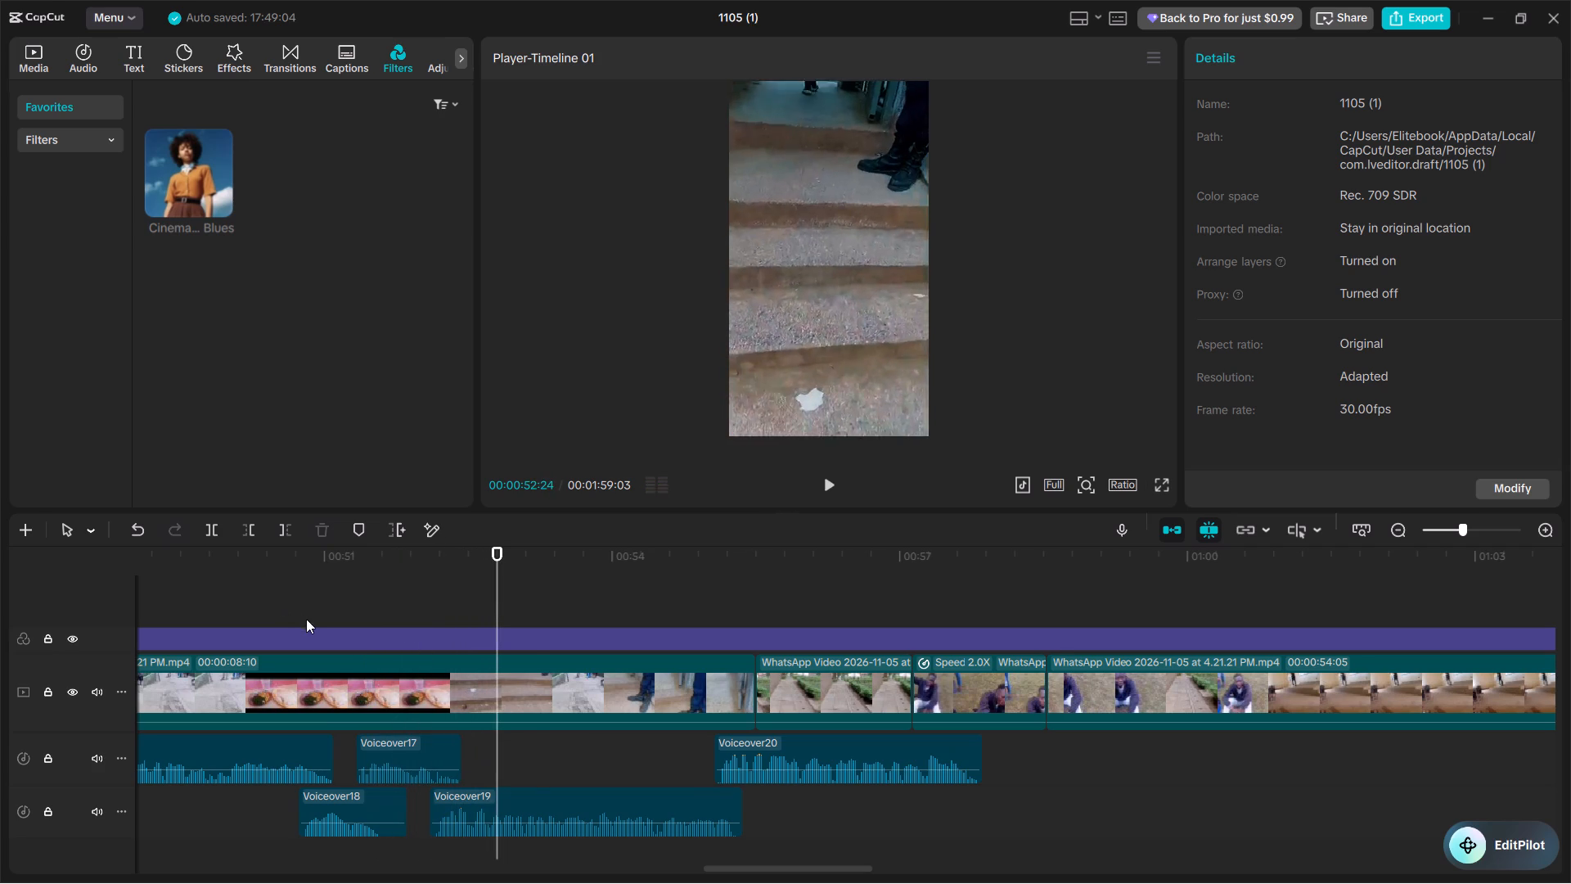
key(space)
click(505, 706)
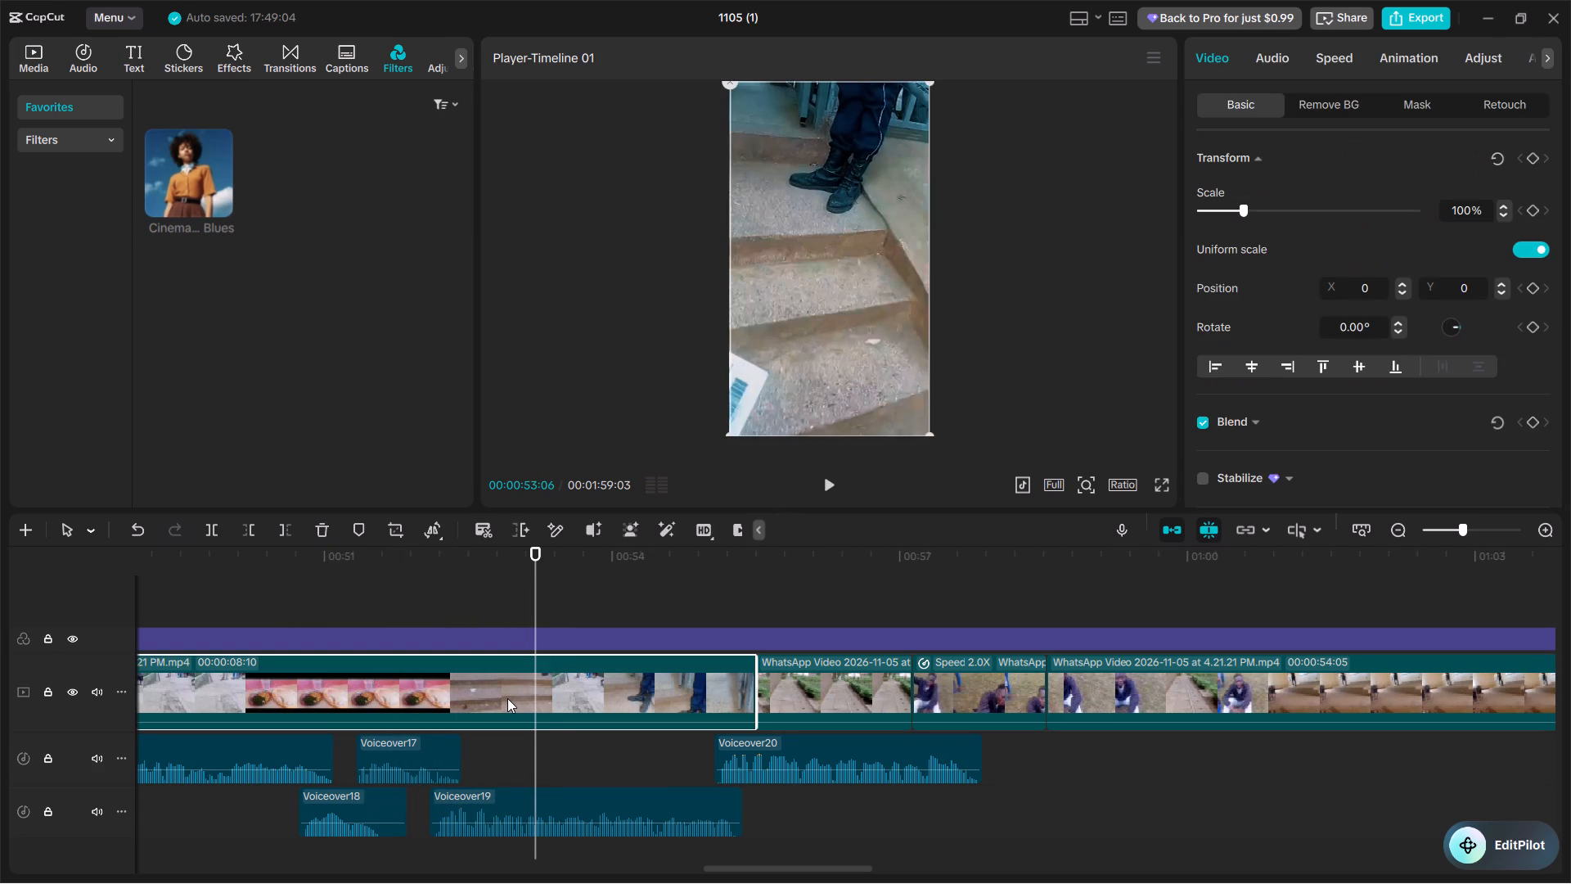
key(space)
key(space)
key(ctrl+b)
Remove the main-video footage from 00:00:52:09 to the split at 00:00:53:15, closing the gap.
click(363, 578)
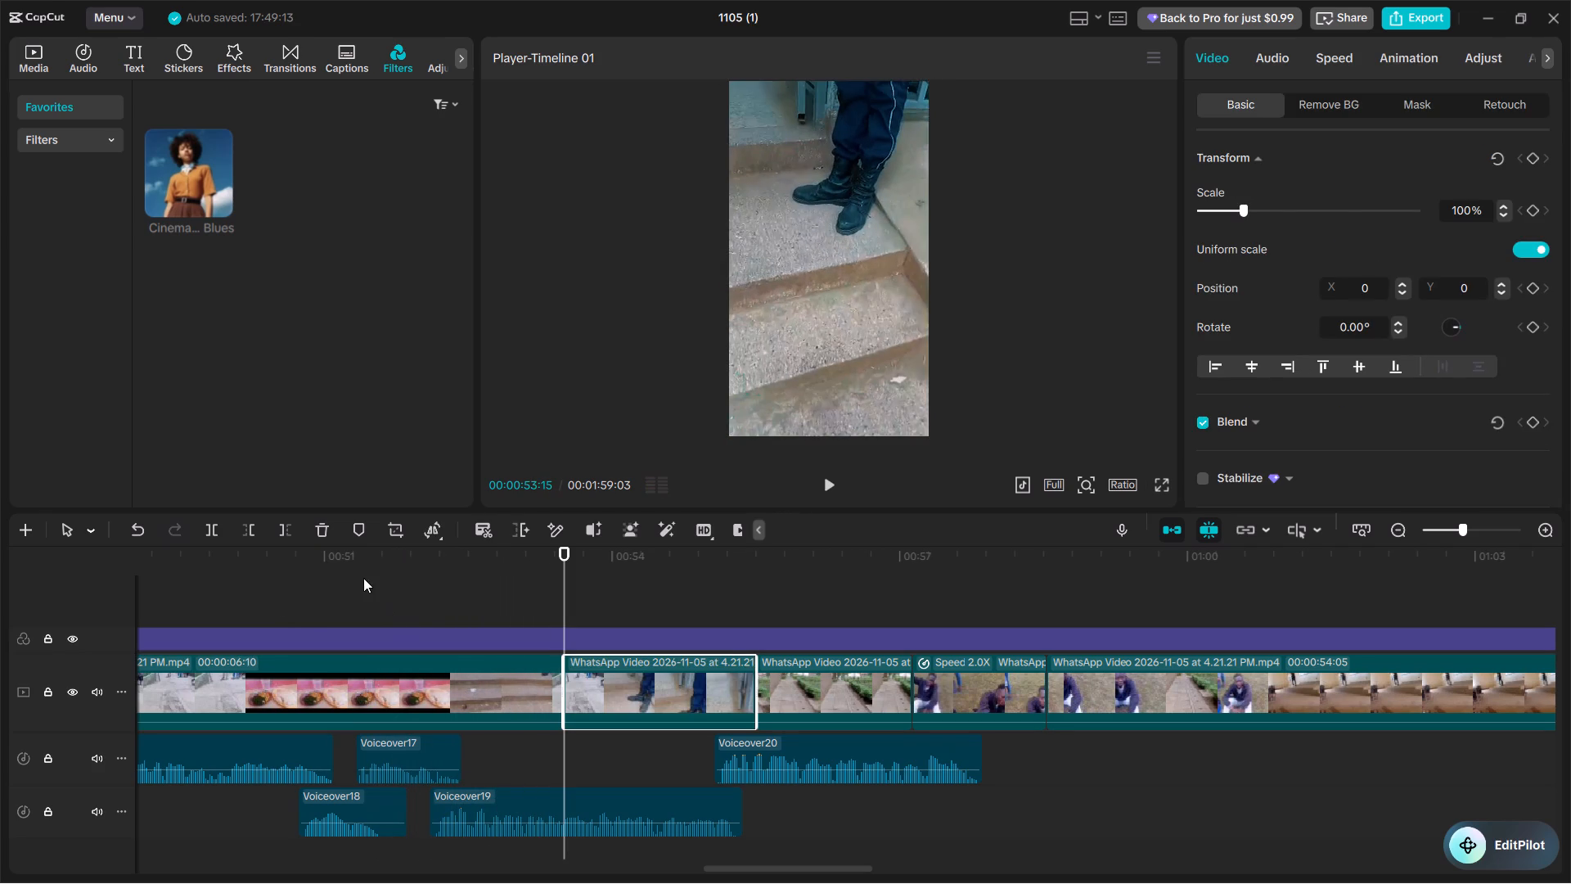
key(space)
key(space)
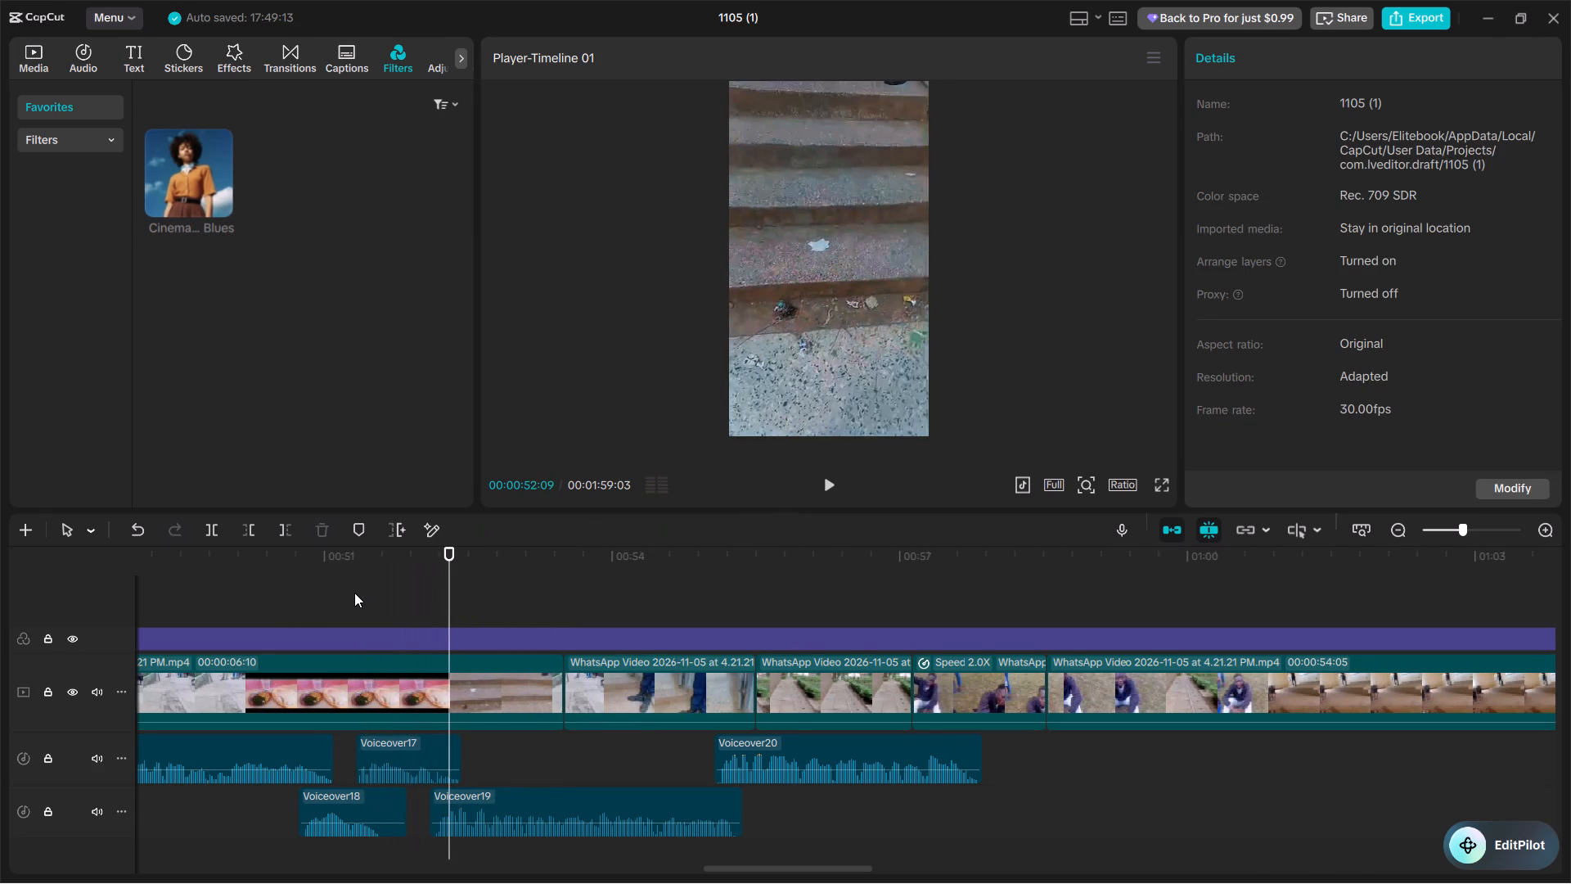
key(w)
Remove the main-video footage from 00:00:51:27 to the cut at 00:00:52:09, closing the gap.
click(336, 586)
key(space)
key(space)
key(space)
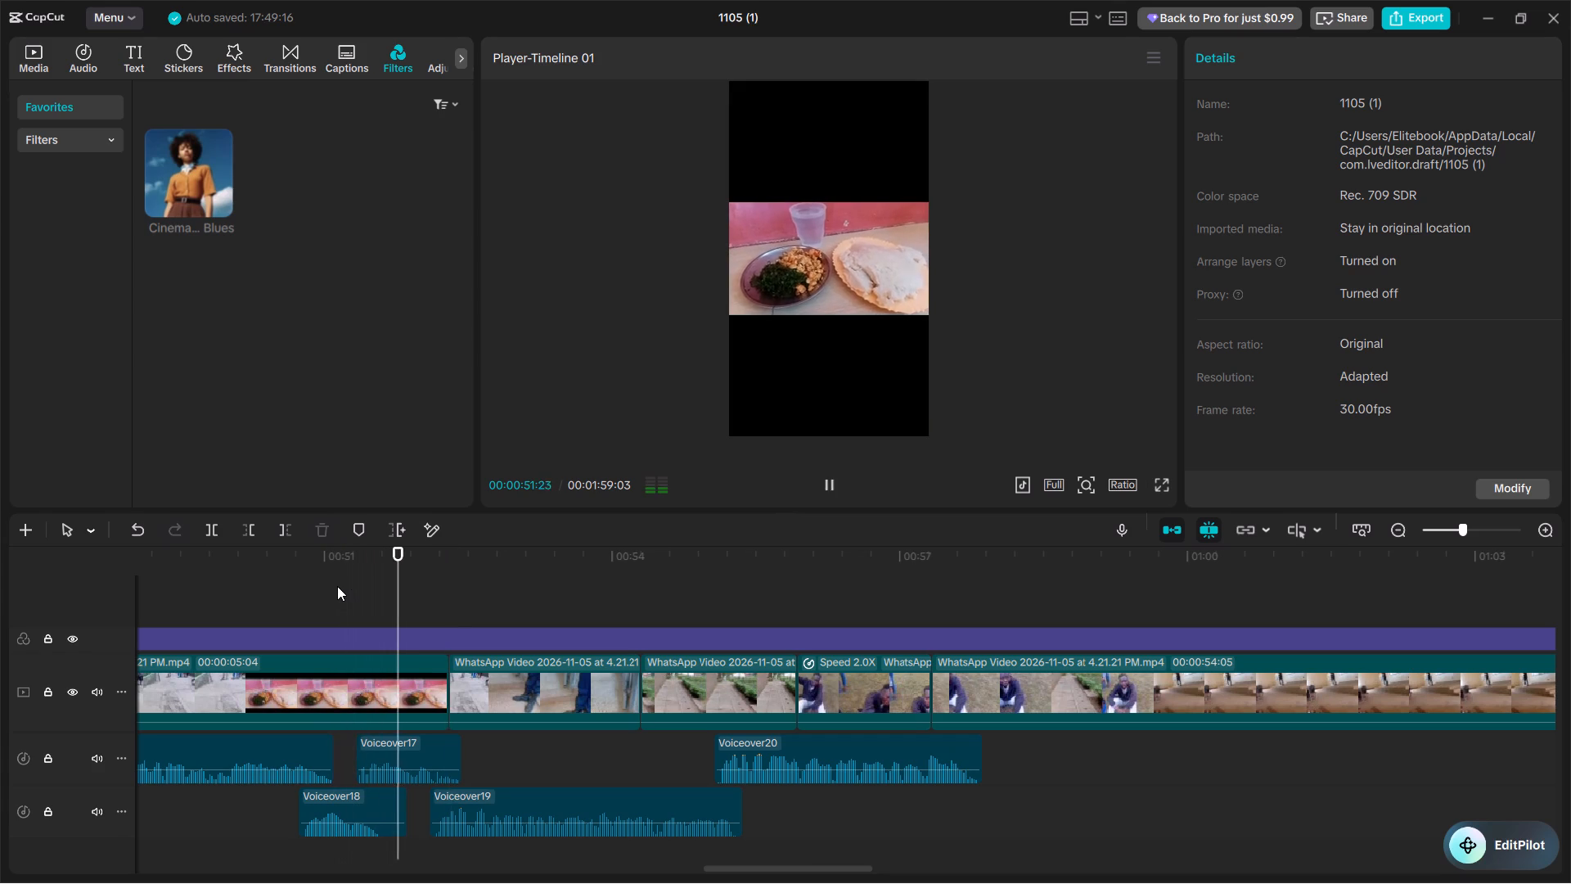
key(space)
key(space)
key(space)
key(Left)
key(Left)
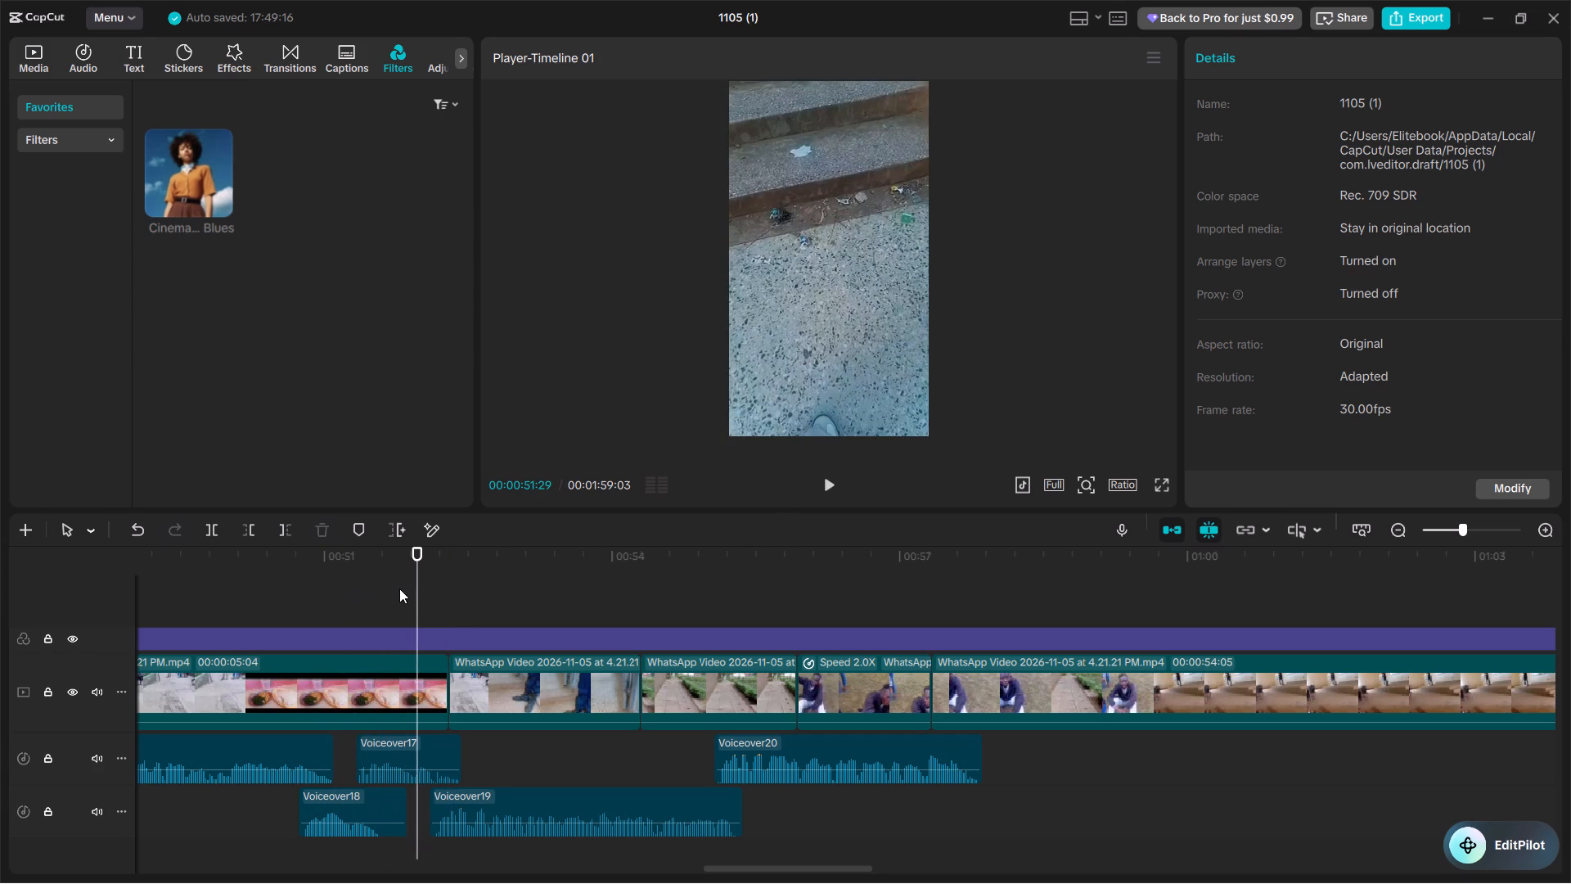
key(Left)
key(Left)
key(w)
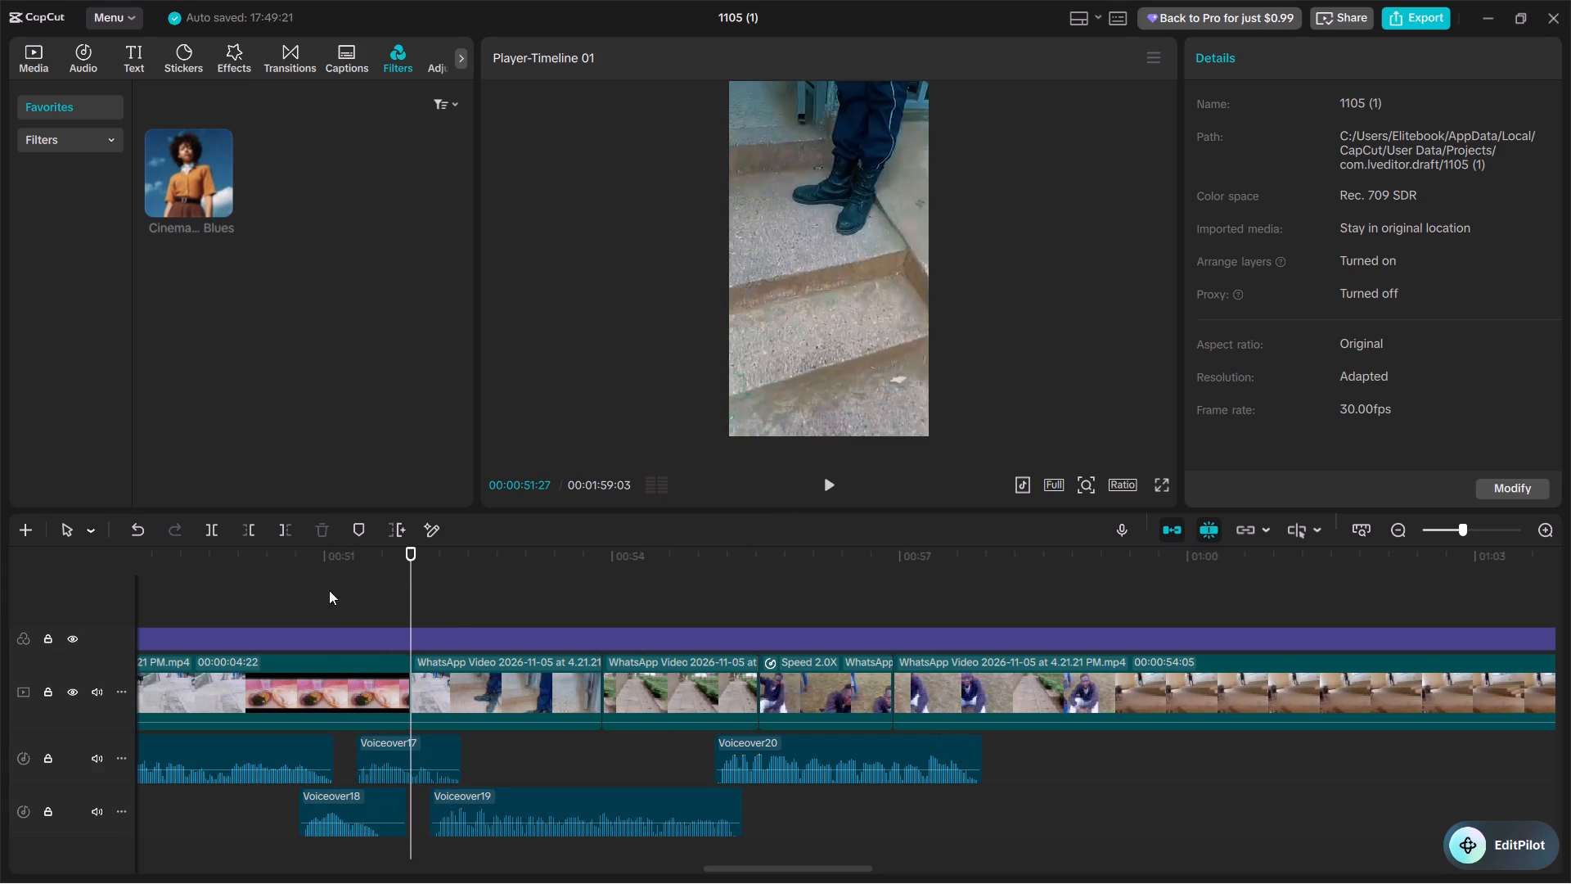
Play the shortened footage from about 00:00:51 past the end of Voiceover20 to review the cuts against the voiceovers.
click(323, 590)
key(space)
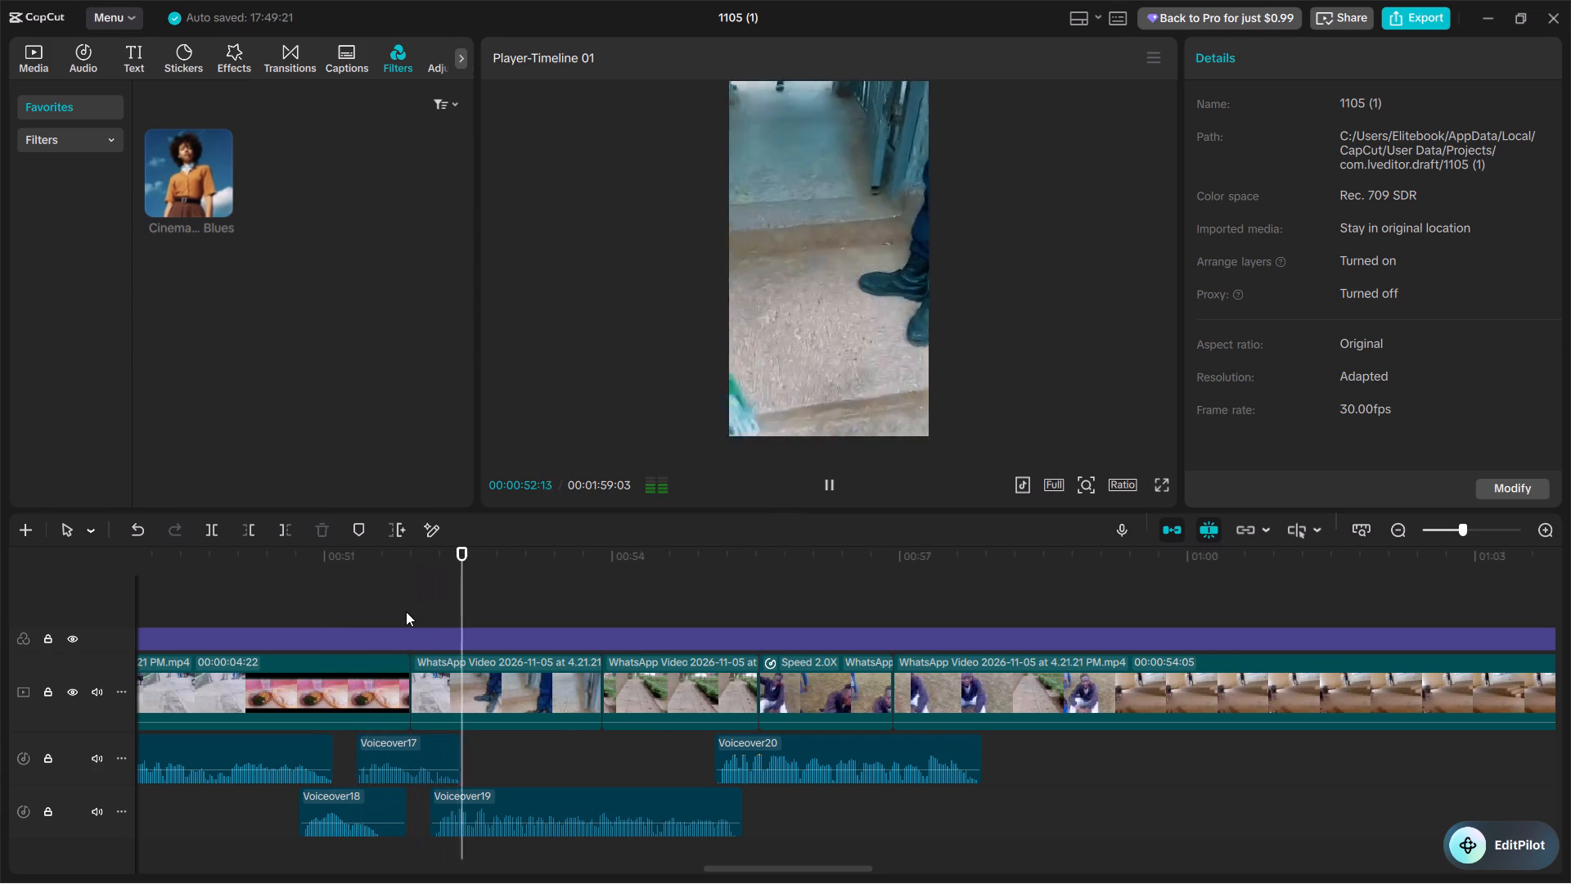
scroll(402, 618, left, 1)
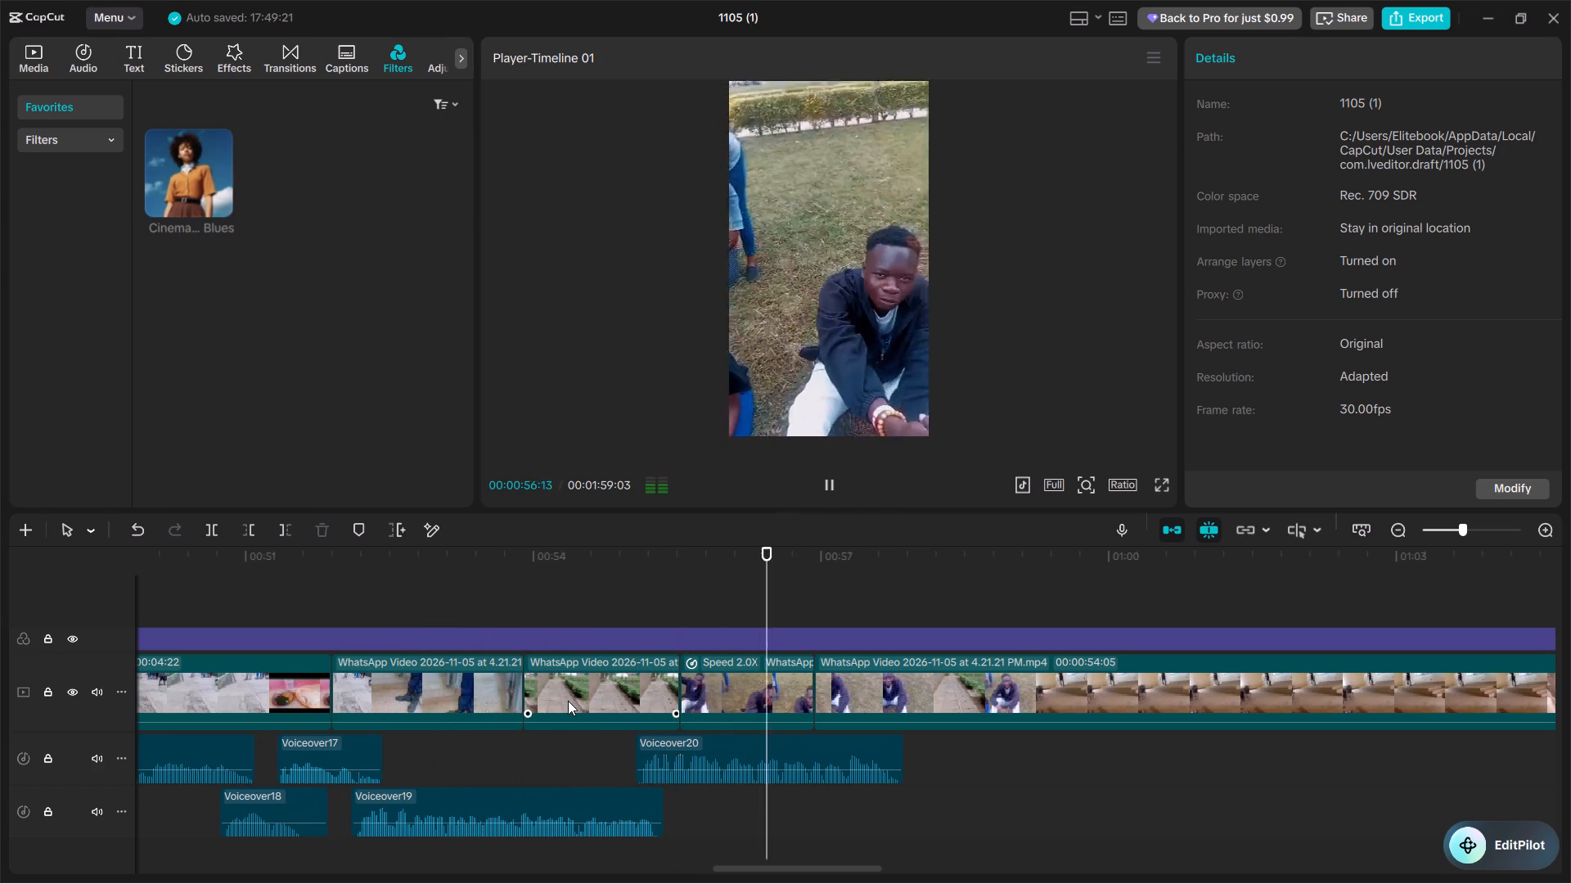
key(space)
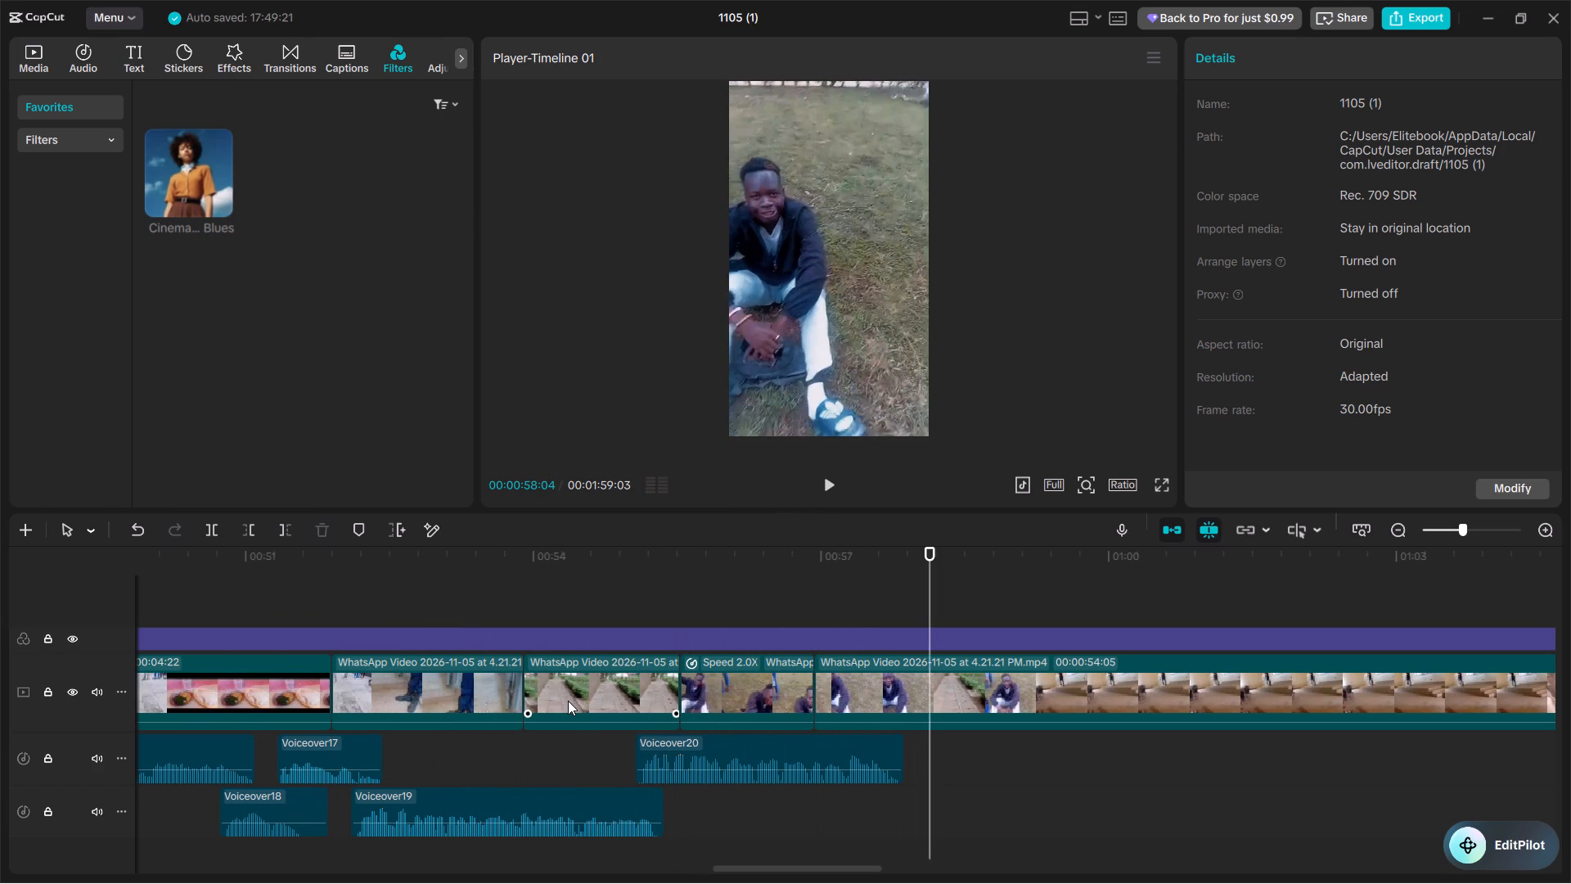
key(ctrl+z)
key(ctrl+shift+z)
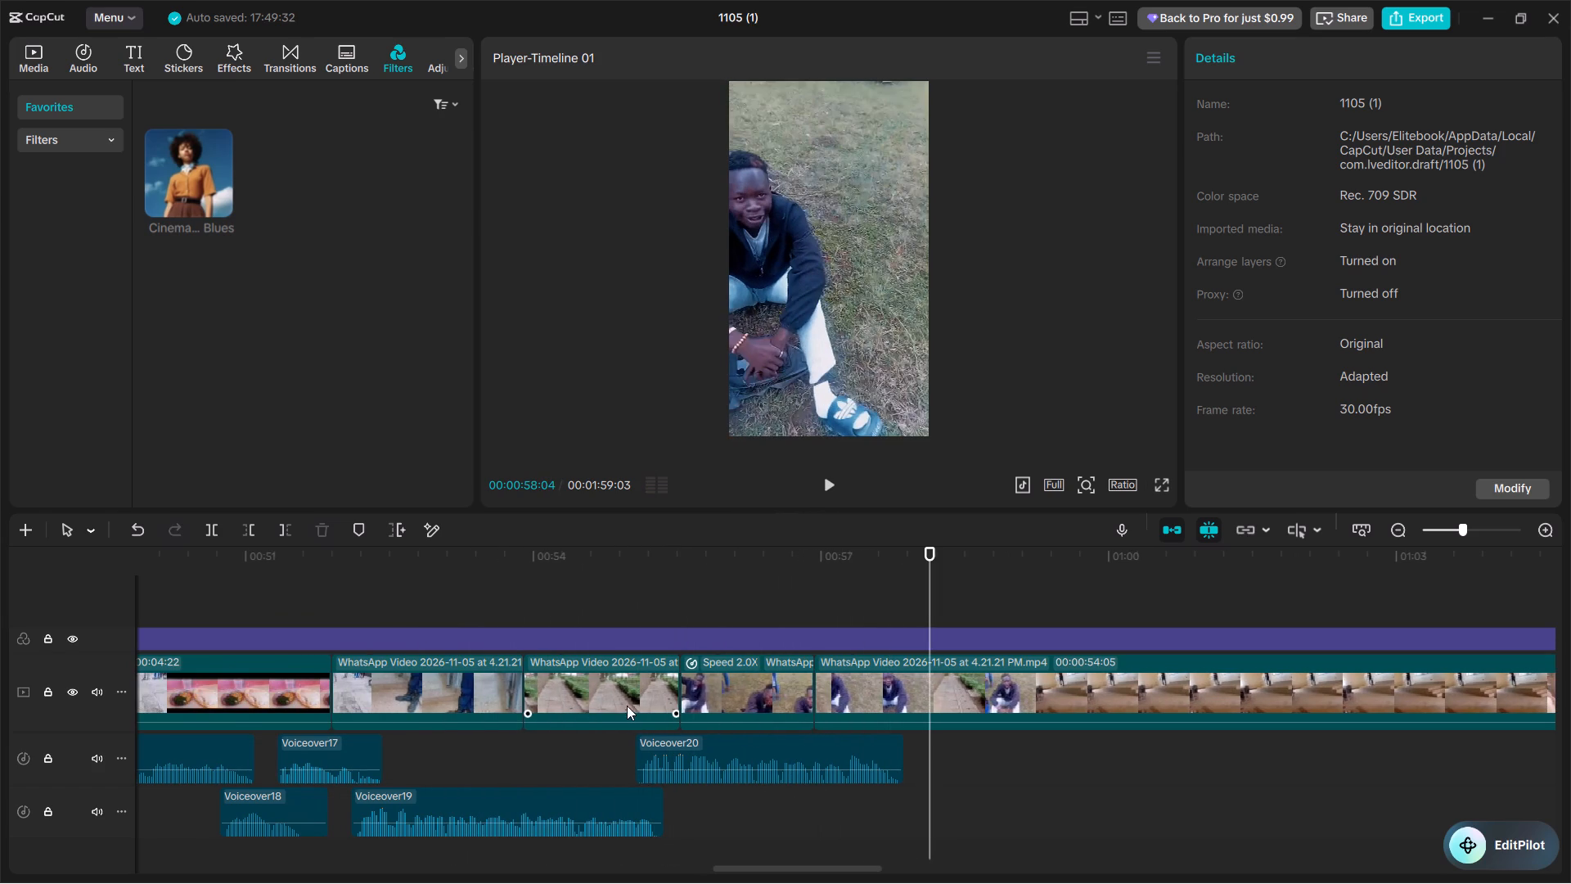
Set the speed of the sped-up clip of the seated man under Voiceover20 to 1.47x.
click(627, 706)
click(721, 692)
click(1329, 55)
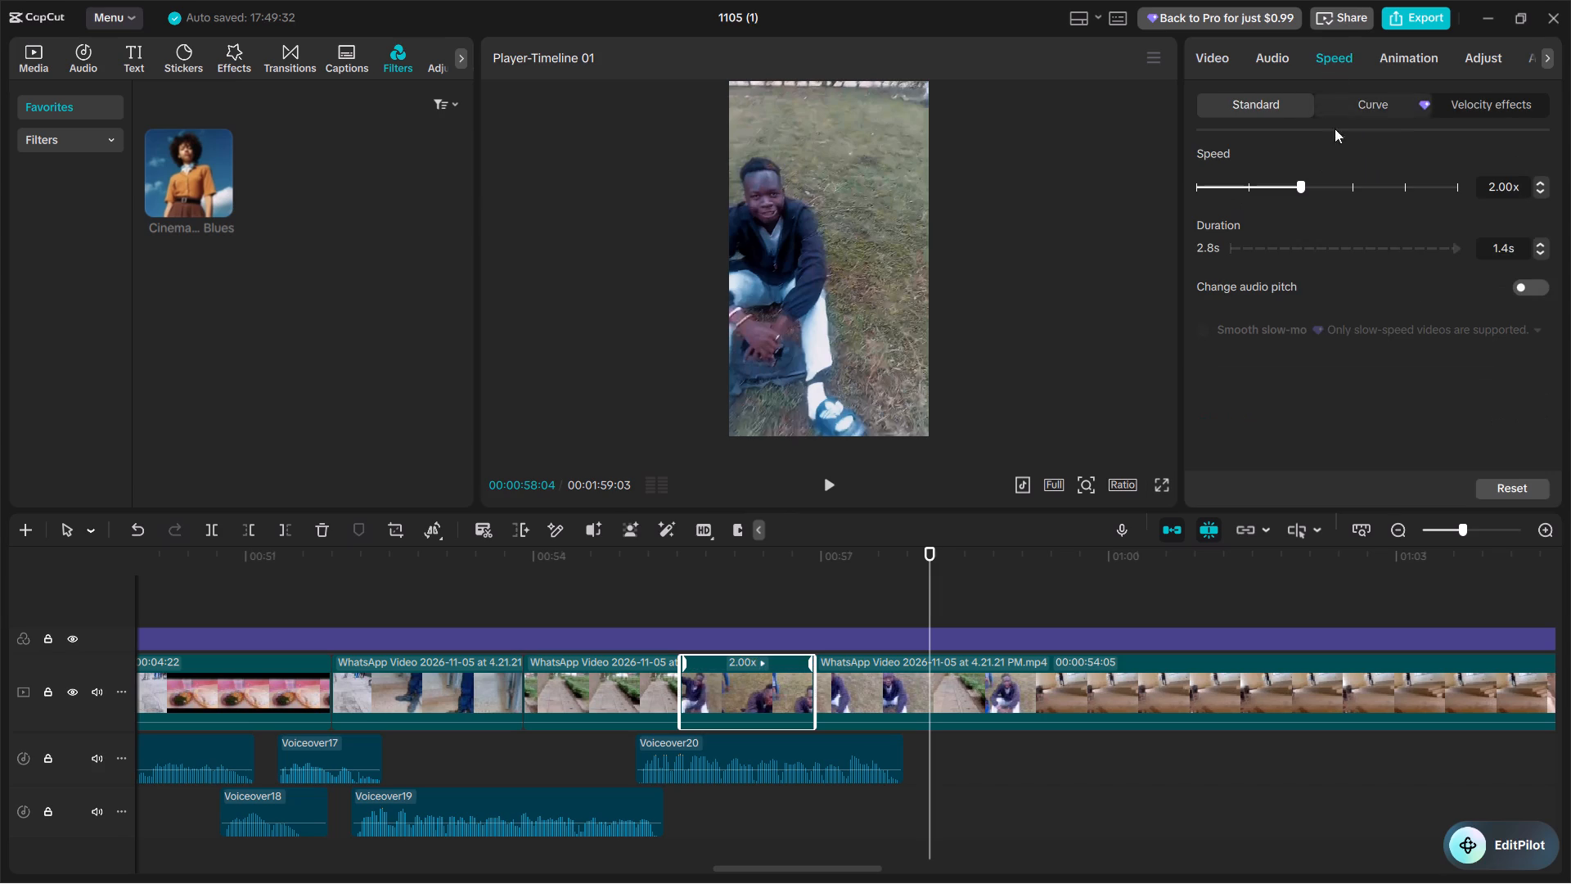
click(1276, 184)
click(1273, 183)
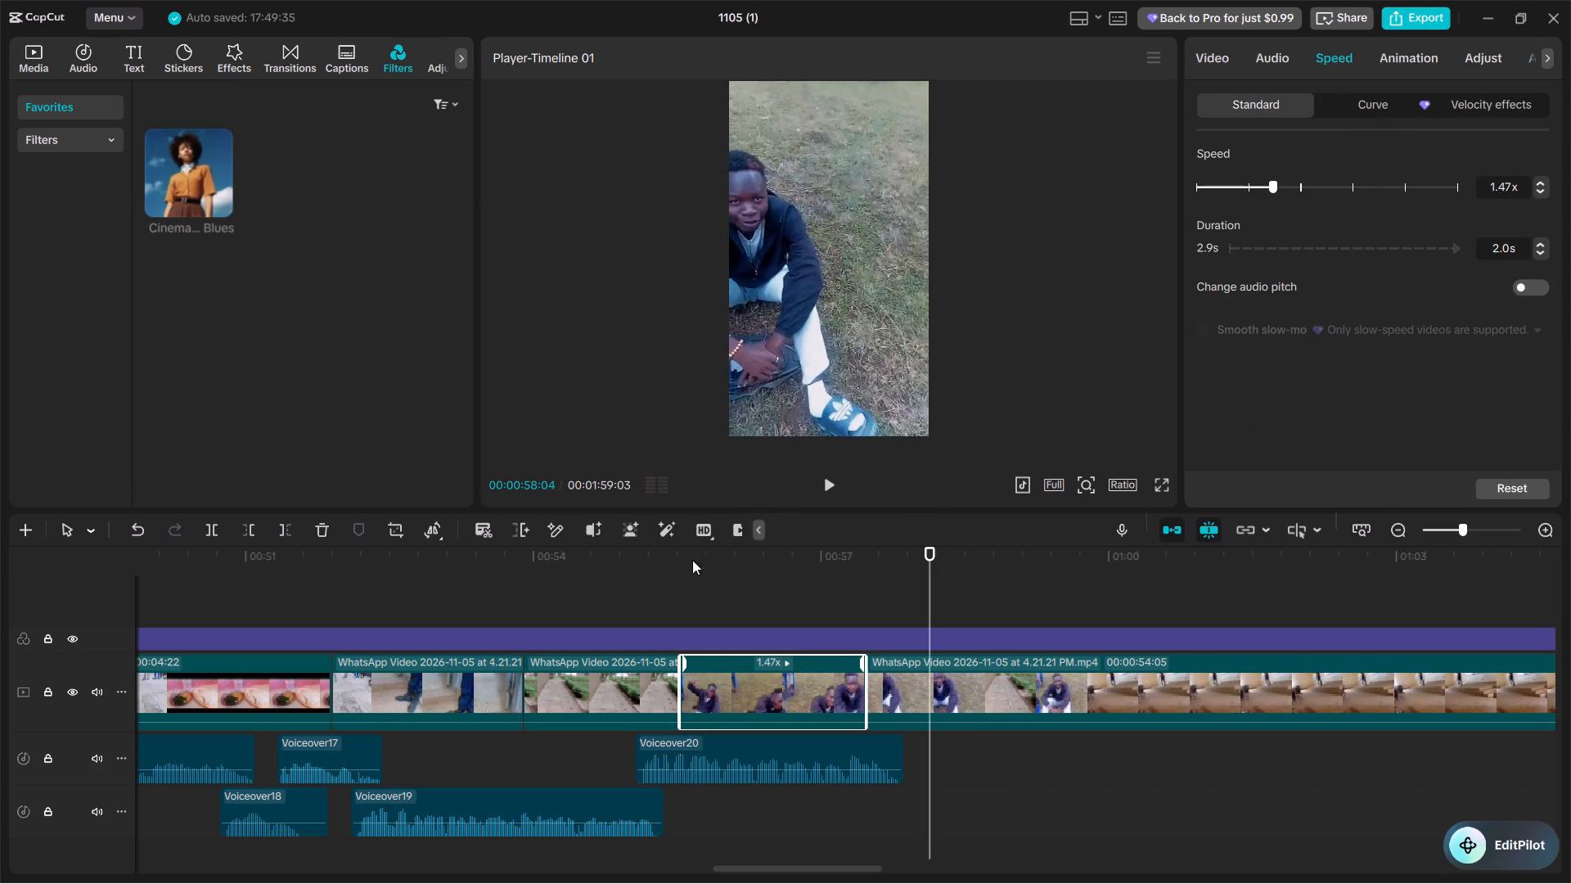
Remove the main-video footage between the 1.47x clip's end at 00:00:57:14 and the start of the classroom shot, closing the gap.
drag(676, 562, 688, 570)
key(space)
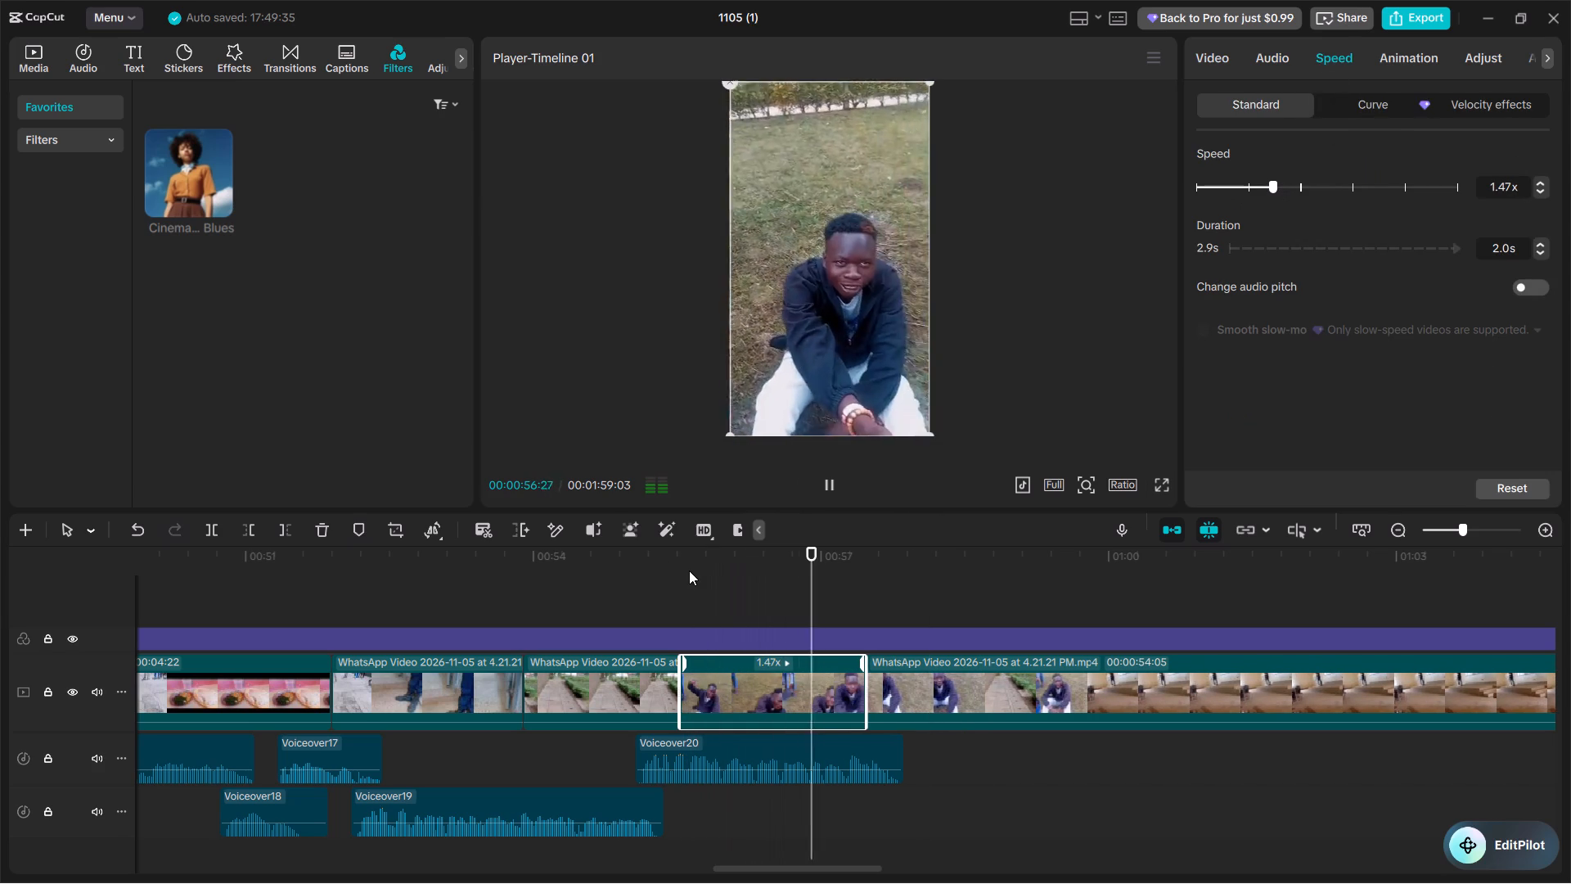
key(space)
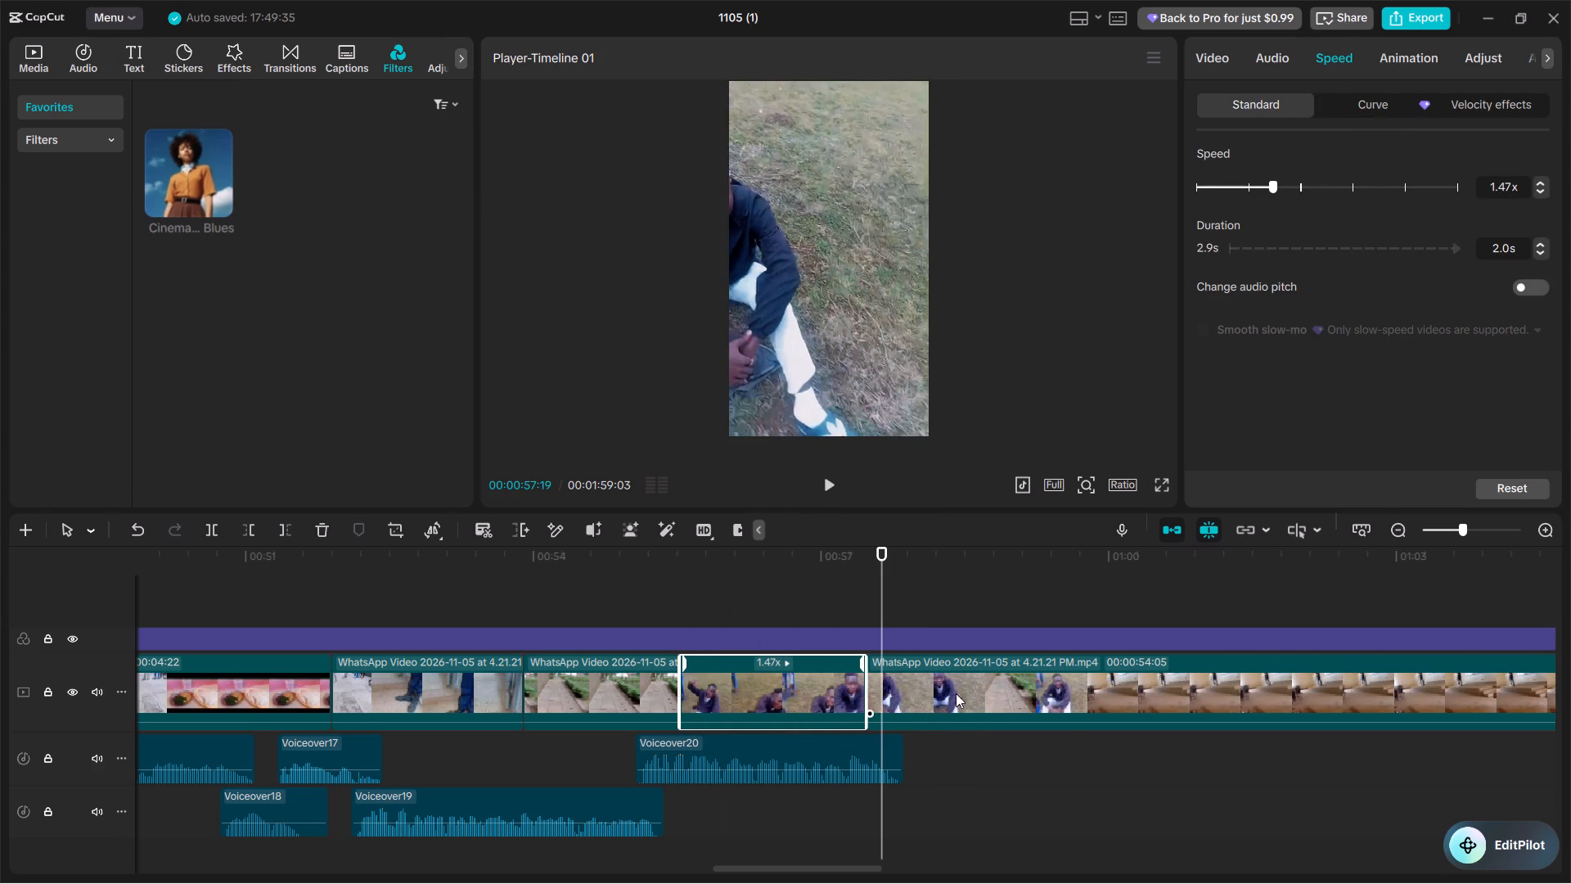
key(space)
scroll(1078, 746, left, 1)
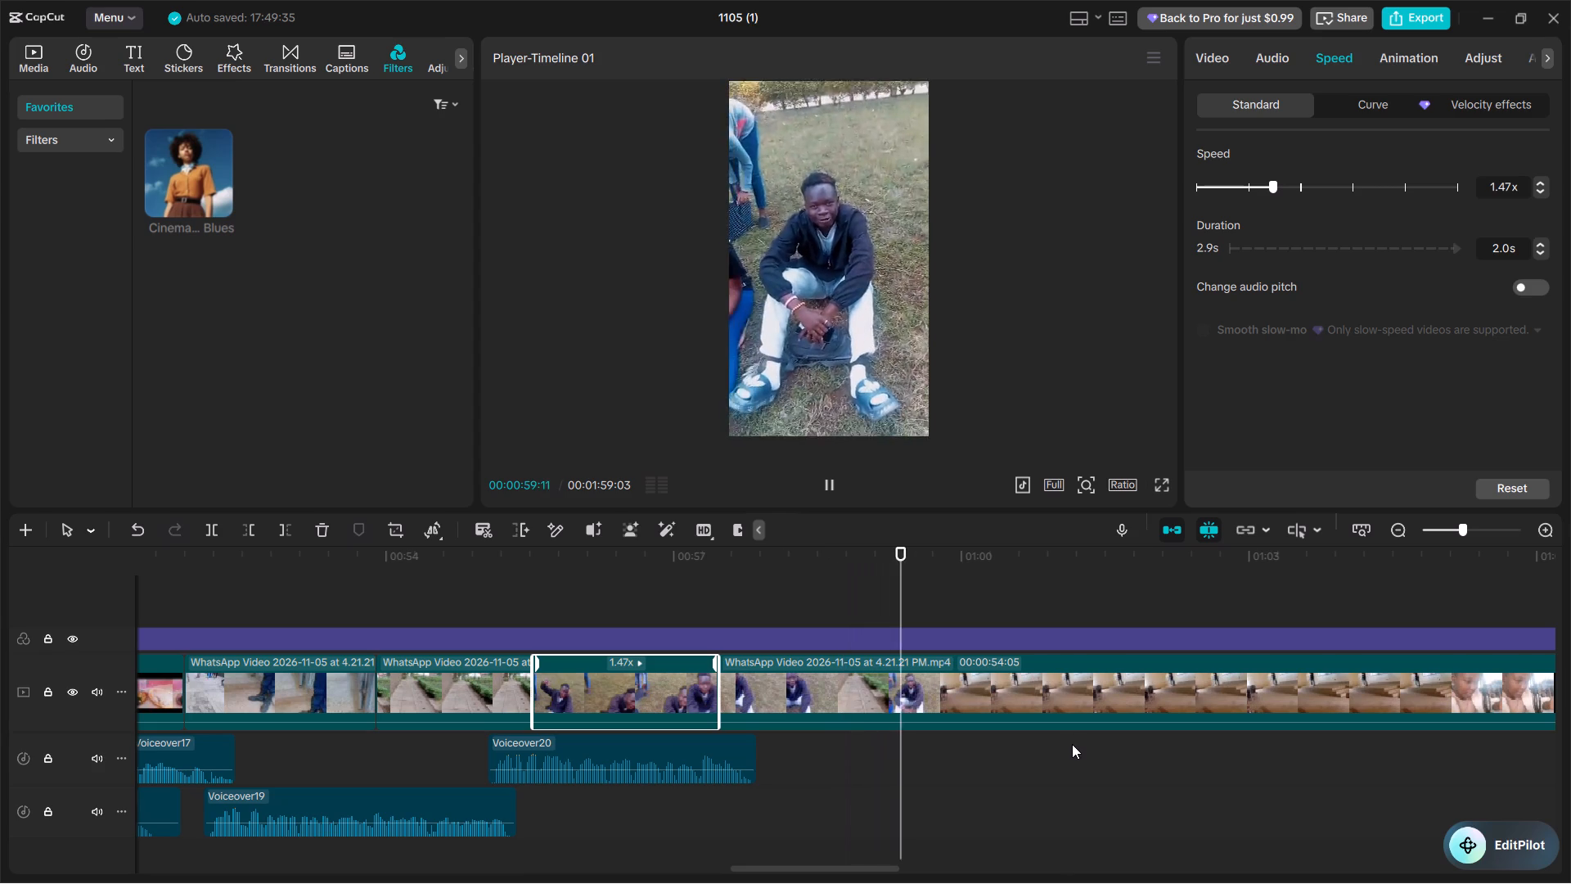
key(space)
click(894, 749)
click(920, 749)
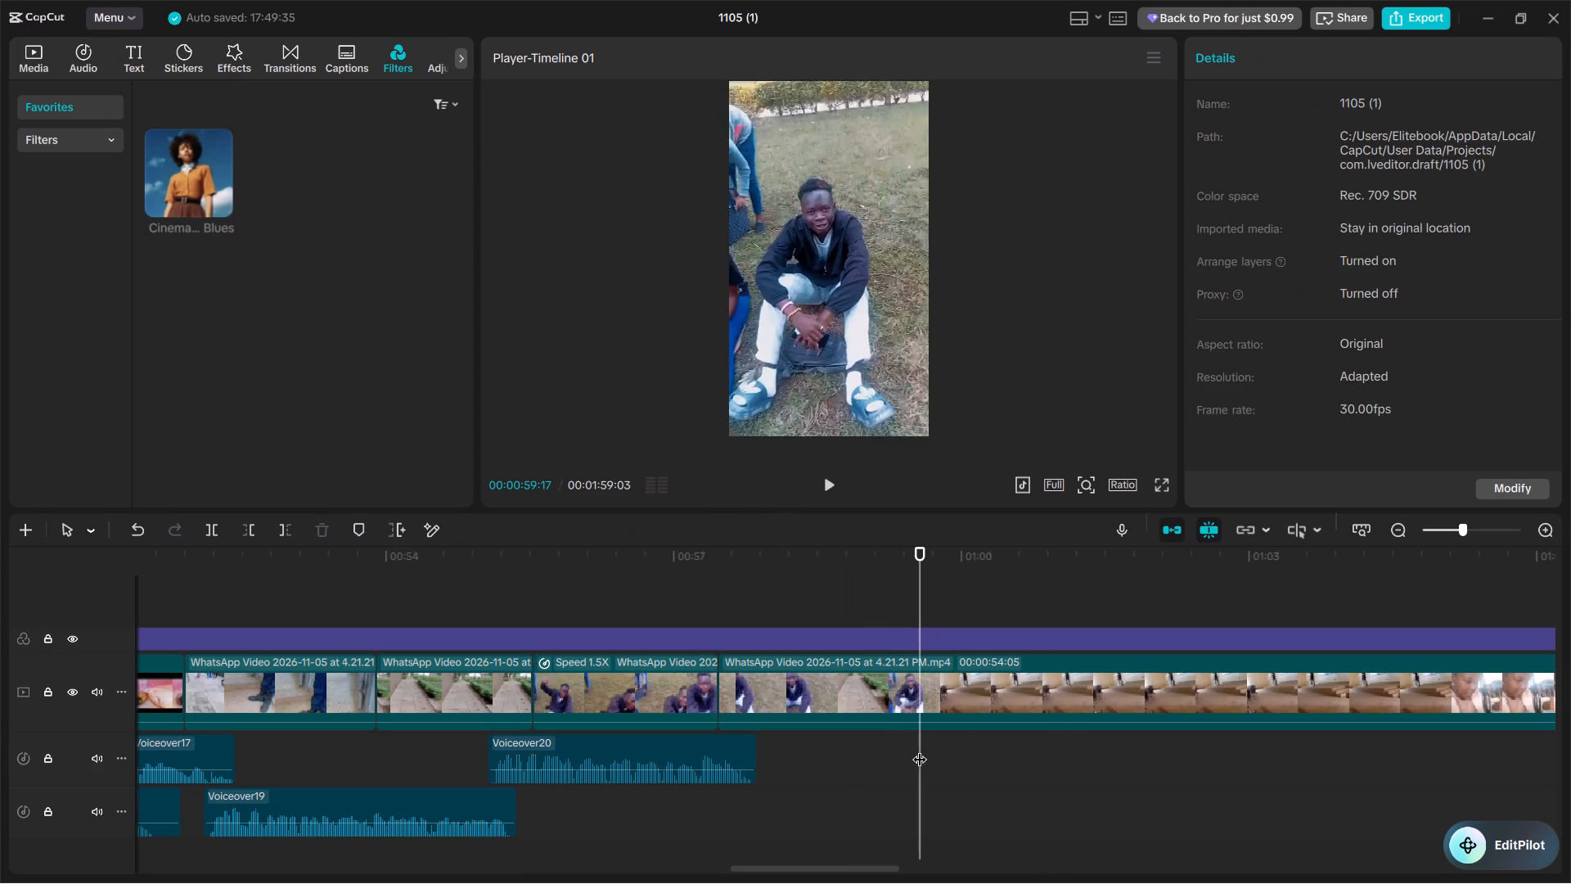
key(space)
key(space)
text(q)
Record a new voiceover of about 12 seconds starting at 00:00:57:14.
drag(698, 595, 709, 601)
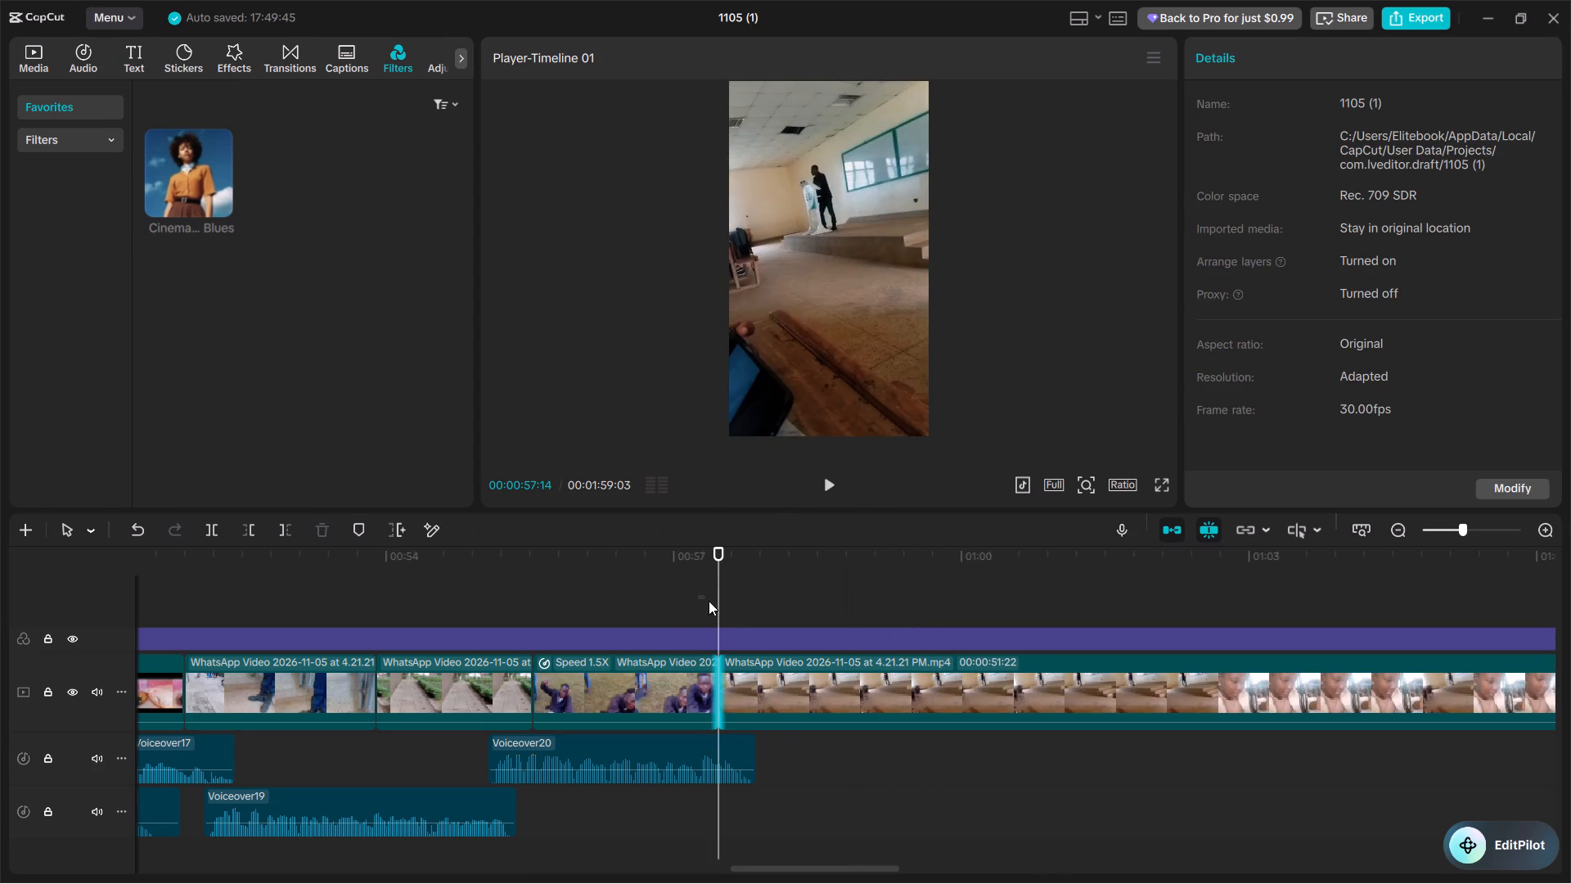
click(720, 608)
click(1120, 528)
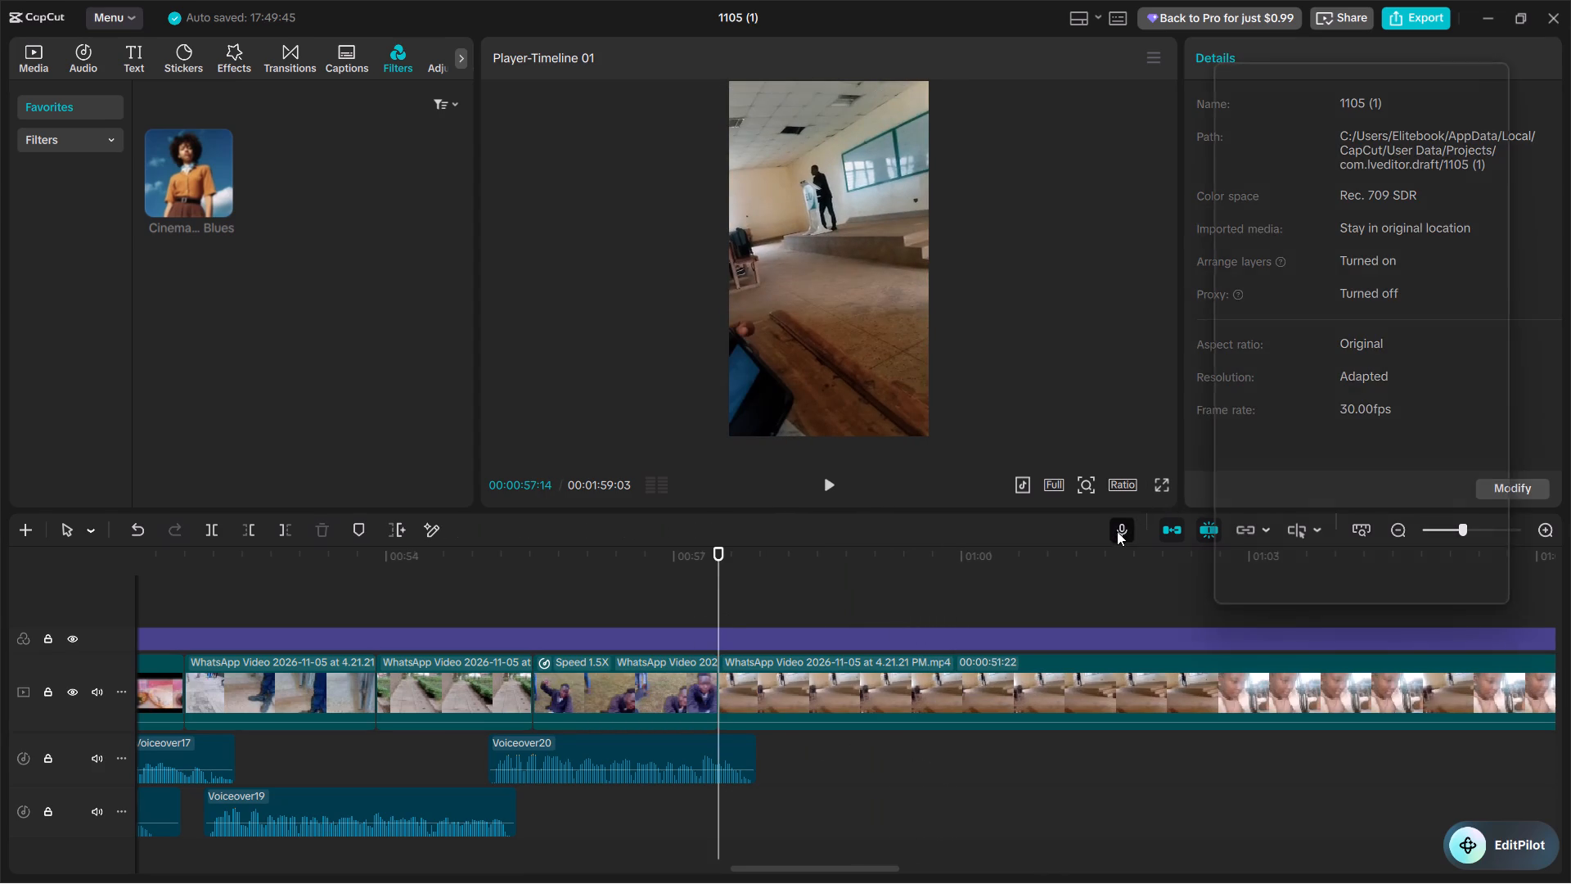
click(1268, 153)
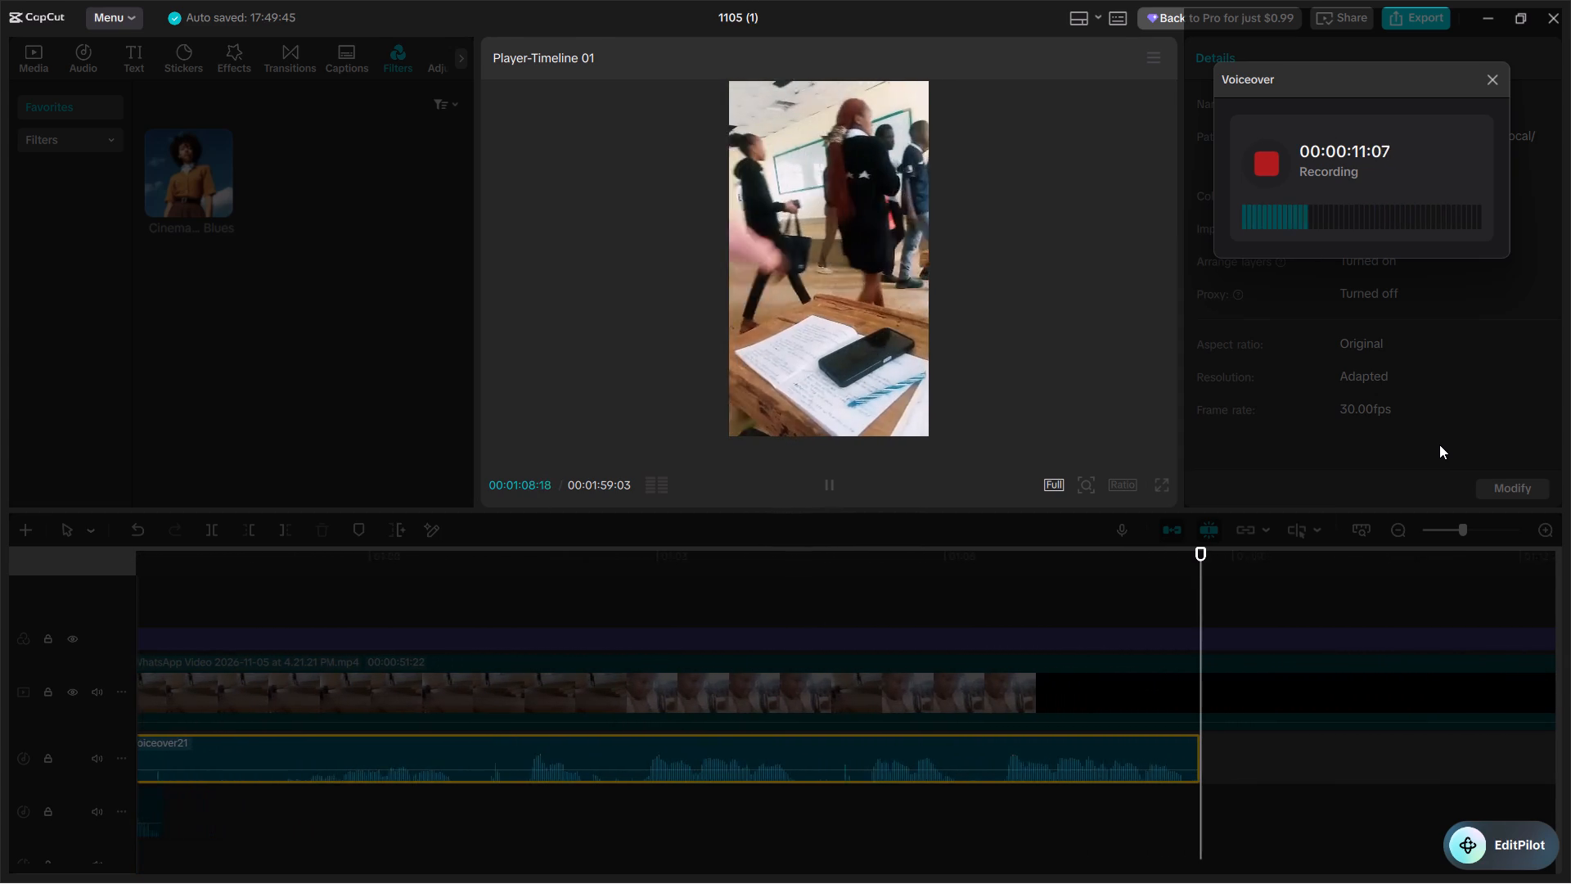
key(space)
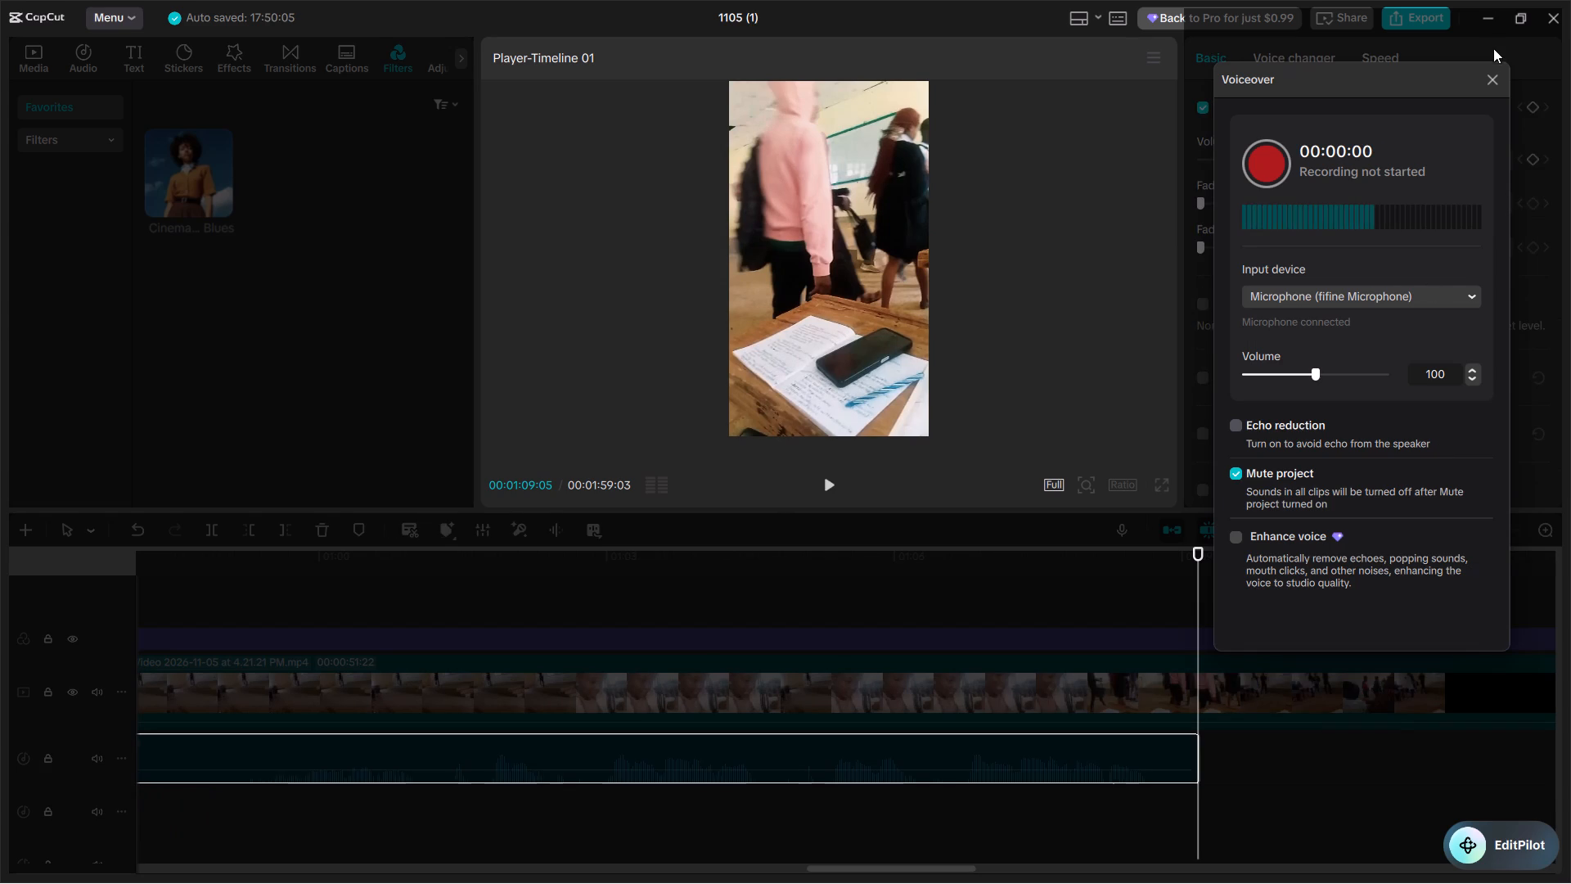
click(1489, 76)
Trim off the part of Voiceover21 before 00:01:06:16.
click(947, 801)
click(952, 764)
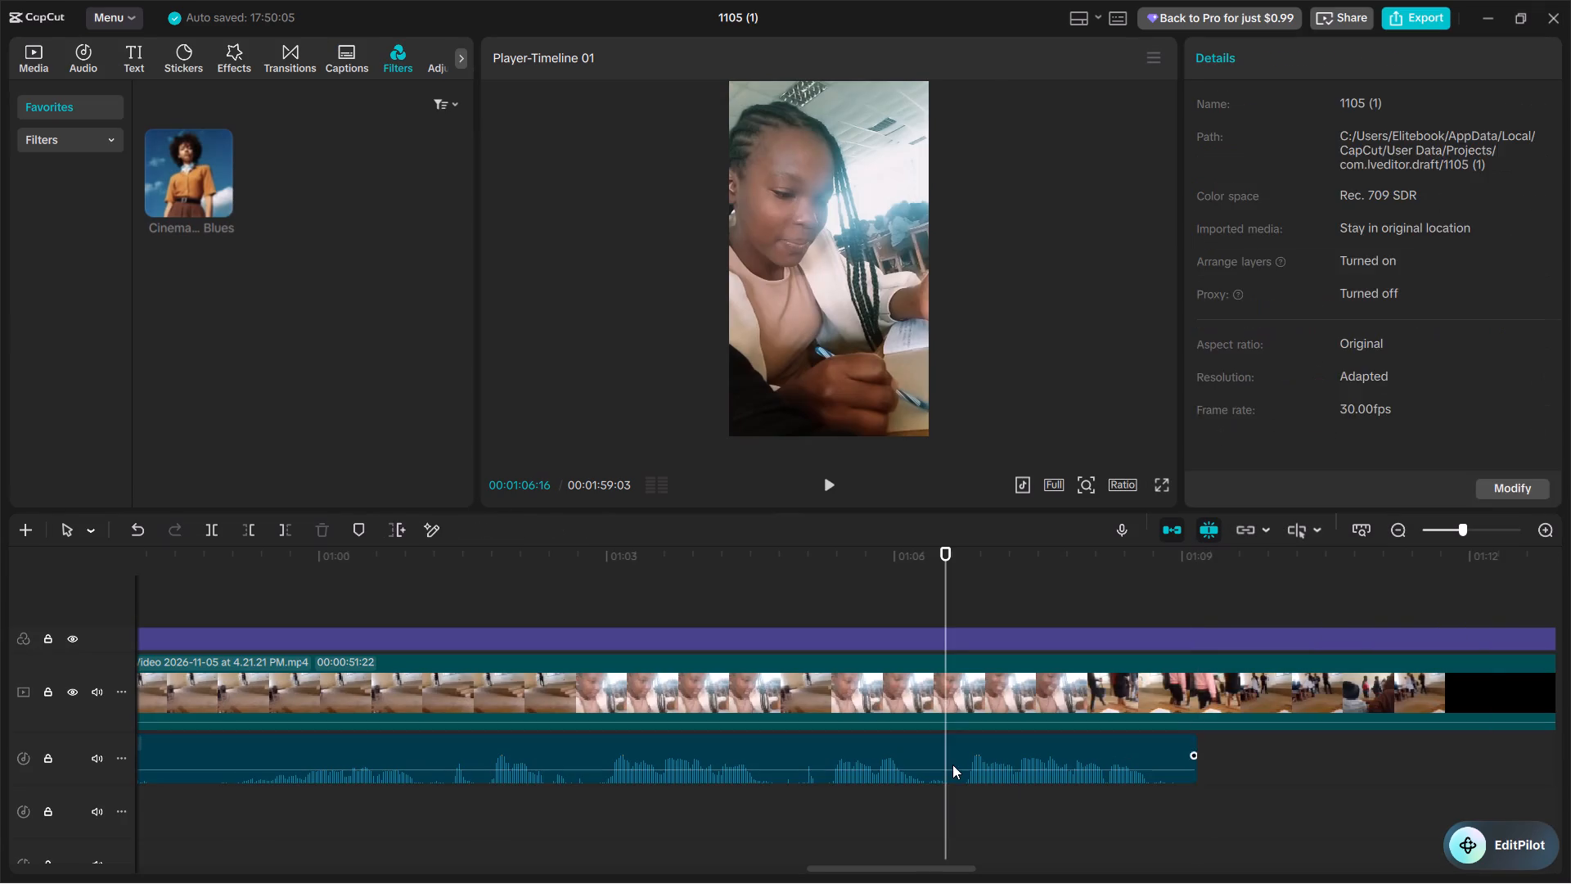
key(q)
Move the trimmed Voiceover21 to the second audio track, starting at about 00:00:57:11 so it slightly overlaps the end of Voiceover20.
drag(1014, 747, 1238, 854)
scroll(921, 761, right, 4)
right_drag(1191, 822, 1212, 825)
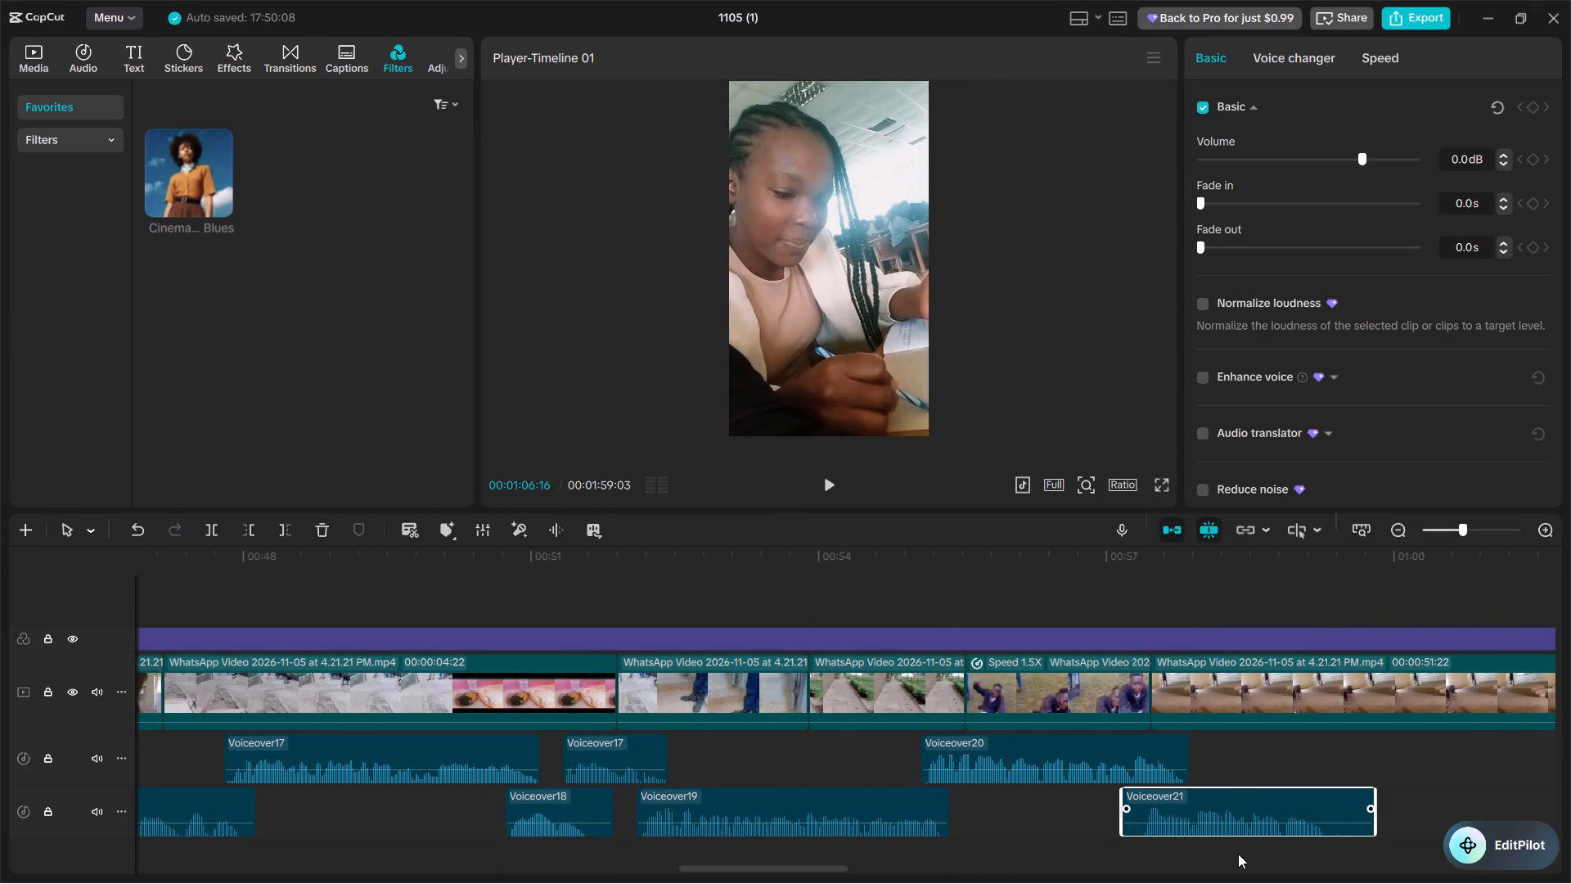
drag(1238, 854, 1236, 852)
drag(1140, 799, 1164, 802)
drag(1138, 807, 1159, 807)
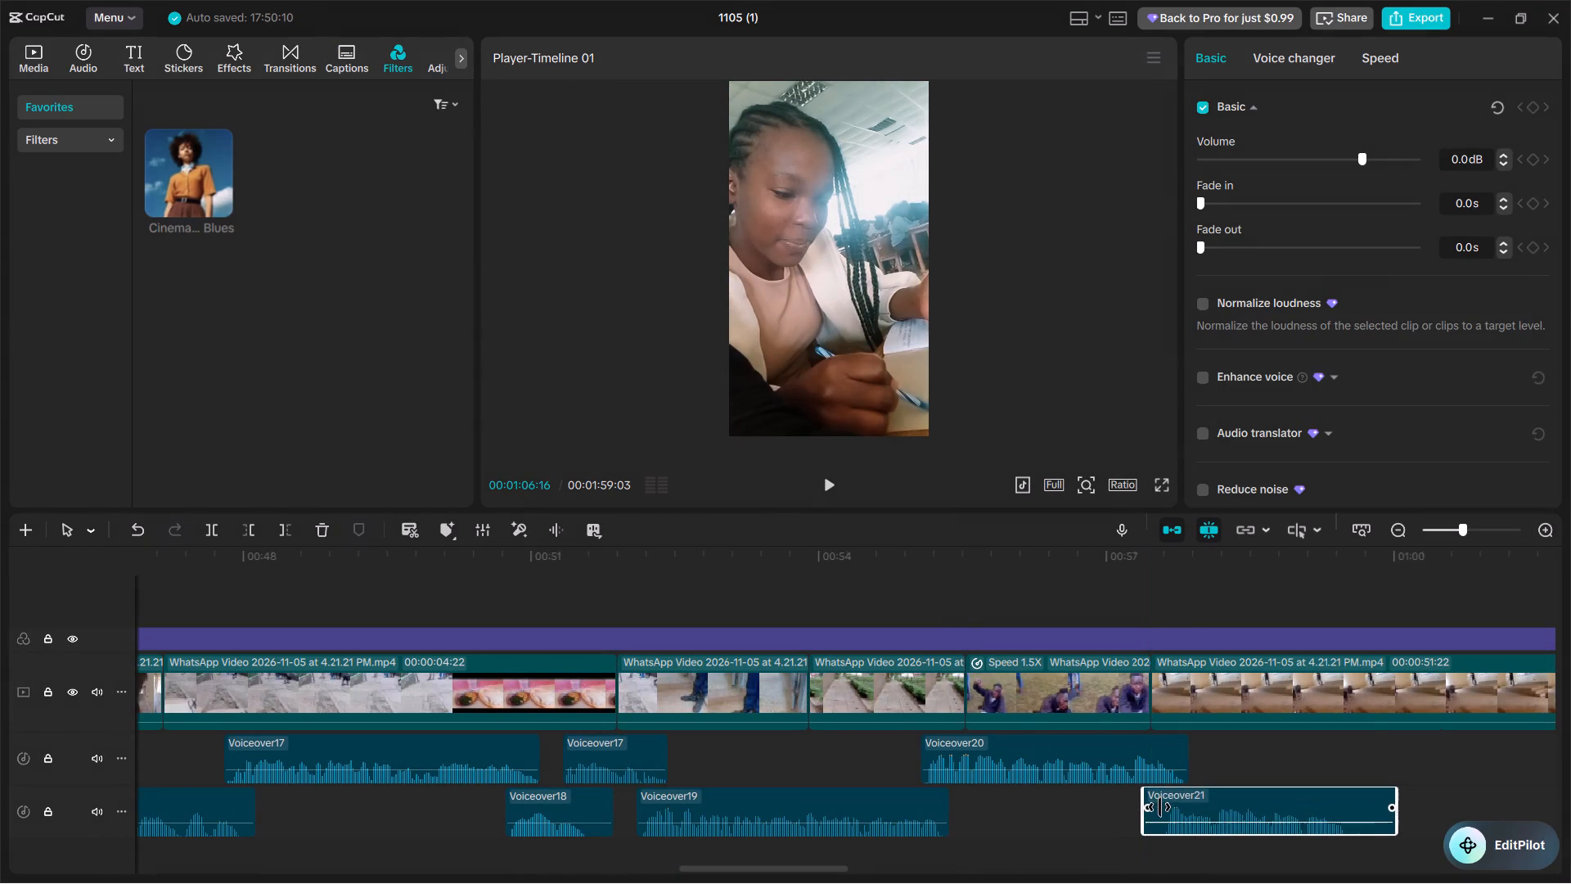
drag(1159, 807, 1158, 807)
Play the join between Voiceover20 and Voiceover21 and split the classroom footage at 00:00:59:01.
click(1123, 809)
key(space)
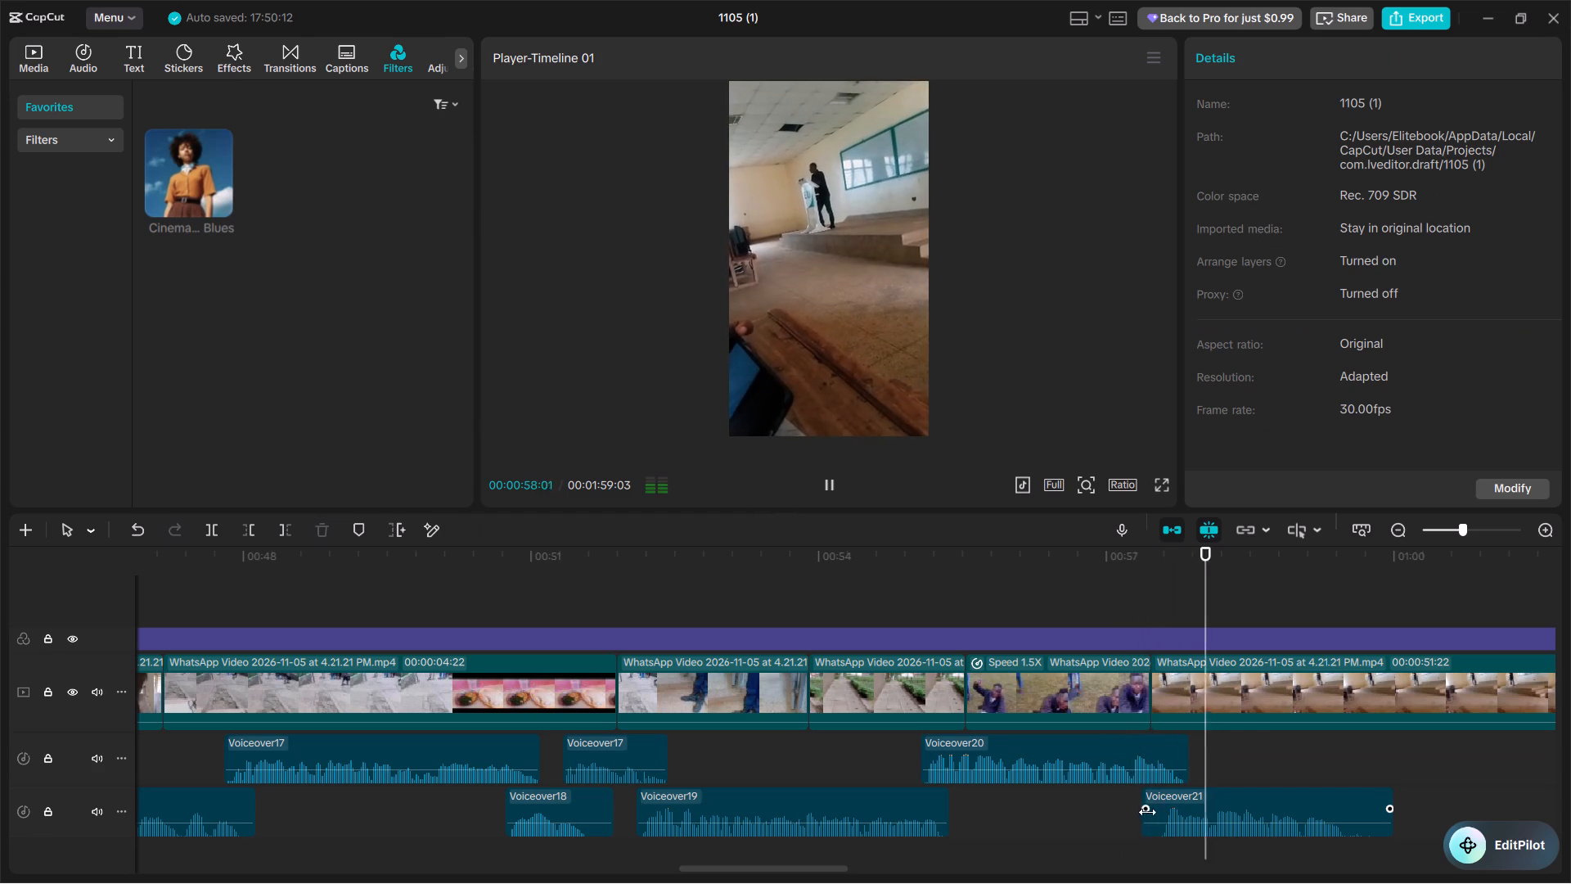
scroll(1160, 842, left, 1)
key(space)
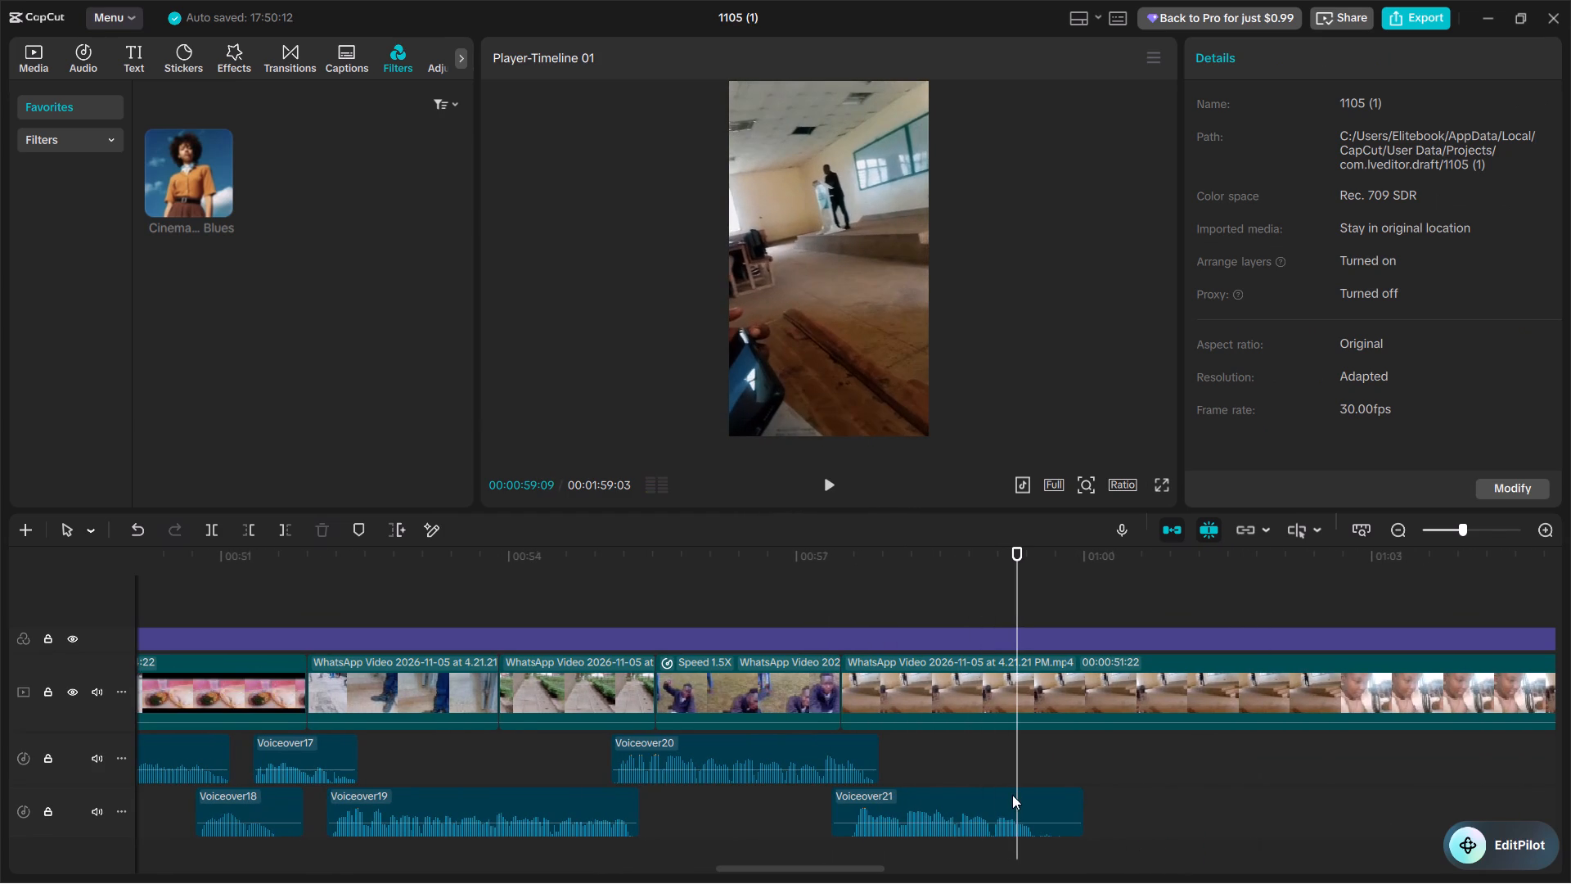
text(b)
key(space)
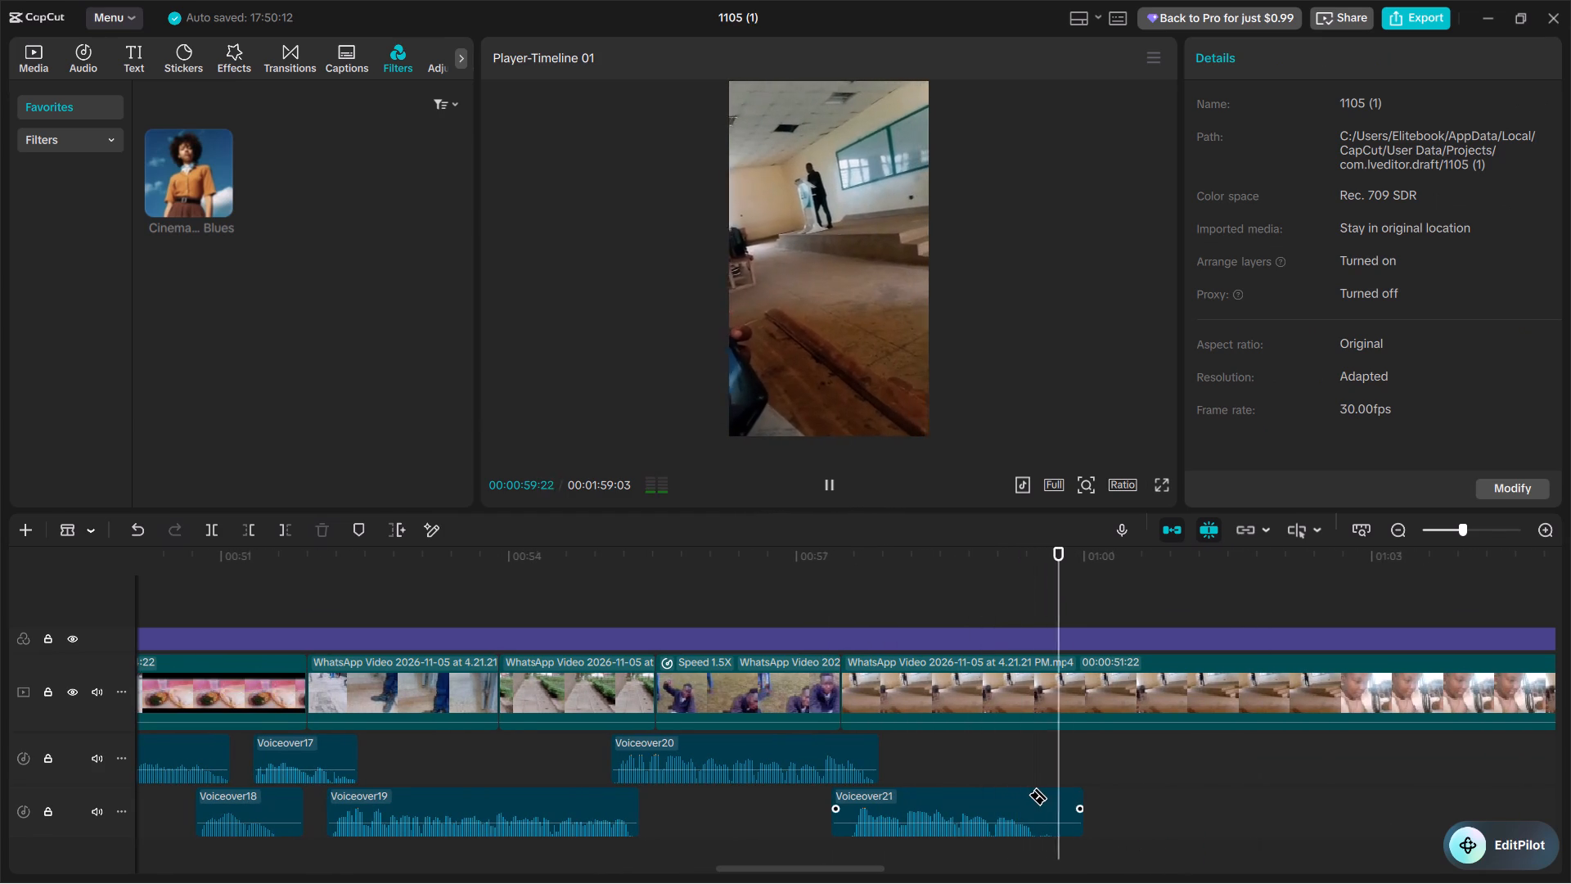
click(989, 703)
key(space)
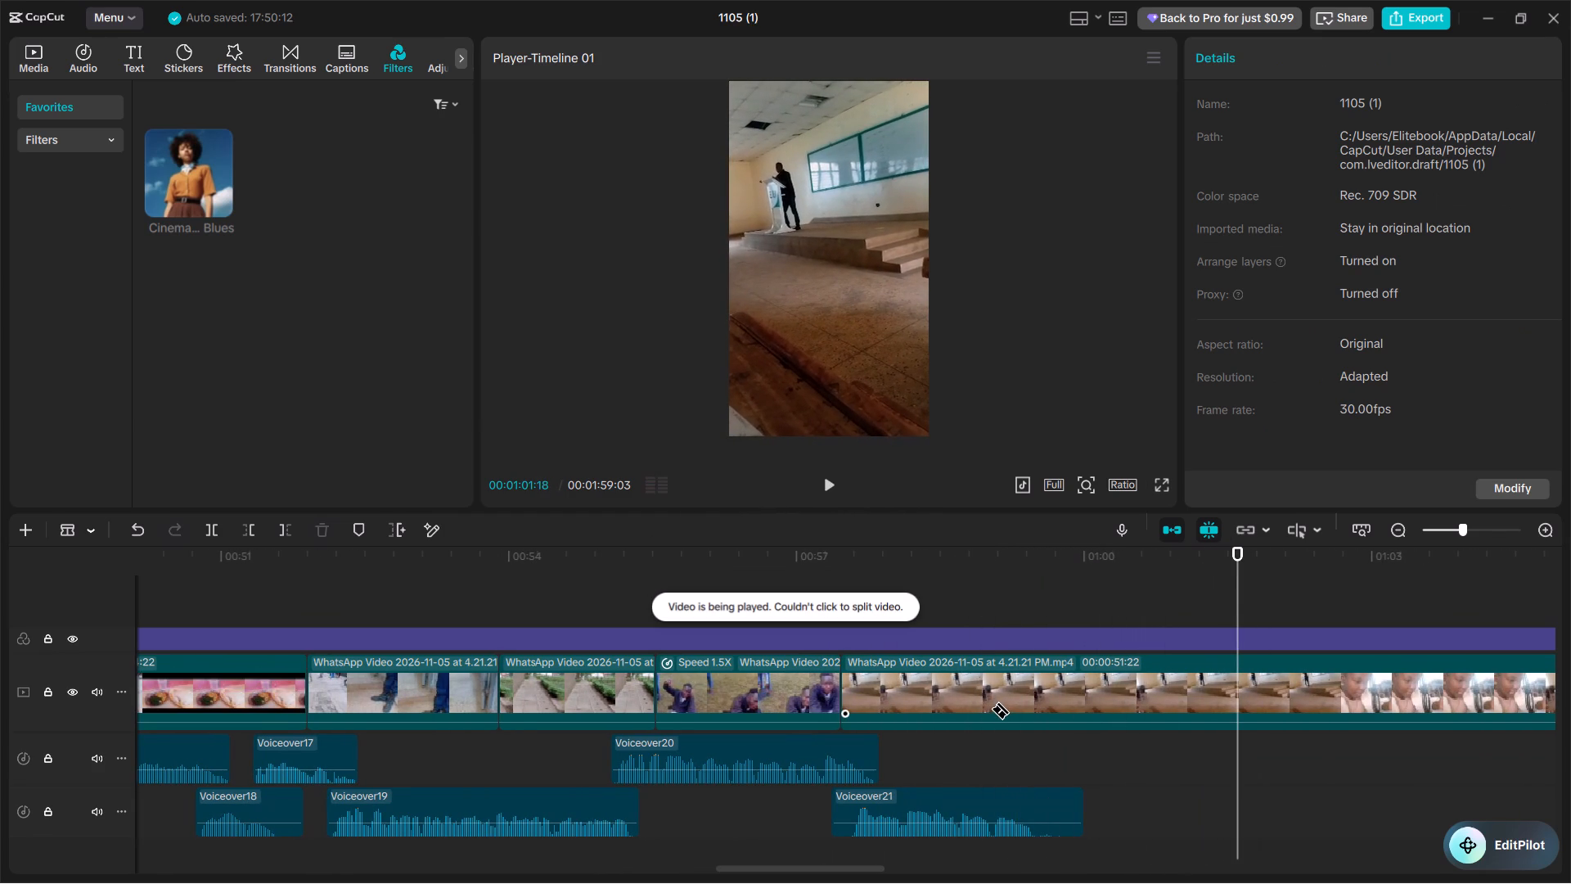
click(991, 706)
key(a)
Remove the main-video footage from the split at 00:00:59:01 to about 00:01:02:20, closing the gap.
key(space)
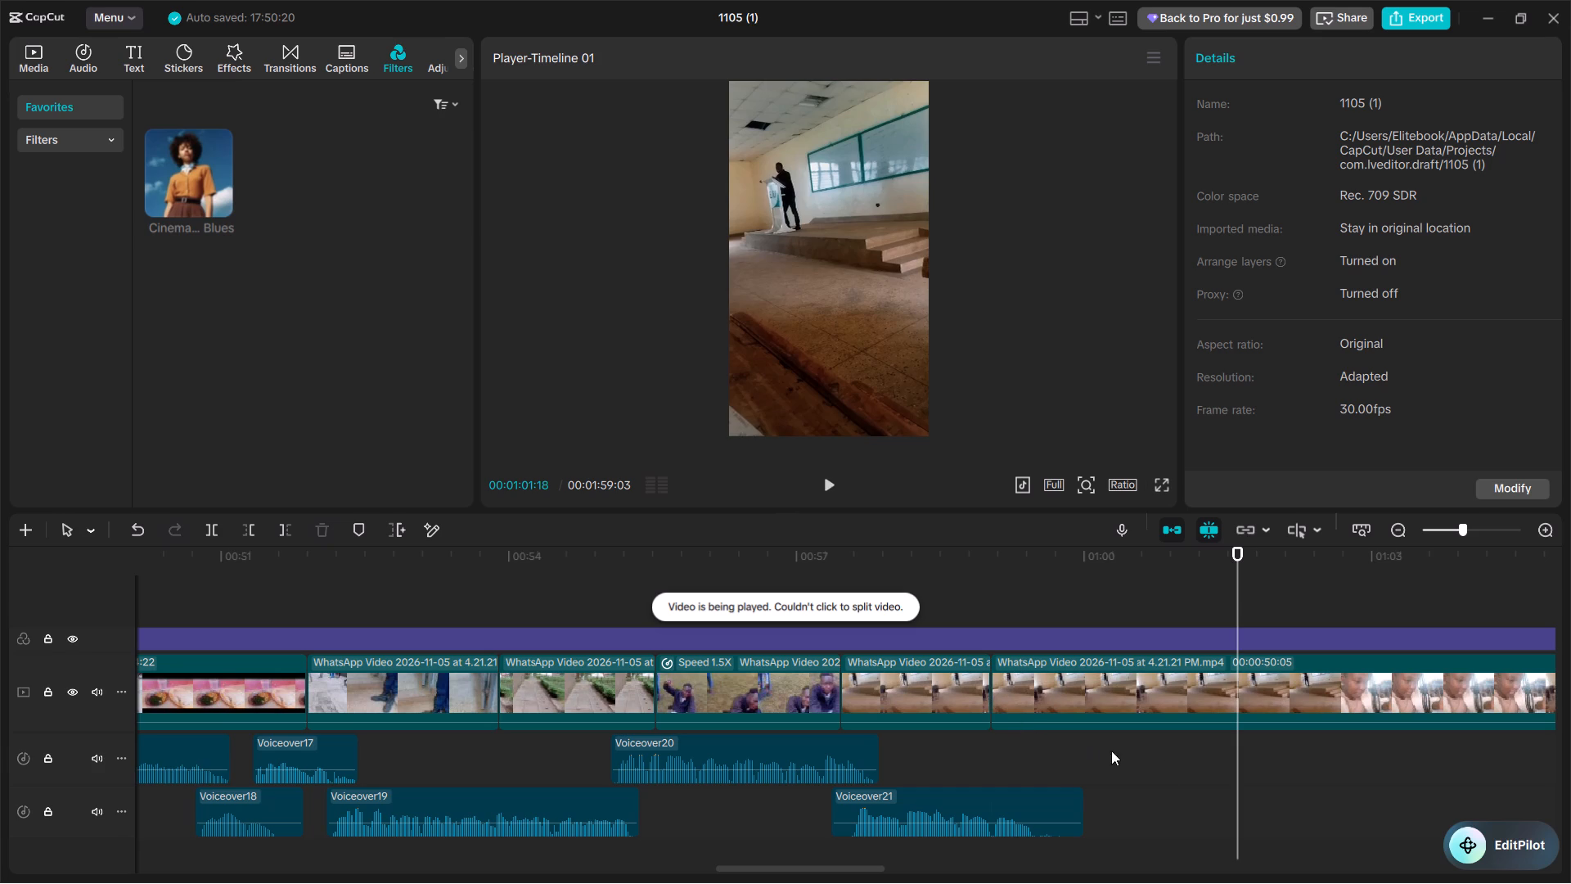
scroll(1187, 760, left, 1)
key(space)
key(q)
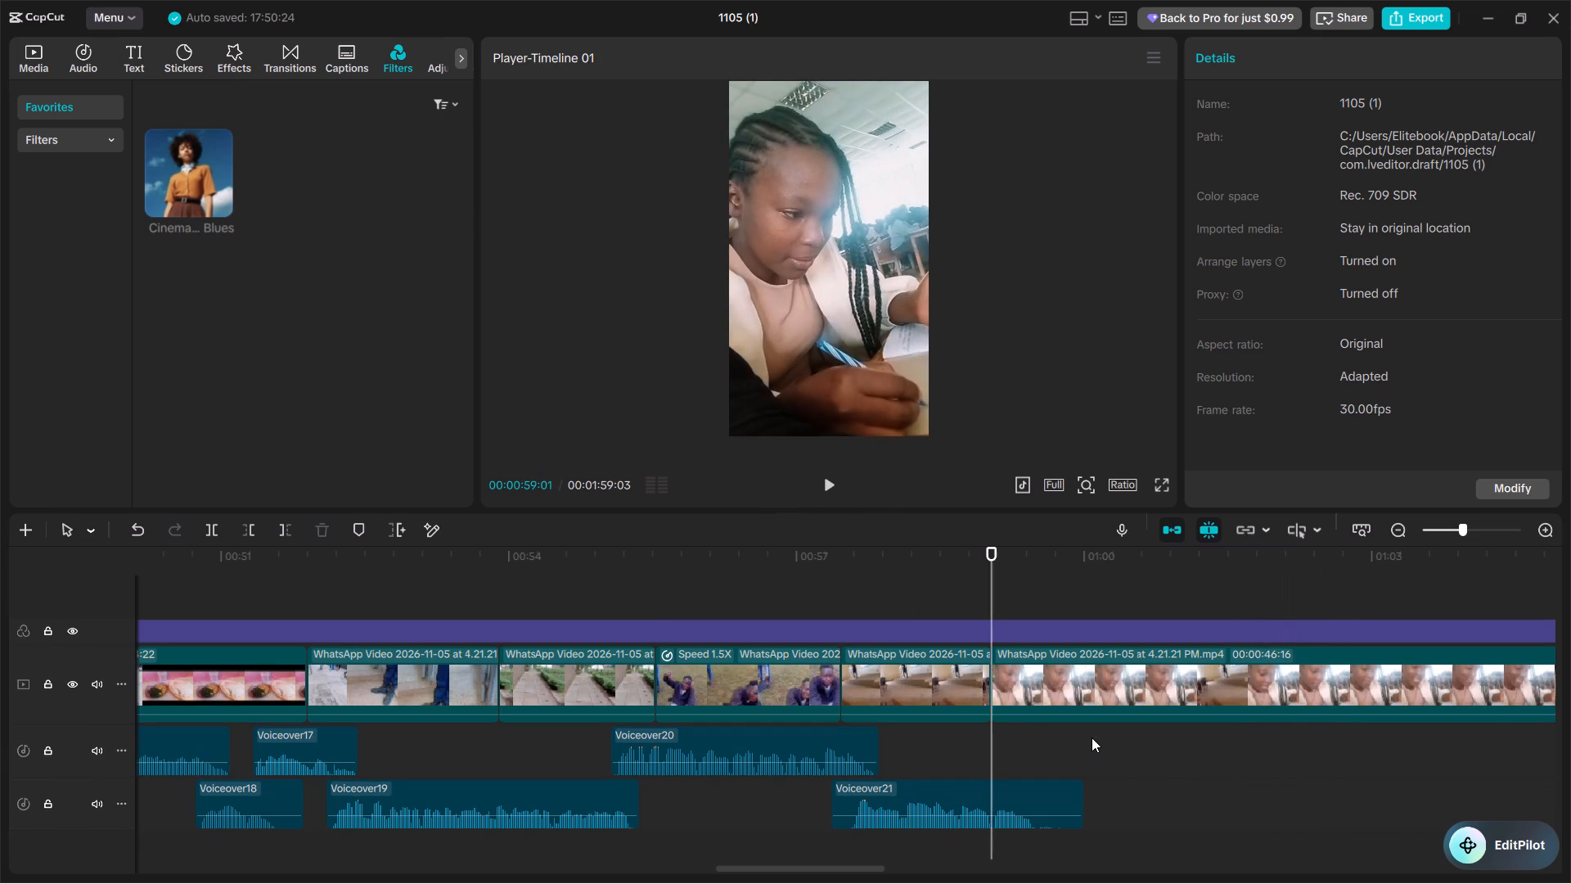
key(space)
key(space)
click(993, 735)
Extend the classroom clip before the cut from 00:00:59:01 to 00:00:59:06 and play back the join.
key(space)
key(space)
drag(984, 673, 1000, 683)
click(829, 617)
key(space)
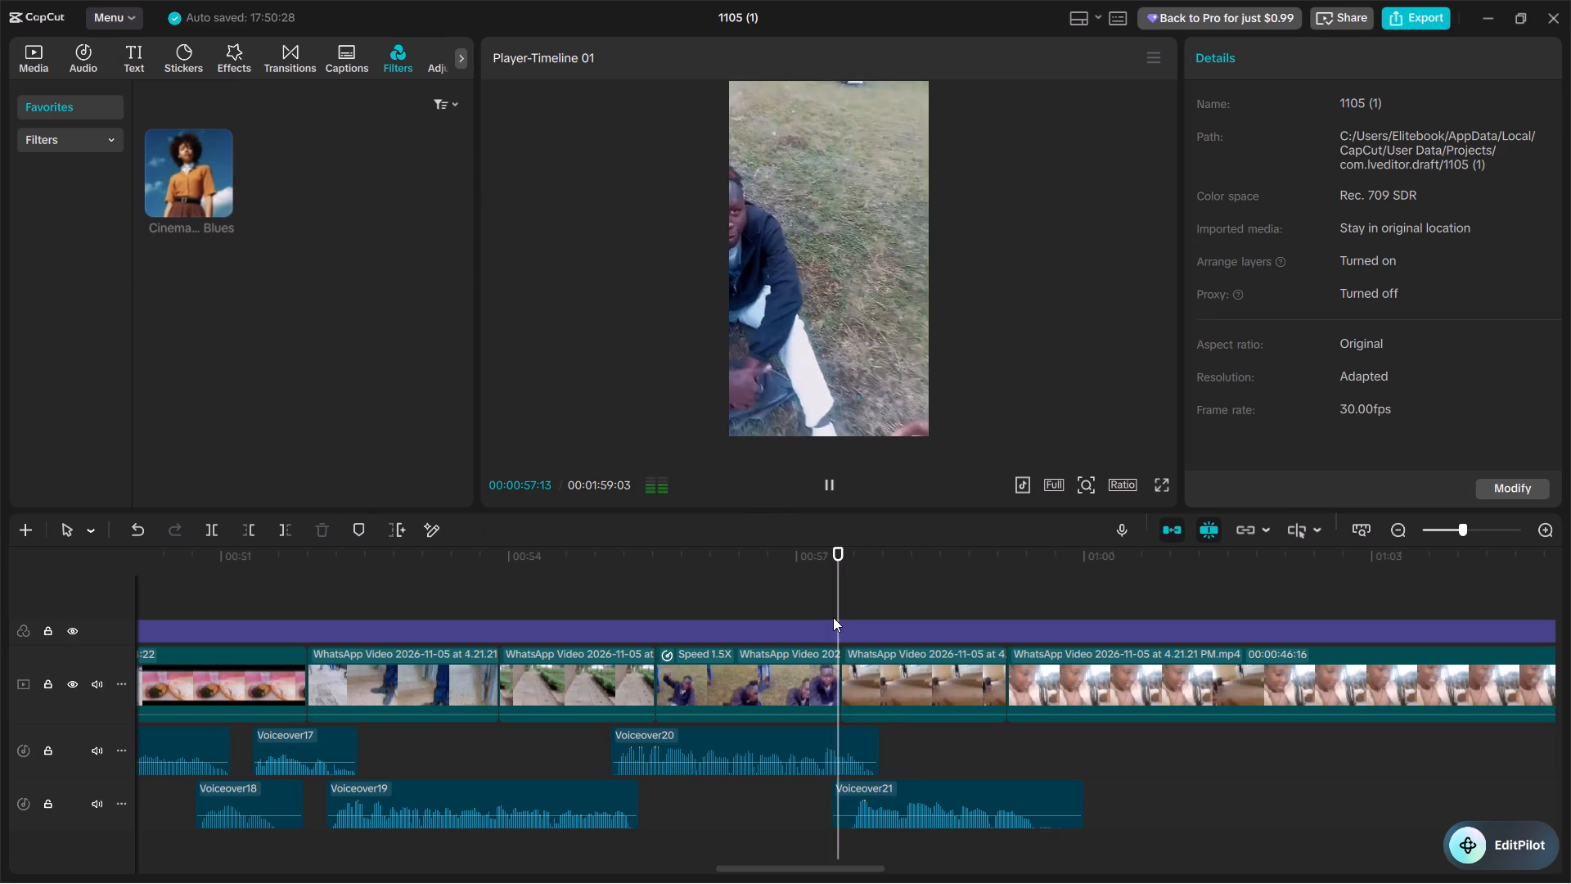
key(space)
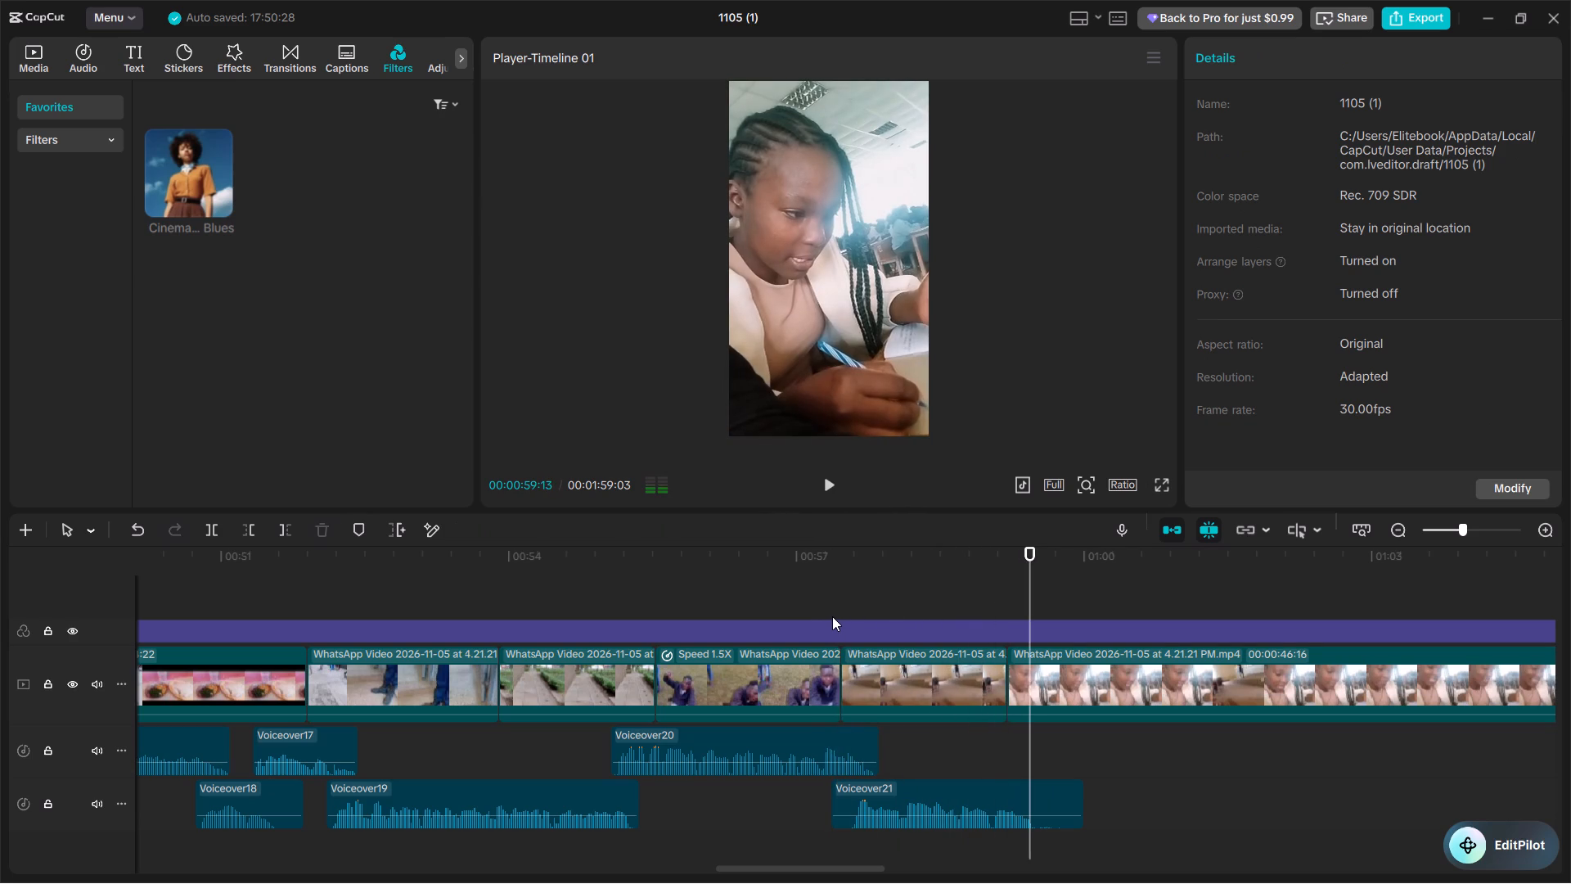
Record a new voiceover starting at 00:00:59:06 and running to about 00:01:20:19.
scroll(834, 616, left, 1)
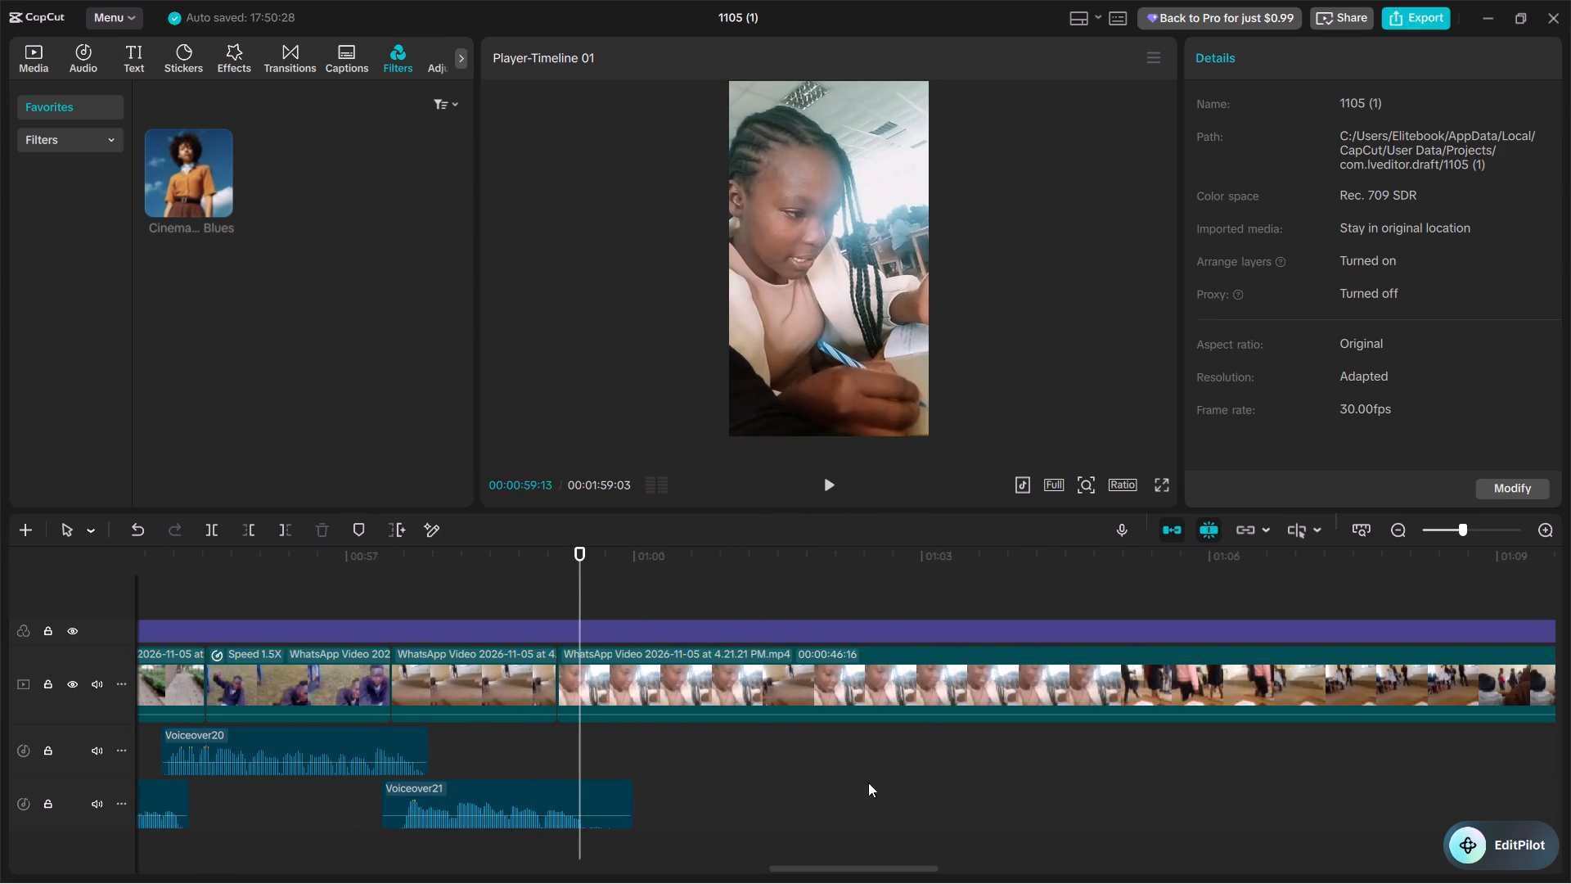
key(space)
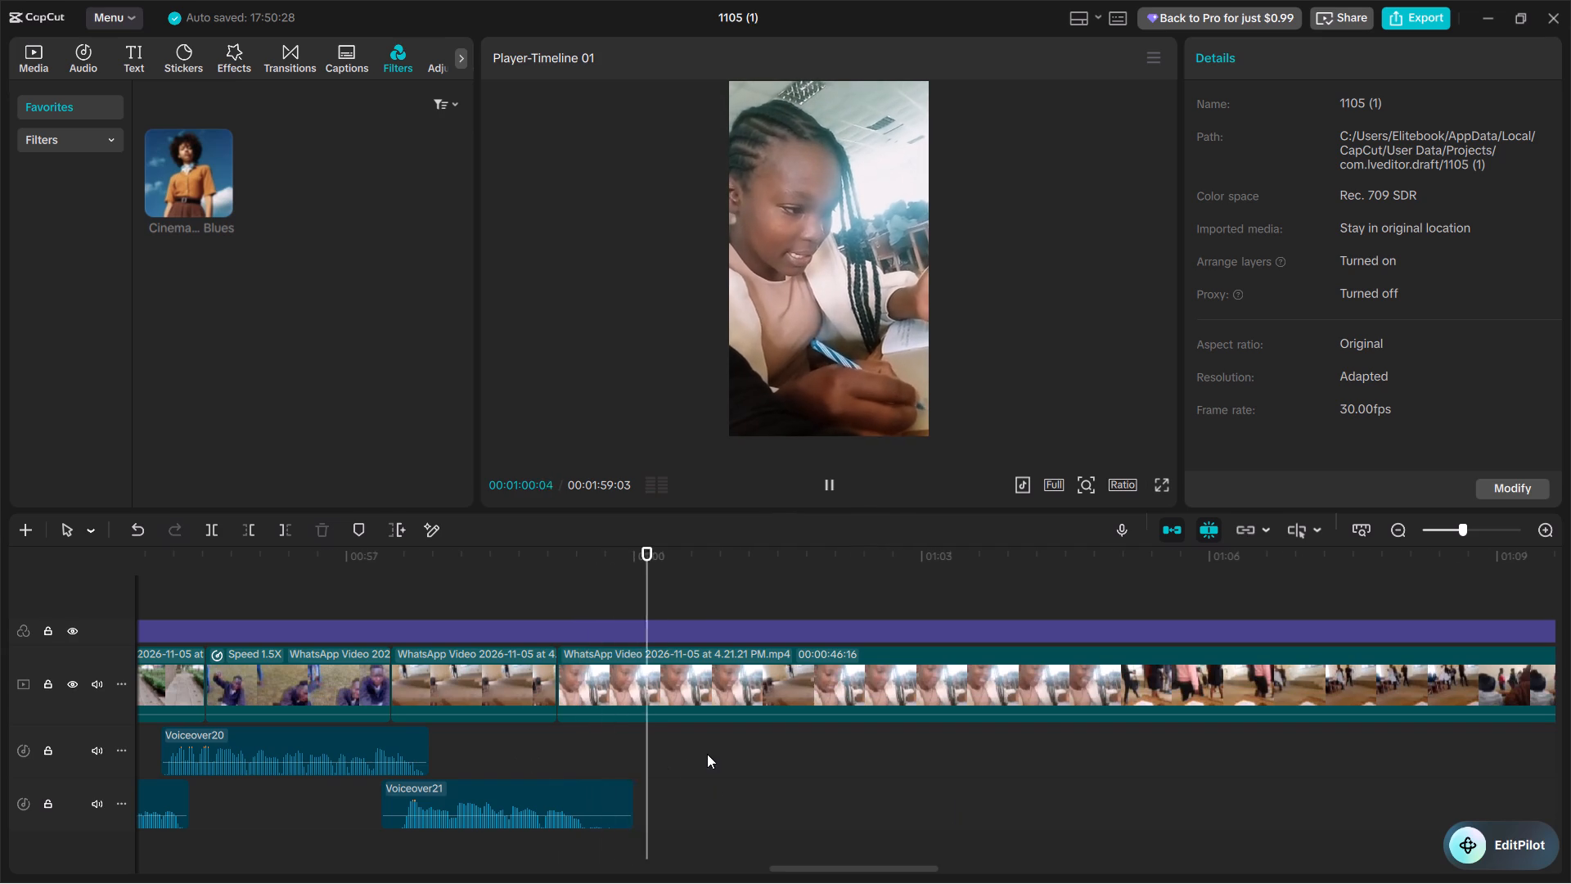
click(467, 744)
click(1122, 534)
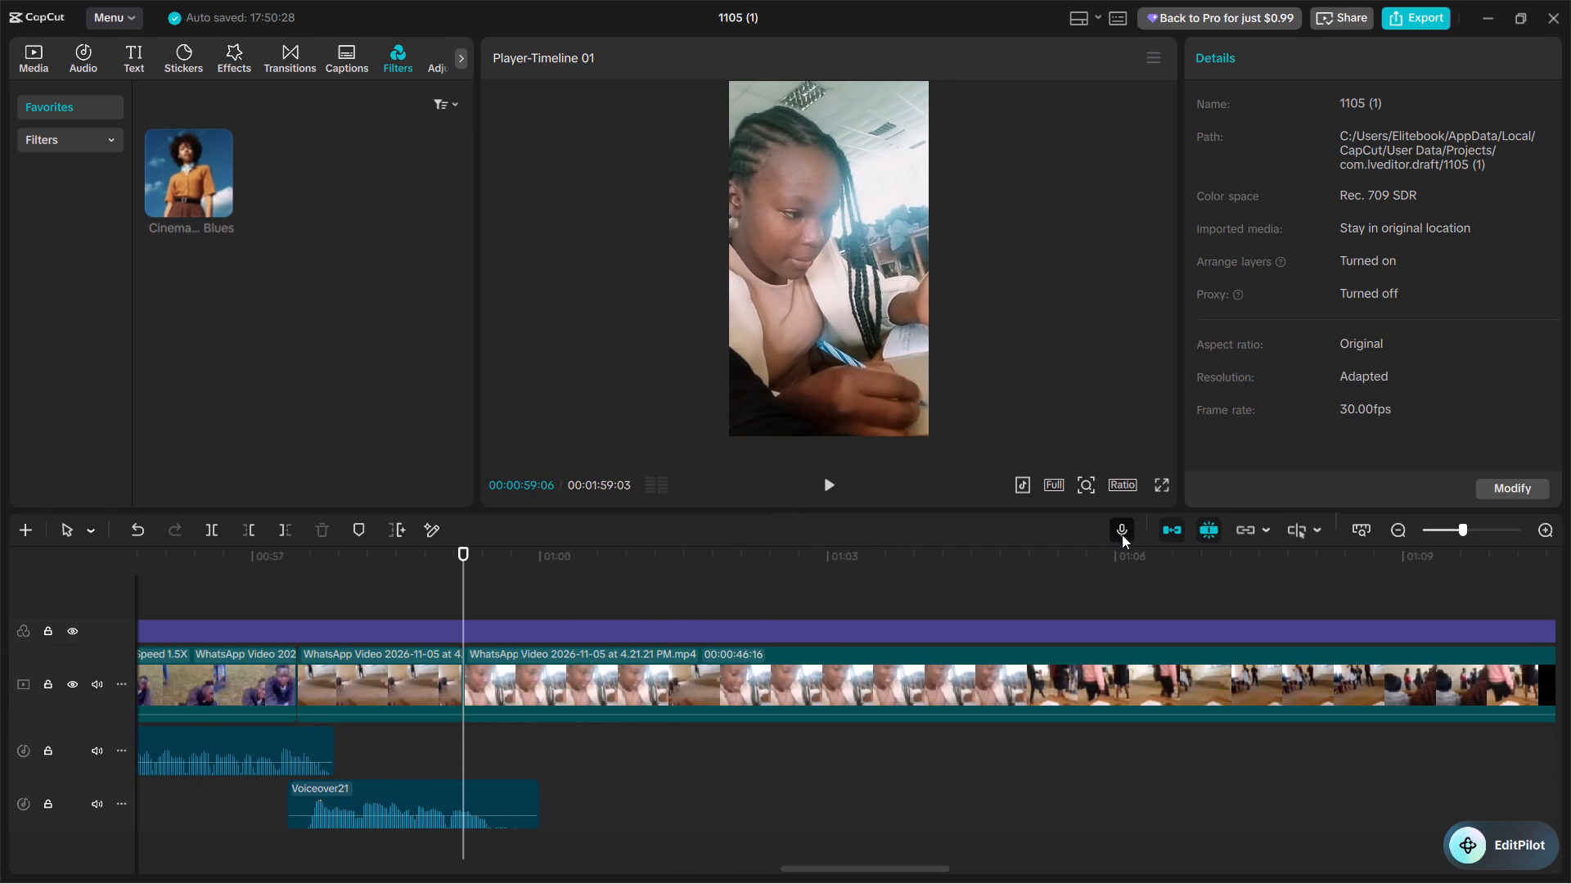
click(1272, 159)
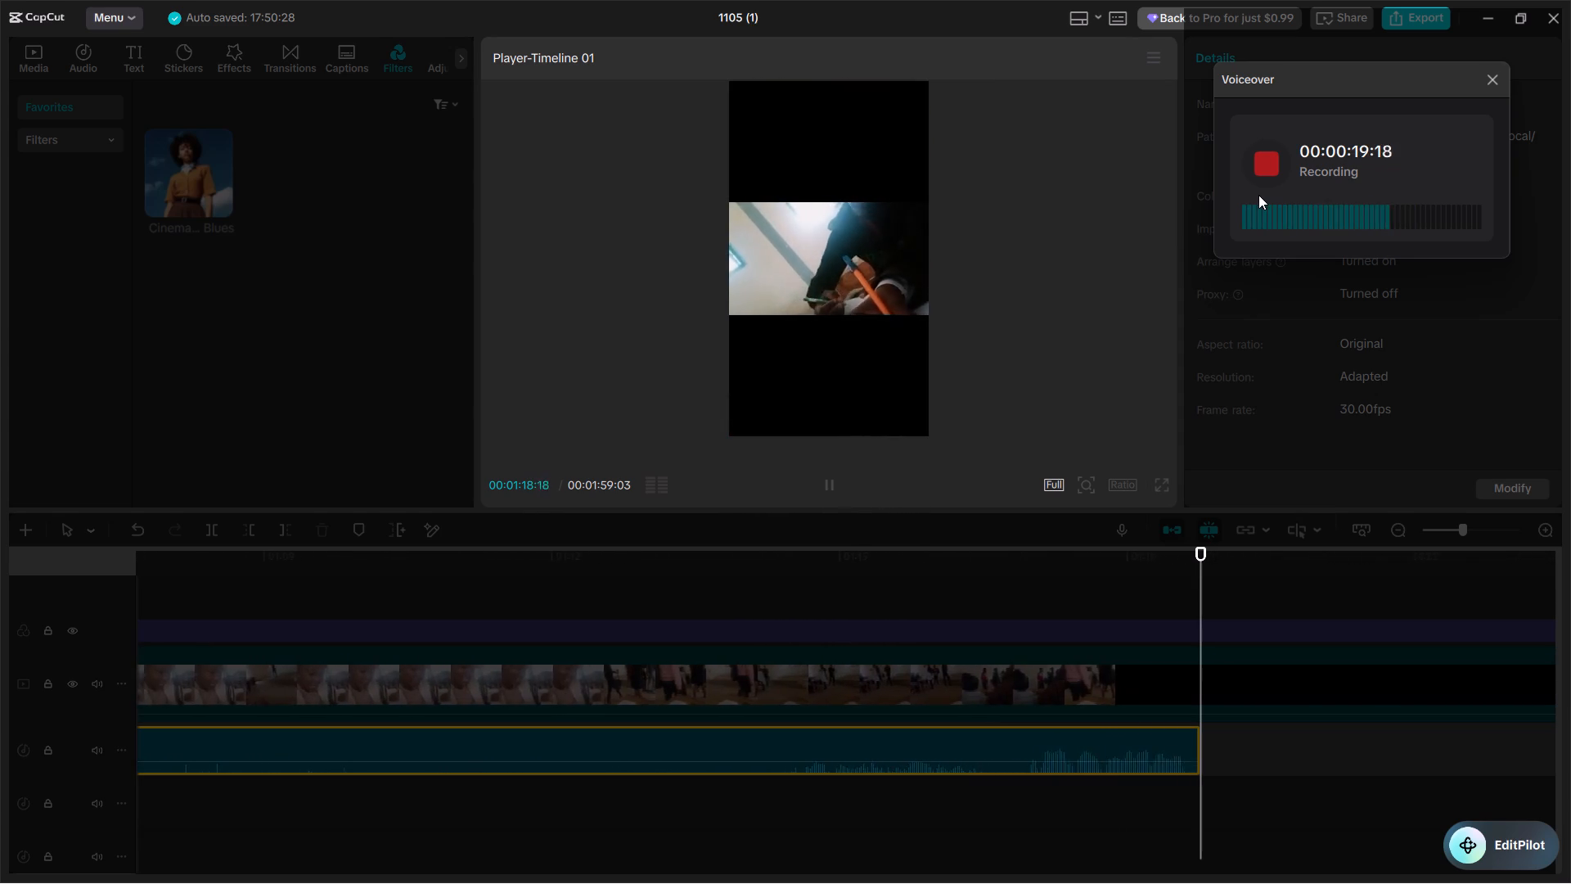
key(space)
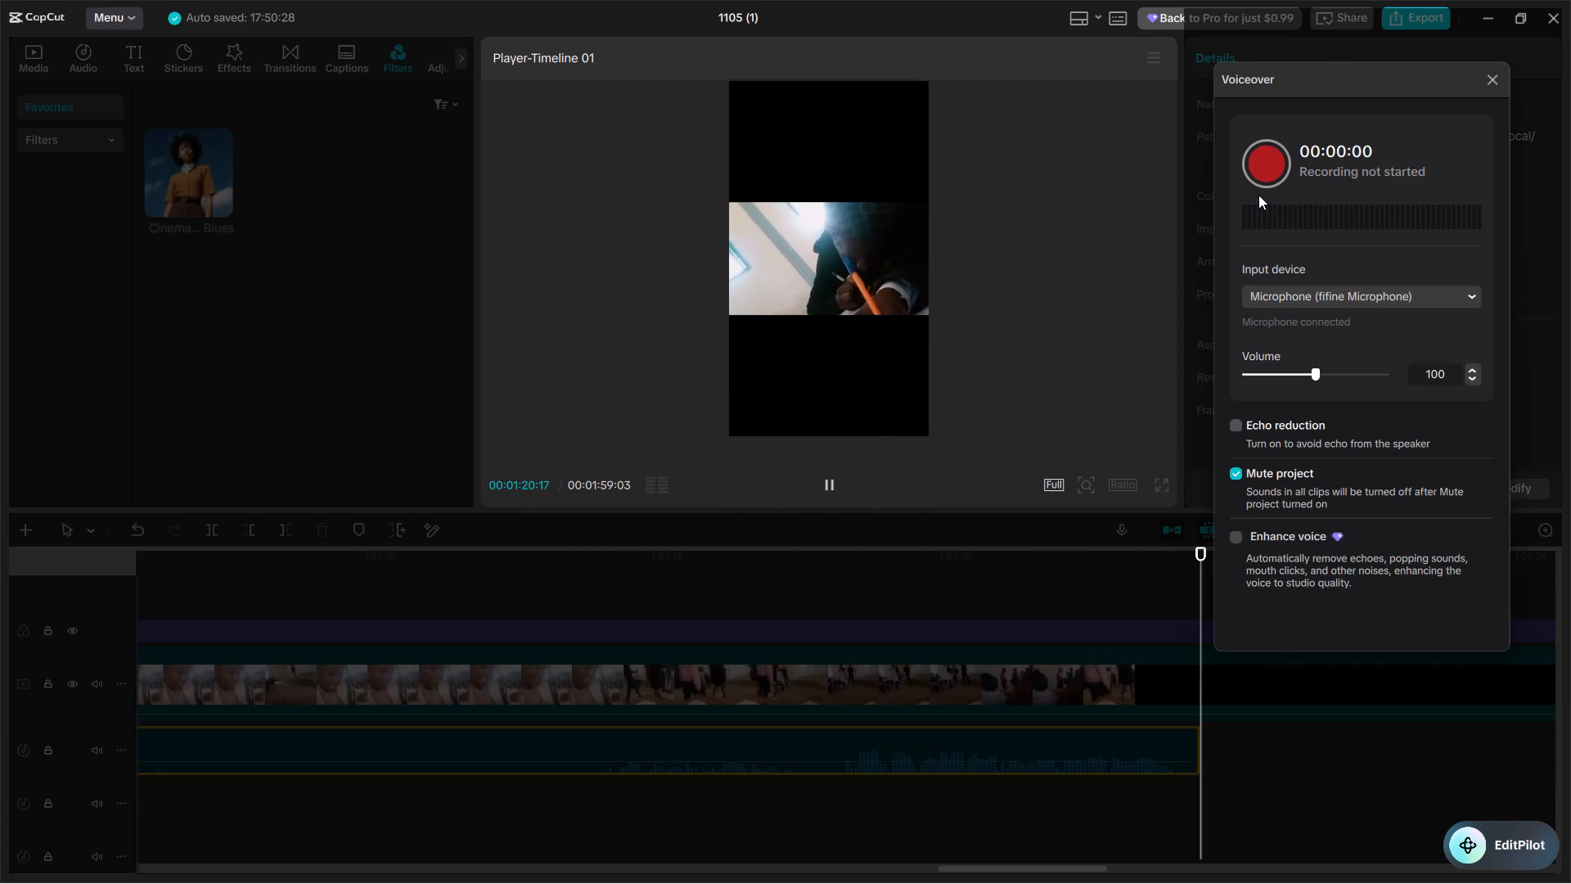
click(1483, 80)
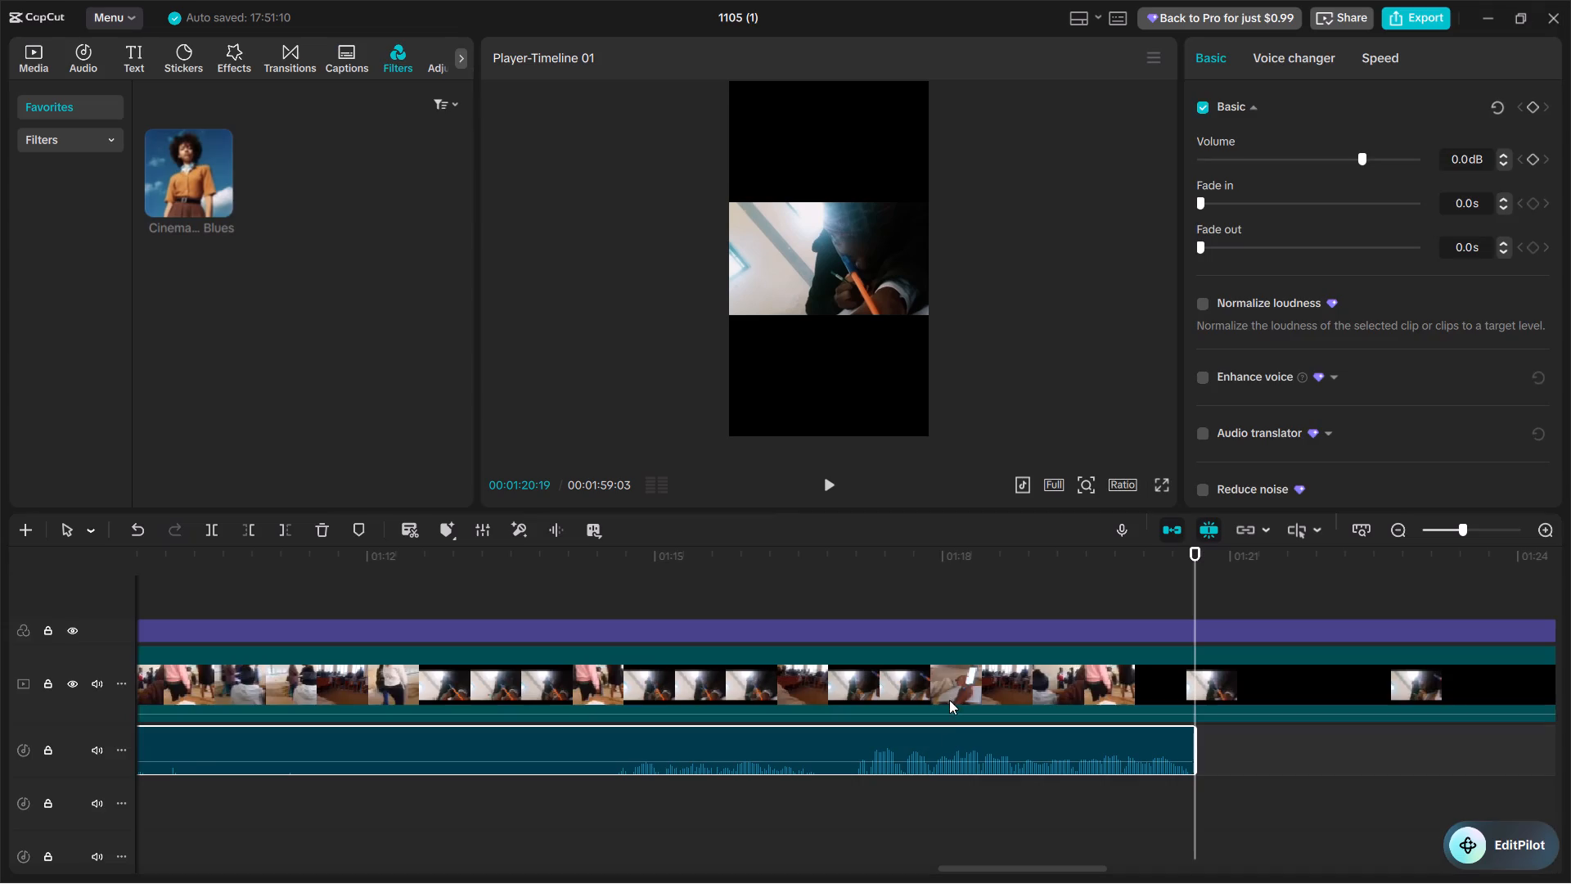
Split Voiceover22 at 00:01:16:29, before its last spoken passage, and play back the second piece.
click(842, 786)
click(852, 767)
key(ctrl+b)
key(space)
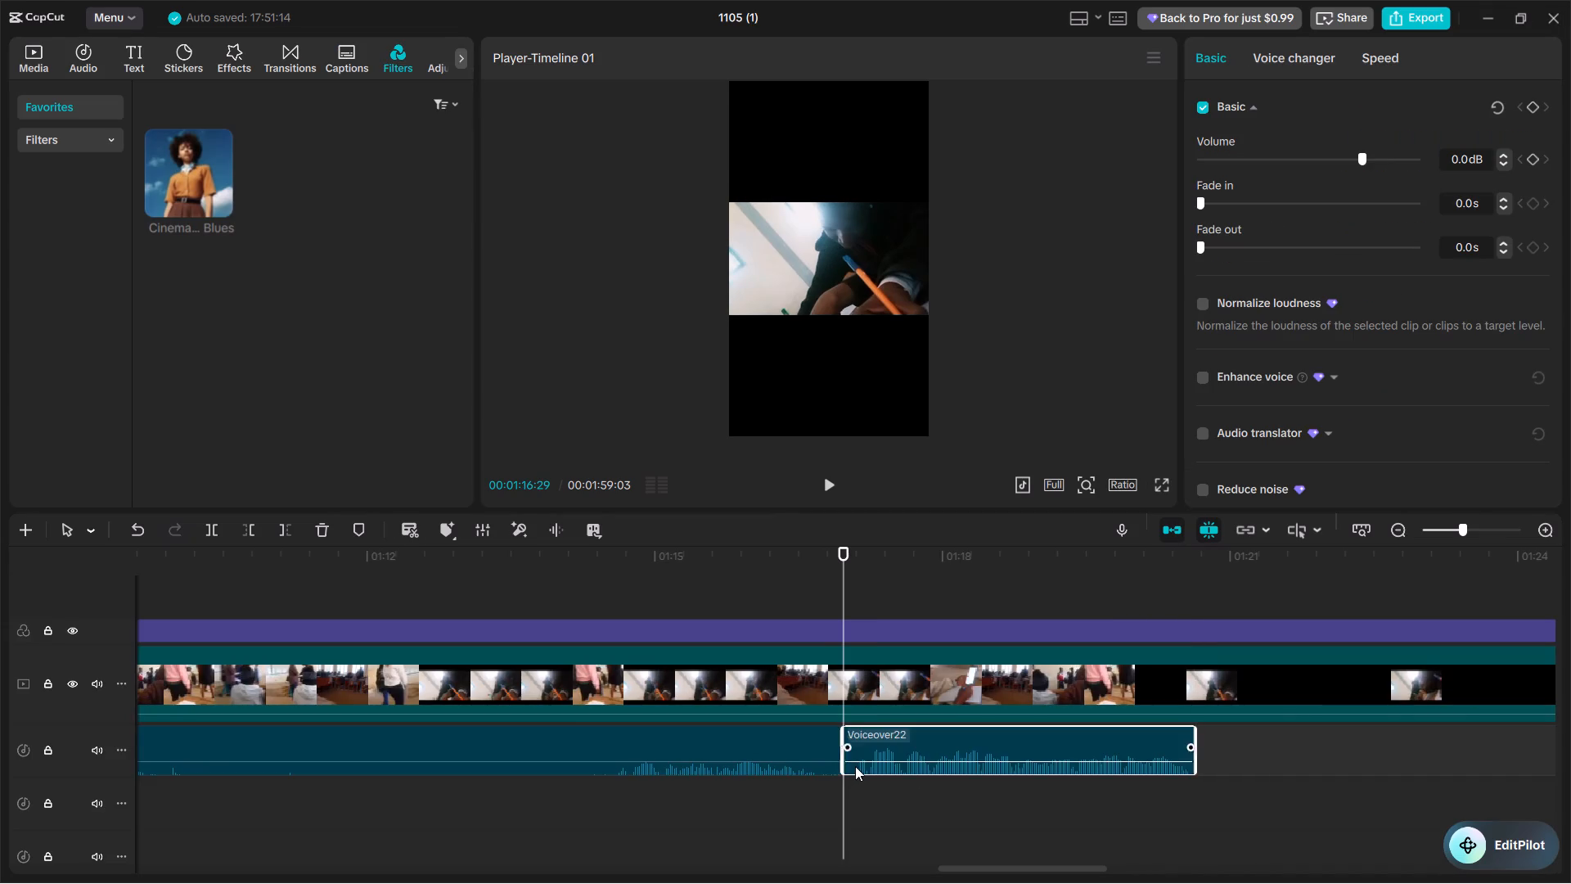
scroll(855, 766, right, 2)
key(space)
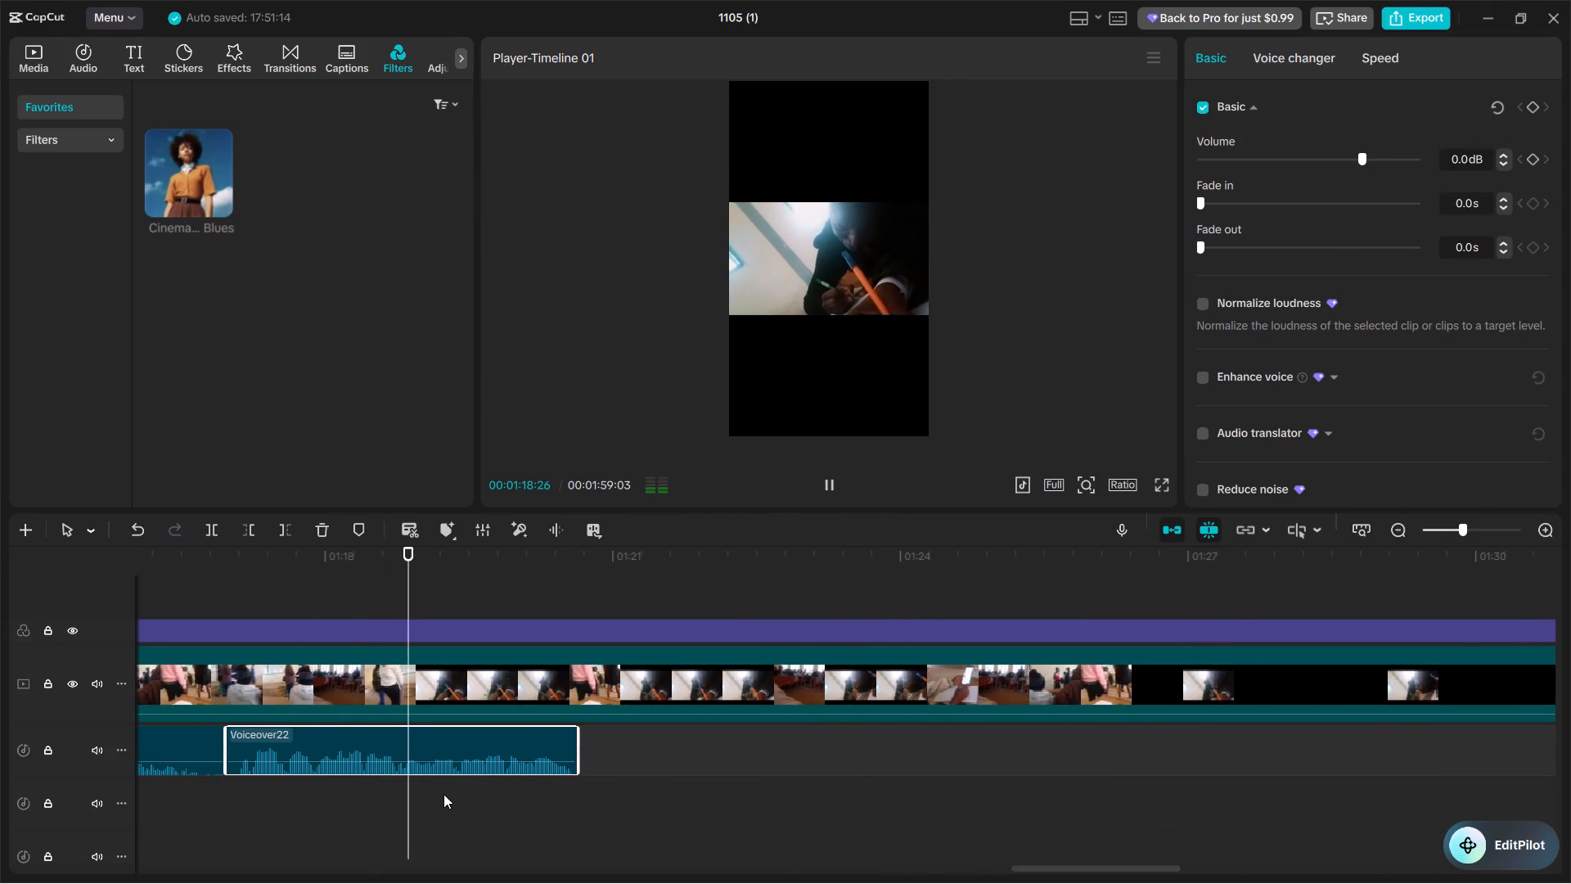
Listen to the first Voiceover22 piece and trim off its part before about 00:01:03:24.
scroll(443, 794, right, 5)
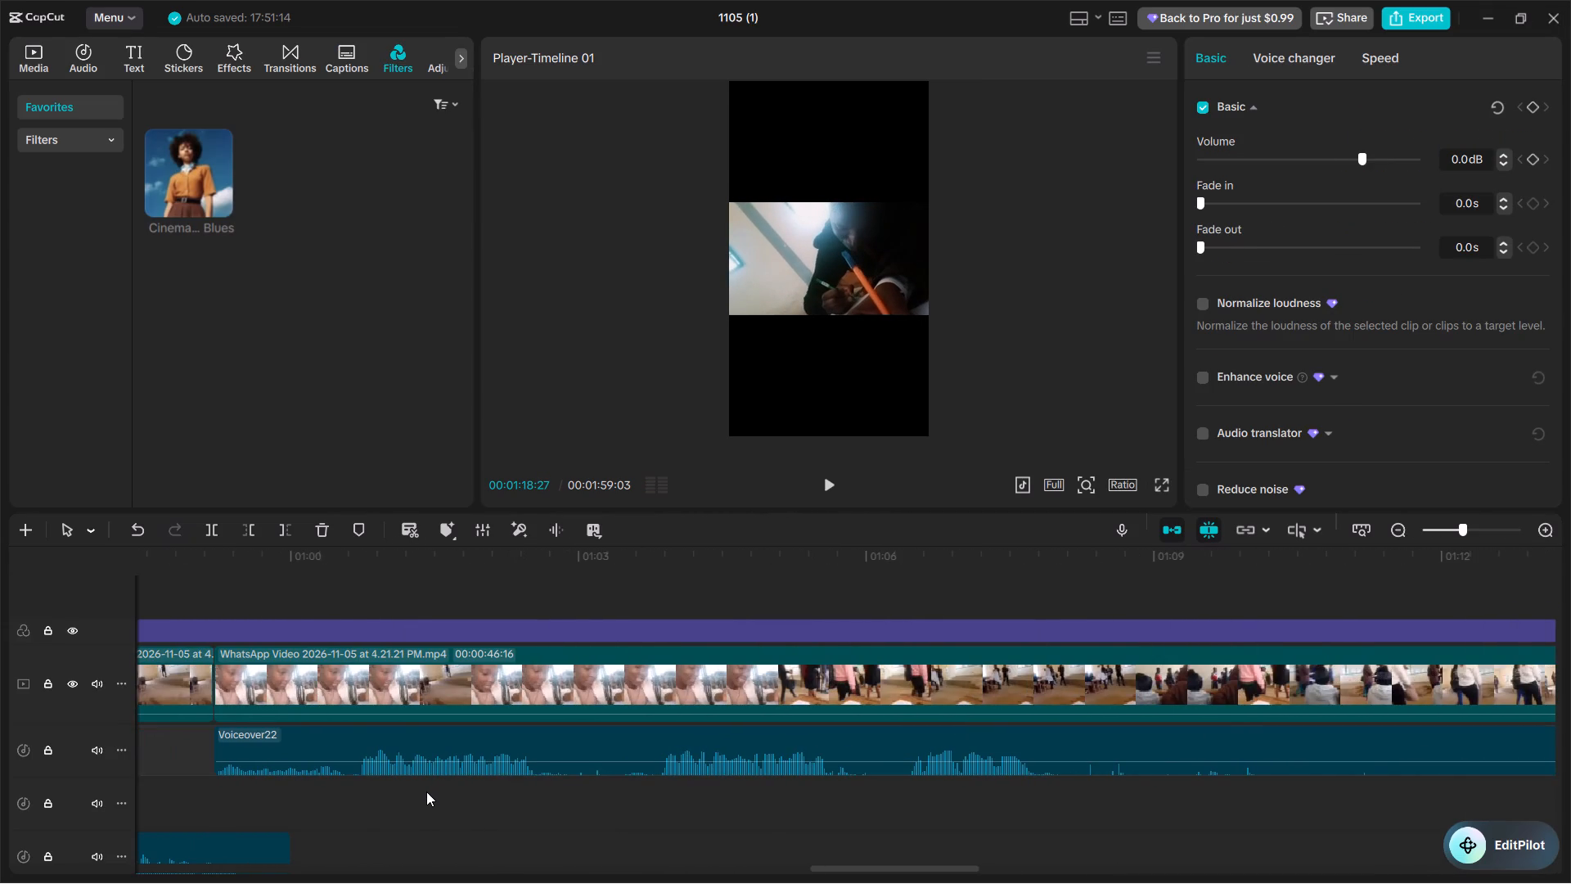
click(426, 792)
key(space)
click(657, 783)
key(space)
key(space)
key(space)
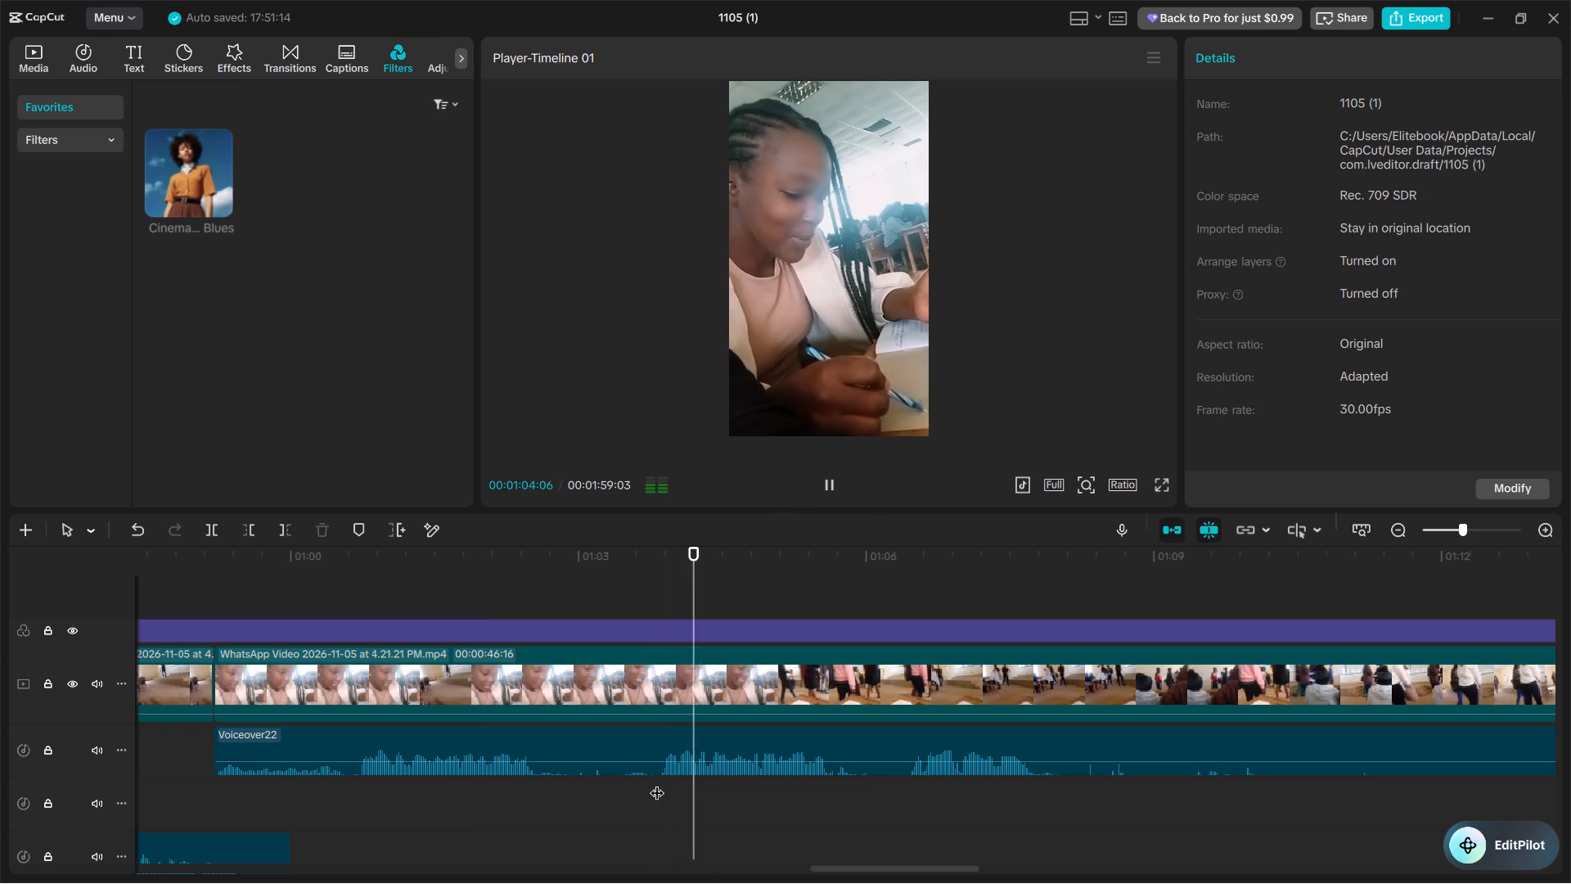
click(657, 783)
click(655, 761)
key(q)
Trim the end of the first Voiceover22 piece back to 00:01:05:12, after the wanted phrase.
key(space)
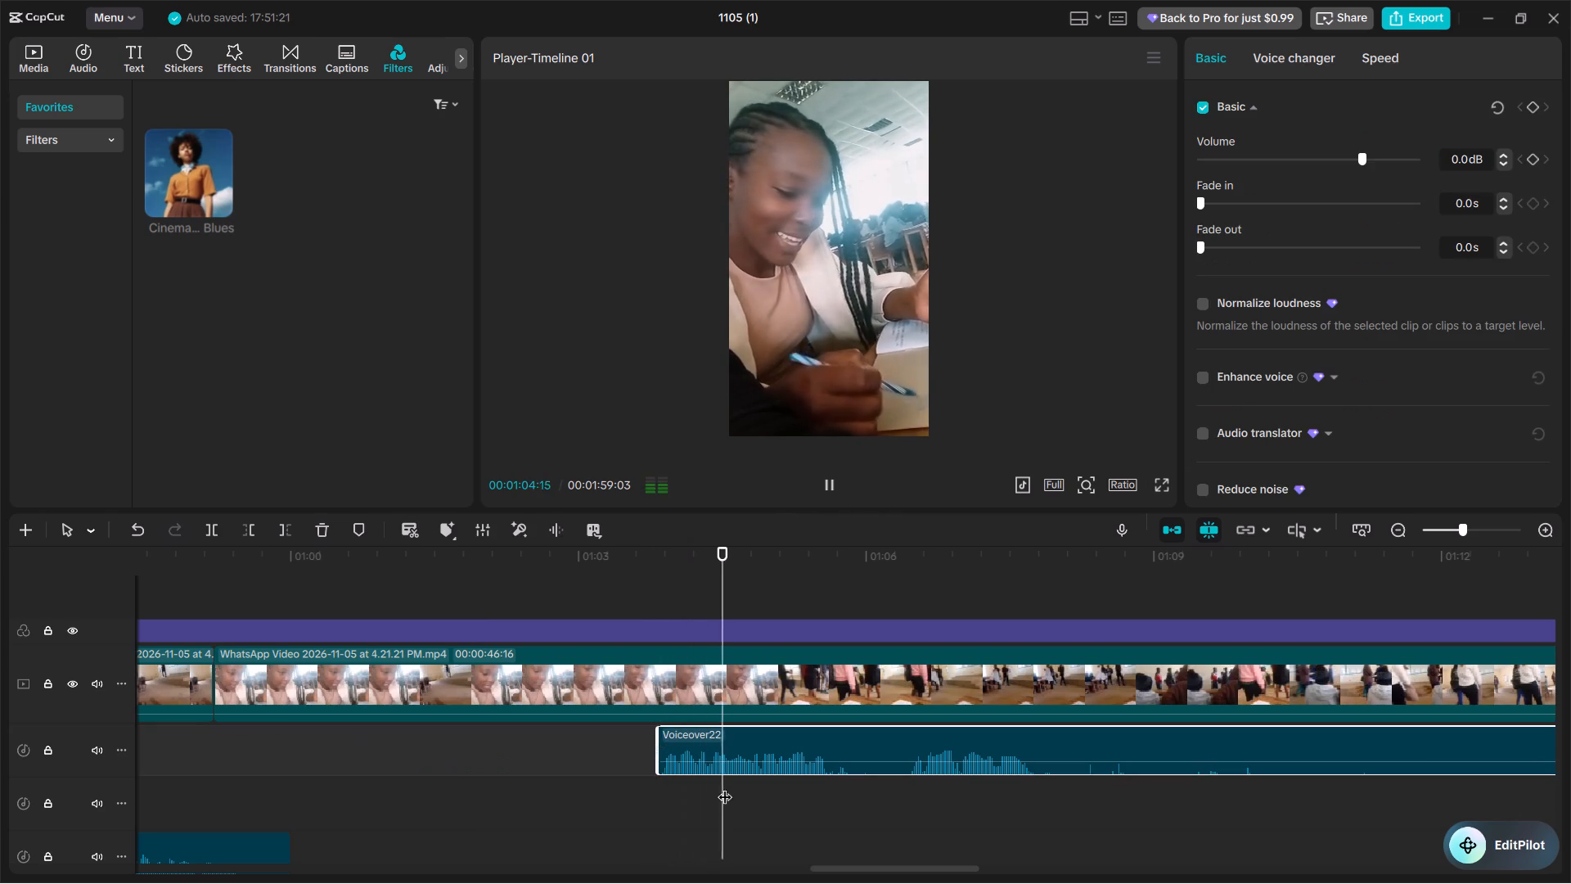
click(751, 789)
key(space)
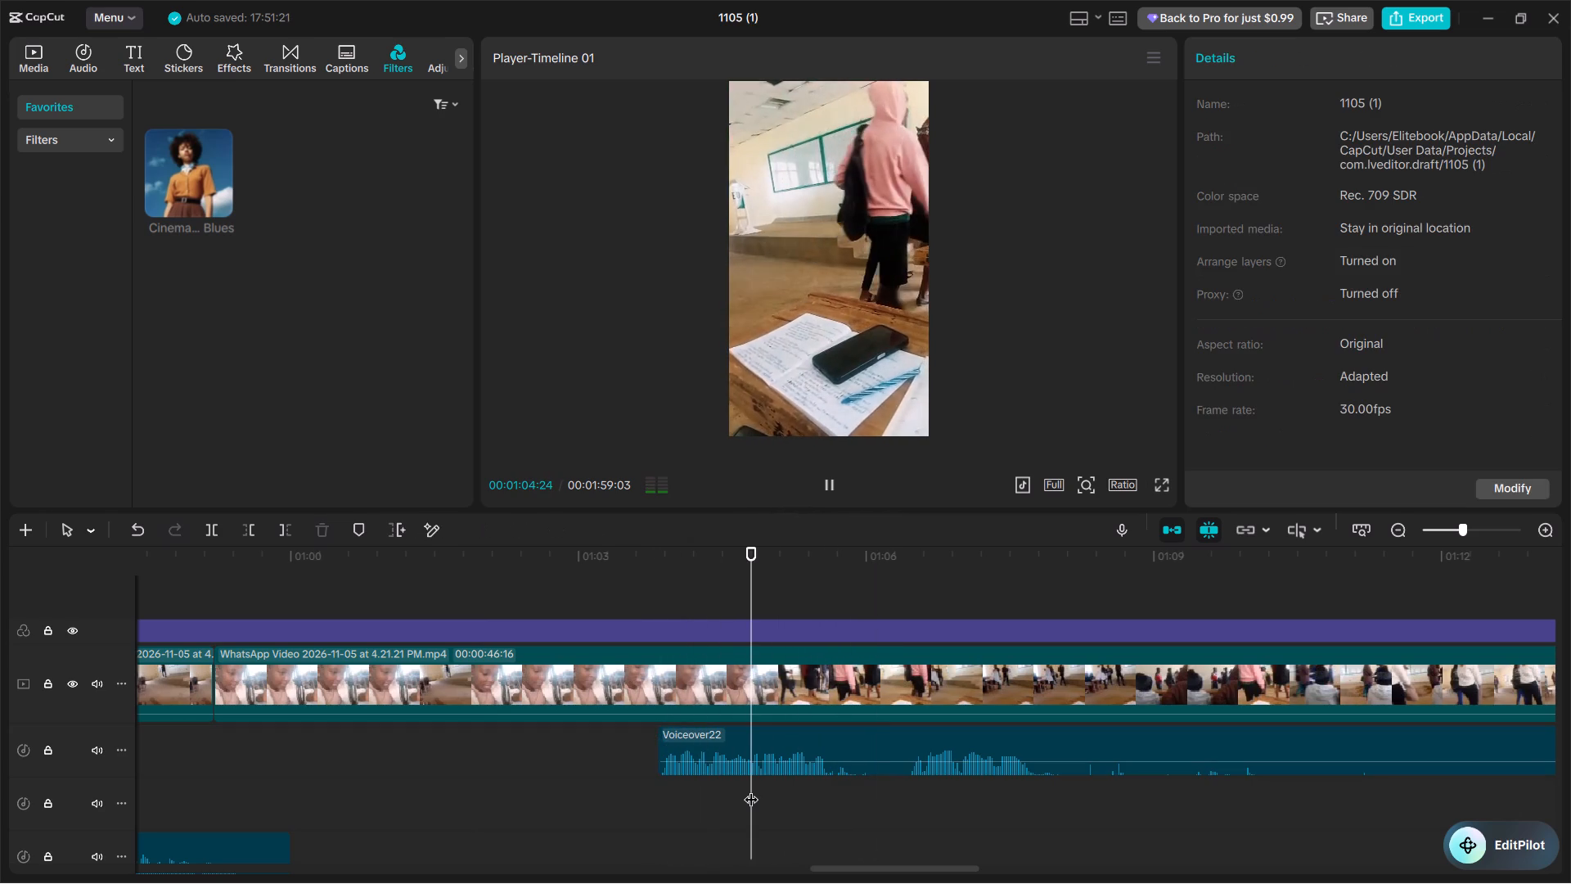
key(space)
key(space)
click(784, 761)
key(w)
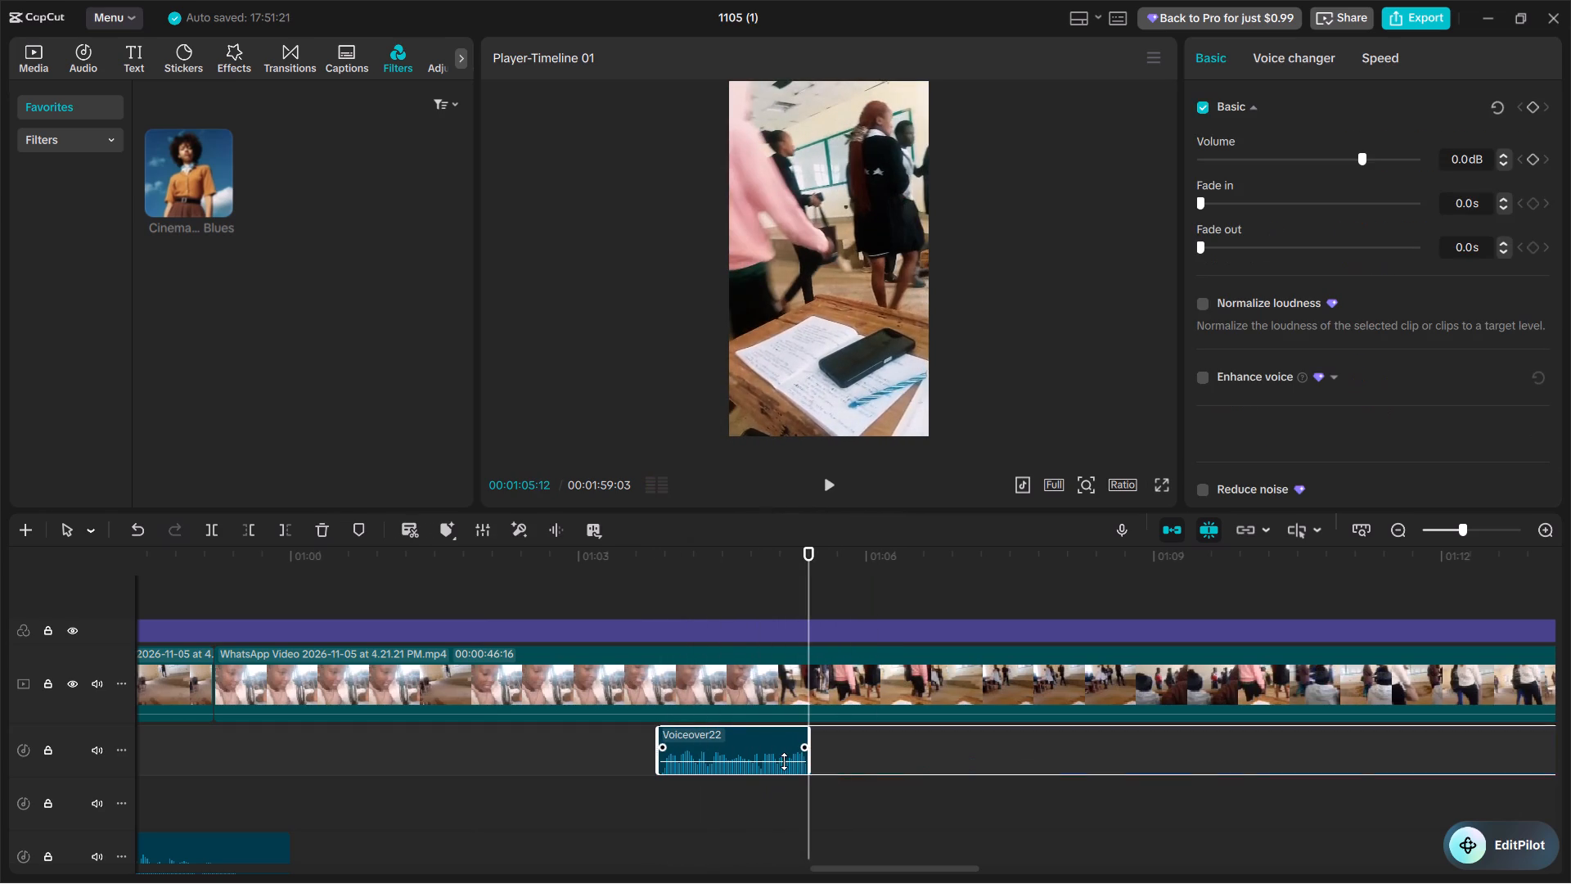
Move the second Voiceover22 piece to the second audio track, starting at 00:01:05:12 where the first piece ends.
scroll(795, 761, left, 3)
drag(541, 748, 795, 814)
scroll(540, 748, right, 3)
Move both Voiceover22 pieces together so the first one starts at the footage cut at 00:00:59:06.
drag(585, 764, 479, 772)
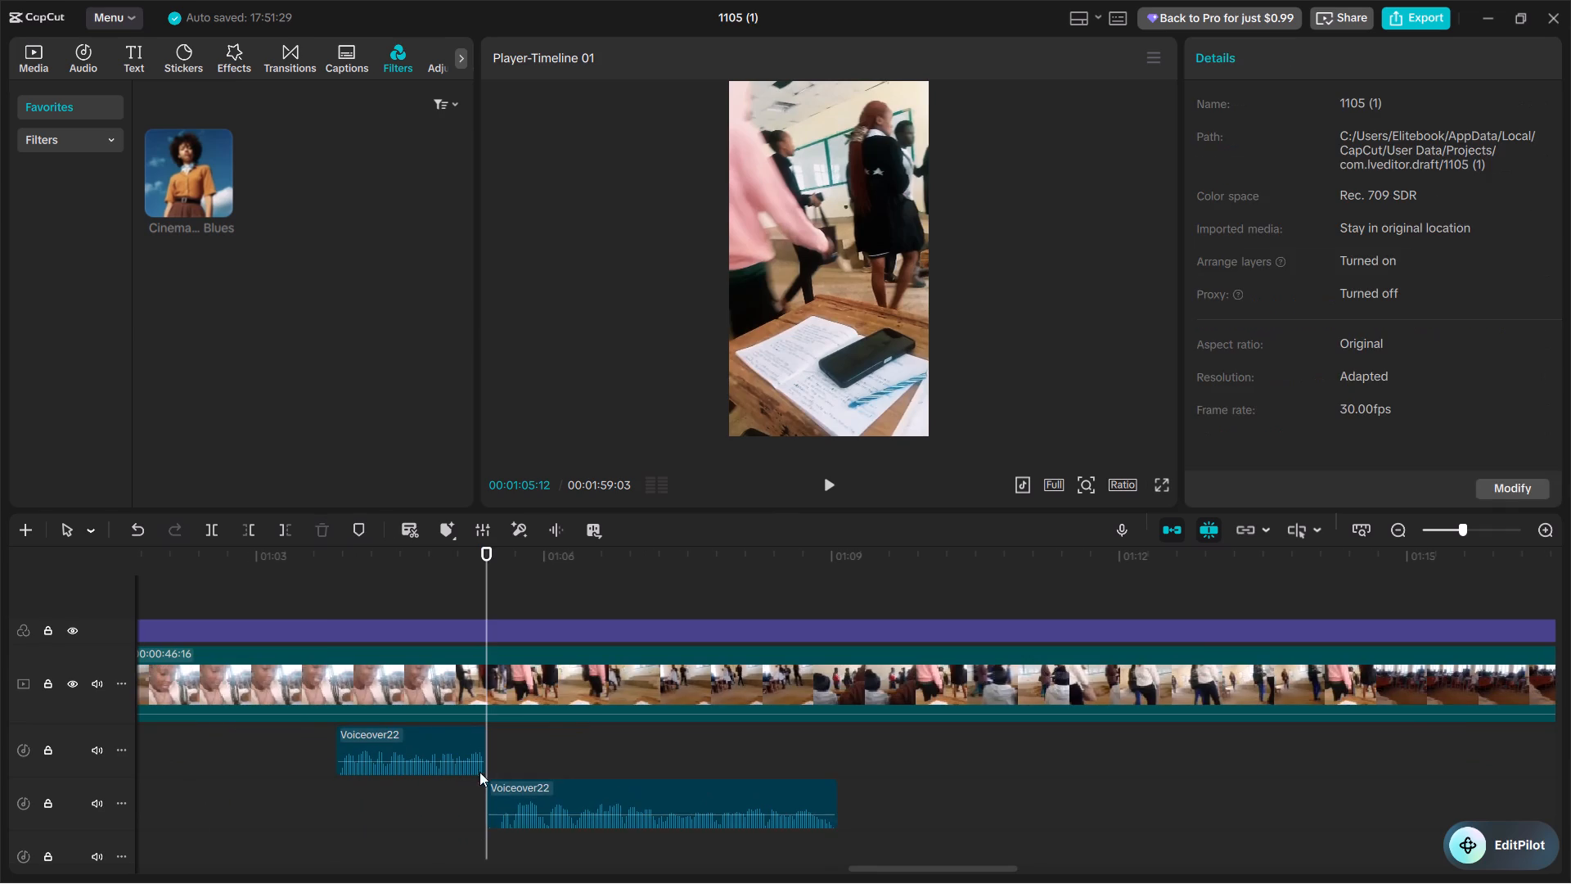
drag(479, 772, 472, 796)
scroll(465, 791, right, 2)
drag(470, 743, 600, 793)
Play the voiceover joins and shift the longer Voiceover22 piece to about 00:01:00:16, slightly overlapping the shorter one.
click(459, 768)
key(space)
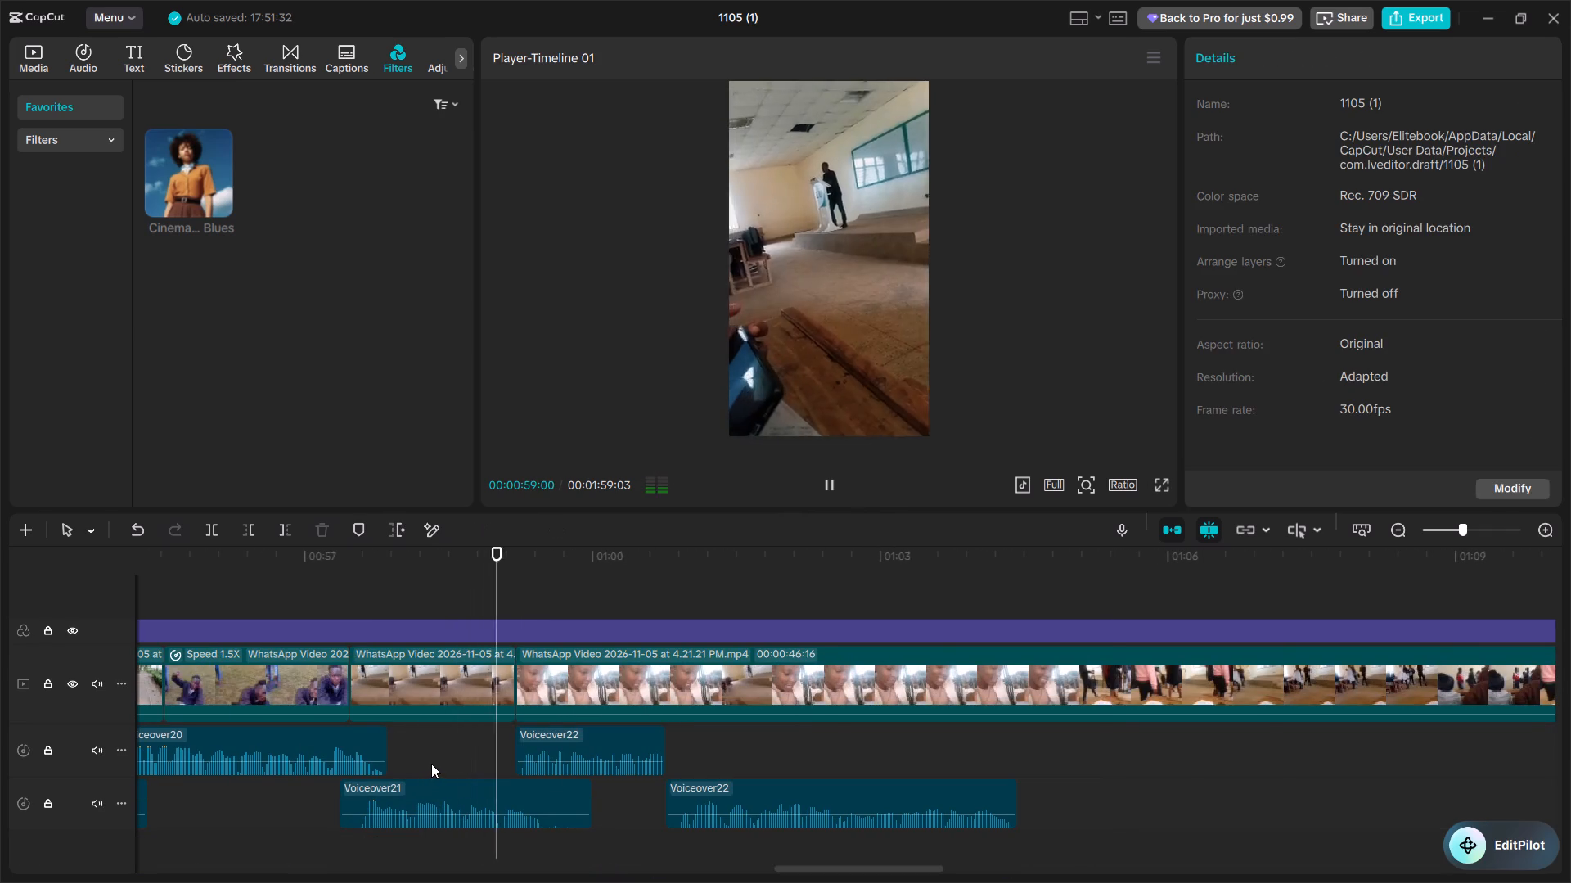
drag(700, 783, 678, 788)
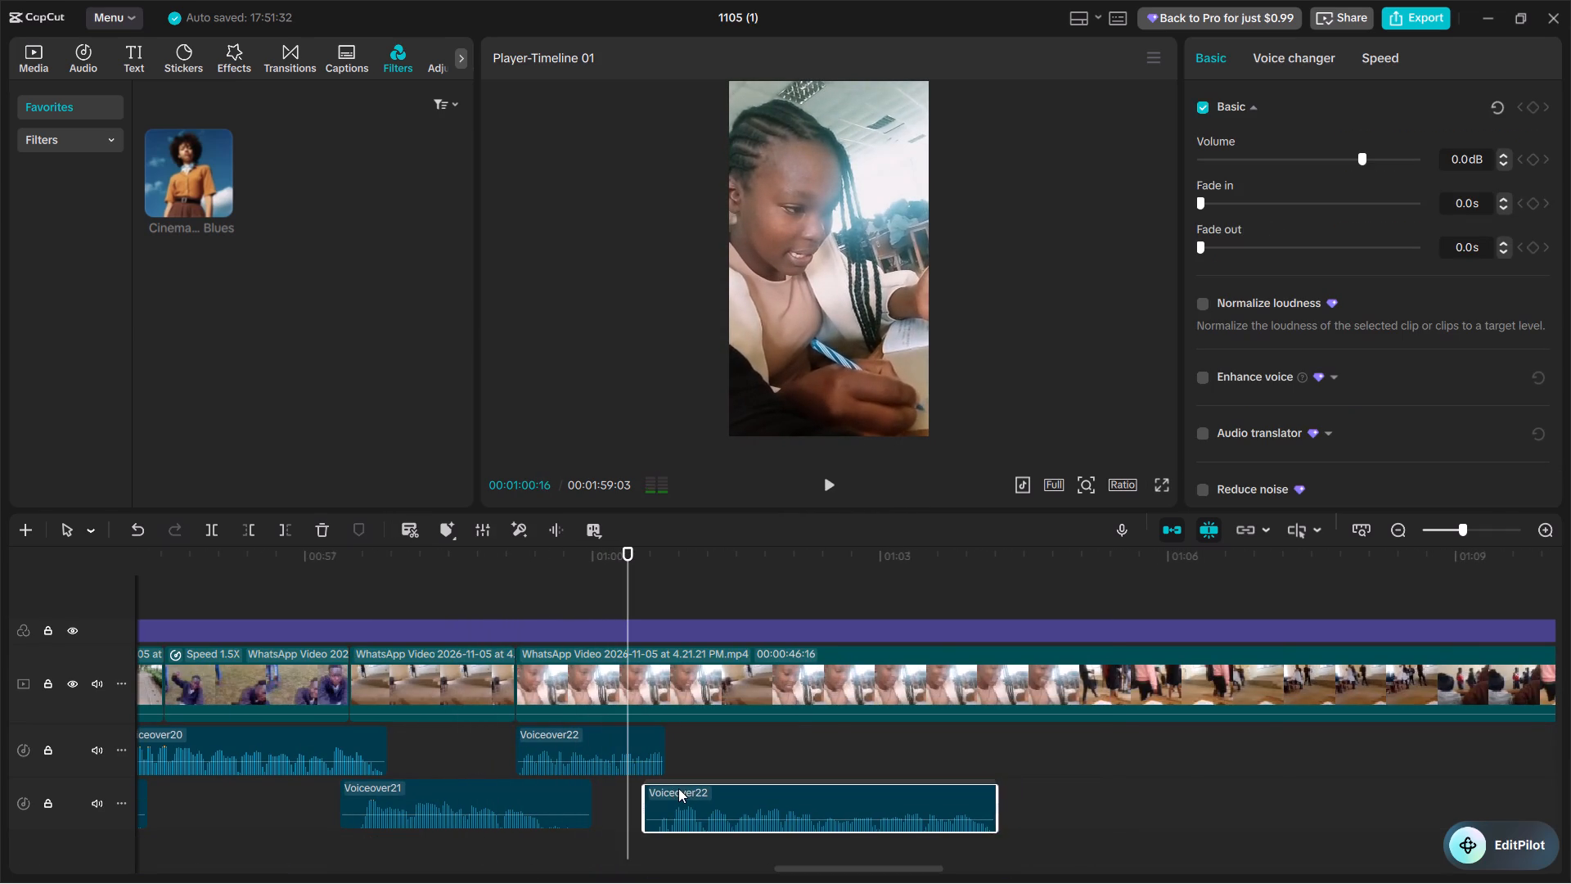
key(space)
click(443, 747)
key(space)
key(space)
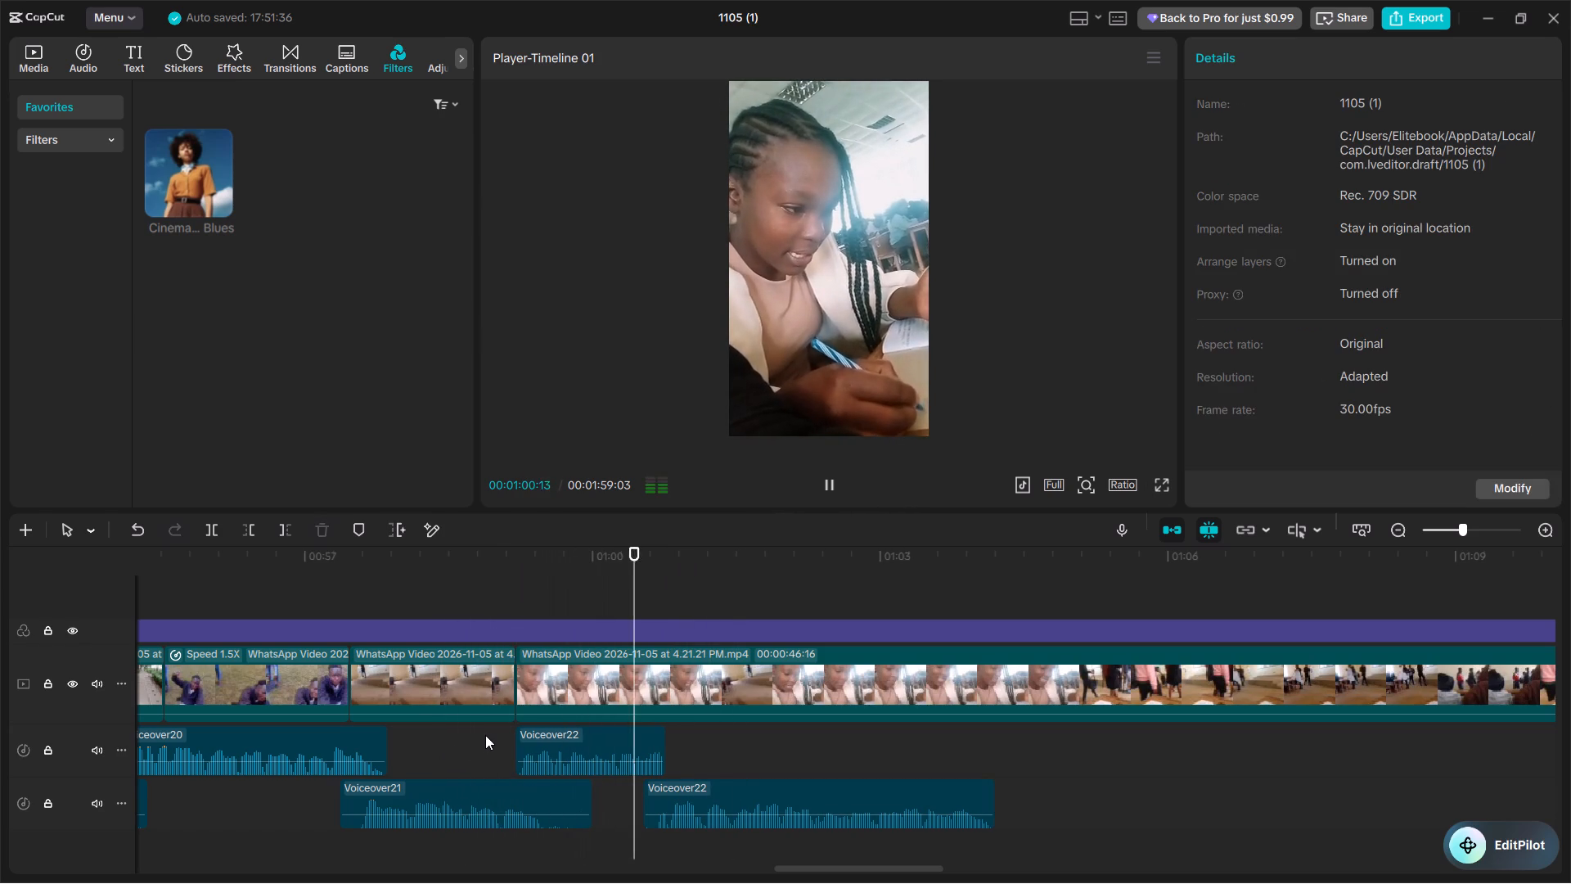
Split the classroom footage at 00:01:03:25 and remove the part up to about 00:01:04:29, closing the gap.
scroll(488, 737, left, 1)
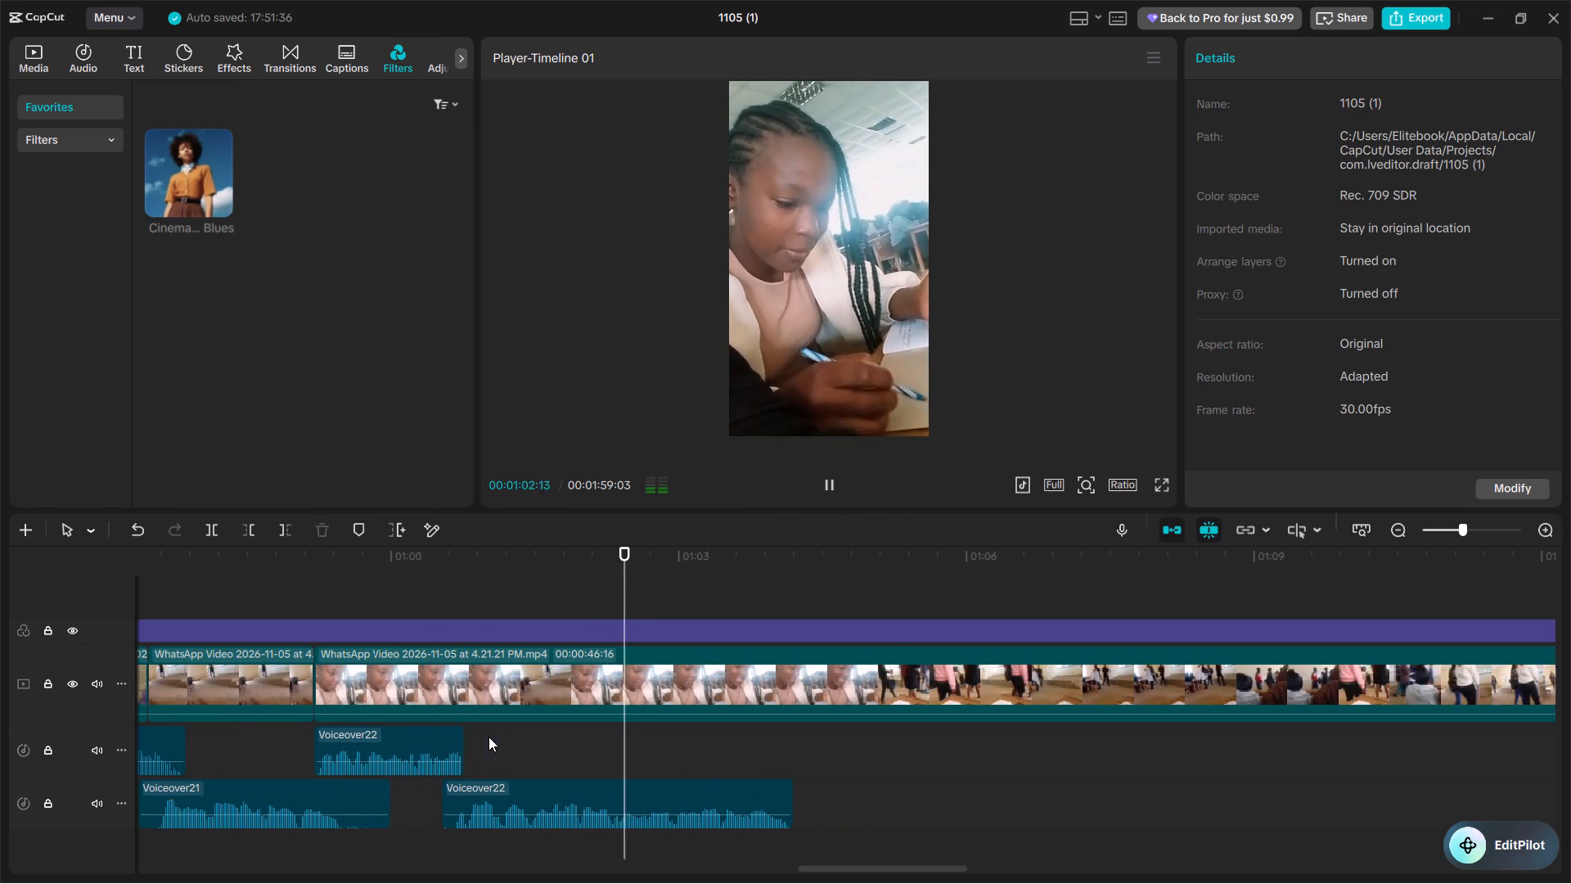
key(space)
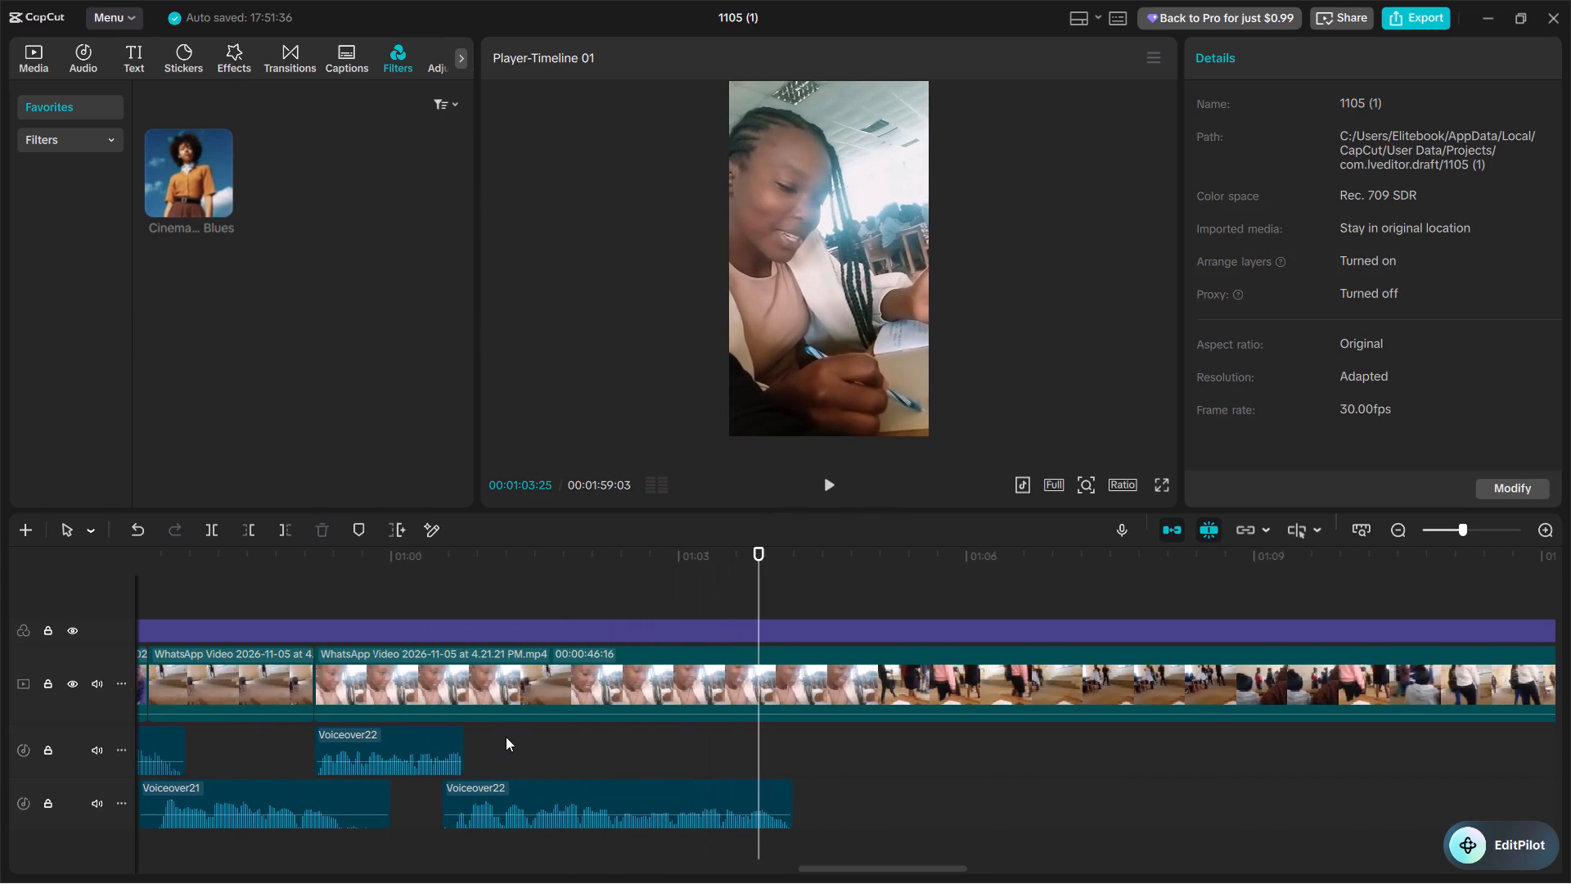
key(ctrl+b)
key(space)
key(space)
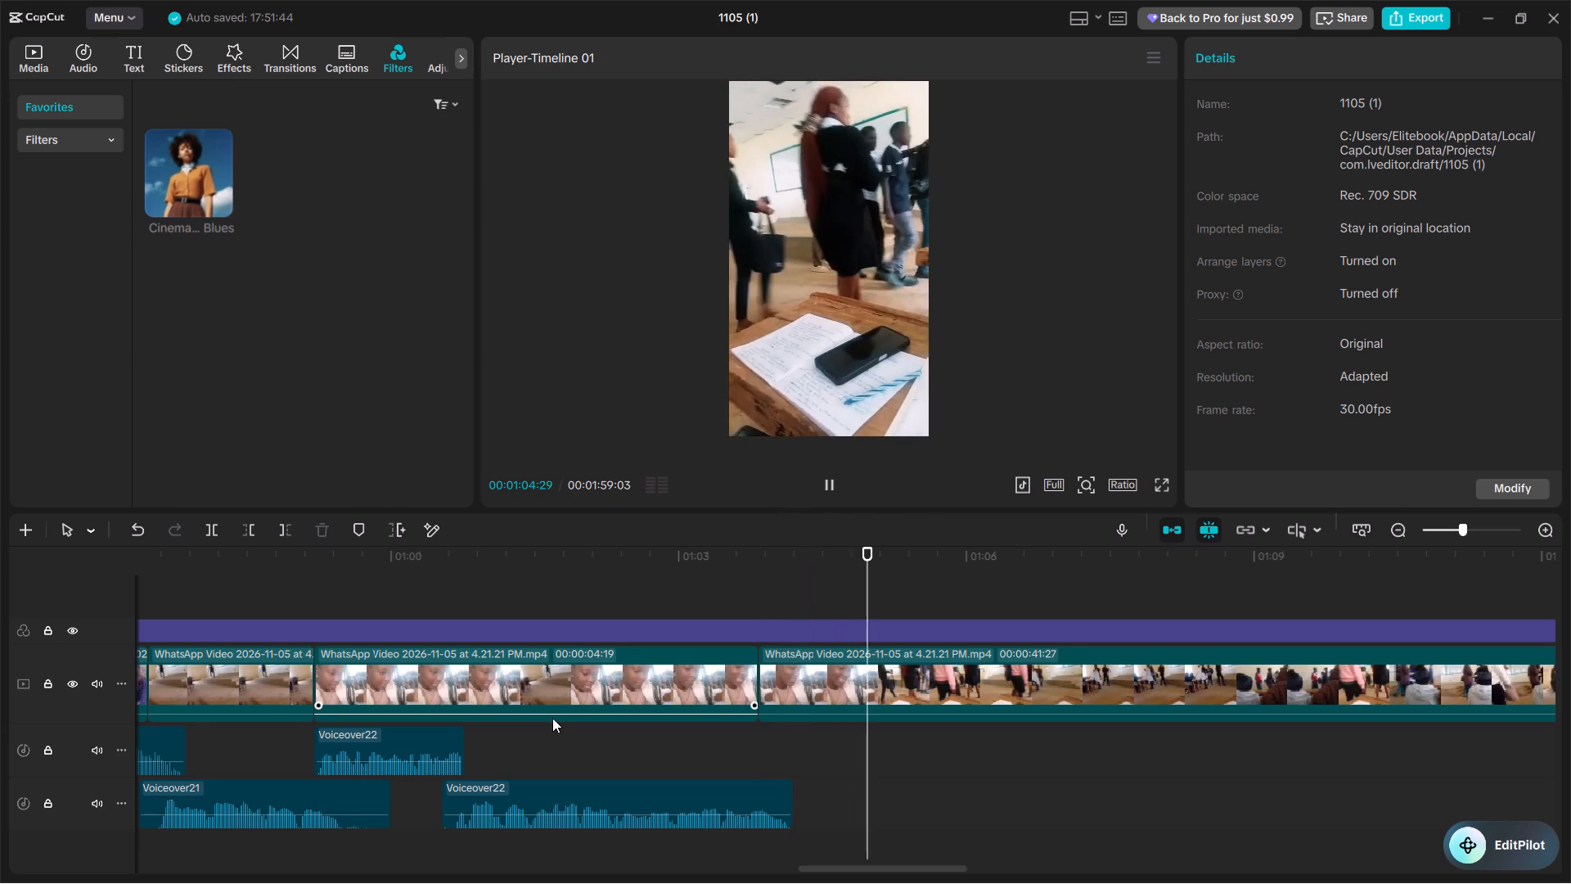
key(q)
Record a new voiceover starting at 00:01:03:25 and running to about 00:01:16:16.
click(1119, 521)
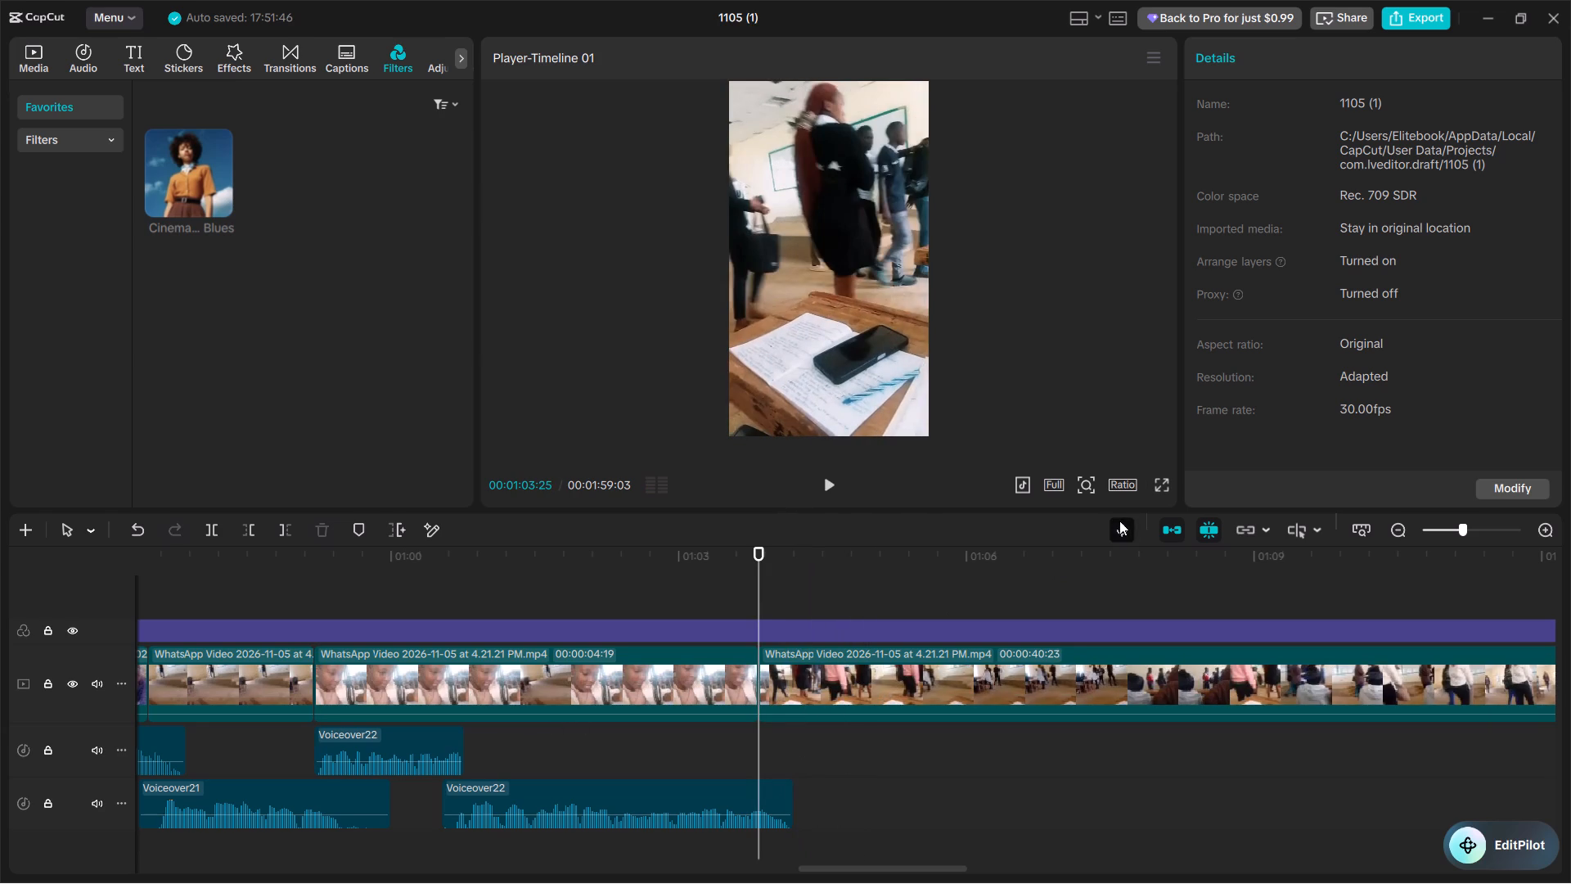
click(1256, 169)
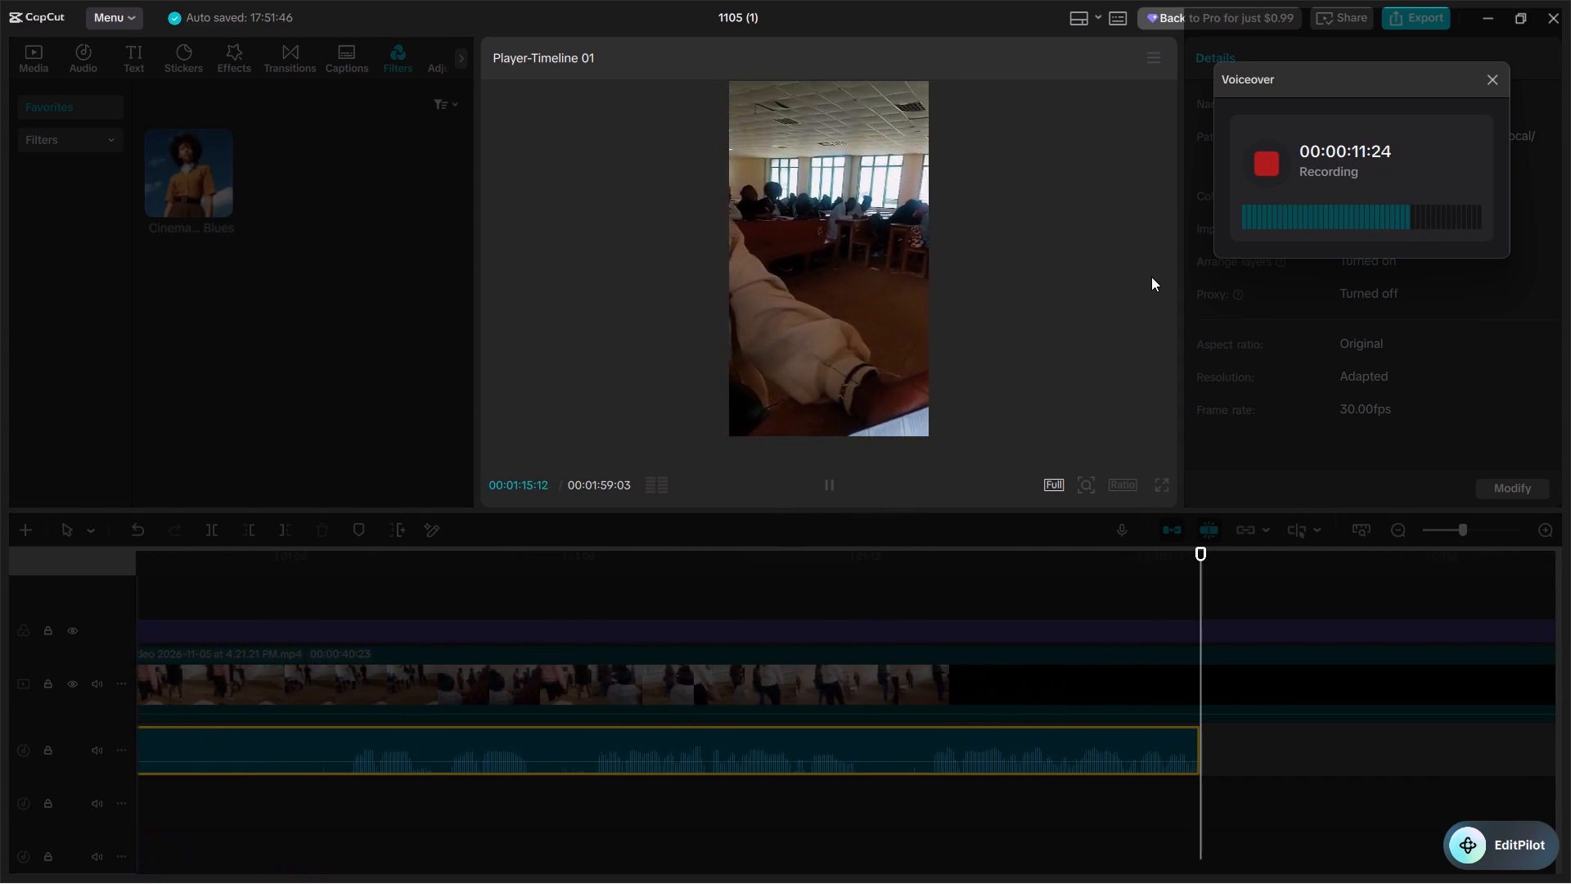
key(space)
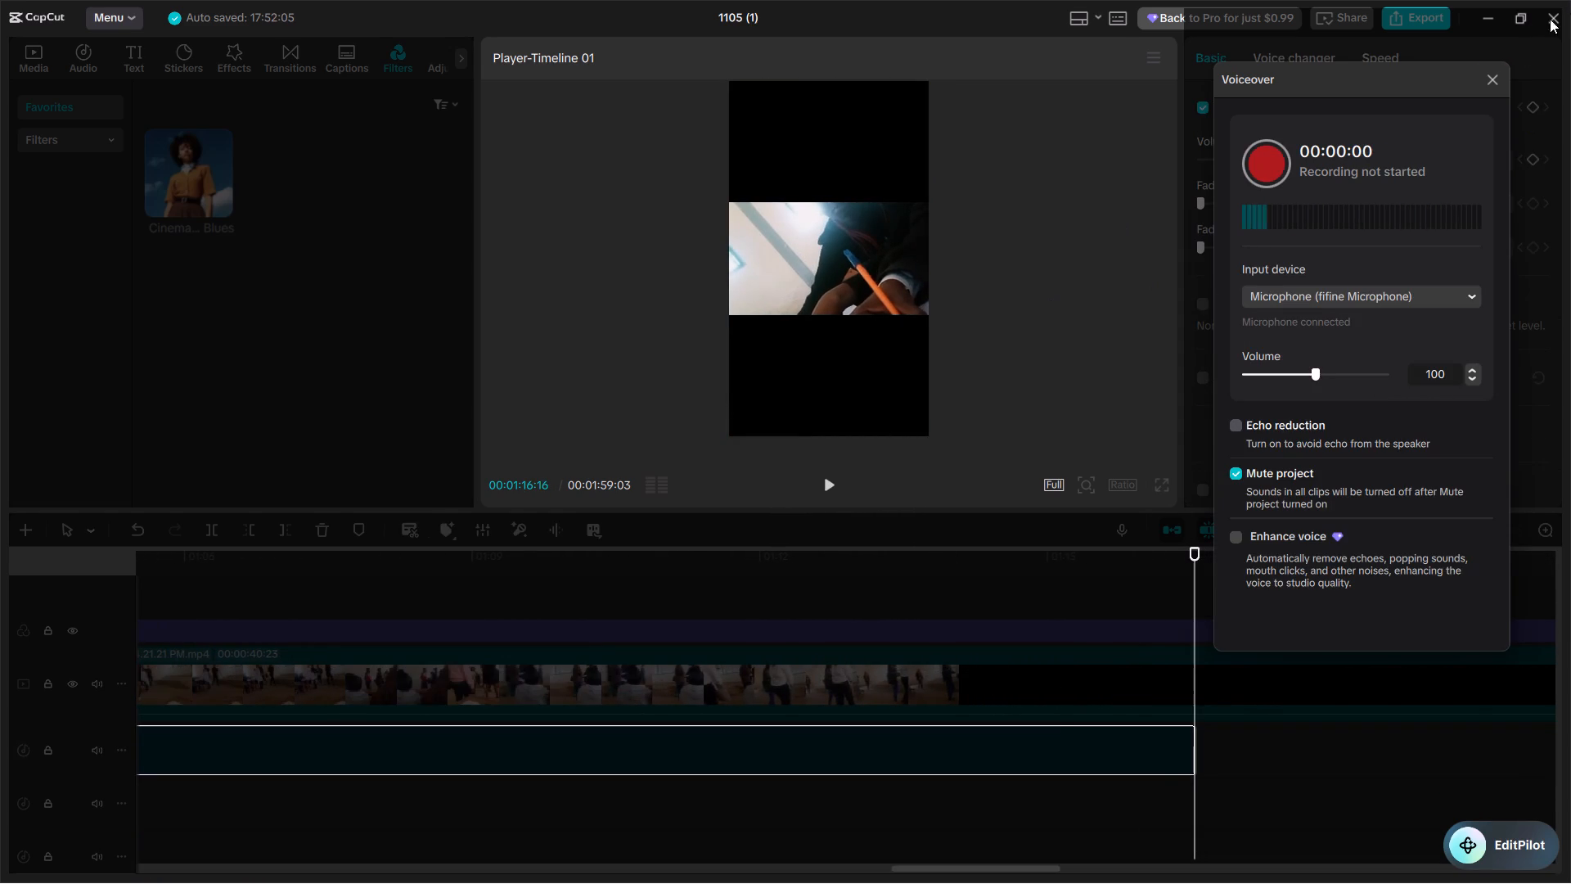
click(1474, 92)
click(1483, 82)
Trim Voiceover23 to keep only the passage from 00:01:12:27 to 00:01:16:03.
click(849, 787)
click(841, 757)
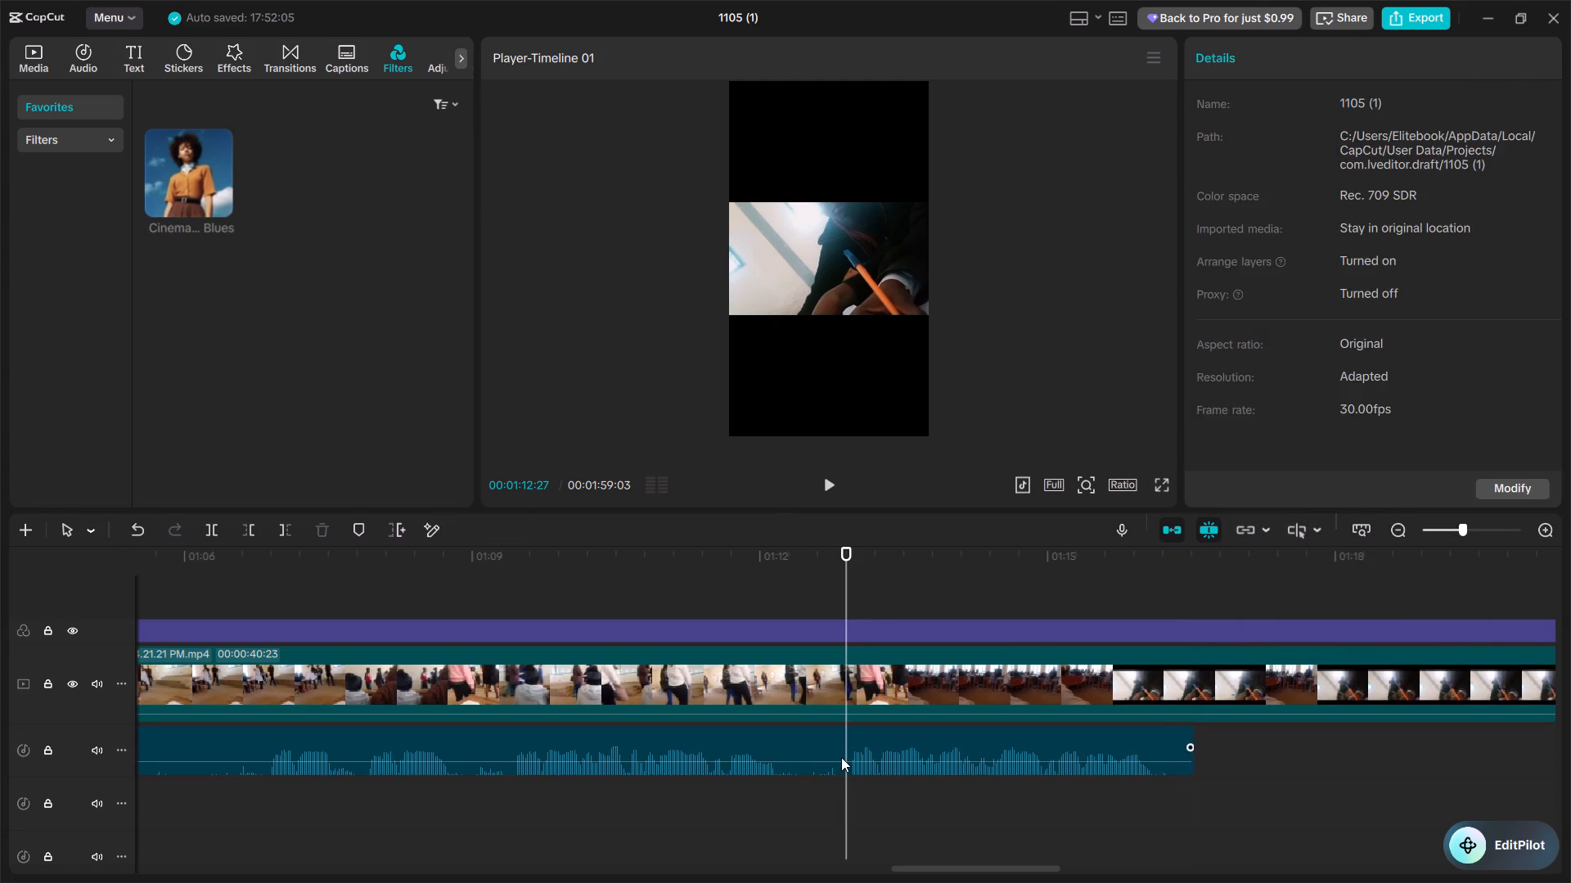
key(q)
key(space)
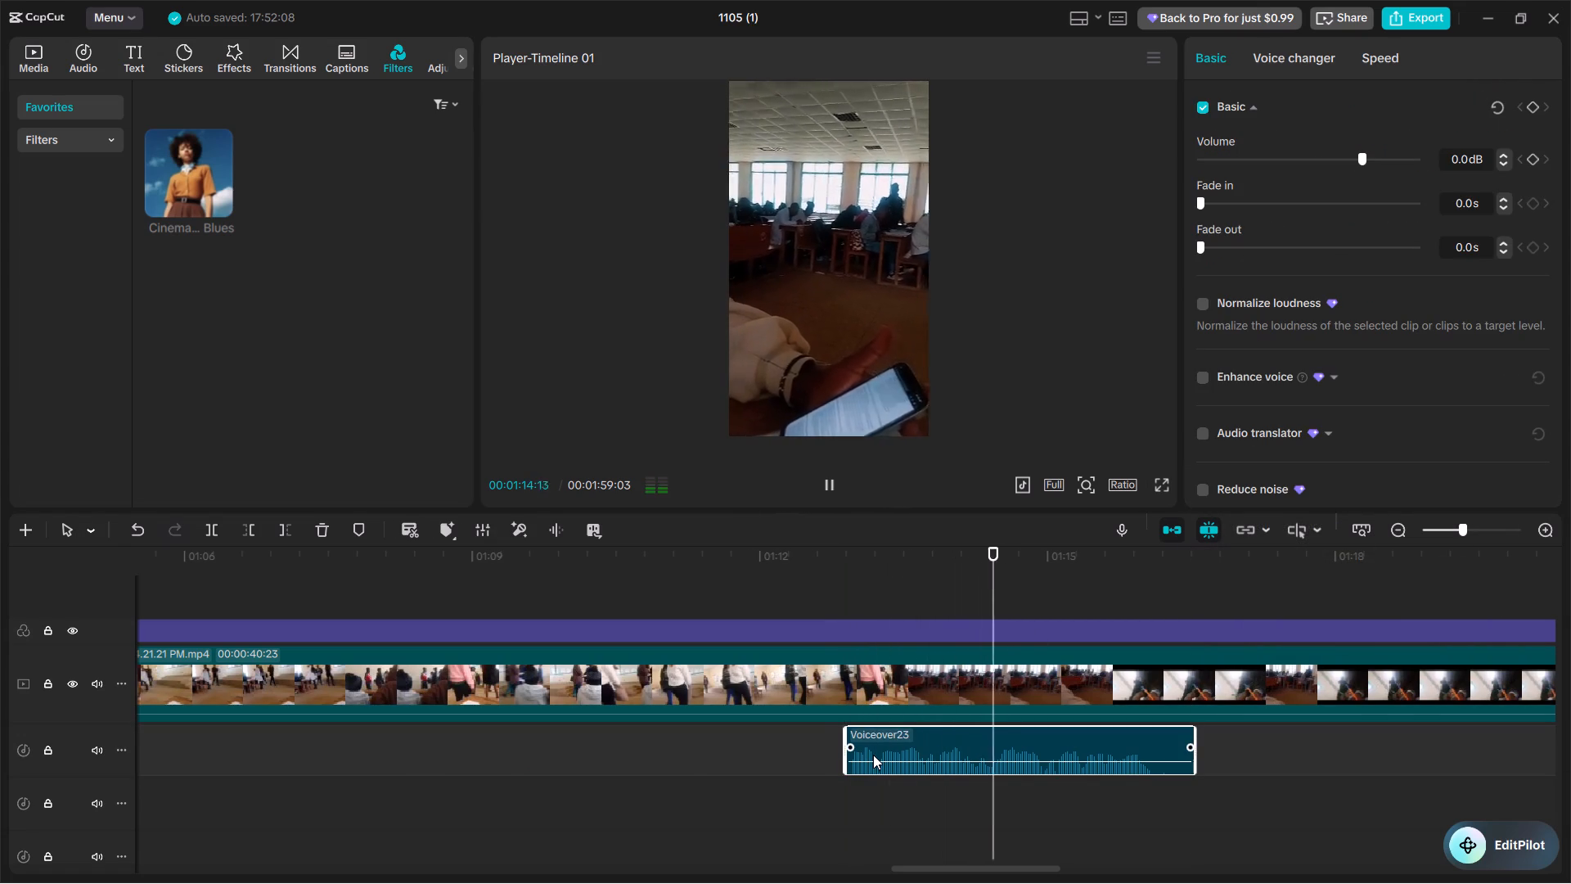
key(space)
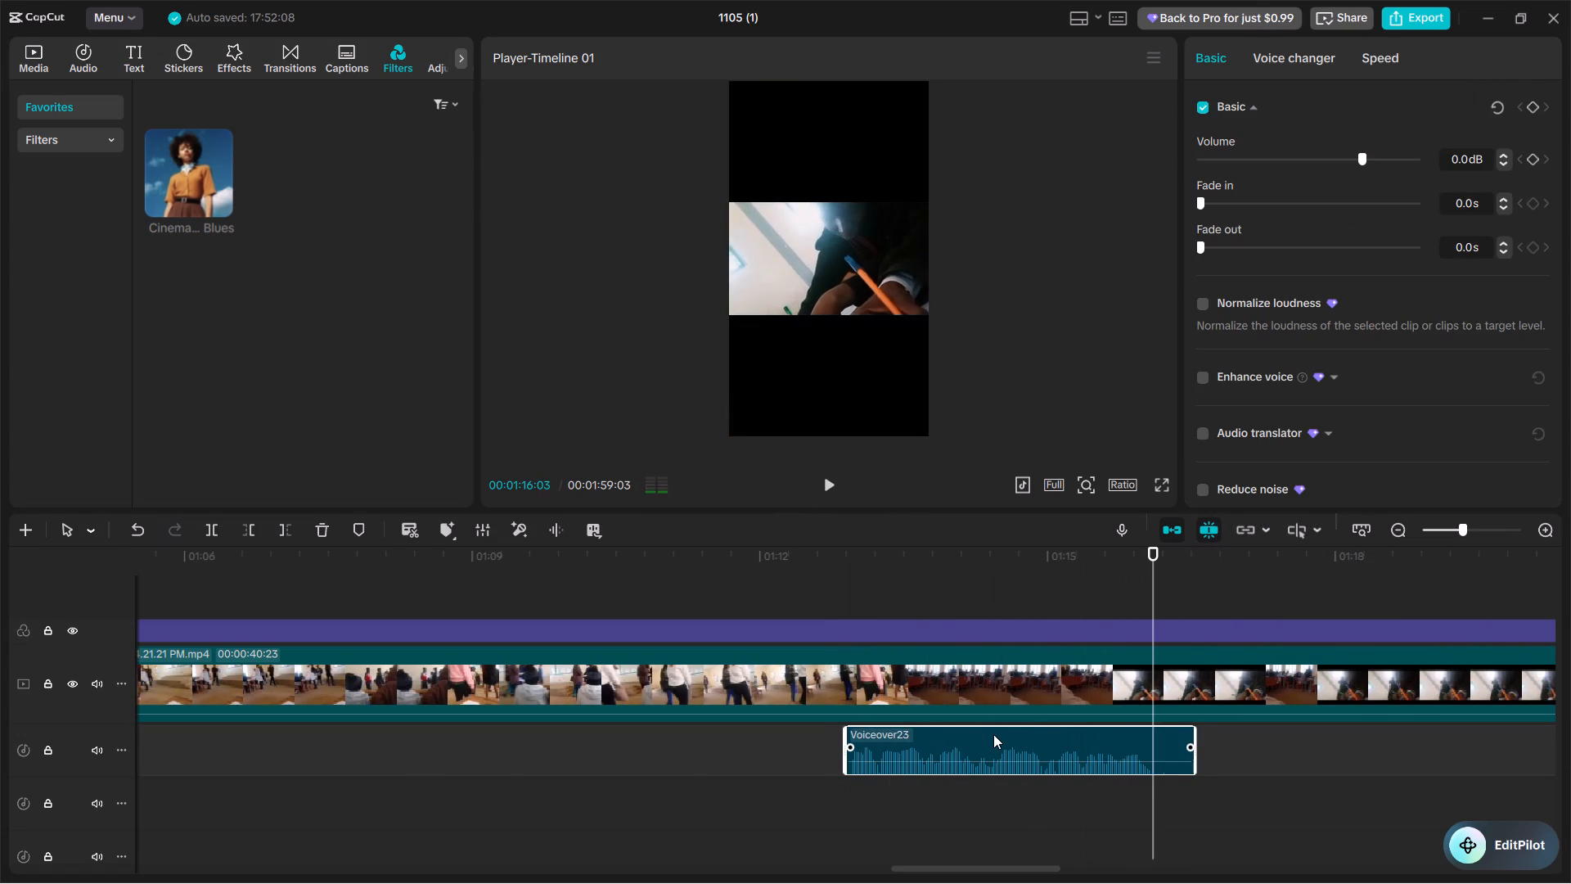
text(w)
Move Voiceover23 to about 00:01:03:24 on the short Voiceover22 piece's track, overlapping the longer piece's end, and play the join.
drag(1004, 732, 846, 791)
scroll(862, 751, right, 2)
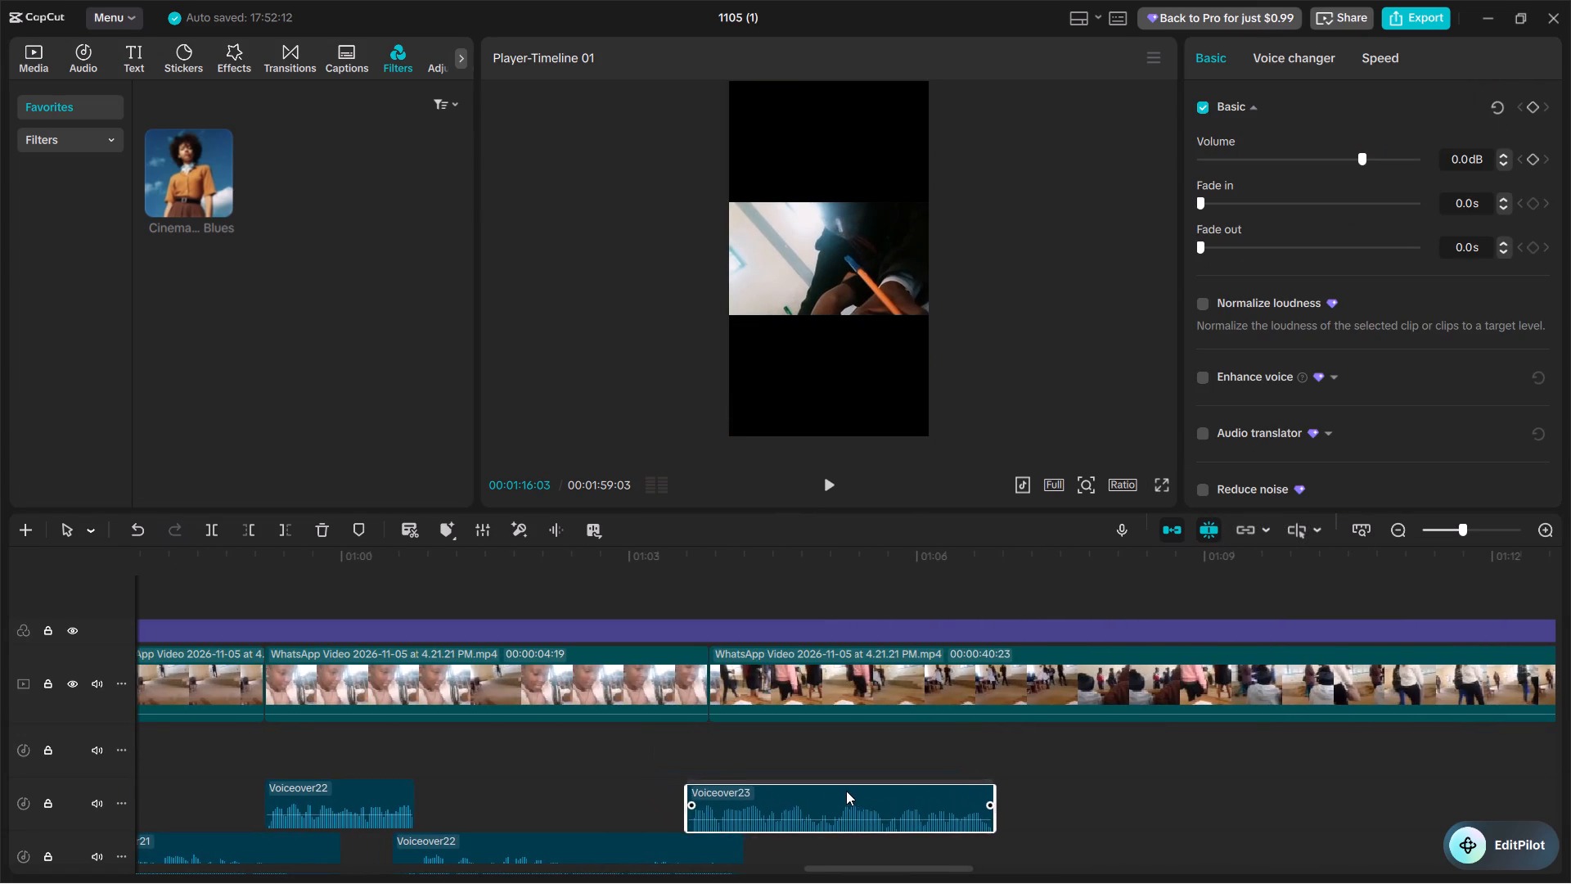
drag(846, 791, 856, 792)
click(599, 754)
key(space)
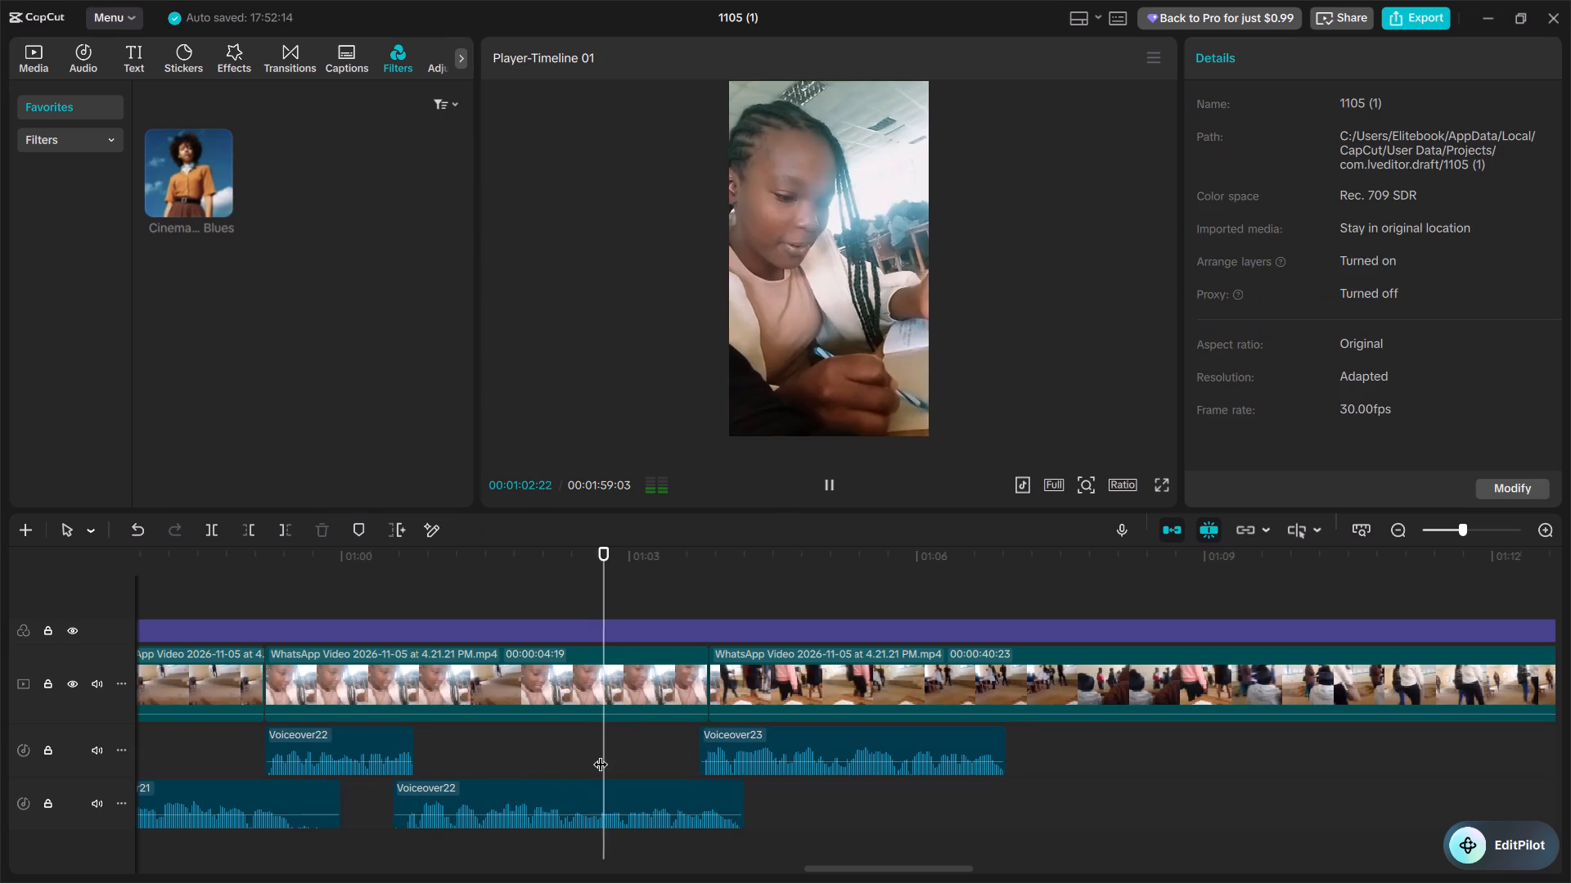
key(space)
drag(709, 742, 713, 751)
click(669, 746)
key(space)
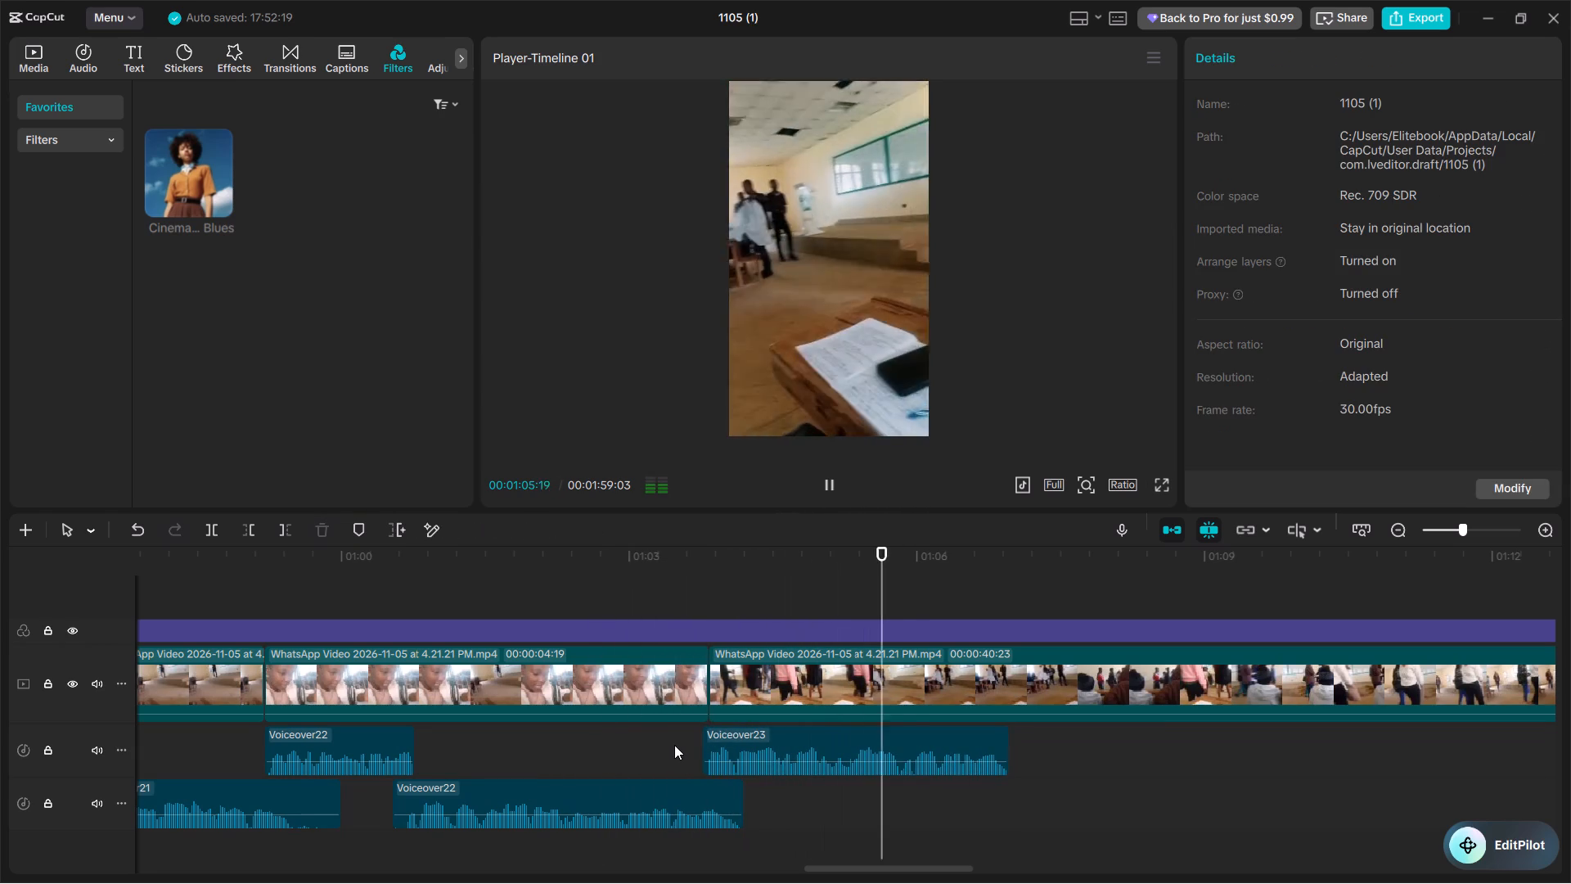
Split the classroom footage at 00:01:06:18 and remove about the next 1.5 seconds, closing the gap.
key(space)
key(space)
key(space)
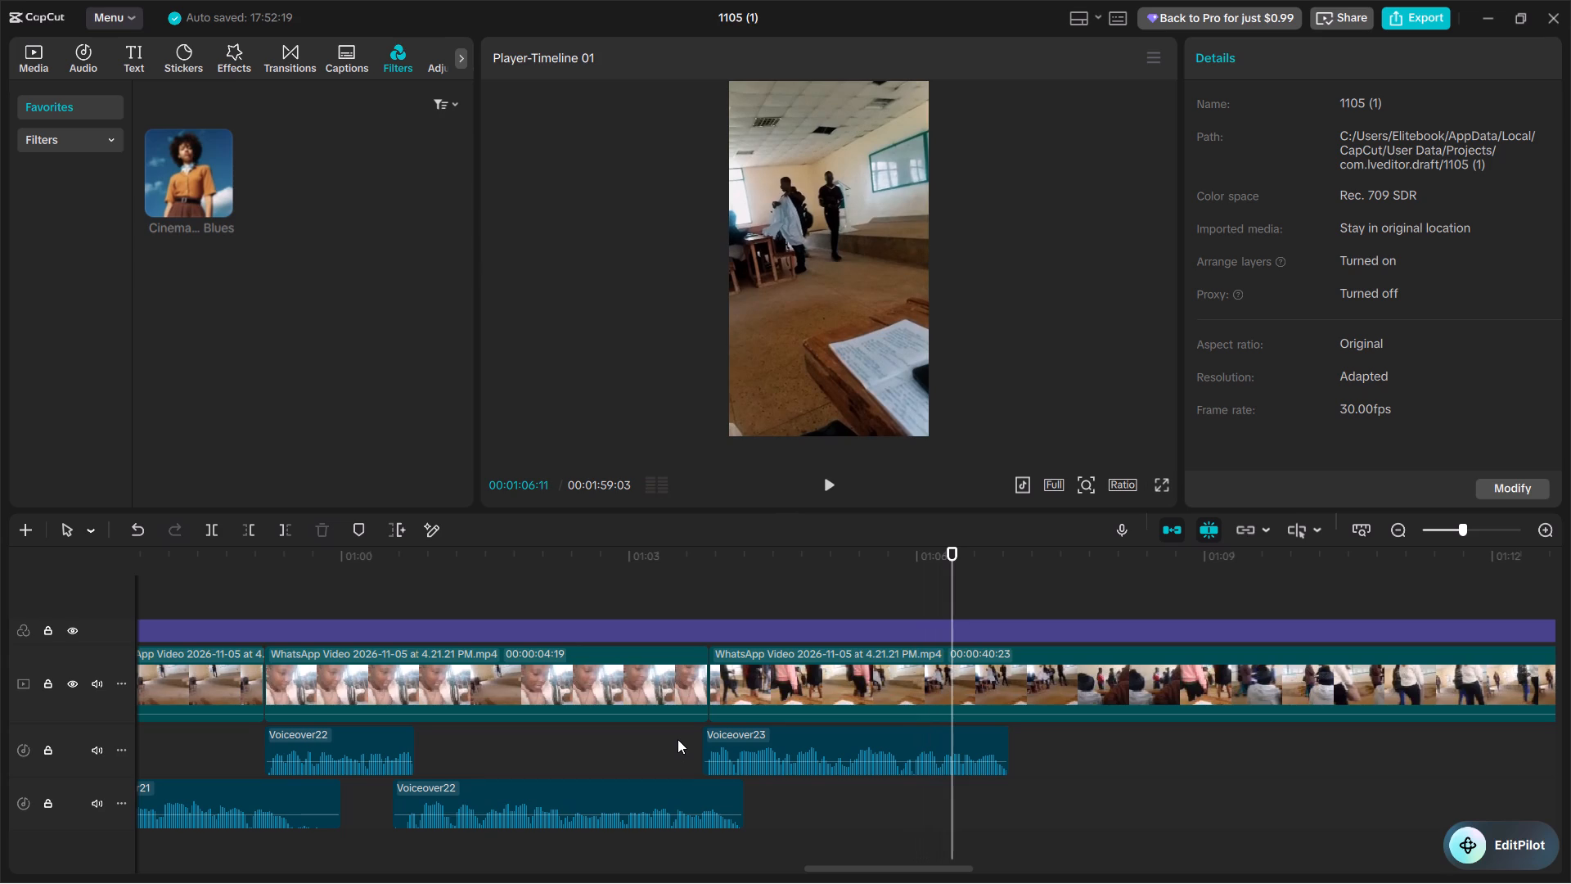
key(space)
key(space)
key(ctrl+b)
key(space)
scroll(677, 739, left, 1)
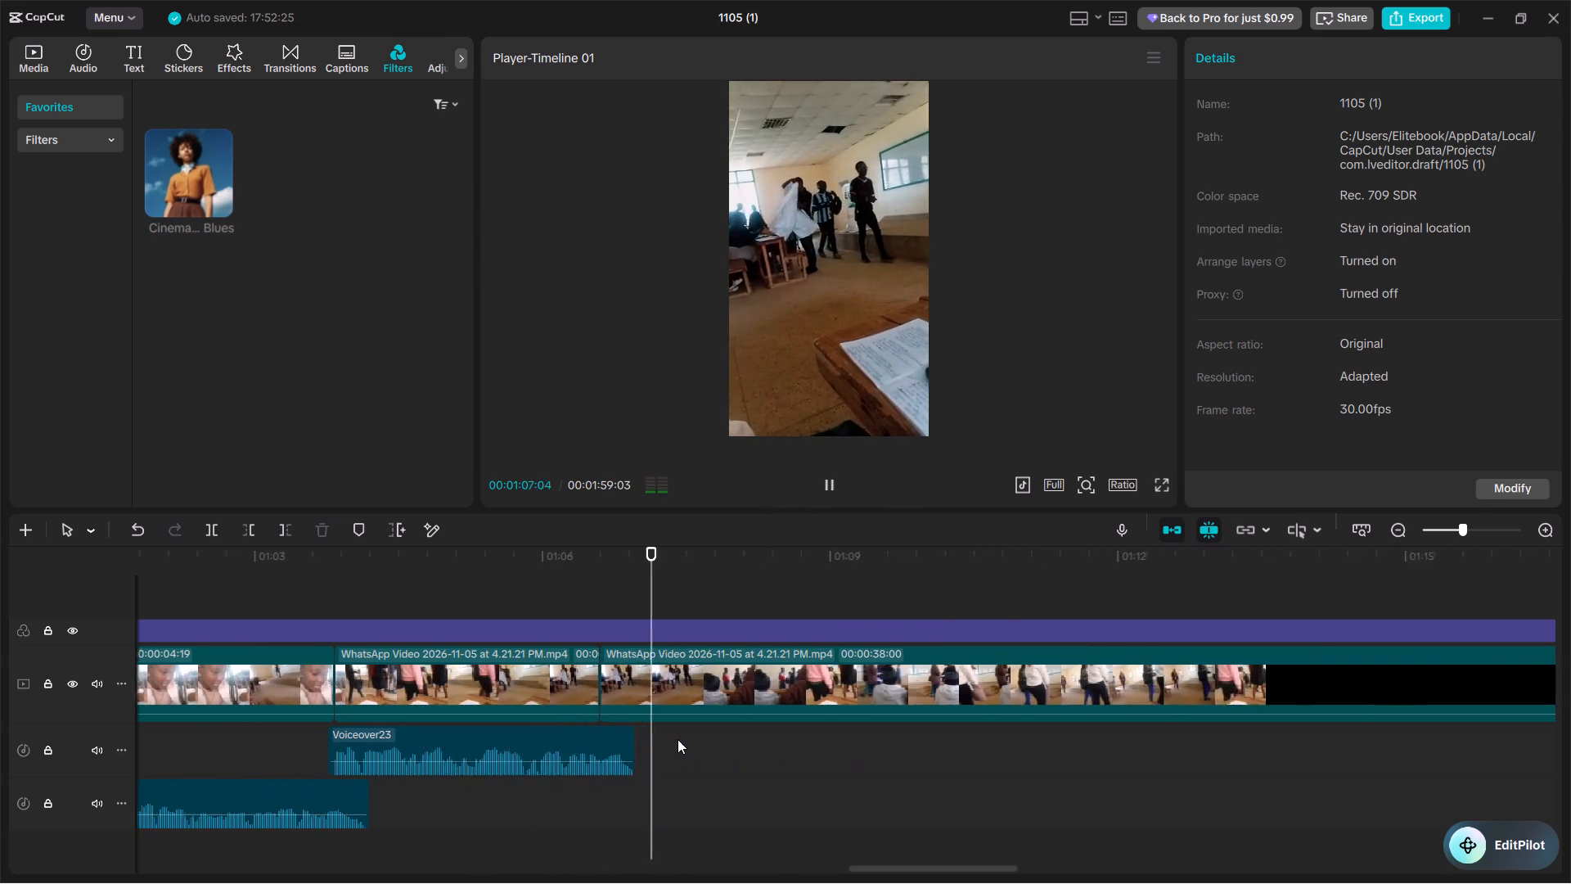
scroll(677, 739, left, 1)
key(space)
key(q)
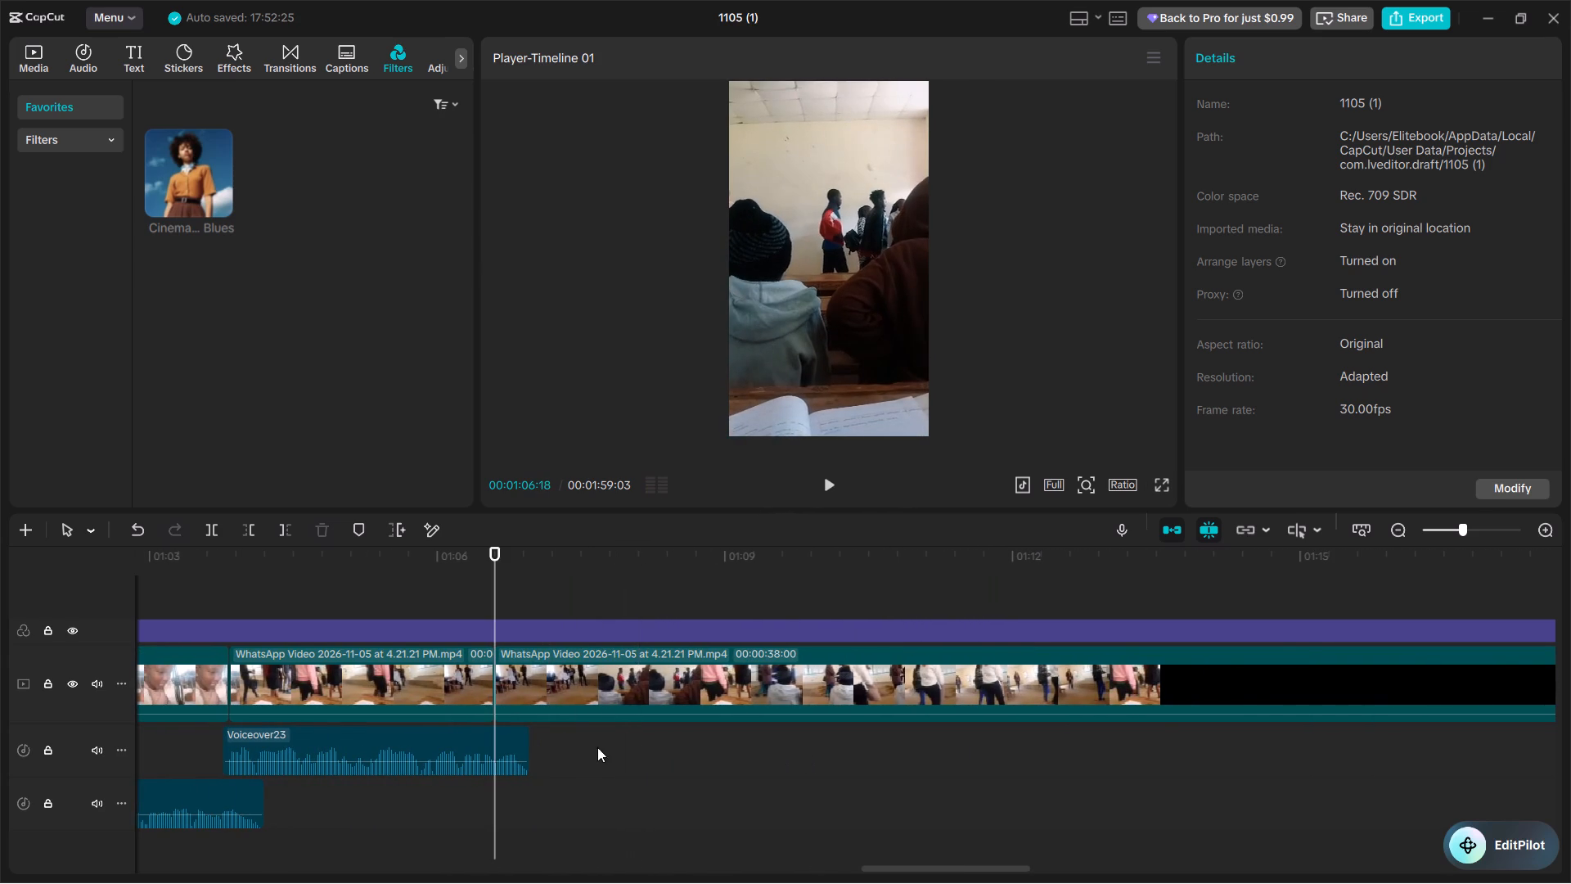
Cut the end of the classroom clip before the split back to 00:01:05:14, closing the gap.
click(385, 607)
key(w)
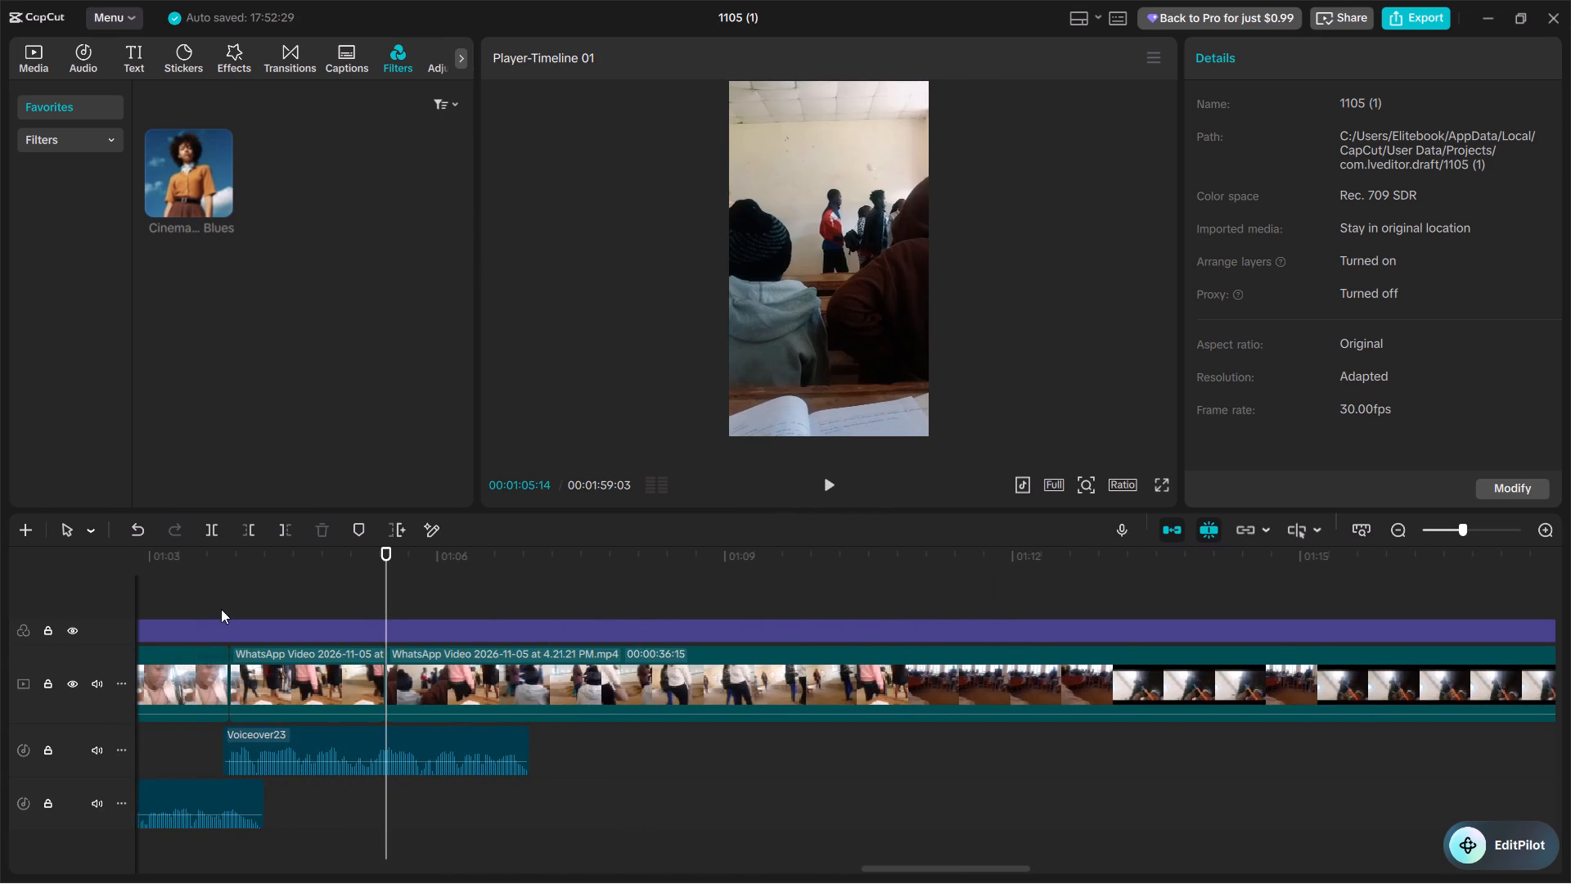
Play the new cut and split the classroom footage at 00:01:06:26, near the end of Voiceover23.
click(223, 609)
key(space)
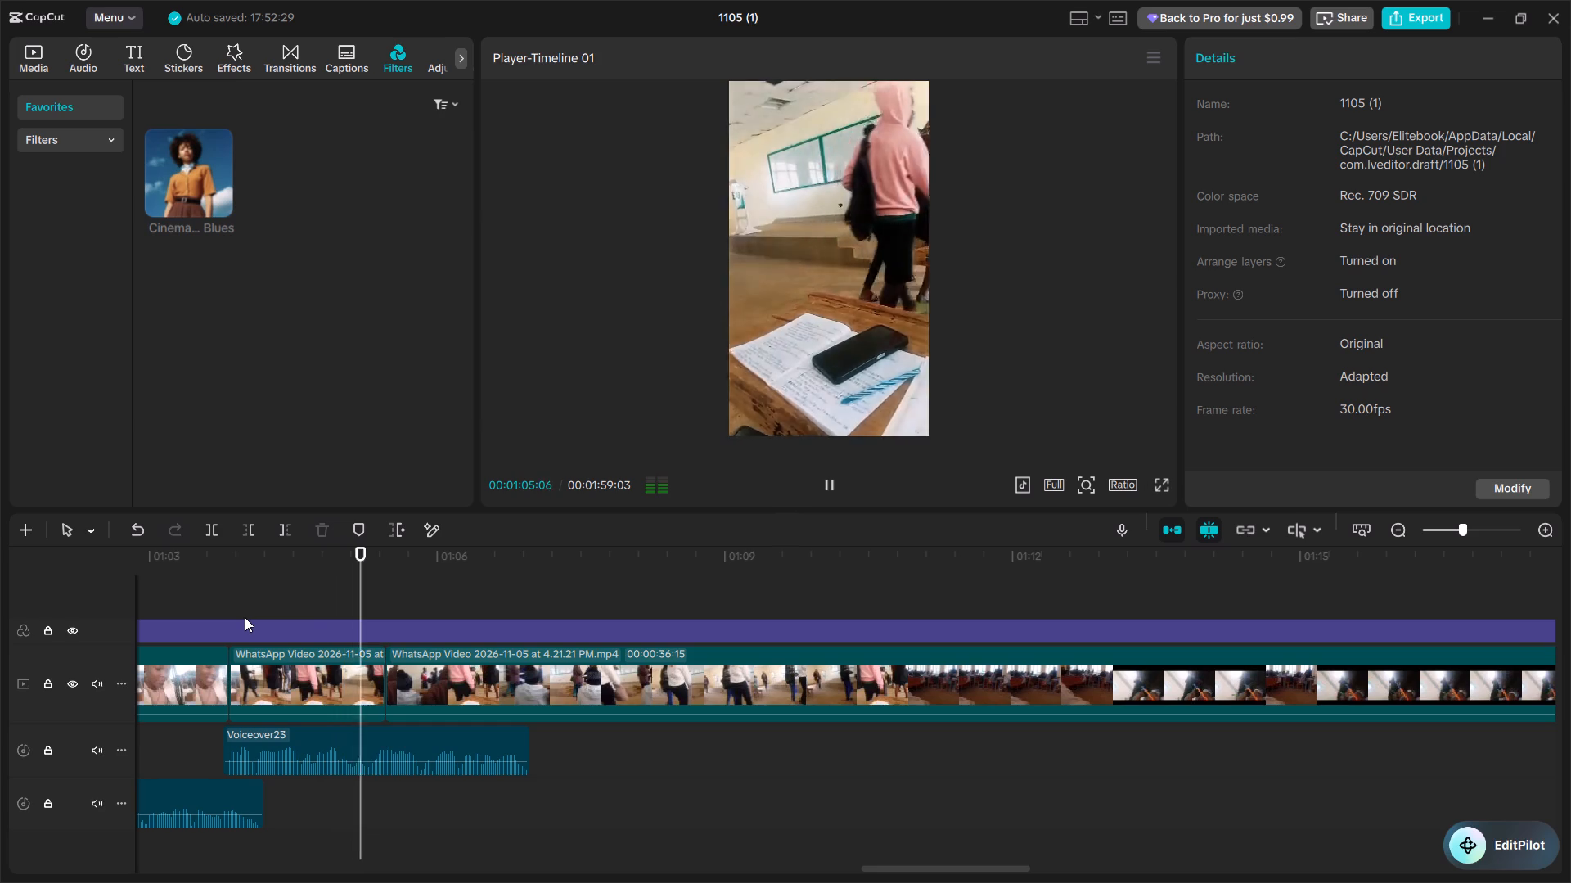
key(space)
key(space)
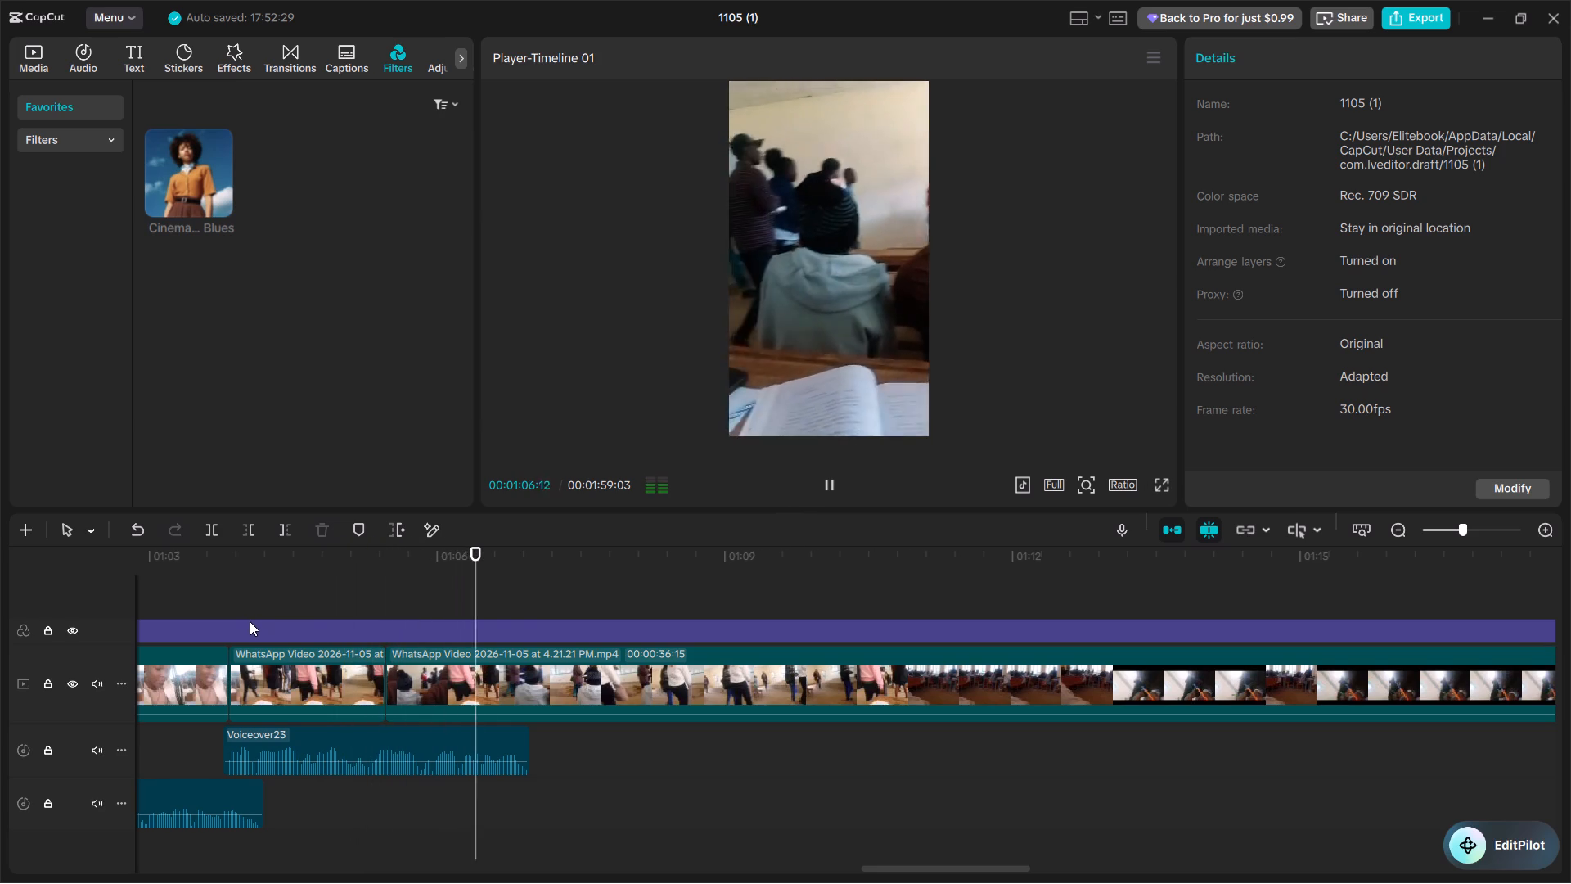
key(space)
key(ctrl+b)
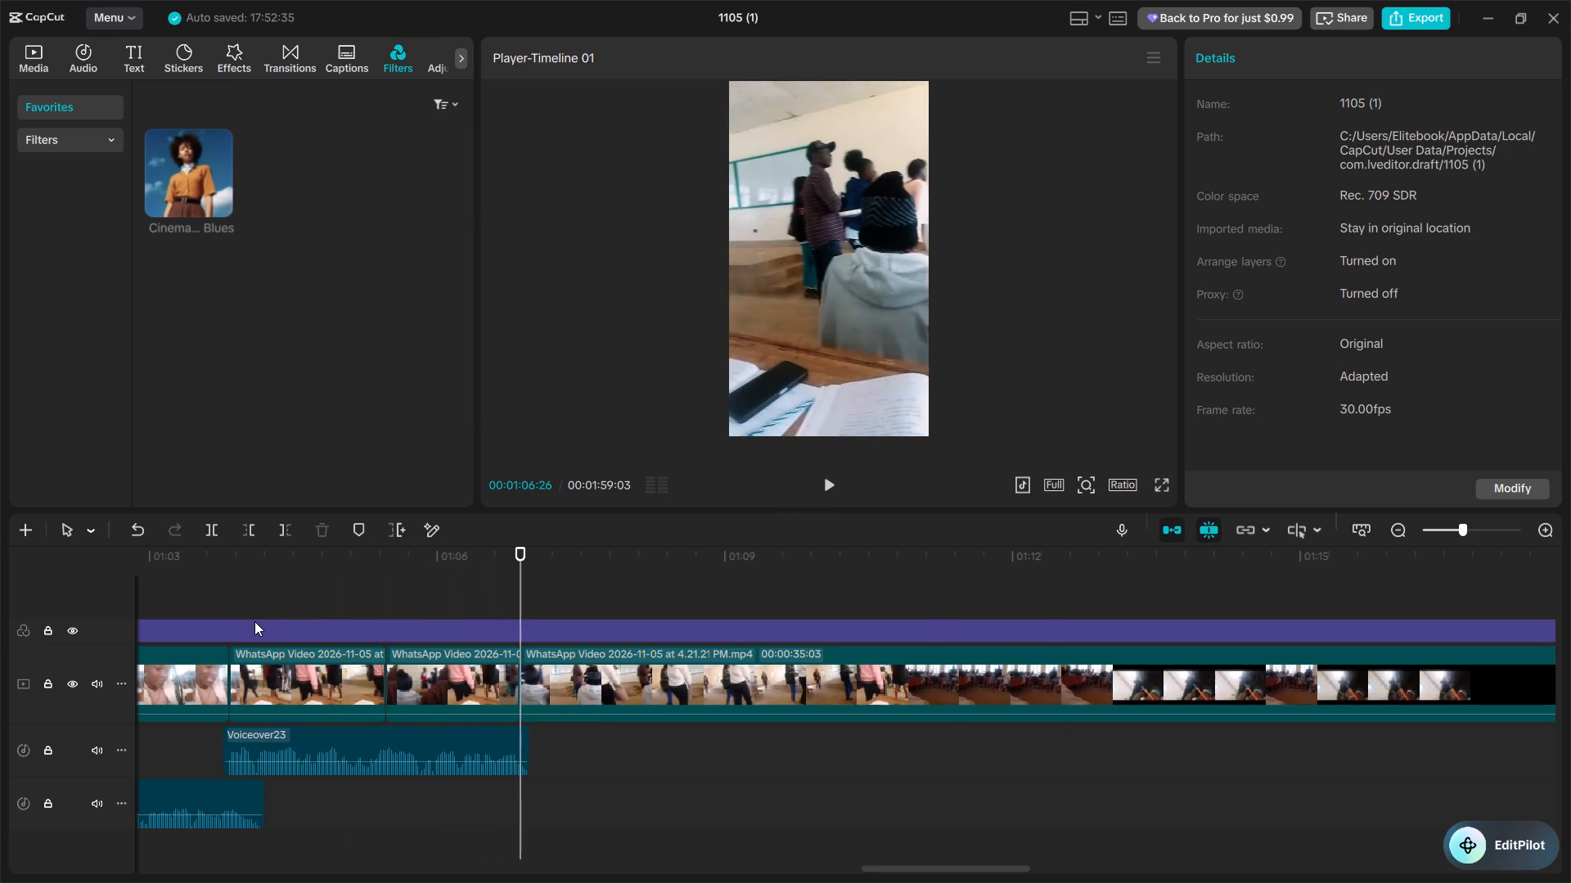
Shift the cut between the two classroom clips under Voiceover23 back to about 00:01:05:09.
drag(385, 688, 367, 688)
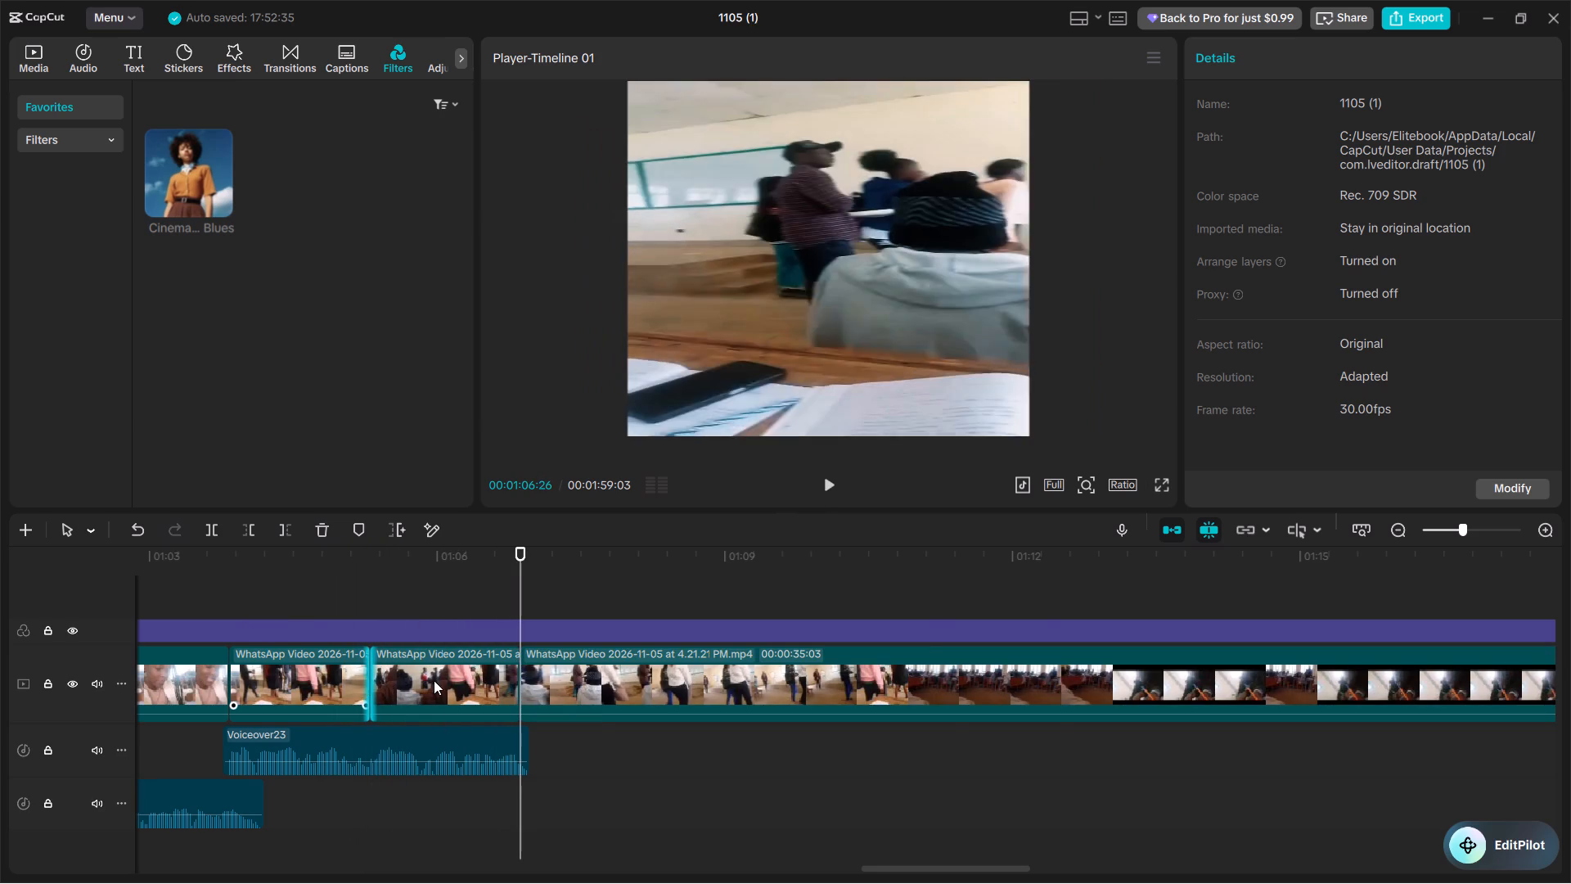
Remove the footage from the split at 00:01:06:26 up to 00:01:10:20, closing the gap, and play the new start.
key(space)
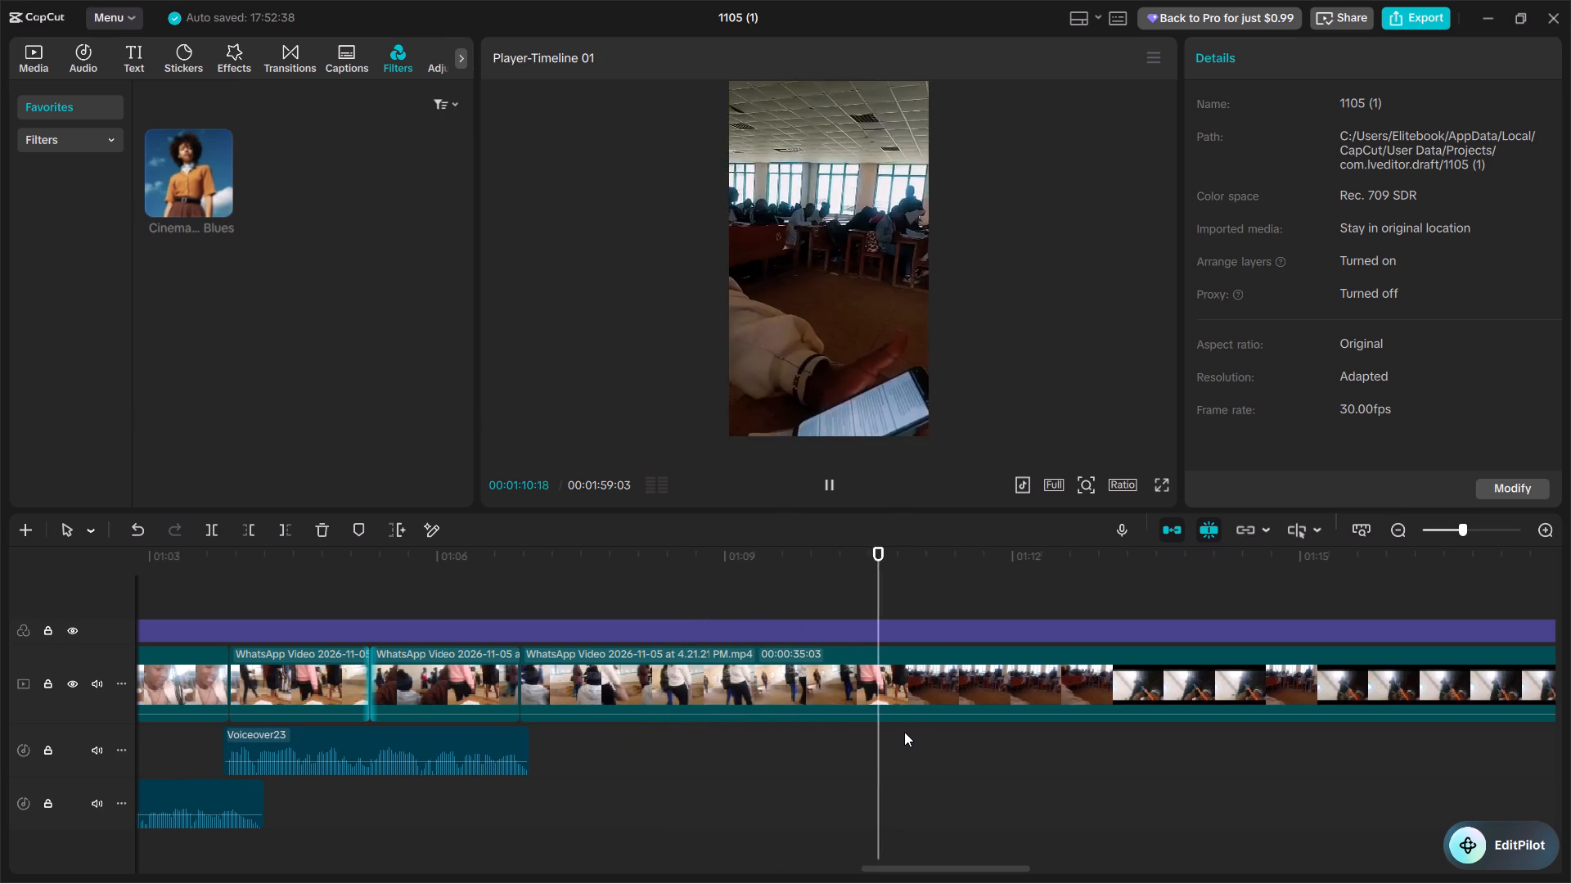
key(space)
click(884, 727)
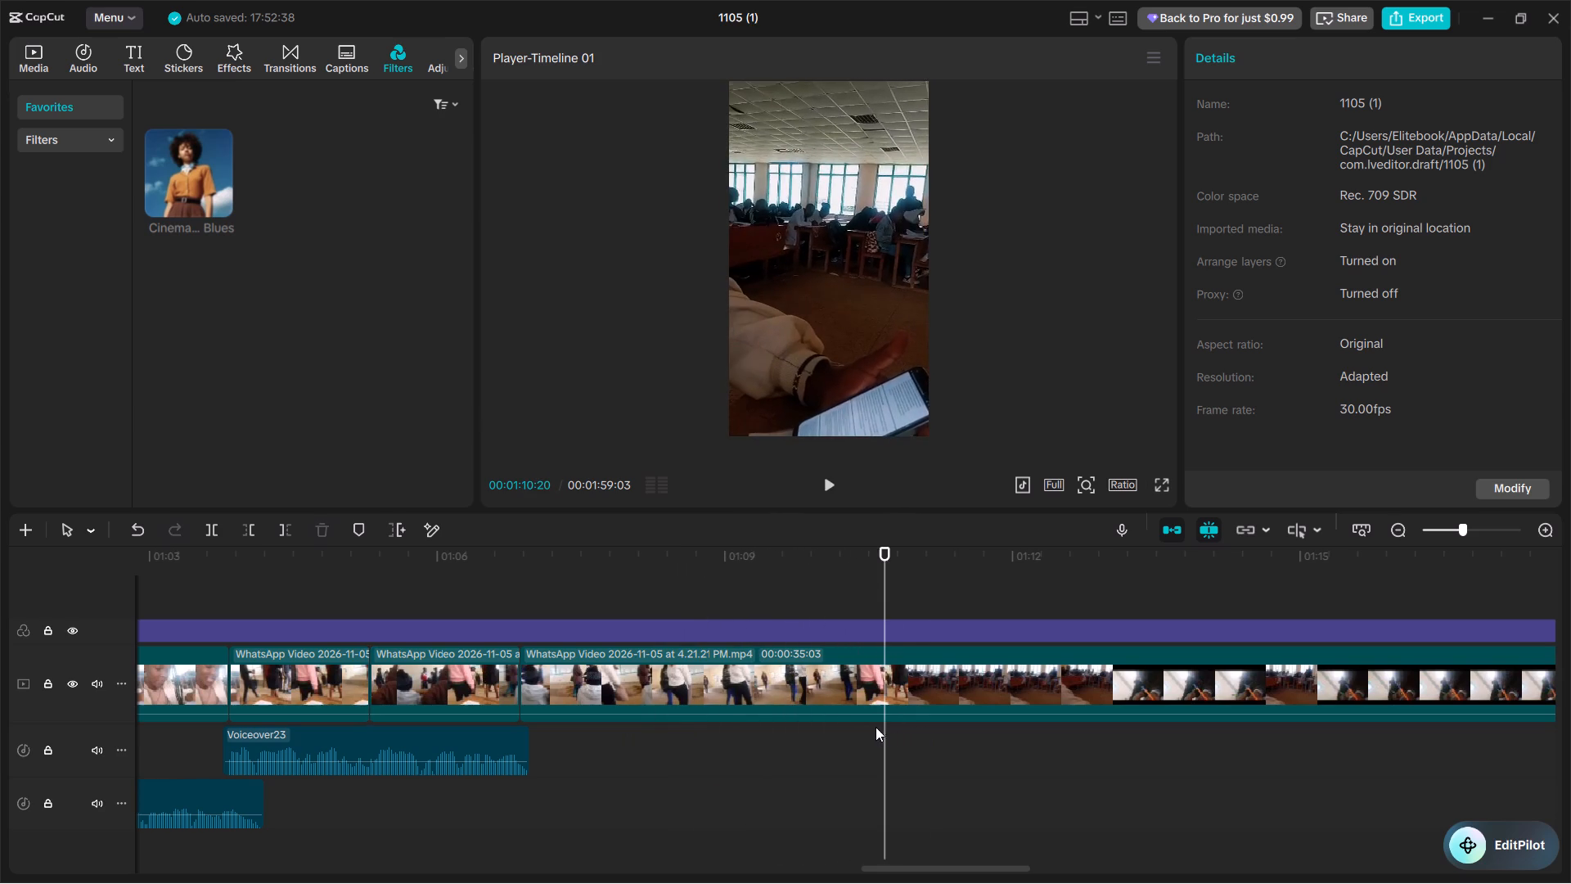
key(q)
key(space)
key(space)
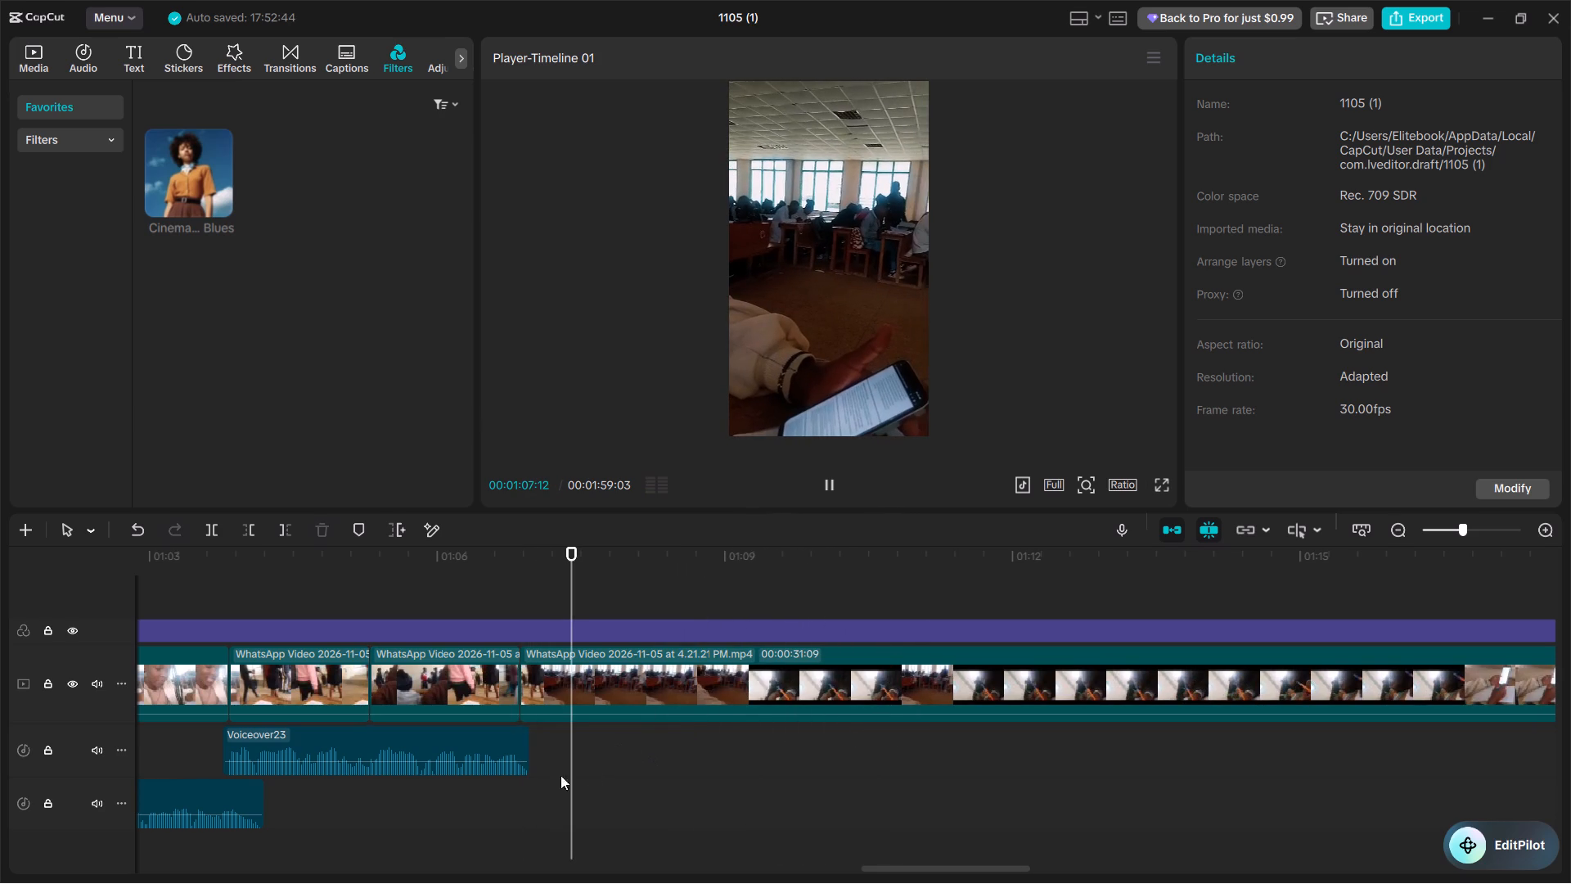
Record a voiceover of about 3.6 seconds starting at 00:01:06:26.
click(522, 790)
click(1124, 526)
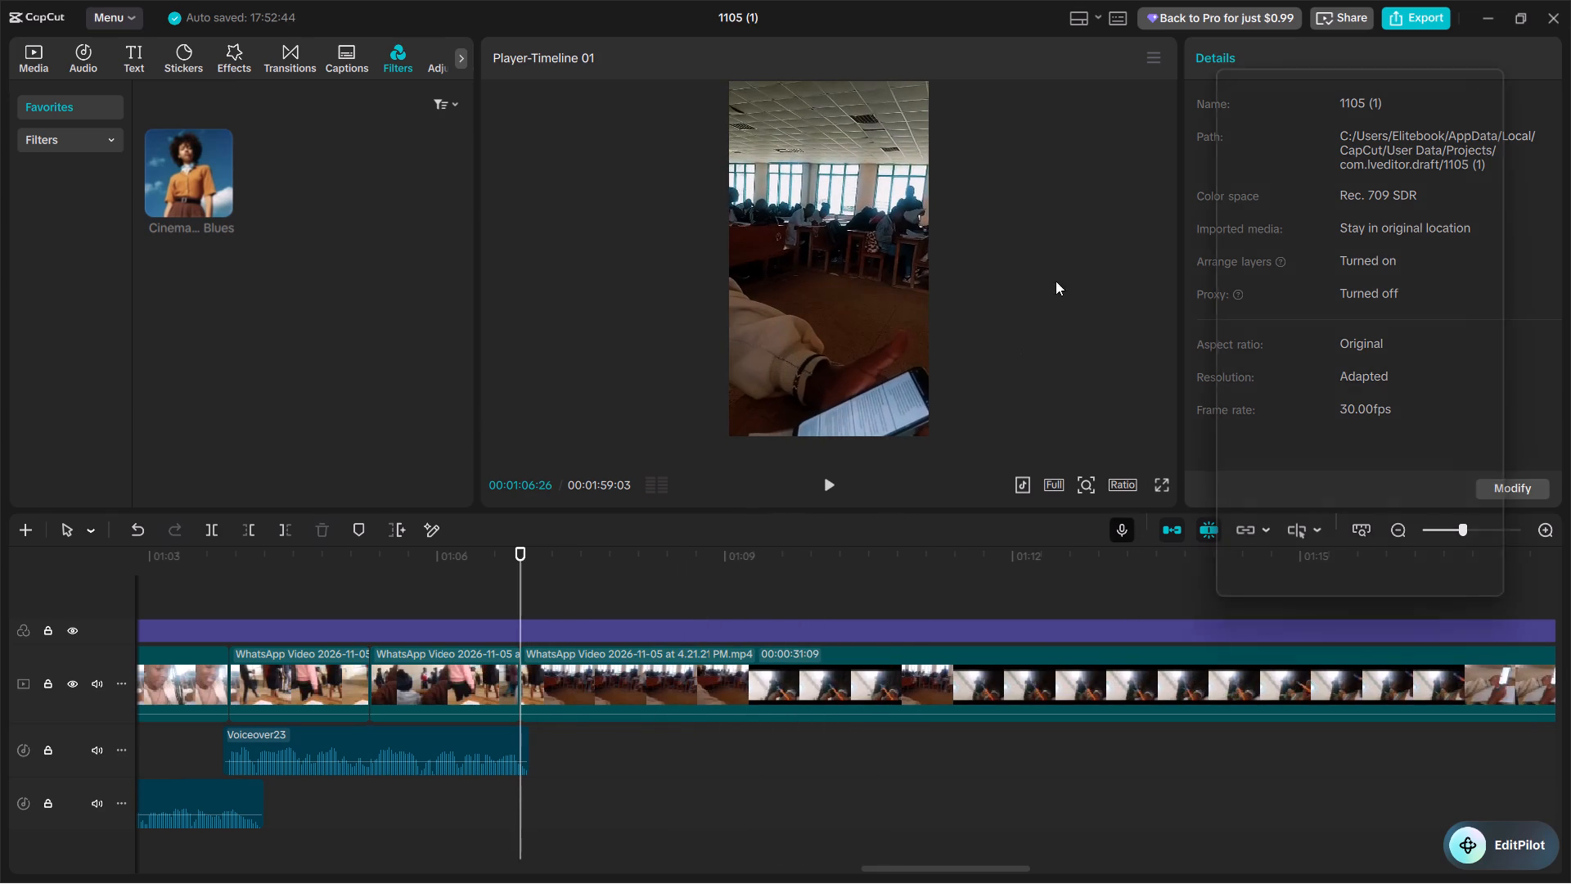
click(1249, 173)
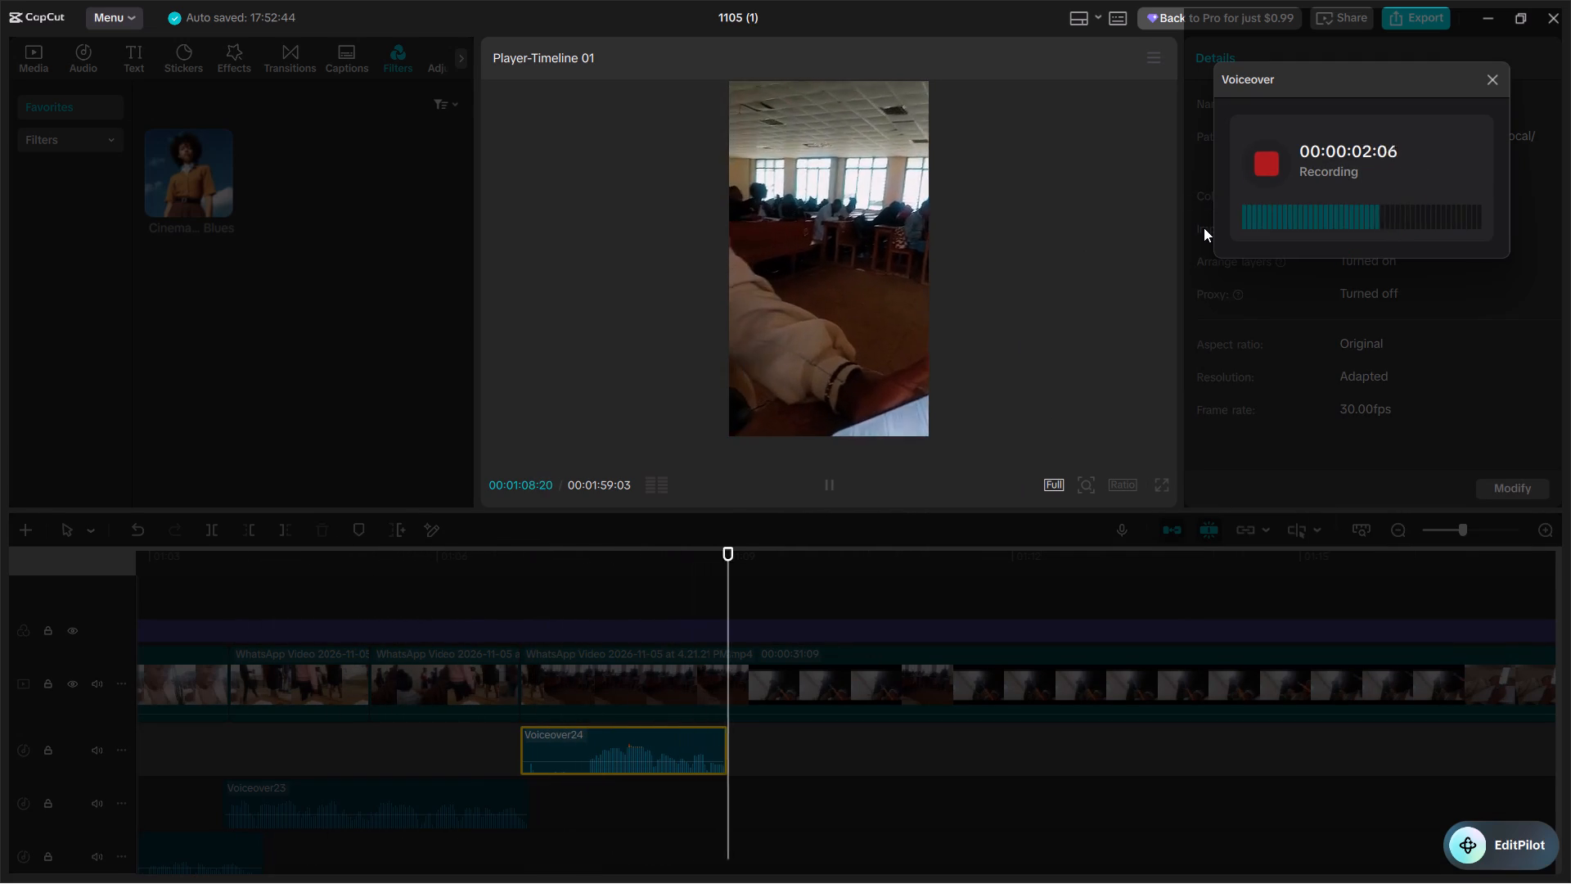
key(space)
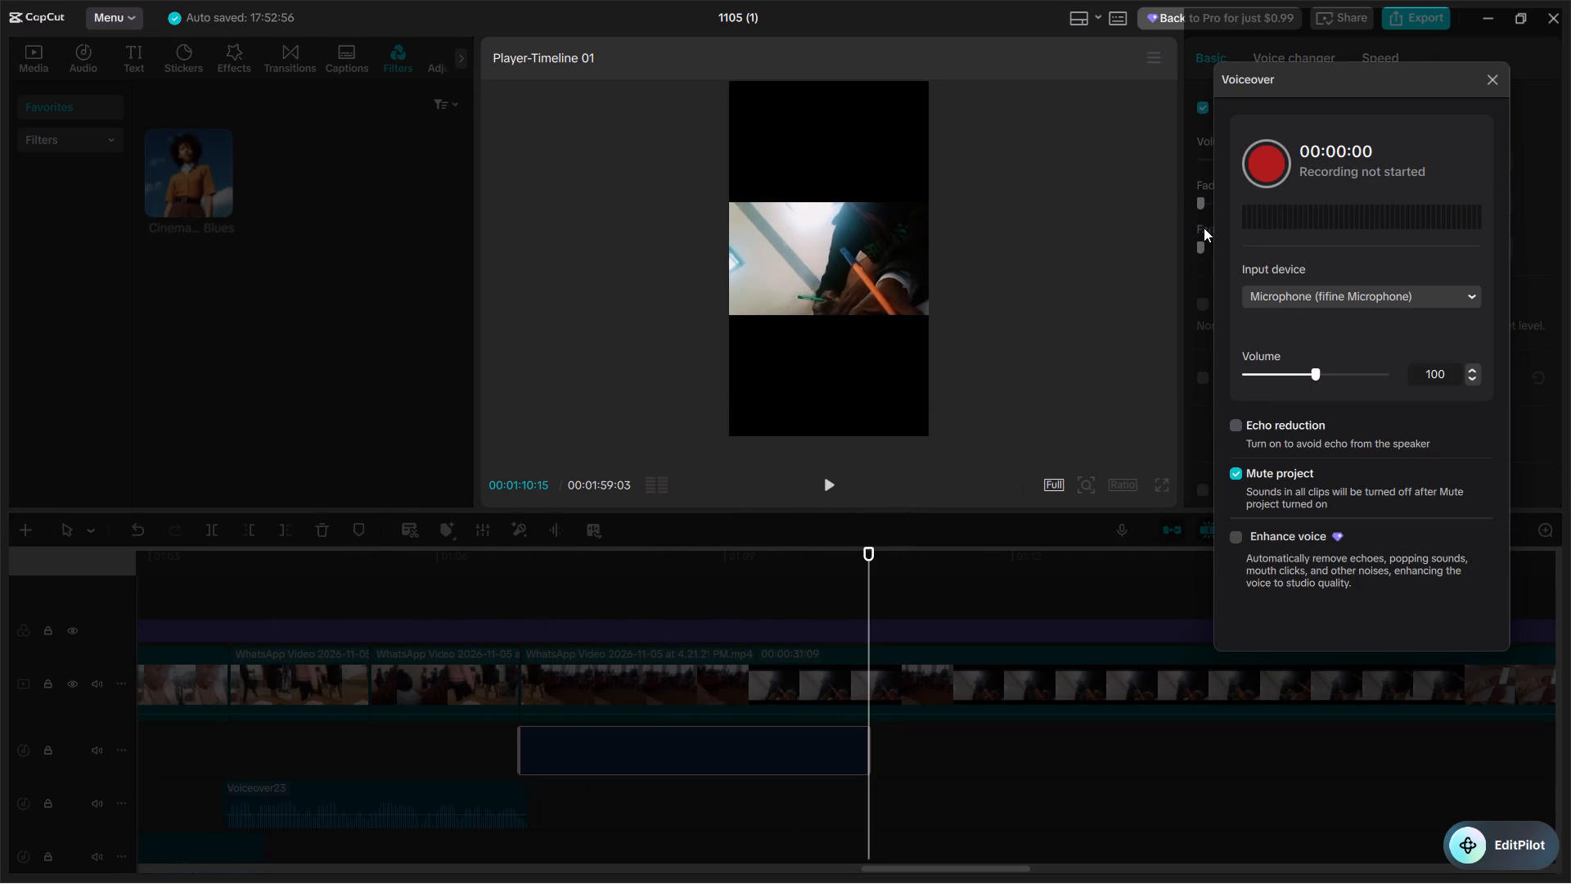
click(1492, 83)
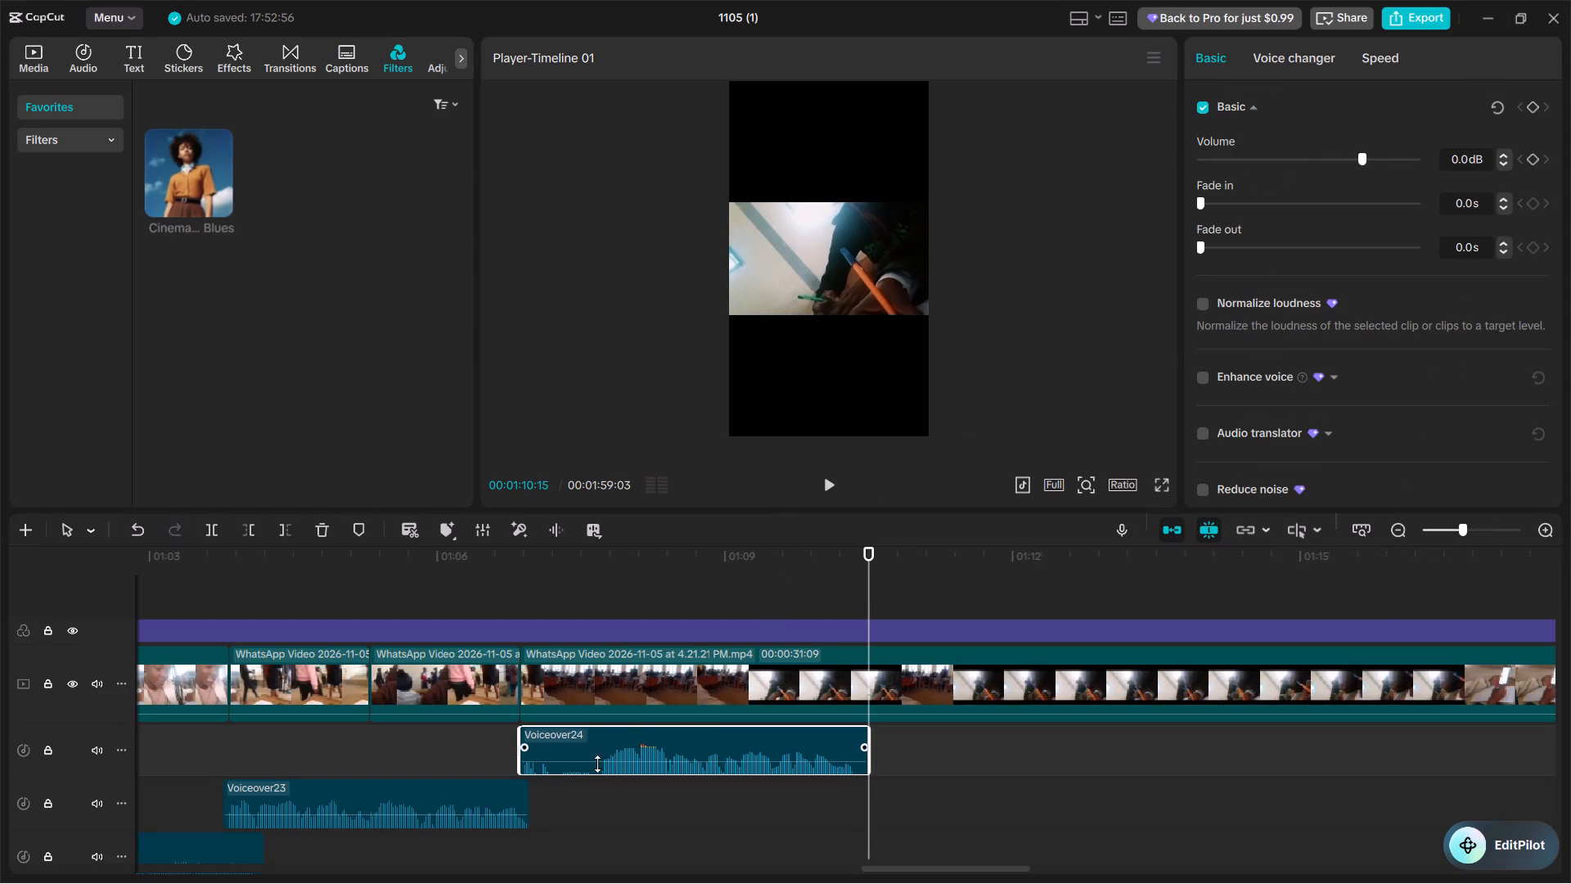
Trim the start of Voiceover24 to 00:01:07:20.
click(596, 778)
click(593, 753)
key(q)
Move Voiceover24 onto the track below Voiceover23 at about 00:01:06:24, slightly overlapping its end, and play the join.
drag(654, 742, 574, 843)
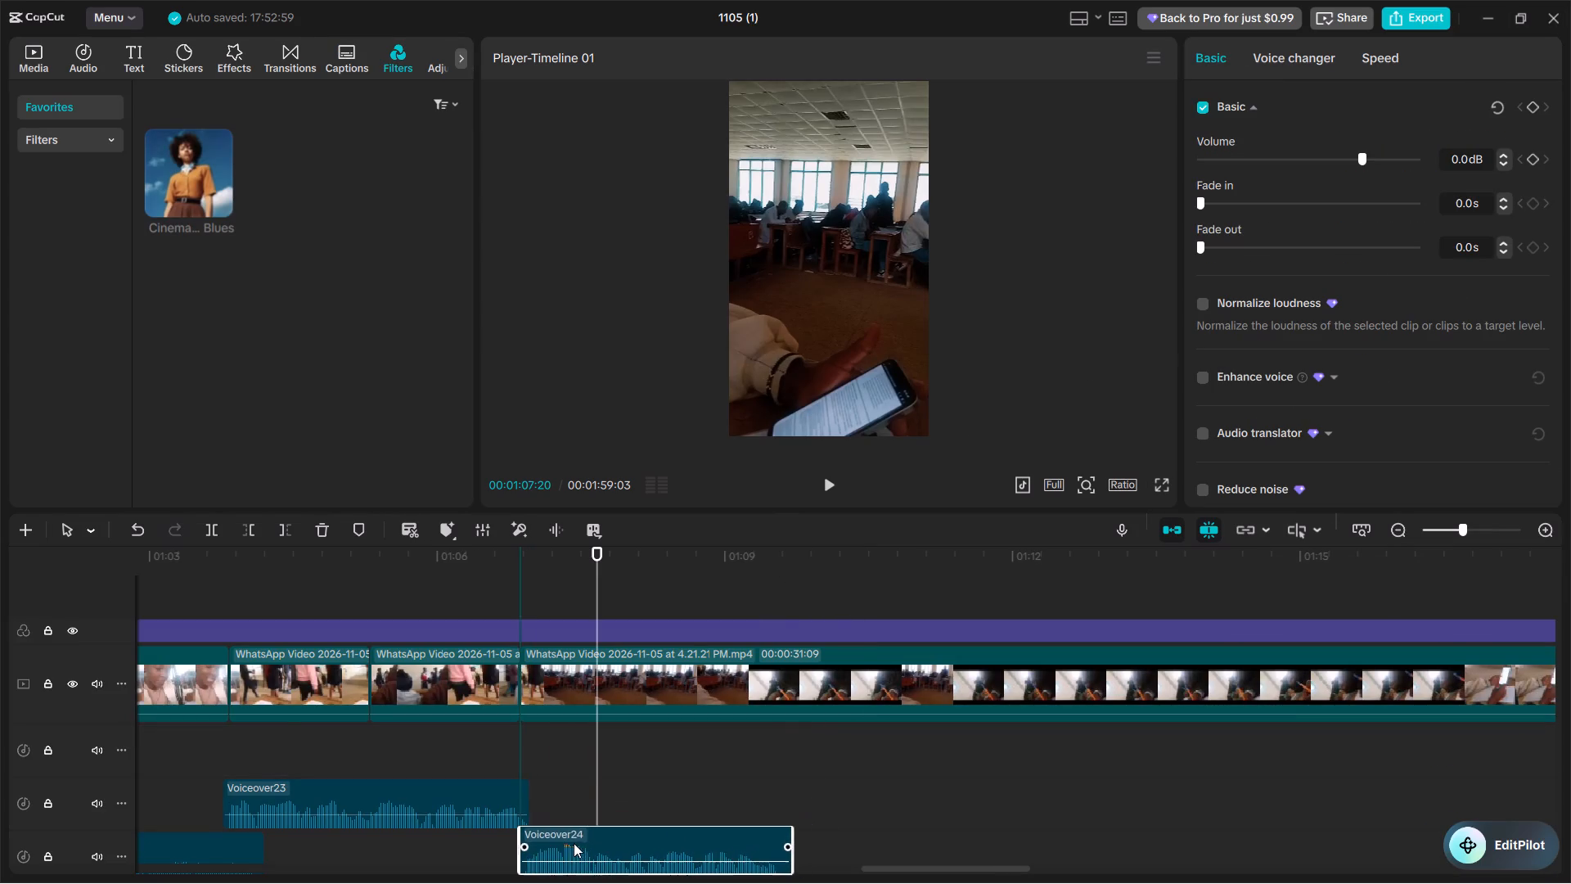
drag(574, 843, 573, 843)
click(487, 807)
key(space)
drag(540, 796, 538, 796)
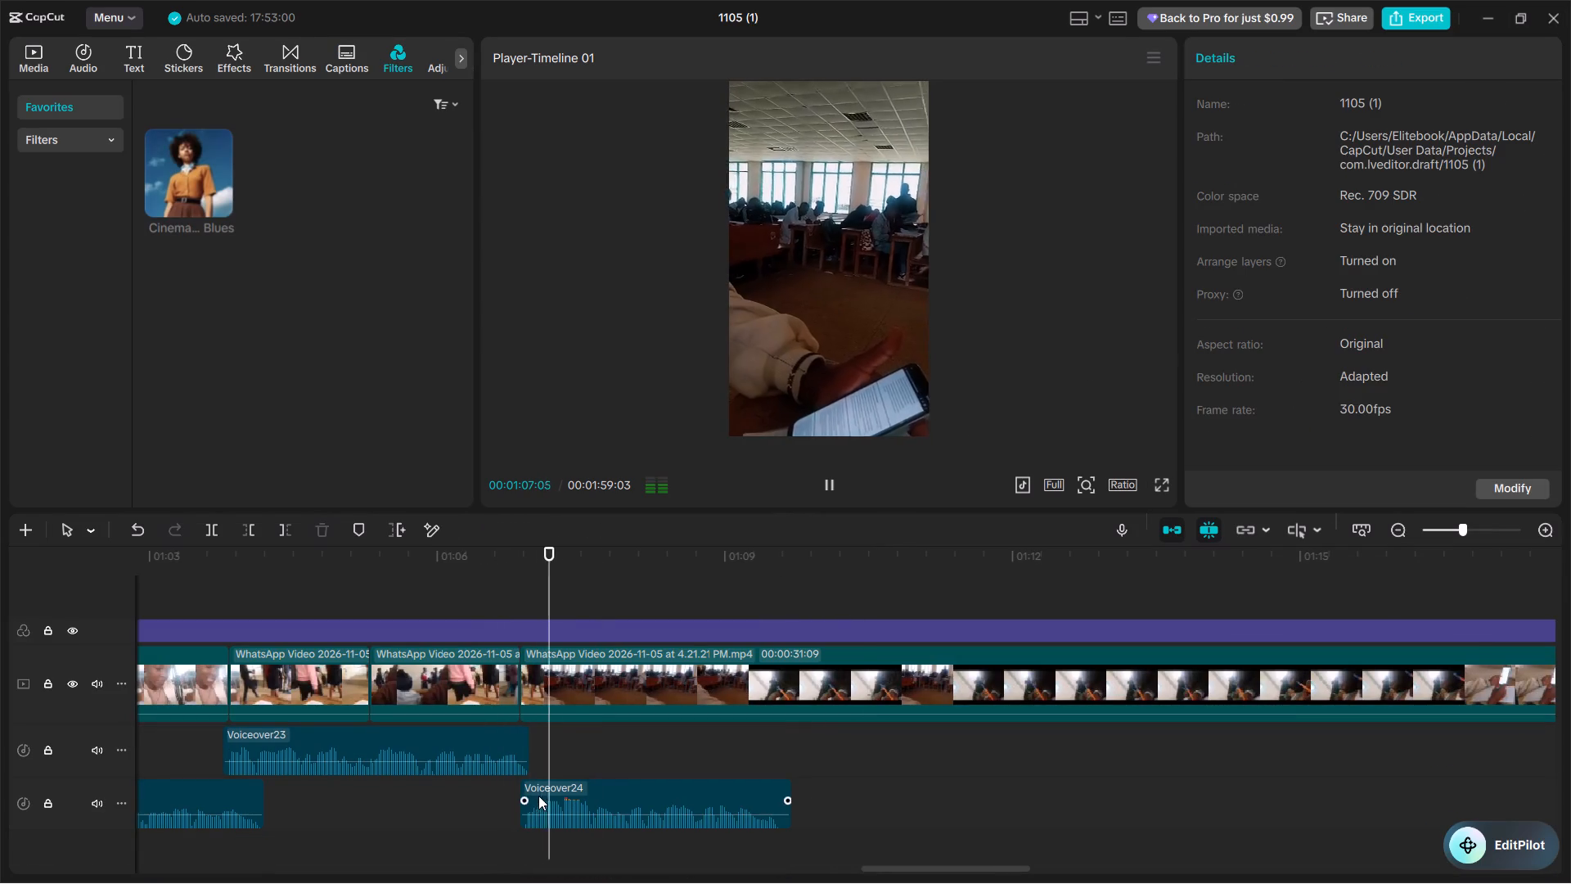
drag(538, 796, 529, 797)
click(479, 799)
key(space)
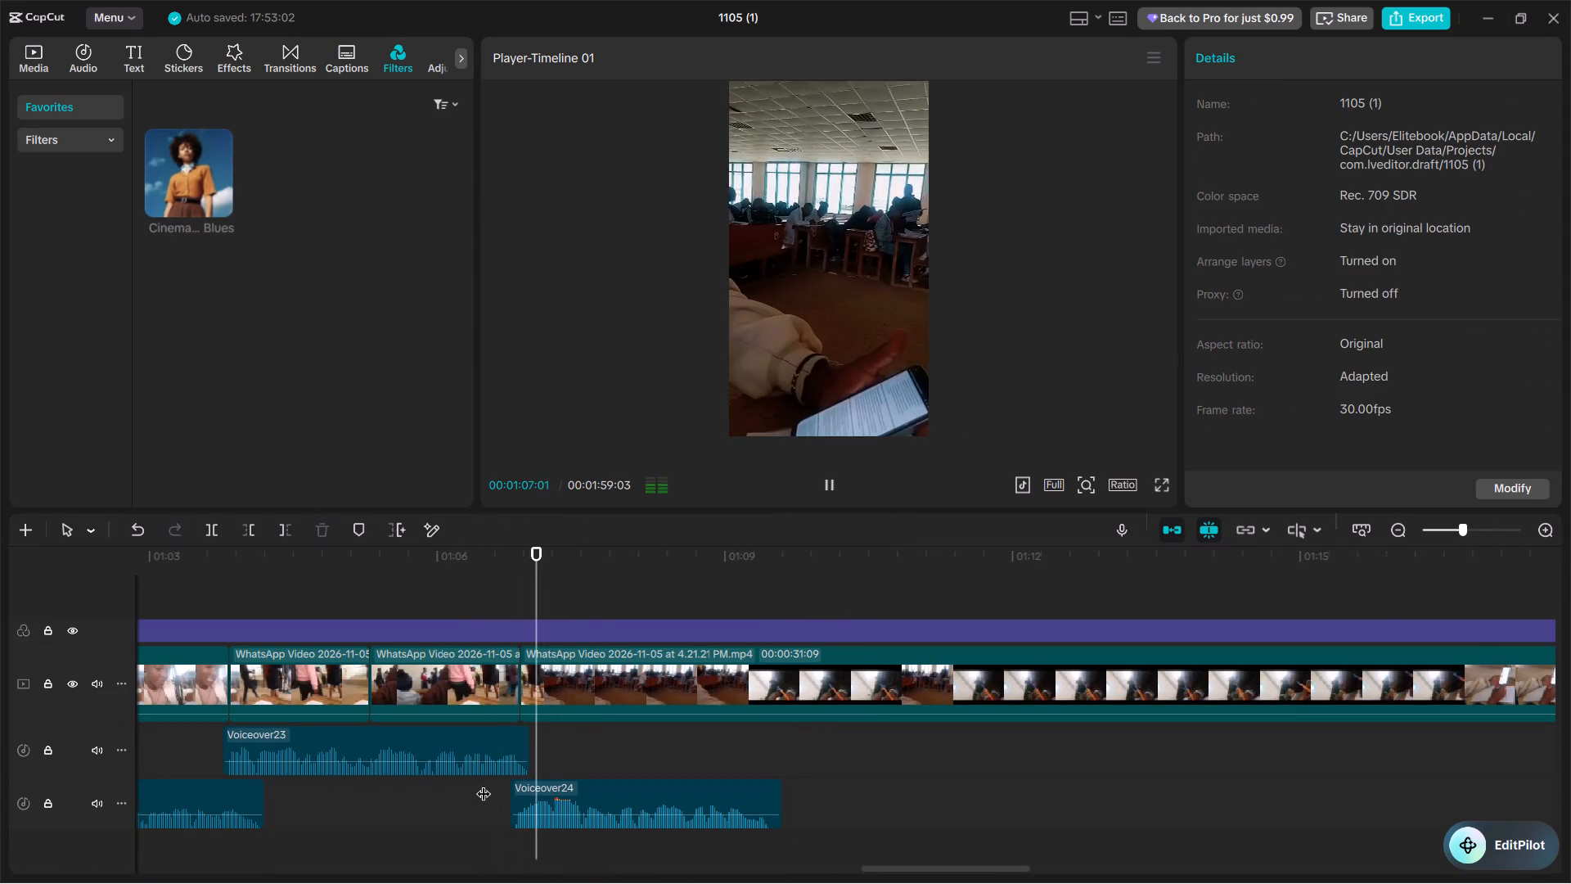
click(449, 805)
key(space)
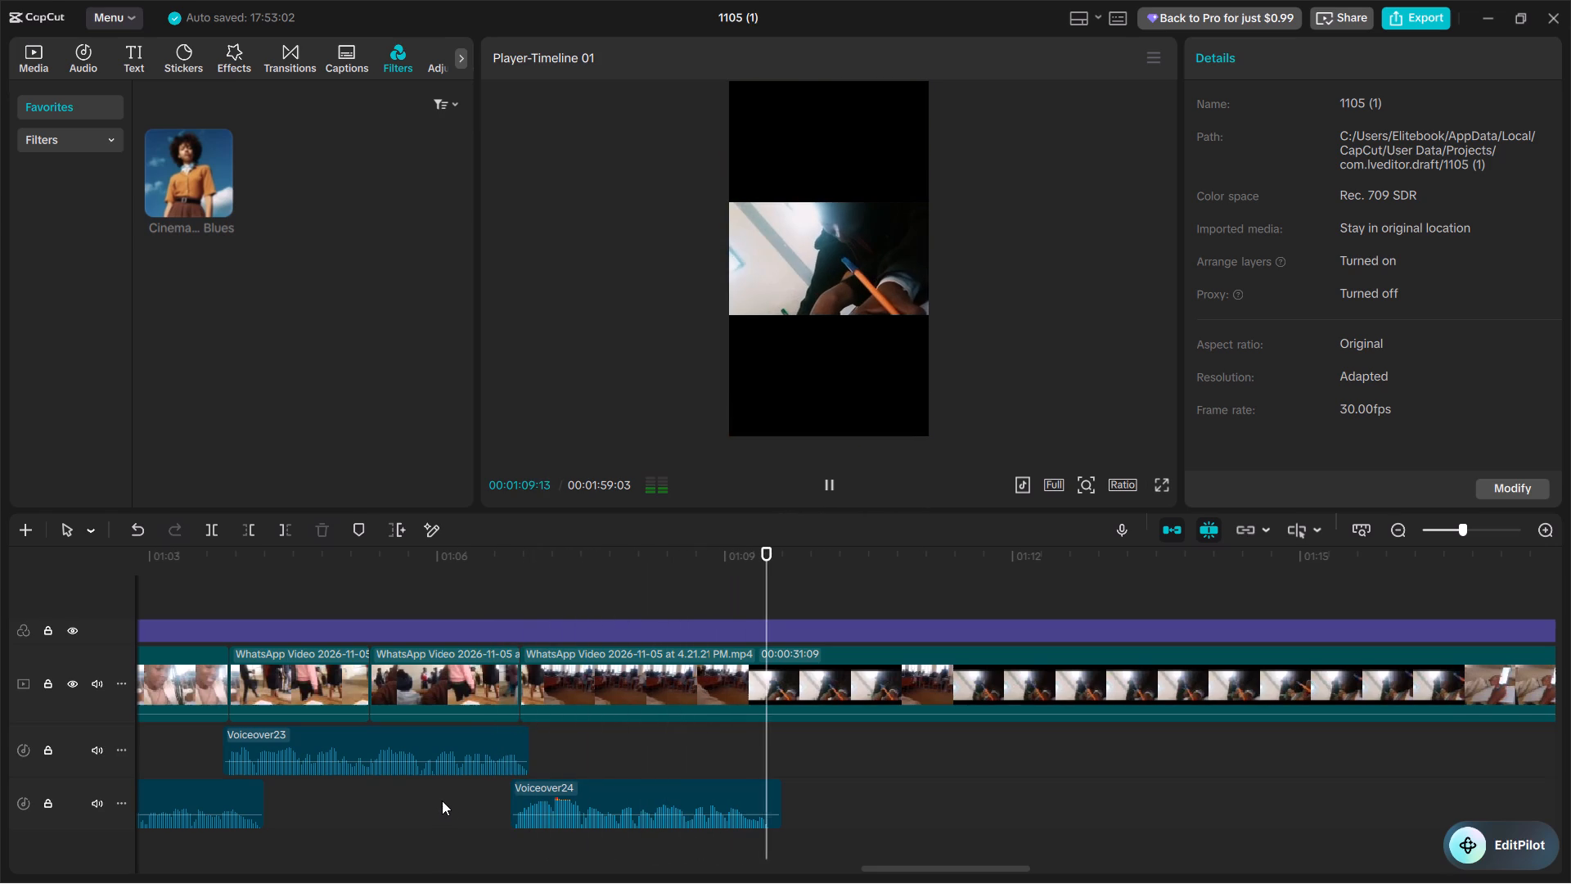
key(space)
Record a voiceover of about 14 seconds starting at 00:01:09:02.
click(745, 769)
click(732, 764)
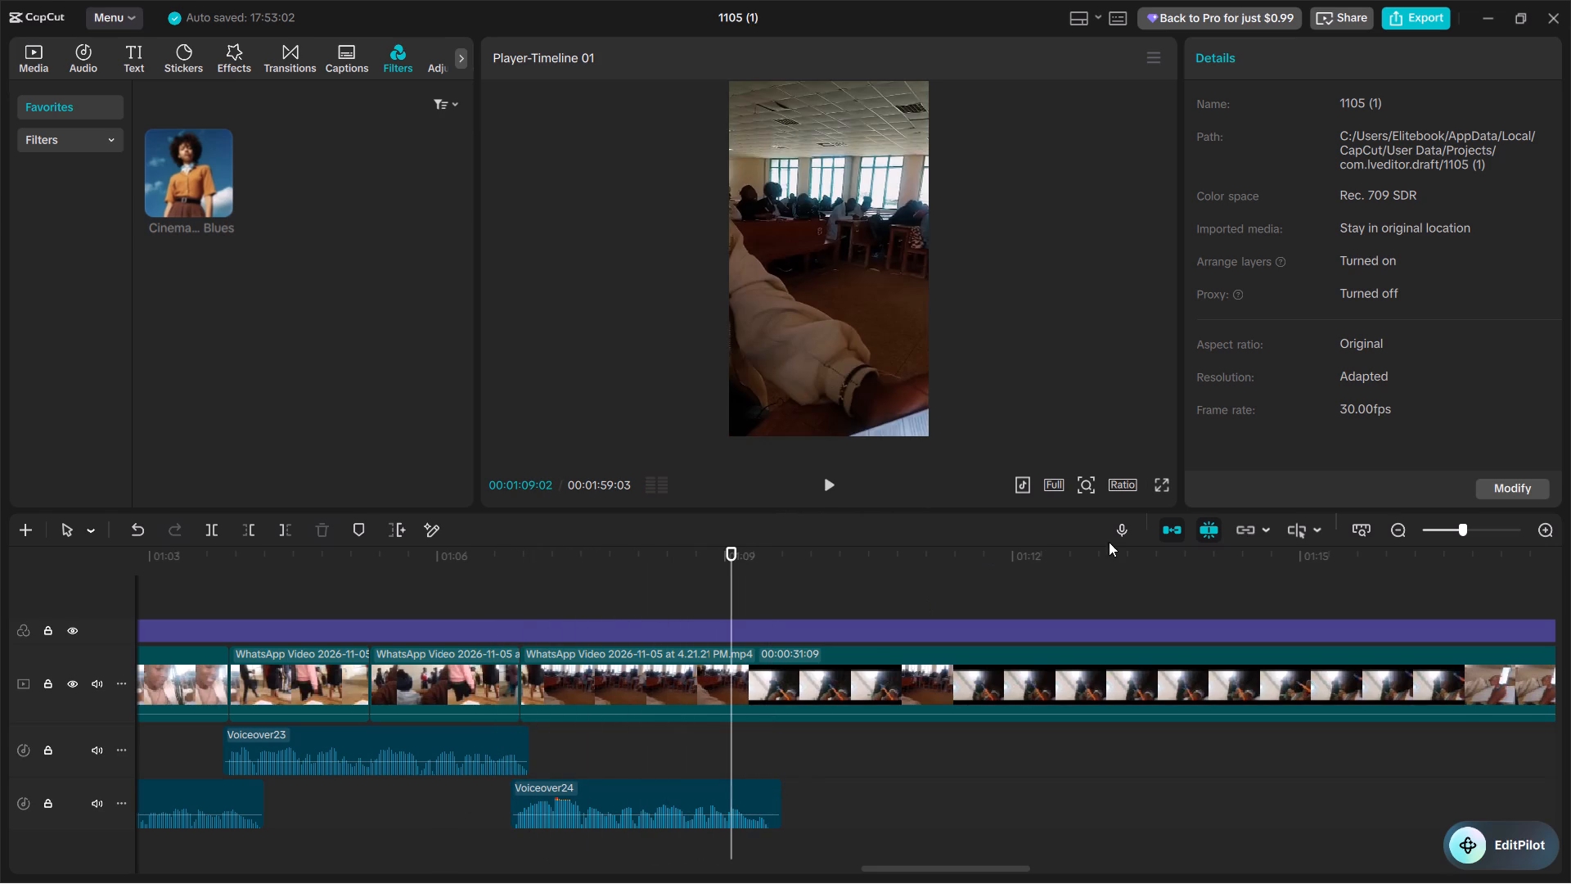
click(1112, 532)
click(1254, 182)
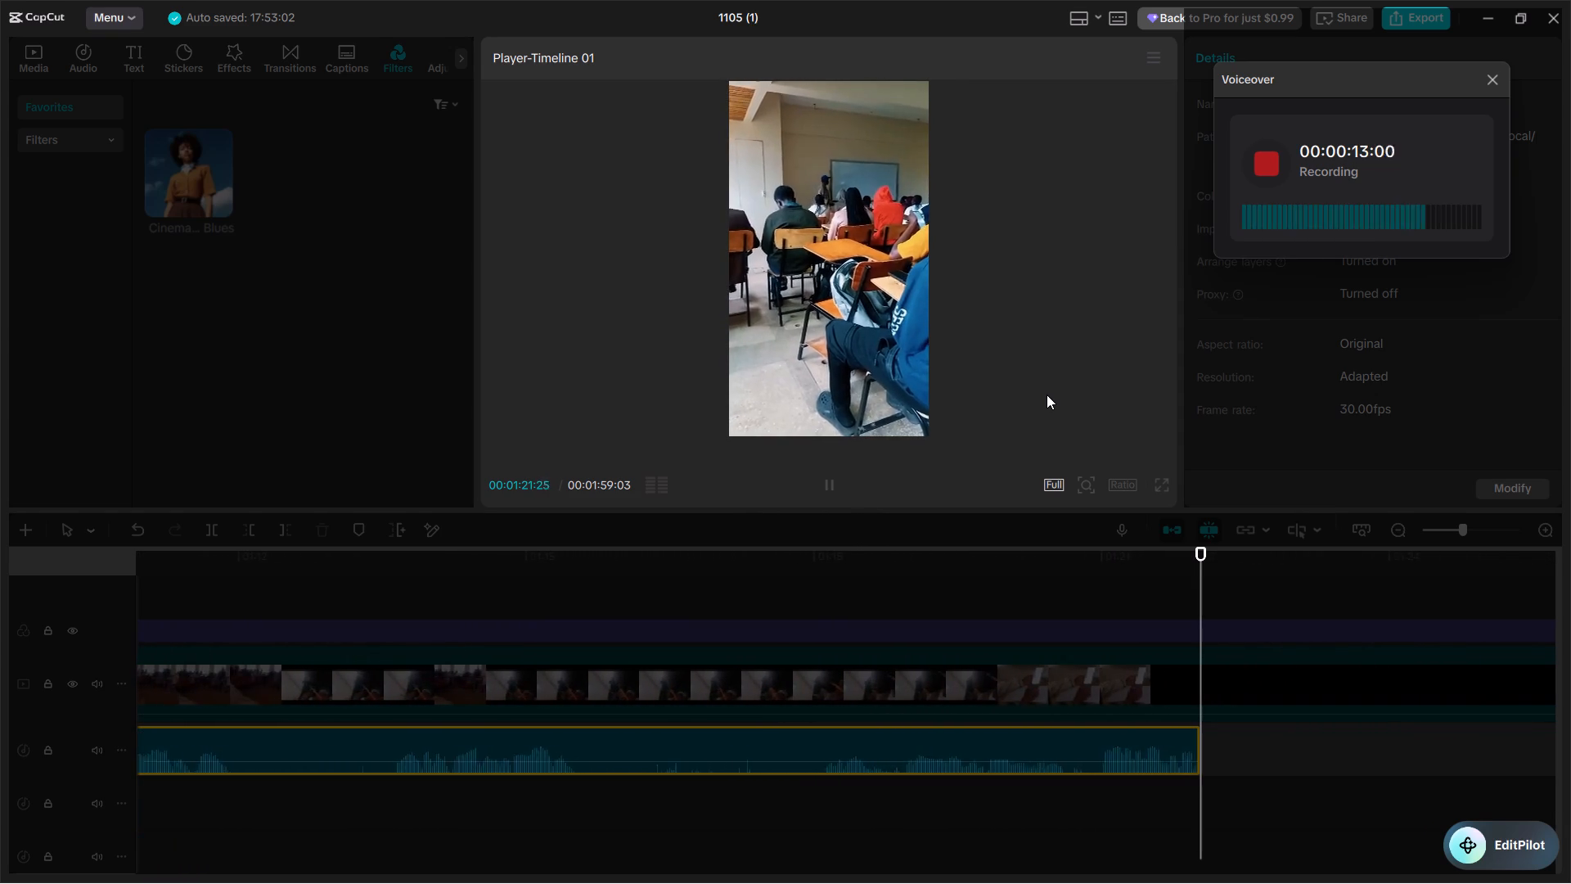
key(space)
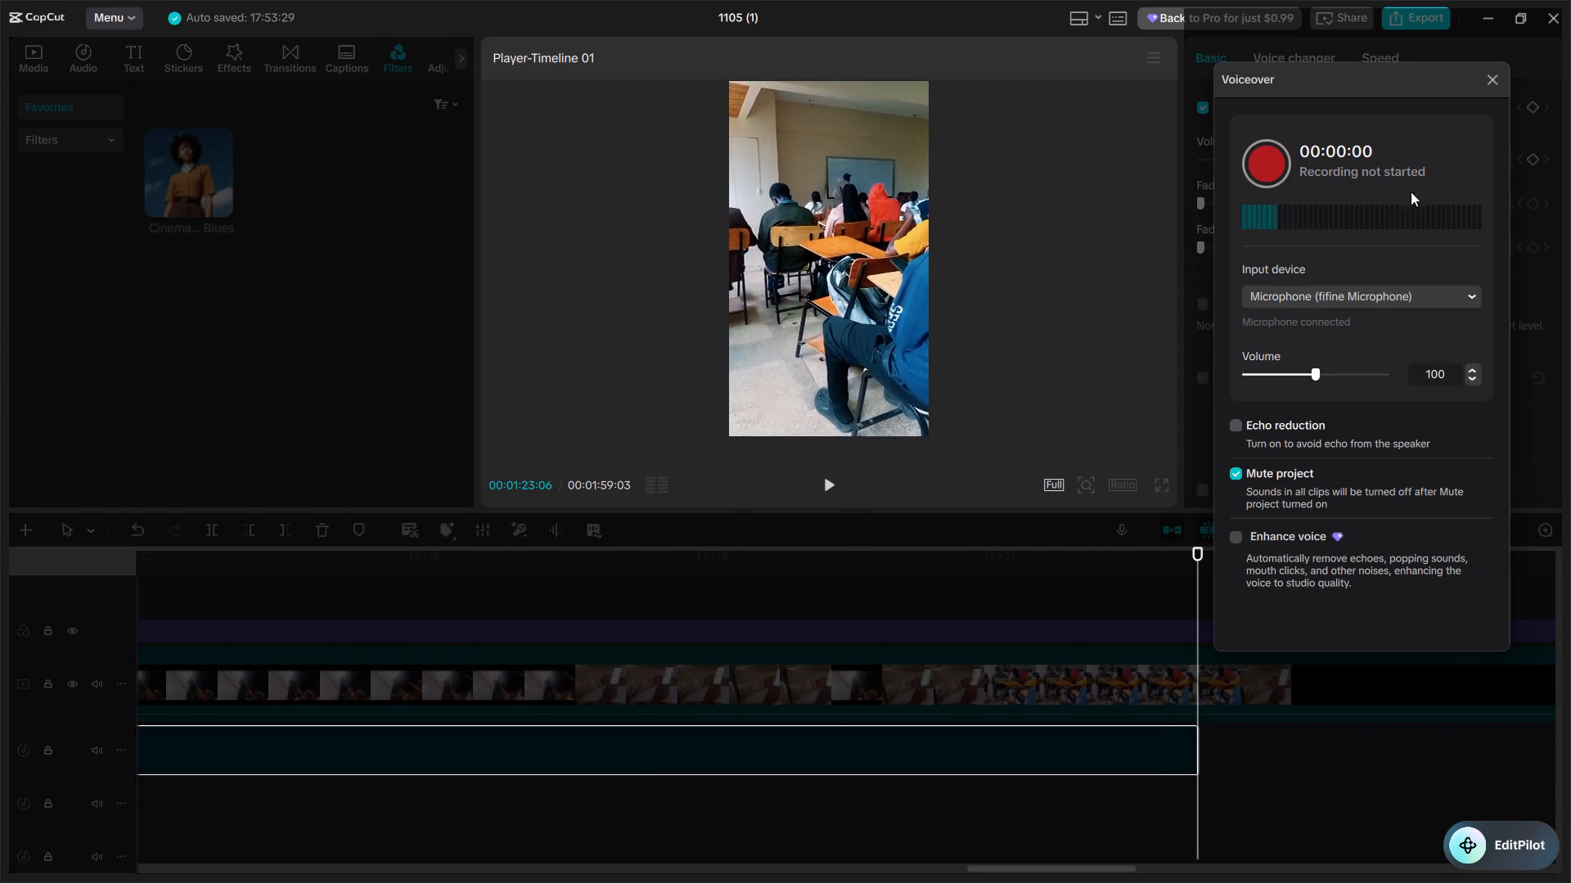
click(1476, 82)
click(1488, 83)
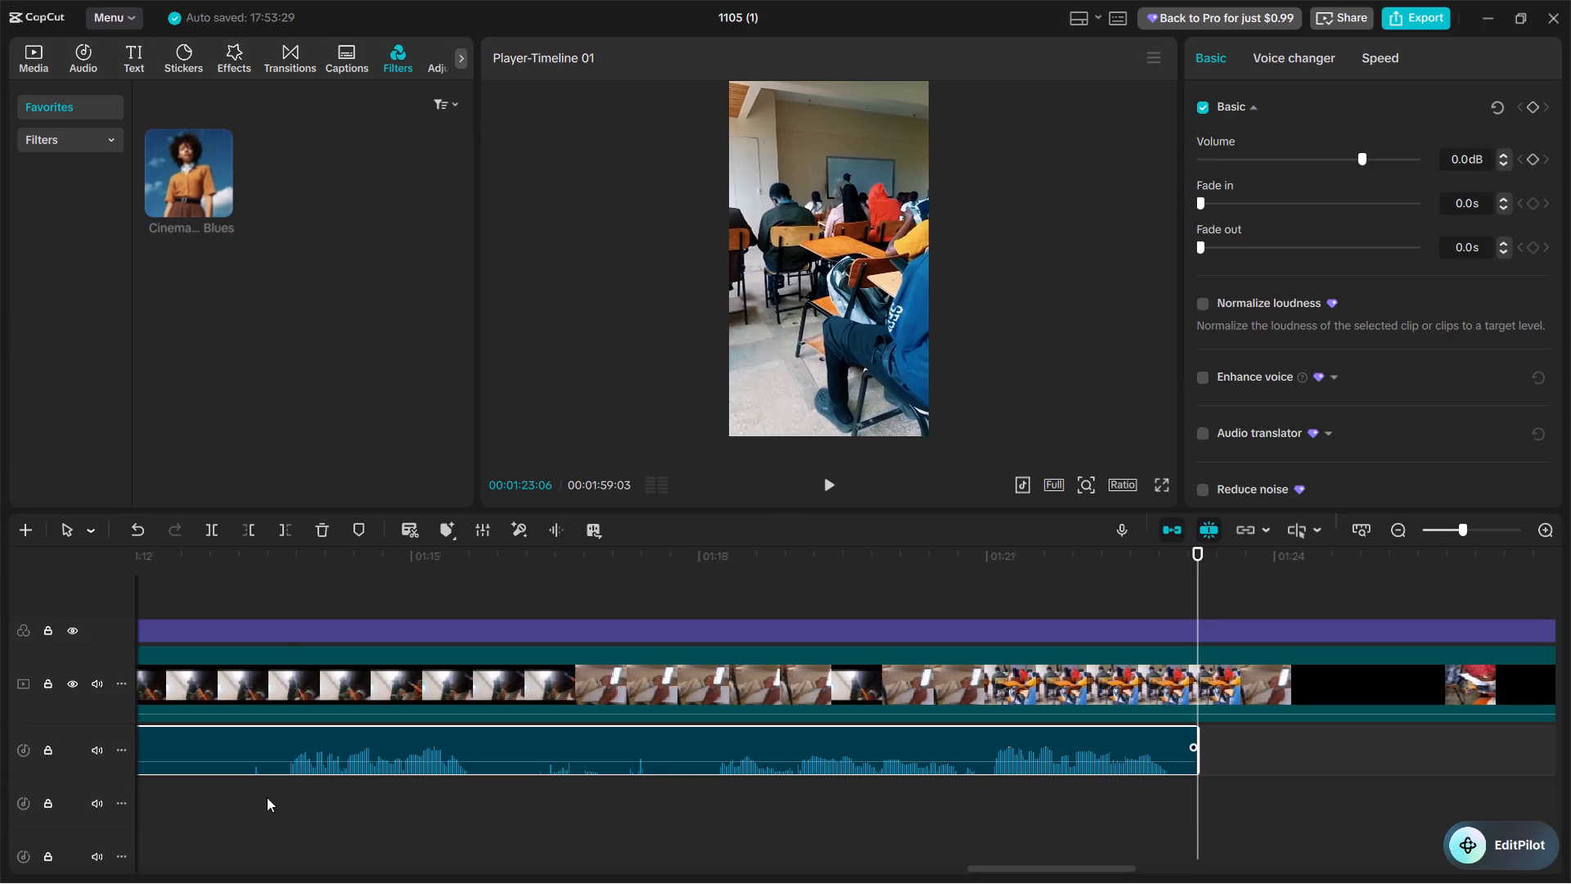
Trim the start of Voiceover25 to about 00:01:13:19, just before the first phrase to keep.
click(286, 791)
click(278, 759)
key(q)
key(space)
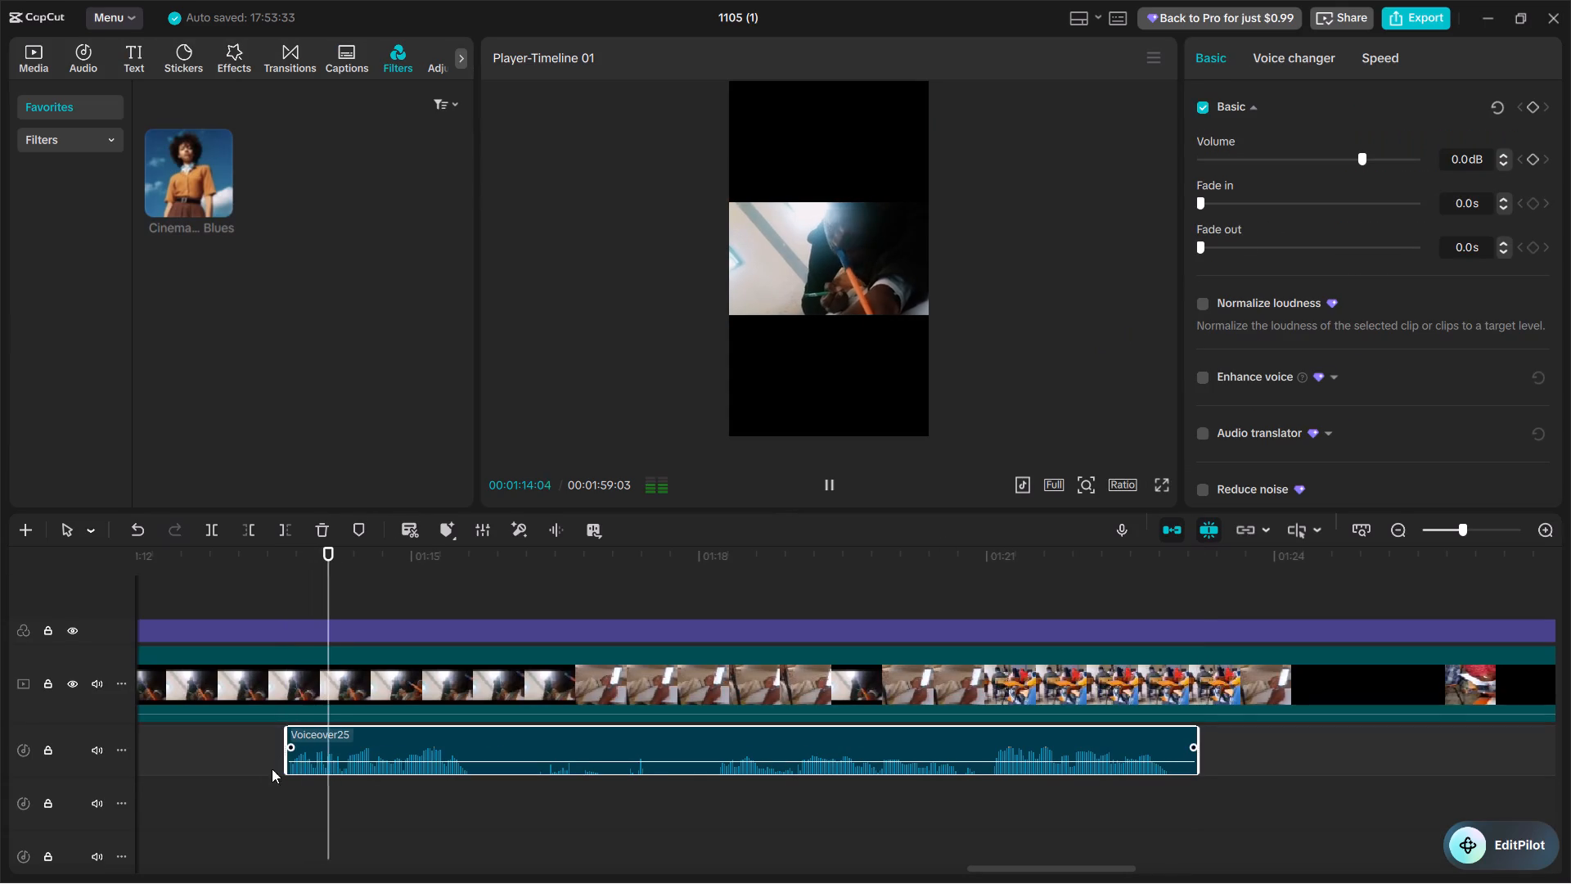
key(space)
click(287, 762)
Split Voiceover25 at 00:01:15:20 and trim the second piece's start to 00:01:20:29.
key(space)
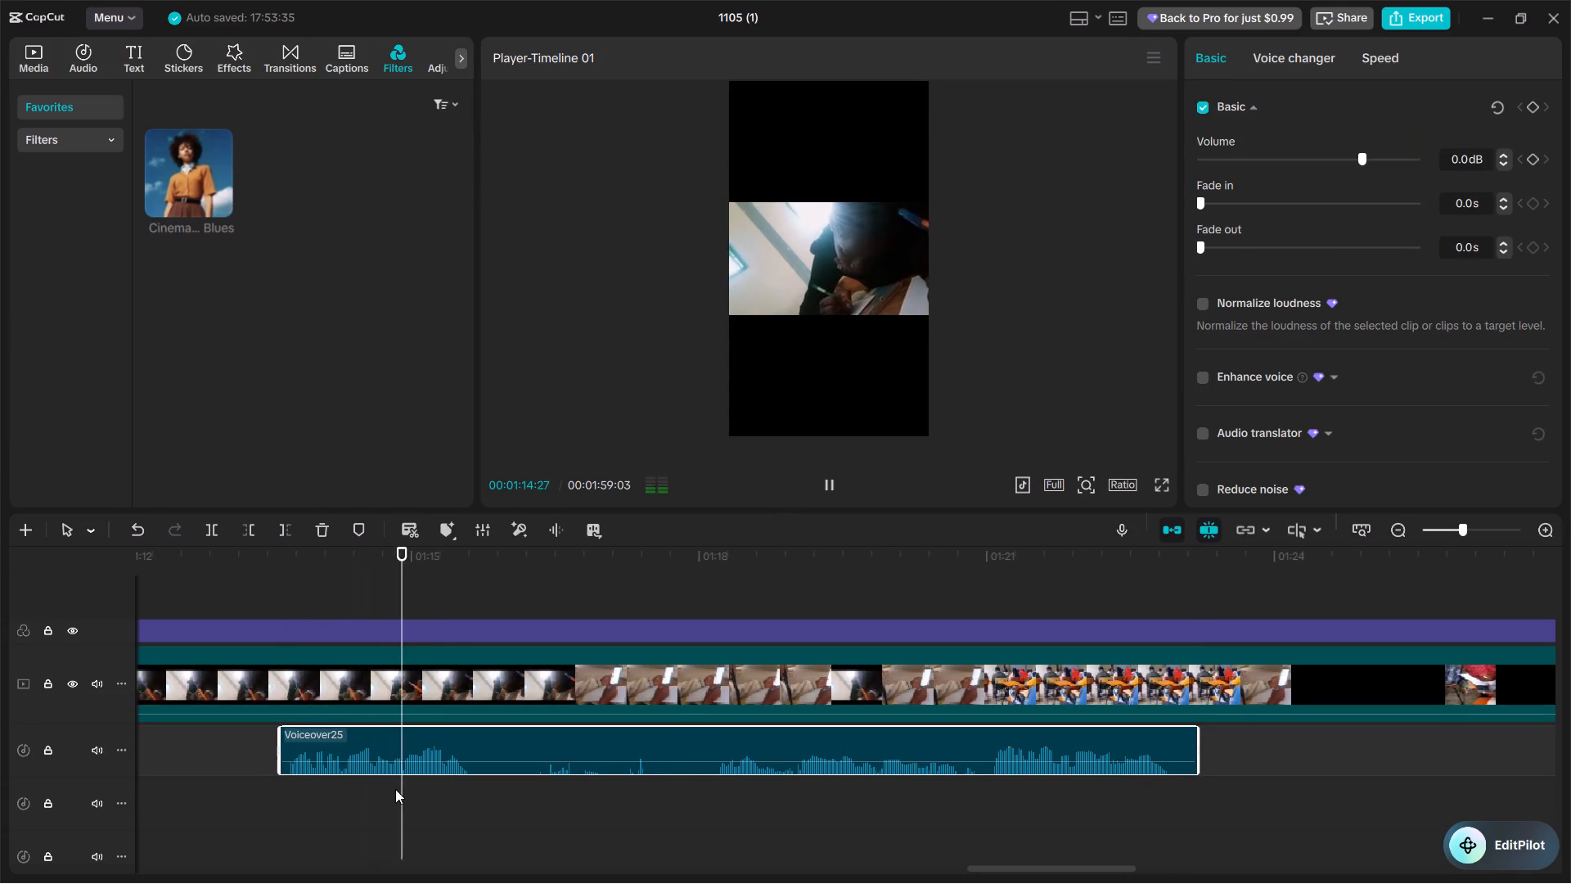
key(space)
key(ctrl+b)
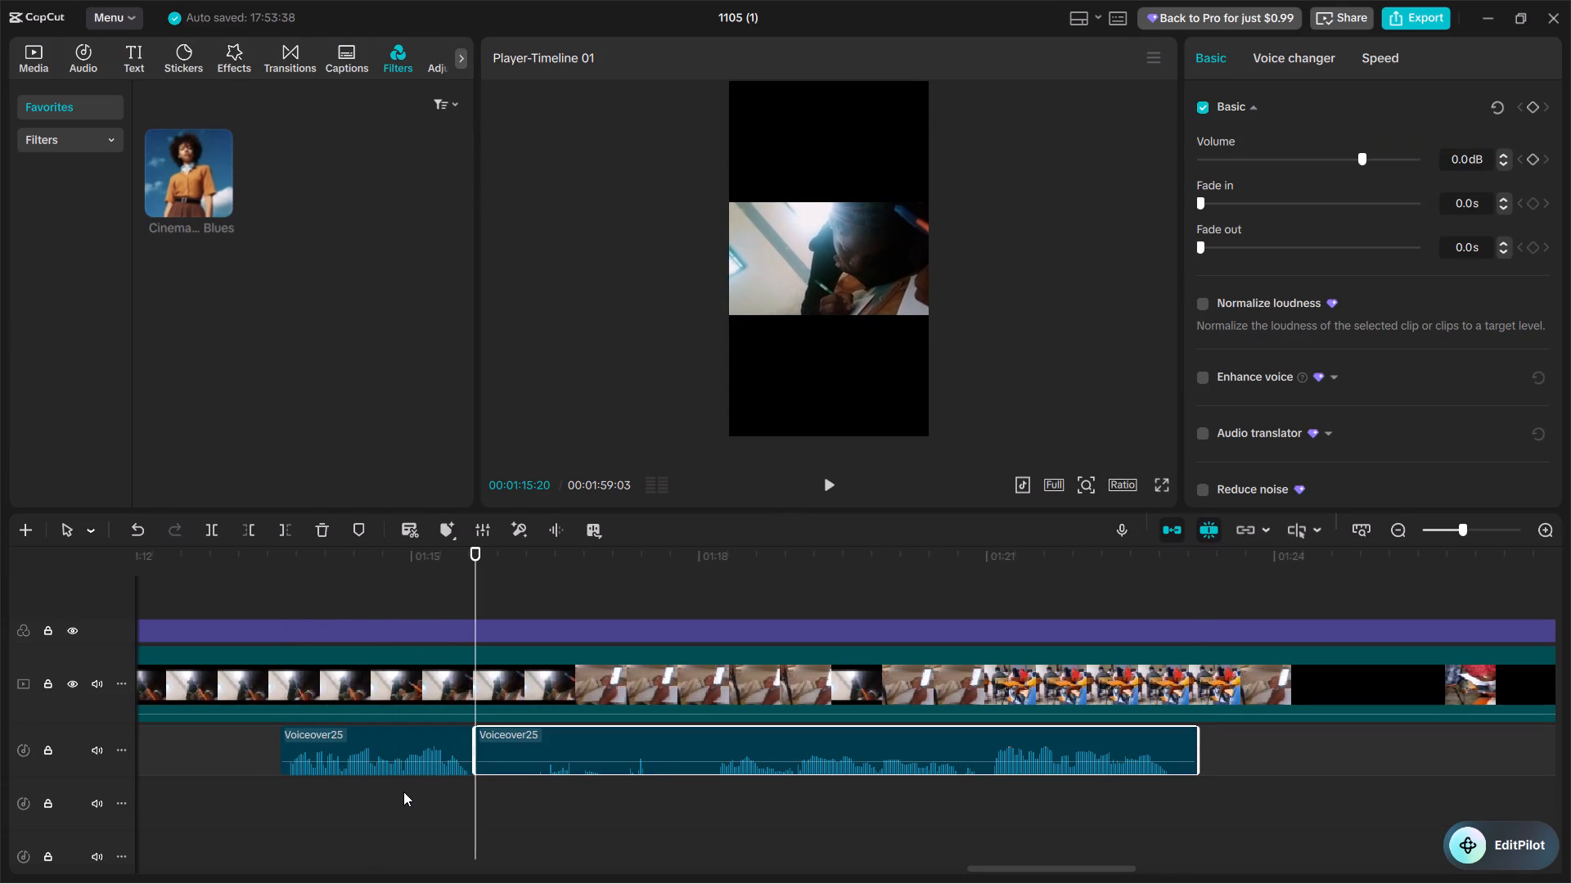
click(983, 777)
click(982, 763)
key(q)
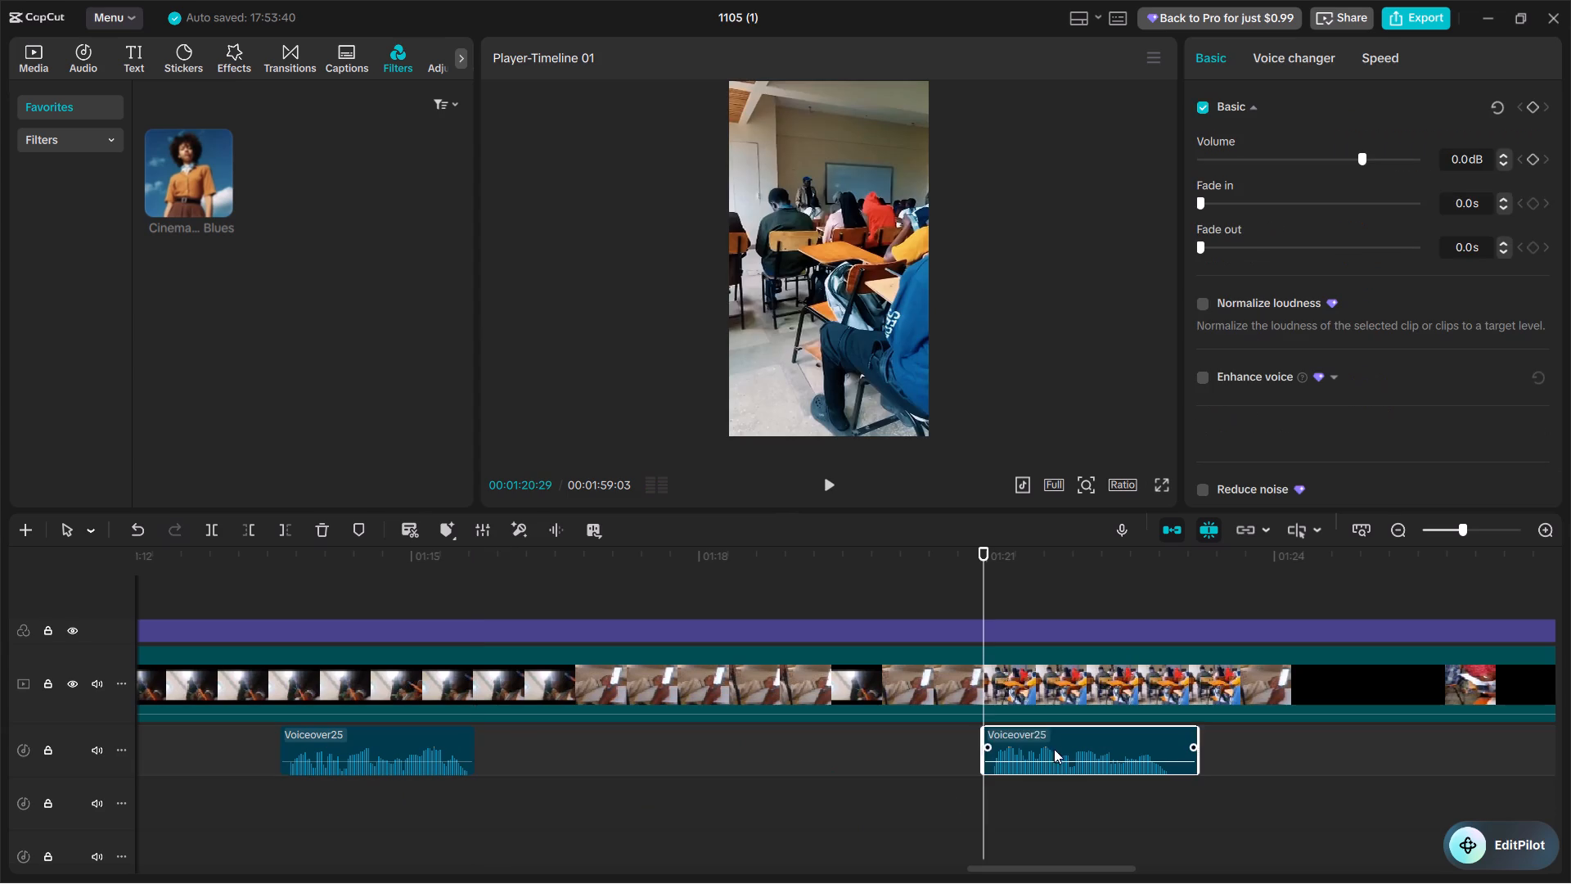
Move the second Voiceover25 piece back onto the track below, overlapping the end of the first piece.
drag(1047, 740, 515, 784)
drag(522, 755, 457, 796)
Move both Voiceover25 pieces onto the Voiceover23 and Voiceover24 tracks, the first starting at about 00:01:09:02, and play the joins.
drag(439, 755, 793, 812)
scroll(436, 755, right, 2)
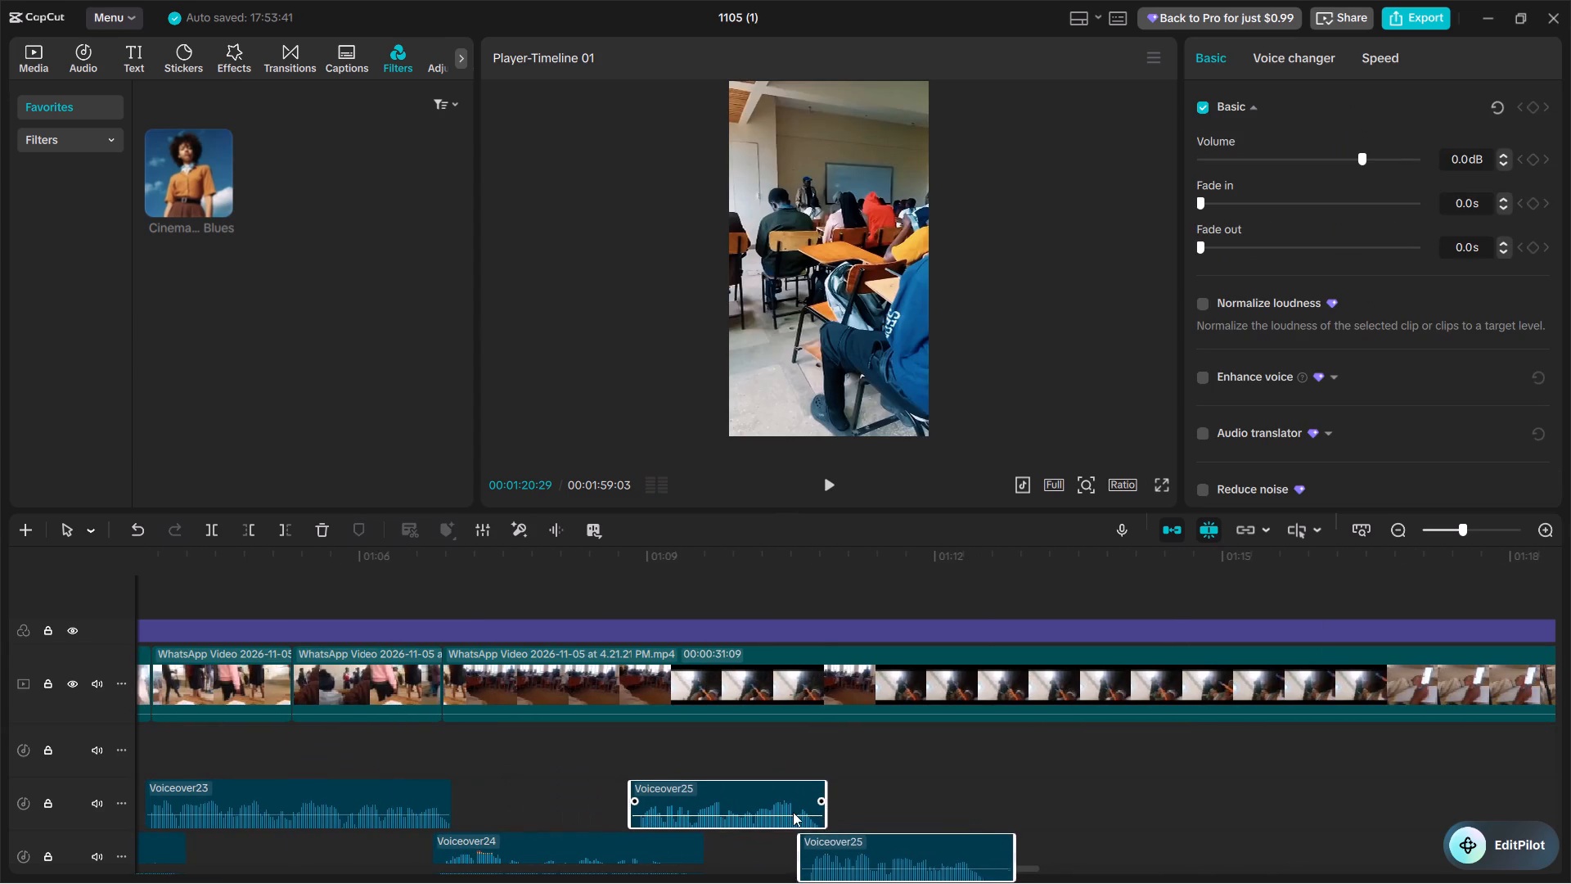
drag(793, 812, 803, 814)
click(541, 750)
key(space)
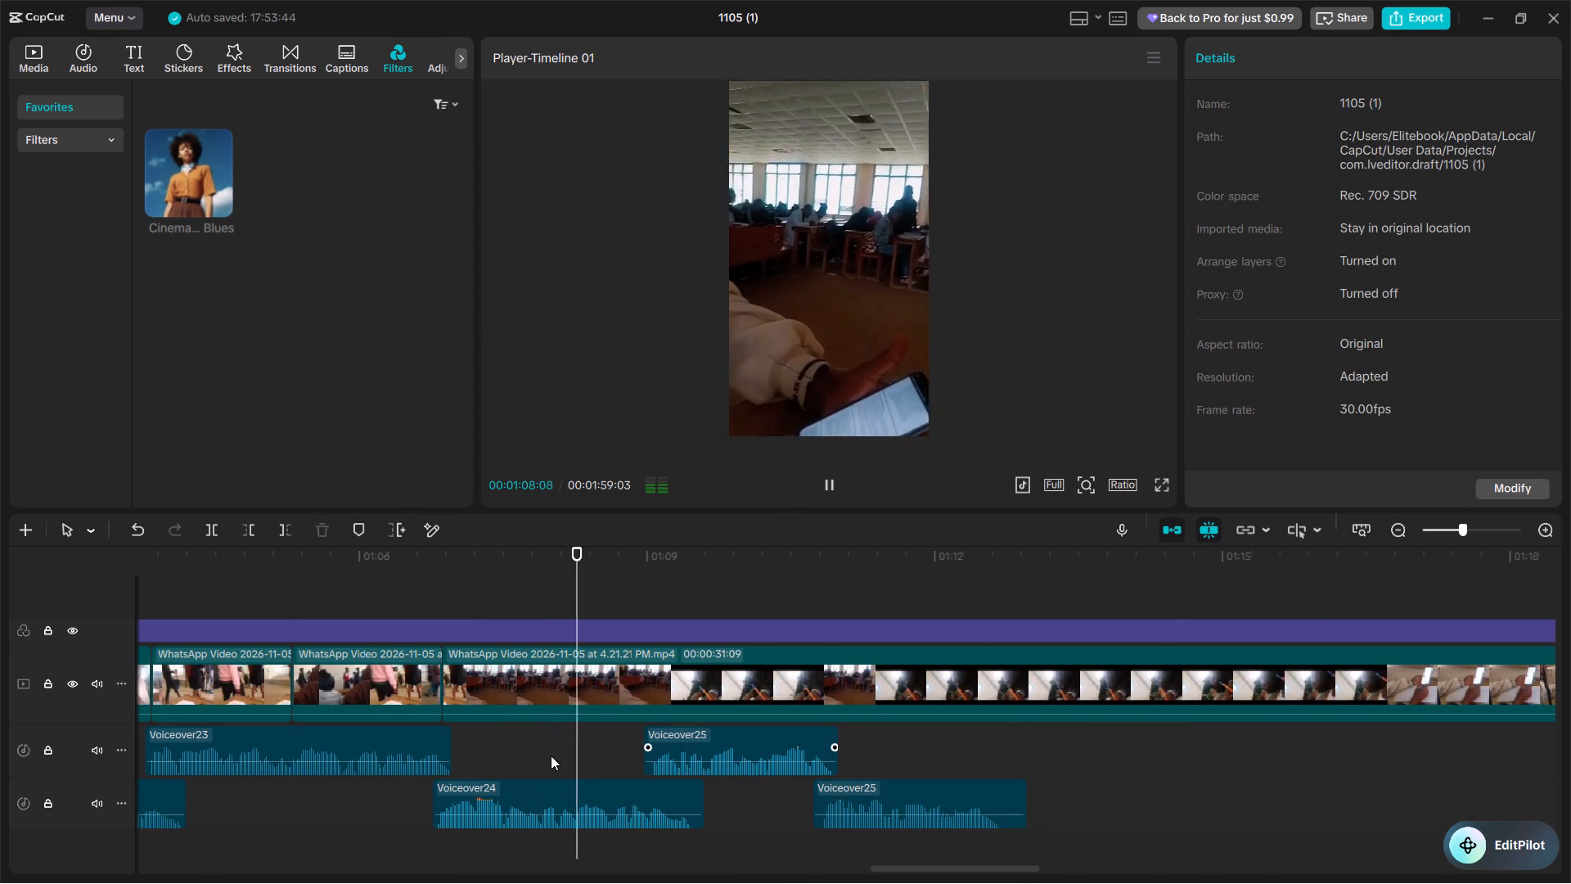
key(space)
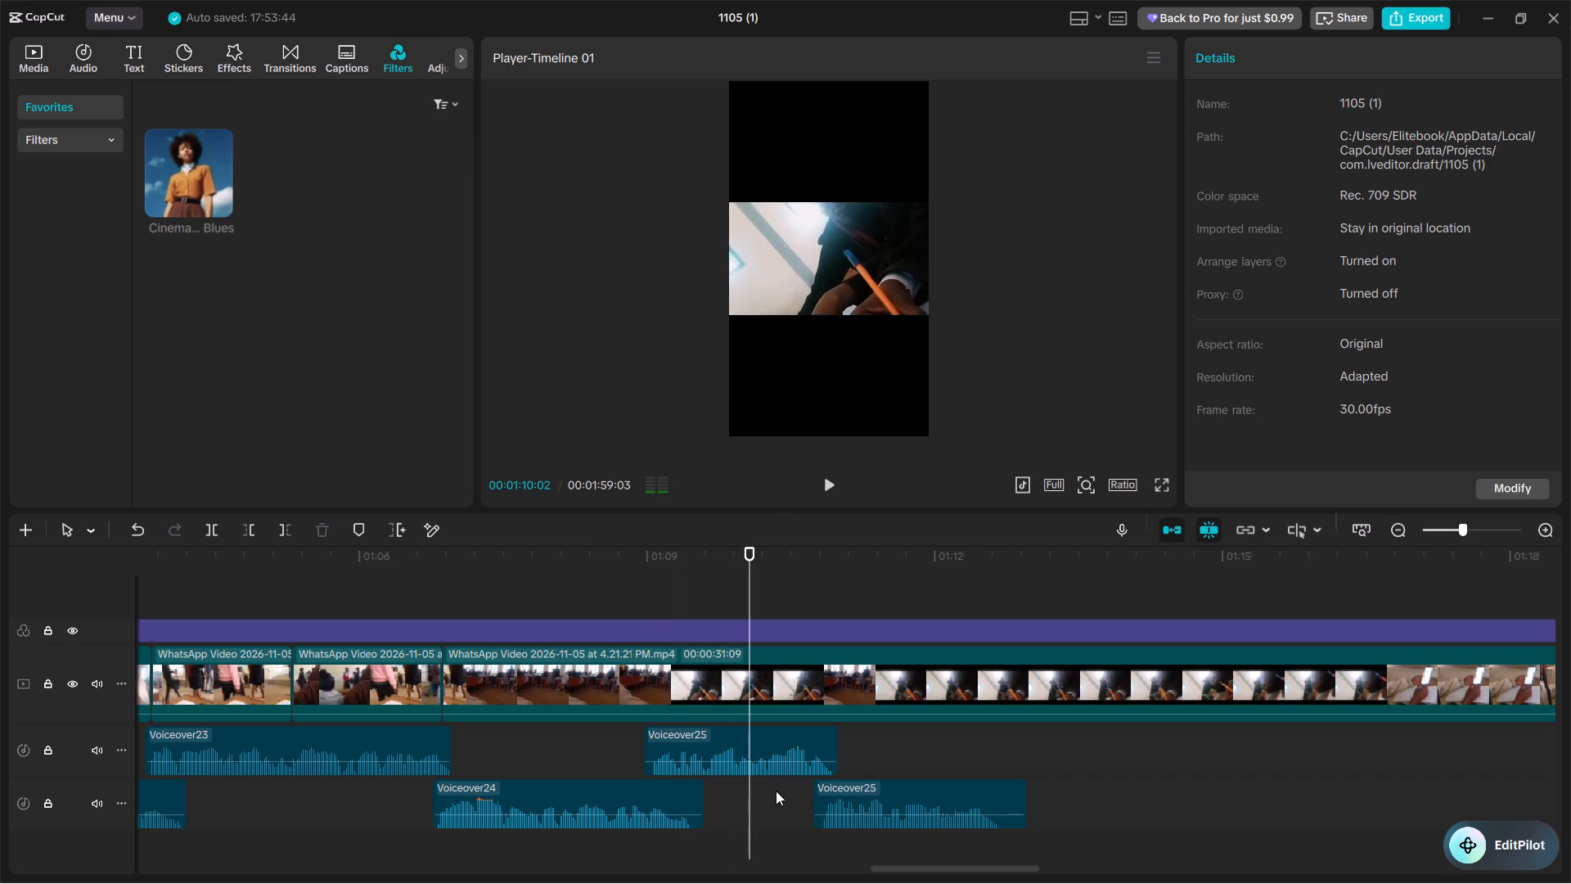
drag(776, 791, 834, 760)
drag(710, 742, 718, 748)
click(562, 747)
key(space)
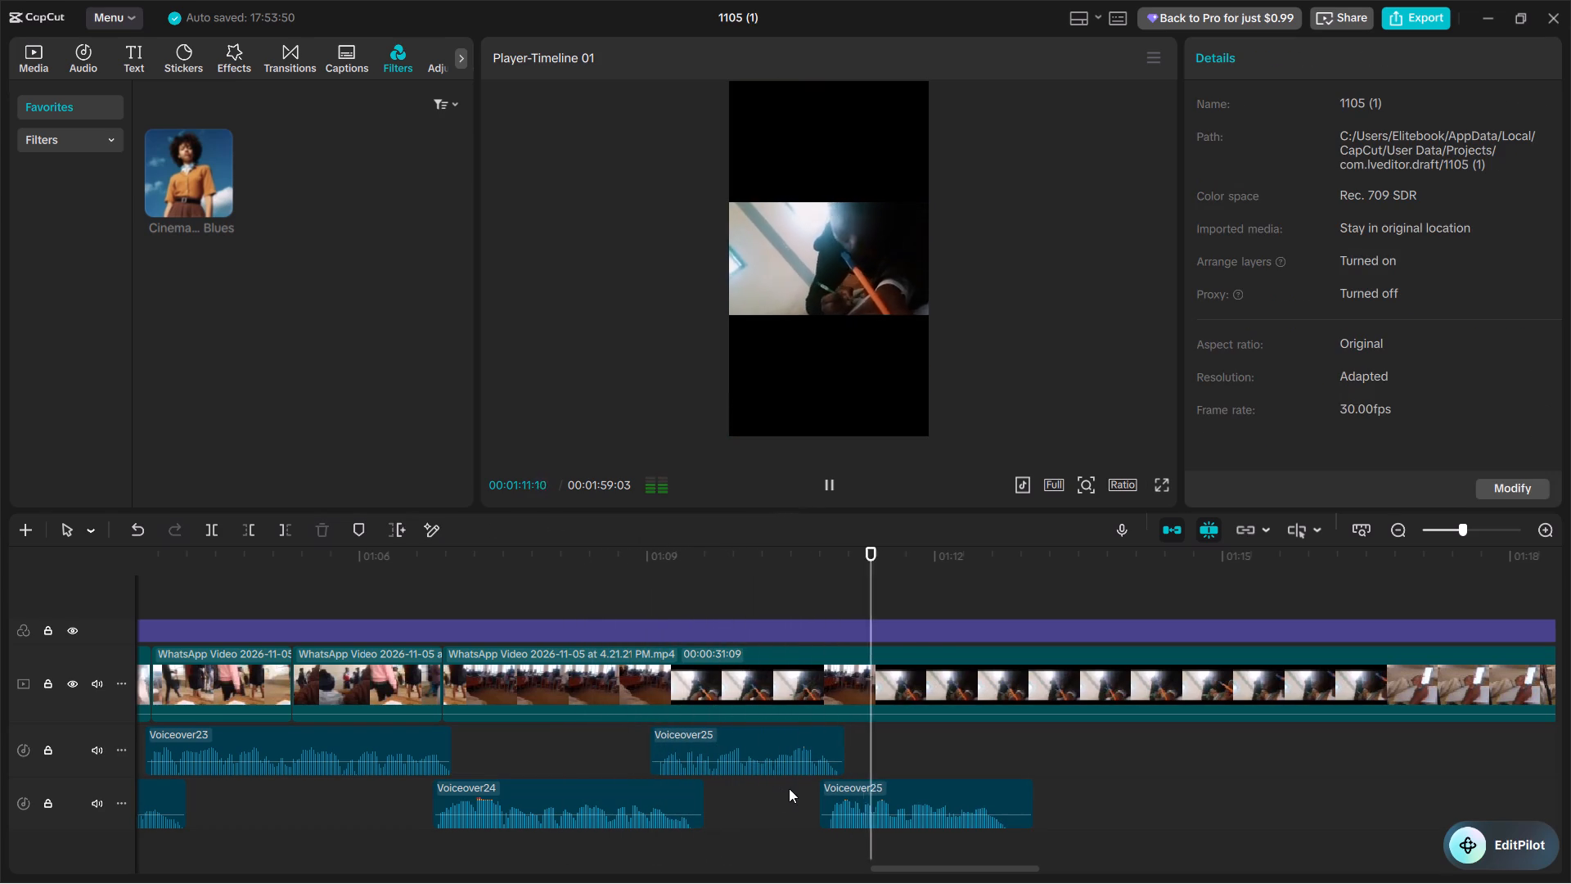
Shift the second Voiceover25 piece earlier to about 00:01:10:21 and play the join.
drag(833, 789, 824, 789)
click(763, 791)
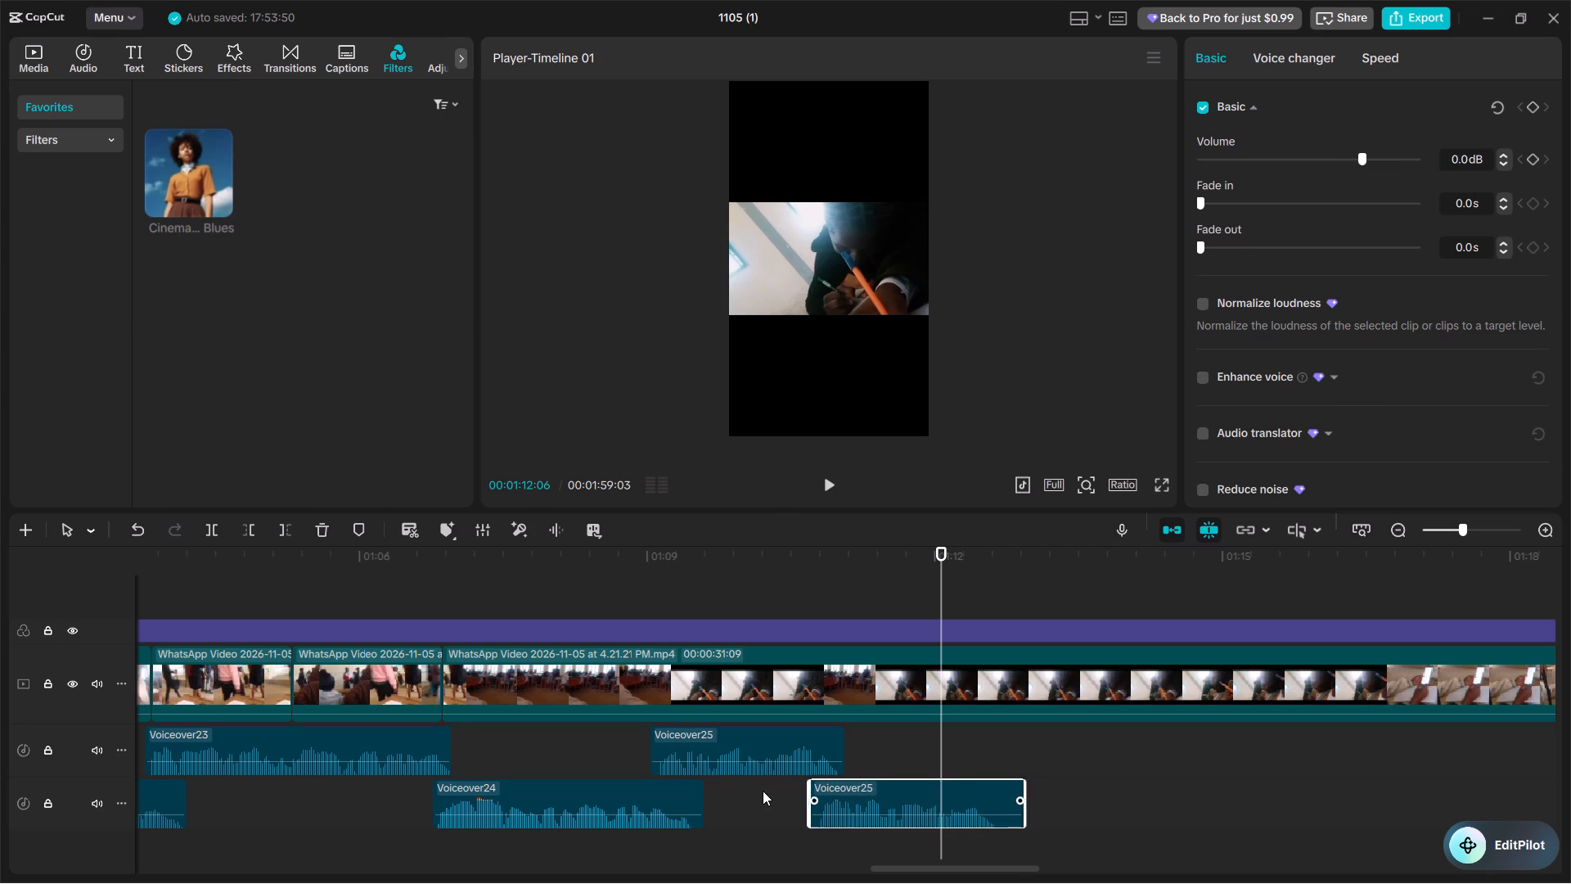
key(space)
Trim the end of the second Voiceover25 piece to 00:01:12:22.
scroll(735, 789, left, 1)
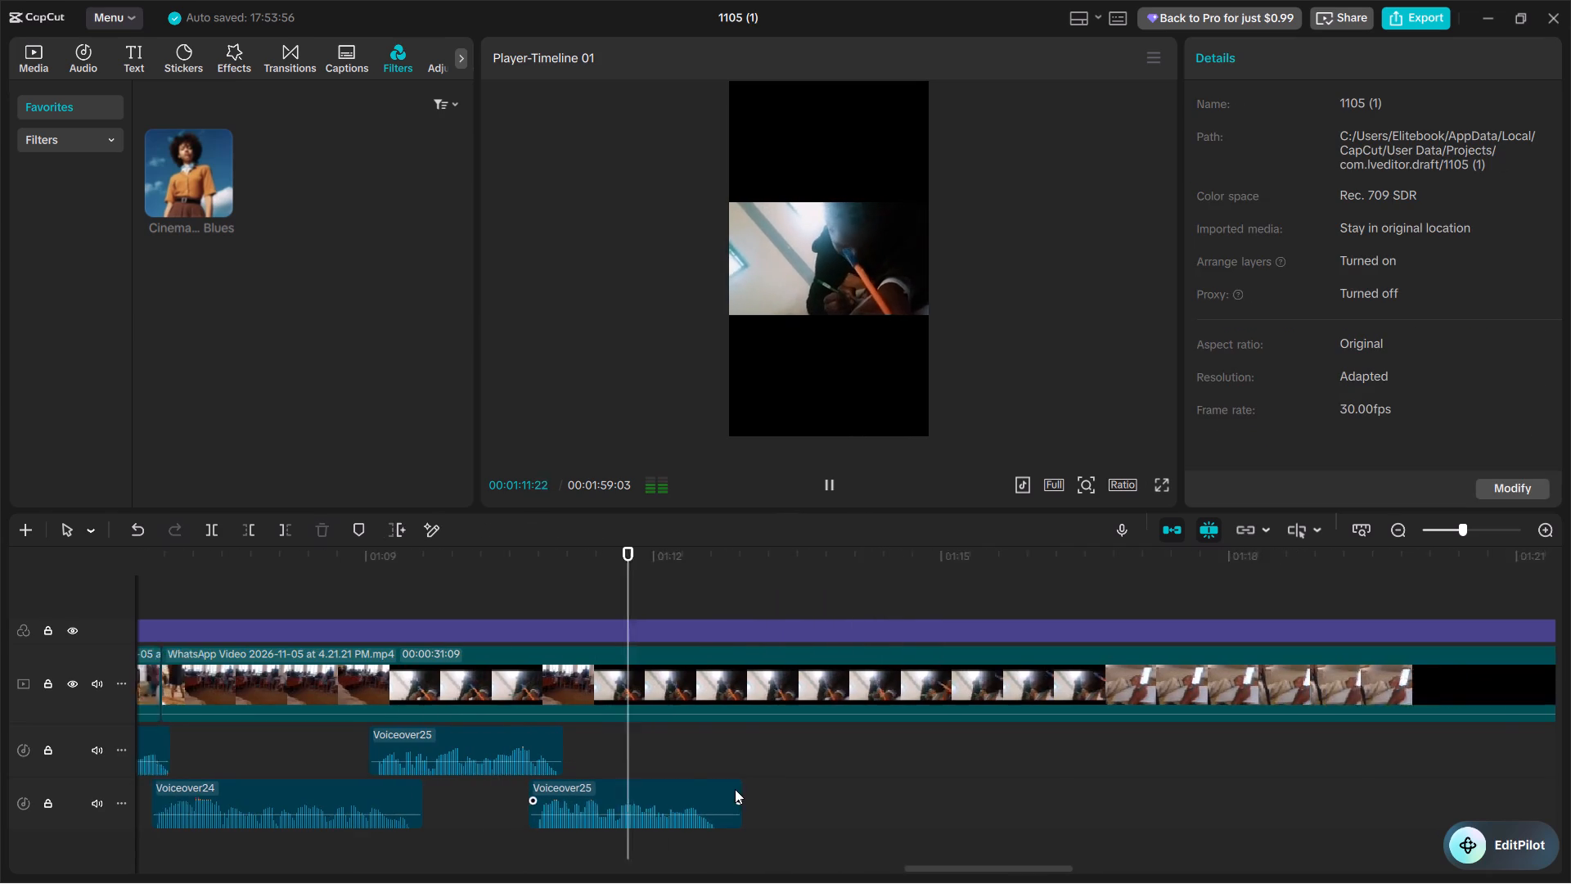
key(space)
click(666, 806)
key(w)
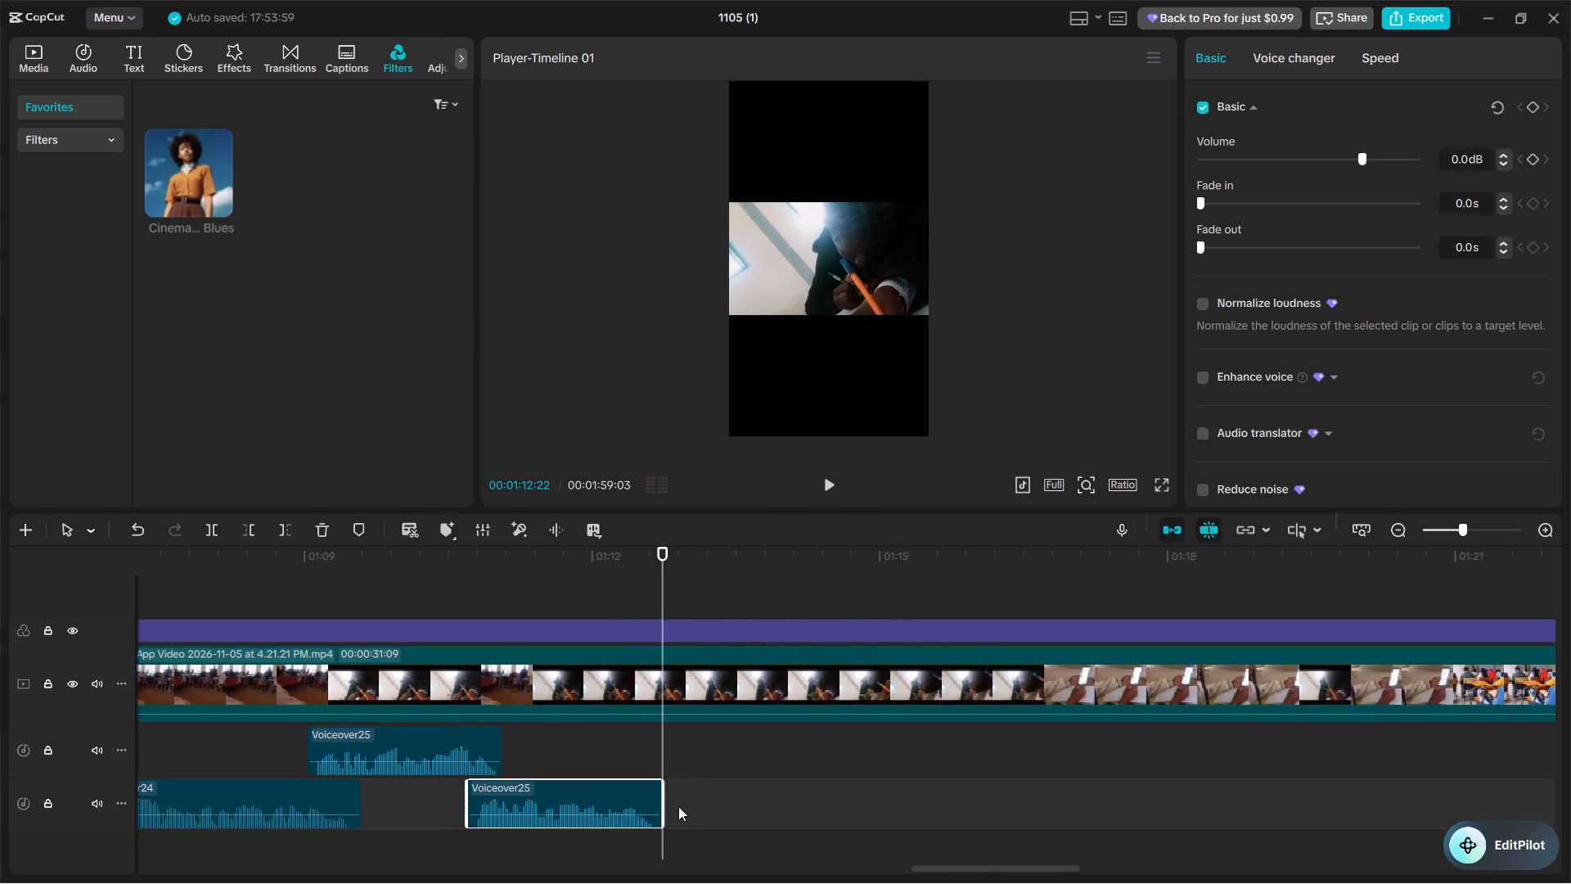
Play the section and split the footage at 00:01:10:24, where the second Voiceover25 piece starts.
key(ctrl+minus)
key(ctrl+minus)
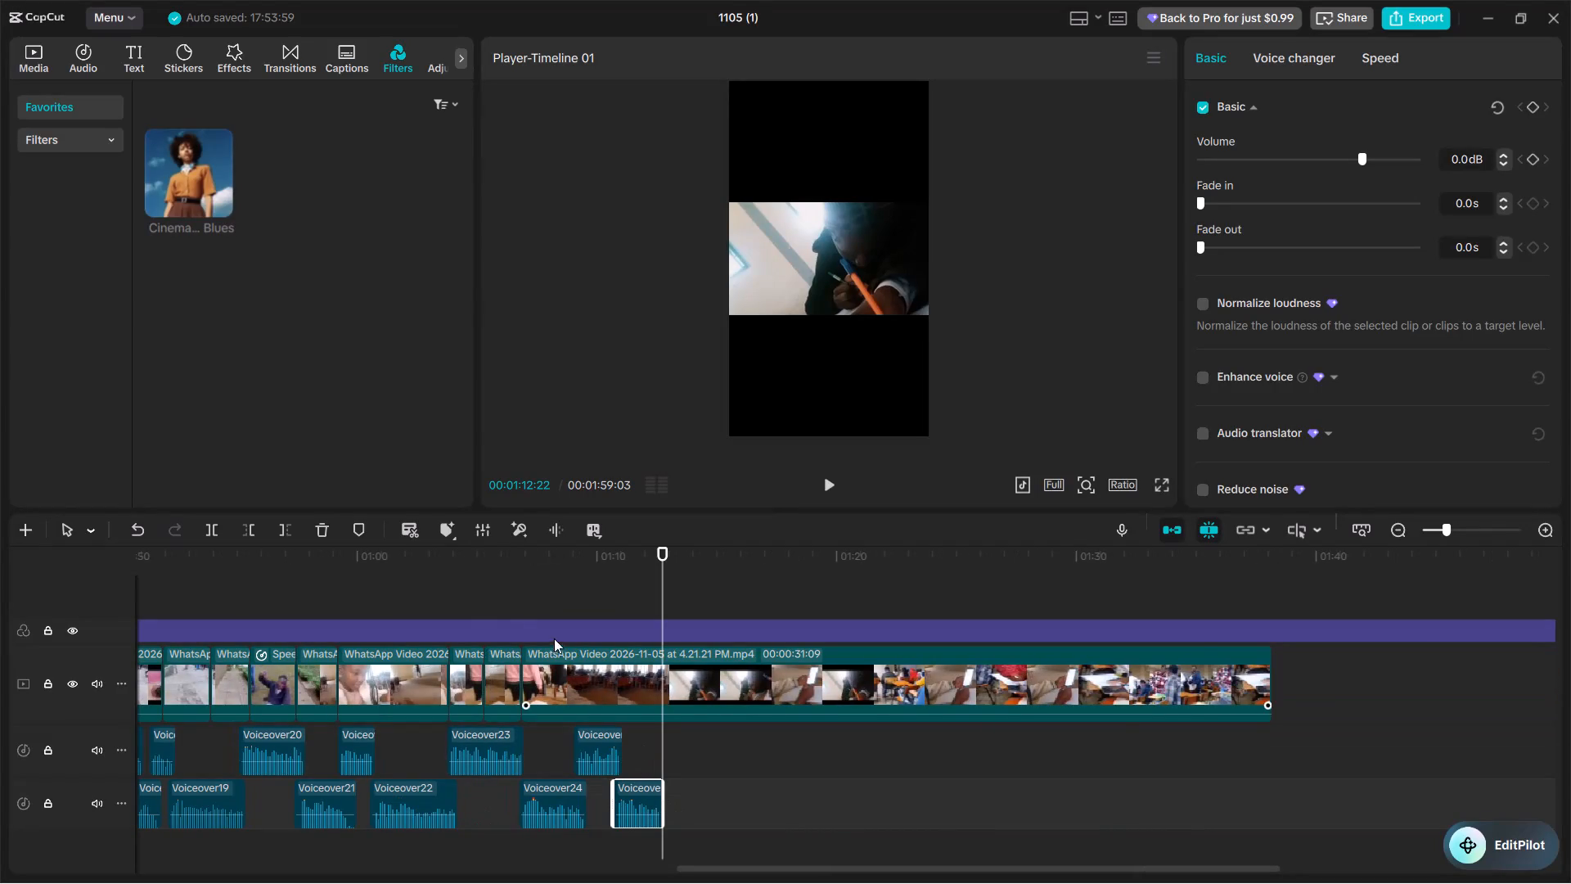
click(504, 607)
key(space)
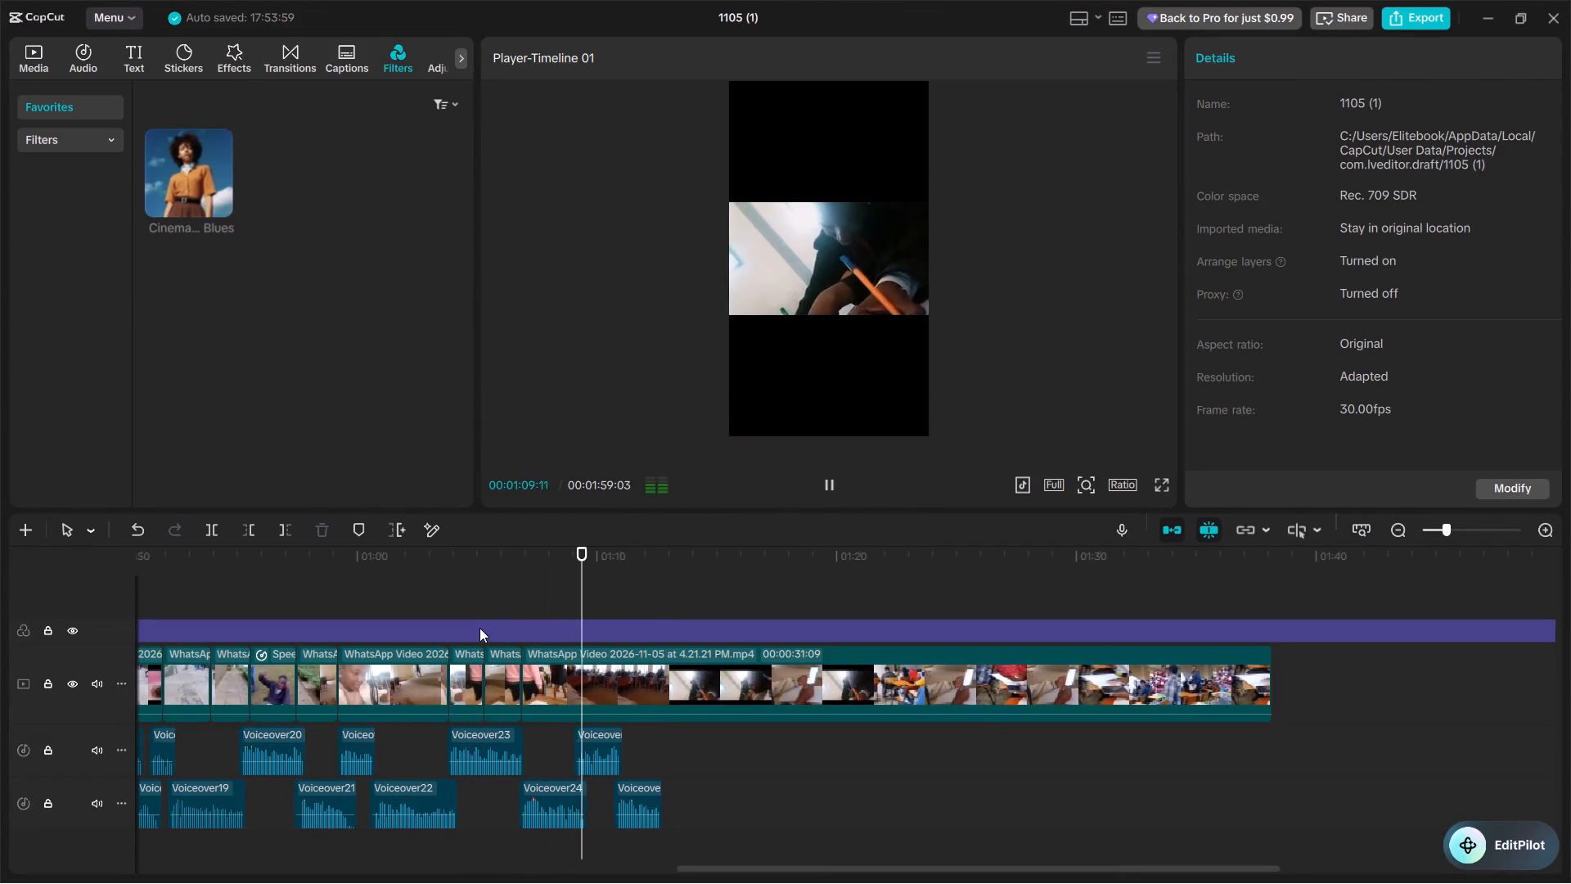
key(space)
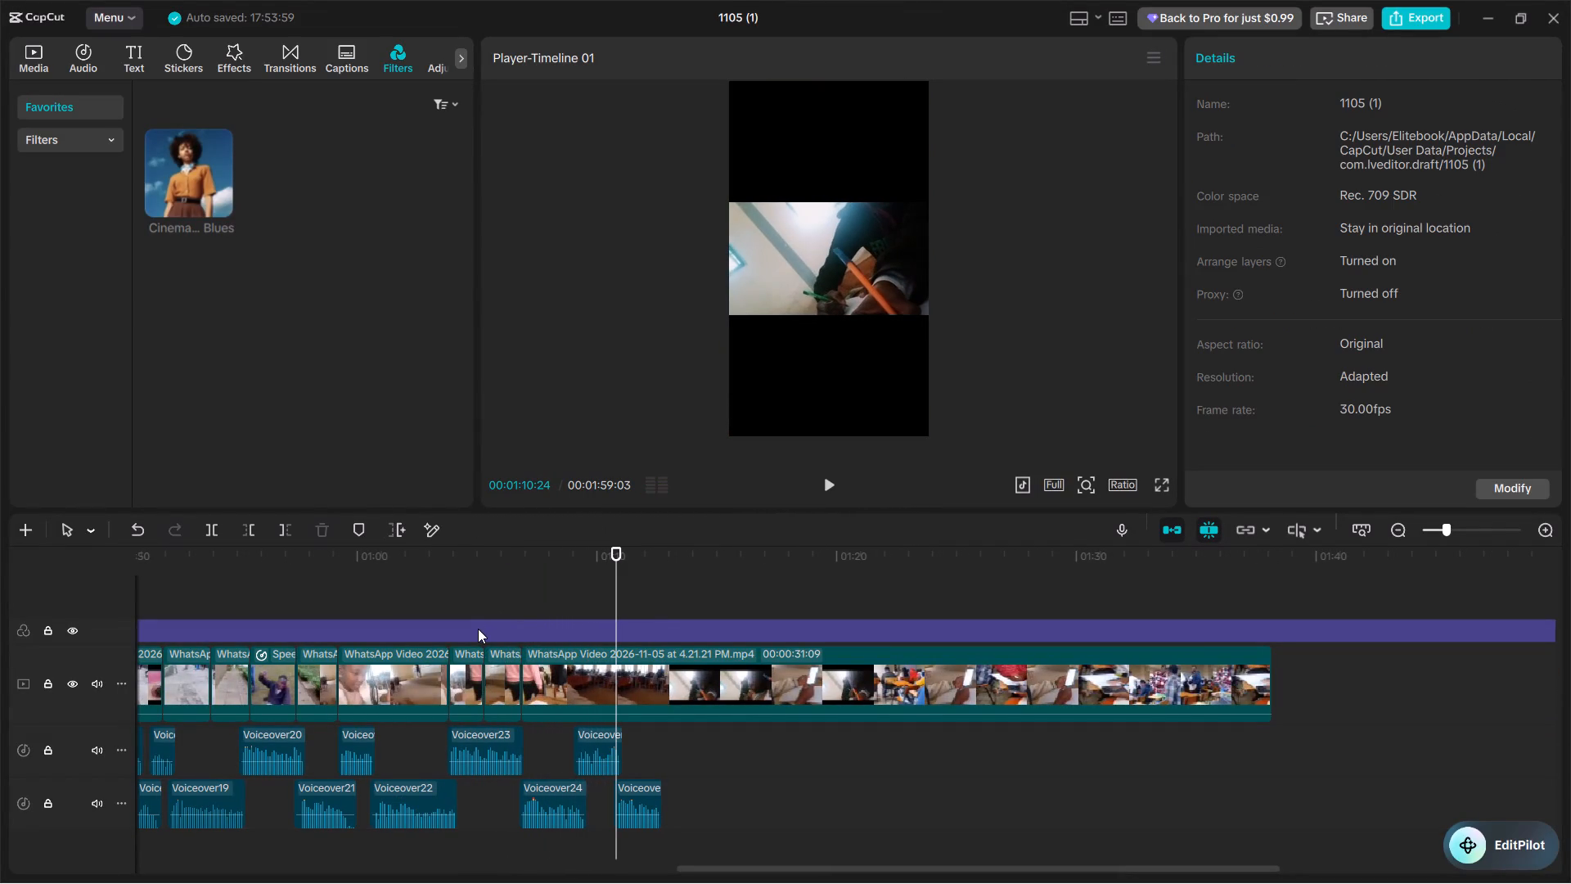
key(ctrl+b)
Play past the new cut and ripple-trim the unwanted start of the last clip, leaving it 00:00:21:10 long.
key(space)
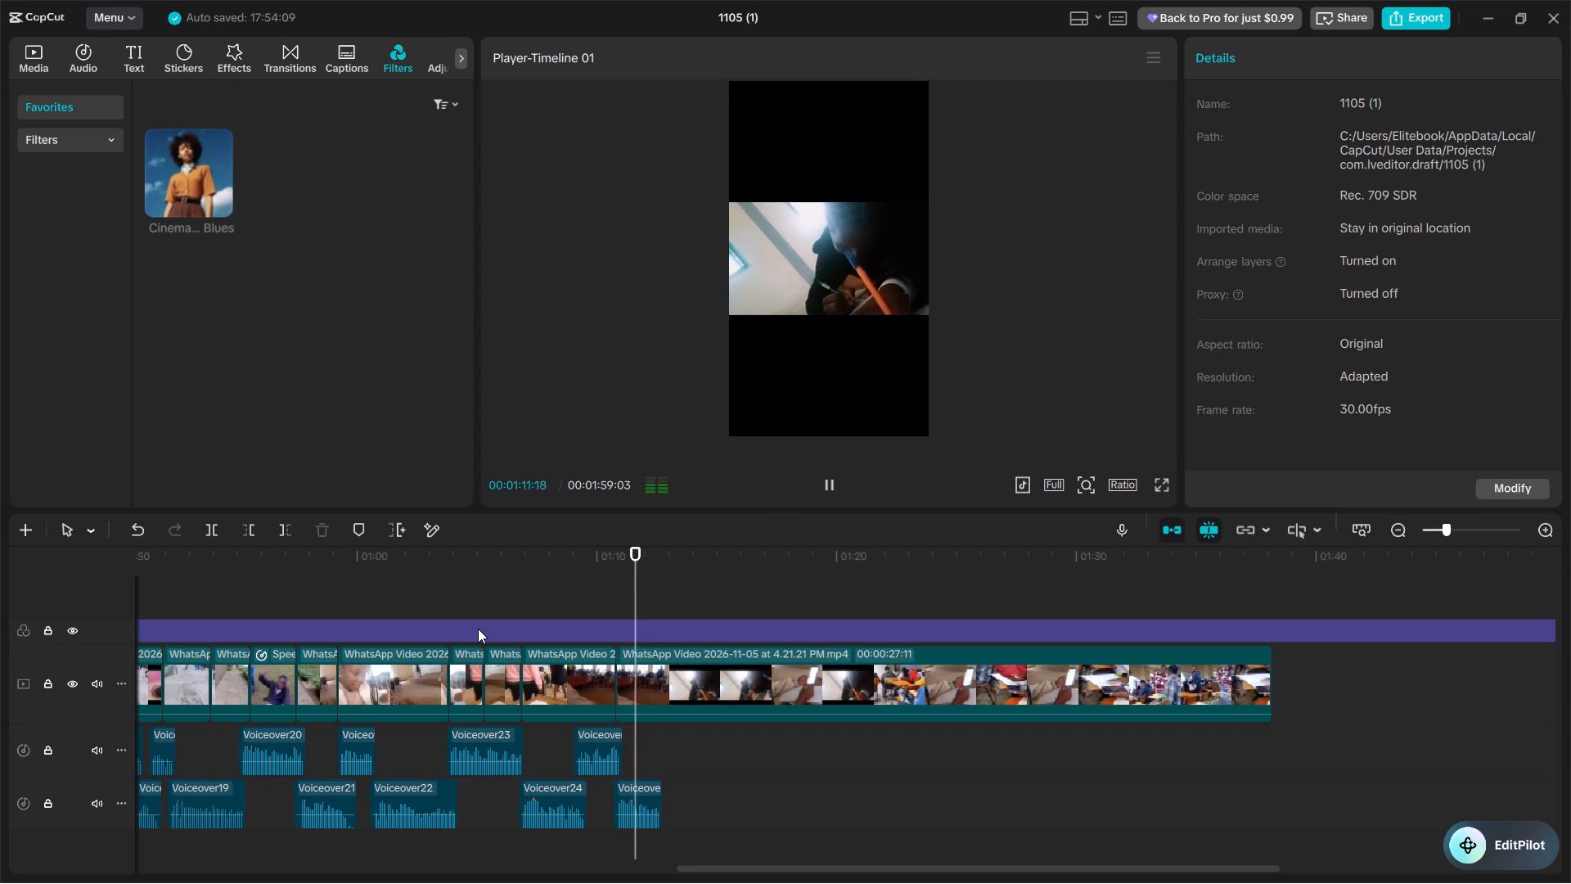
key(space)
key(space)
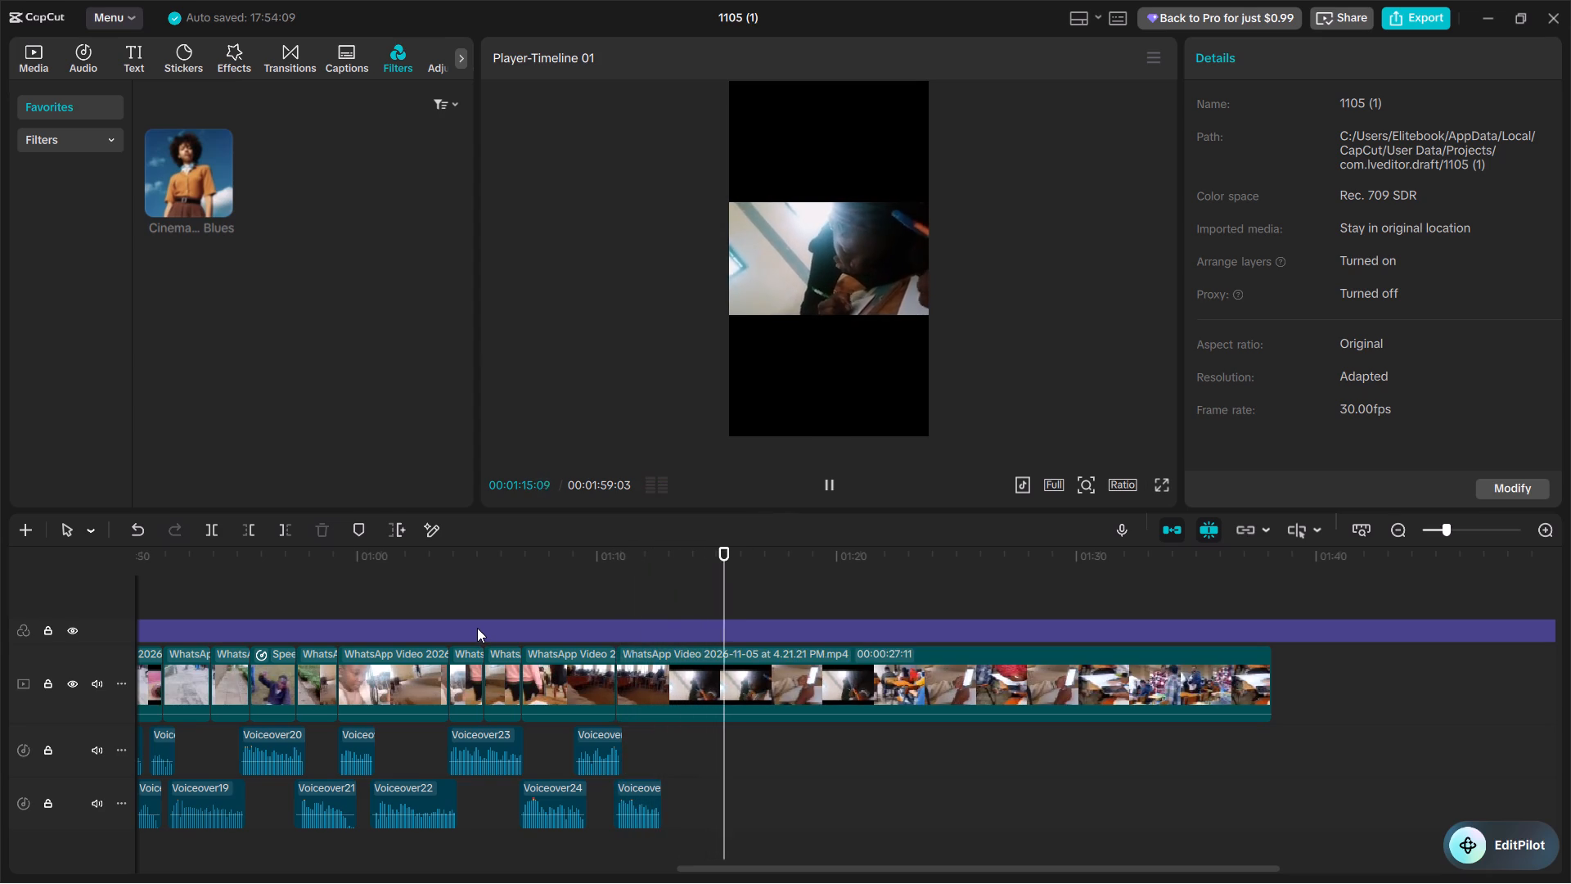
key(space)
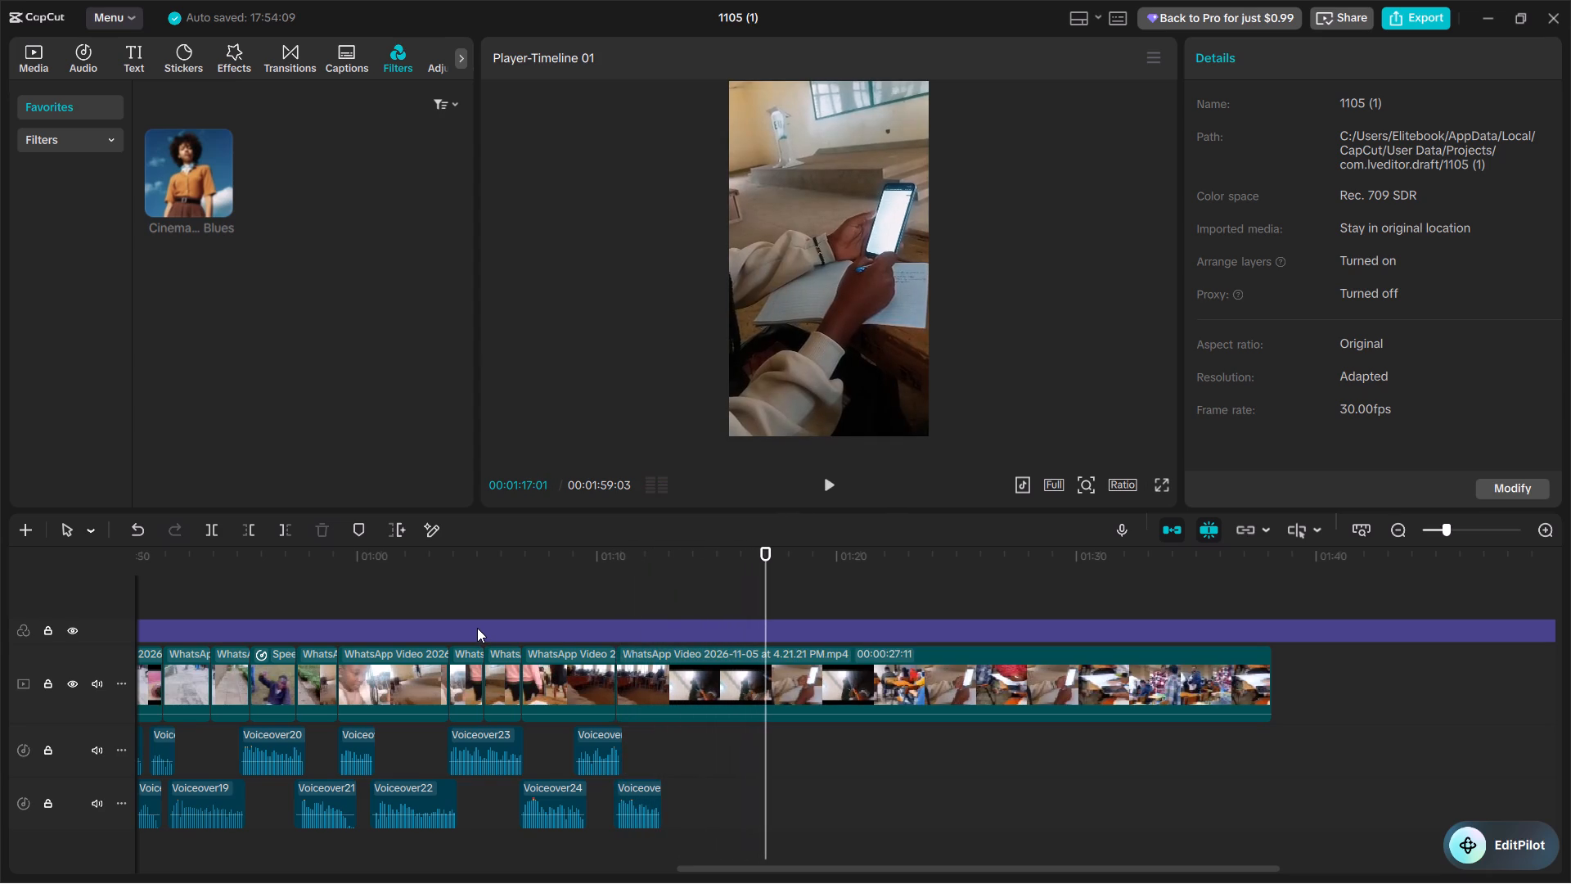
click(718, 731)
key(space)
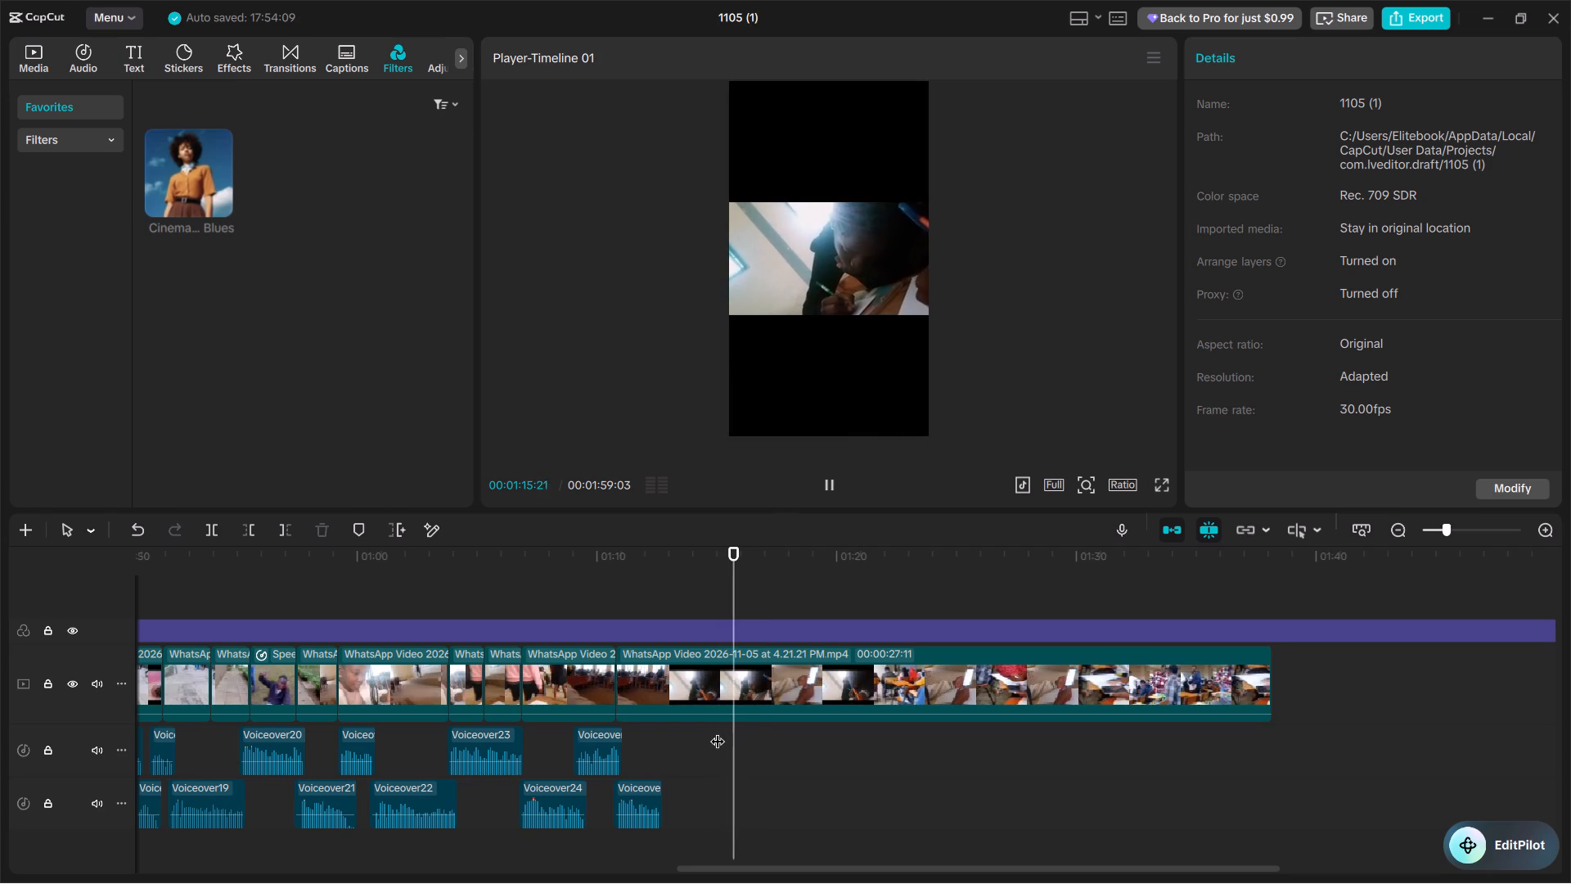
key(space)
key(q)
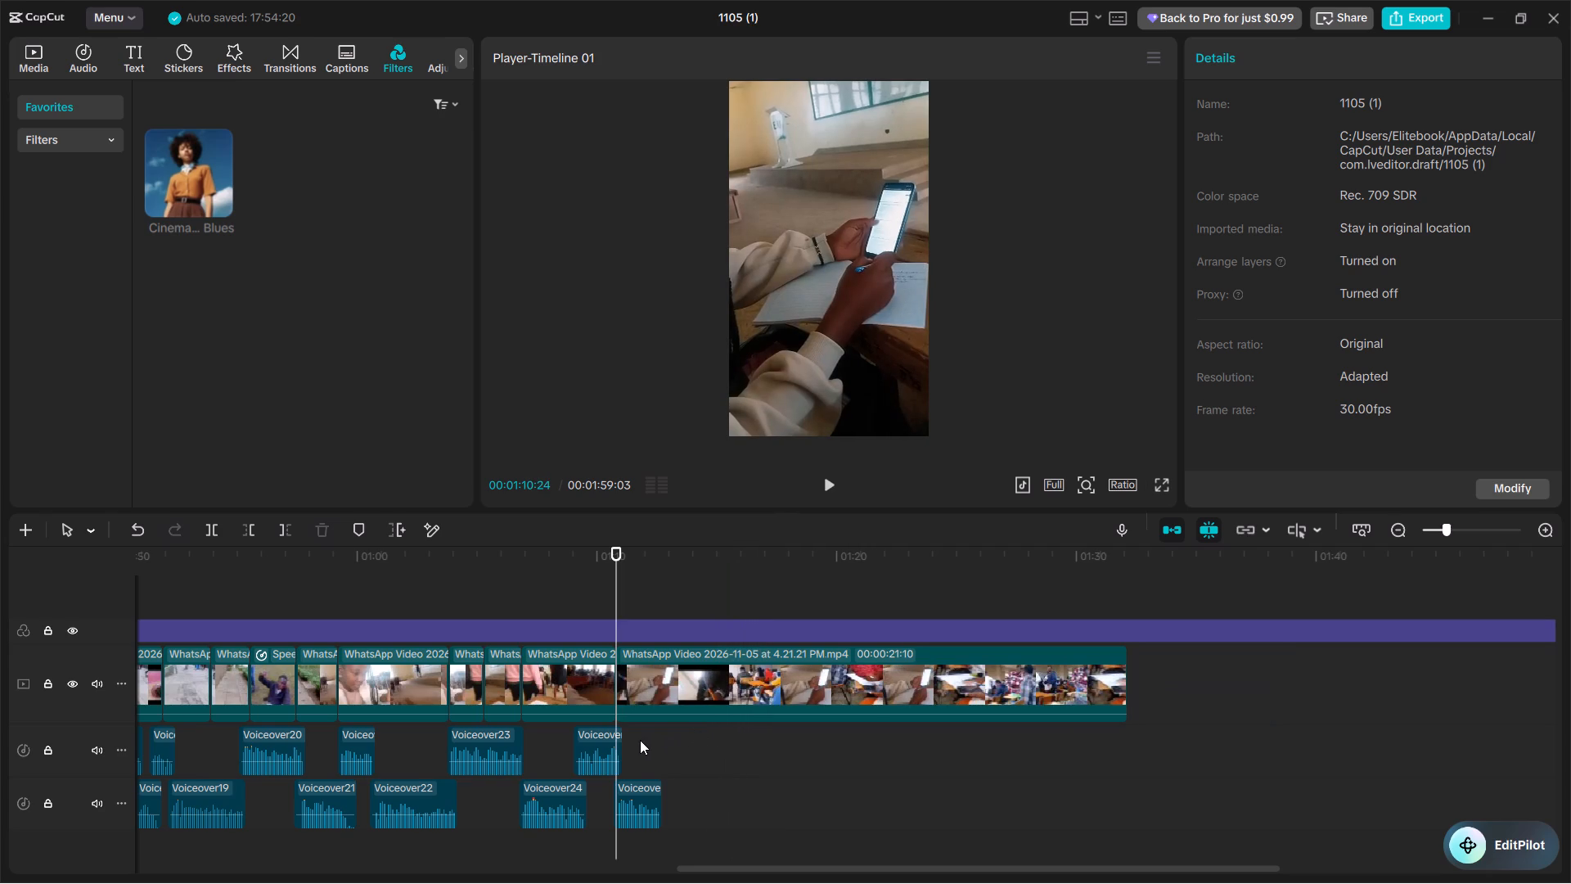
Play on from 00:01:10:24 and ripple-trim the last clip's start again, leaving it 00:00:19:19 long.
key(space)
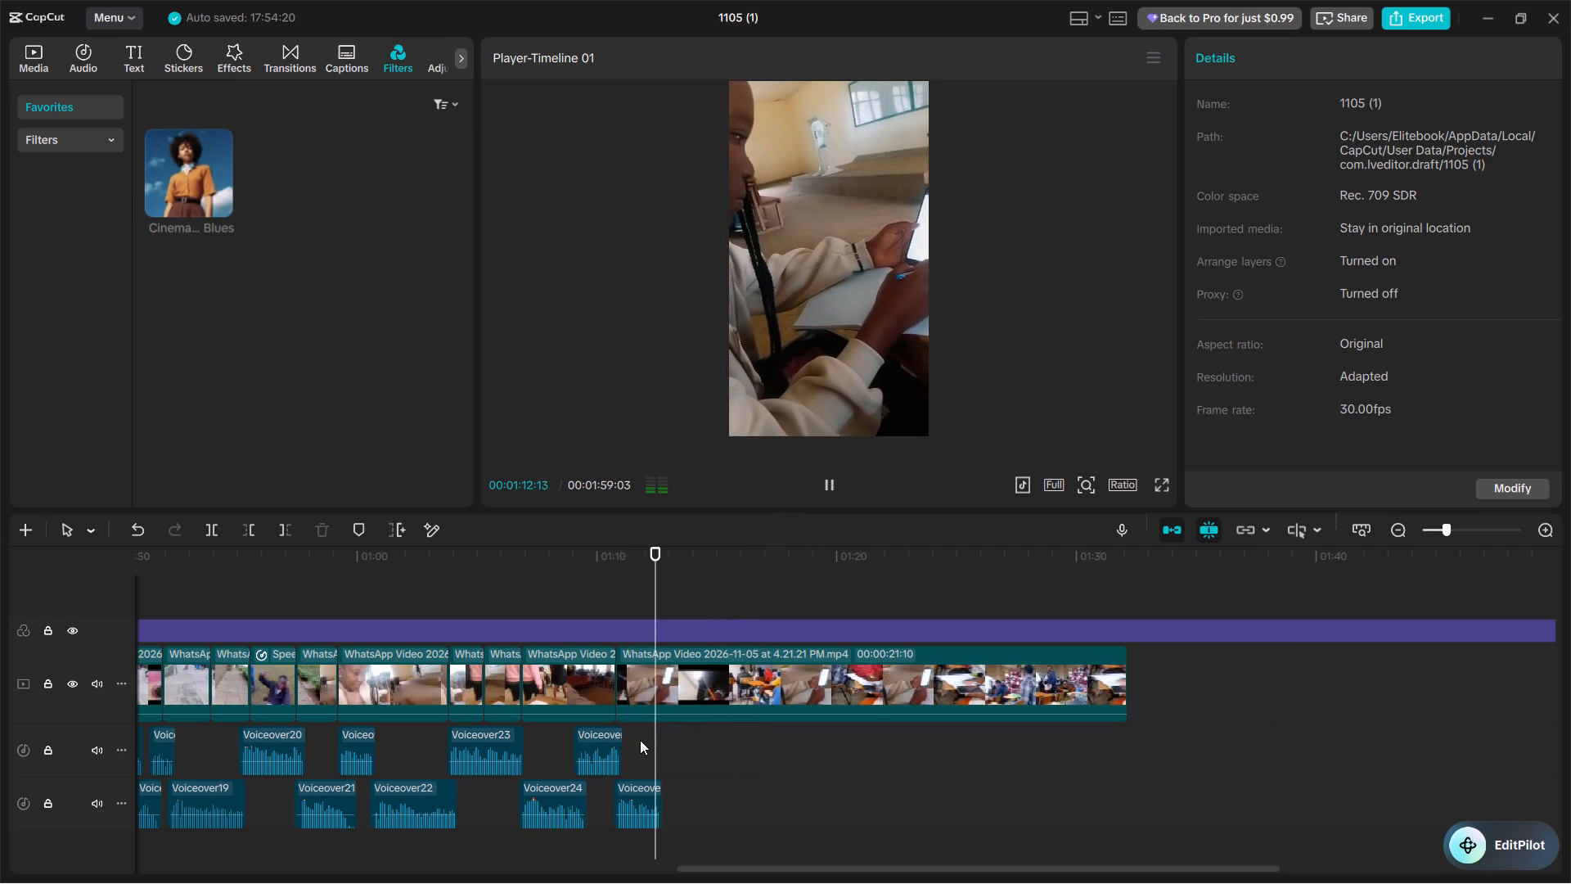
key(space)
key(q)
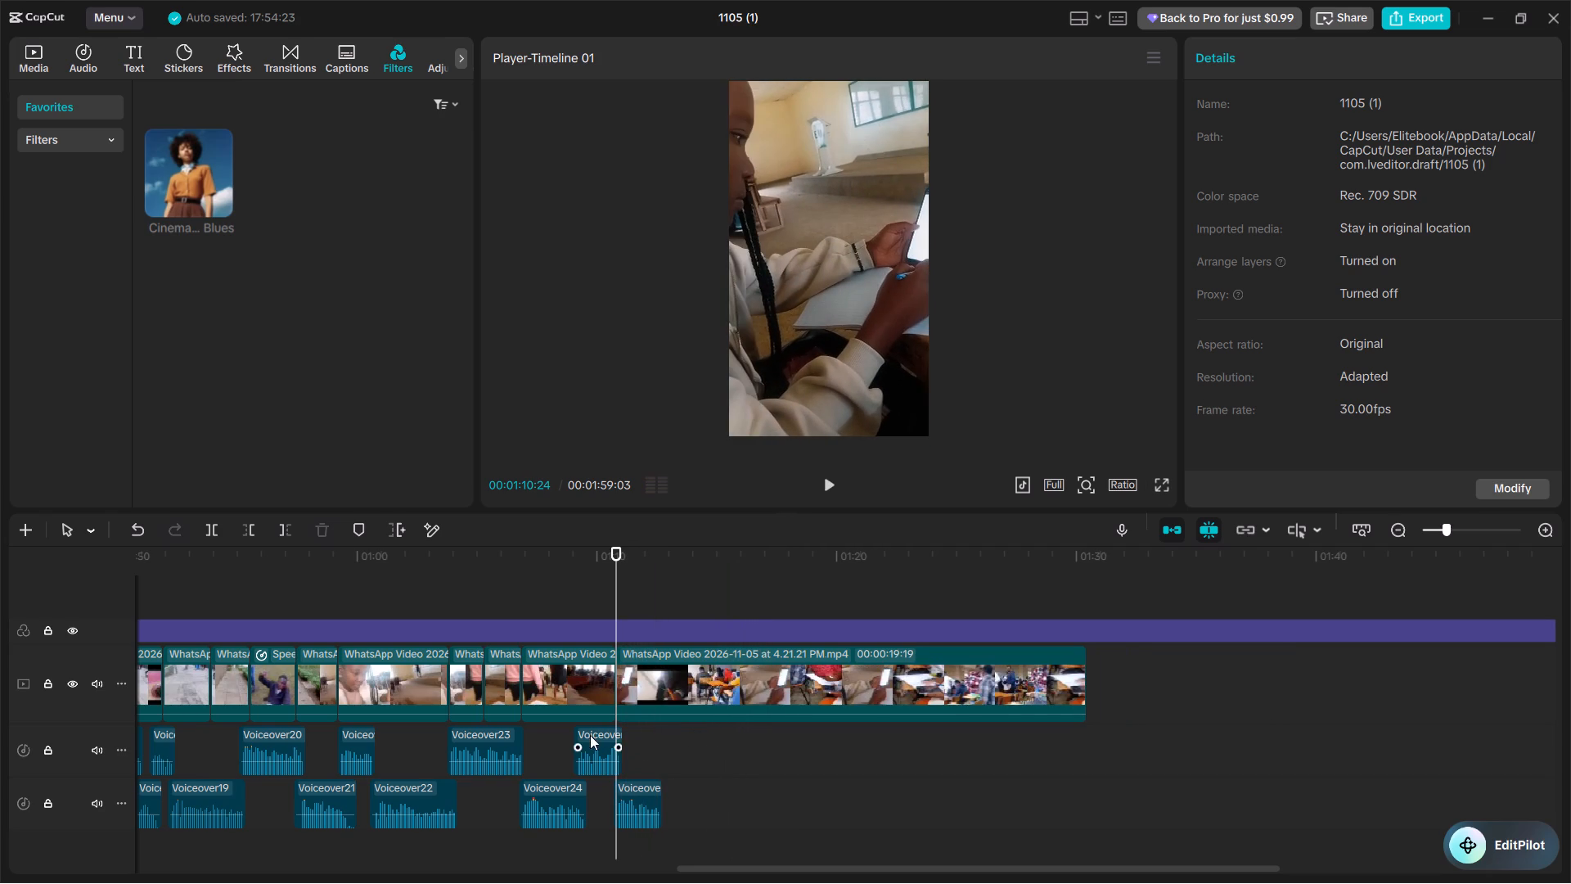
Play back the section from Voiceover21 to the second Voiceover25 piece to check how the voiceovers join and match the footage.
click(530, 762)
click(498, 796)
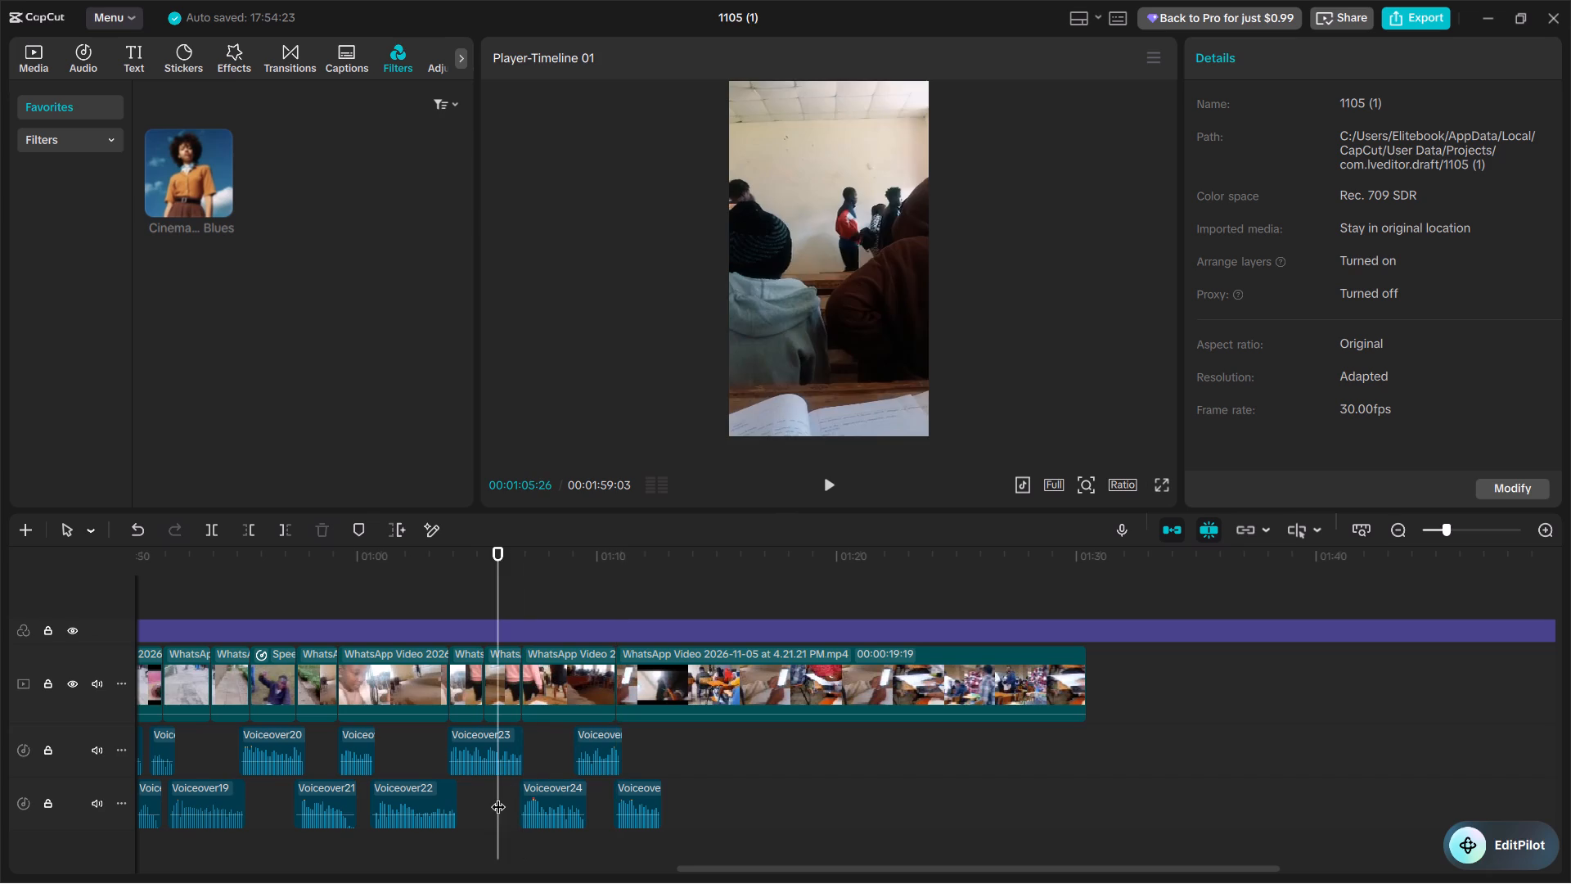
key(space)
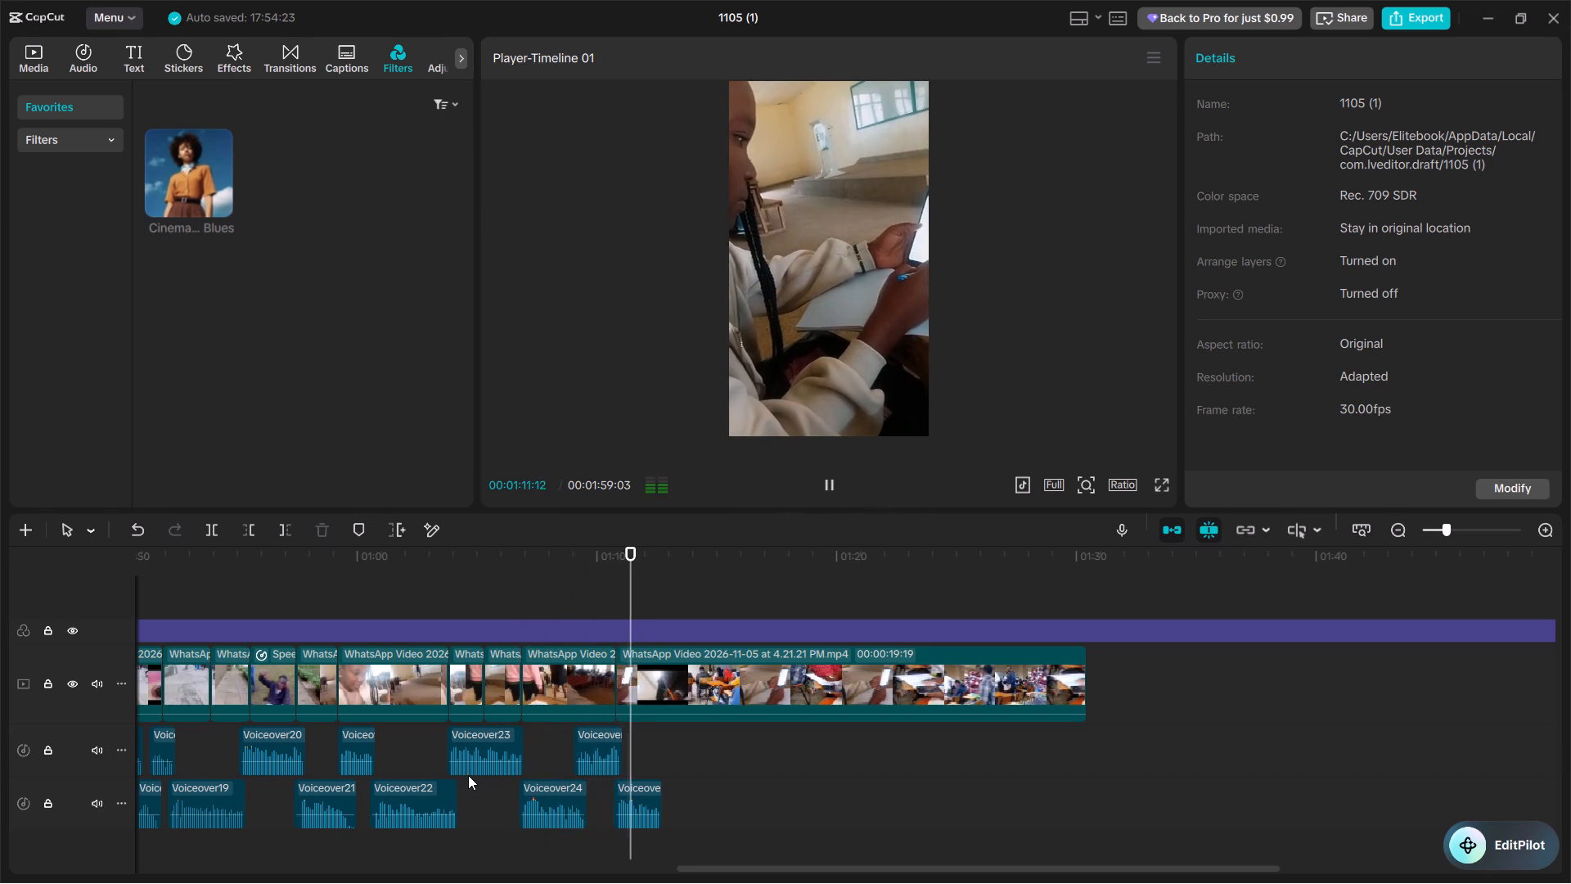
click(422, 756)
key(space)
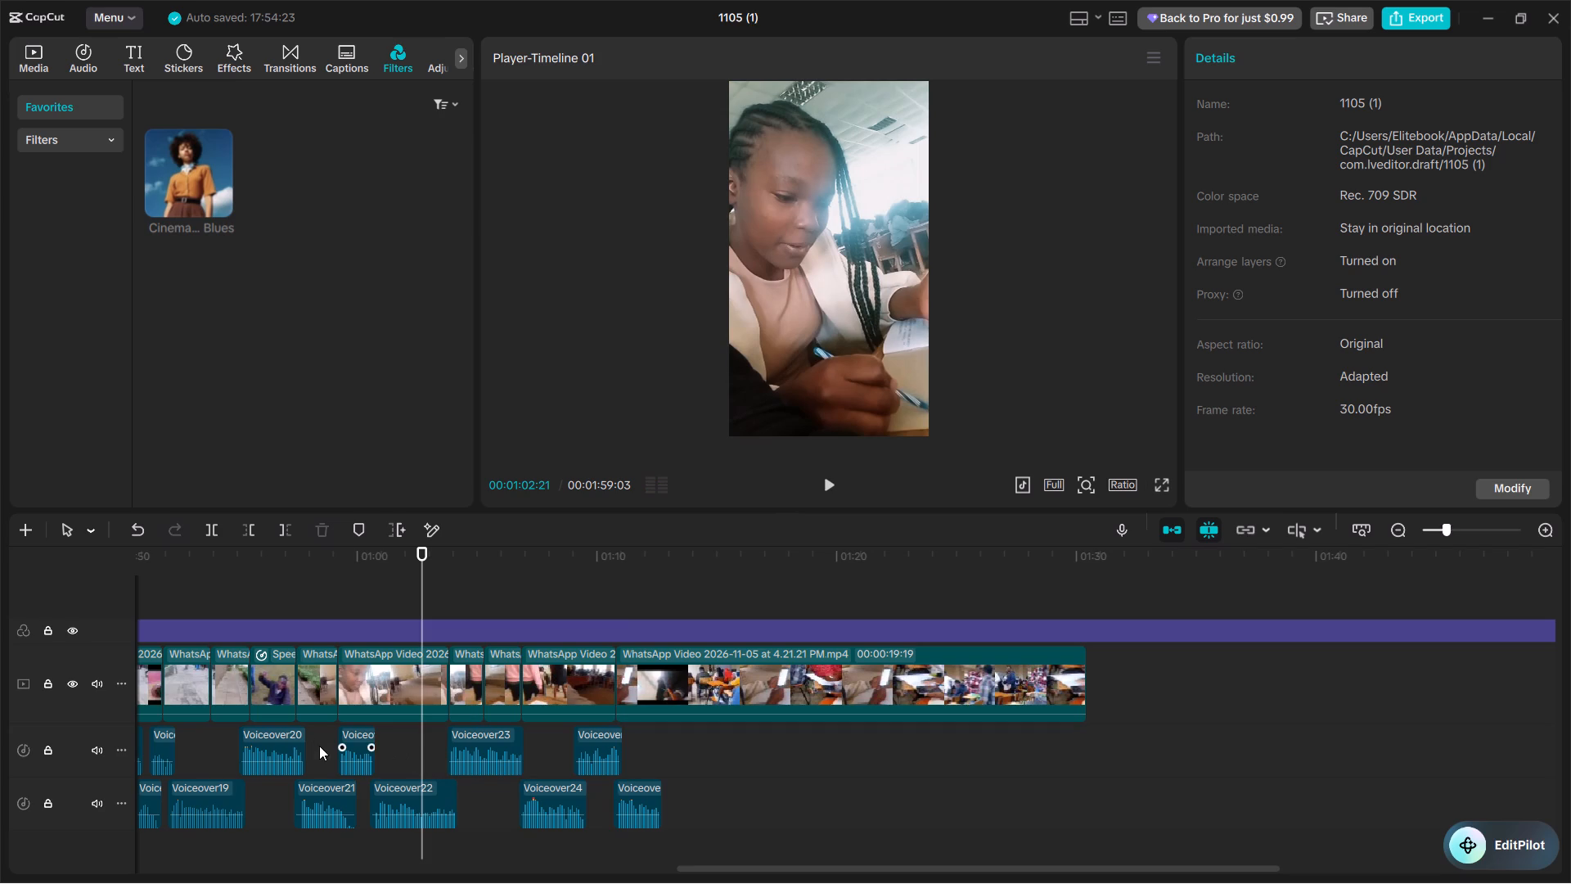
click(319, 746)
key(space)
key(space)
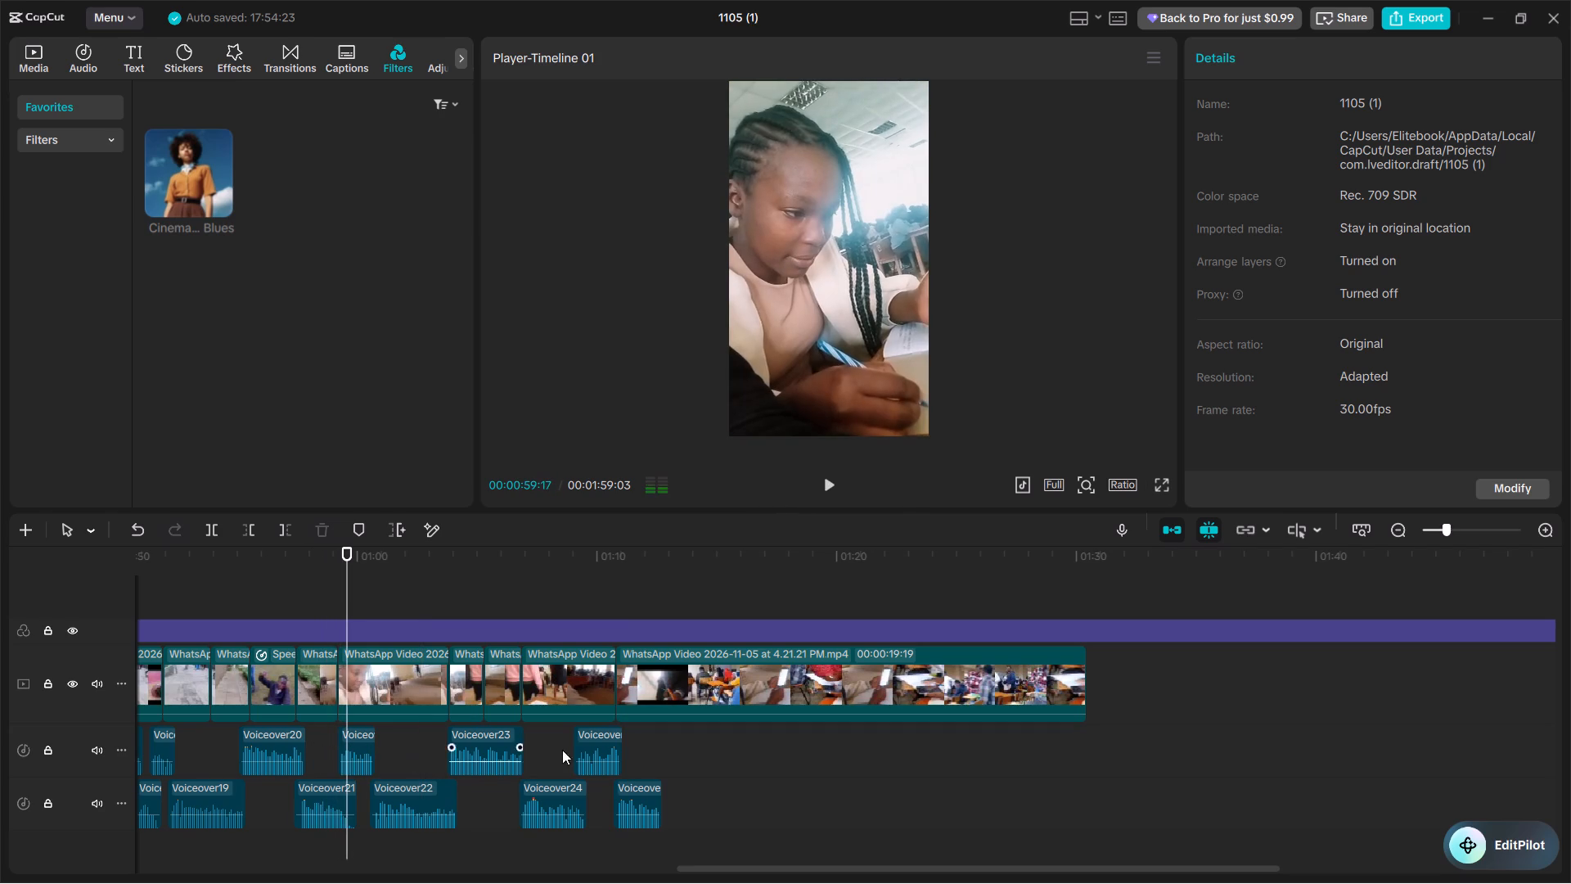
click(604, 802)
key(space)
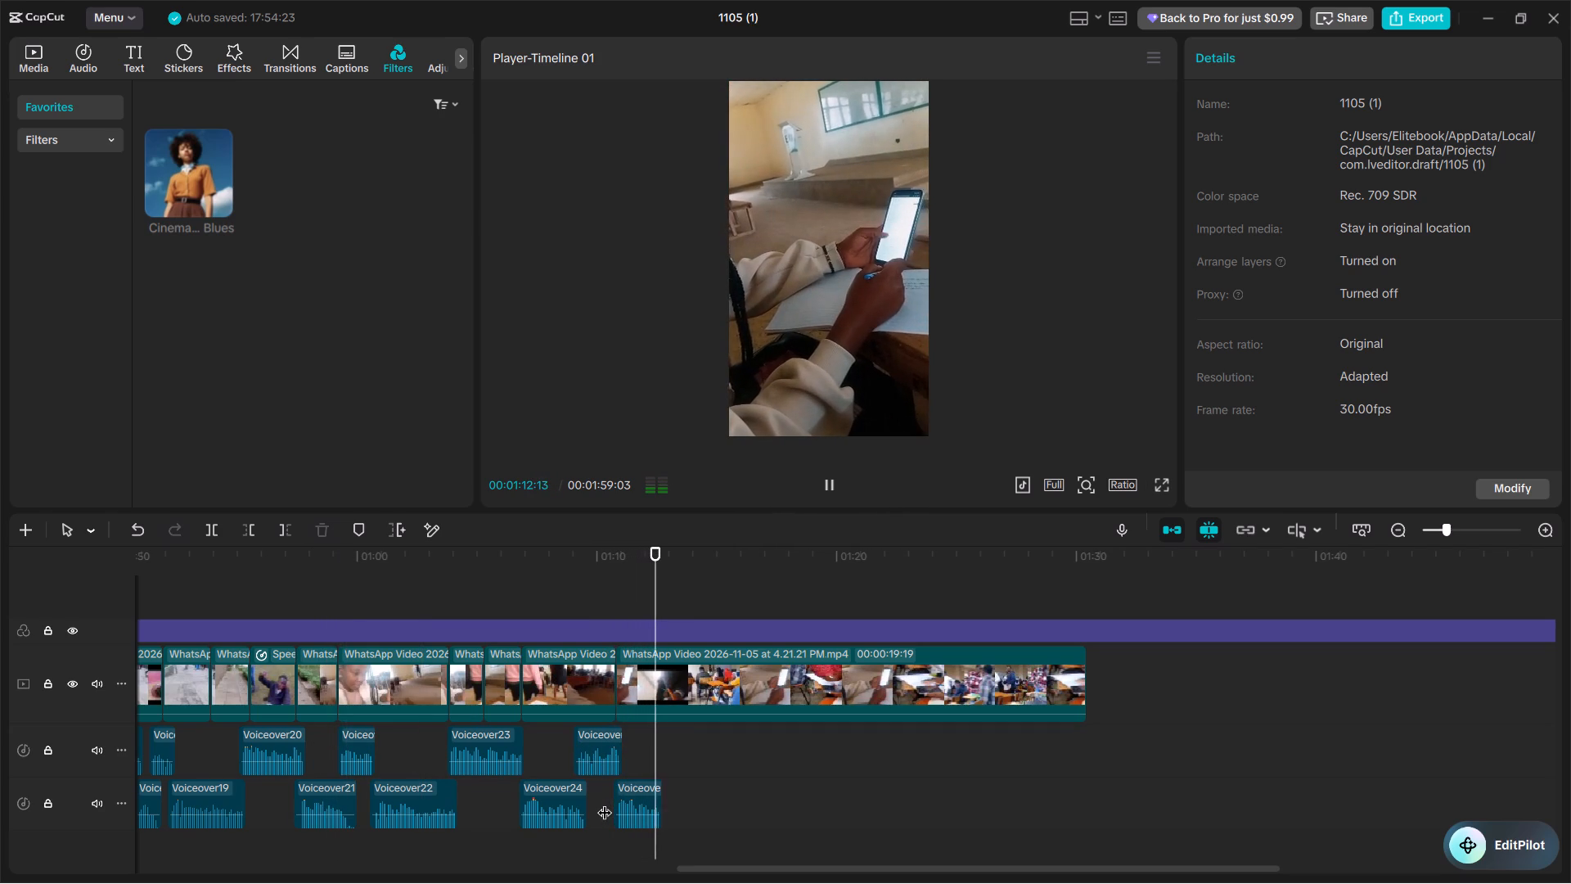
key(space)
click(439, 759)
key(space)
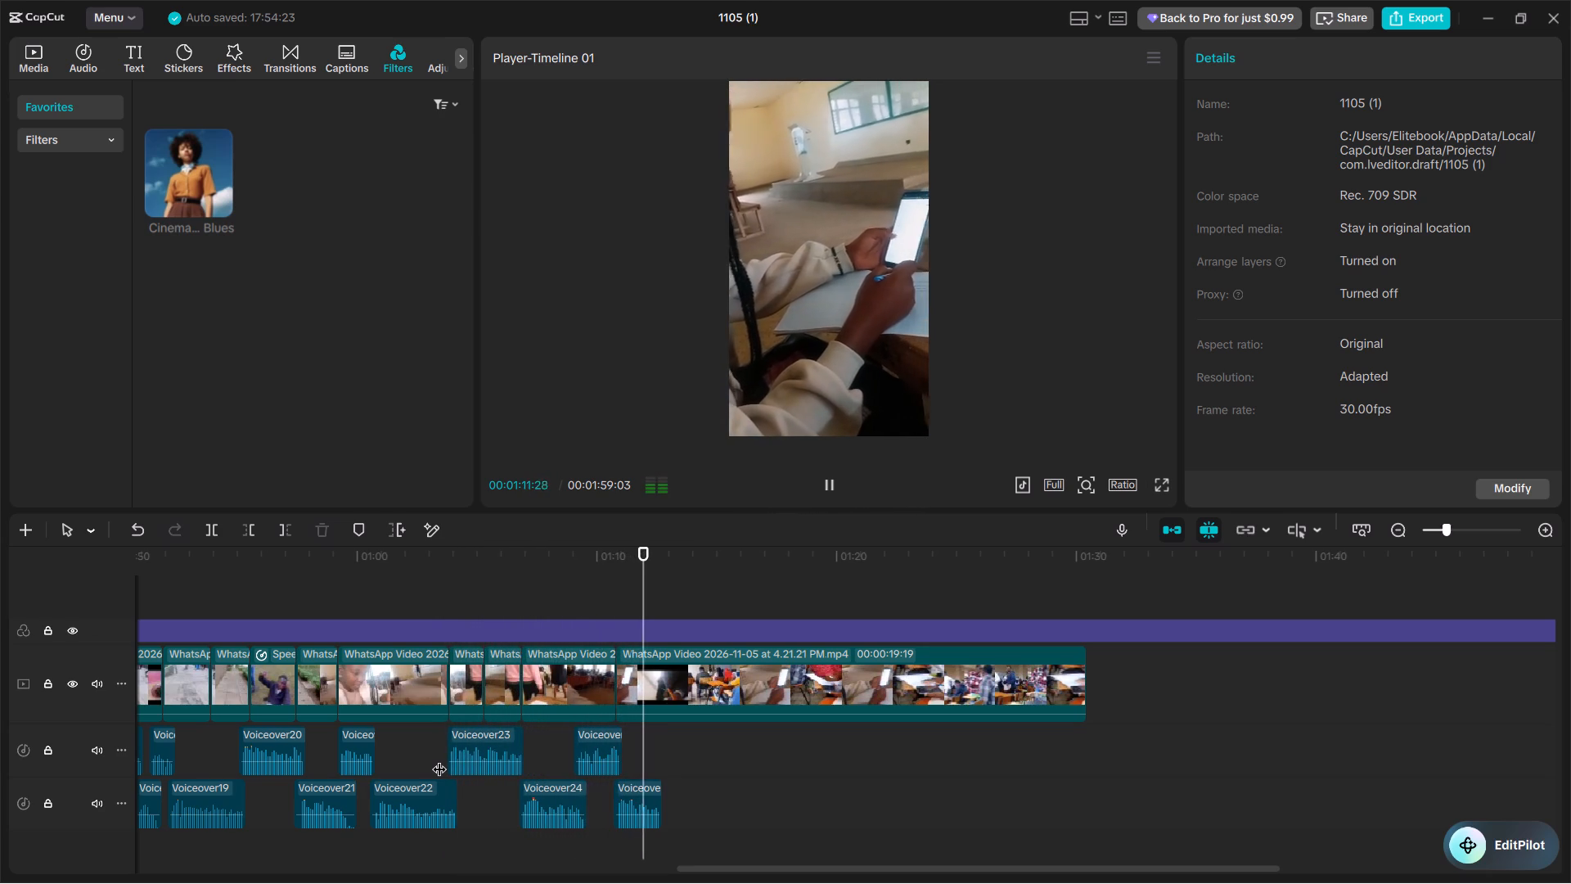
key(space)
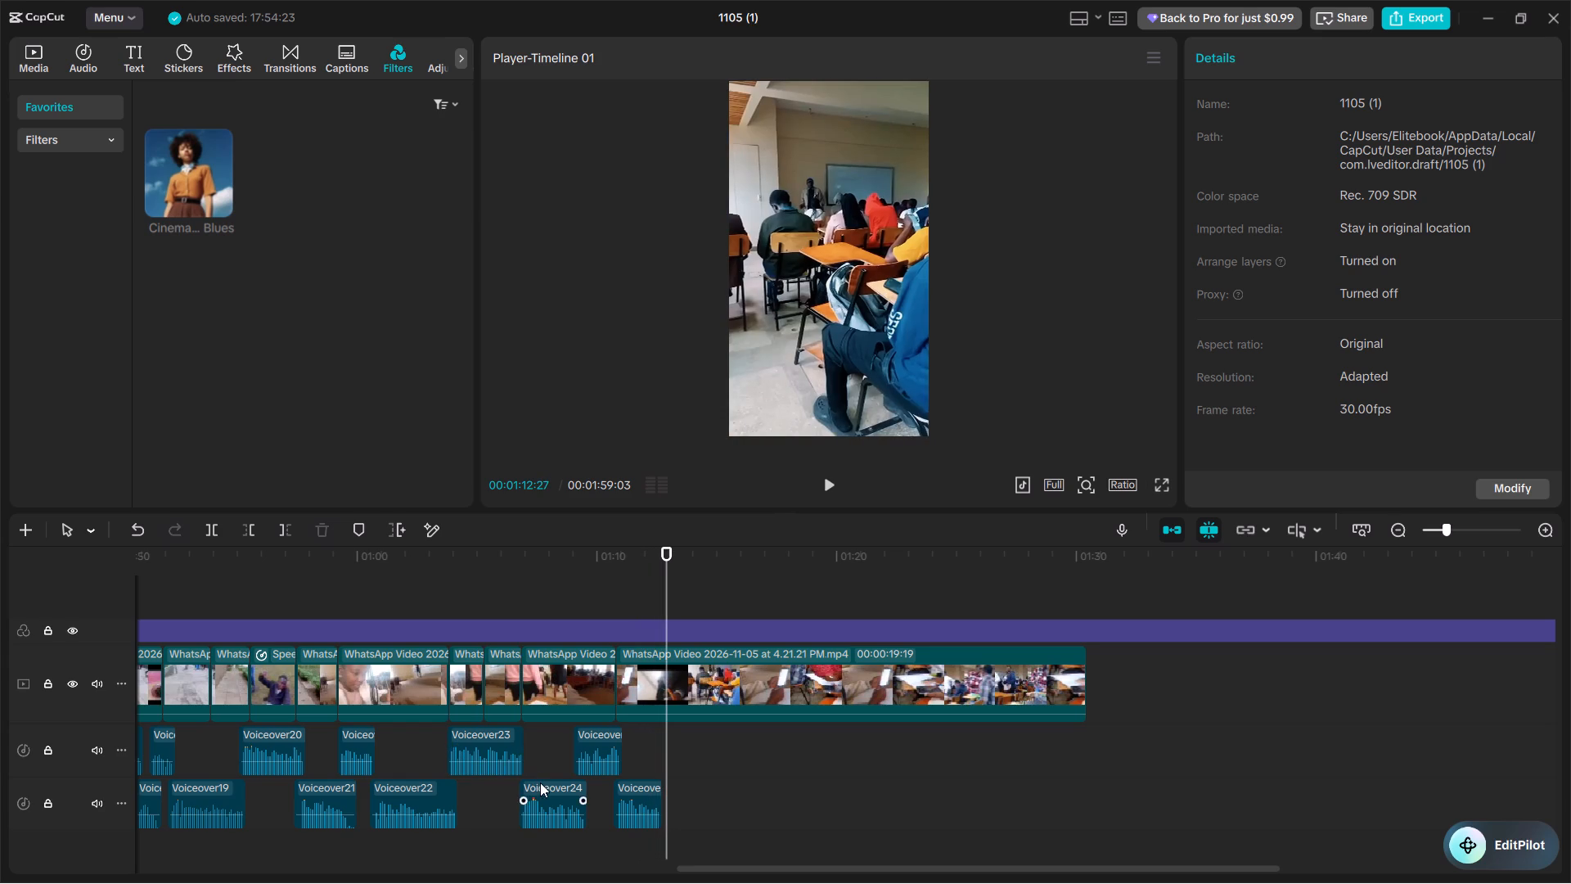
Replay the Voiceover23, Voiceover24 and Voiceover25 passages several times and examine their wording and timing against the footage.
click(506, 787)
key(space)
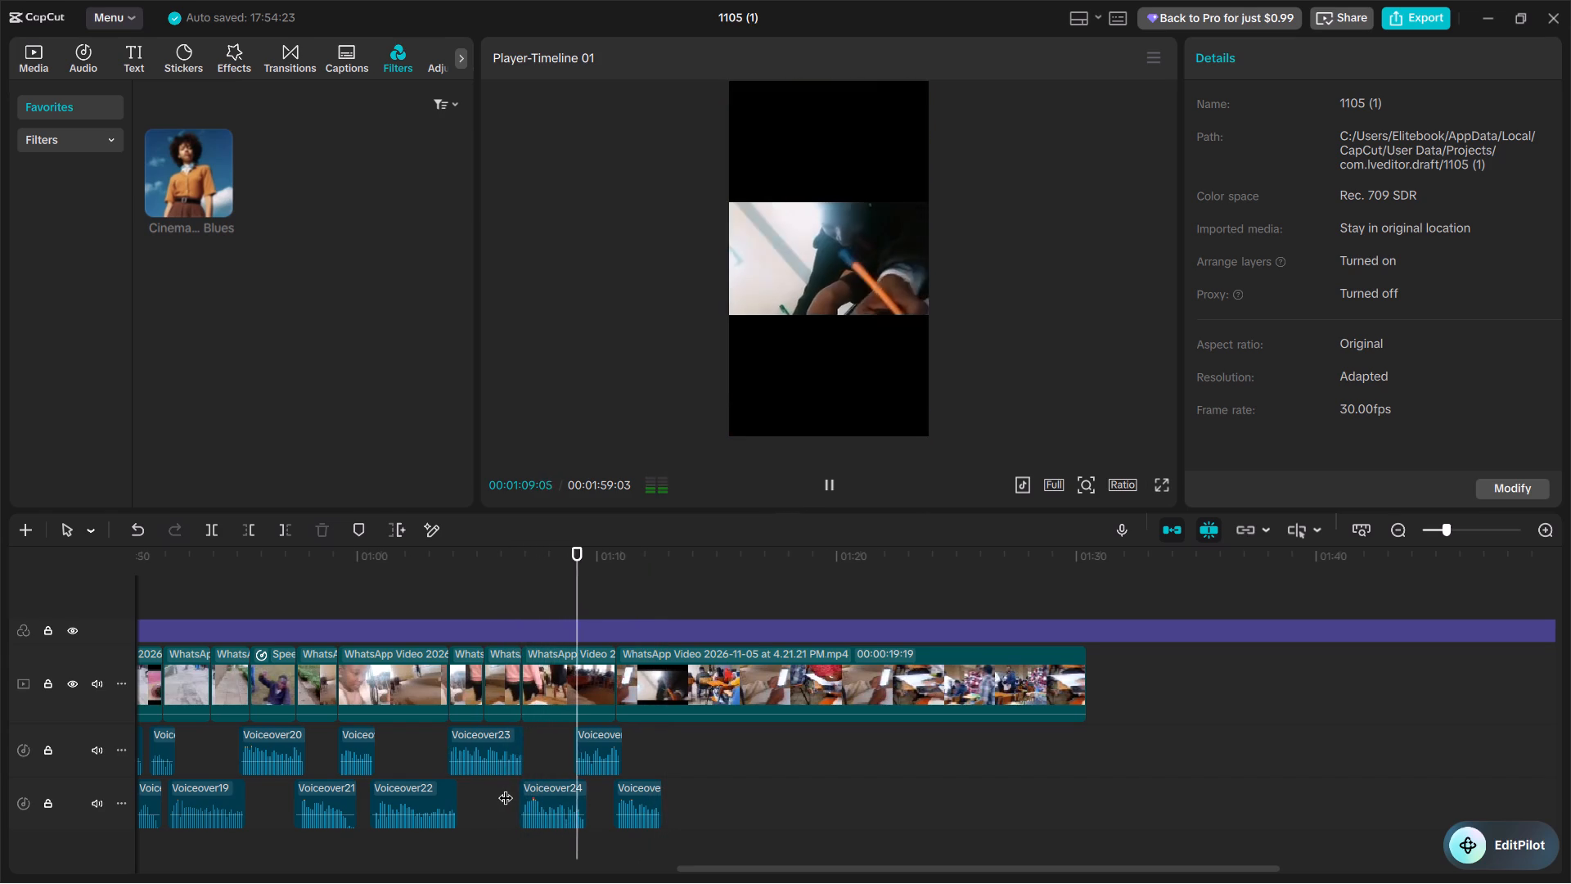
click(443, 756)
key(space)
click(430, 757)
key(space)
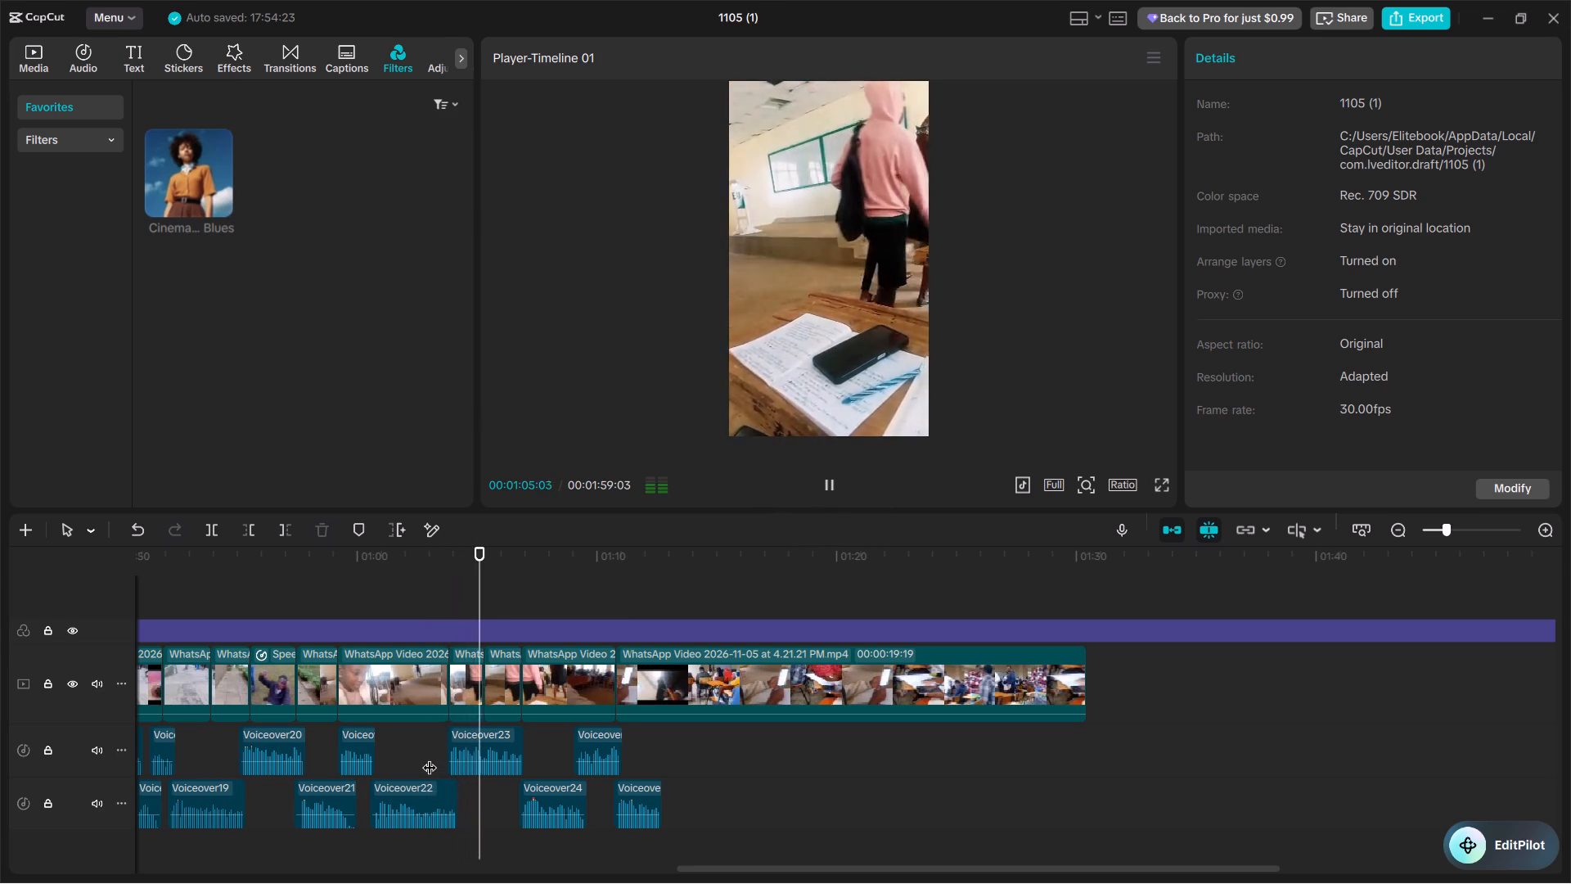
key(space)
key(space)
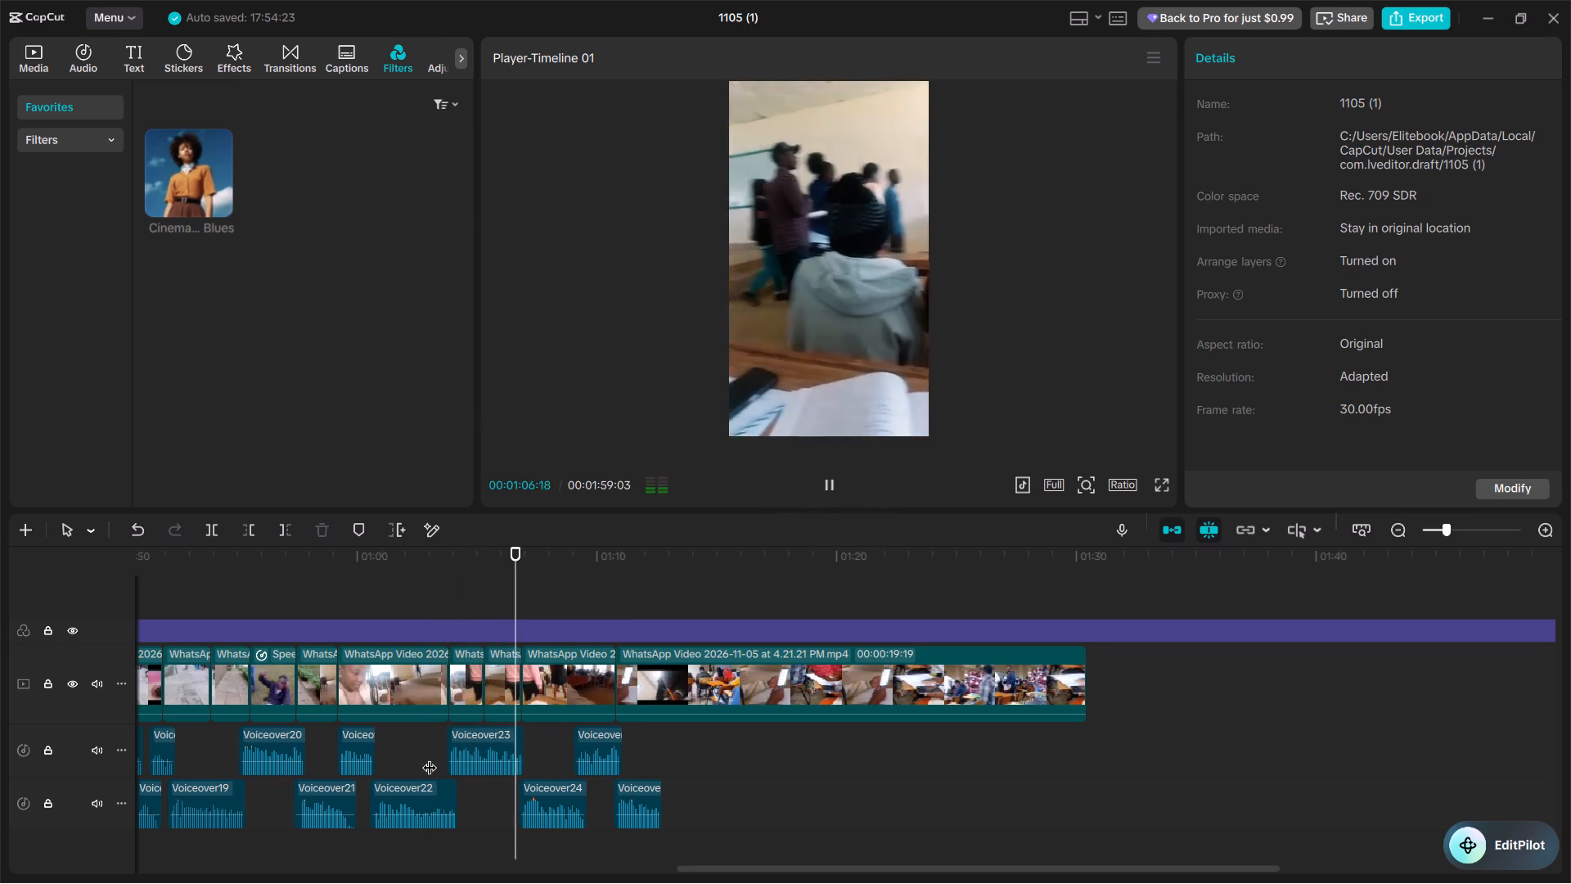
key(space)
key(space)
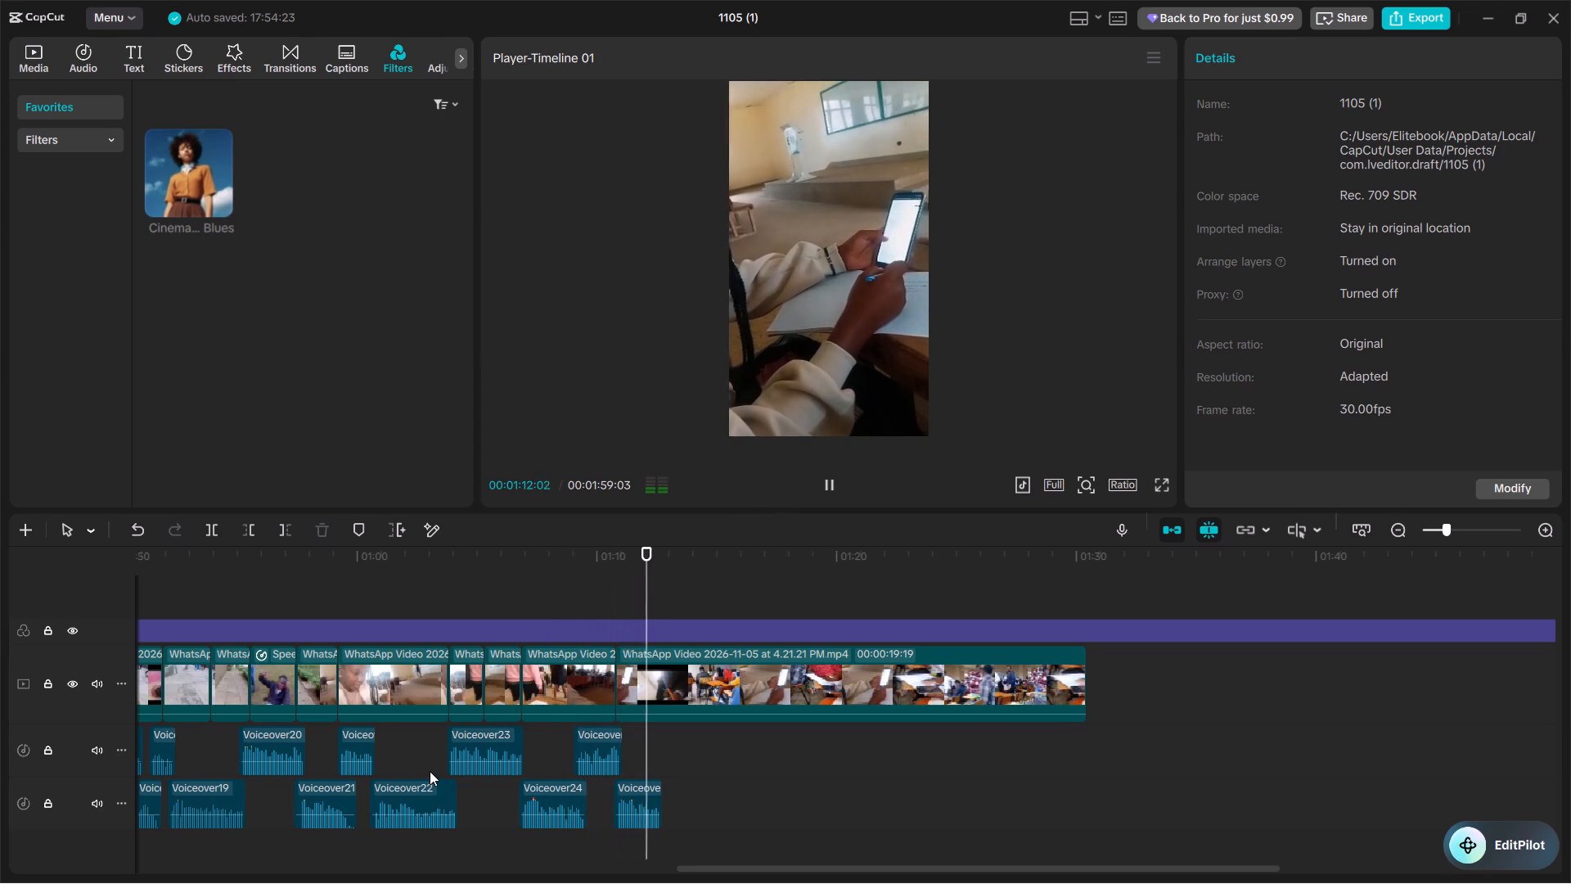
key(space)
key(space)
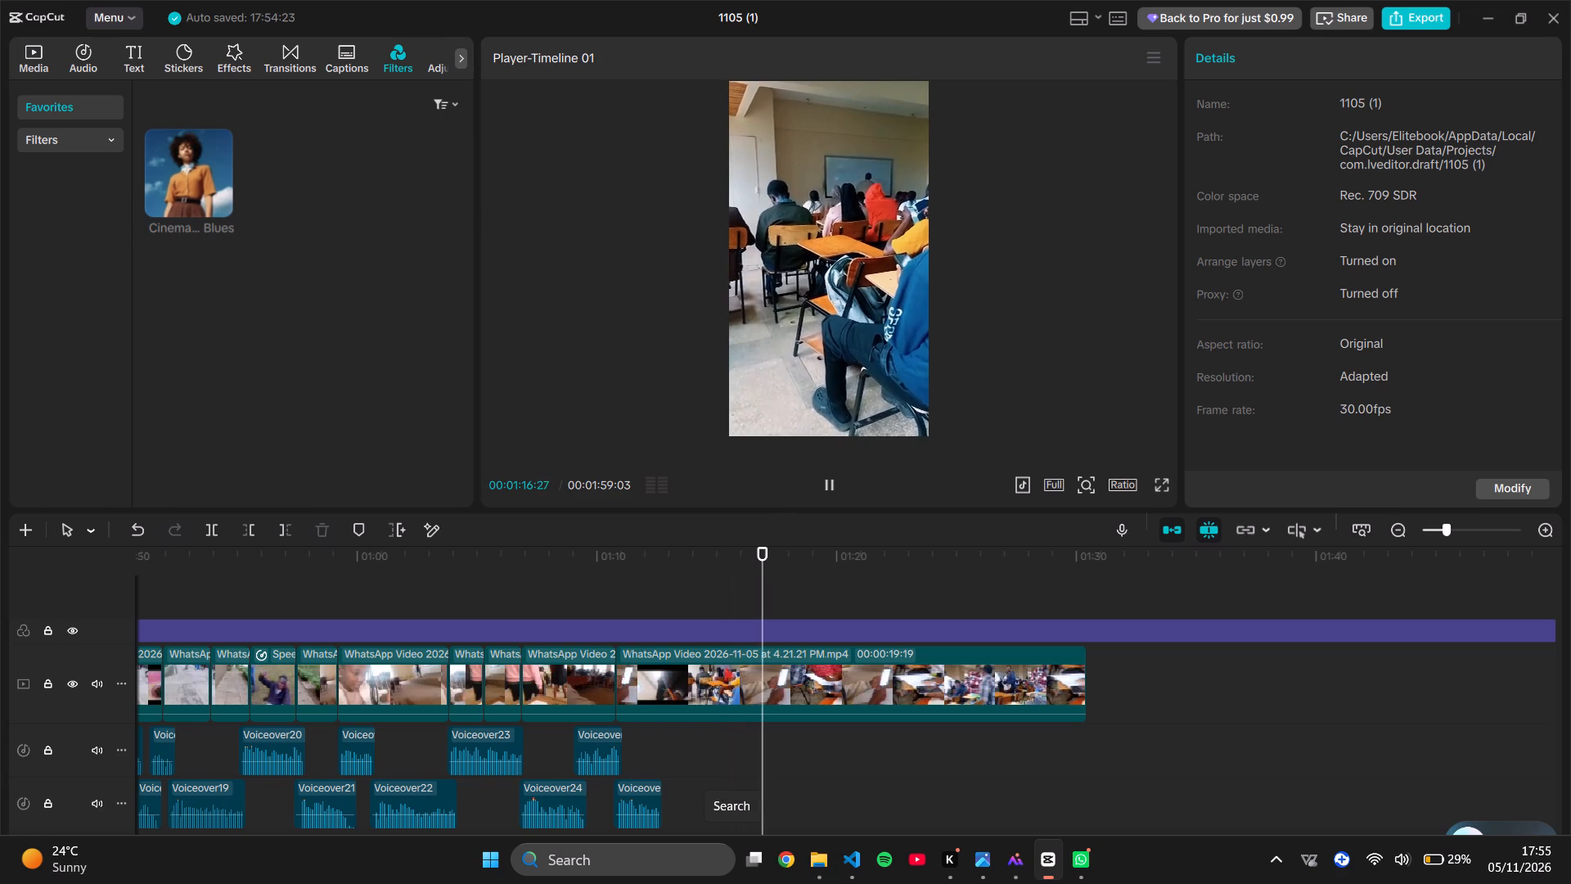
key(space)
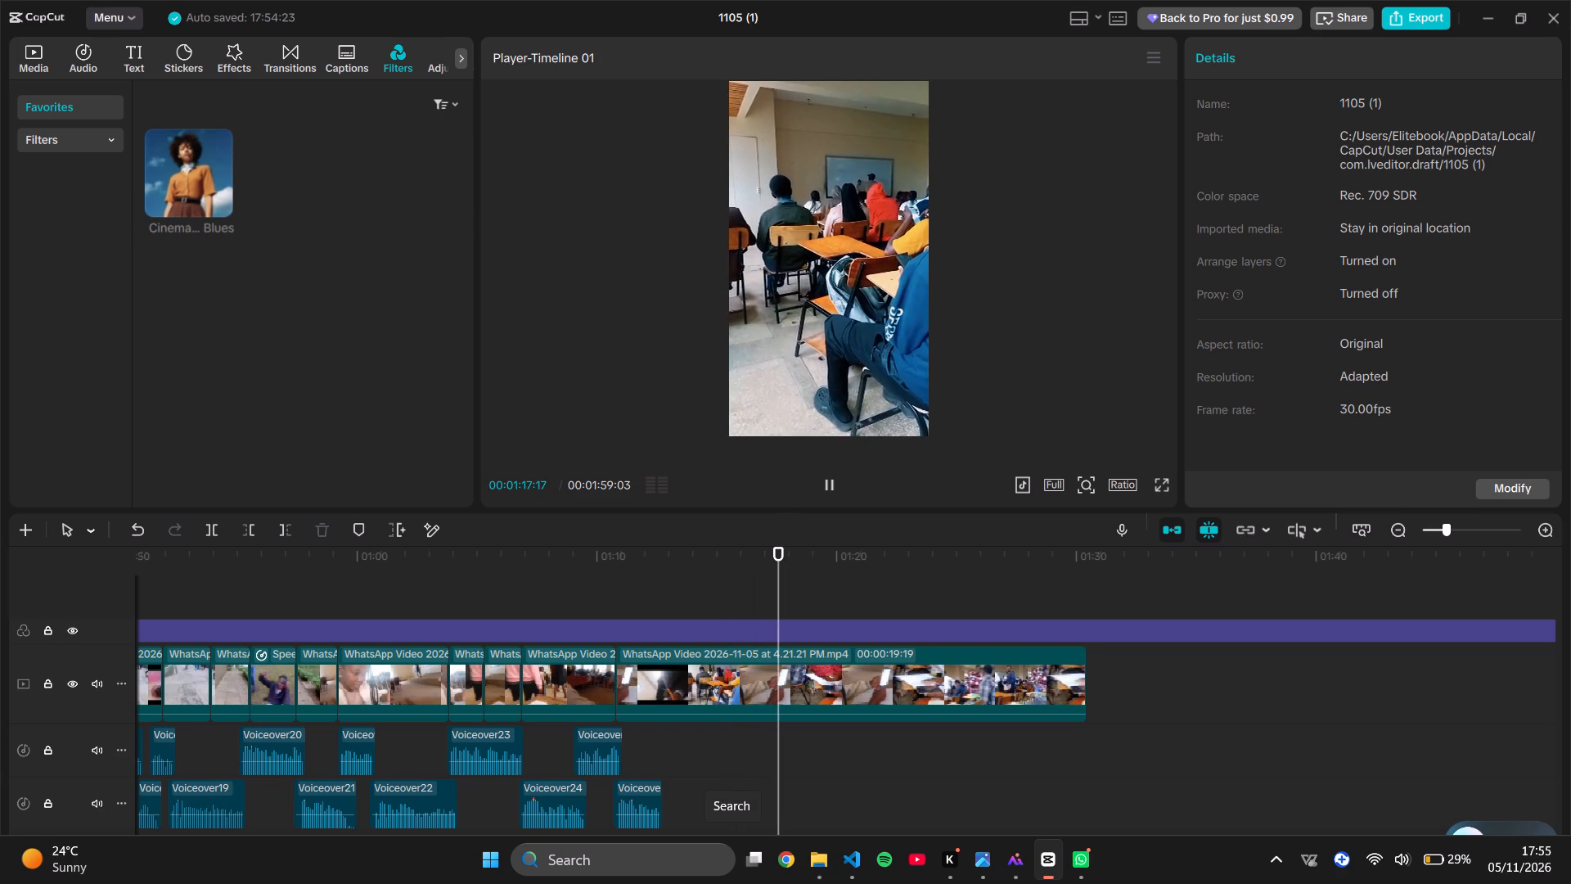
click(441, 764)
key(space)
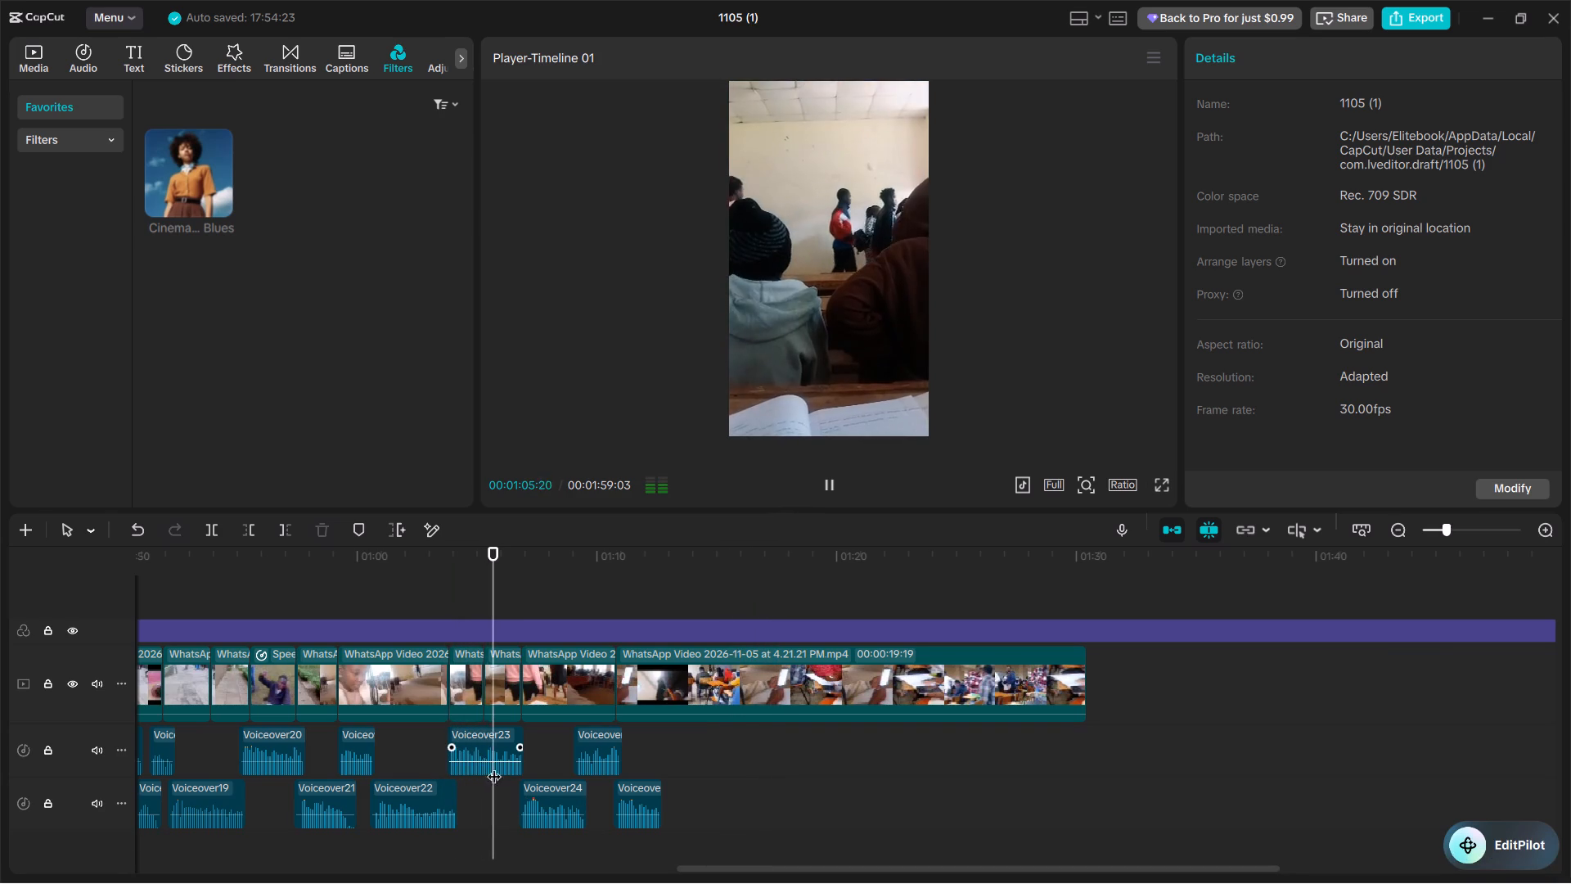
click(642, 744)
key(space)
key(space)
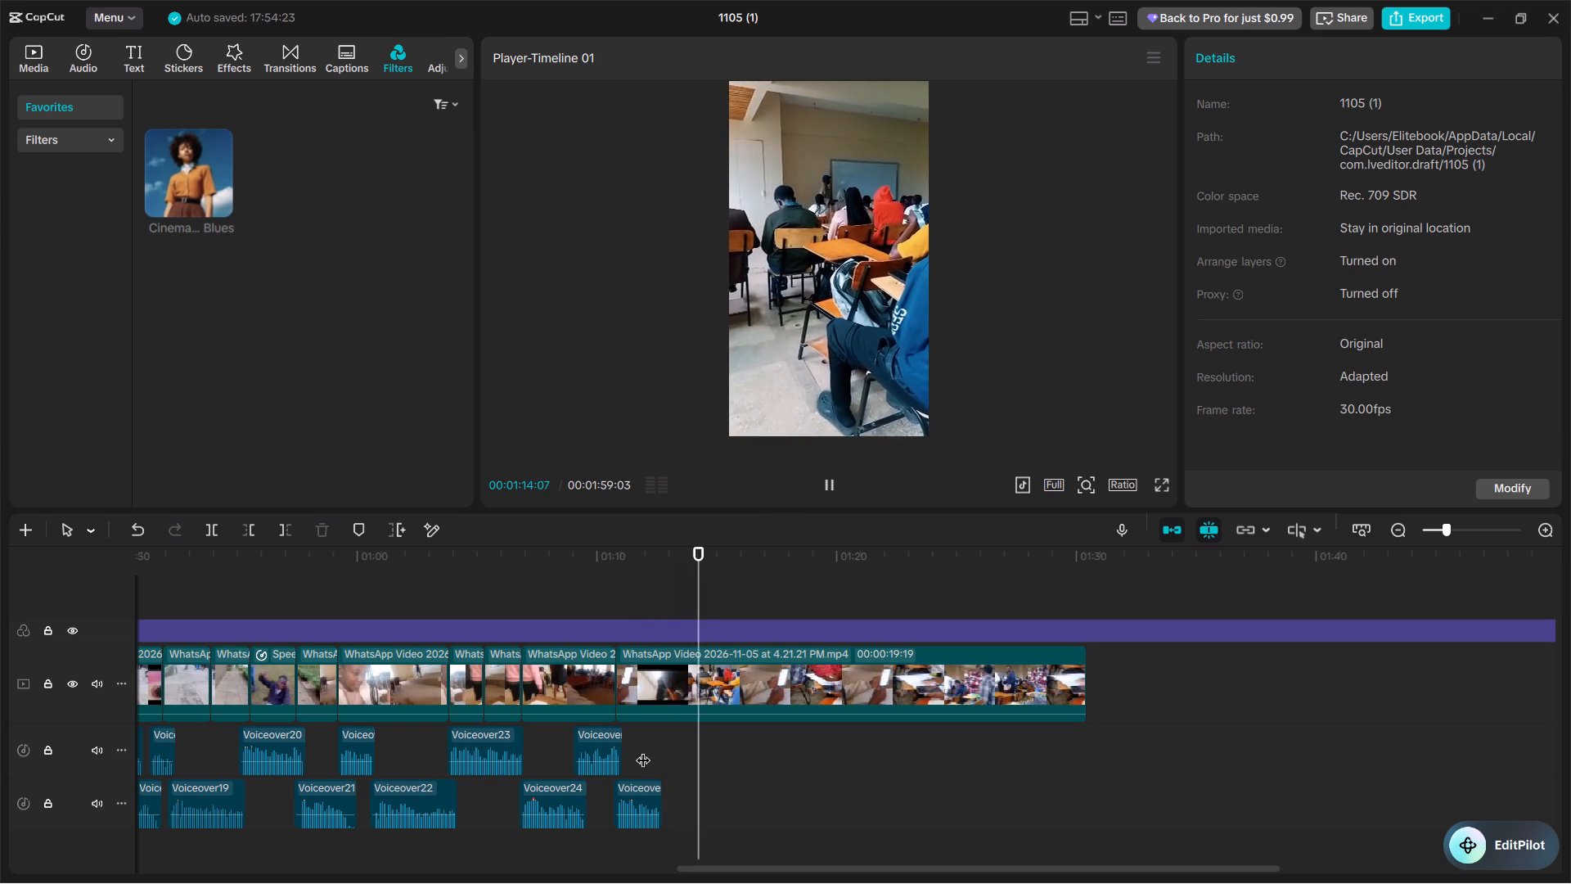
key(space)
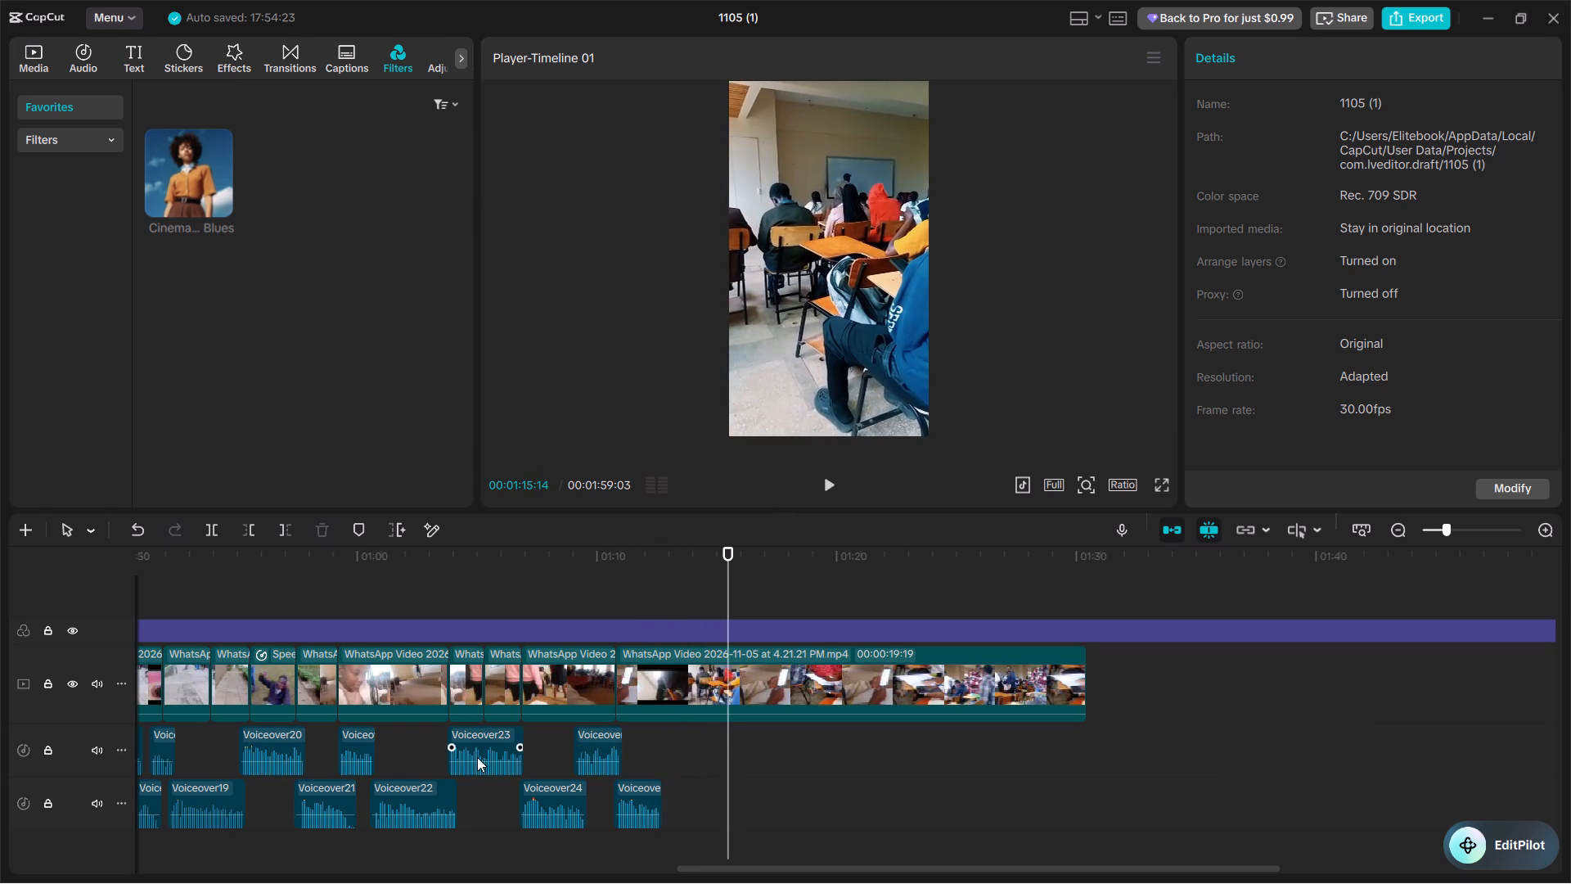
click(491, 787)
key(space)
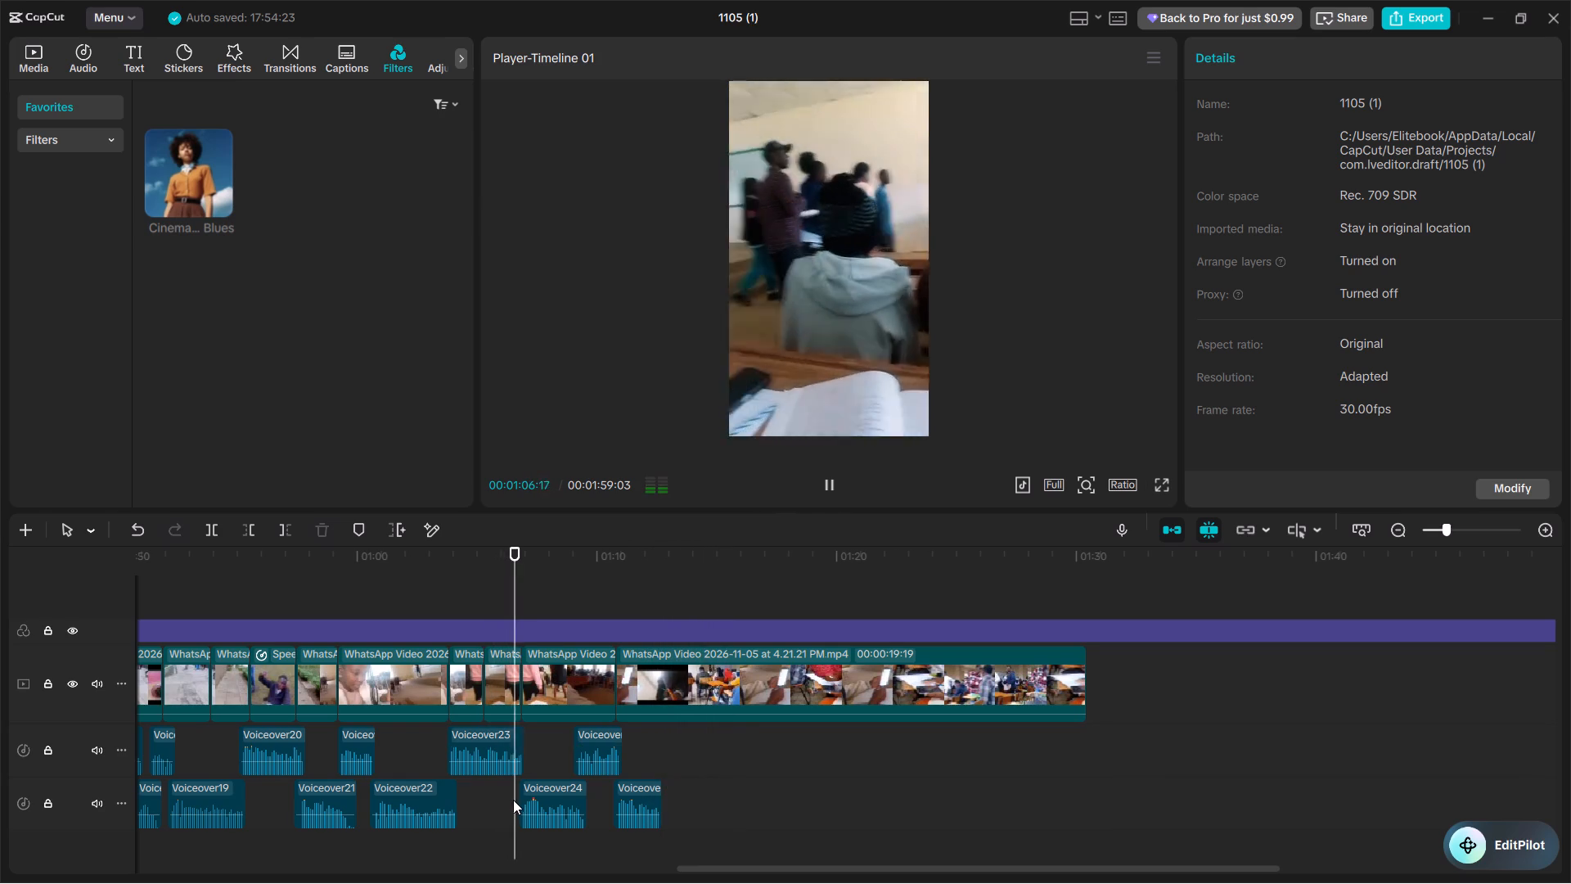
Move Voiceover24 and both Voiceover25 pieces together to a later position, with Voiceover24 starting at about 00:01:14:20.
drag(556, 832, 646, 769)
key(space)
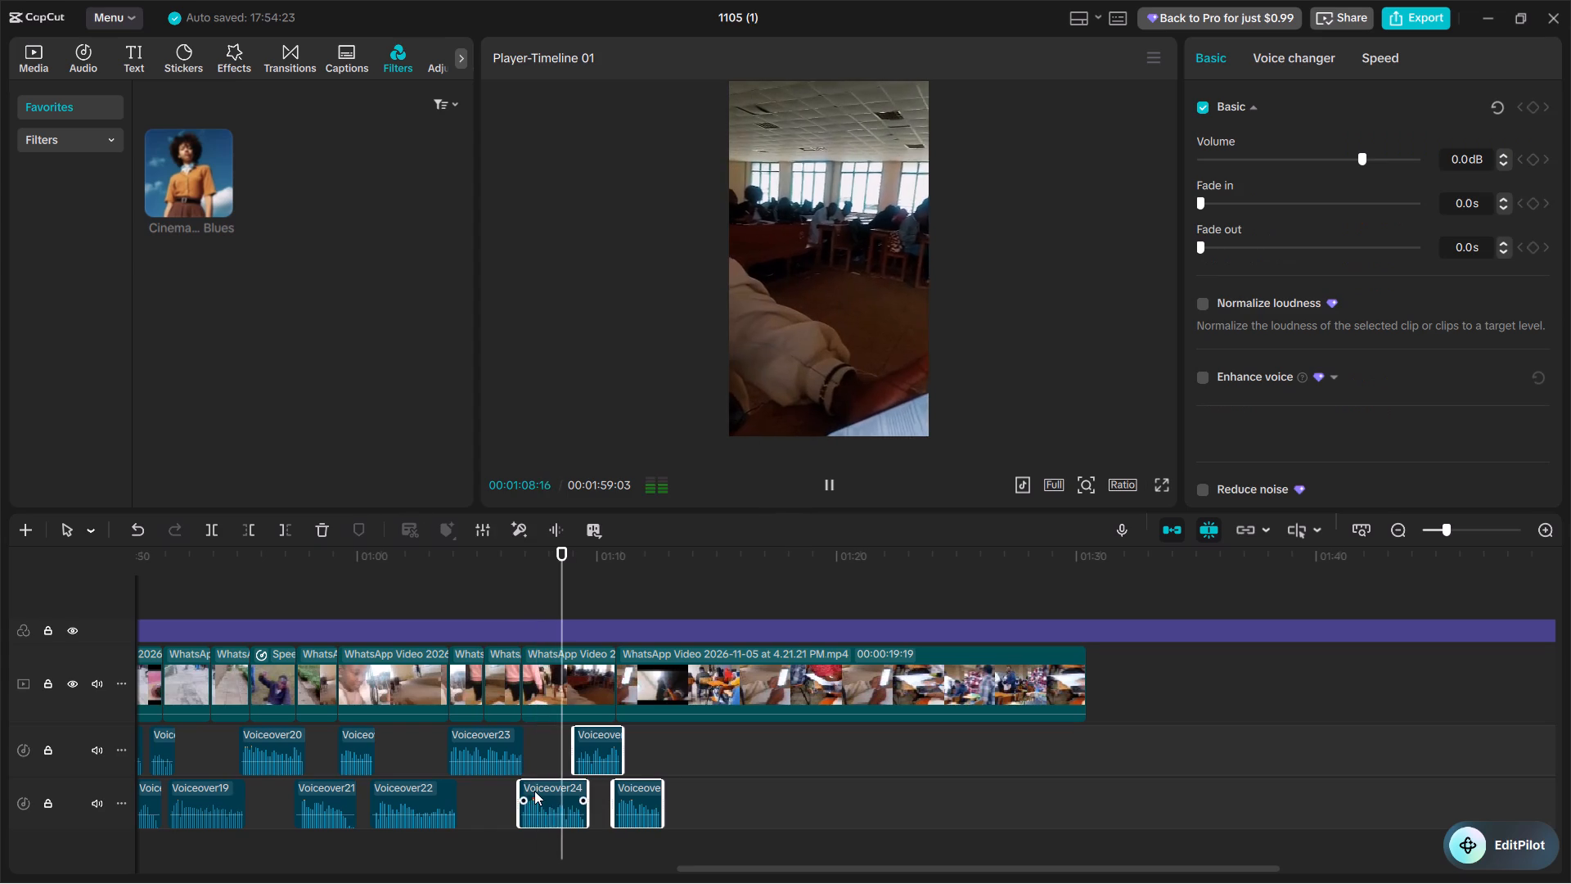
drag(557, 791, 745, 792)
Delete the Voiceover23 clip.
click(507, 747)
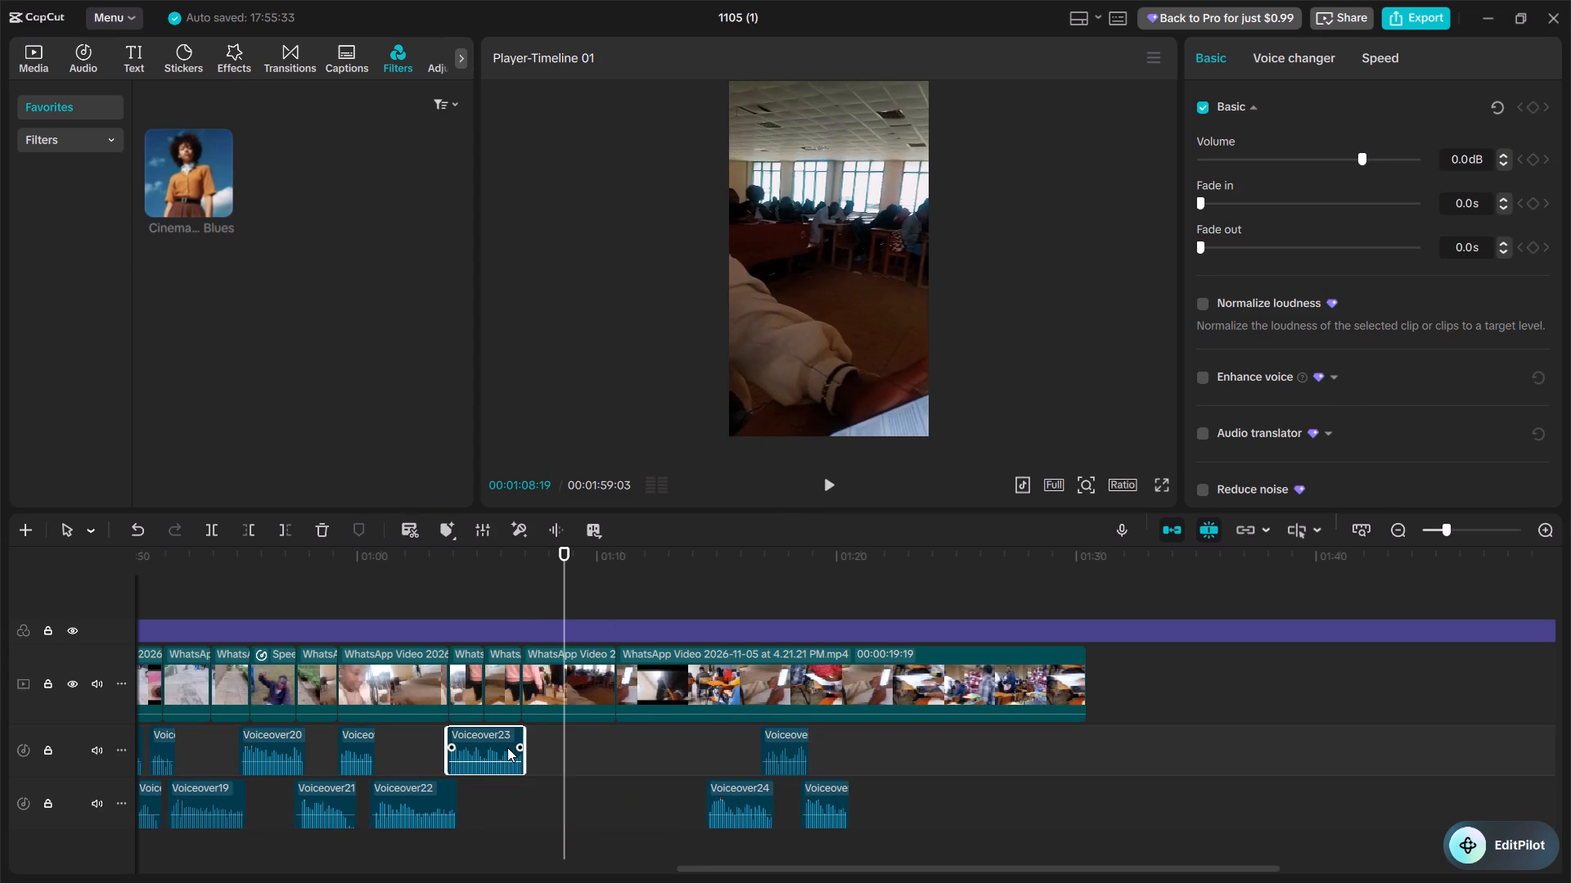
key(BackSpace)
Play the end of Voiceover22 and record a replacement voiceover from 00:01:03:25 to about 00:01:10:17.
click(412, 752)
key(space)
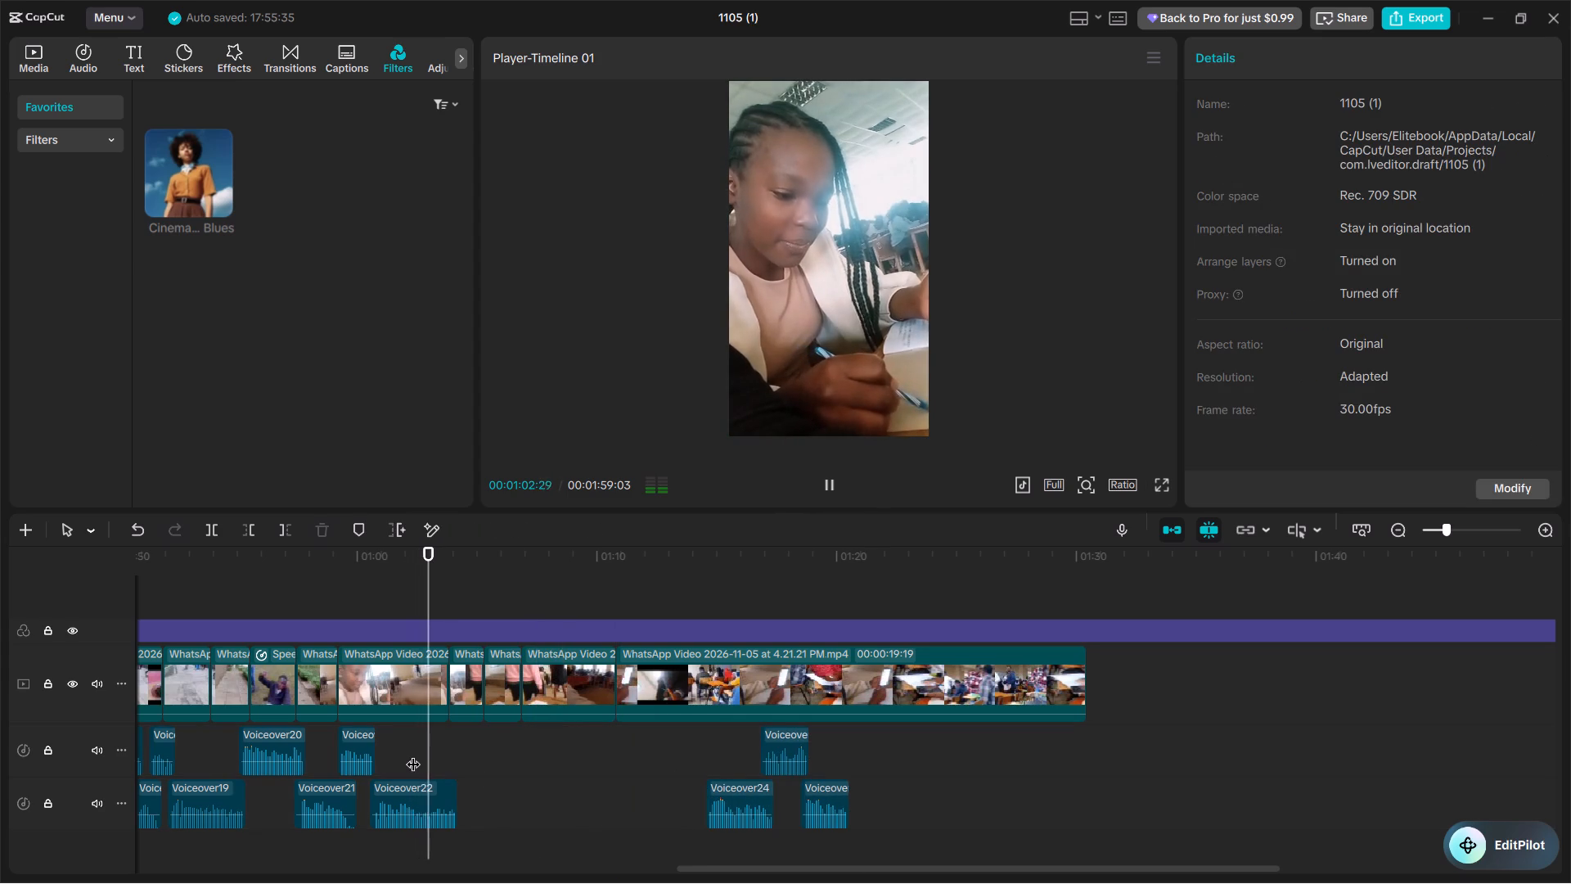
key(space)
click(447, 768)
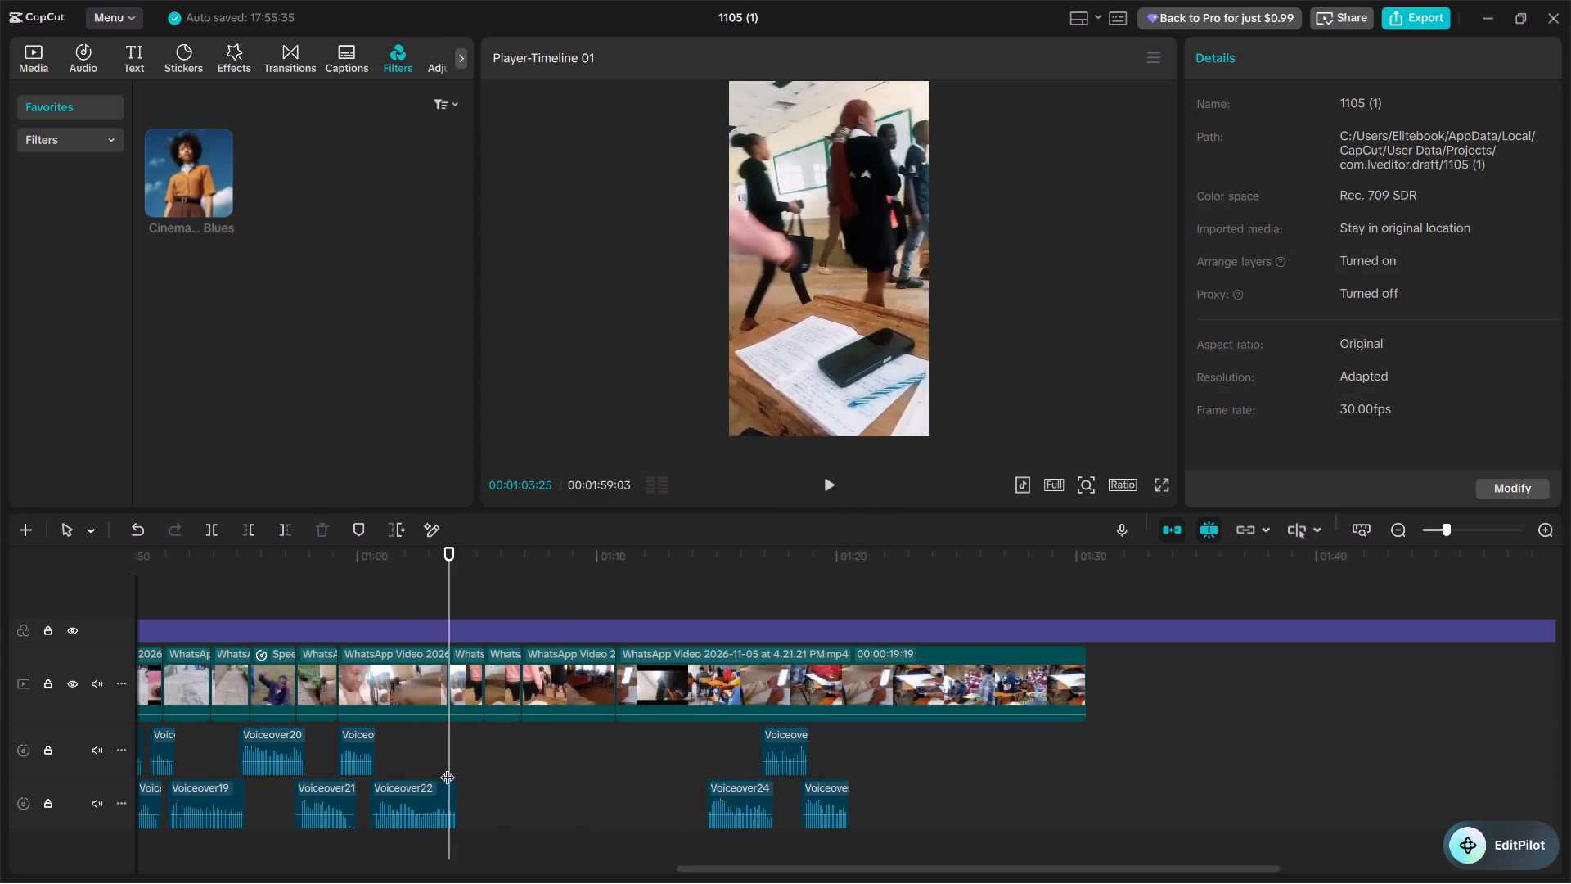
click(1110, 533)
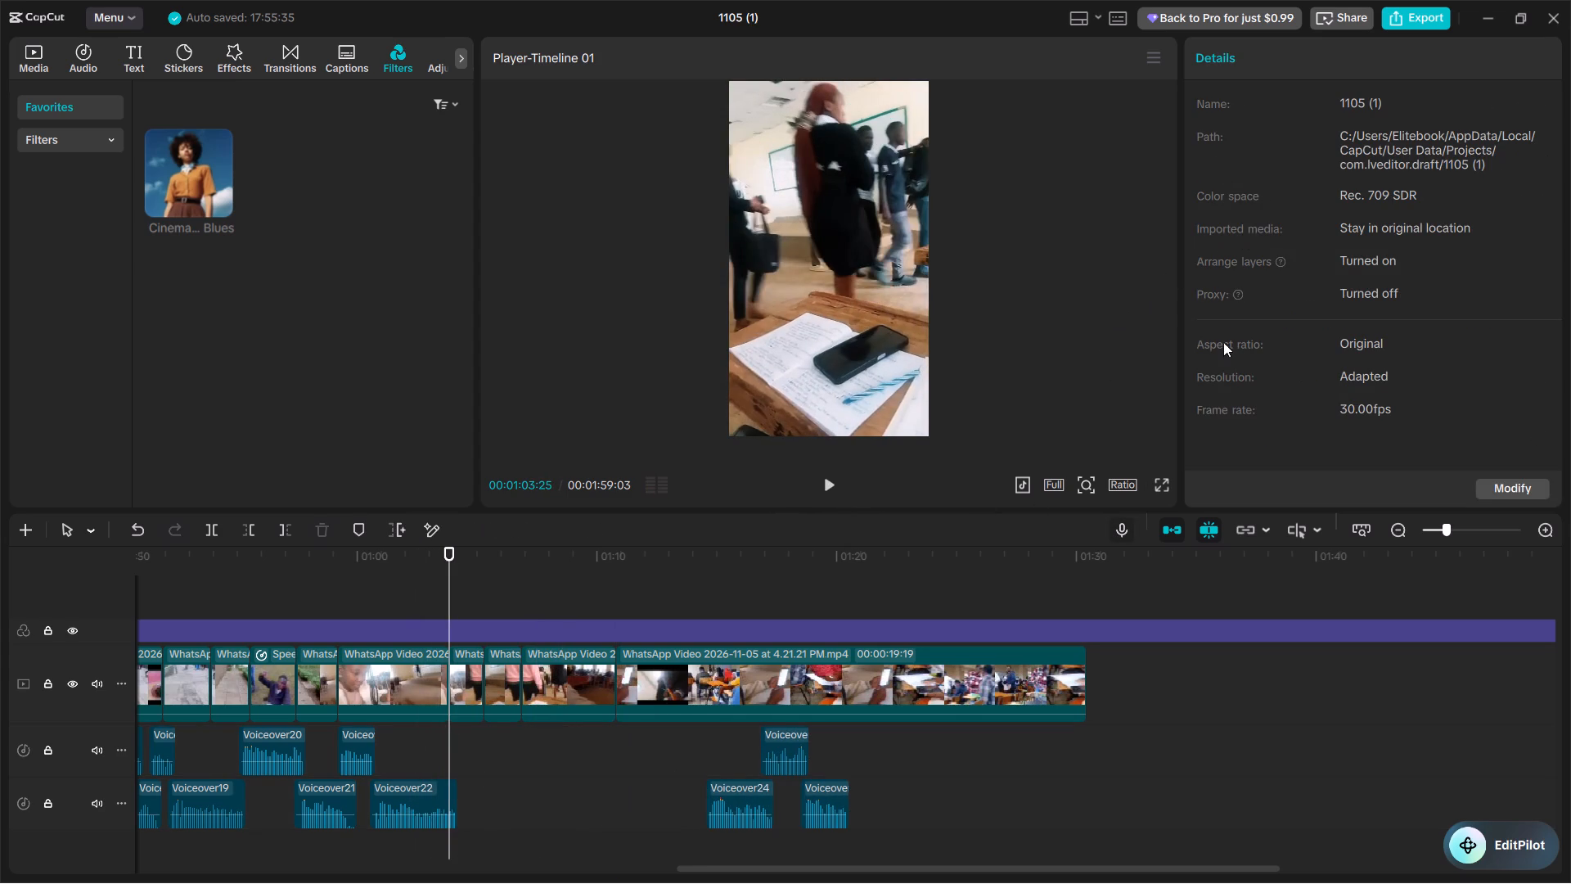
click(1106, 542)
click(1120, 528)
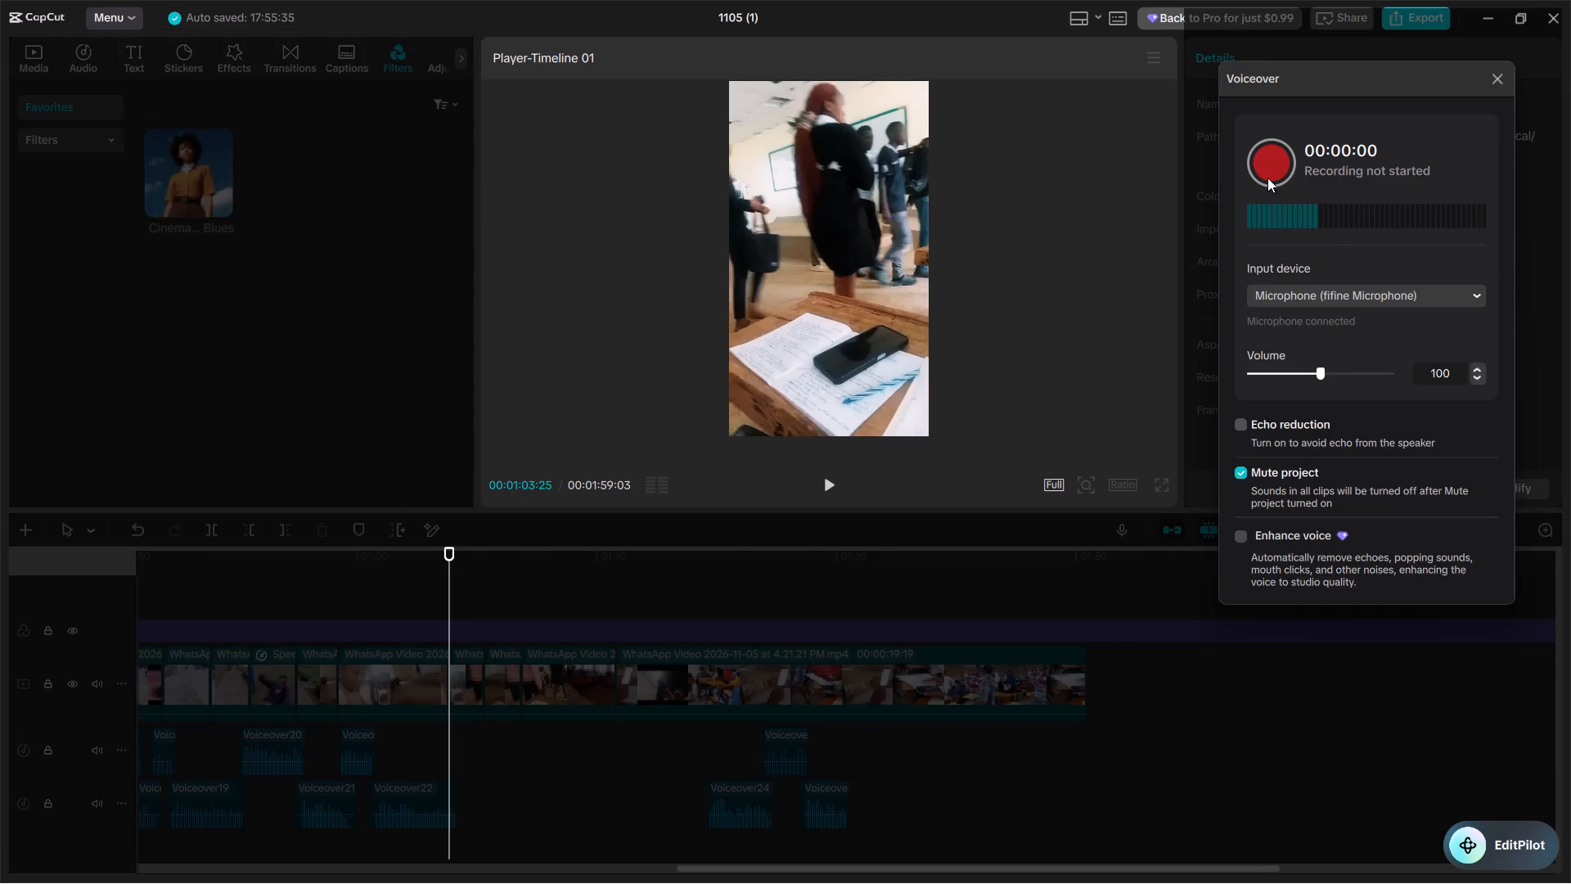
click(1267, 177)
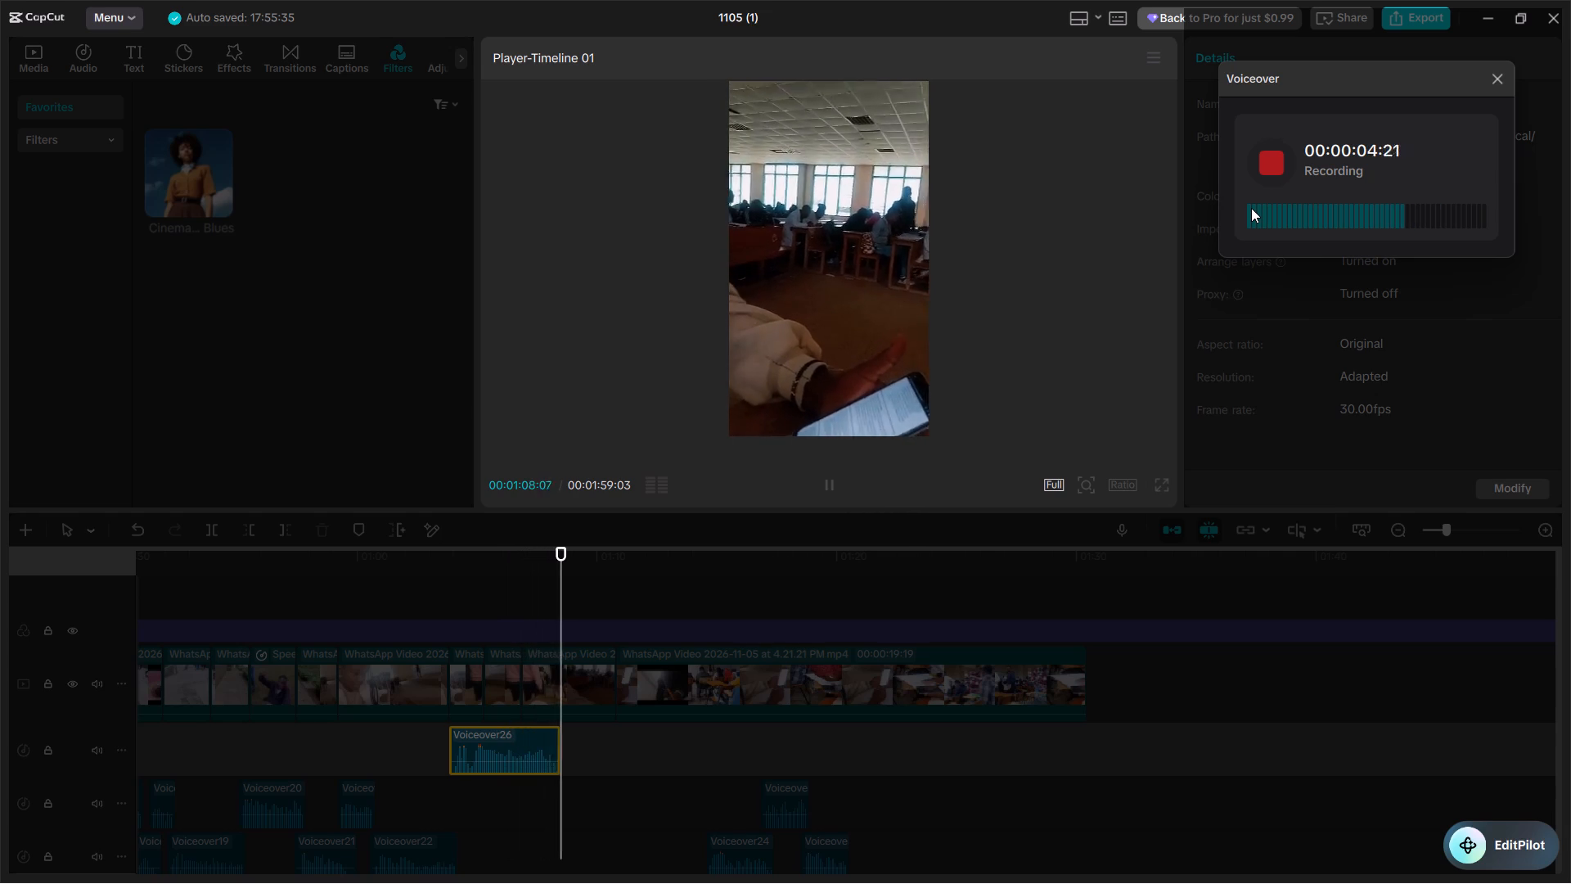
key(space)
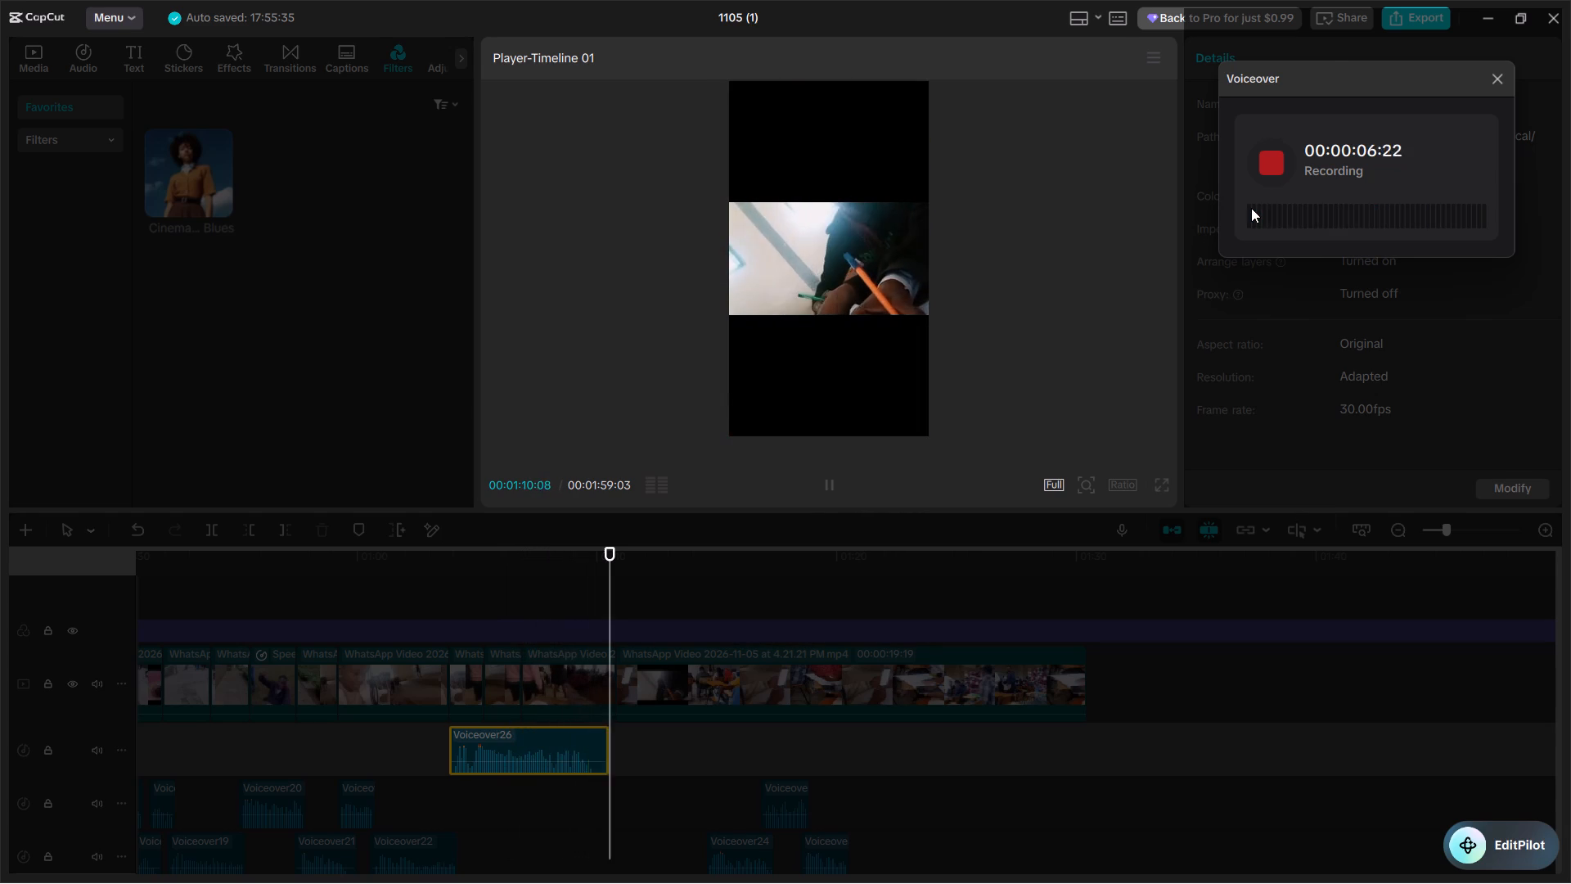
click(1492, 79)
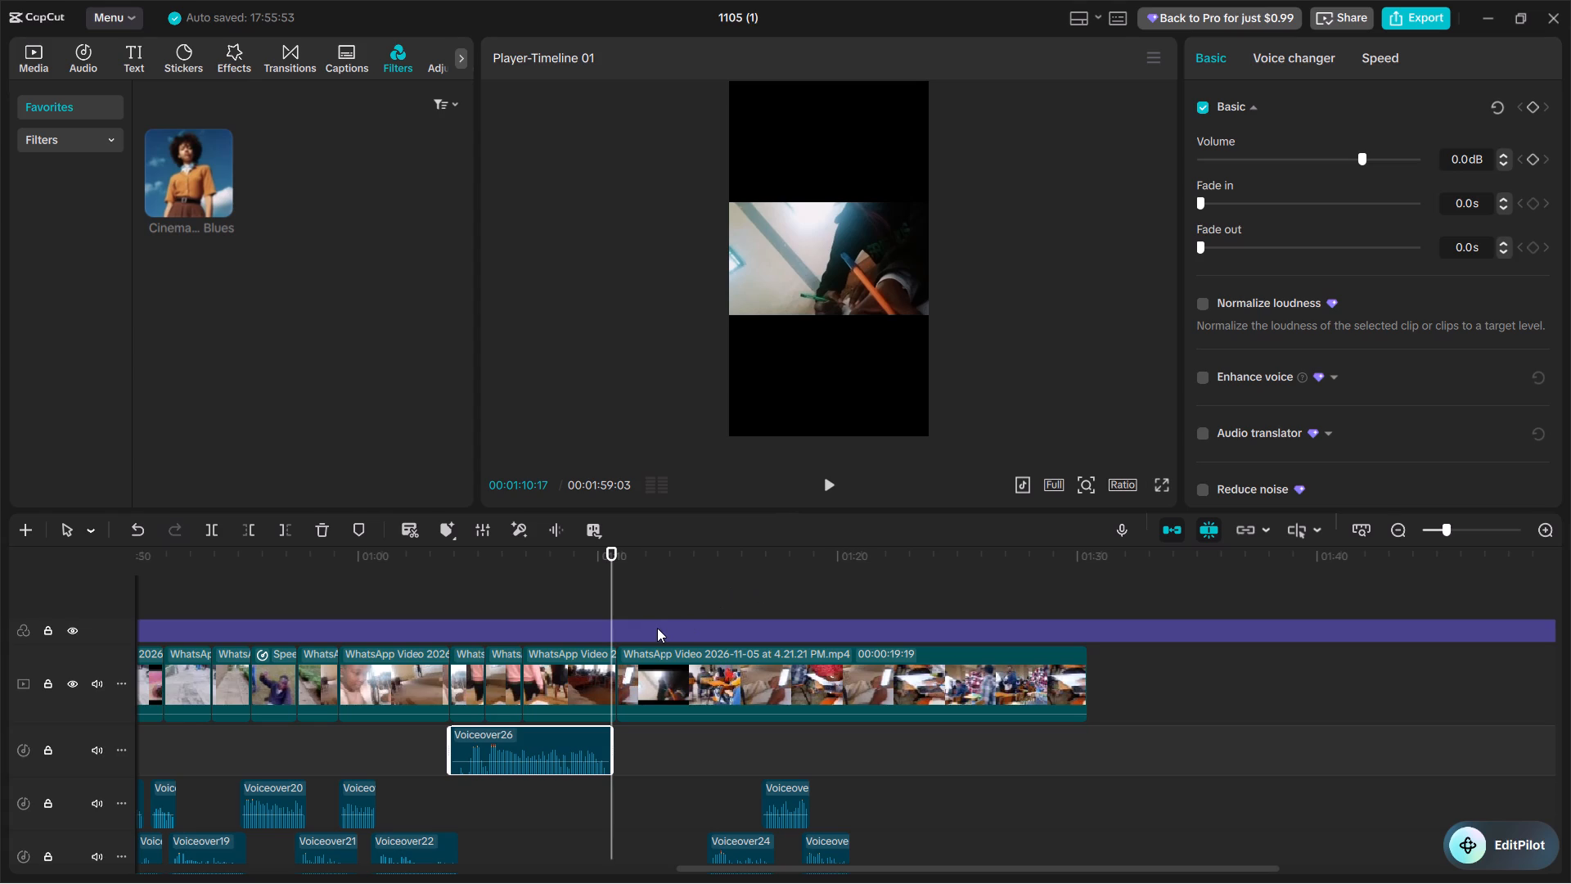
Trim the silent start of the new voiceover to about 00:01:05:09 and play it.
click(488, 790)
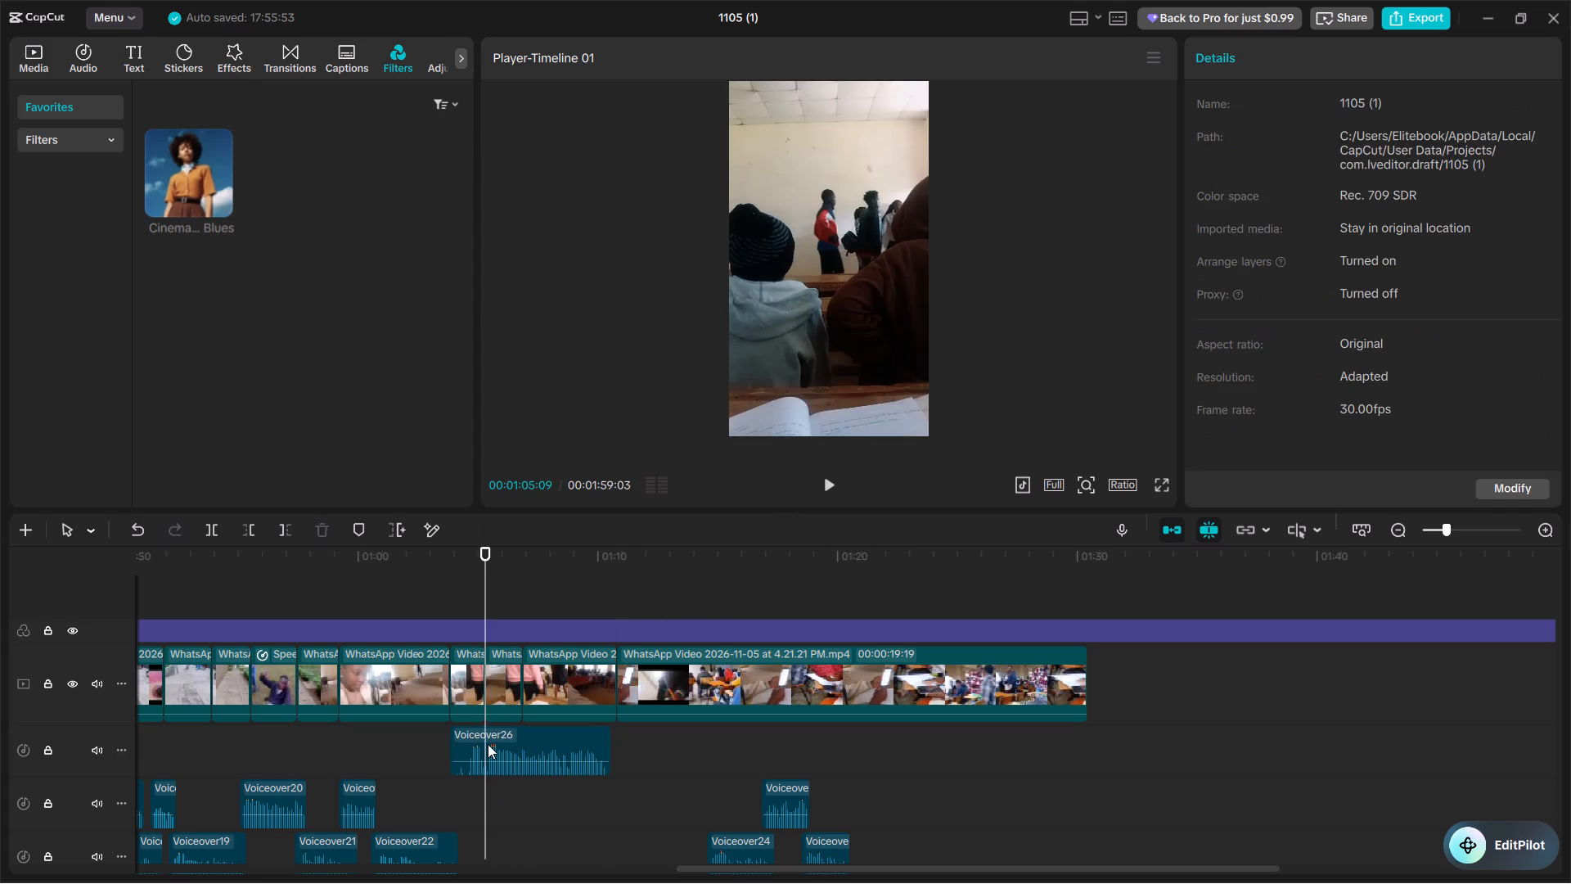
click(488, 744)
key(q)
key(space)
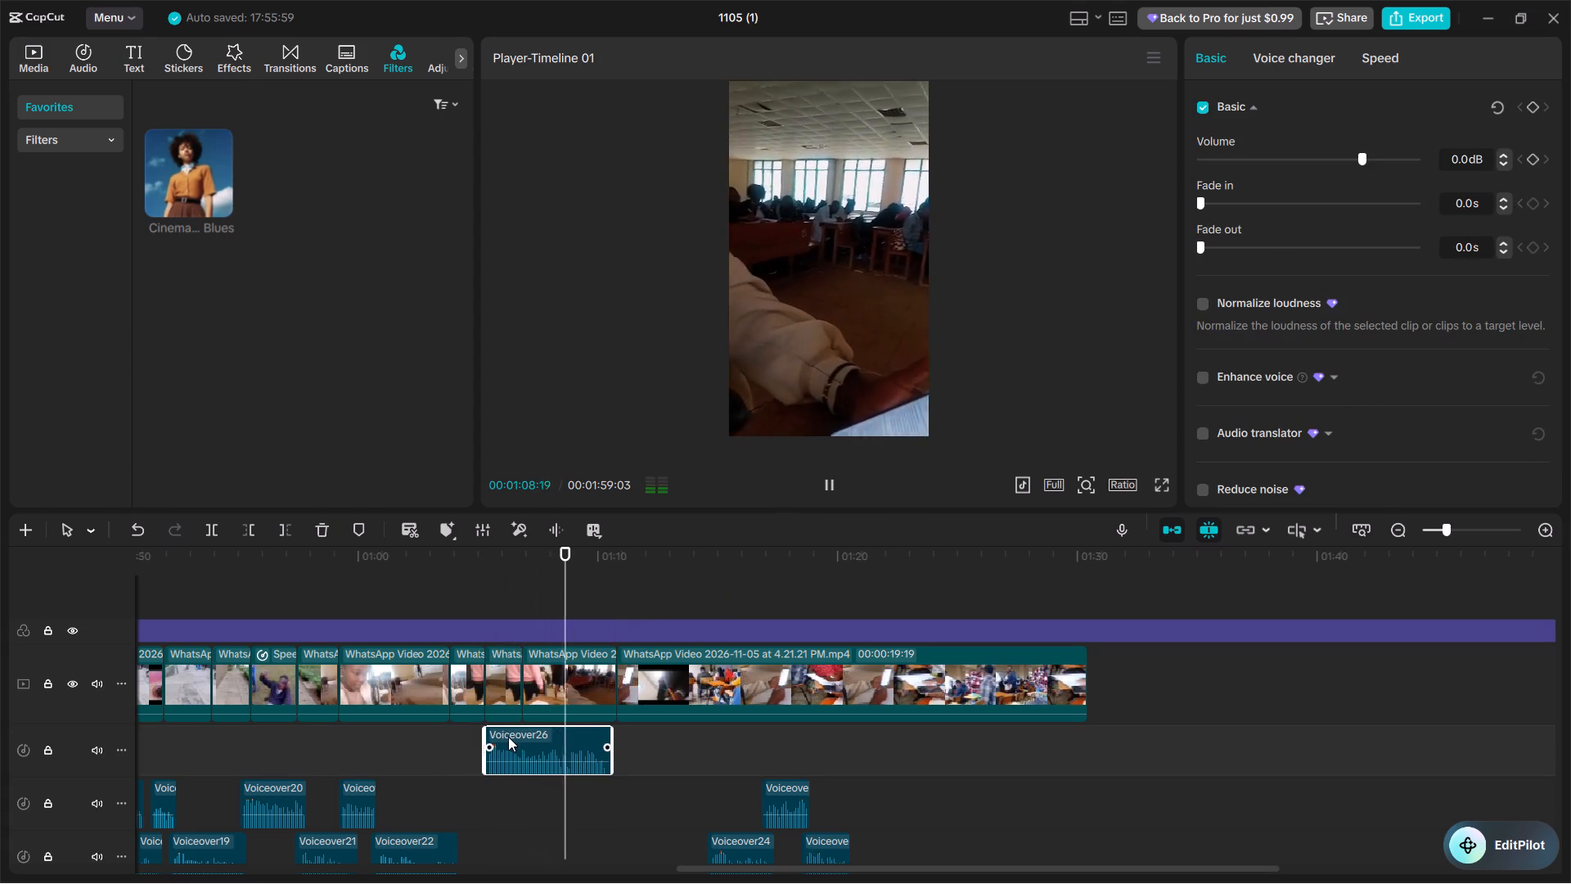
Trim the end of Voiceover26 at 00:01:10:11 and move the clip earlier to start at about 00:01:03:25, near Voiceover22's end.
key(space)
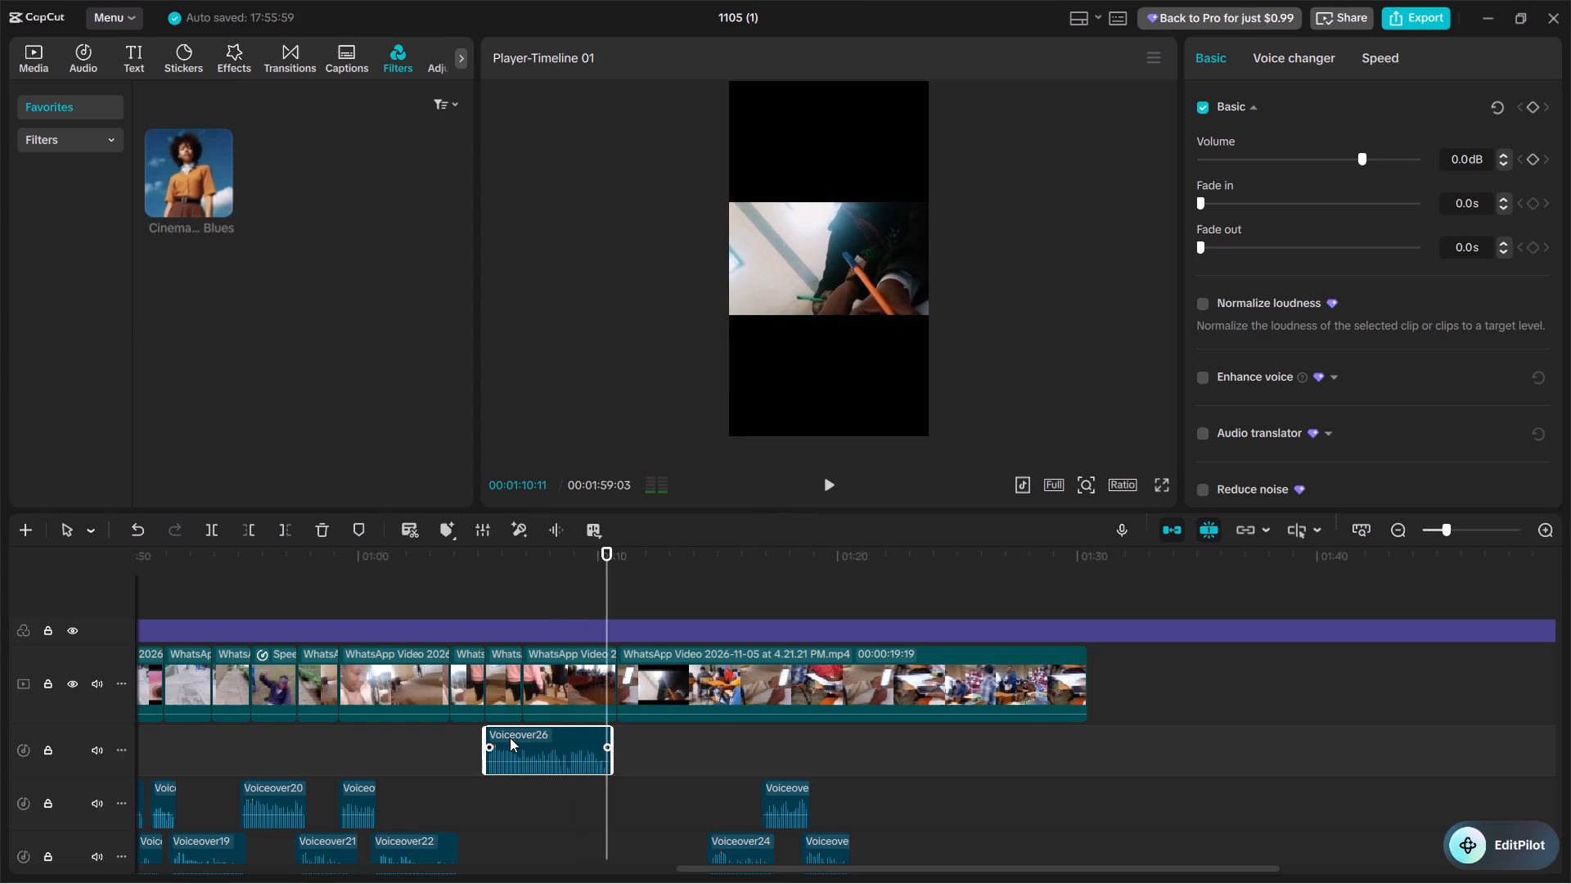
text(w)
drag(515, 741, 477, 798)
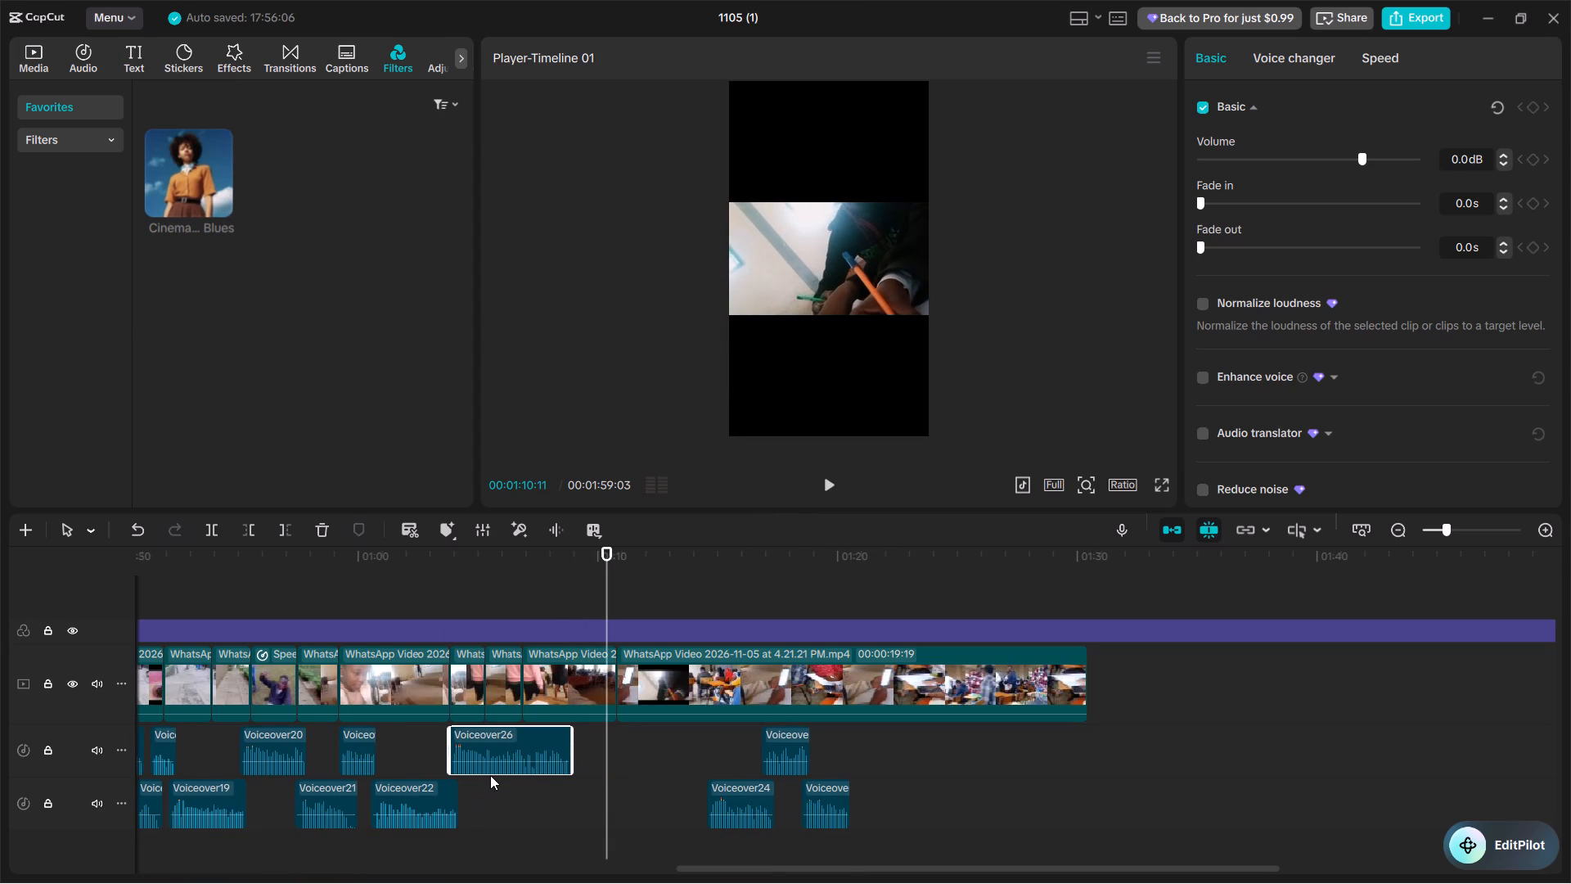
Play the end of Voiceover22 into the moved Voiceover26 to check how the two voiceovers join.
key(ctrl+equal)
key(ctrl+equal)
scroll(490, 775, right, 2)
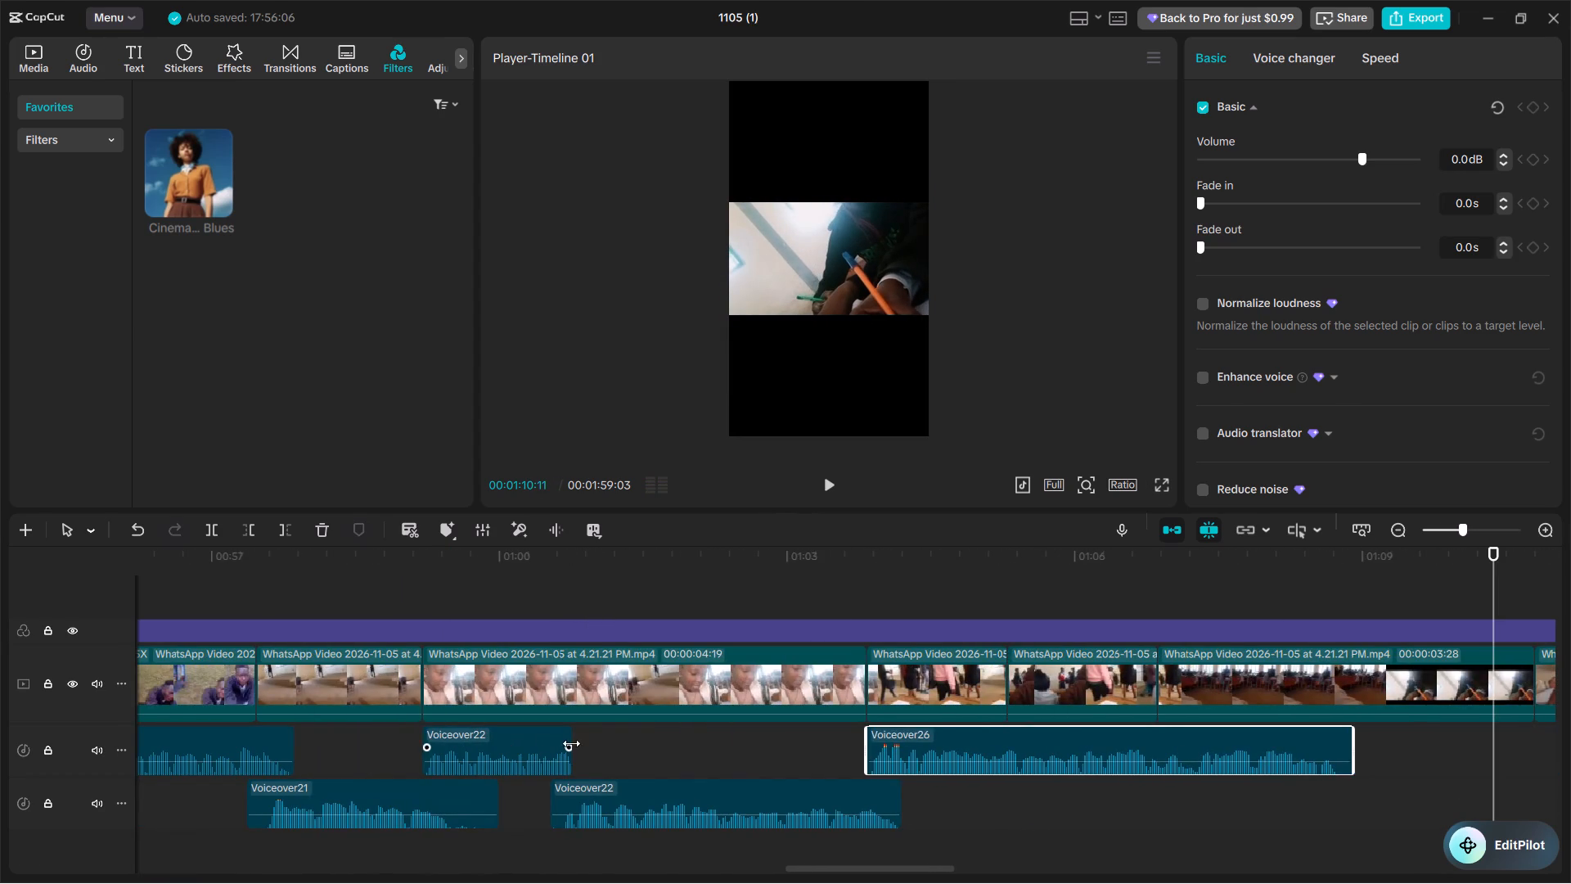
click(583, 743)
key(space)
scroll(581, 742, left, 1)
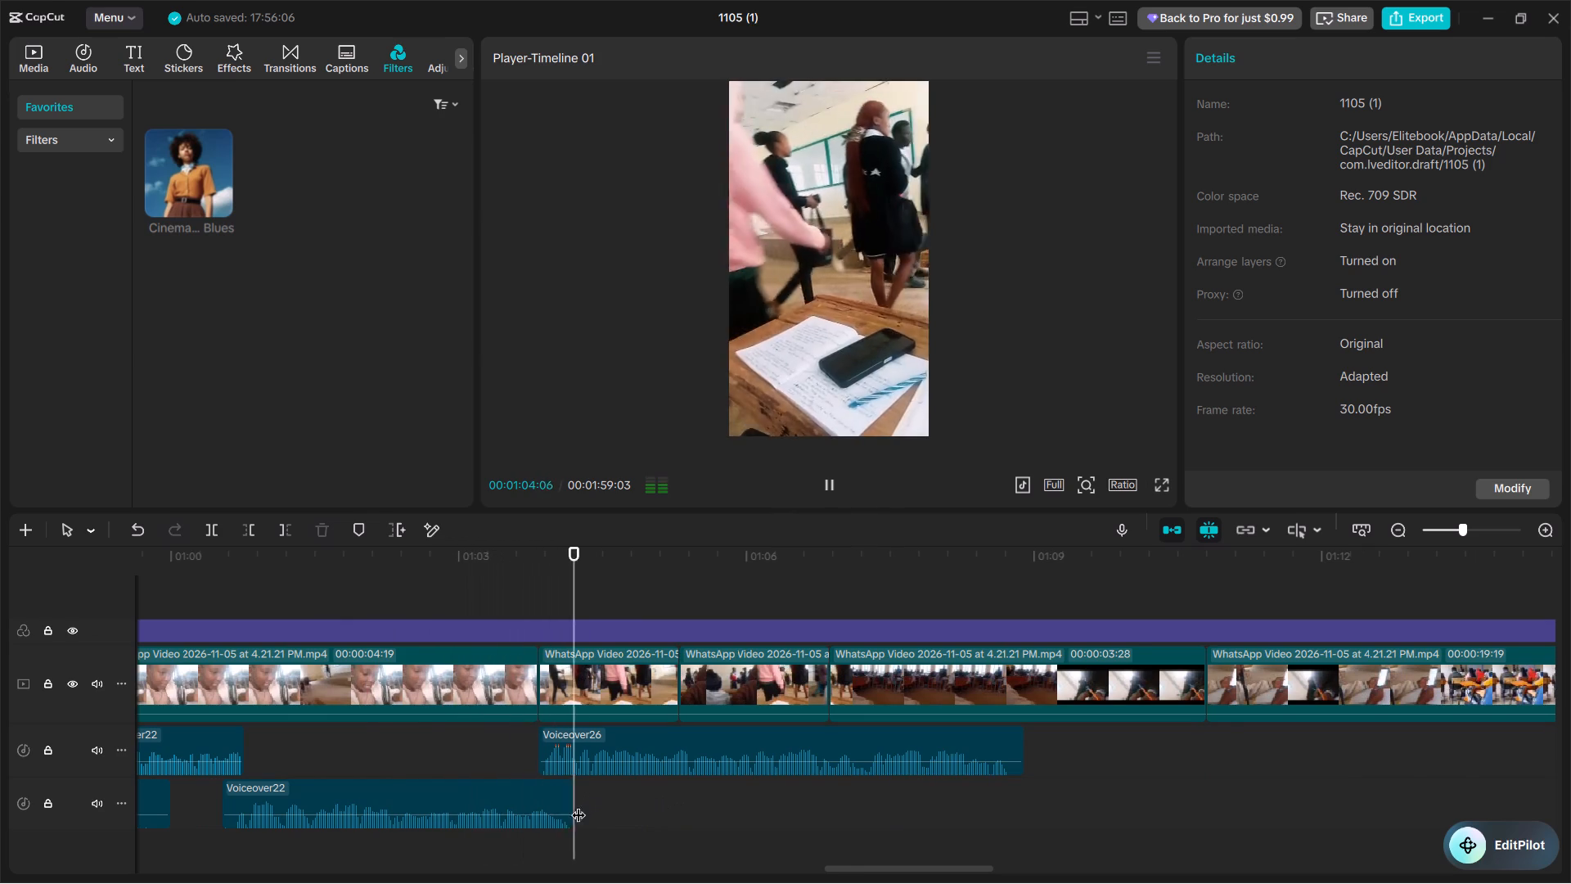
scroll(578, 803, left, 1)
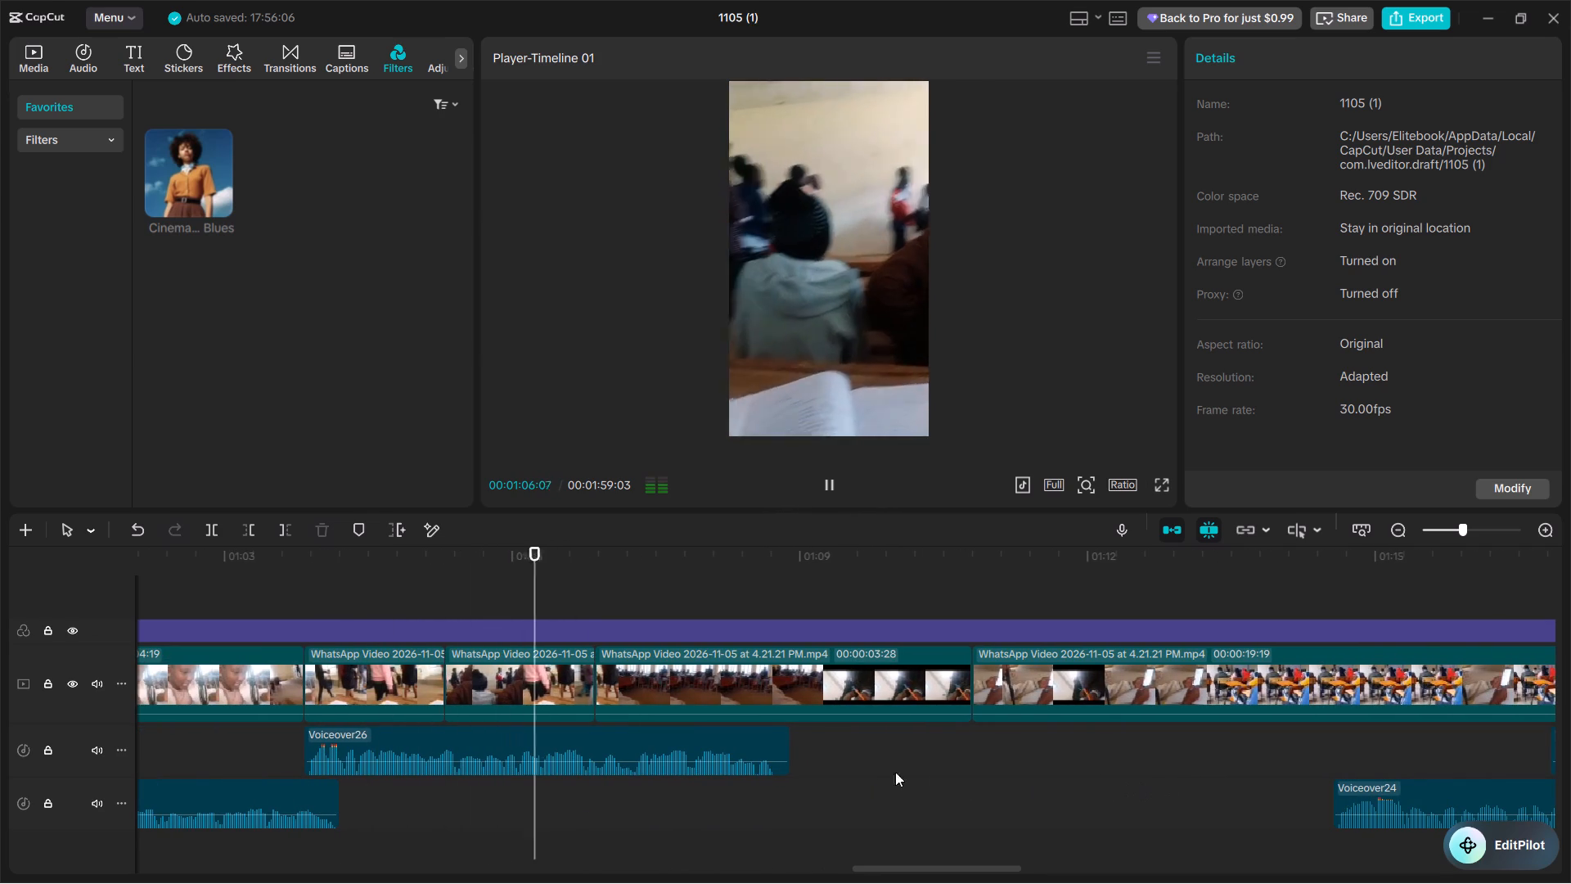
key(space)
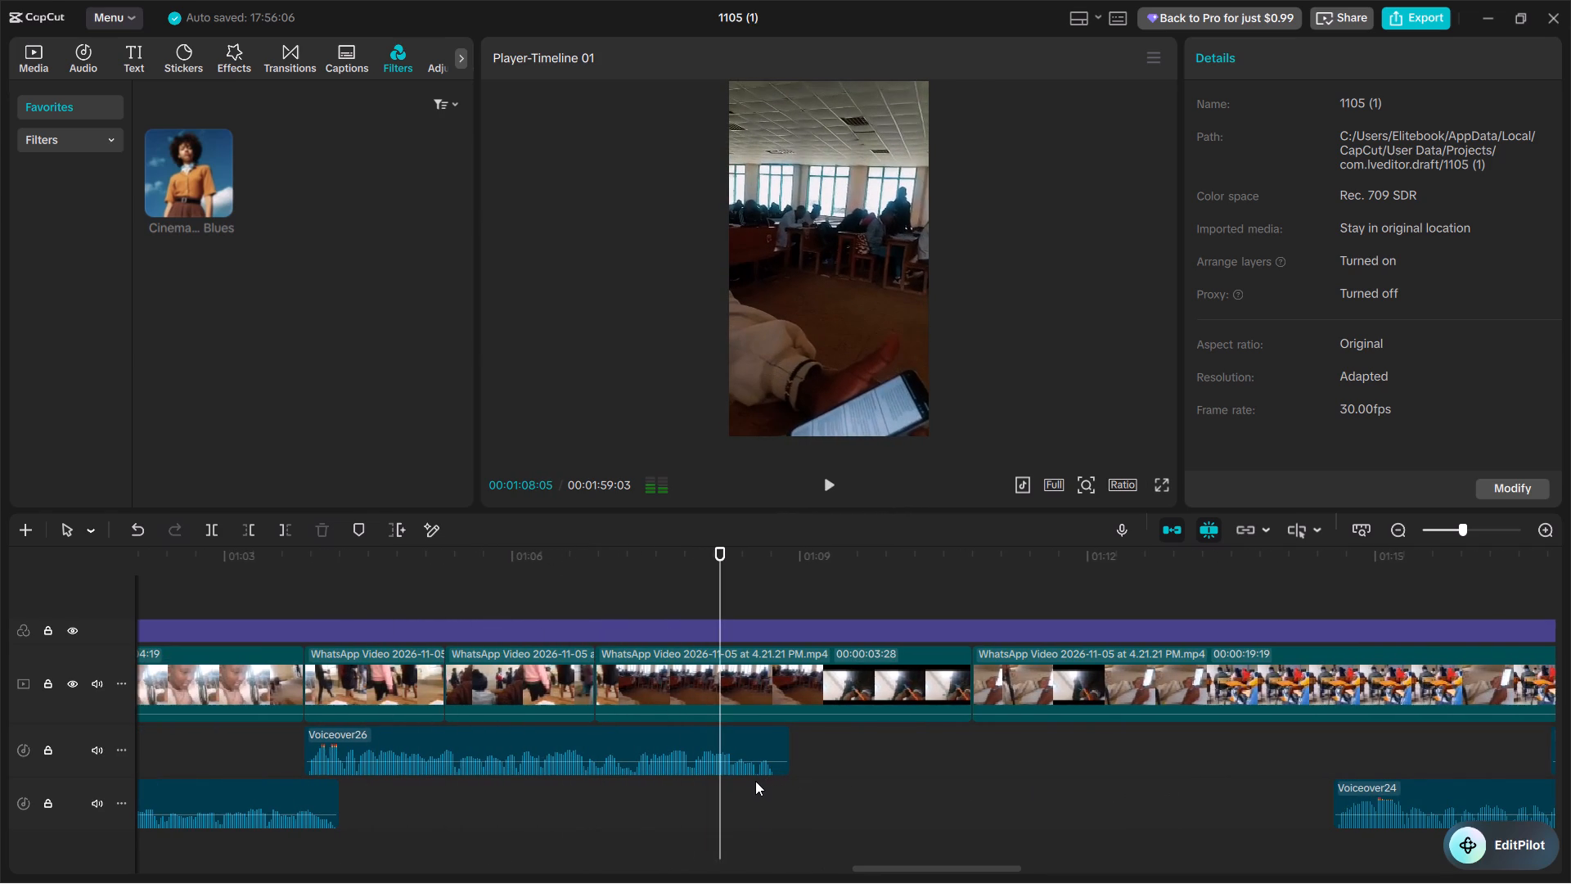
Trim the ends of the first two video clips over Voiceover26 to 00:01:05:05 and 00:01:06:17, pulling the following footage up.
click(436, 604)
click(360, 598)
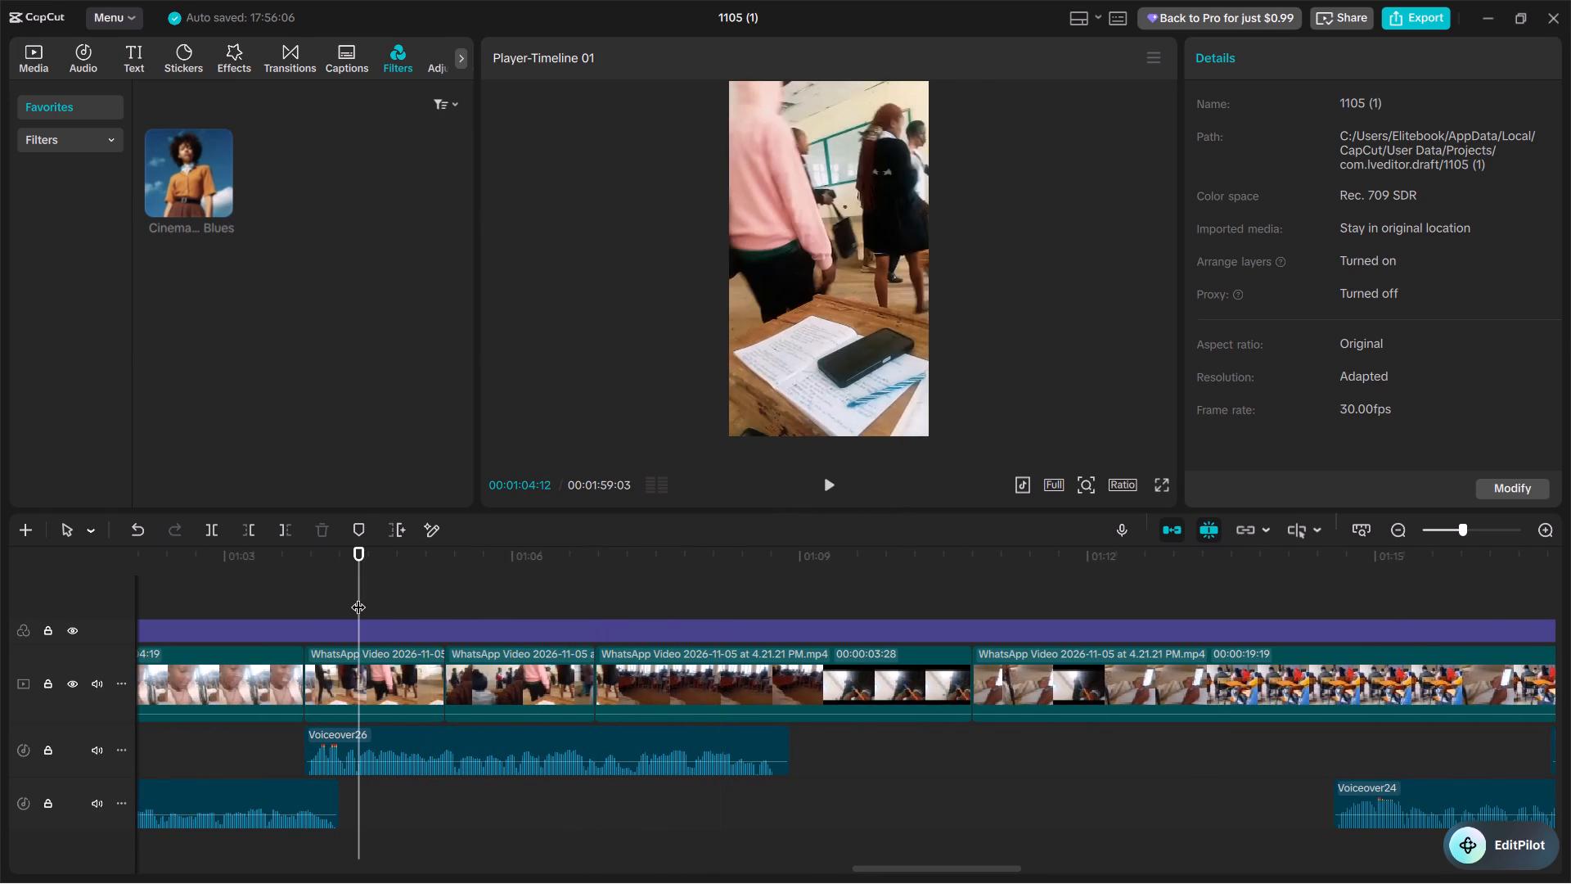
key(space)
key(space)
text(w)
key(space)
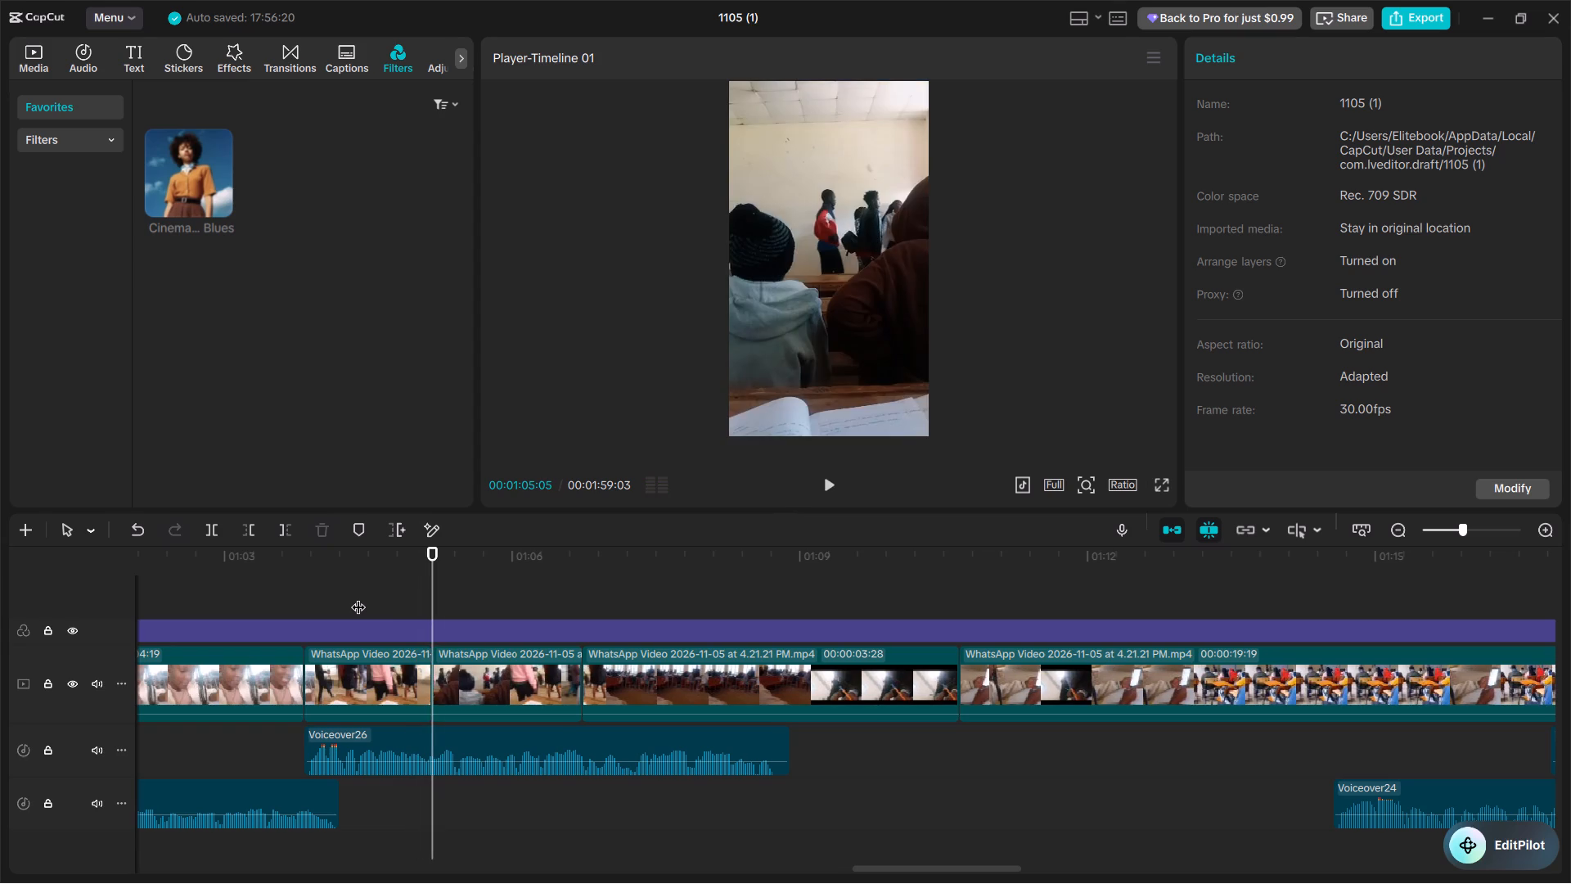
key(space)
text(w)
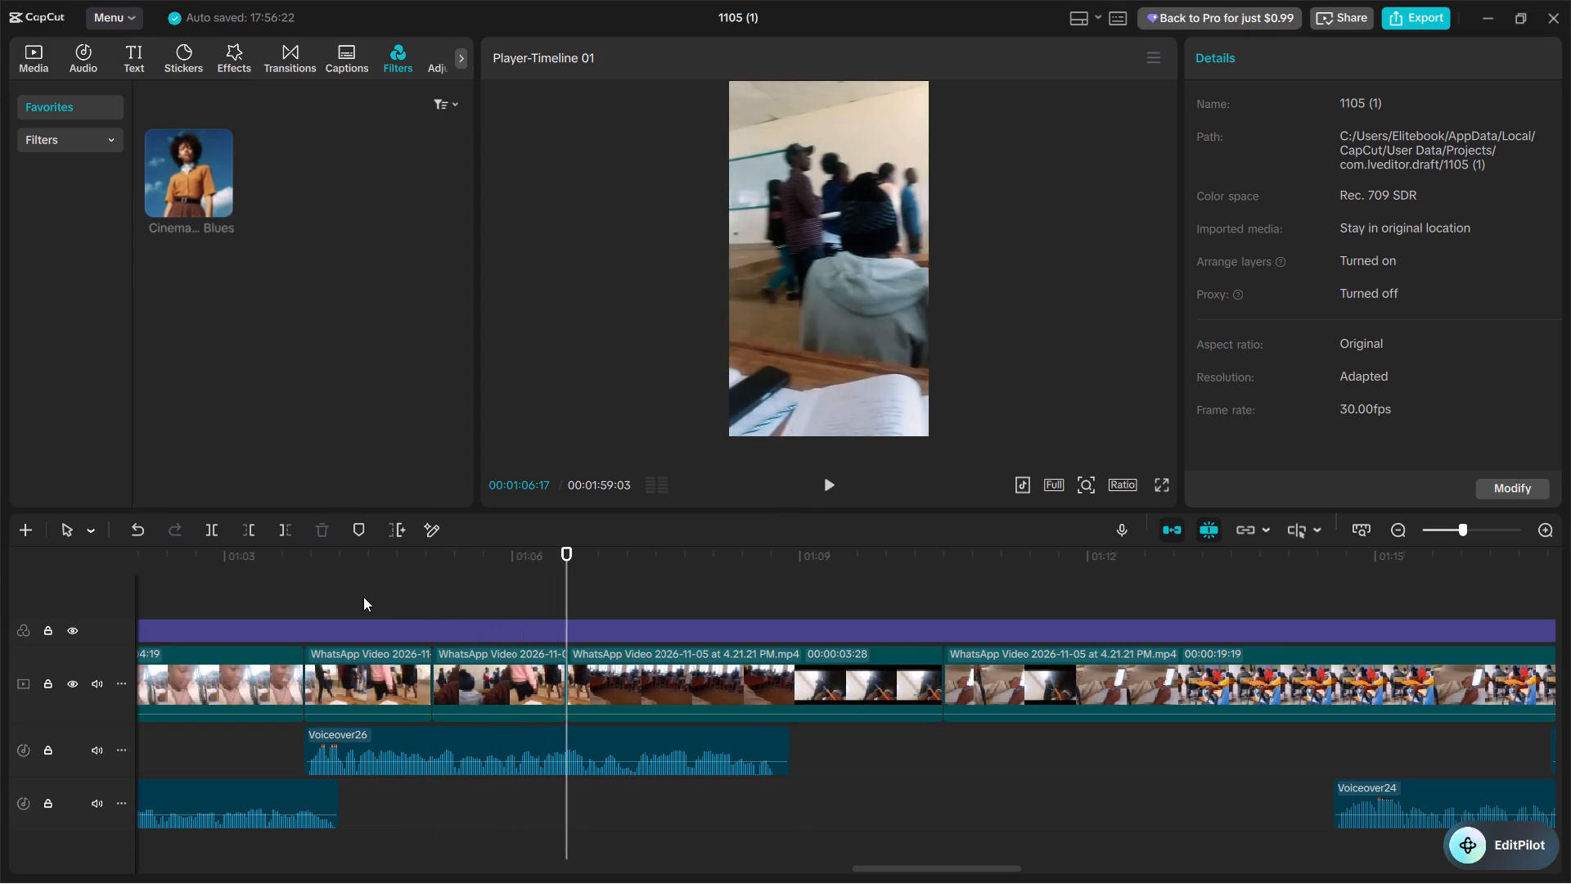
Trim the end of the third video clip over Voiceover26 back to 00:01:07:15, playing the cut against the voiceover.
key(space)
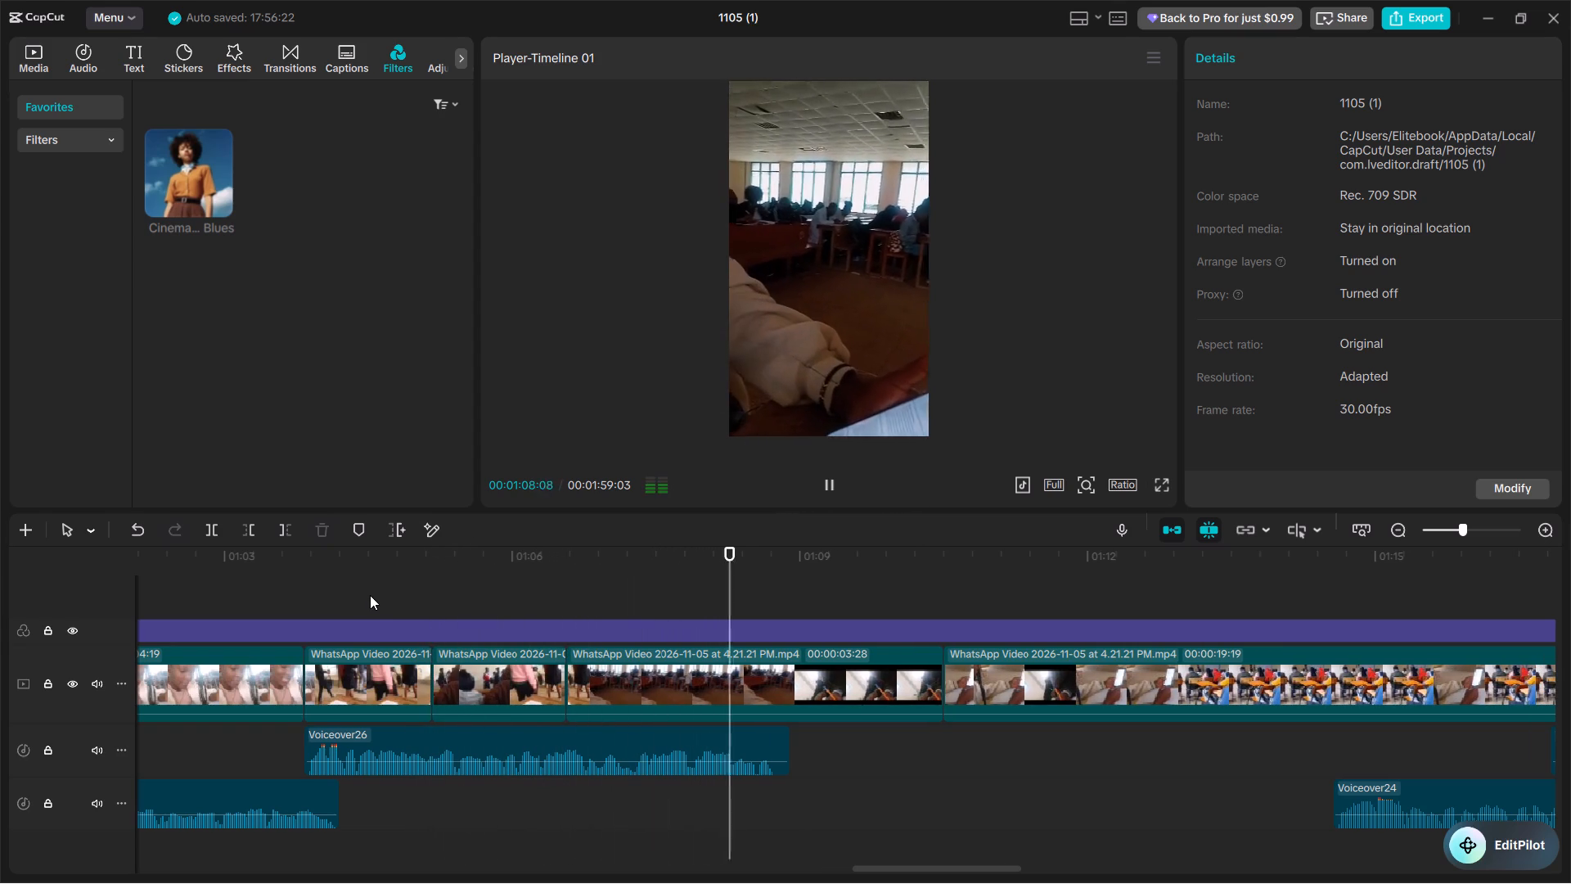
key(space)
text(w)
key(space)
key(space)
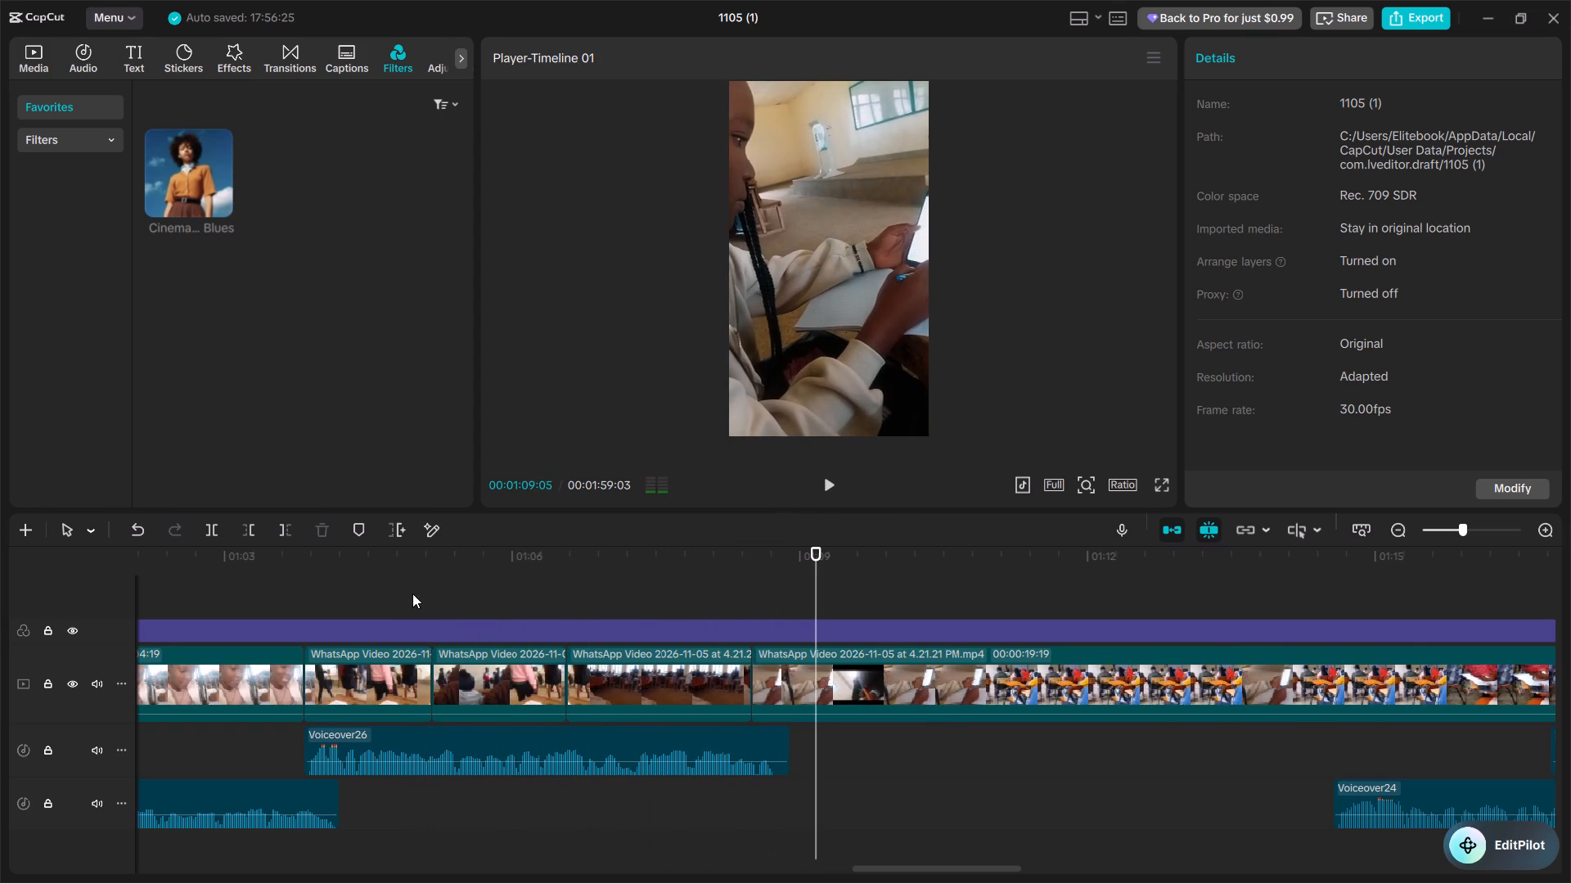
key(space)
key(space)
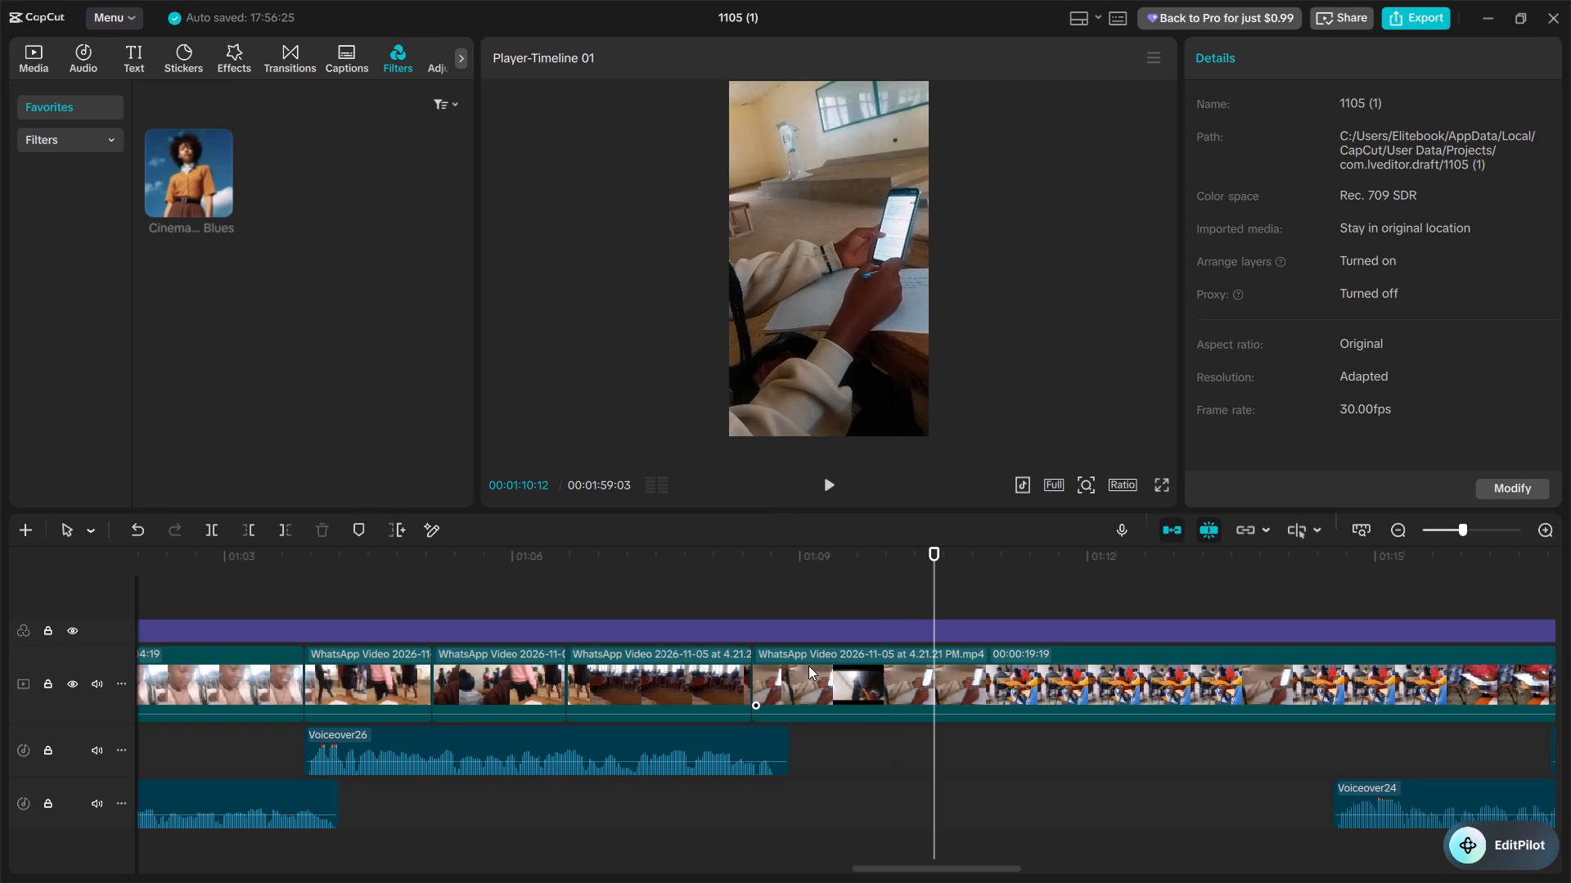
click(587, 602)
key(space)
key(space)
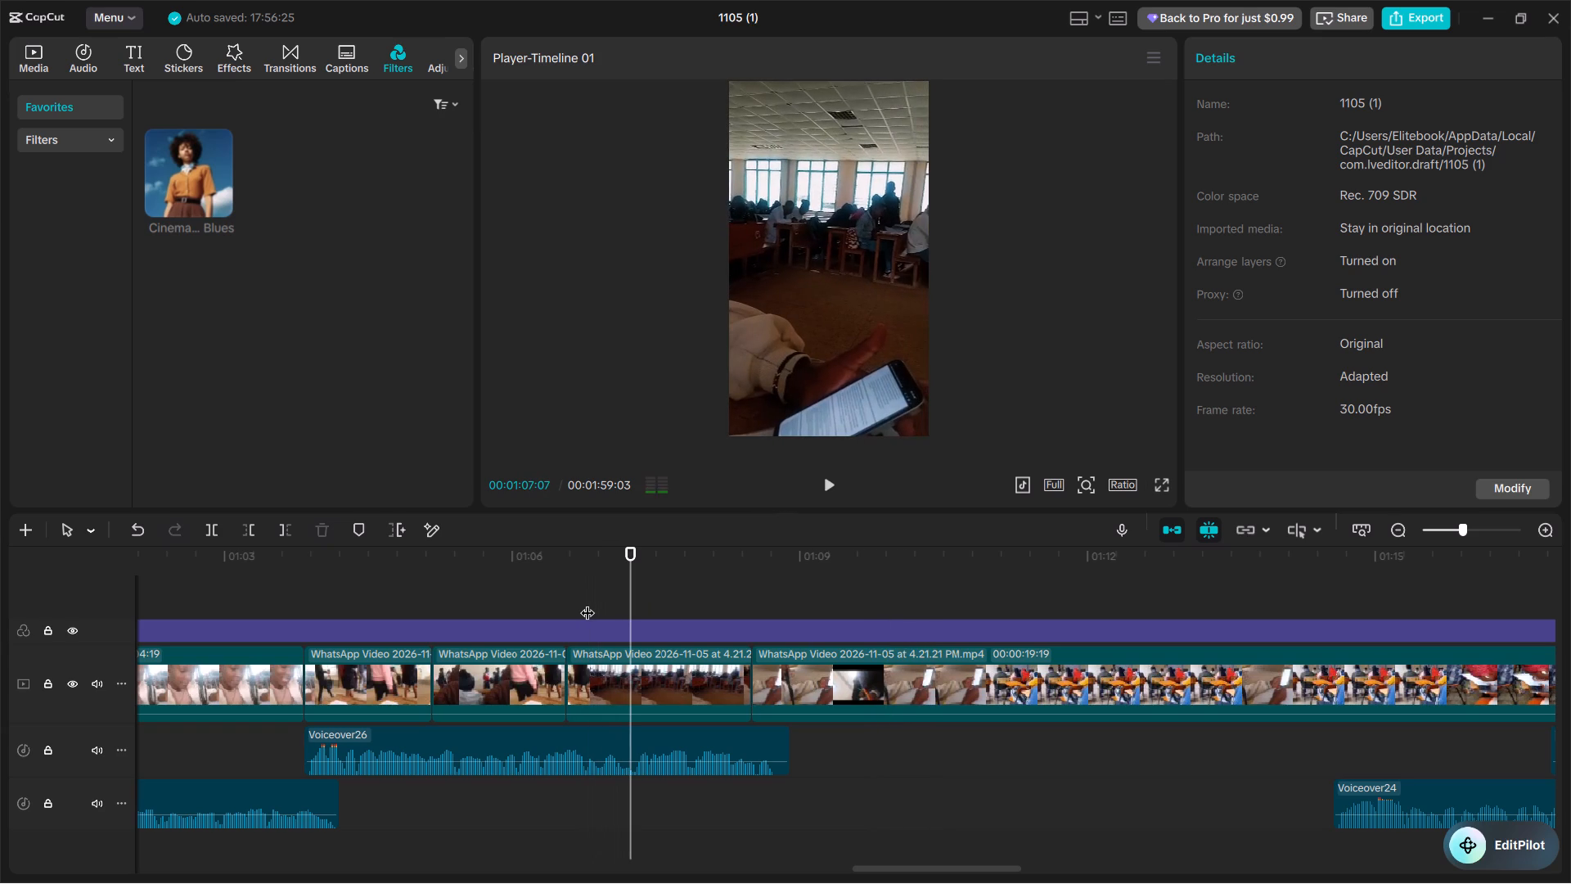
key(space)
key(space)
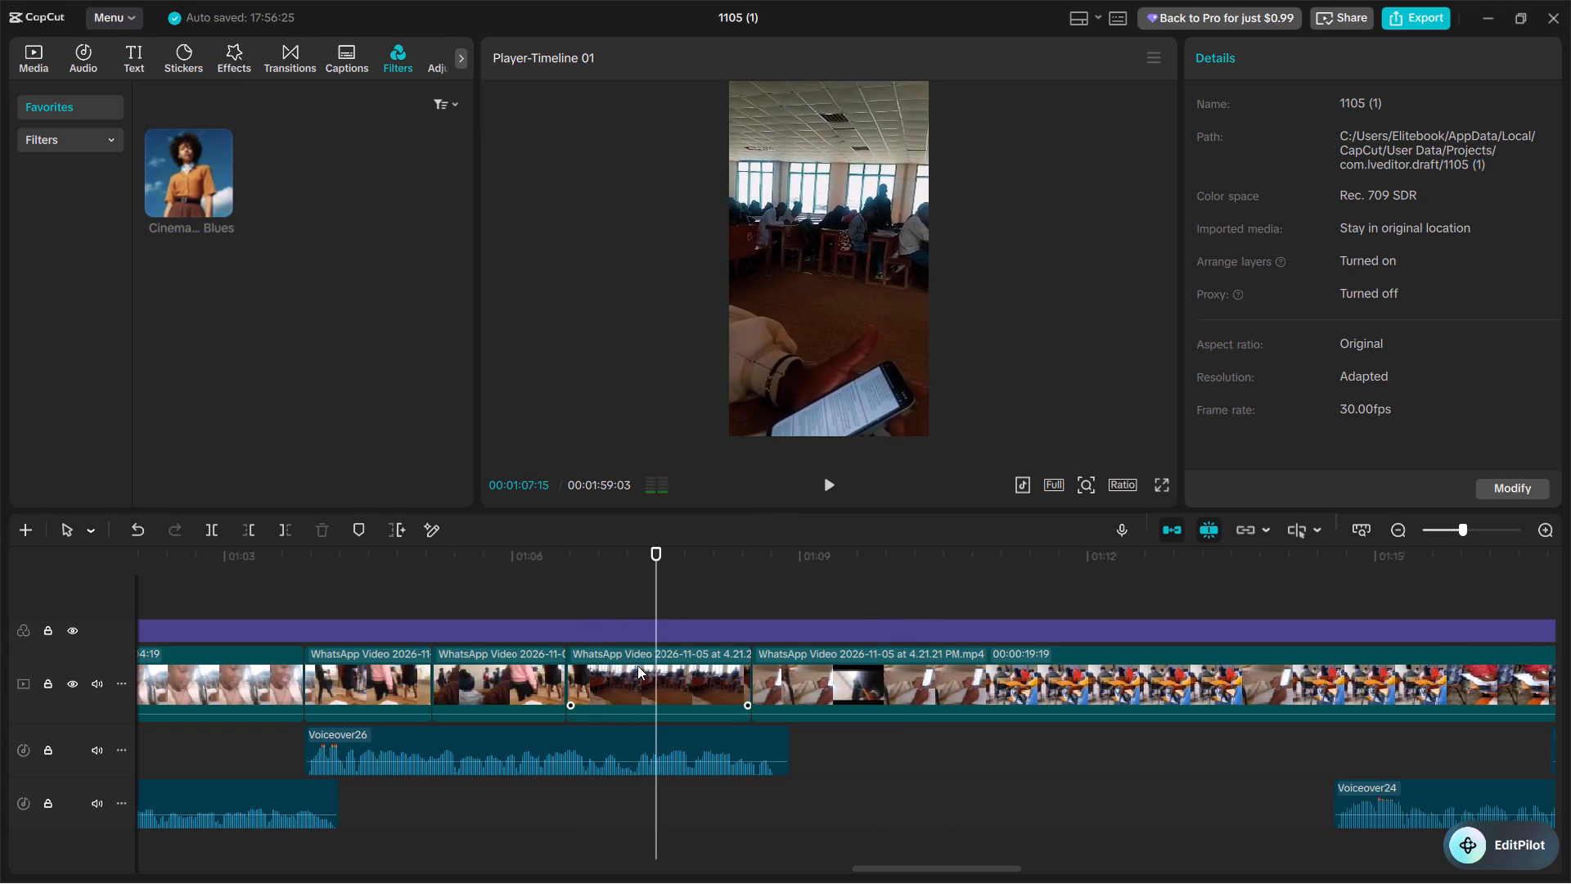
text(w)
Split the following video clip at 00:01:08:21 and cut away the start of its second piece to a length of 00:00:17:09.
key(space)
key(space)
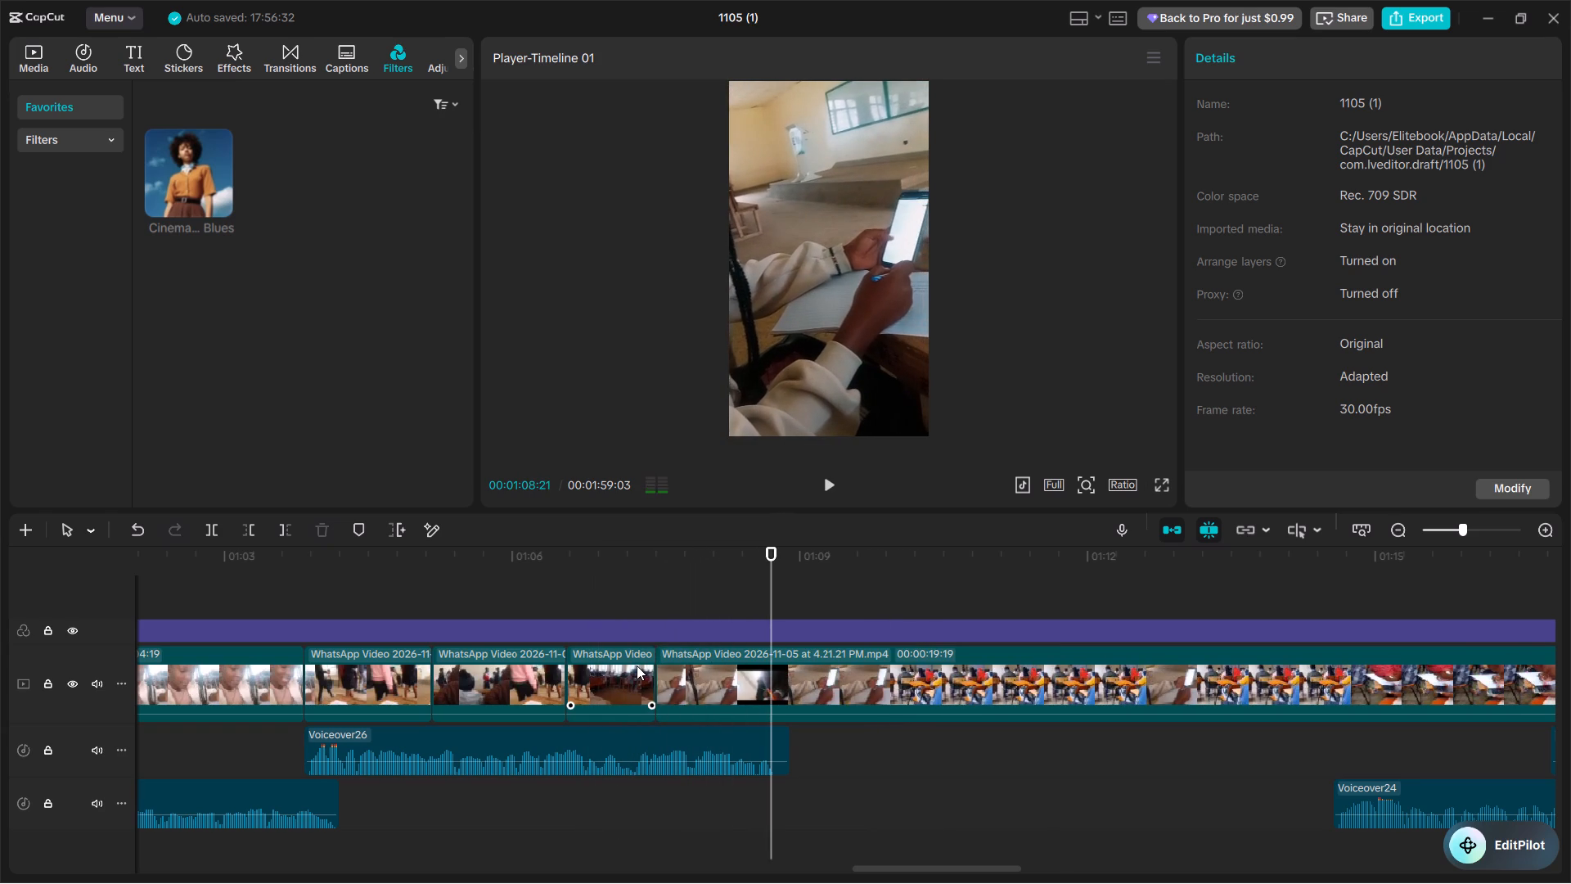
key(ctrl+b)
key(space)
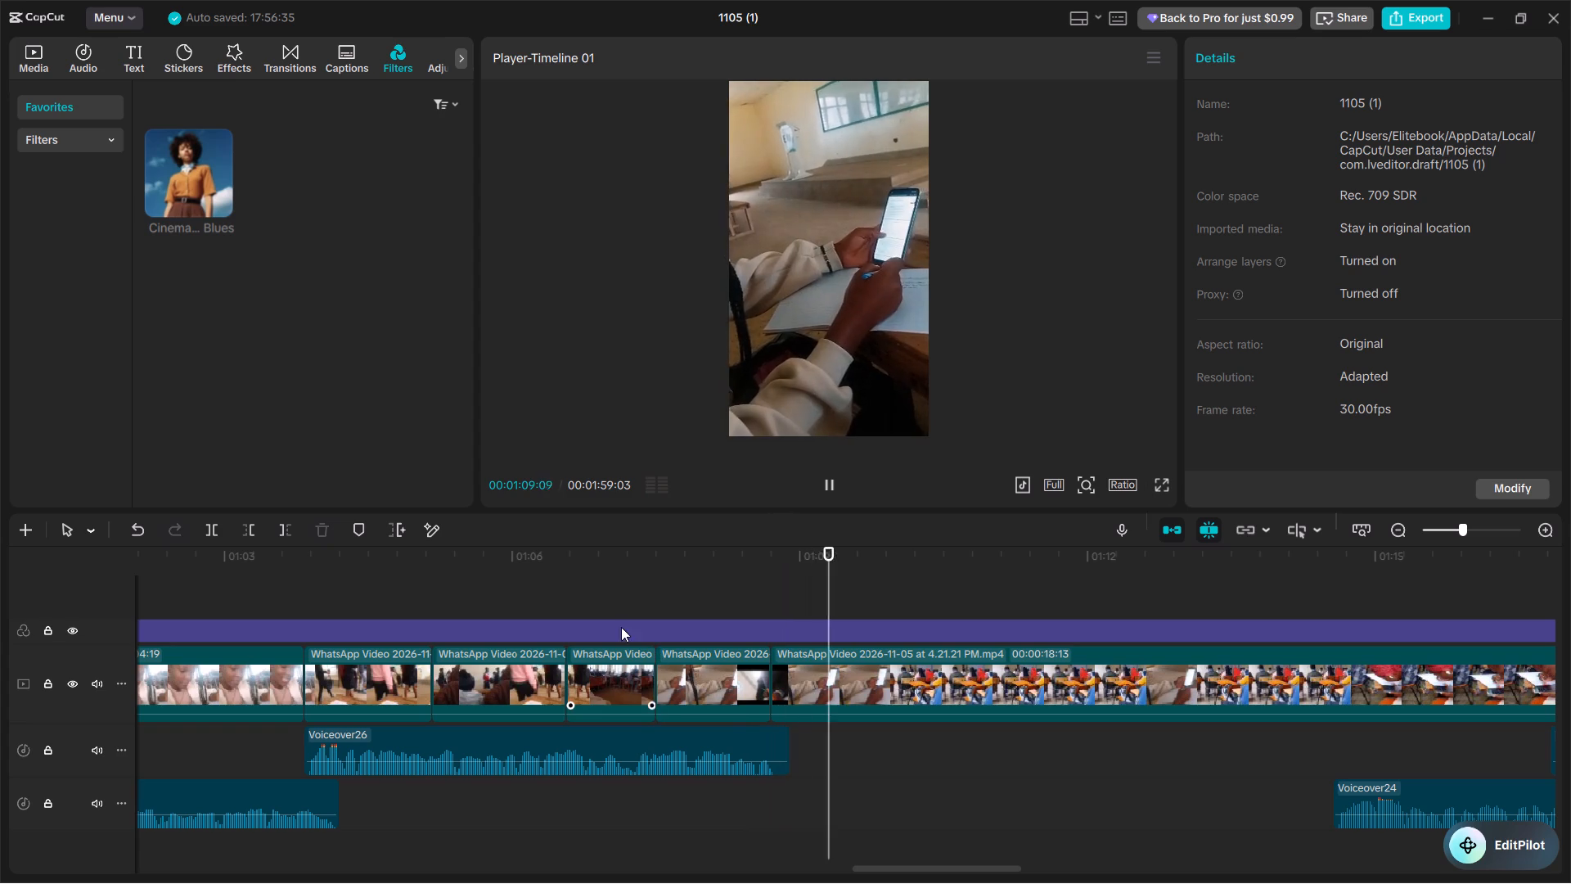
key(space)
click(836, 735)
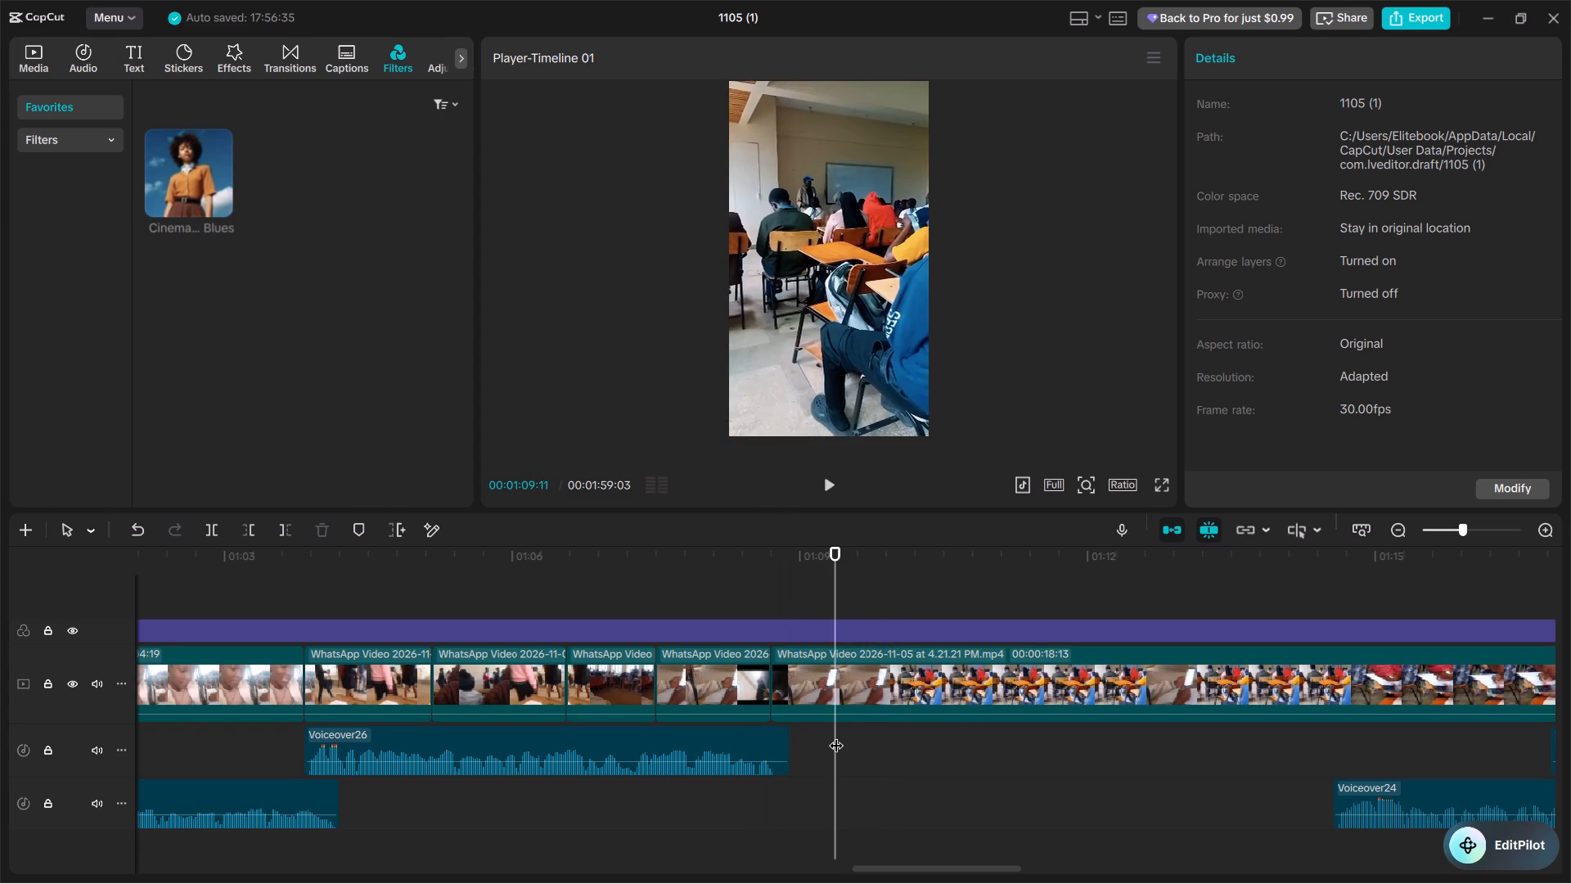
key(space)
text(q)
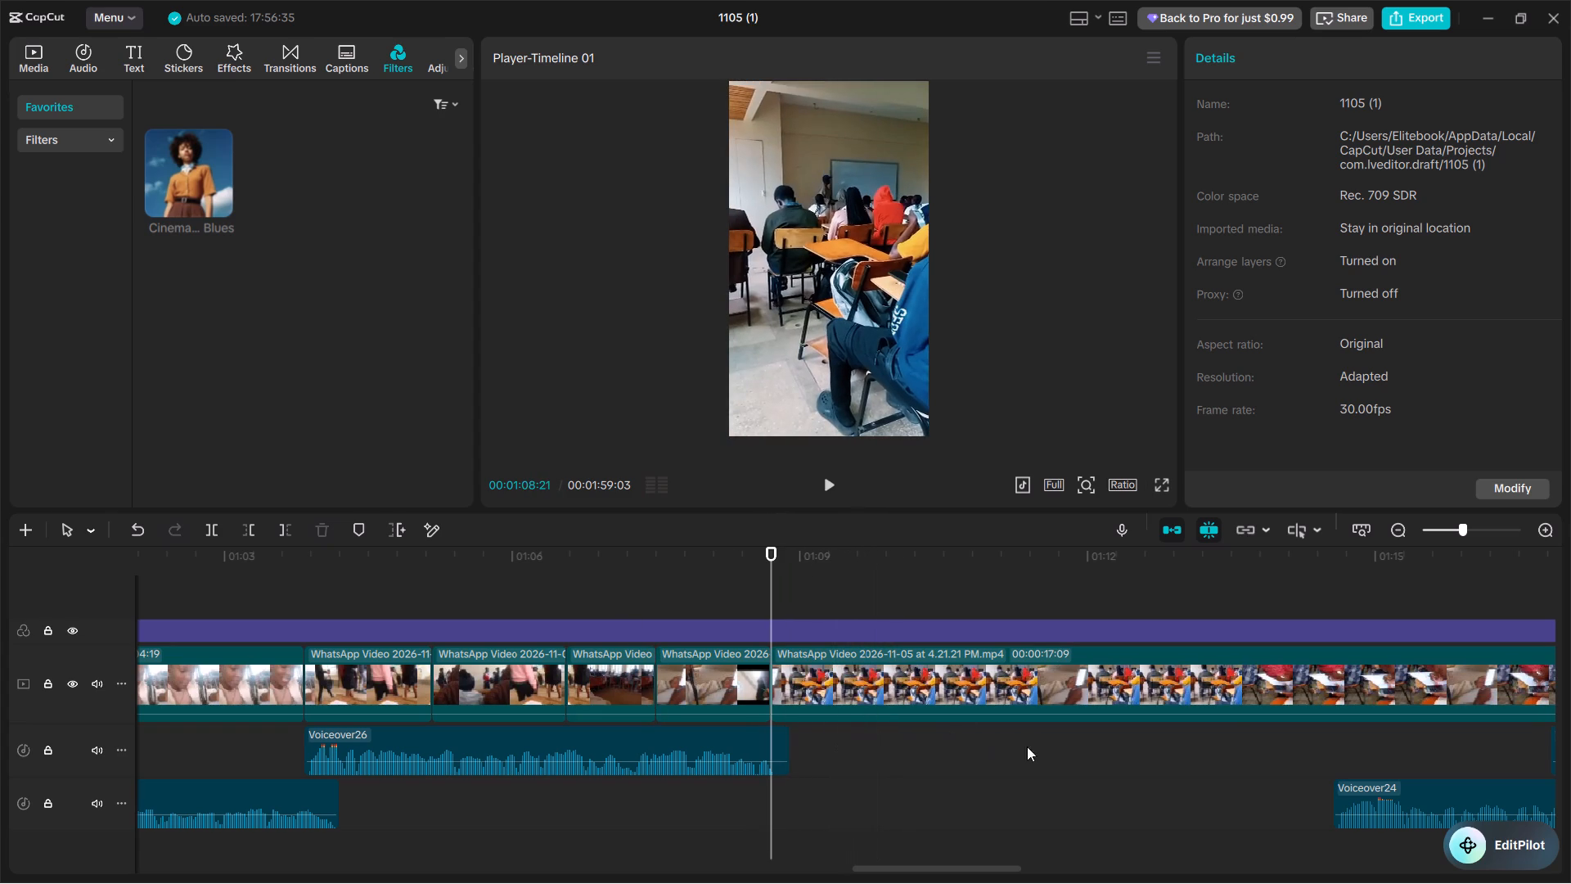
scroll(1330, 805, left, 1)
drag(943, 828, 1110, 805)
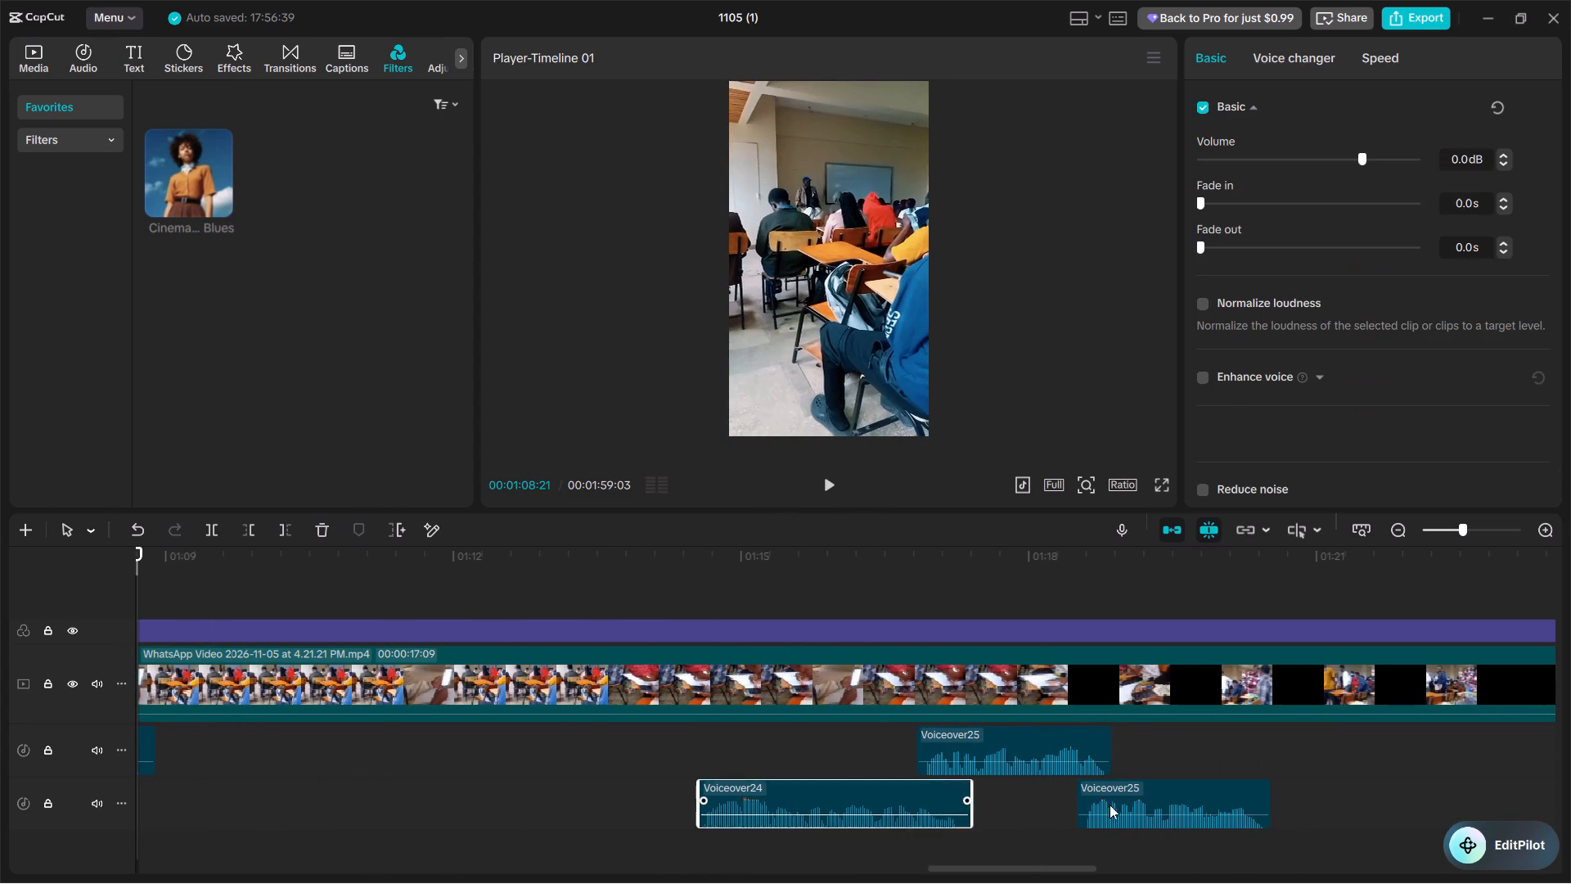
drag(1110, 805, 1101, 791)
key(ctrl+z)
Move Voiceover24 and both Voiceover25 pieces together so Voiceover24 starts at about 00:01:08:18, and play the joined voiceovers.
drag(883, 832, 985, 819)
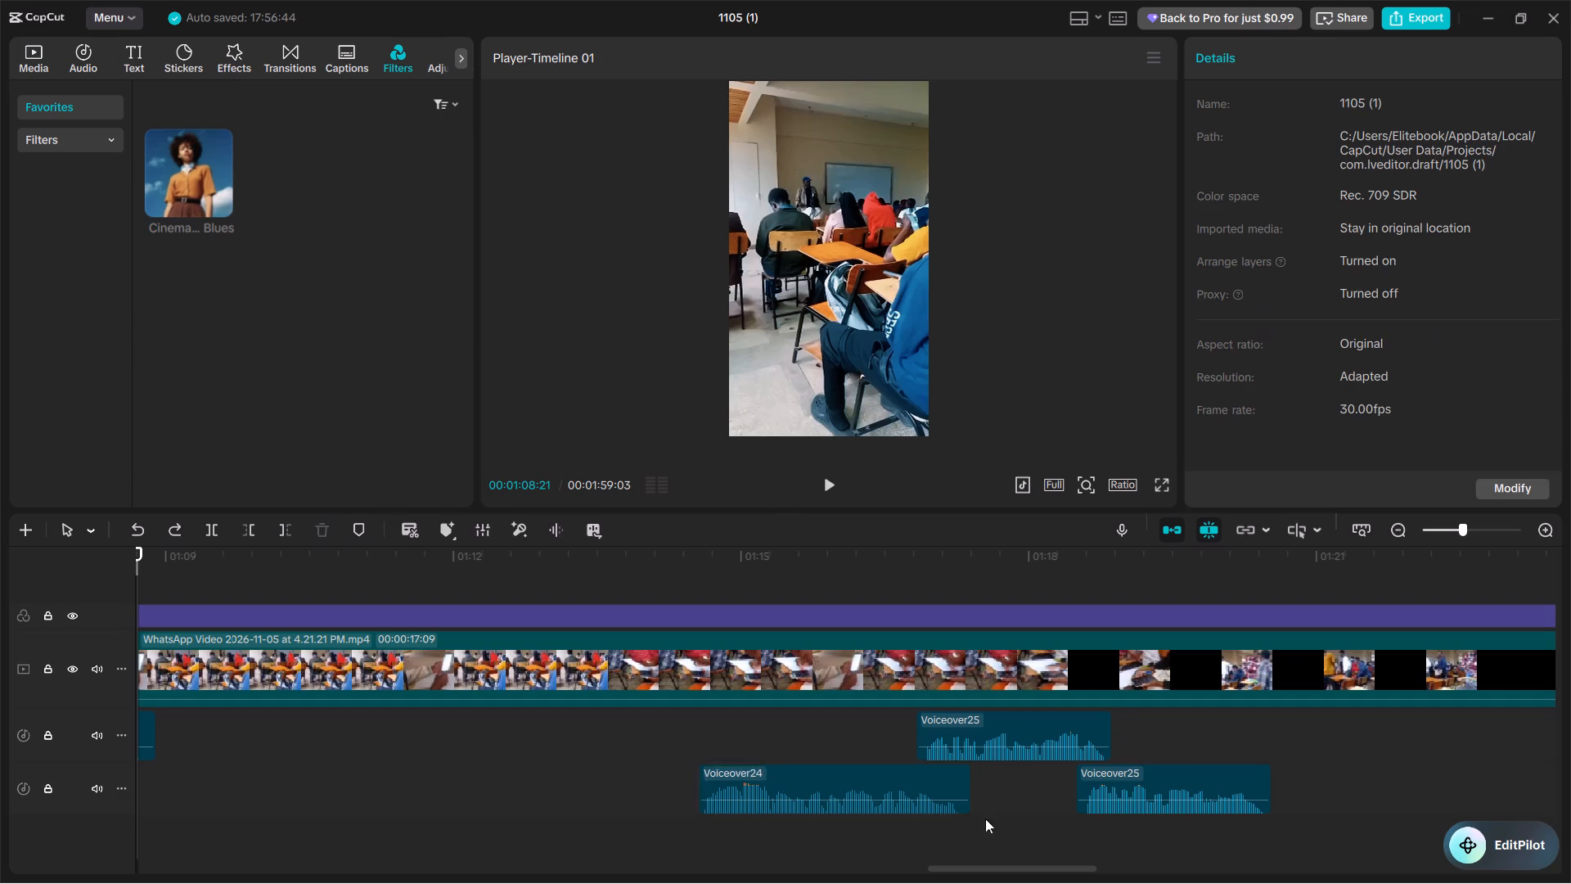
drag(985, 819, 1173, 747)
scroll(1173, 747, right, 2)
drag(1020, 776, 898, 780)
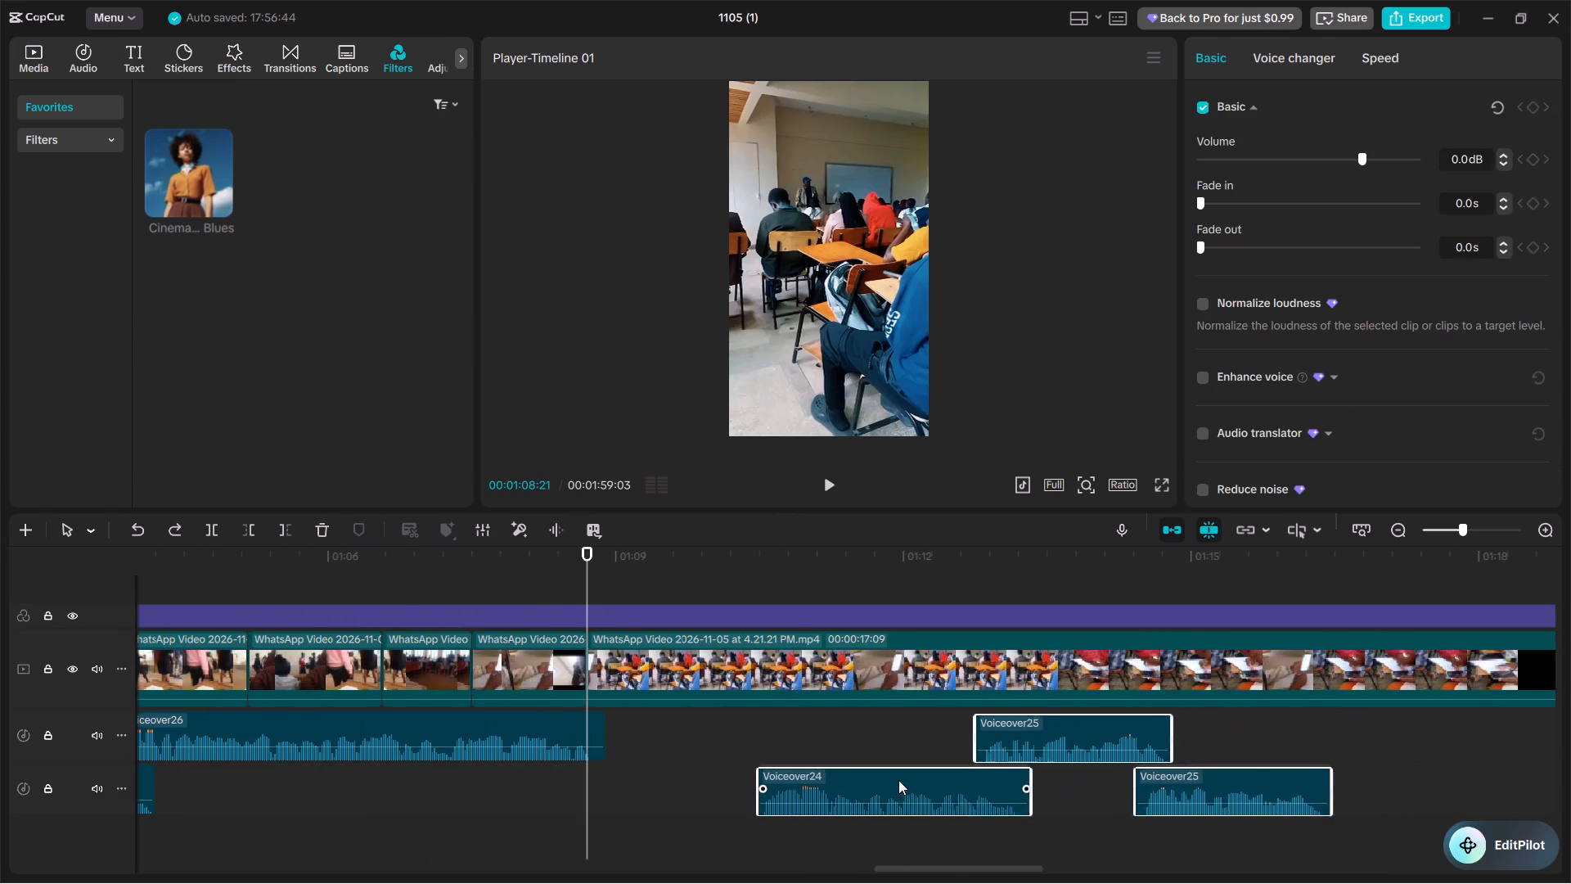
drag(898, 780, 730, 779)
click(417, 790)
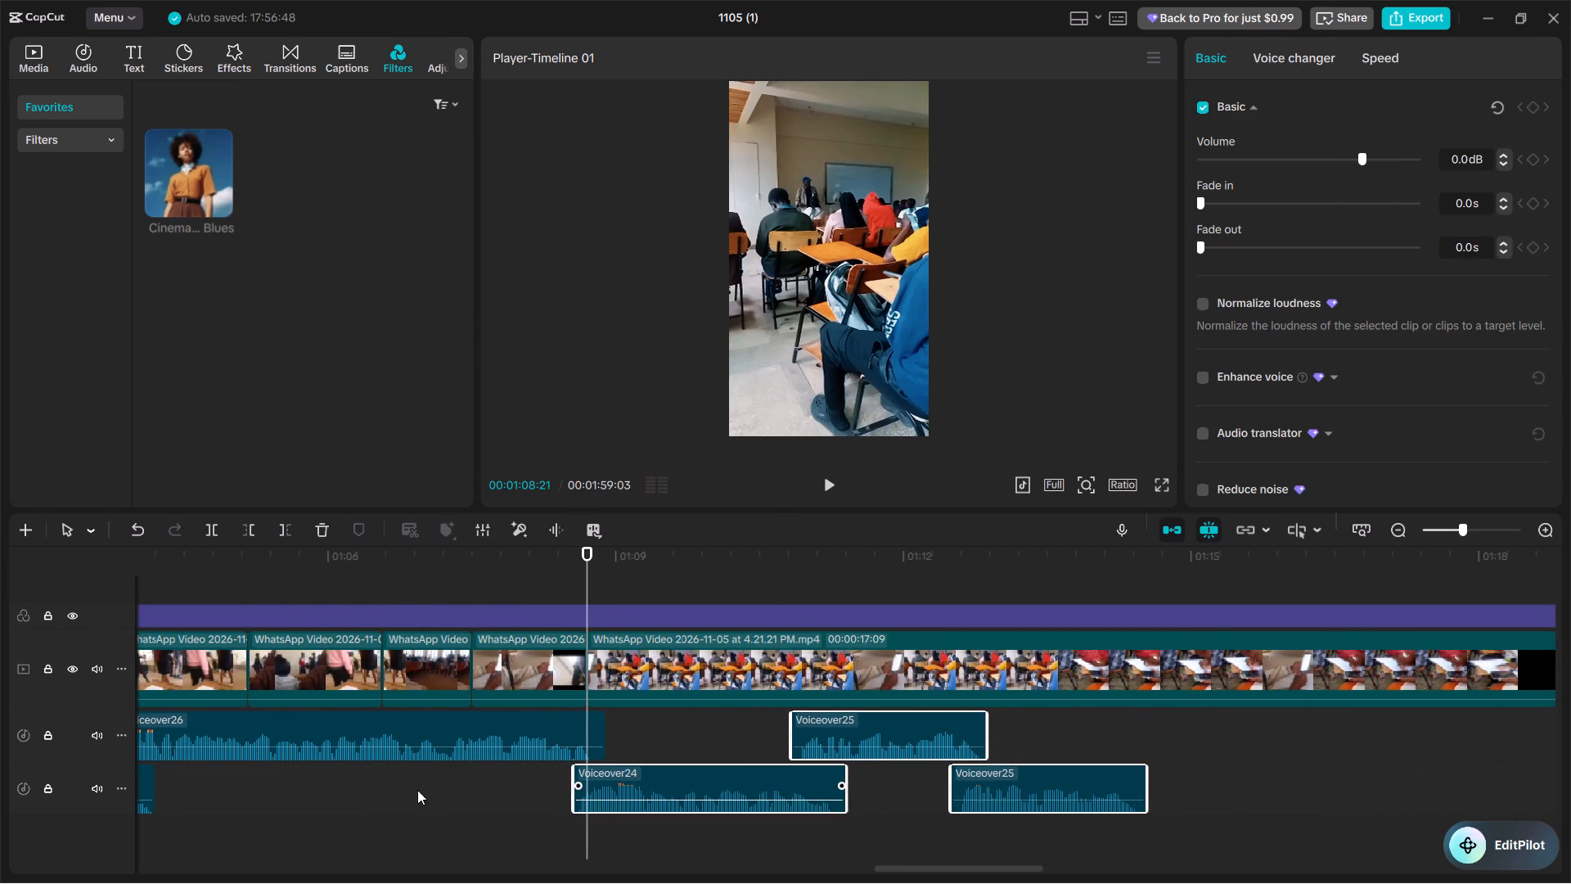
key(space)
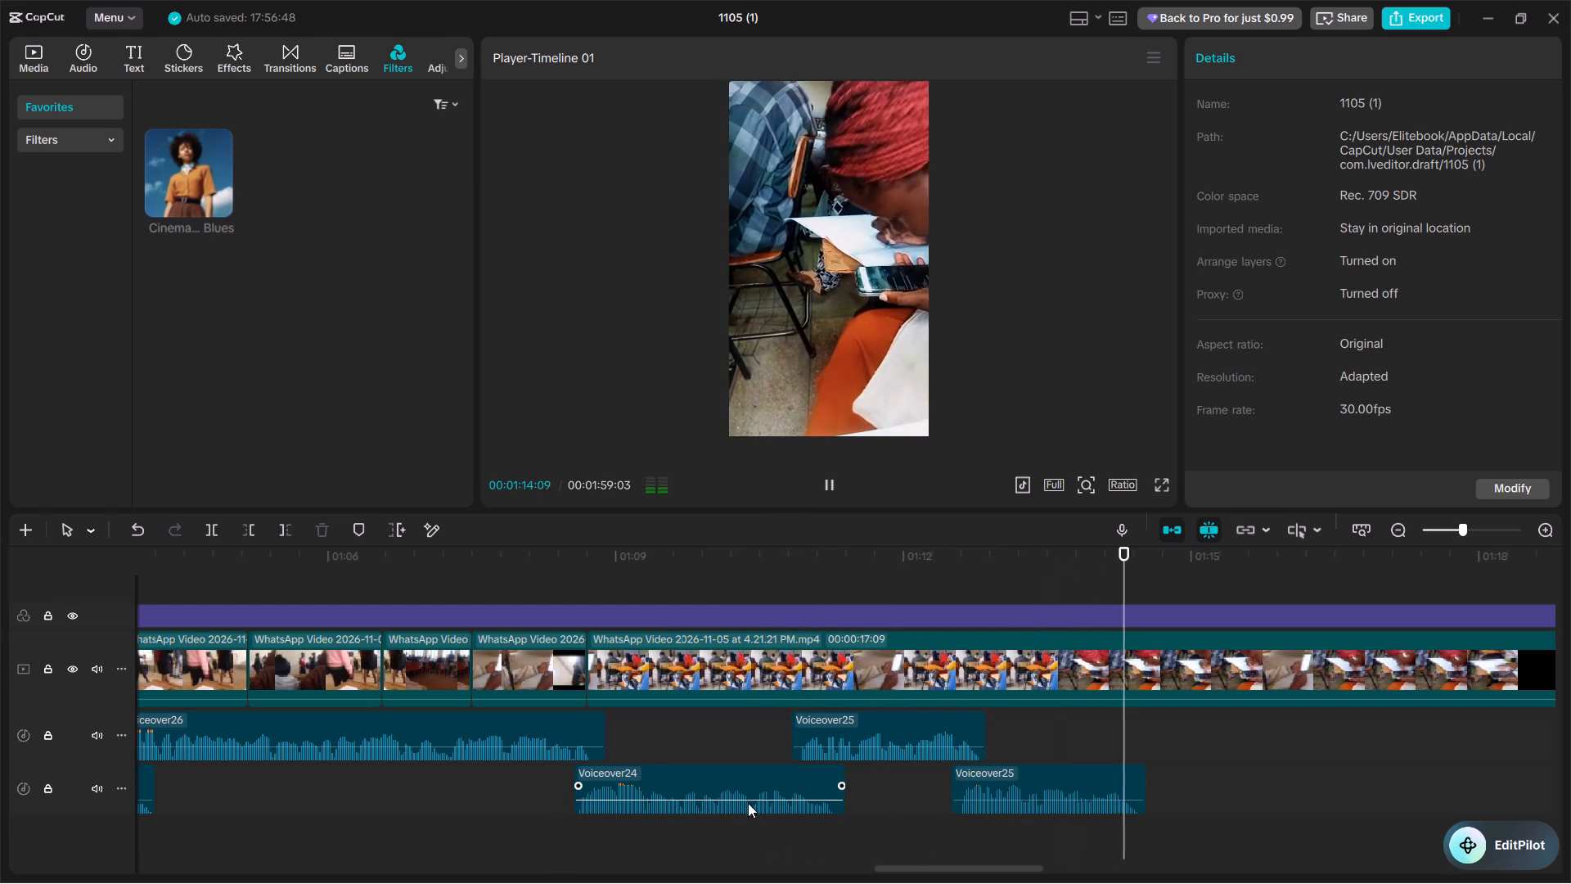
key(space)
click(564, 794)
key(space)
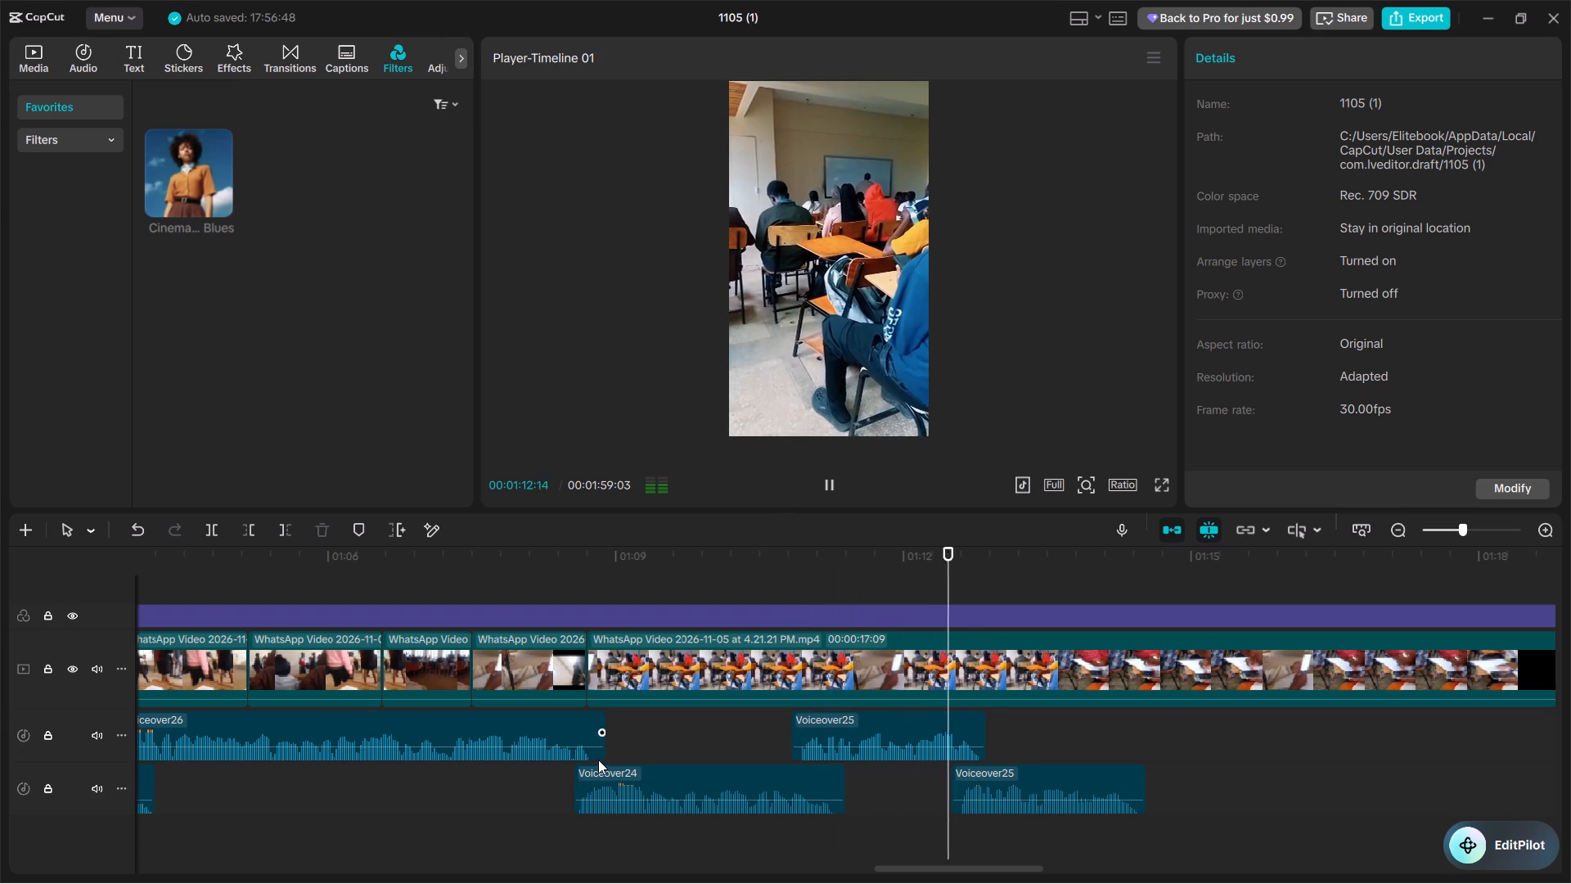
key(space)
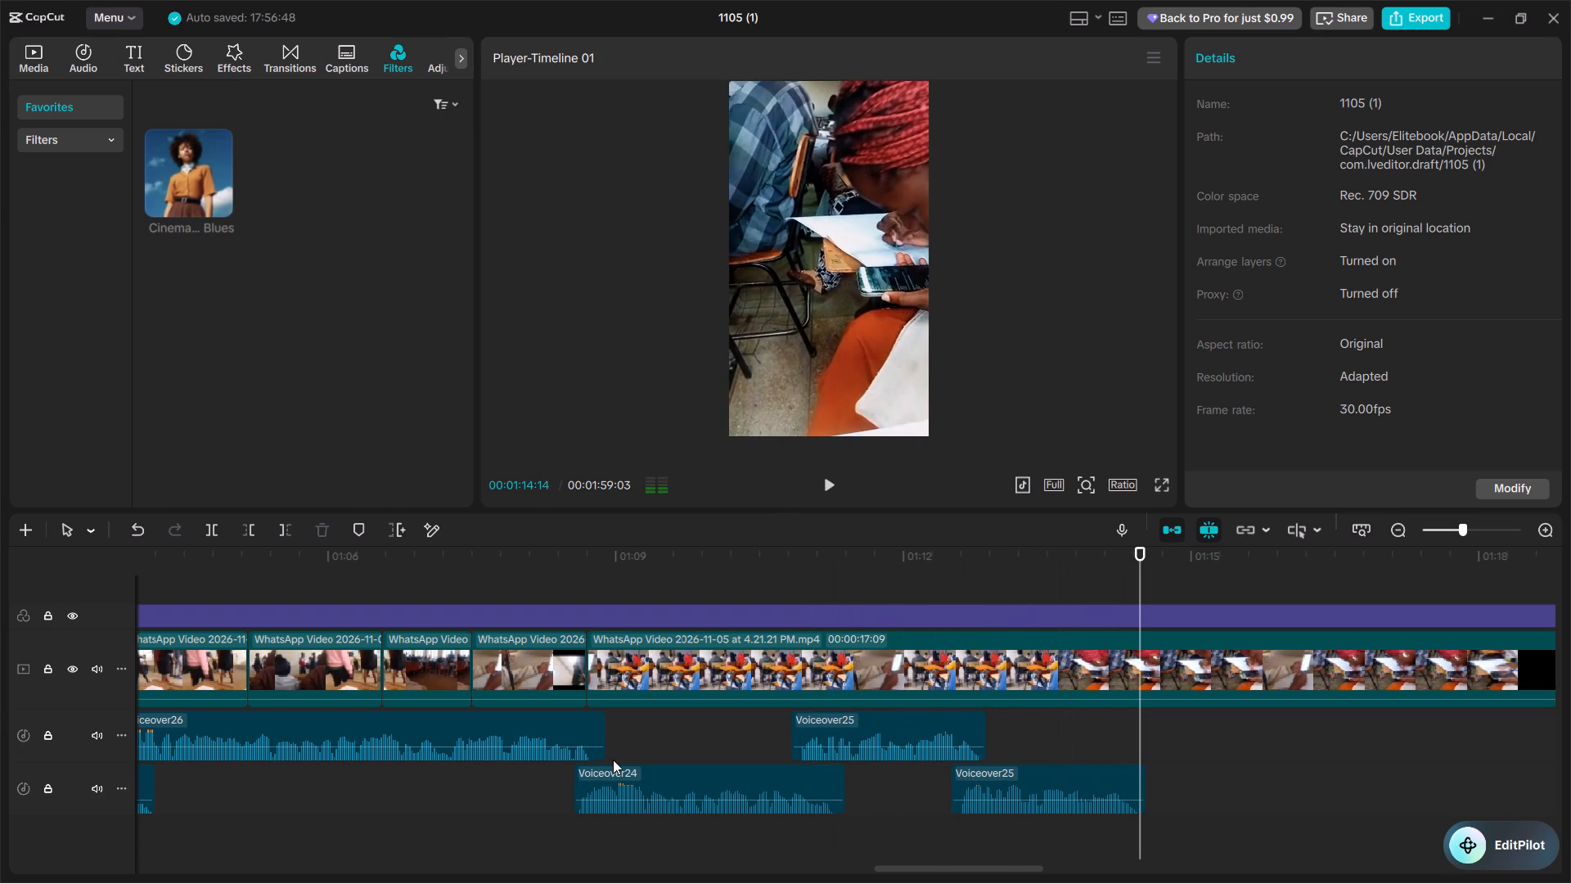
Split the long classroom clip at 00:01:10:23, just before the first Voiceover25 starts.
click(635, 589)
key(space)
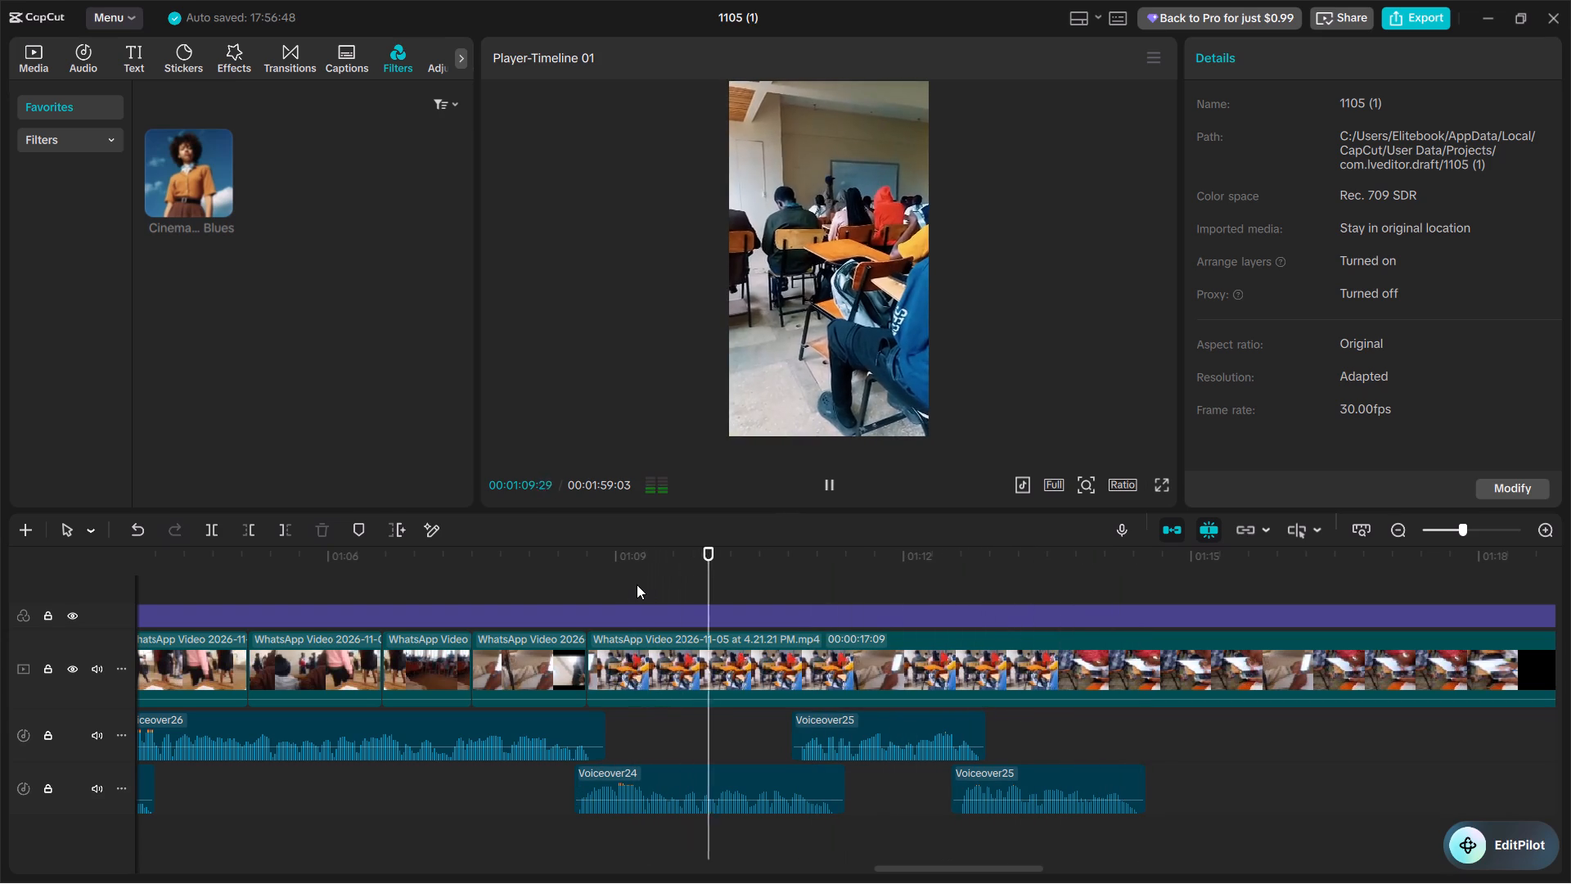
key(space)
key(ctrl+b)
Cut away the start of the piece after the 00:01:10:23 split, shortening it to 00:00:12:10.
key(space)
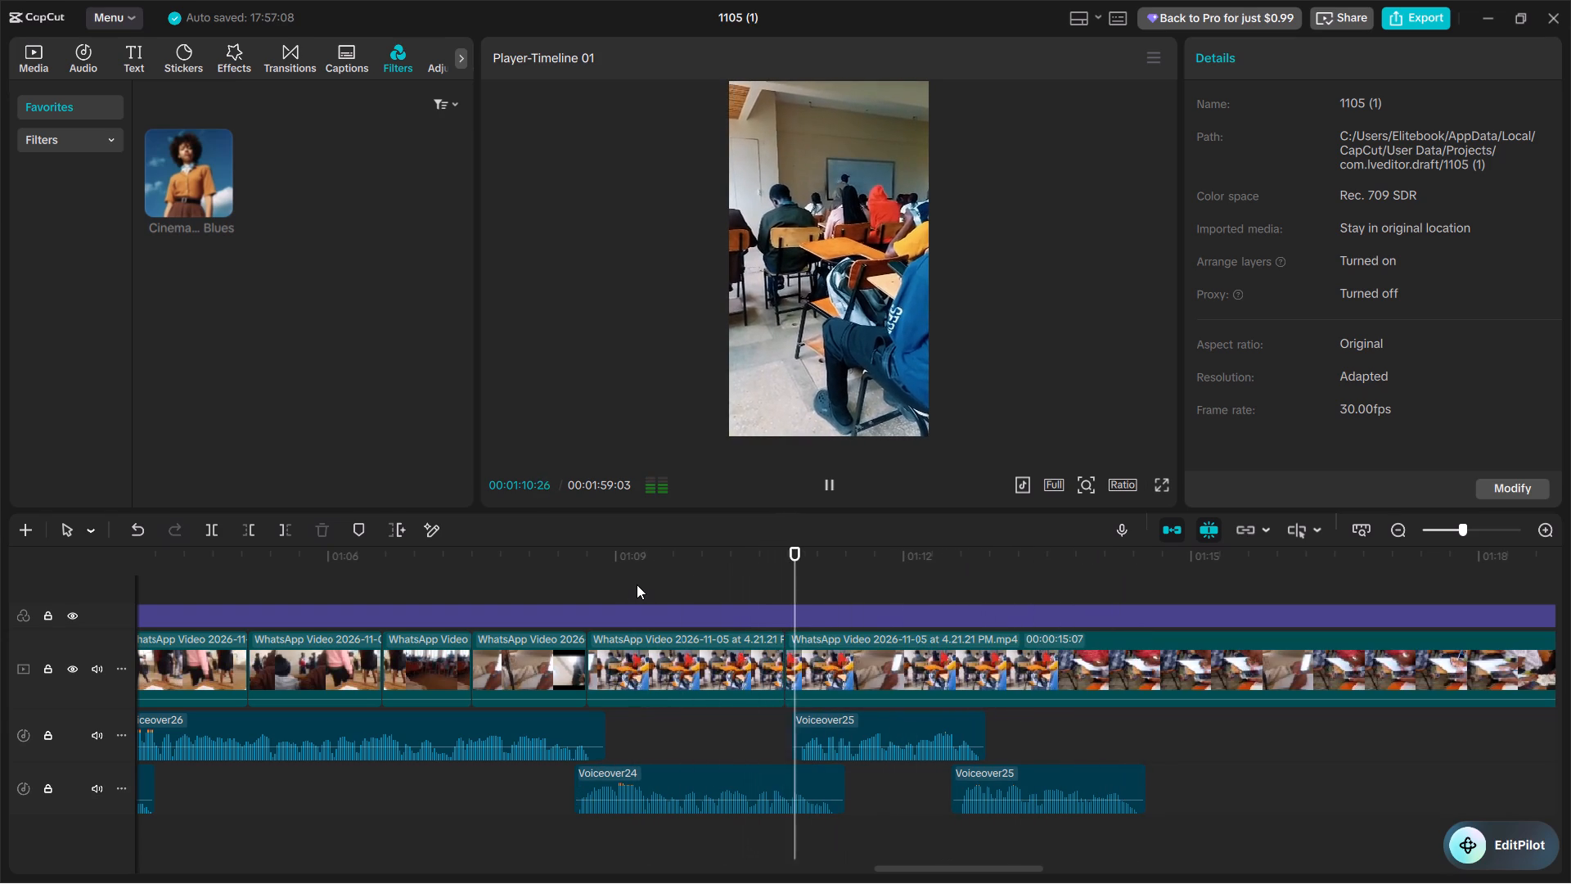
scroll(637, 584, left, 1)
key(space)
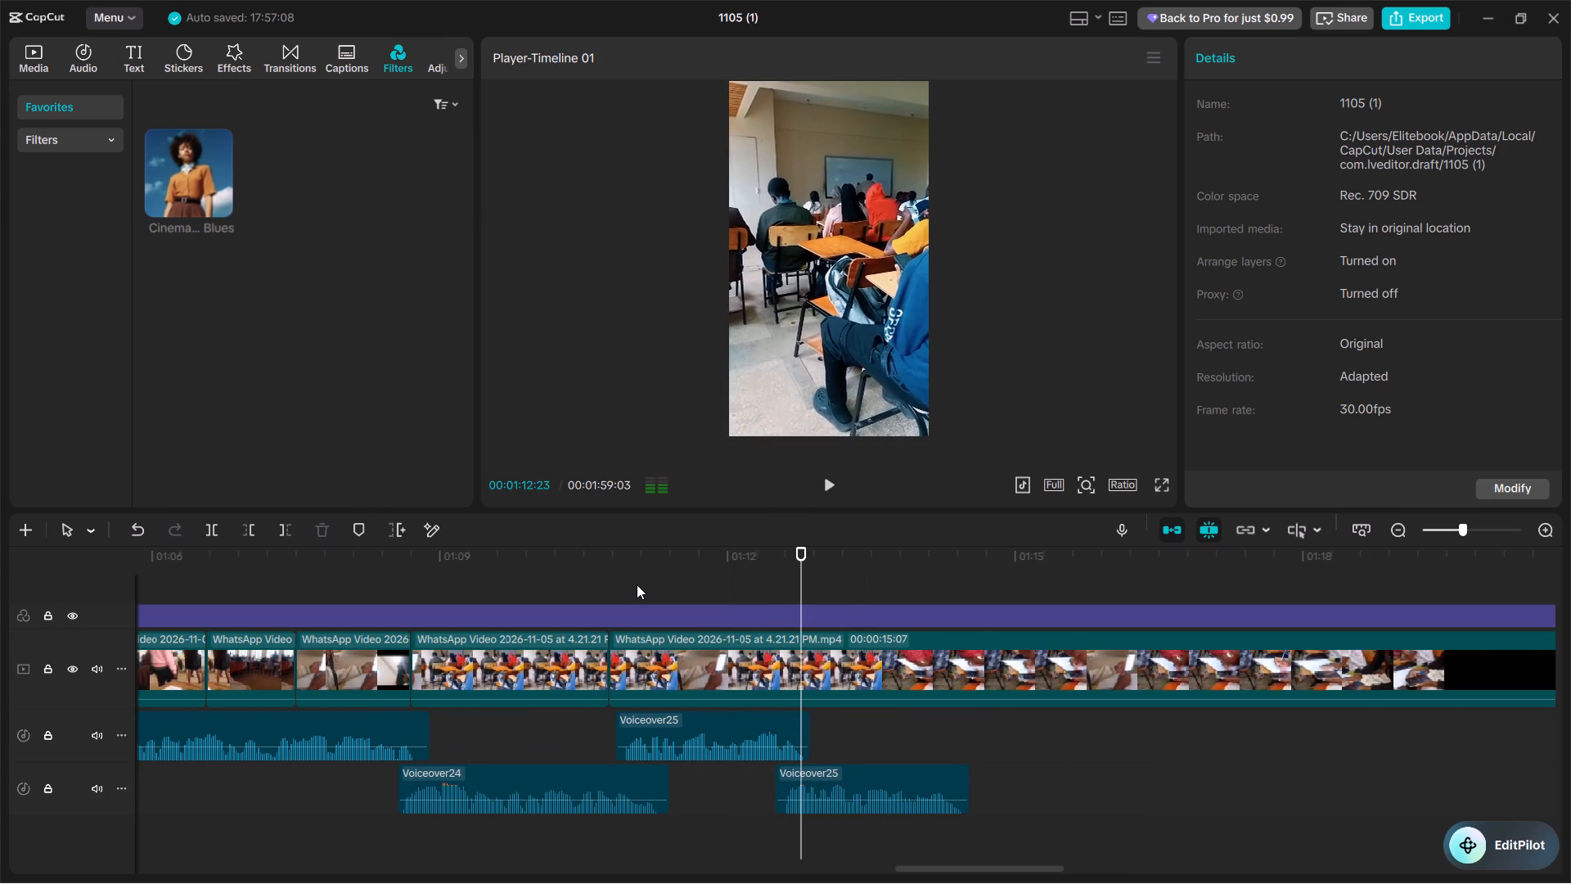
key(space)
key(space)
key(space)
key(space)
key(space)
key(space)
key(space)
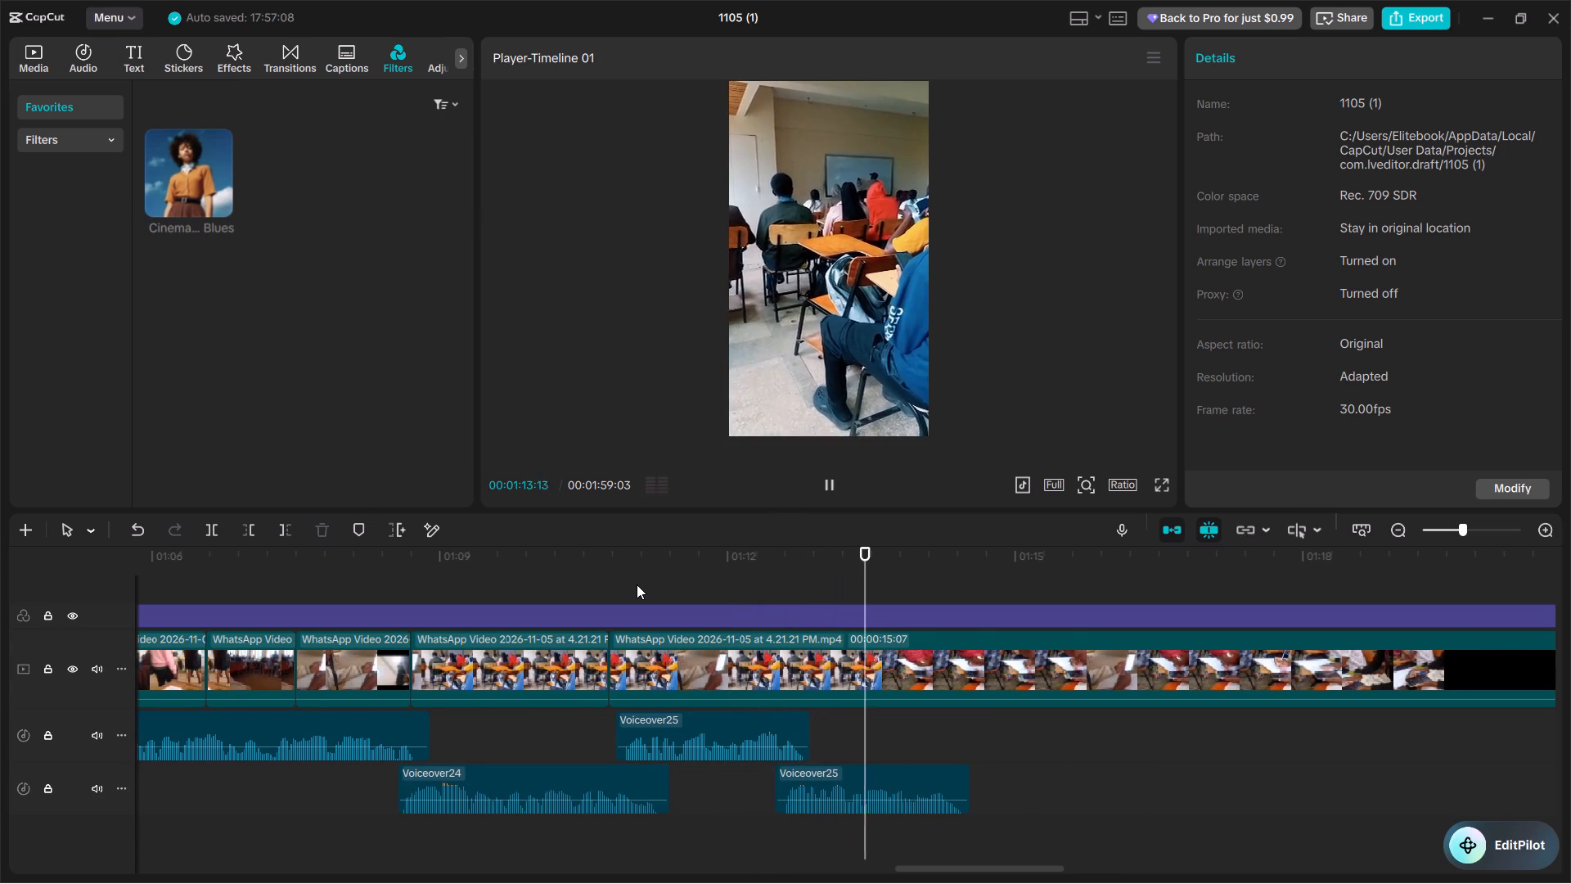
key(space)
text(q)
Split that piece at 00:01:12:27 and cut away the start of the remaining footage to a length of 00:00:05:29.
key(space)
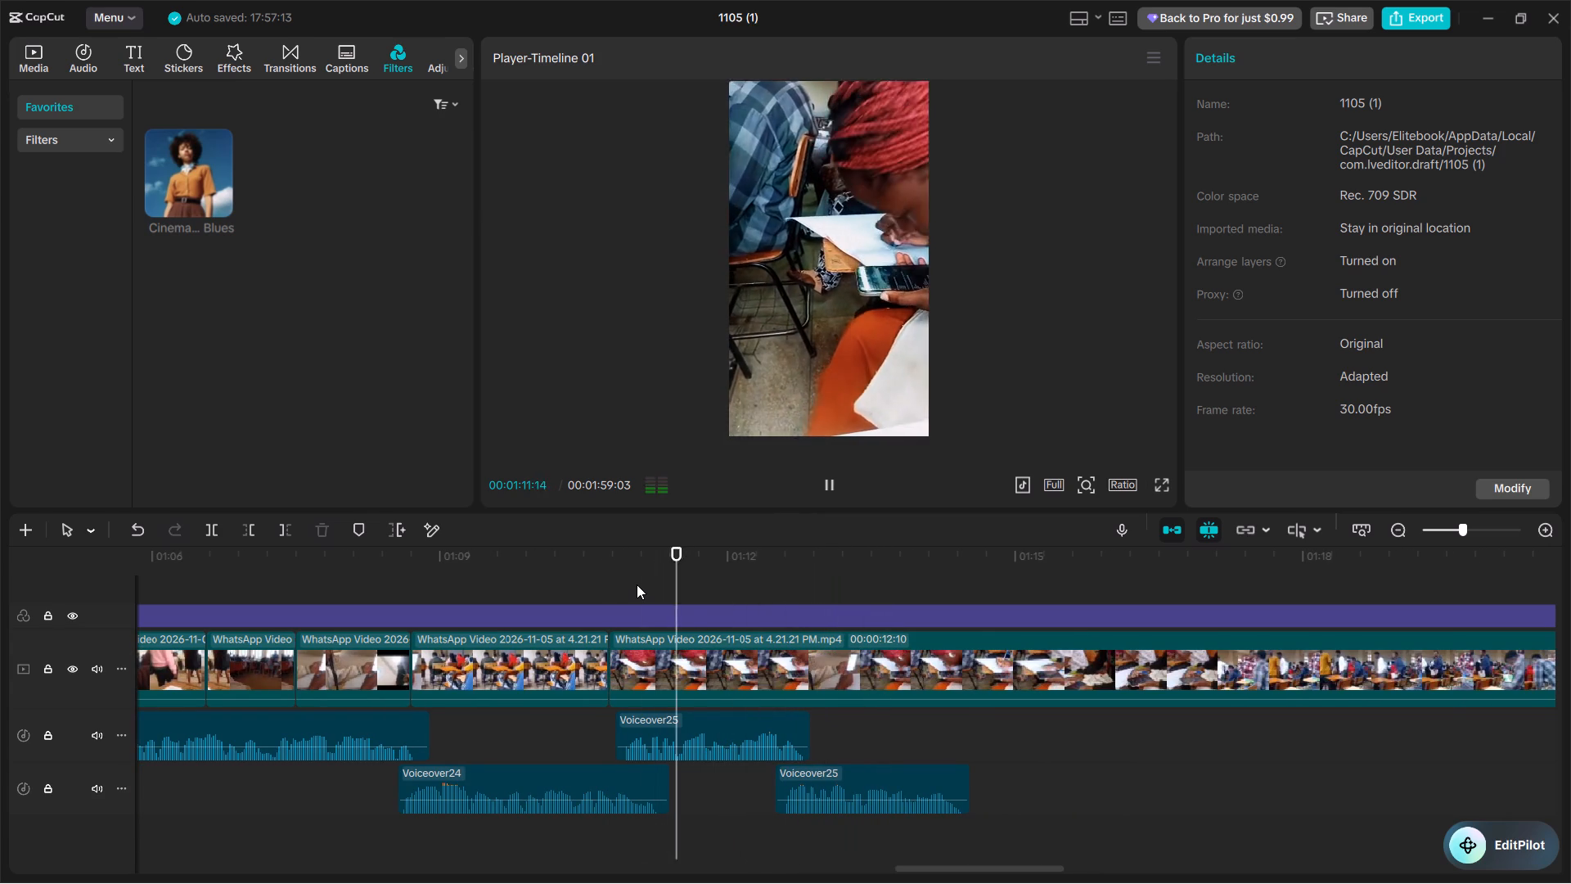
key(space)
key(ctrl+b)
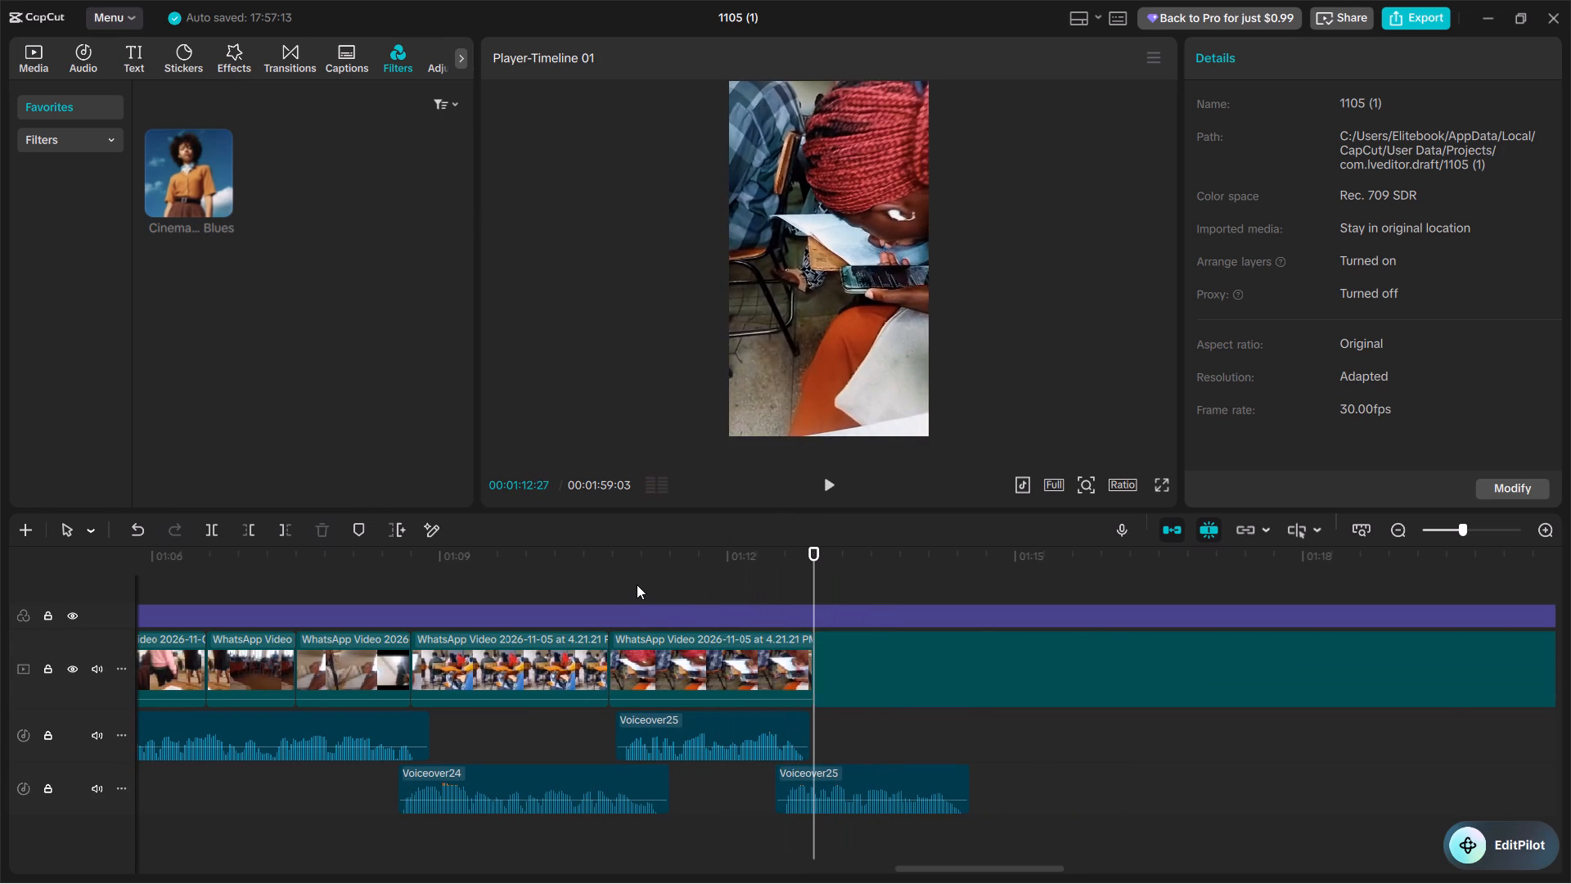
key(space)
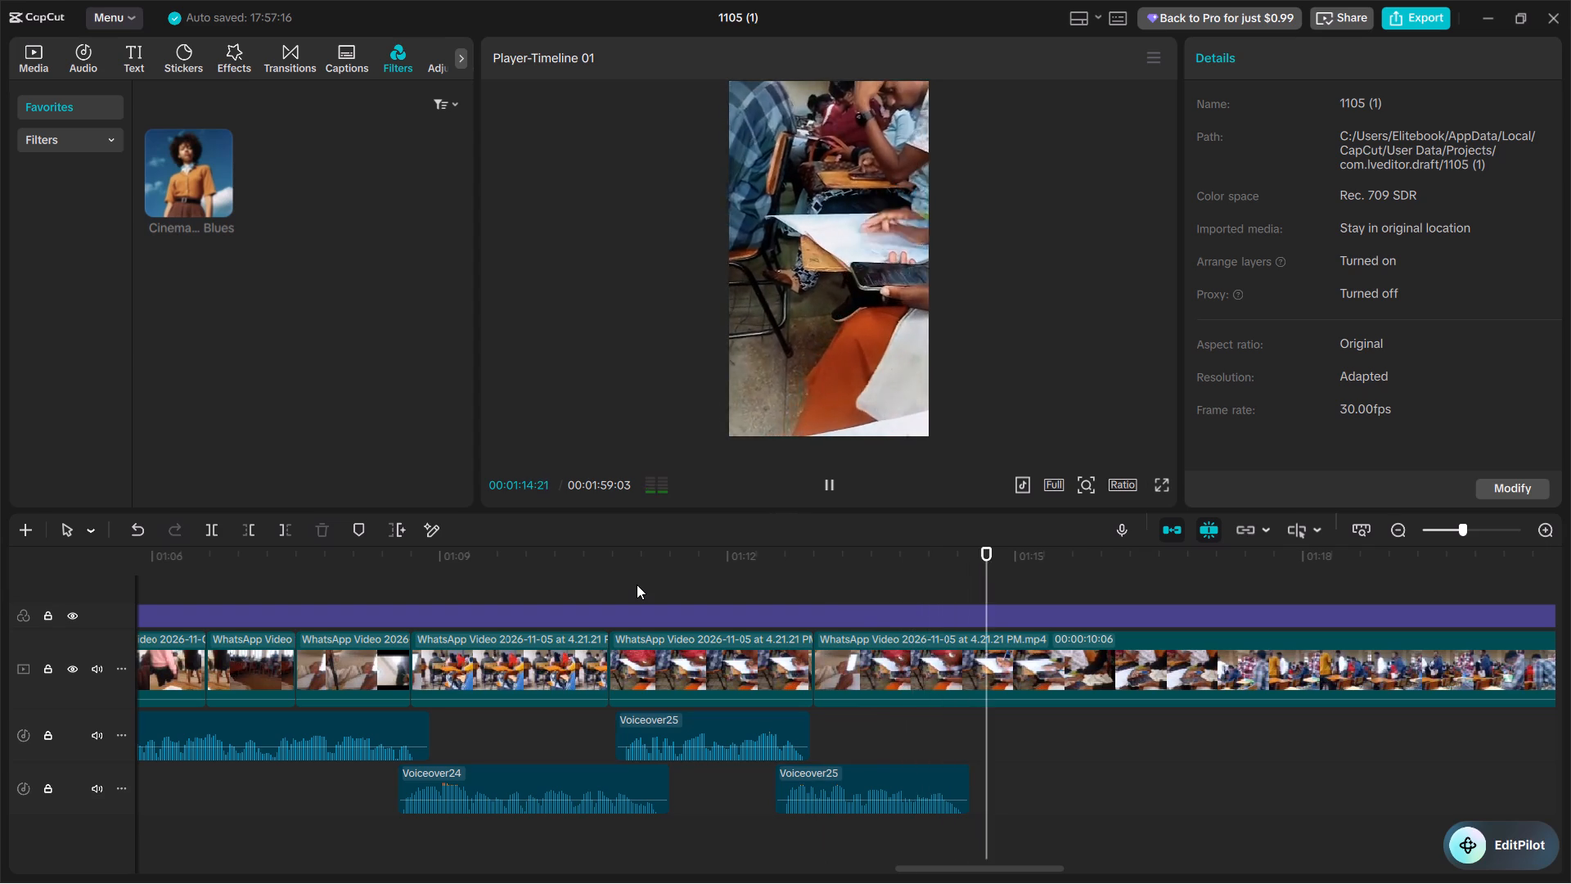
key(space)
key(space)
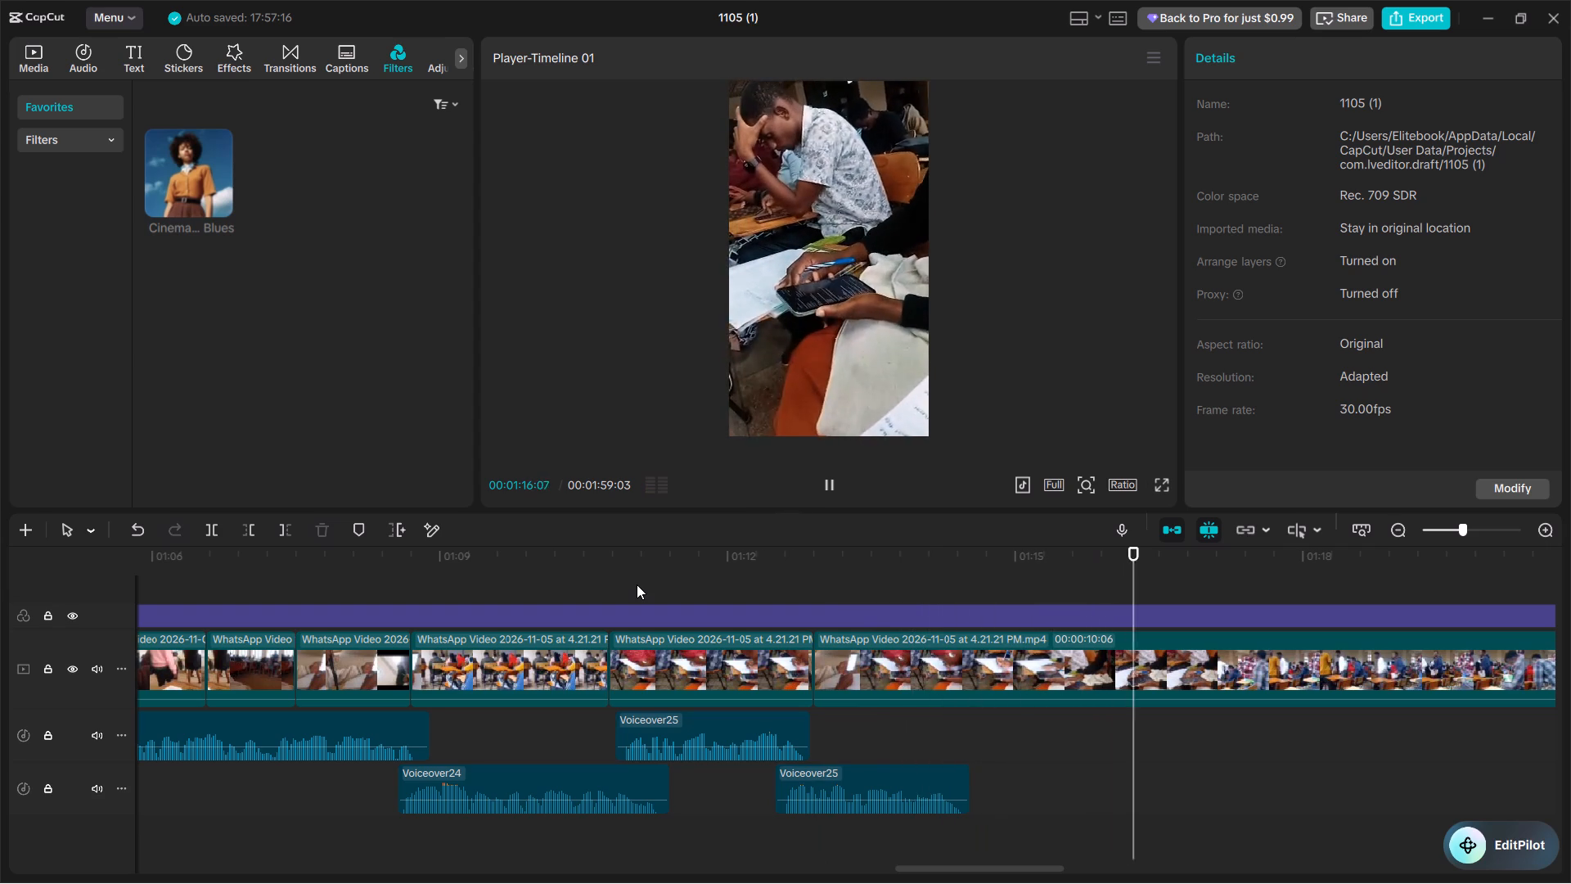
key(space)
text(q)
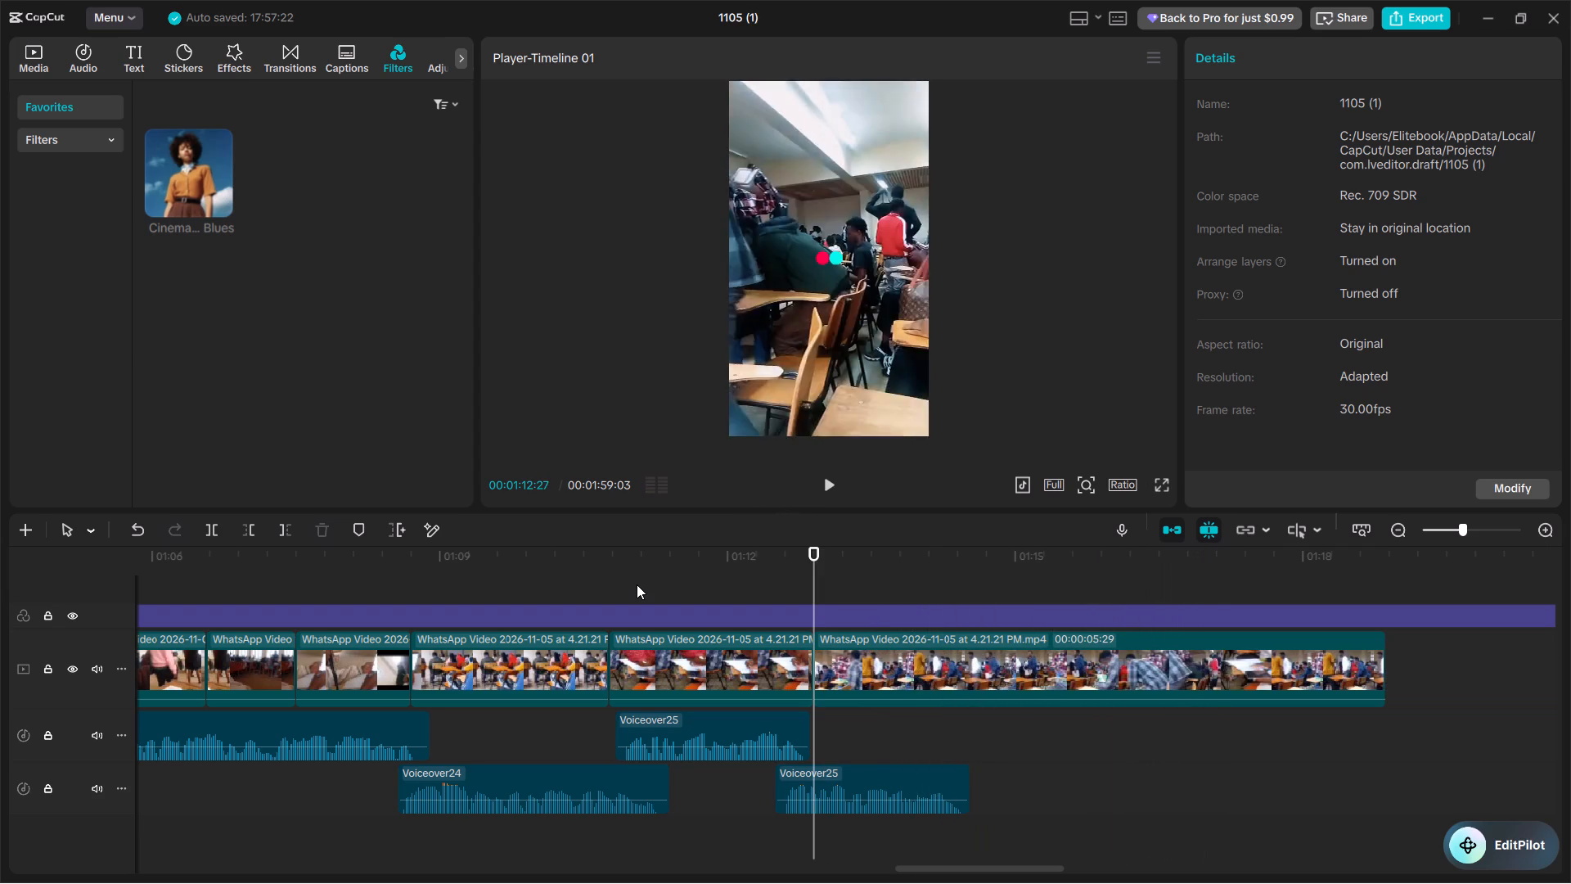
Play the footage from the 00:01:12:27 split to the end of the second Voiceover25.
key(space)
key(space)
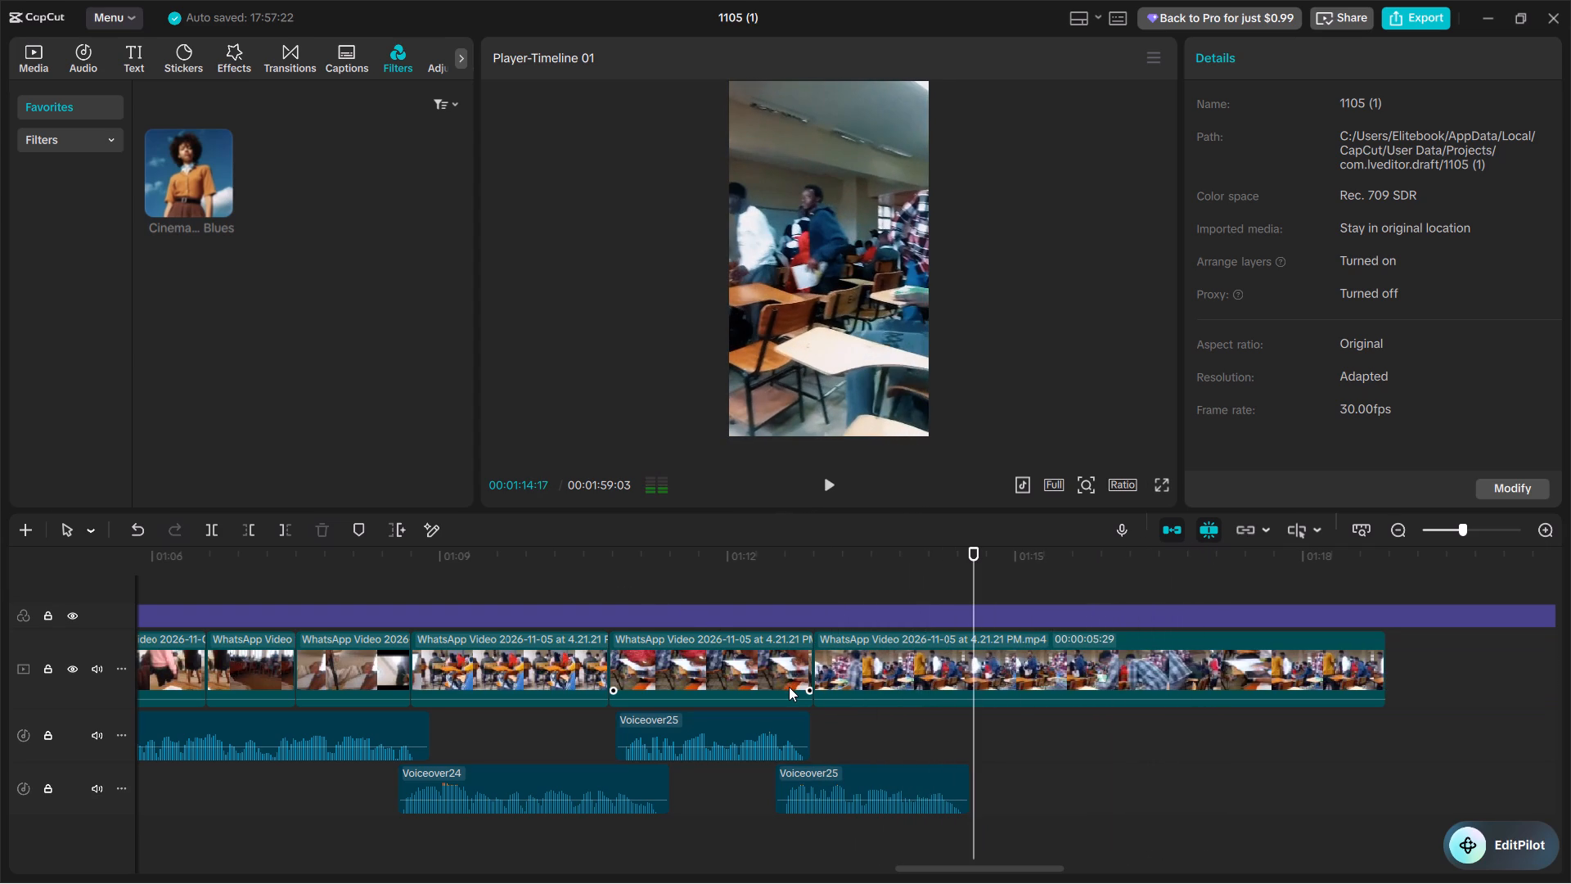
Undo the recent edits back to the point where Voiceover23 is on the timeline, play its start, and copy that voiceover.
scroll(786, 686, right, 1)
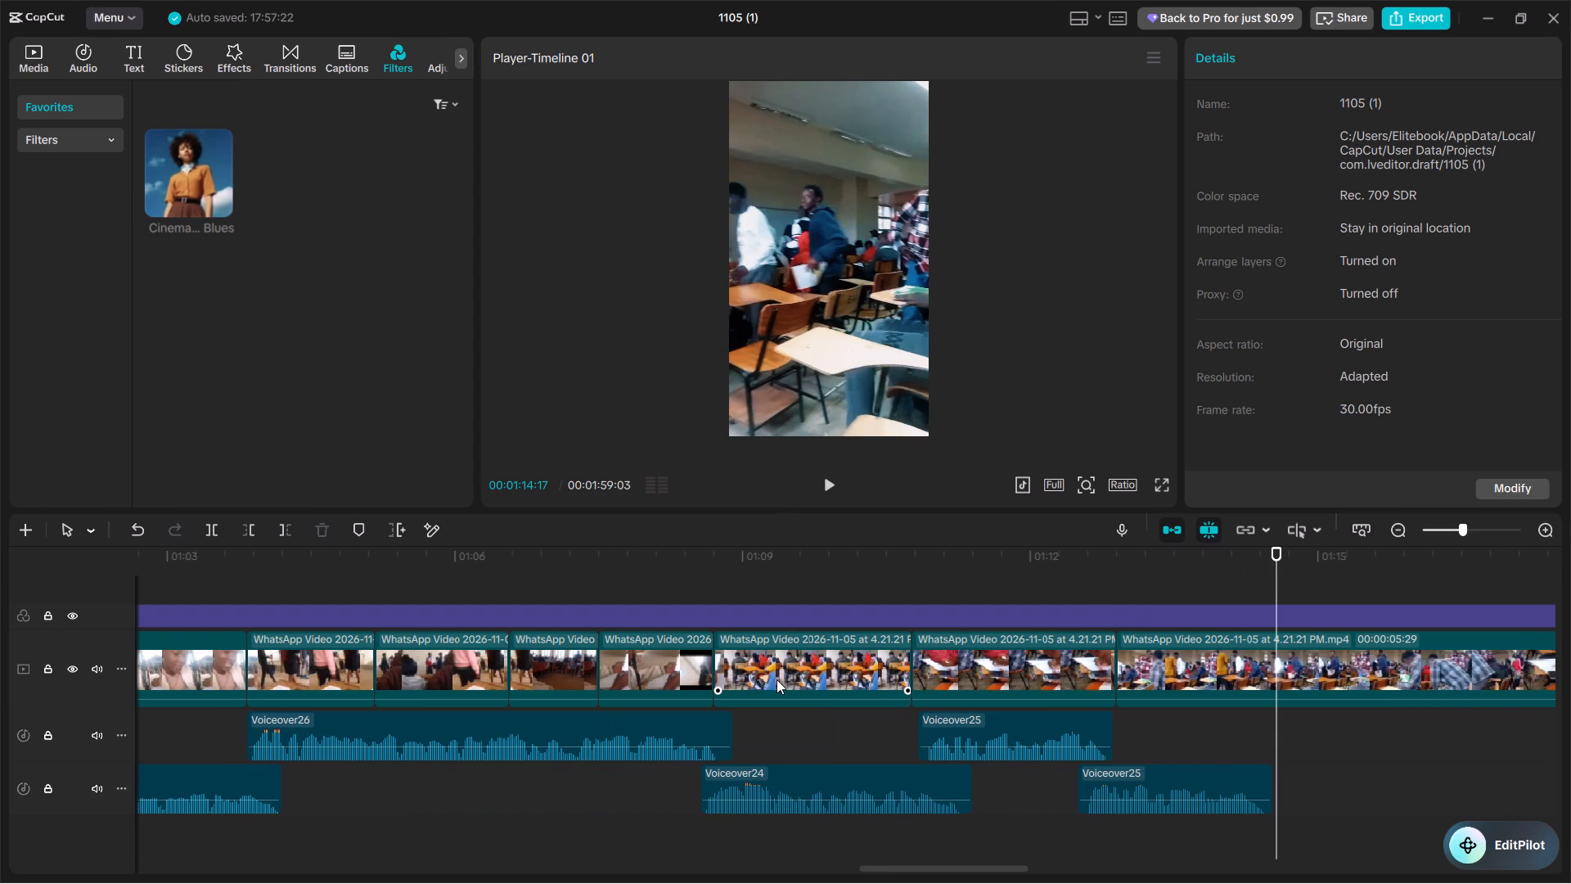
key(ctrl+minus)
key(ctrl+minus)
key(ctrl+z)
key(ctrl+z)
key(ctrl+z)
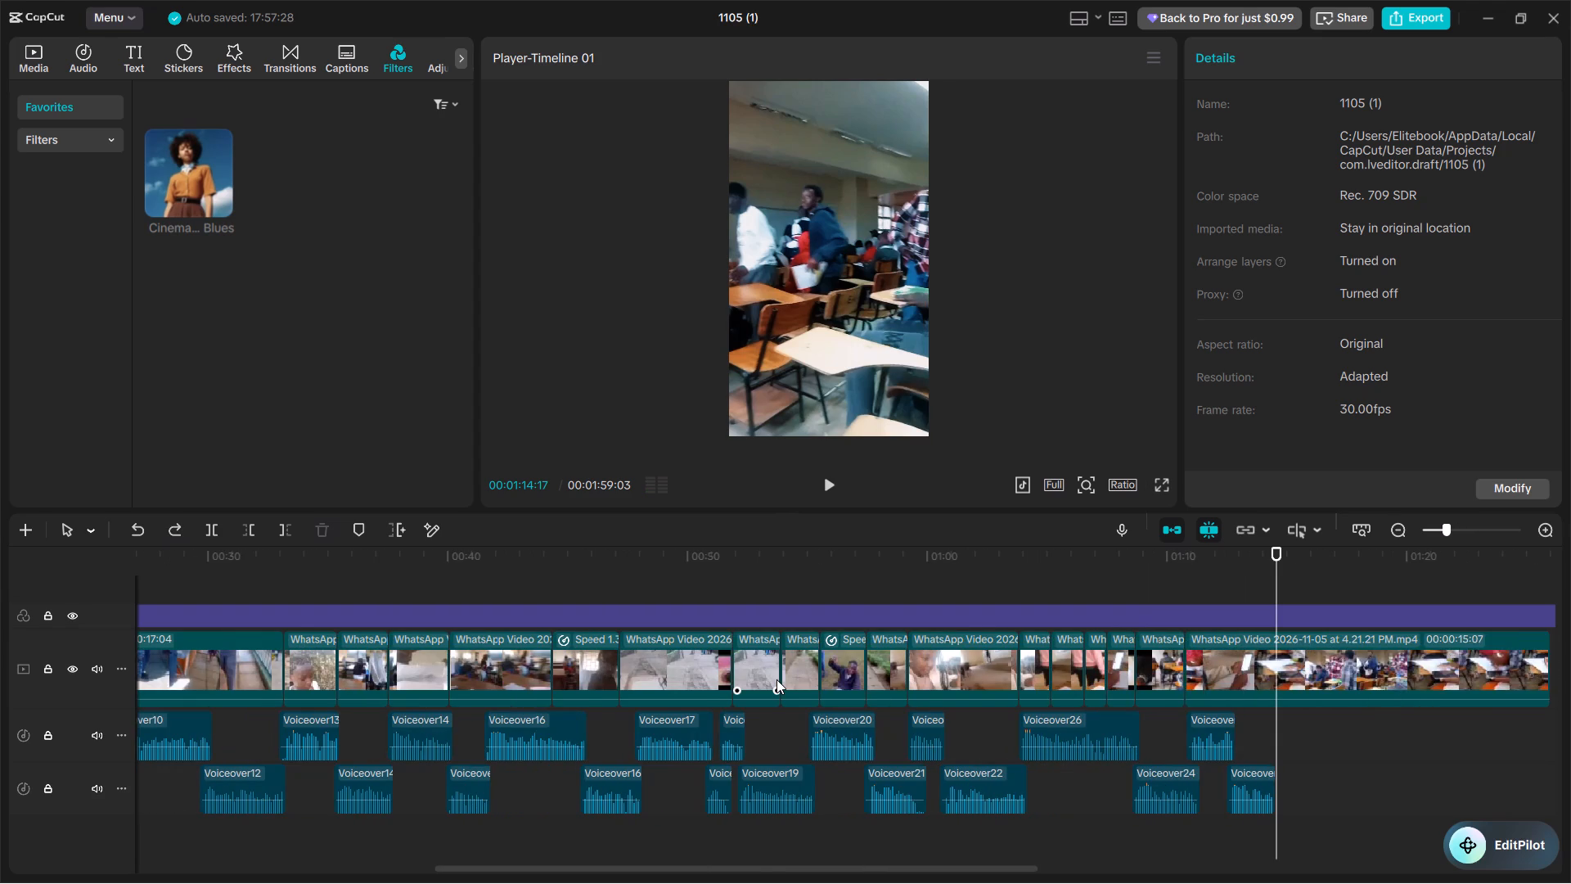
key(ctrl+z)
key(ctrl+z)
key(ctrl+z)
key(ctrl+z)
key(ctrl+z)
key(ctrl+z)
key(ctrl+z)
key(ctrl+z)
key(ctrl+z)
key(ctrl+z)
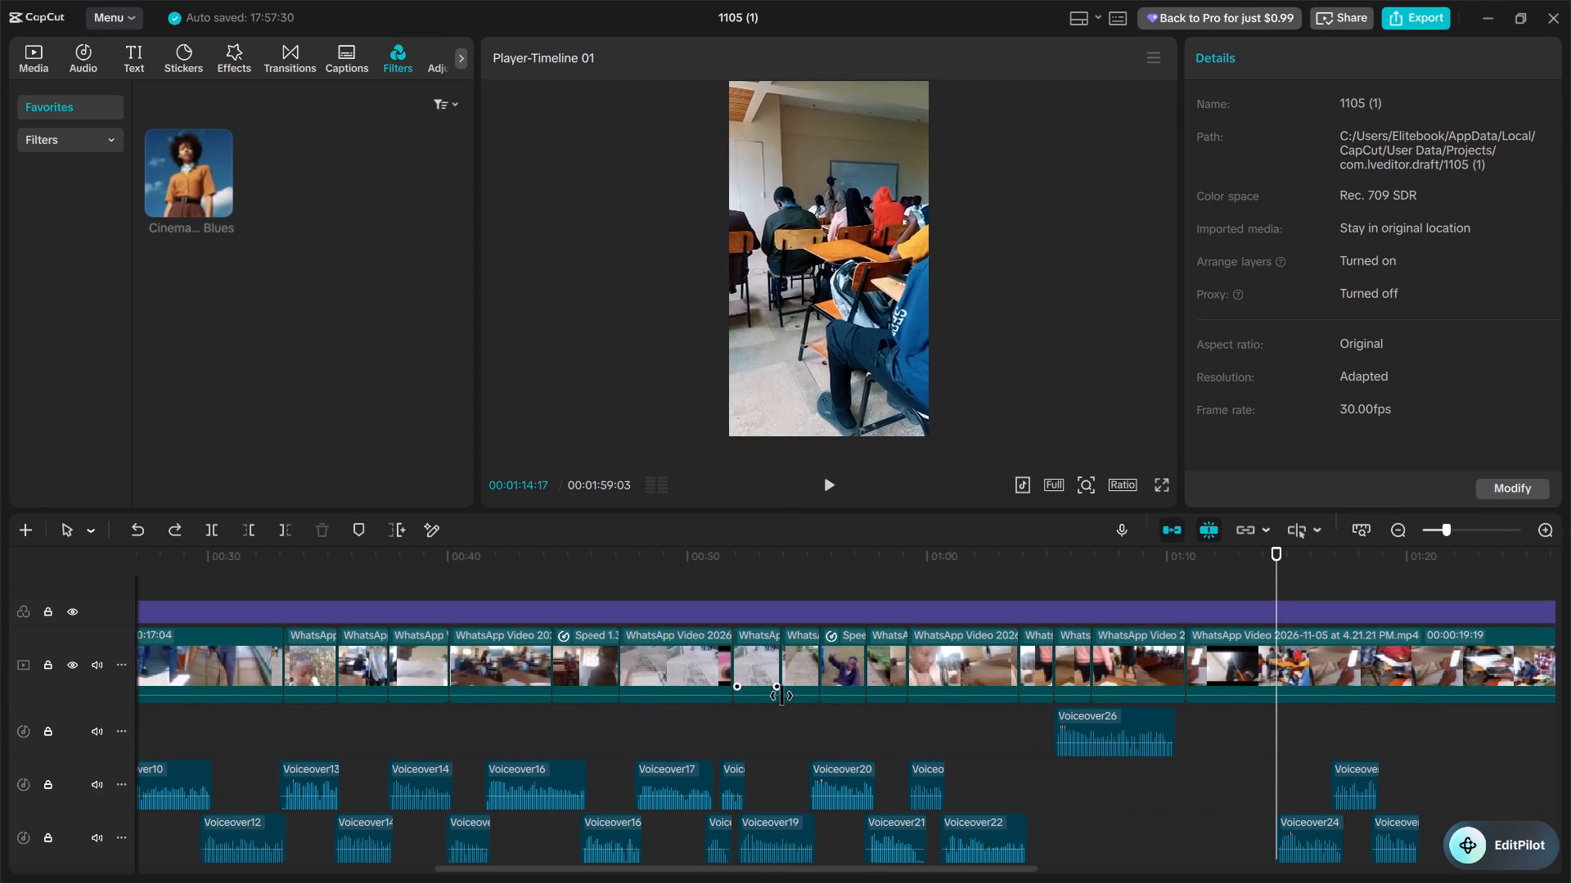
key(ctrl+z)
key(ctrl+z)
key(ctrl+z)
key(ctrl+z)
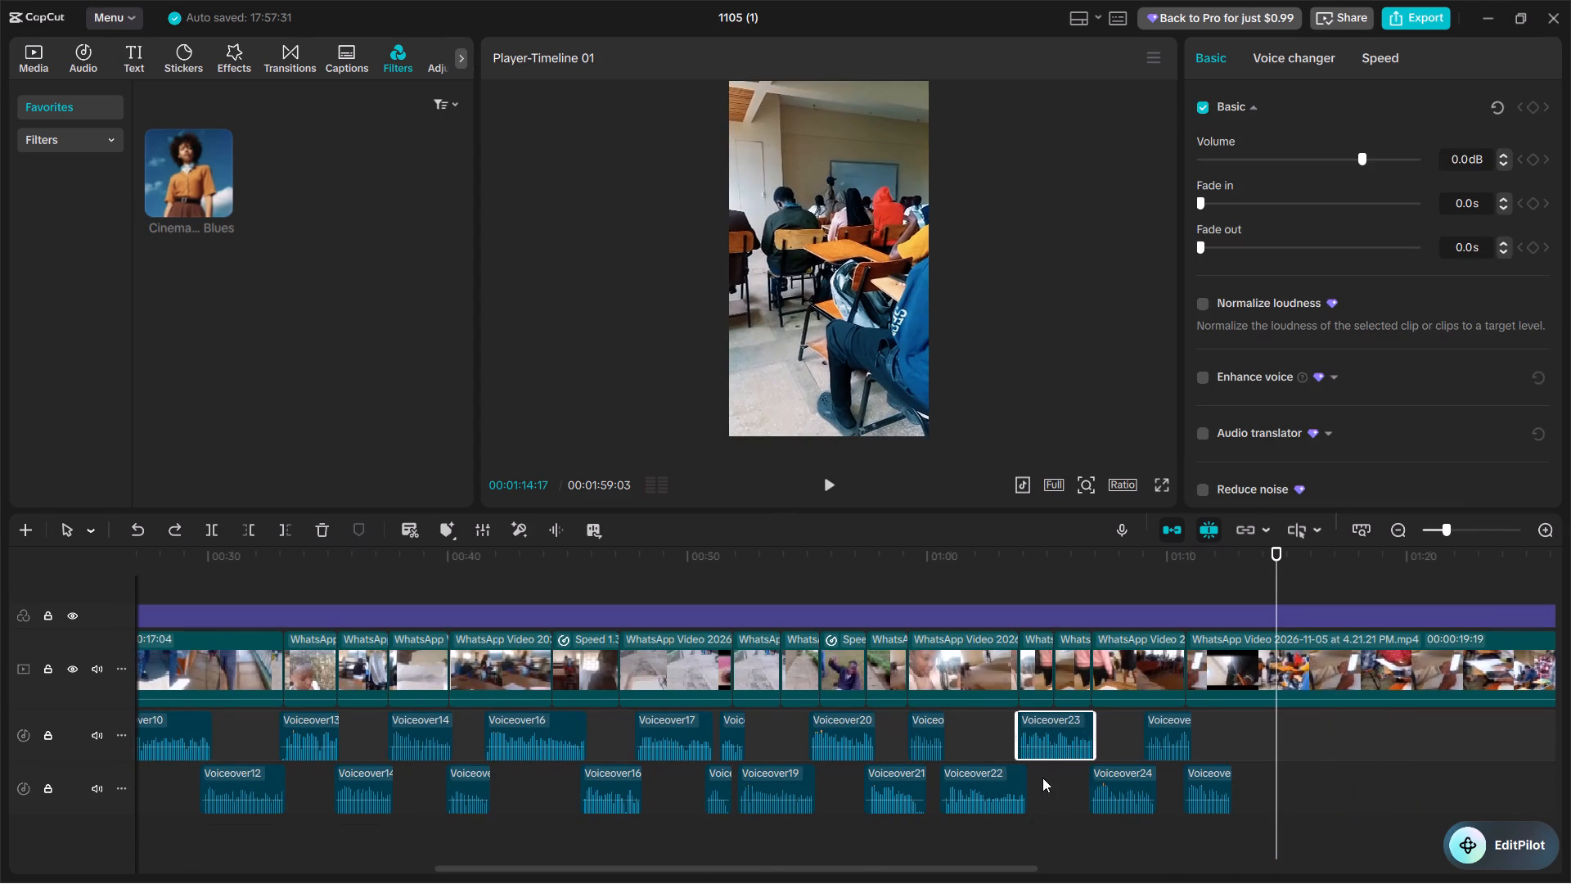
click(1009, 751)
key(space)
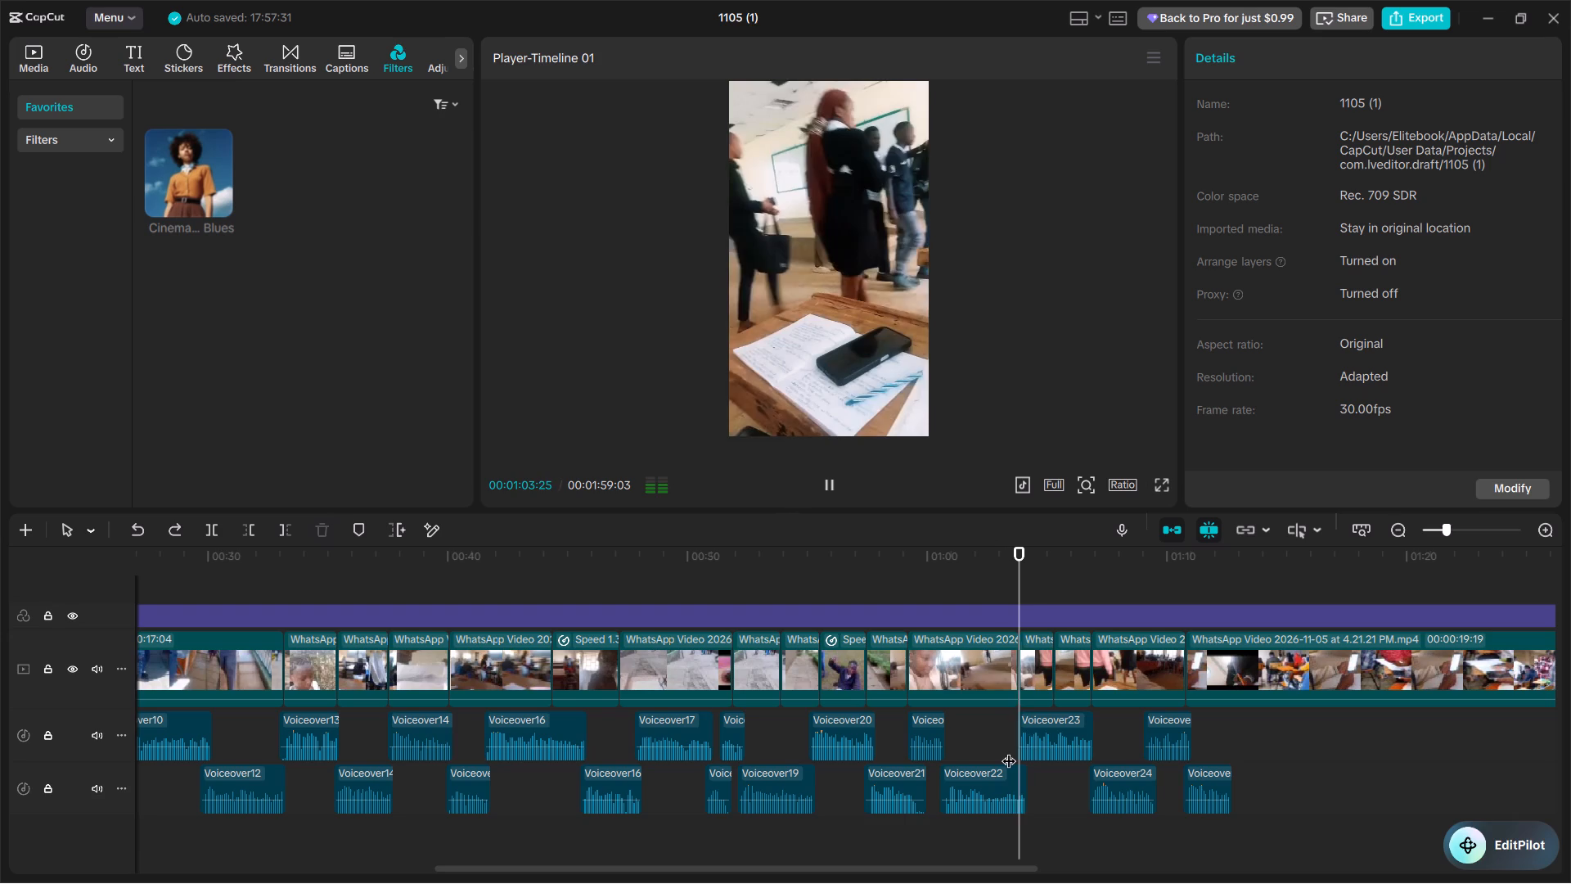
key(space)
click(1056, 746)
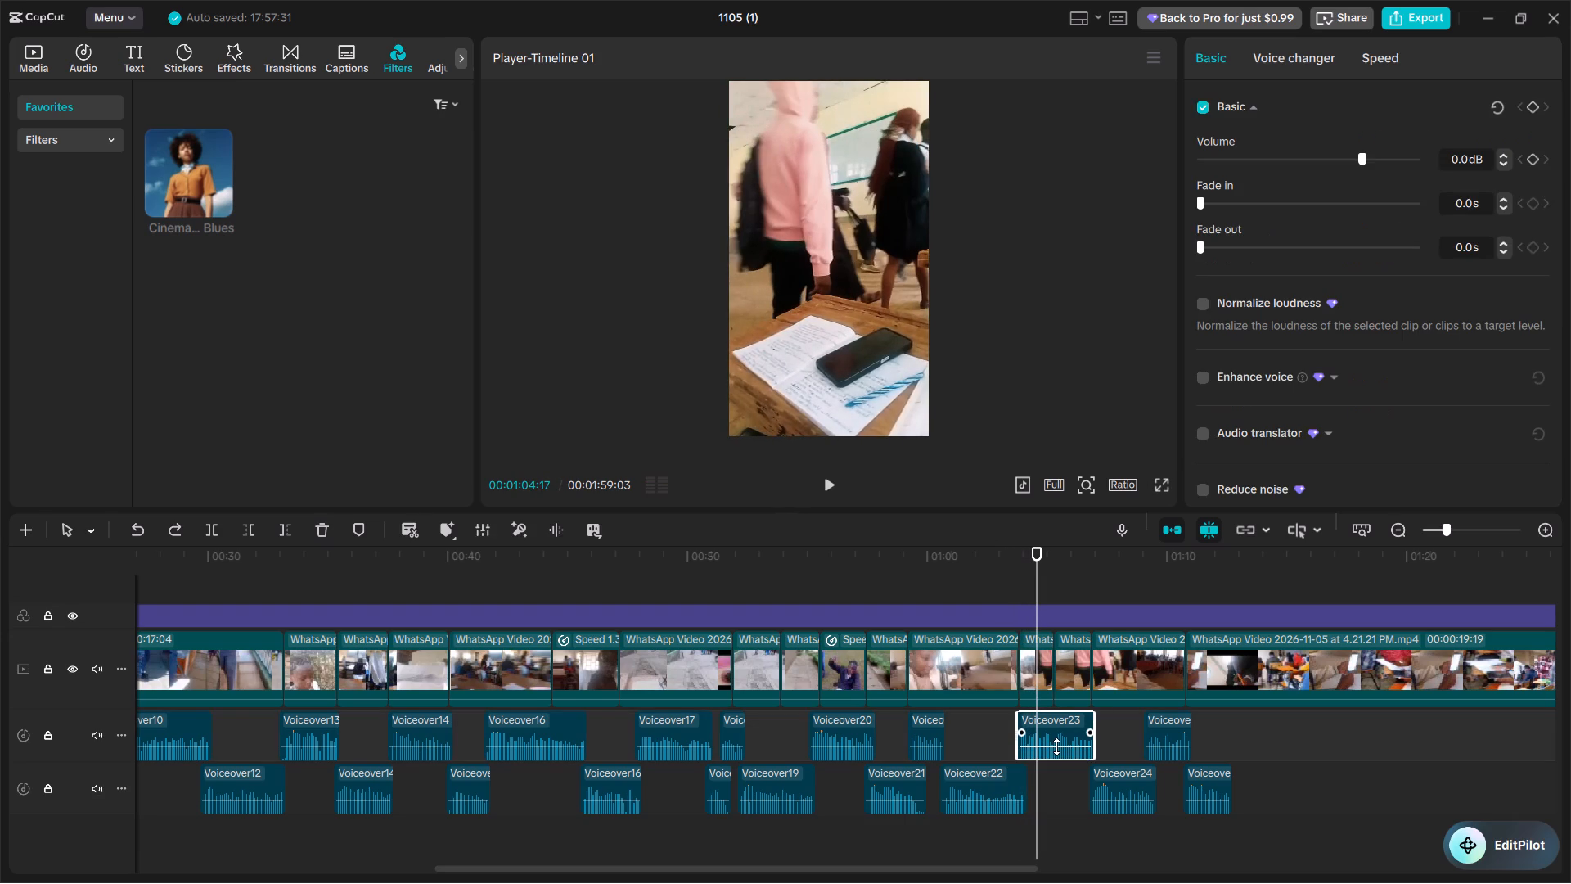
key(ctrl+c)
Redo all the undone voiceover and footage edits.
key(ctrl+shift+z)
key(ctrl+shift+z)
key(ctrl+shift+z)
key(ctrl+shift+z)
key(ctrl+shift+z)
key(ctrl+shift+z)
key(ctrl+shift+z)
key(ctrl+shift+z)
key(ctrl+shift+z)
key(ctrl+shift+z)
key(ctrl+shift+z)
key(ctrl+shift+z)
key(ctrl+shift+z)
key(ctrl+shift+z)
key(ctrl+shift+z)
key(ctrl+shift+z)
key(ctrl+shift+z)
key(ctrl+shift+z)
key(ctrl+shift+z)
key(ctrl+shift+z)
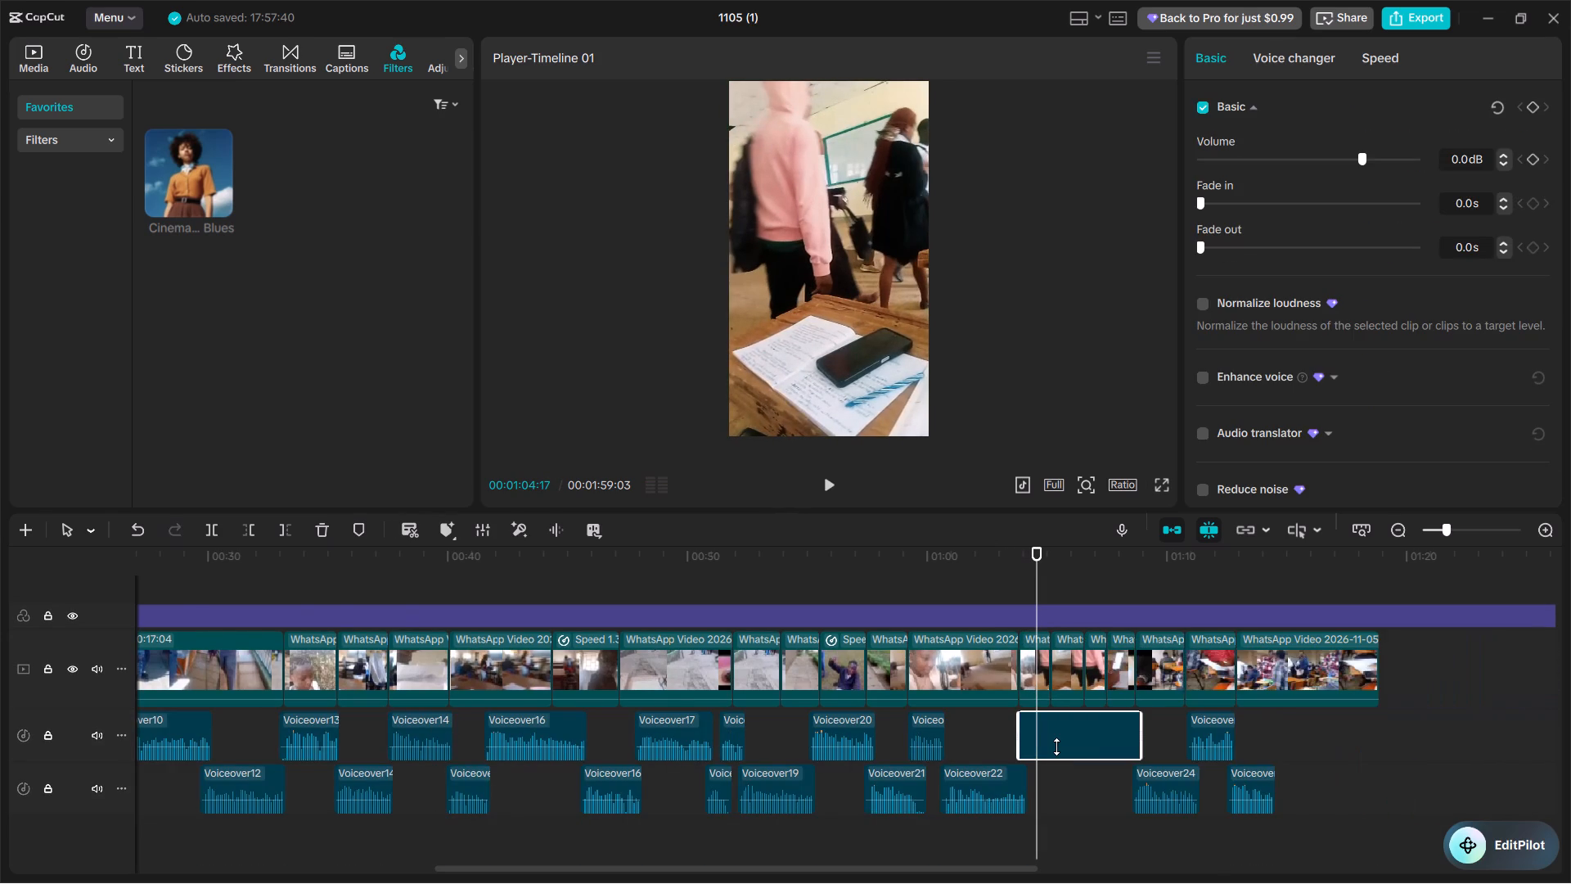
Play through the joined voiceovers and paste the copied Voiceover23 at 00:01:14:05, near the end of the second Voiceover25.
key(space)
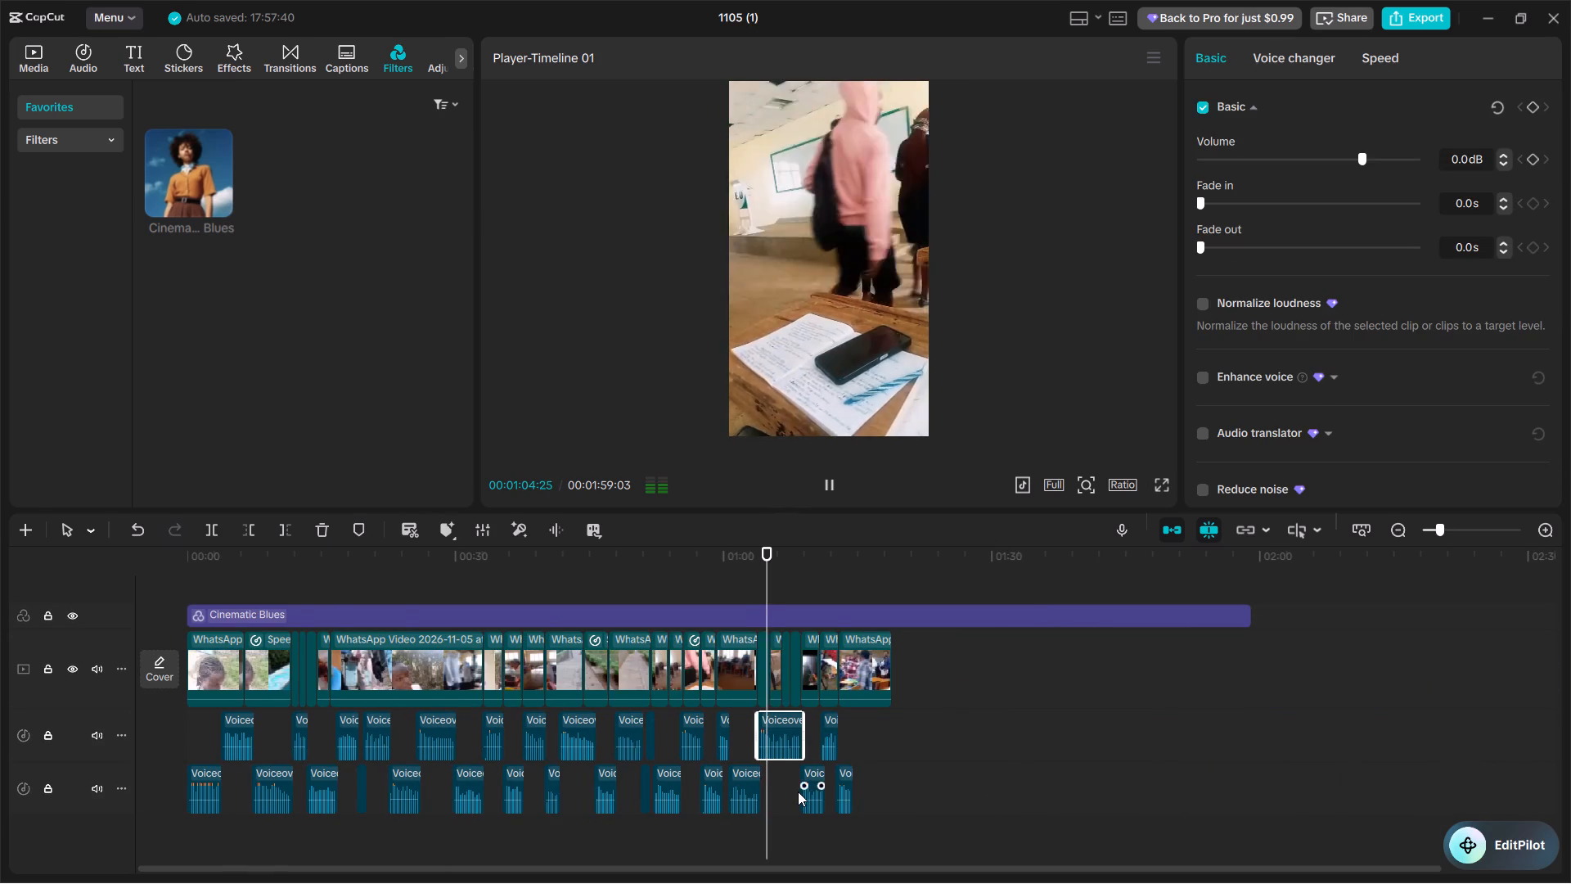
key(ctrl+equal)
key(ctrl+equal)
key(ctrl+equal)
scroll(798, 792, left, 1)
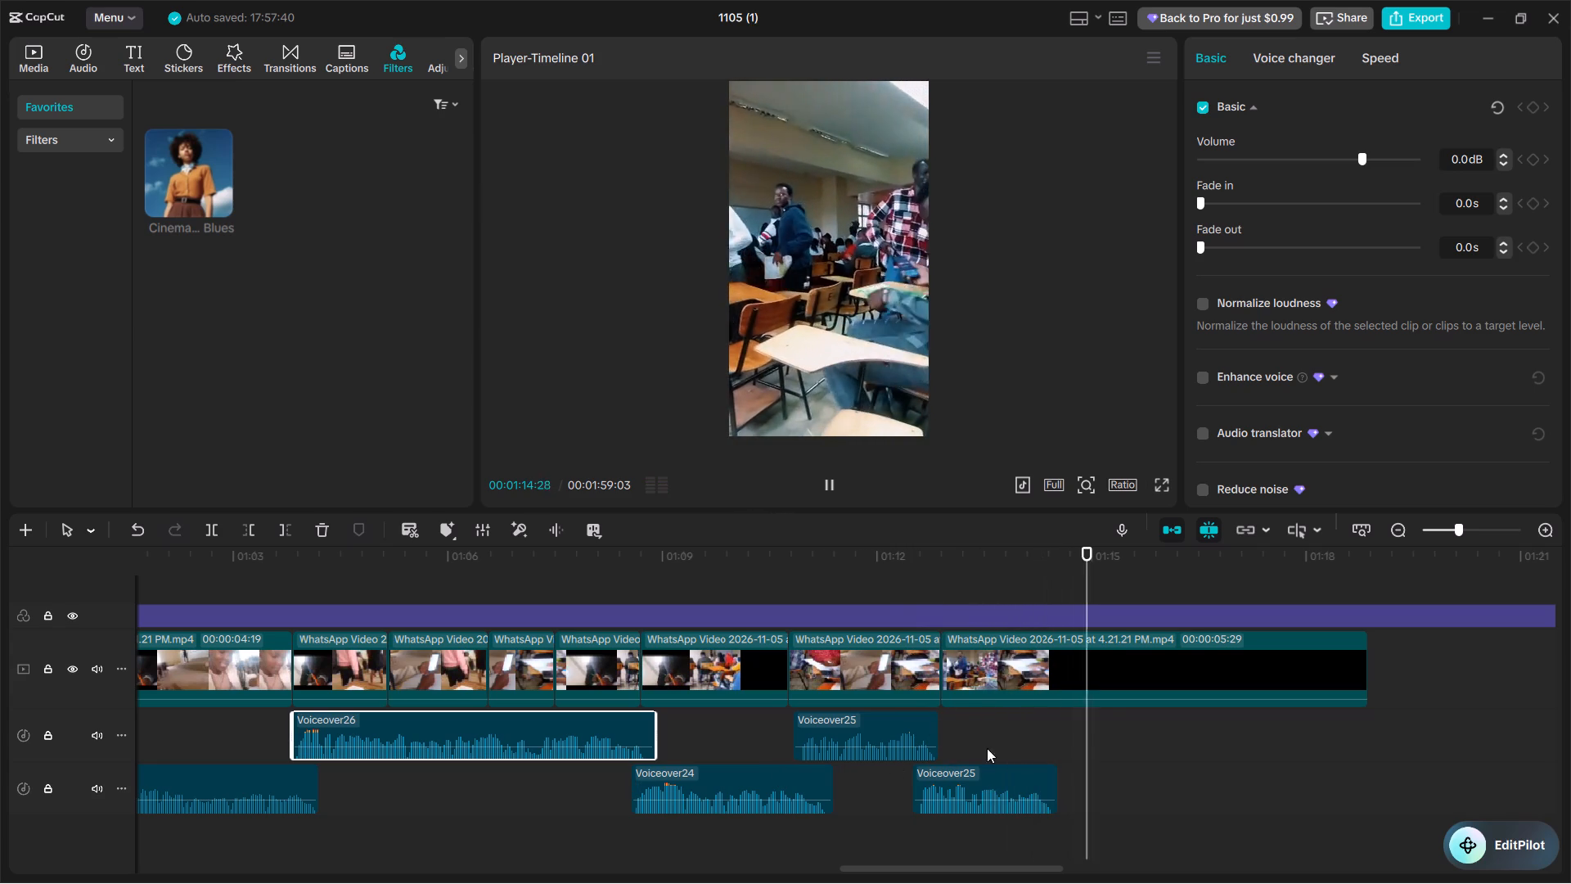
click(1042, 743)
click(1032, 737)
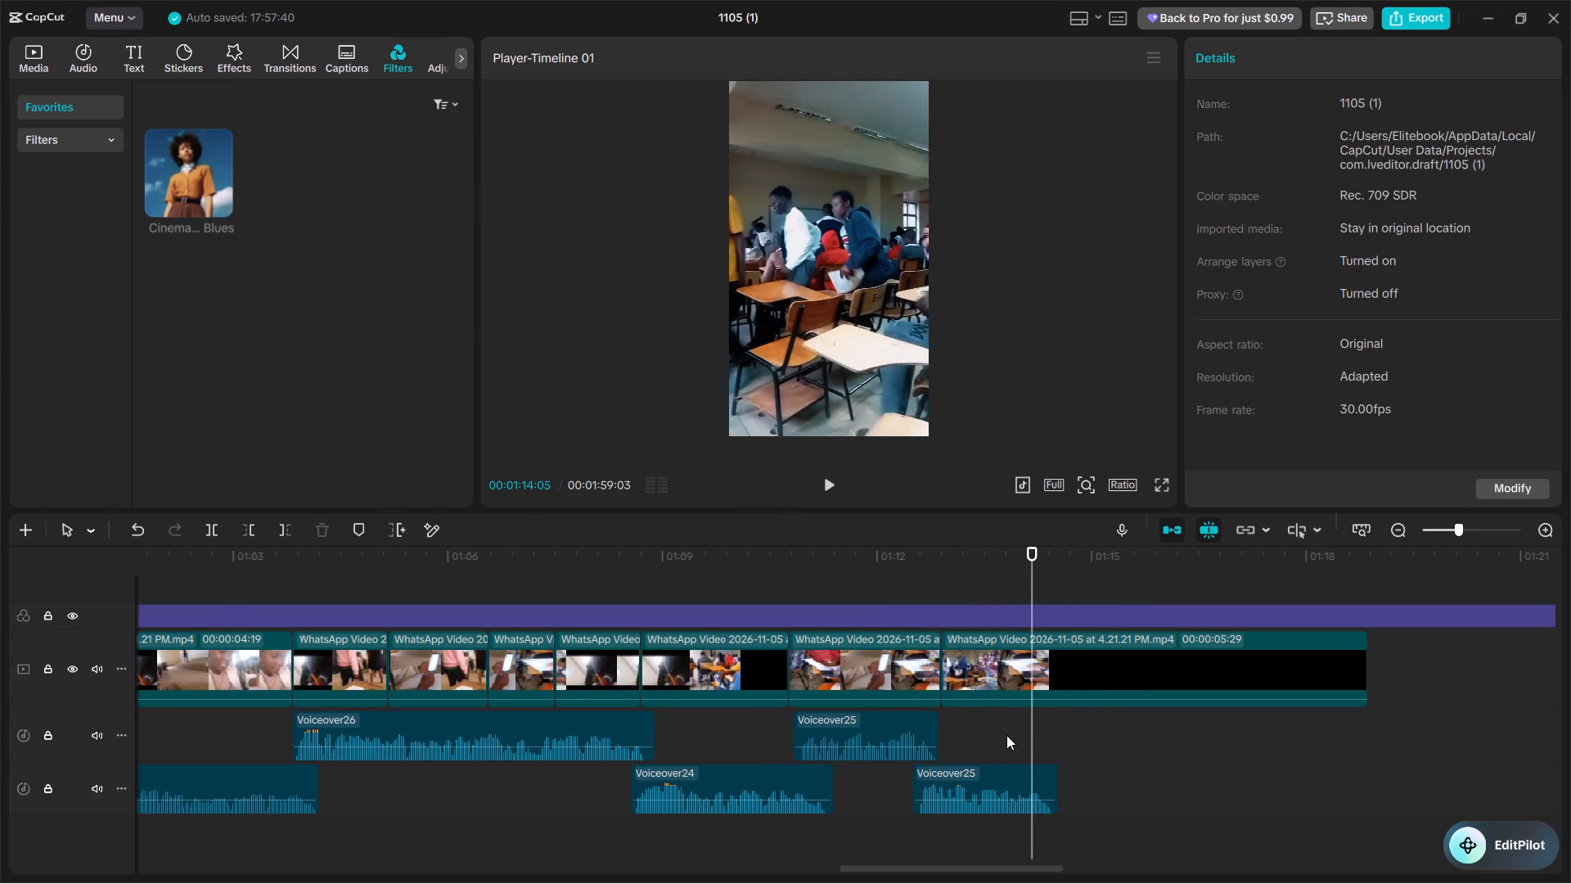
key(ctrl+v)
Play the pasted Voiceover23 and cut away its end at 00:01:17:09.
key(space)
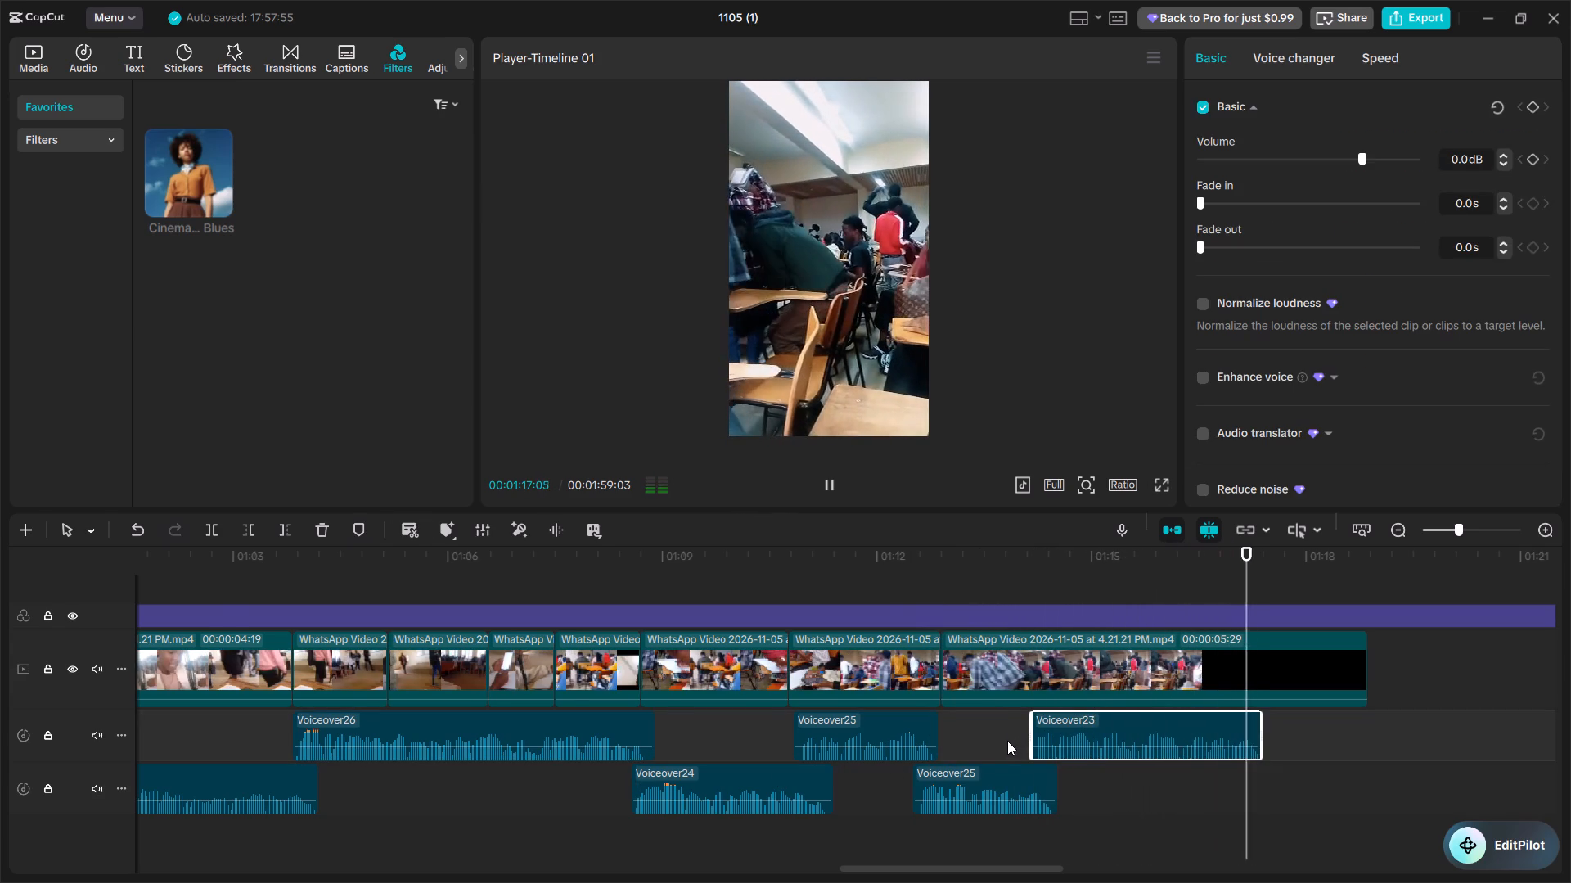
key(space)
key(w)
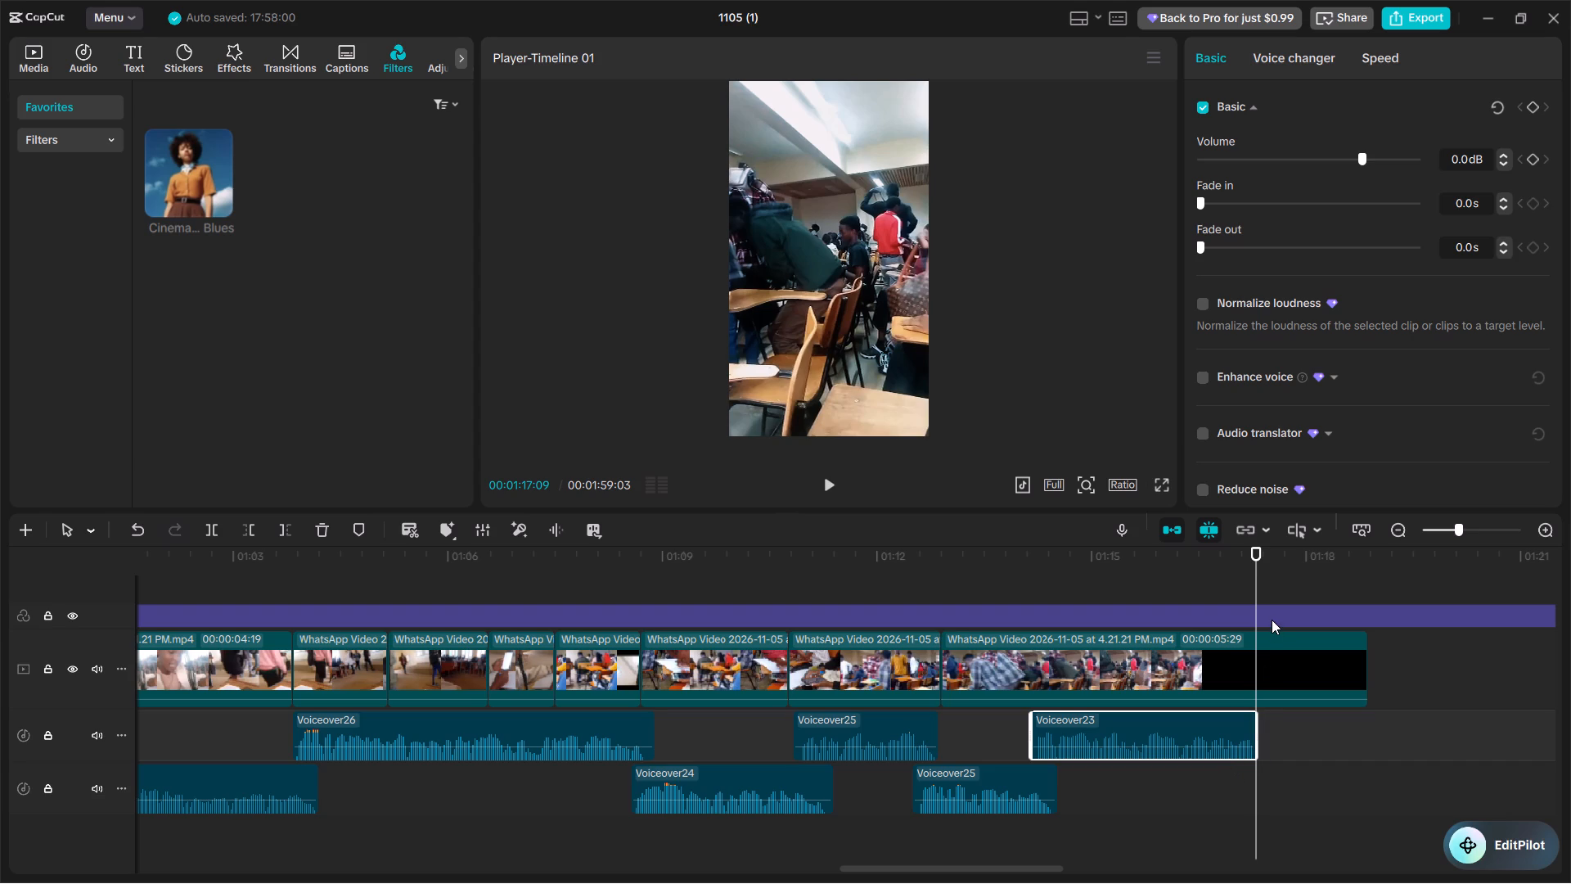
Play parts of the earlier footage between about 00:00:17 and 00:00:45 to look for a clip to reuse.
key(ctrl+minus)
key(ctrl+minus)
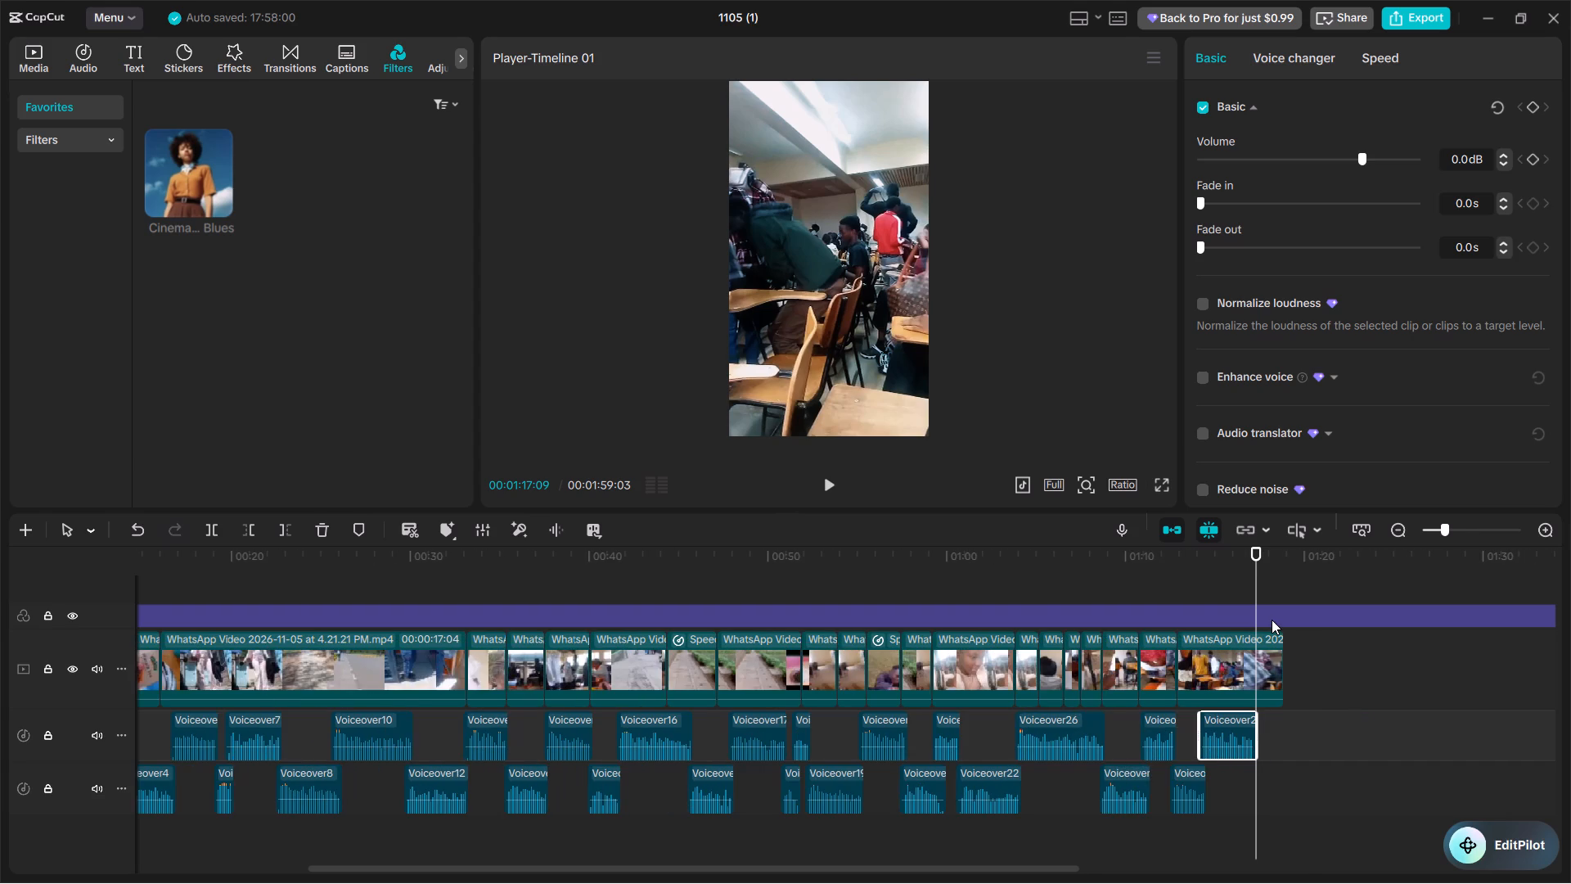
scroll(933, 748, right, 1)
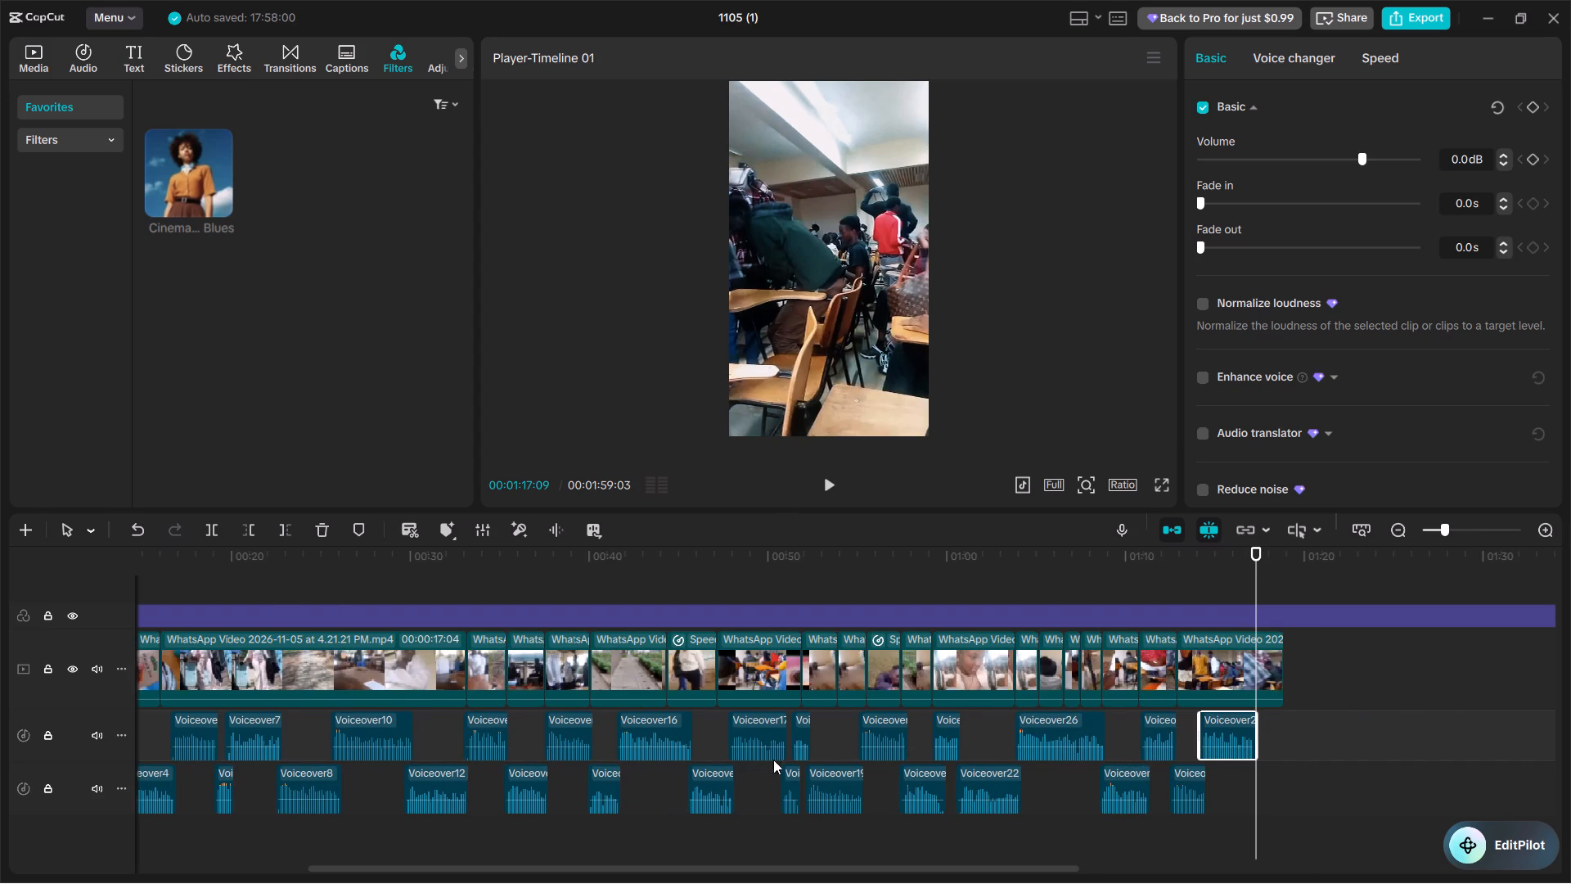
scroll(773, 760, right, 1)
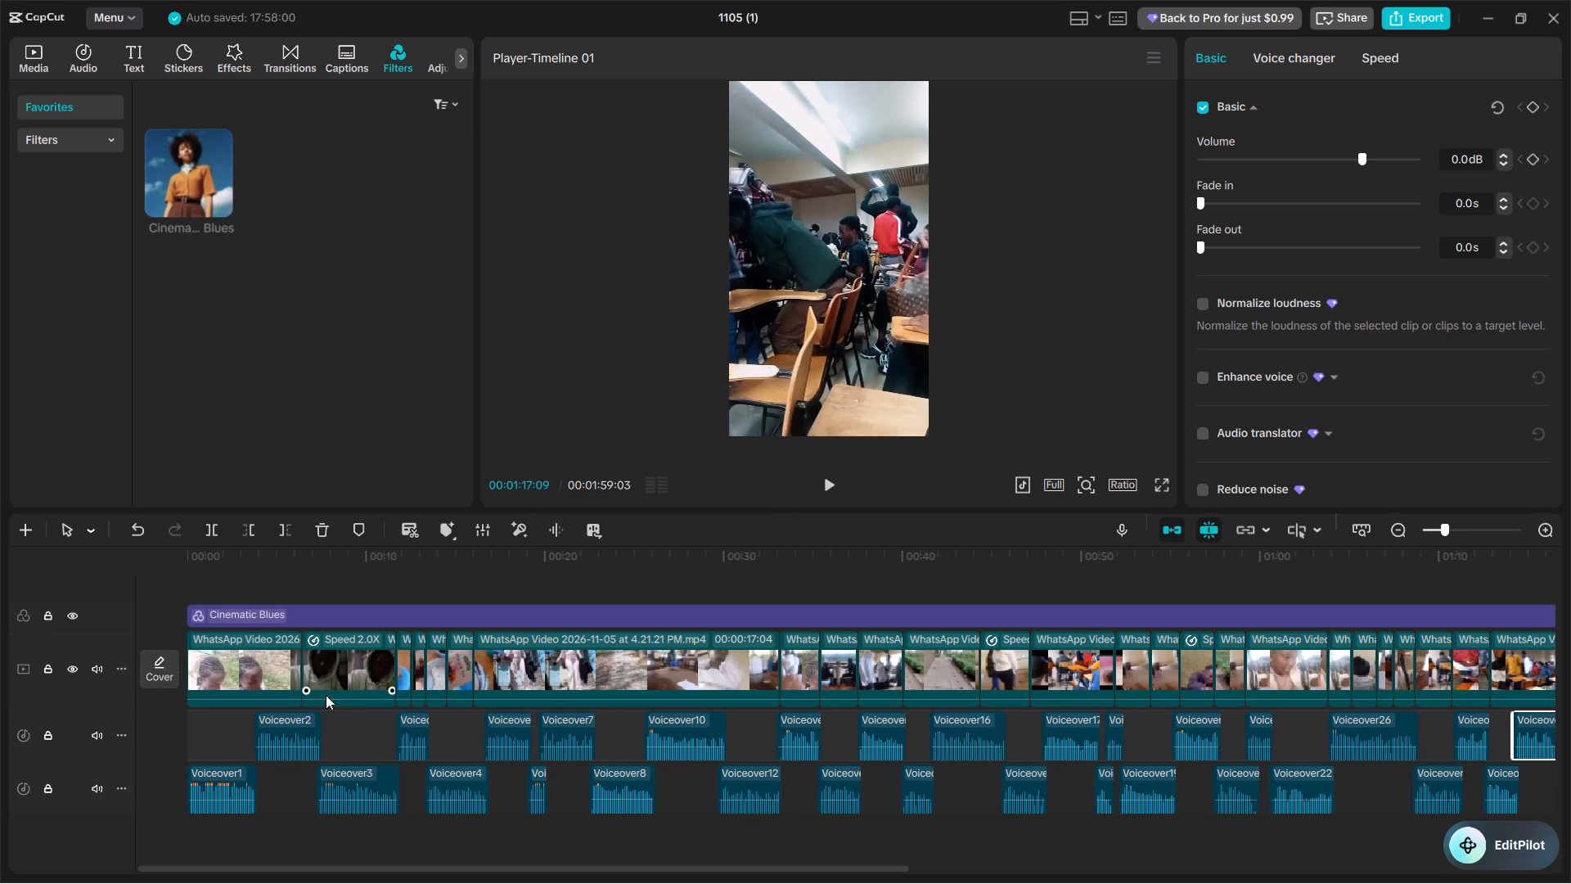
click(325, 718)
click(491, 596)
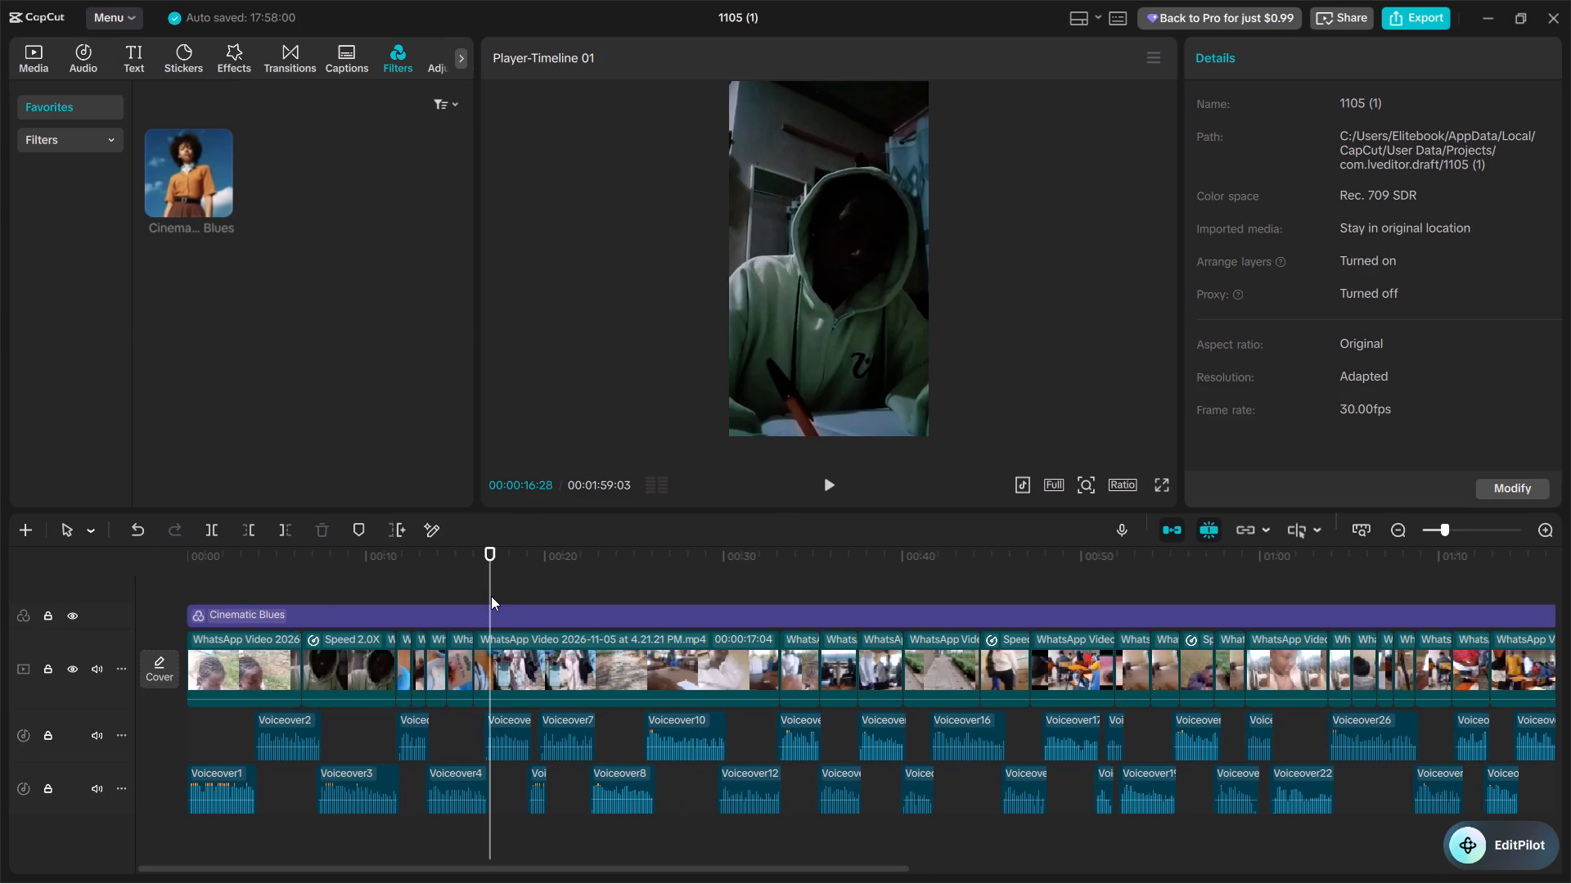
key(space)
click(727, 596)
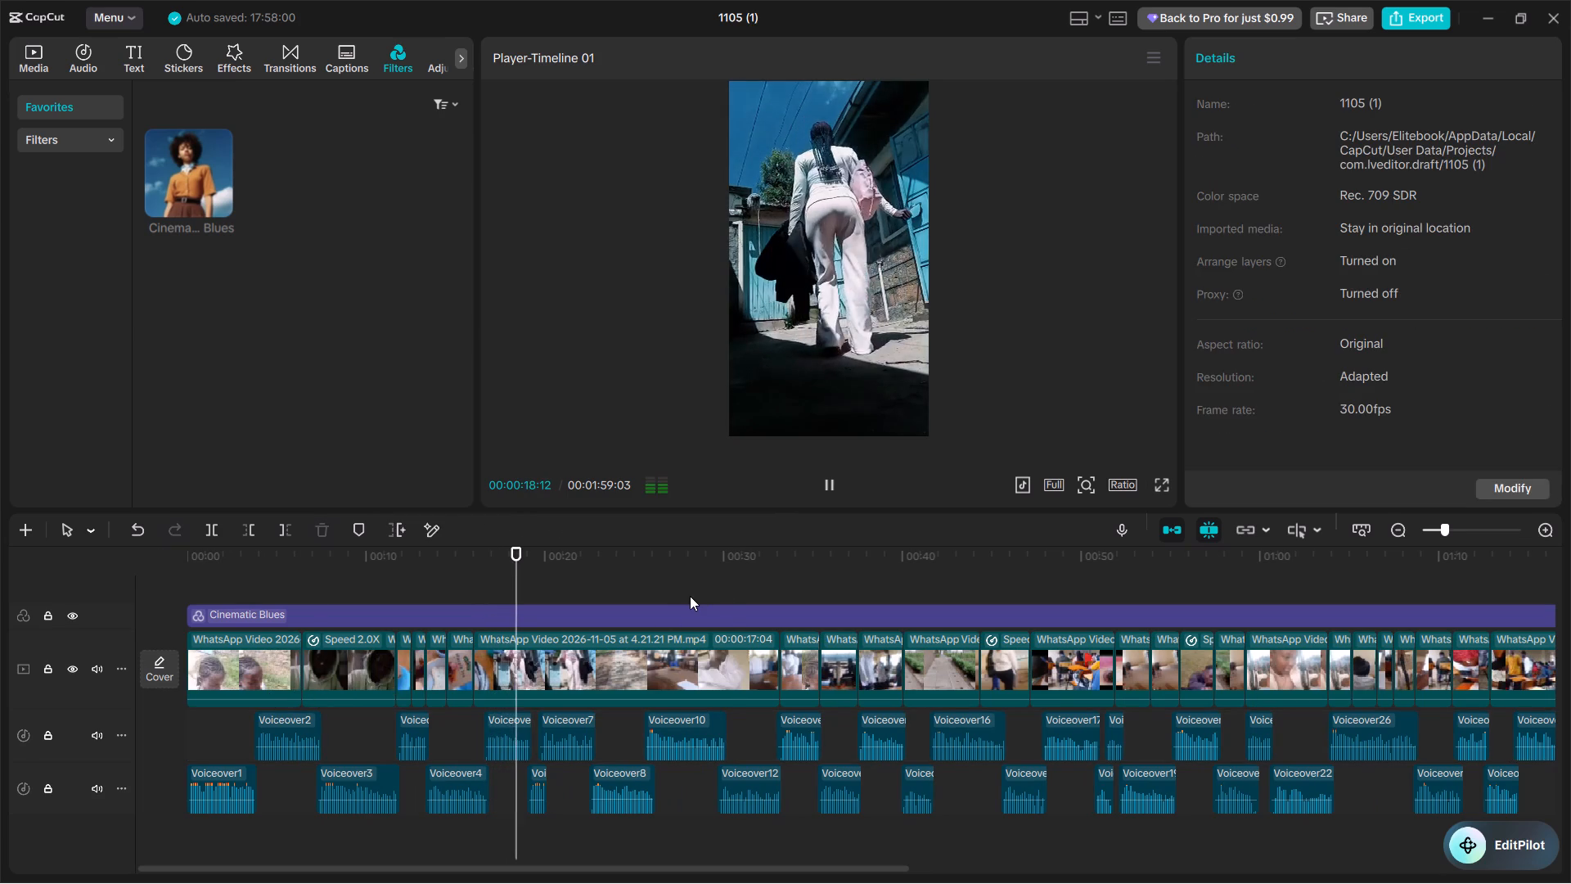
key(space)
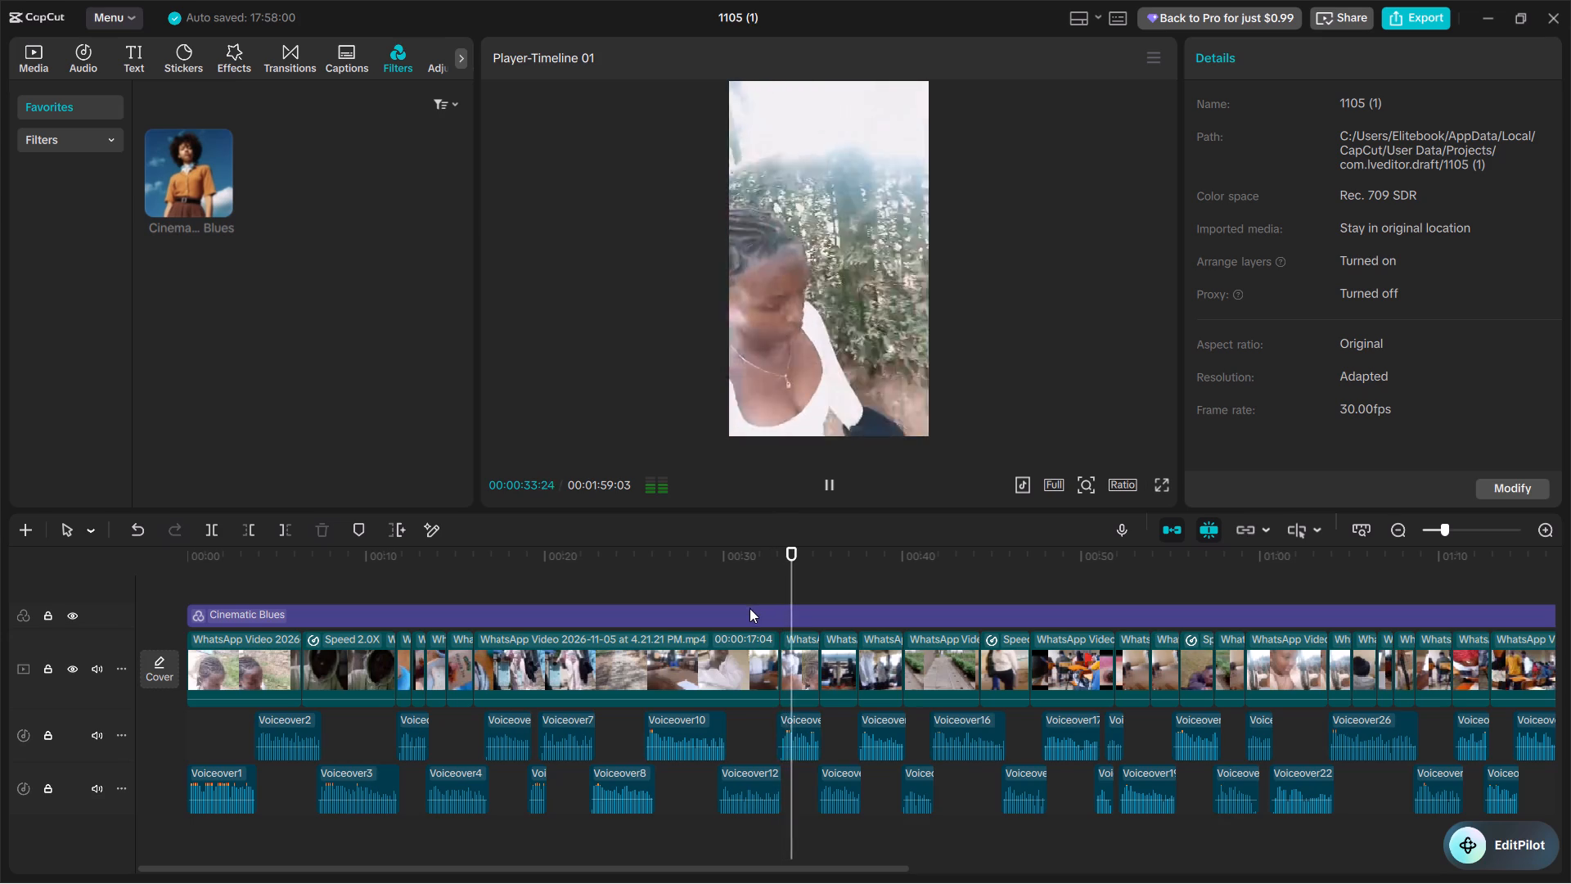
click(818, 594)
key(space)
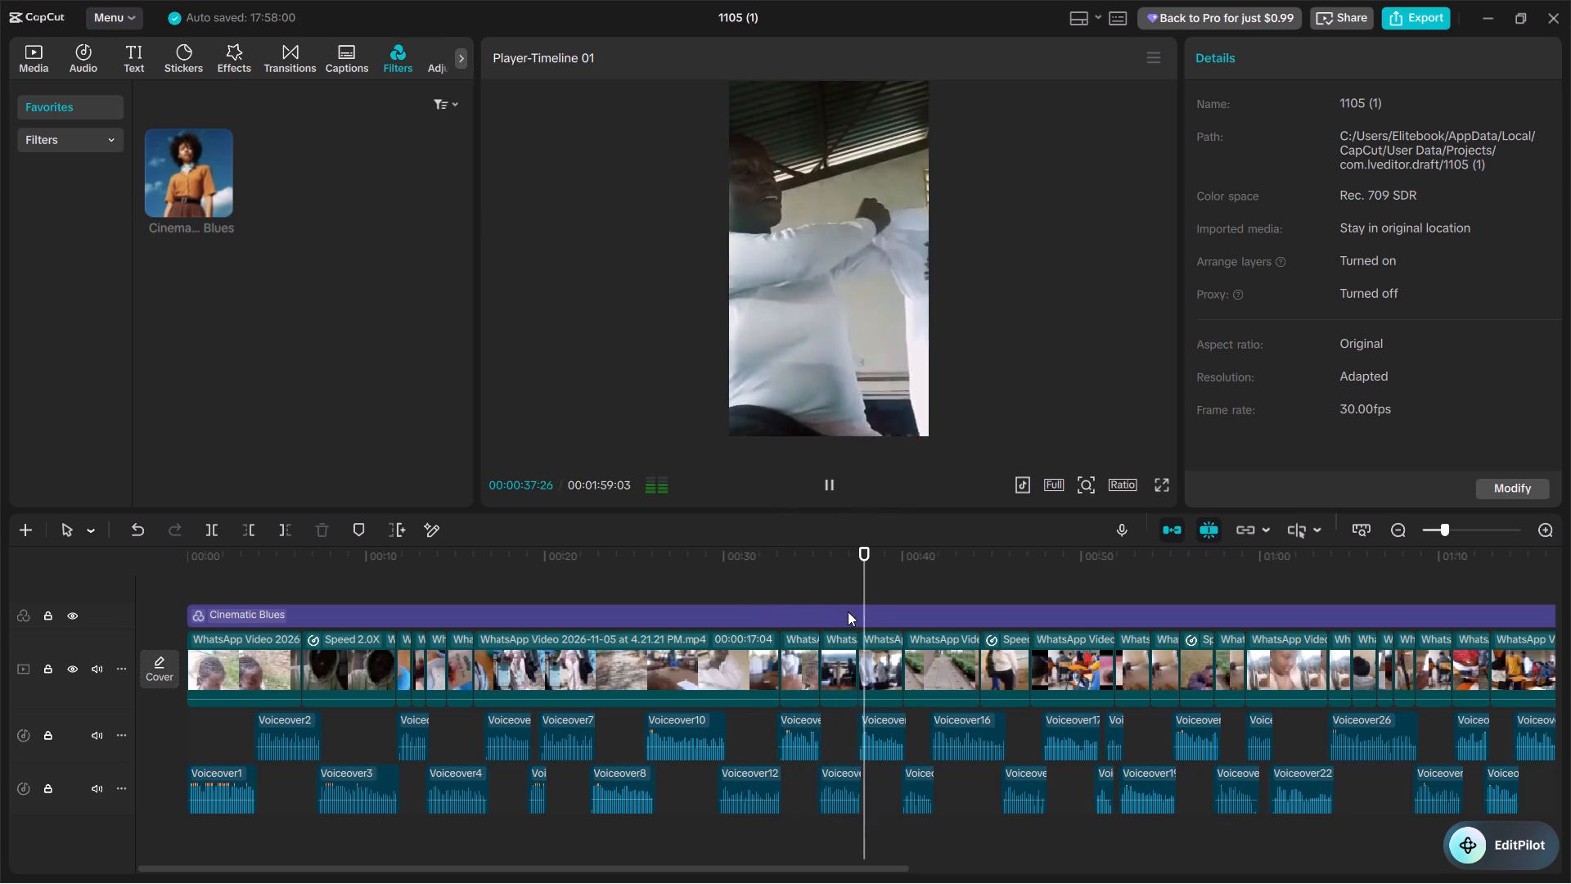
click(903, 602)
key(space)
key(space)
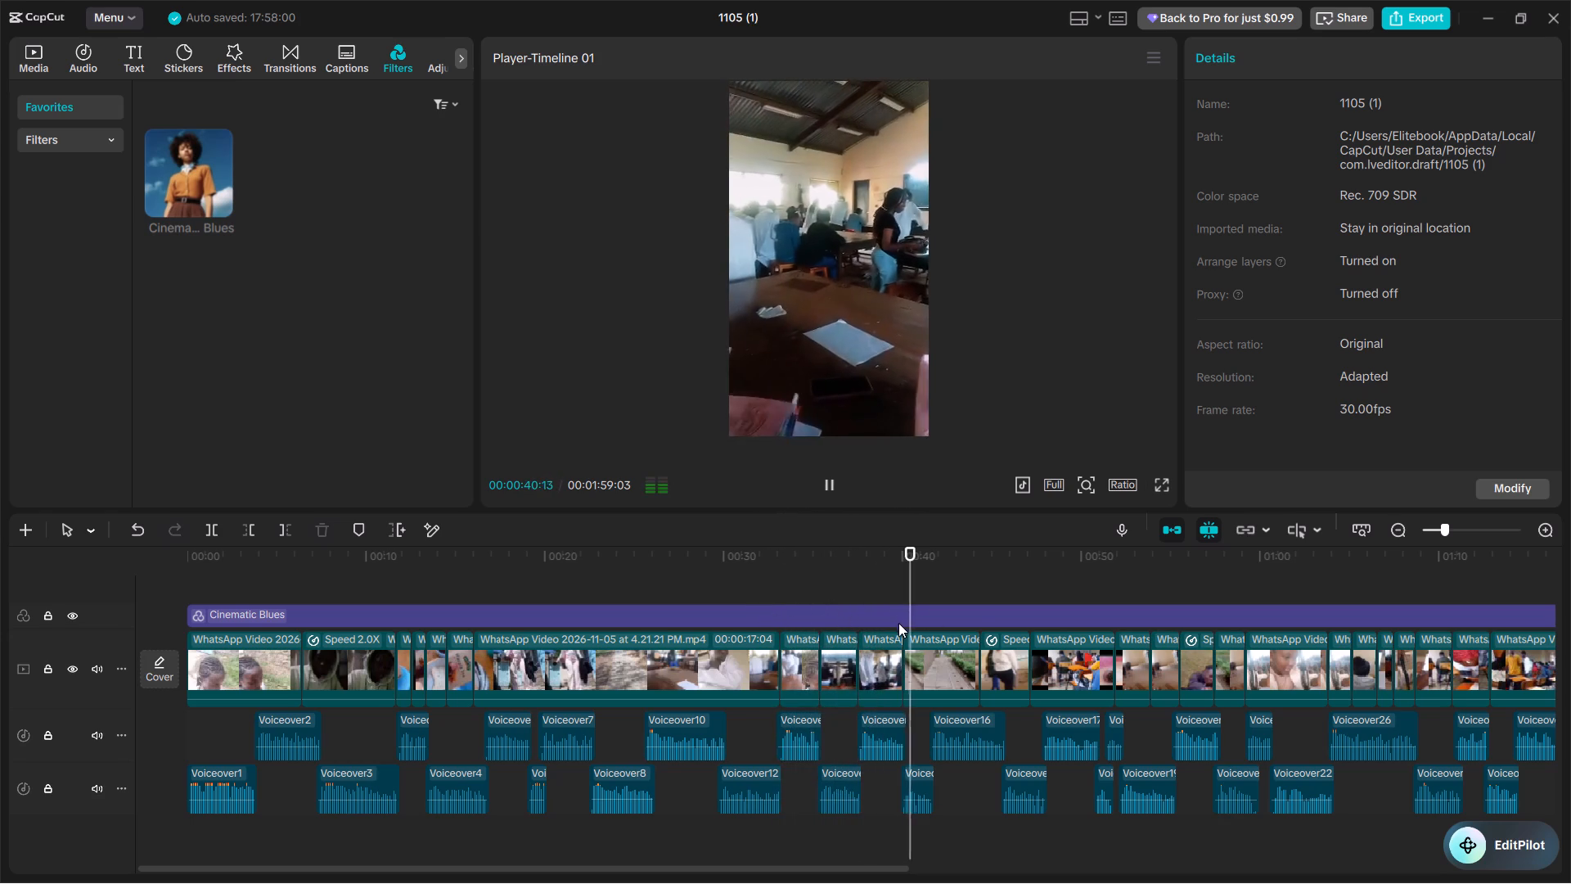
click(984, 593)
key(space)
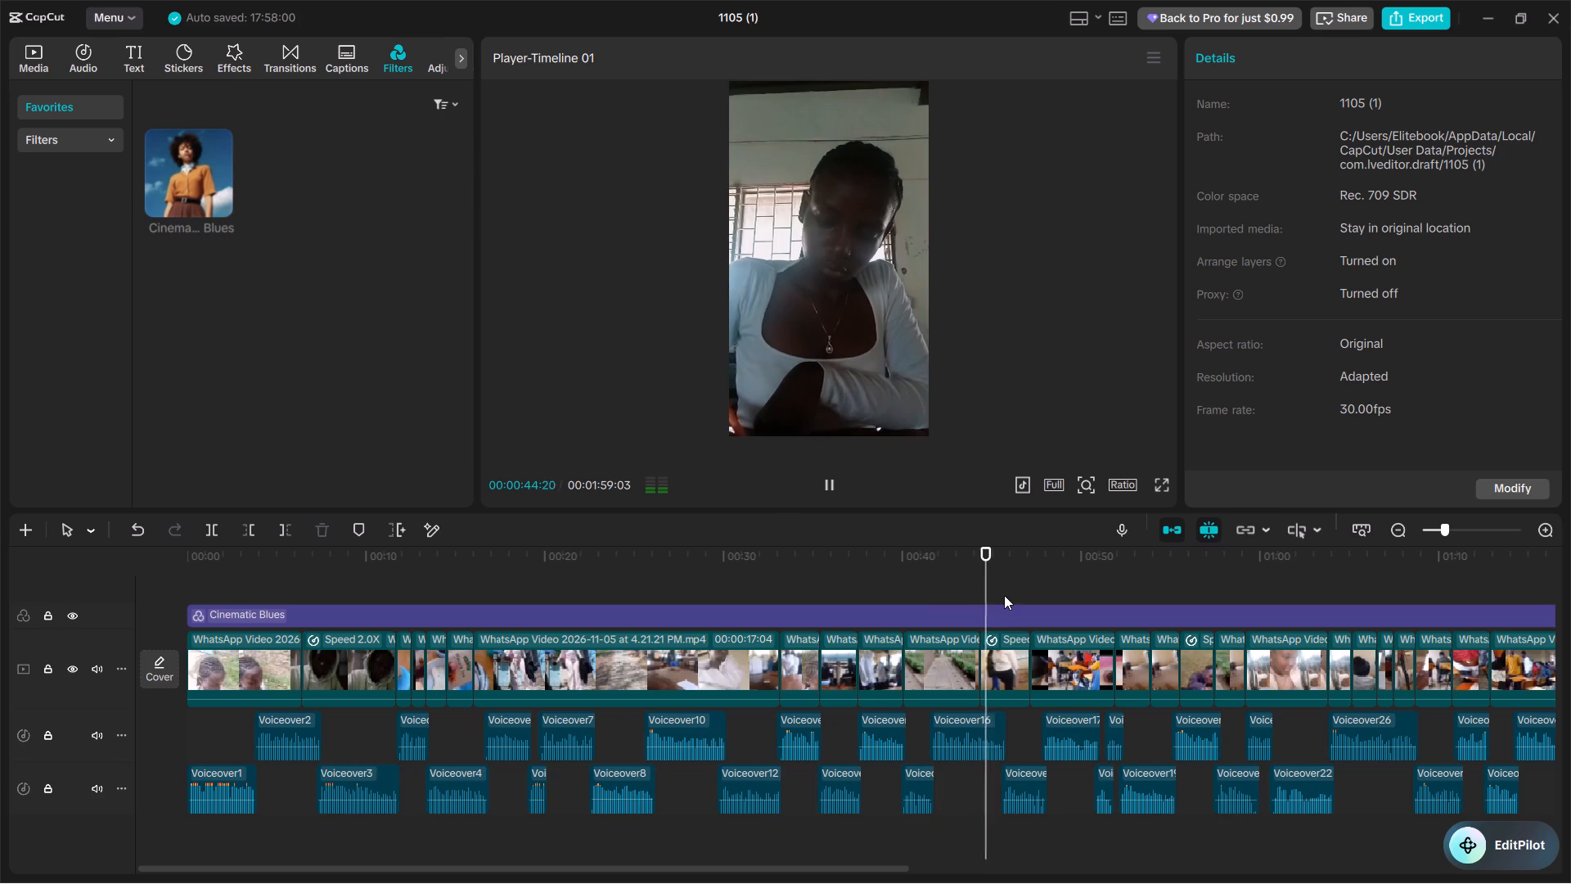
Copy the sped-up clip of the woman in white at about 00:00:45 and place the copy after the last main-track clip.
click(1006, 655)
key(ctrl+c)
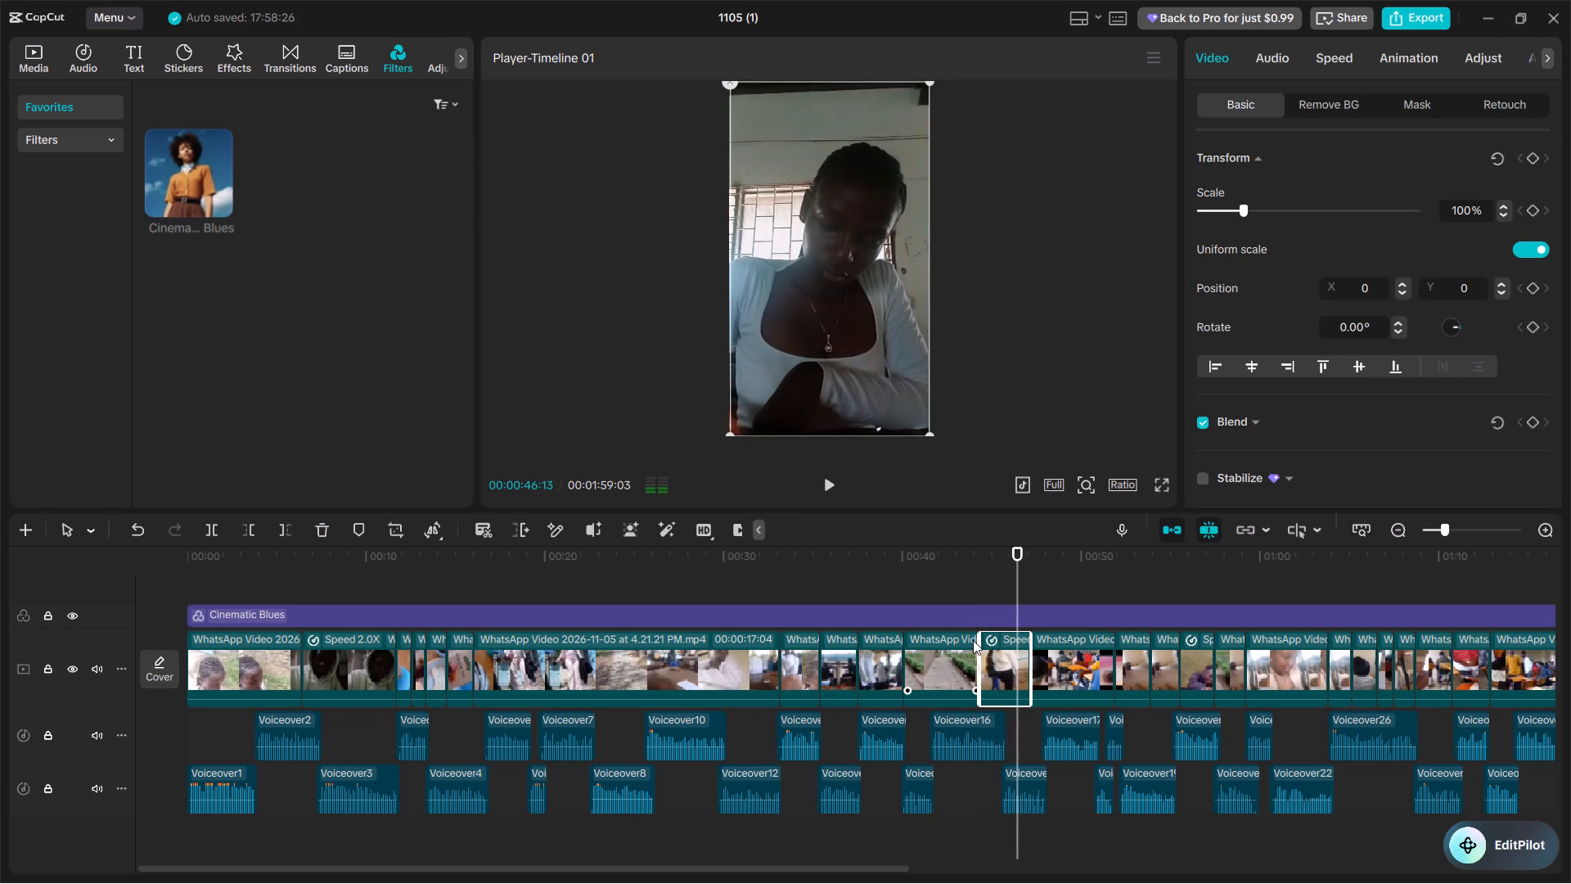
key(End)
key(ctrl+v)
scroll(973, 640, left, 1)
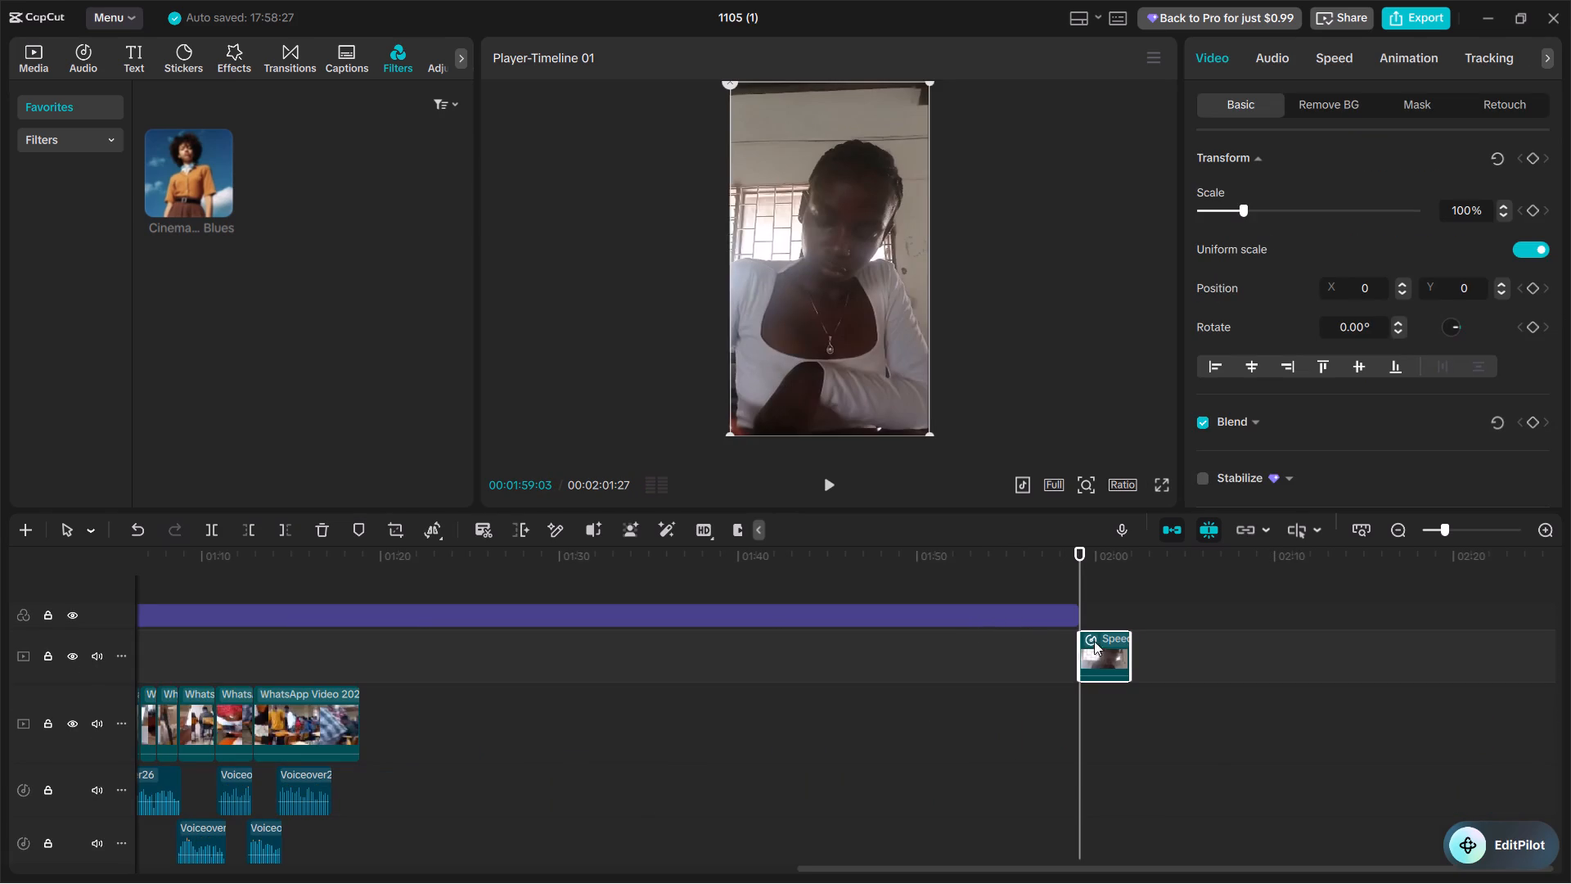
drag(1096, 653, 397, 739)
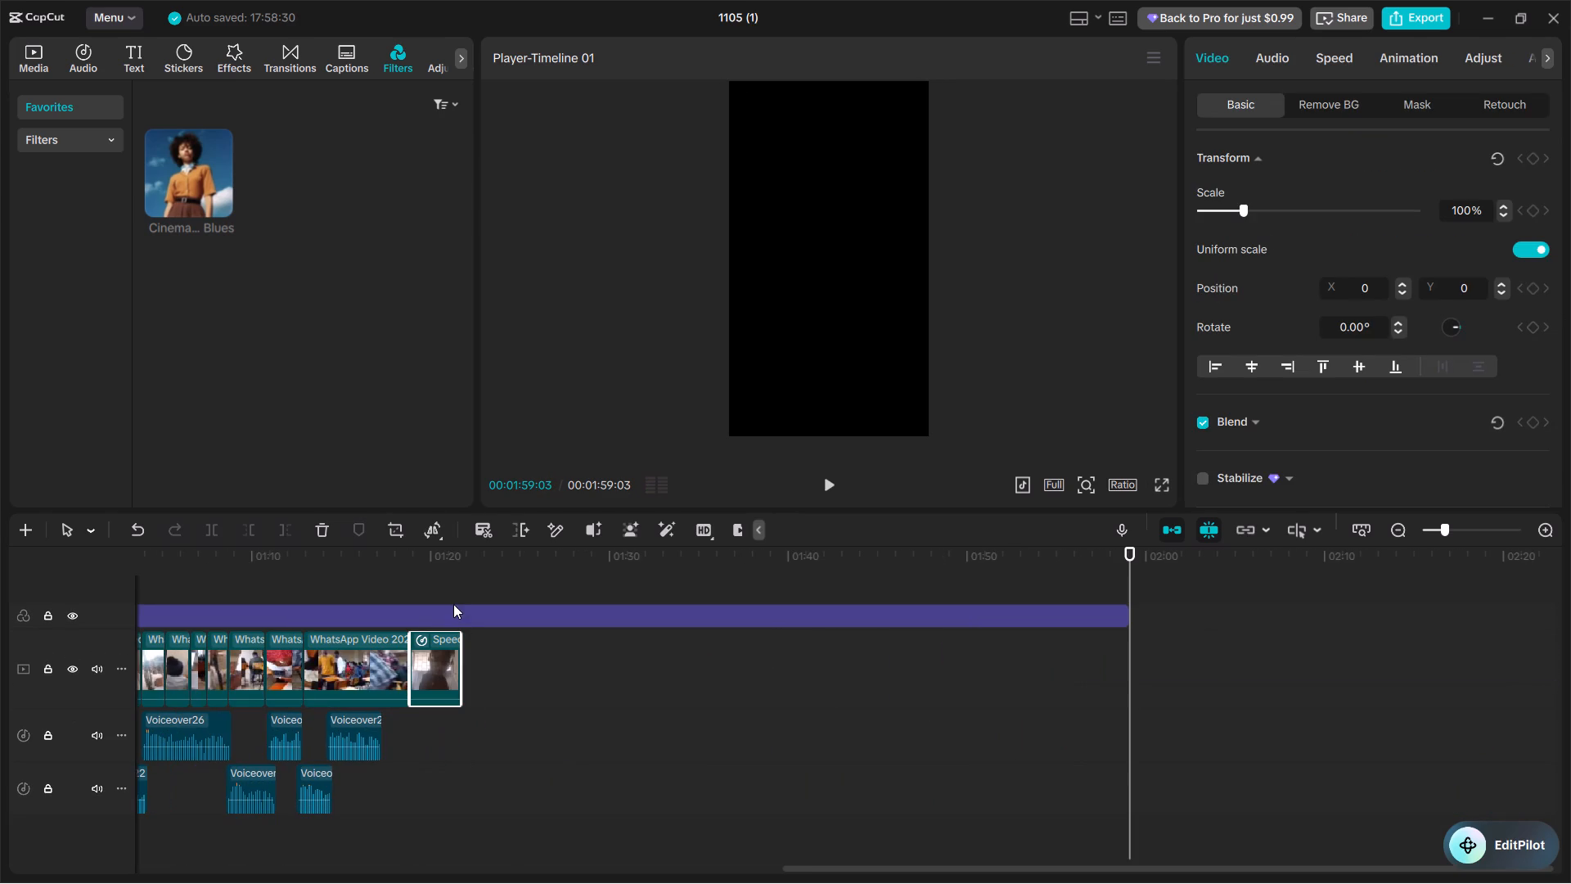
Cut the Cinematic Blues filter's end at 00:01:21:20, where the last clip ends.
click(452, 602)
click(465, 620)
click(458, 595)
click(465, 609)
key(w)
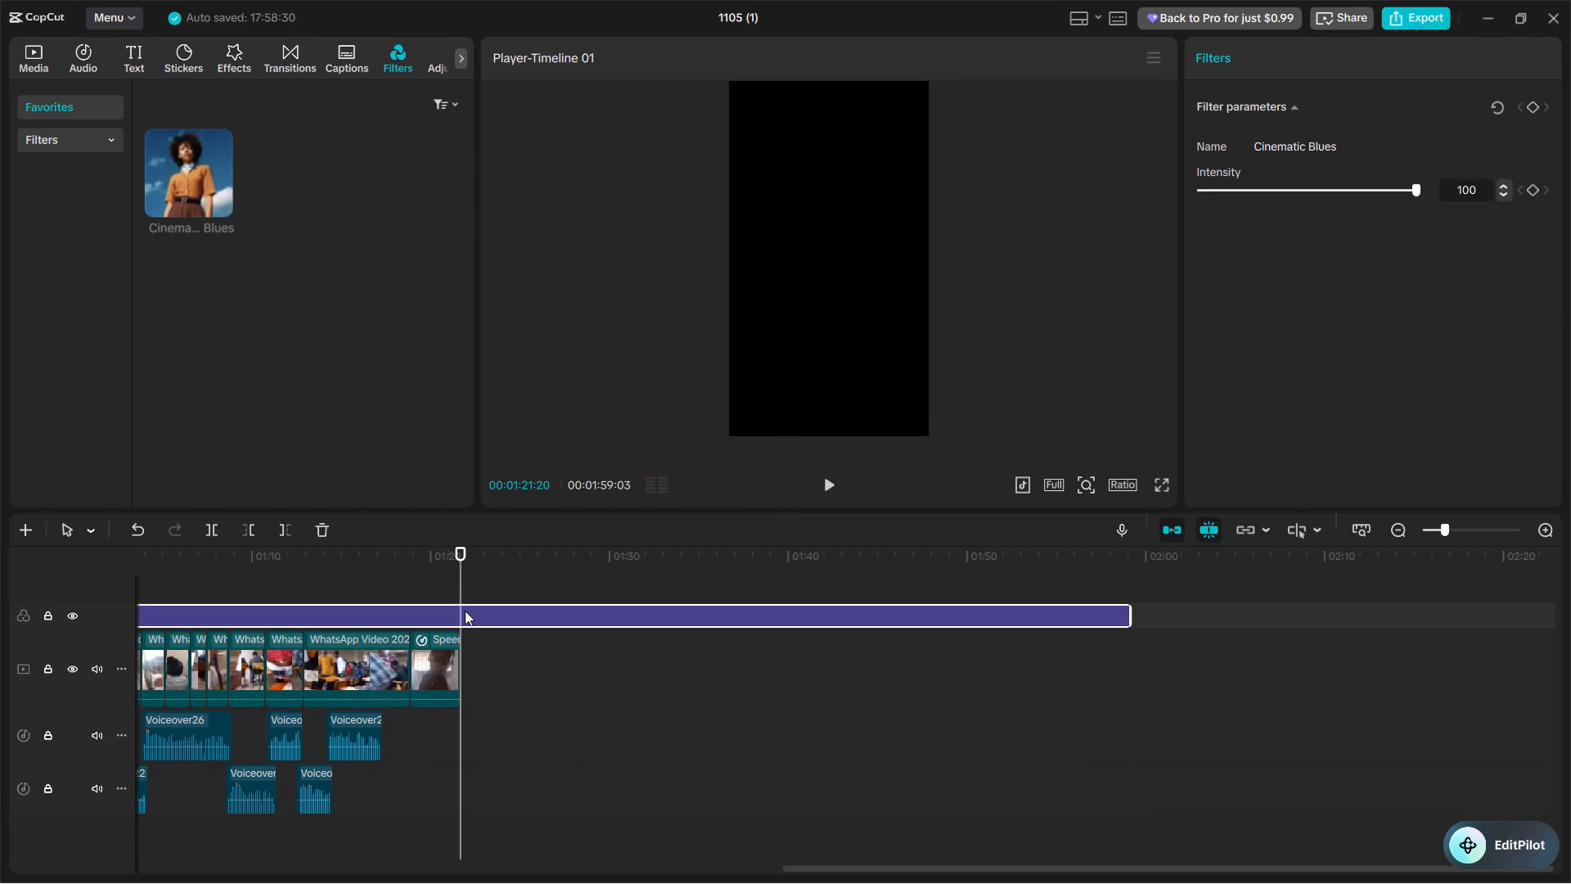
Record a new voiceover of about 6 seconds starting at 00:01:16:17, near the end of the pasted Voiceover23.
click(1051, 778)
click(1038, 774)
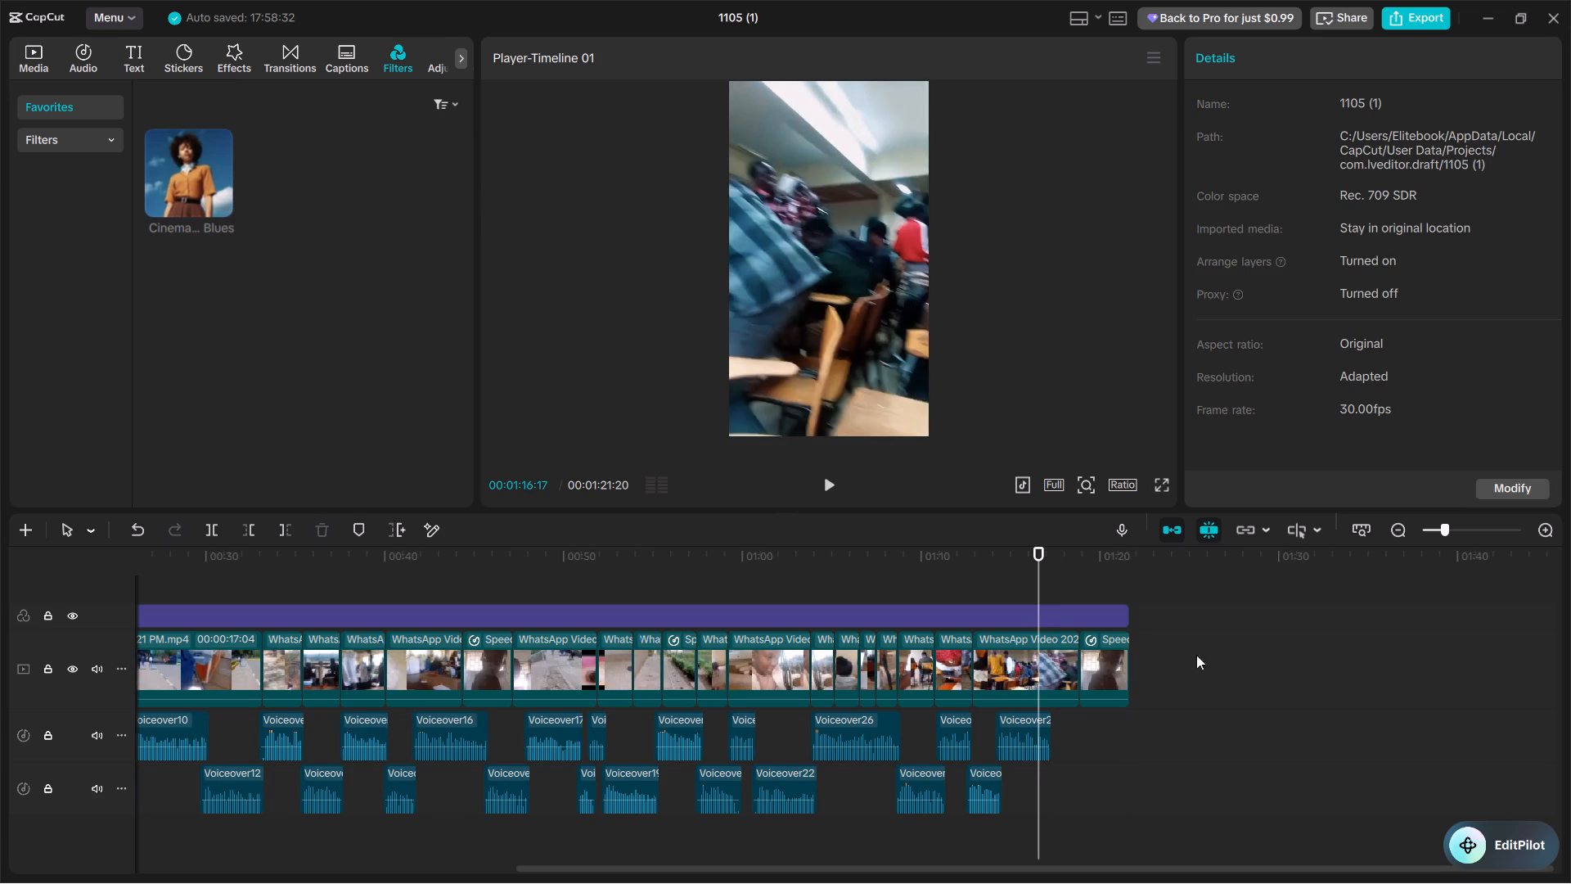
click(1123, 530)
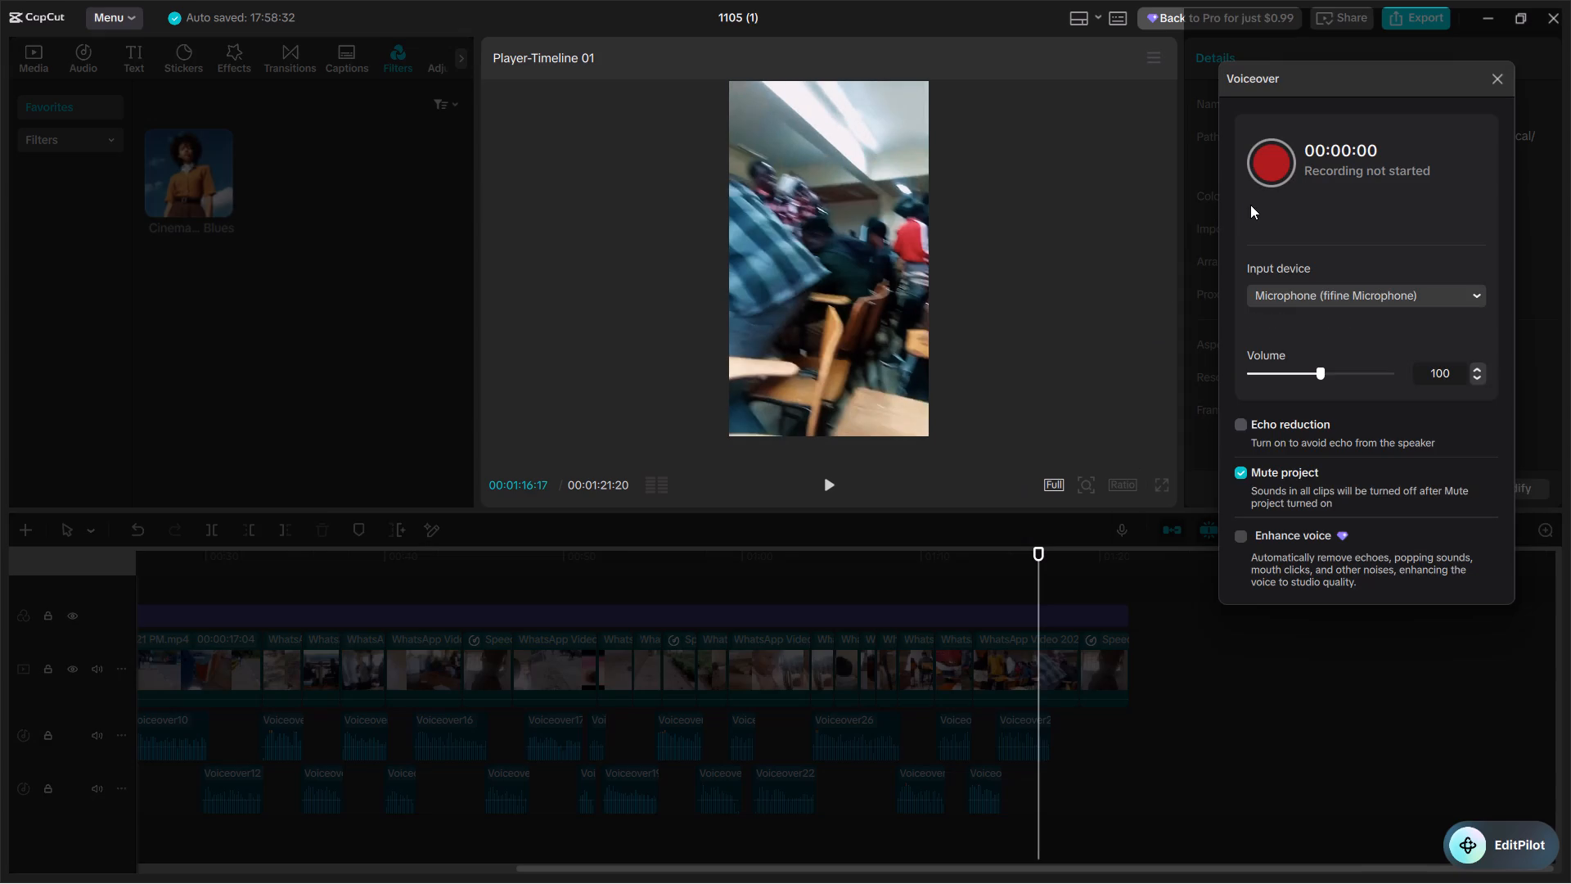
click(1263, 177)
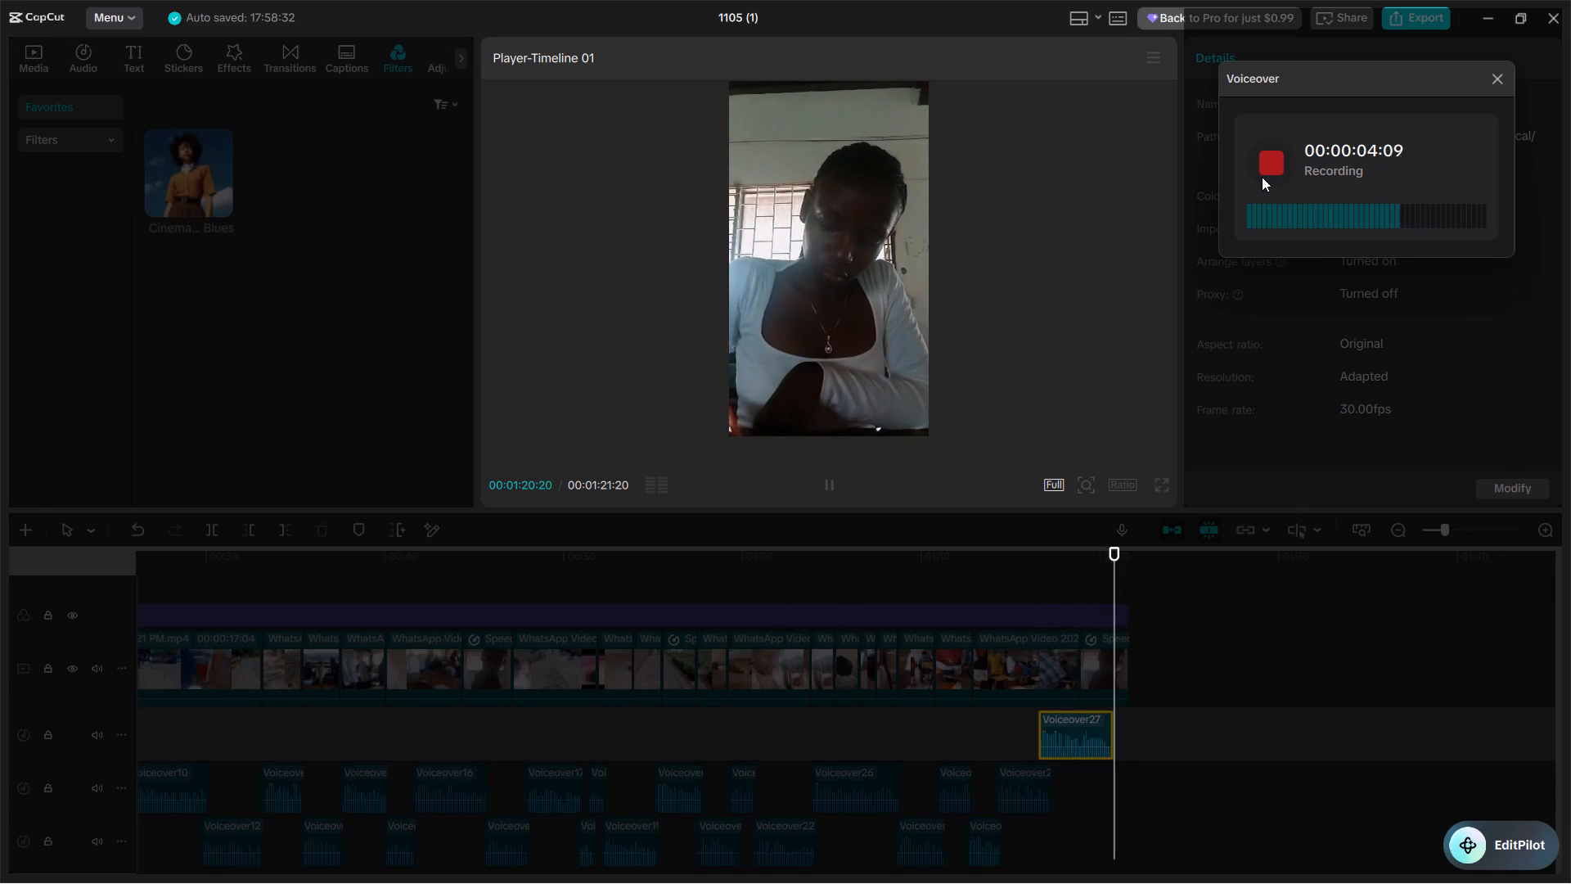
key(space)
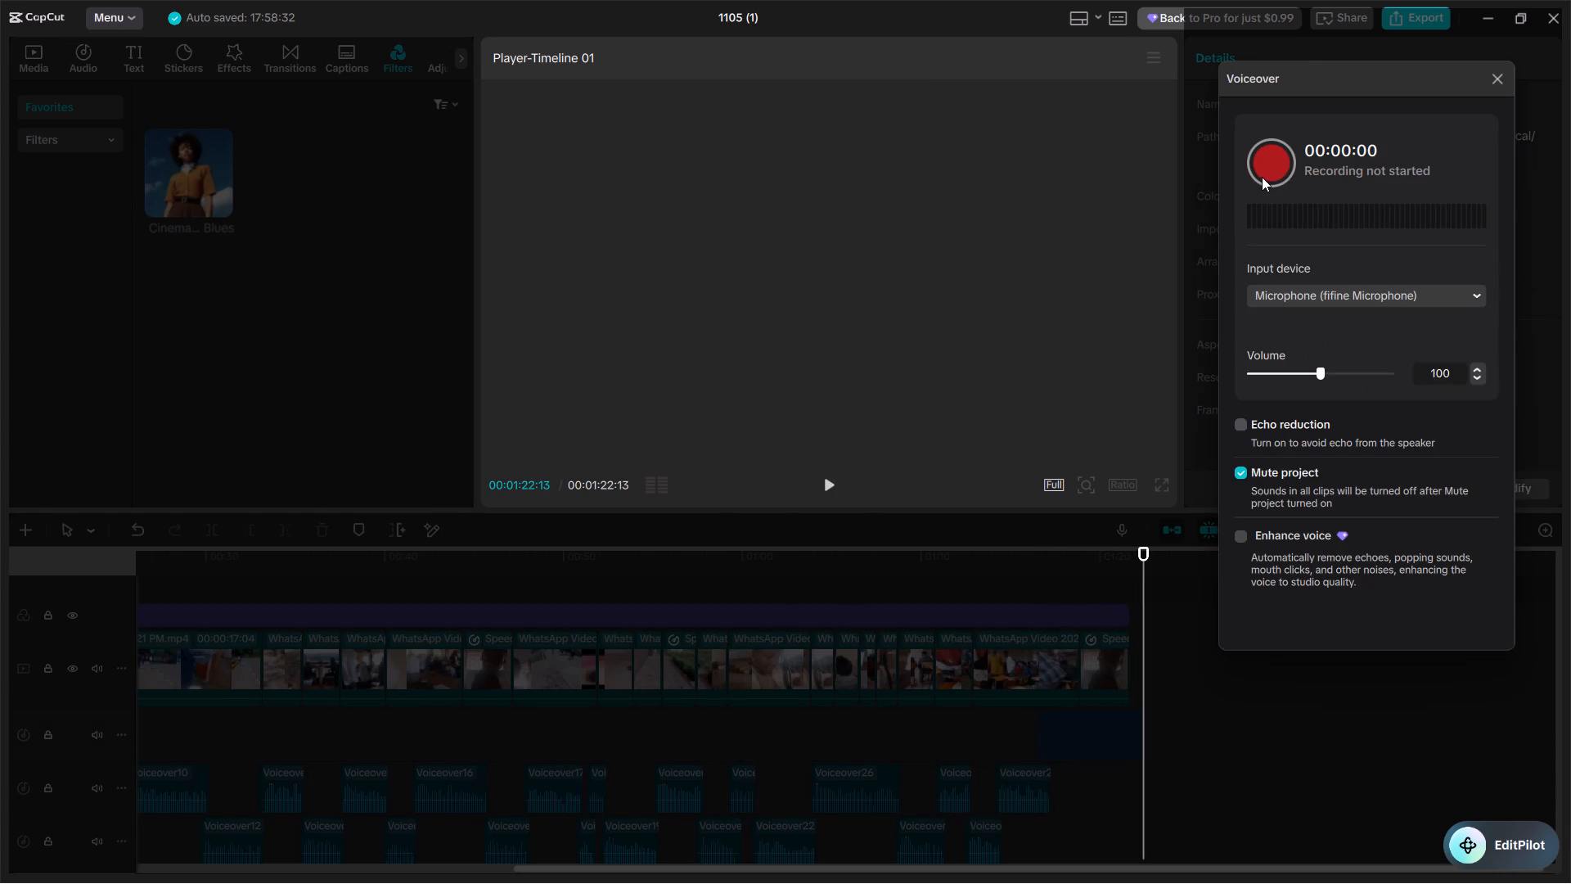
click(1483, 86)
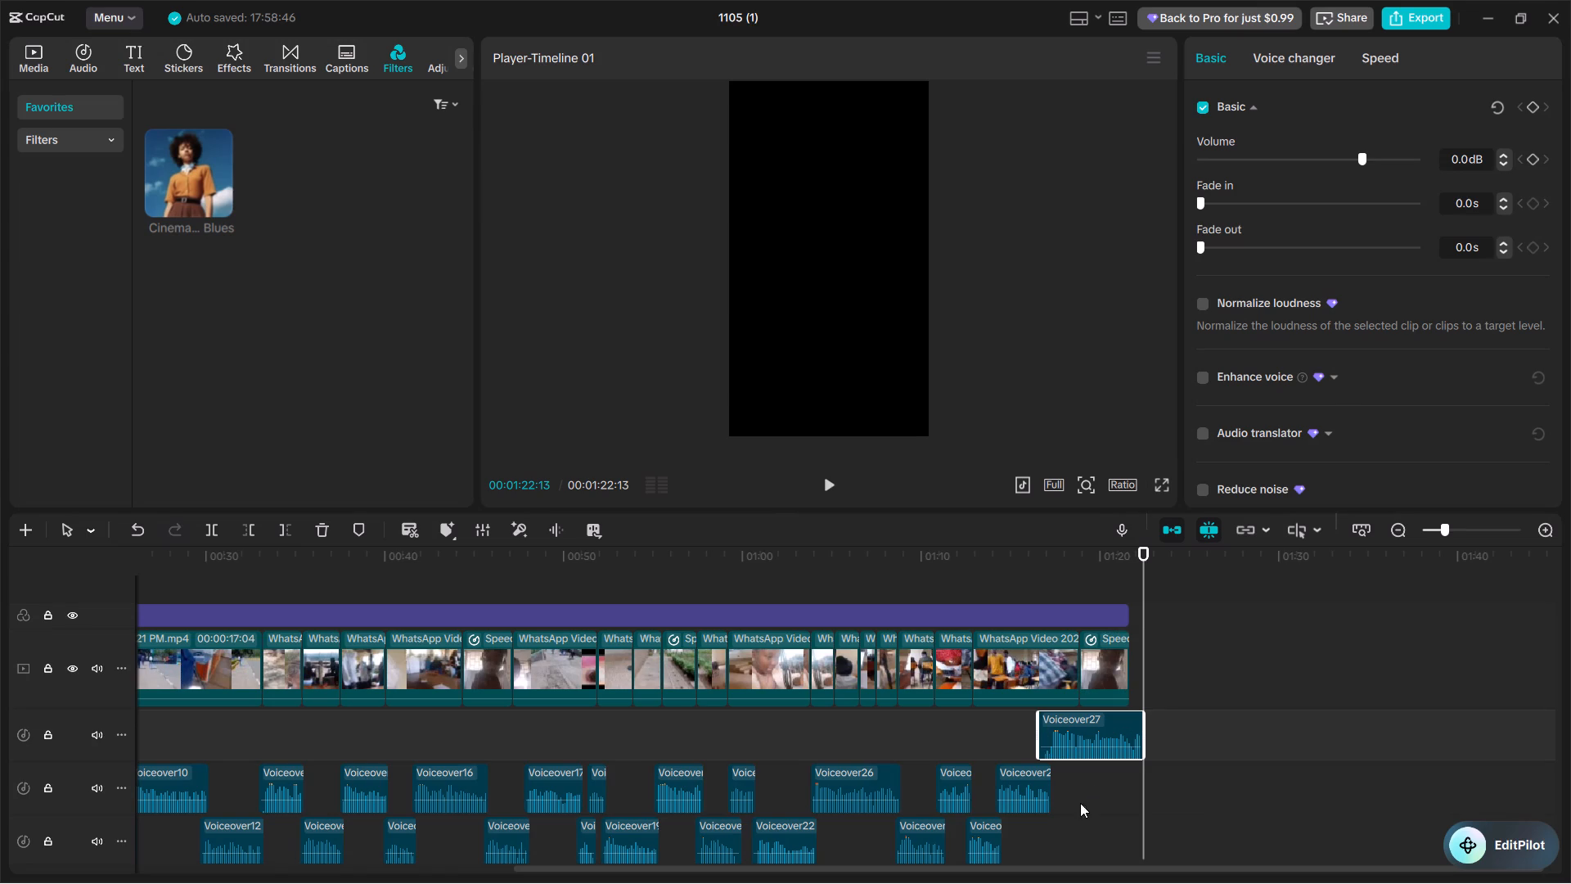
Play back the newly recorded voiceover from 00:01:16:17 against the footage.
click(1042, 825)
key(ctrl+equal)
key(ctrl+equal)
key(ctrl+equal)
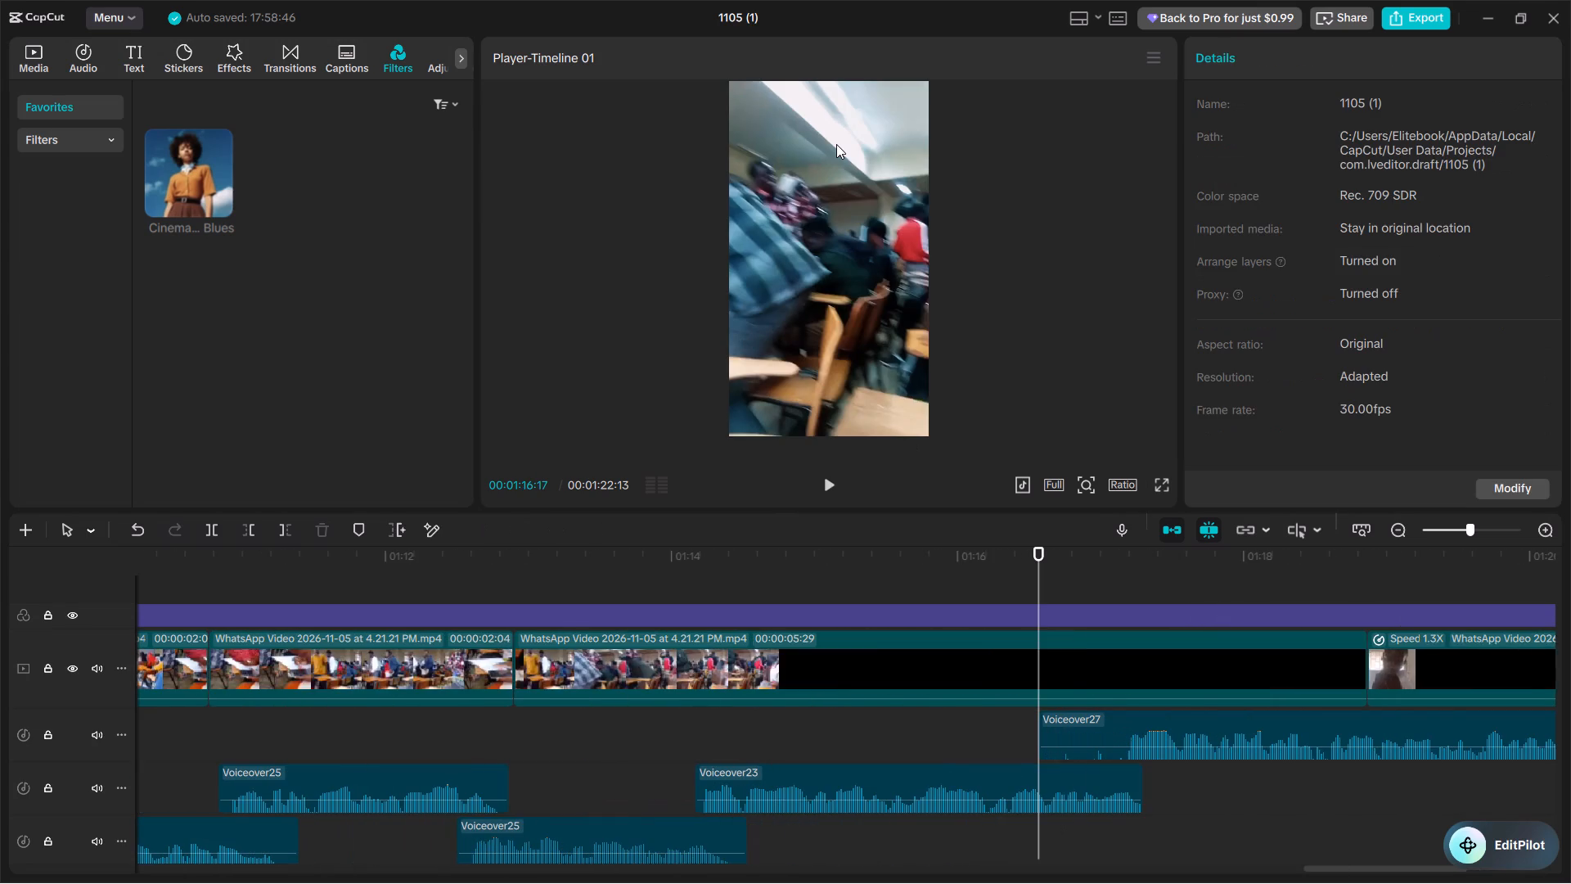
key(space)
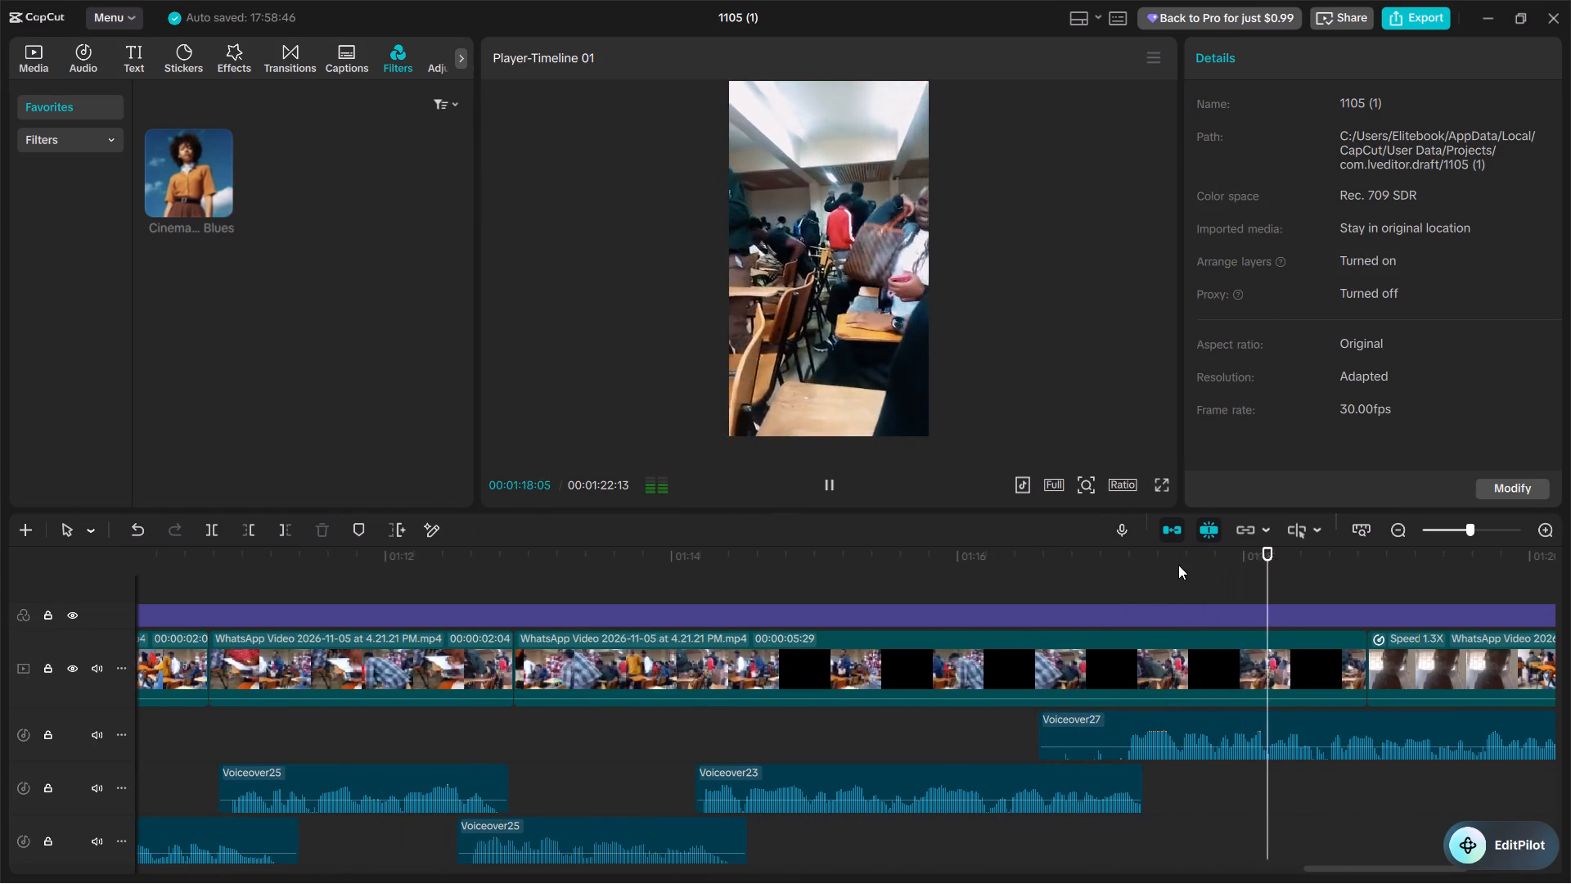
scroll(1170, 539, left, 1)
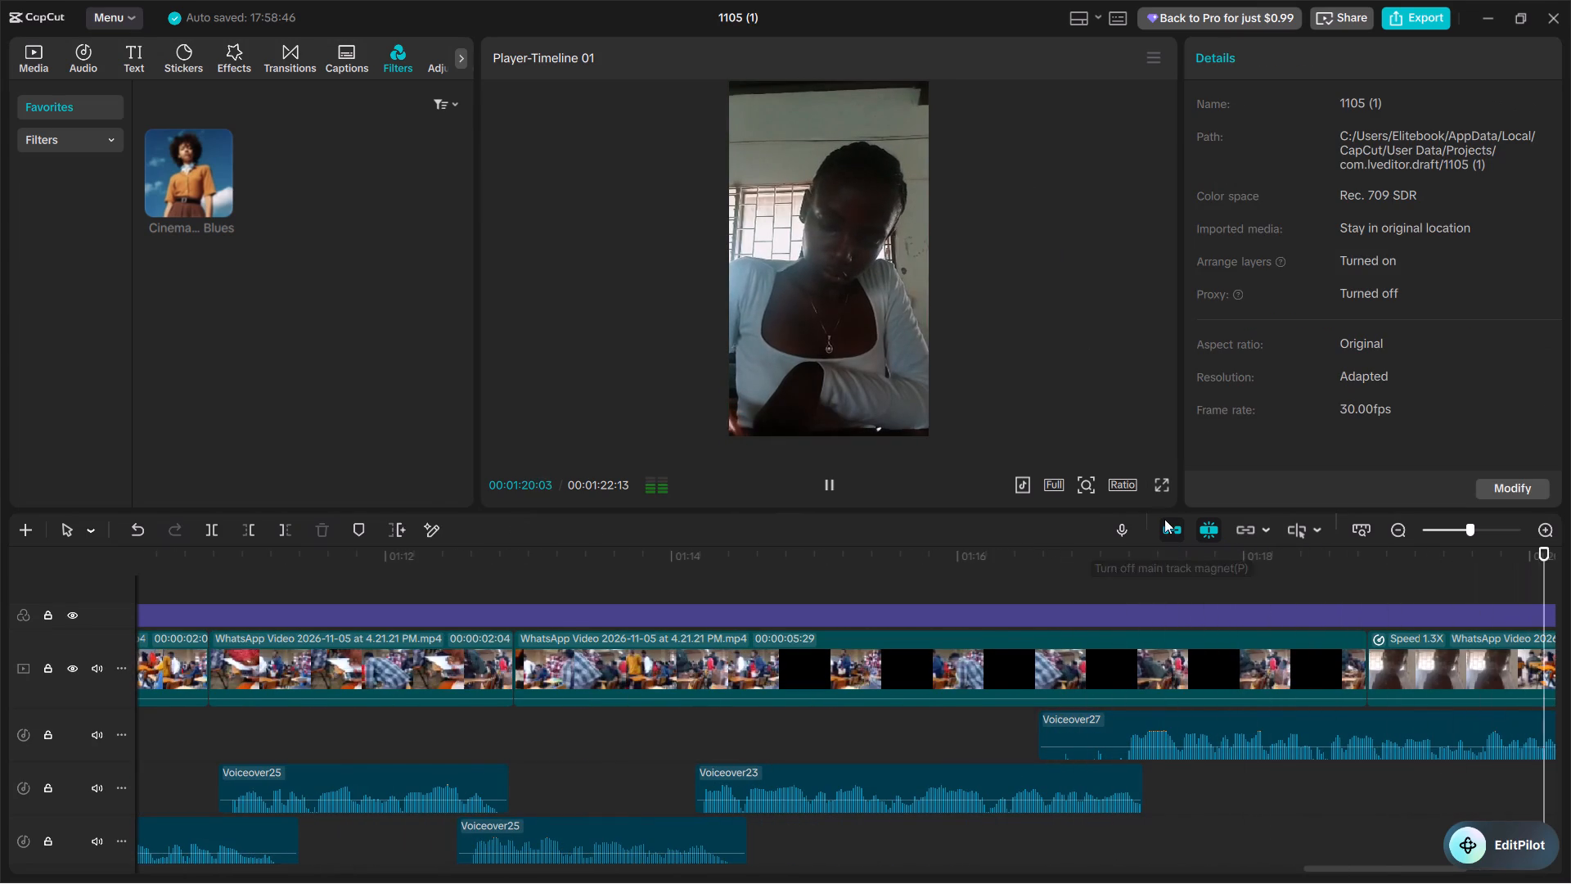
scroll(1184, 663, left, 1)
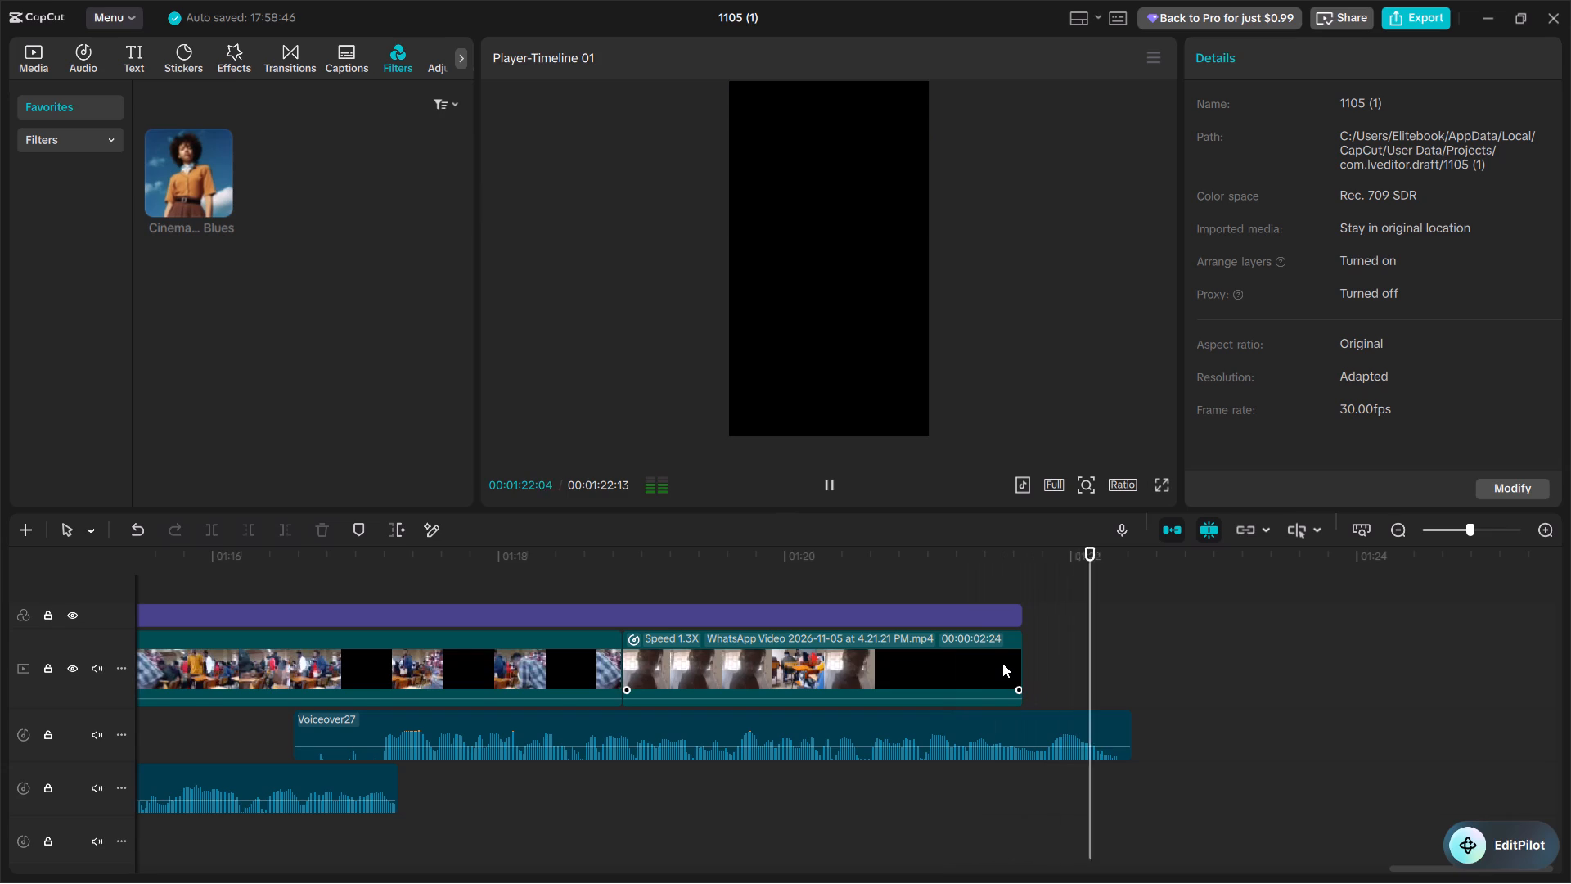
Set the last main-track clip's speed to 1.00x and cut its end at 00:01:22:10.
key(space)
click(1005, 667)
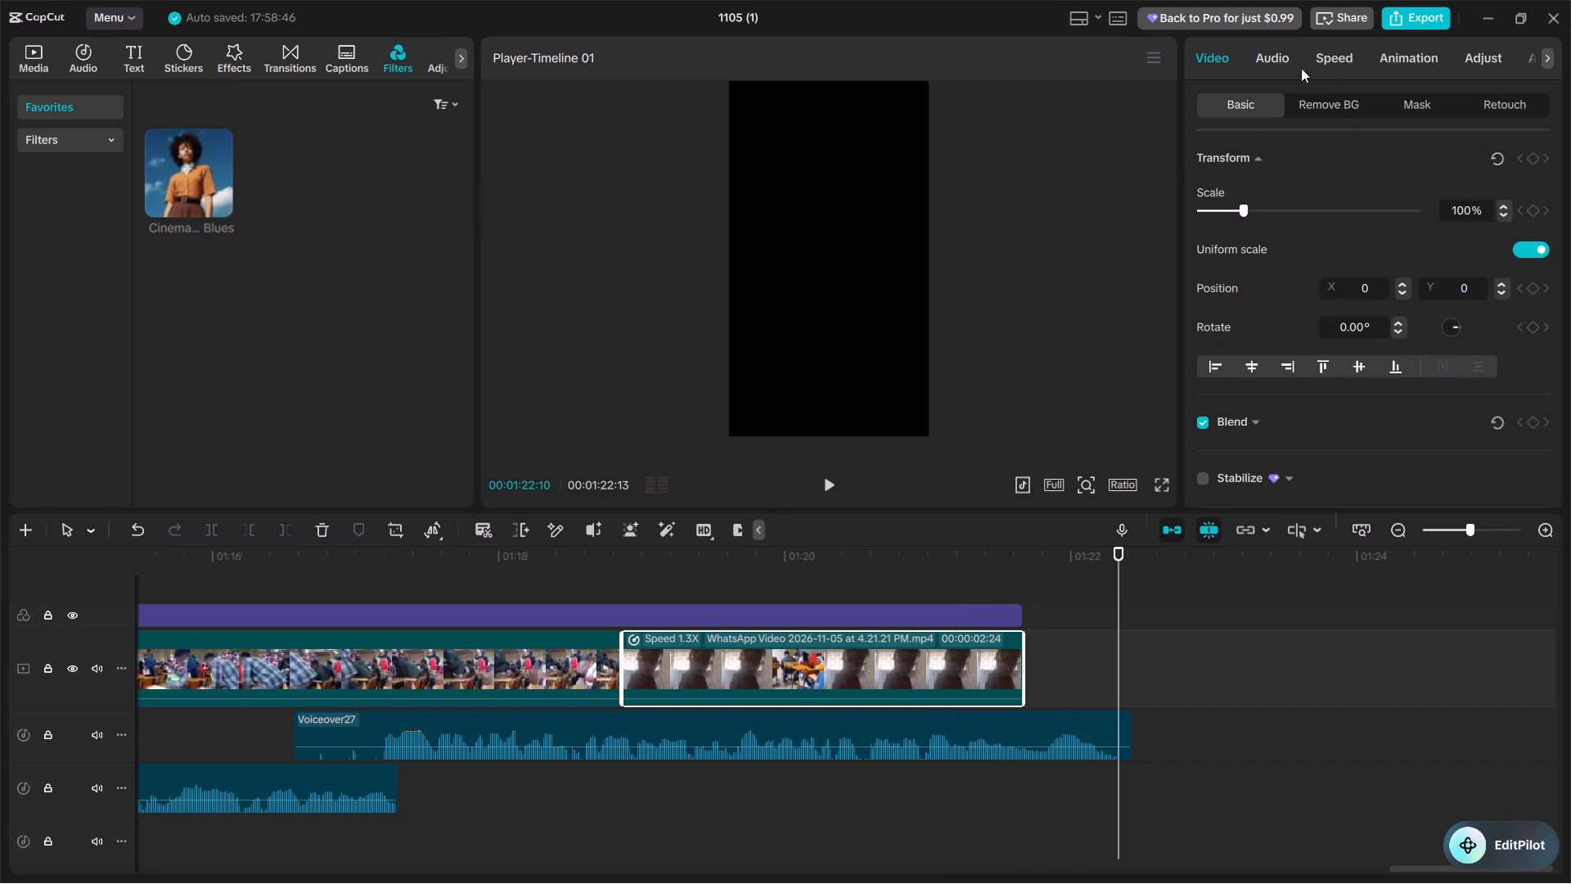
click(1326, 56)
click(1258, 187)
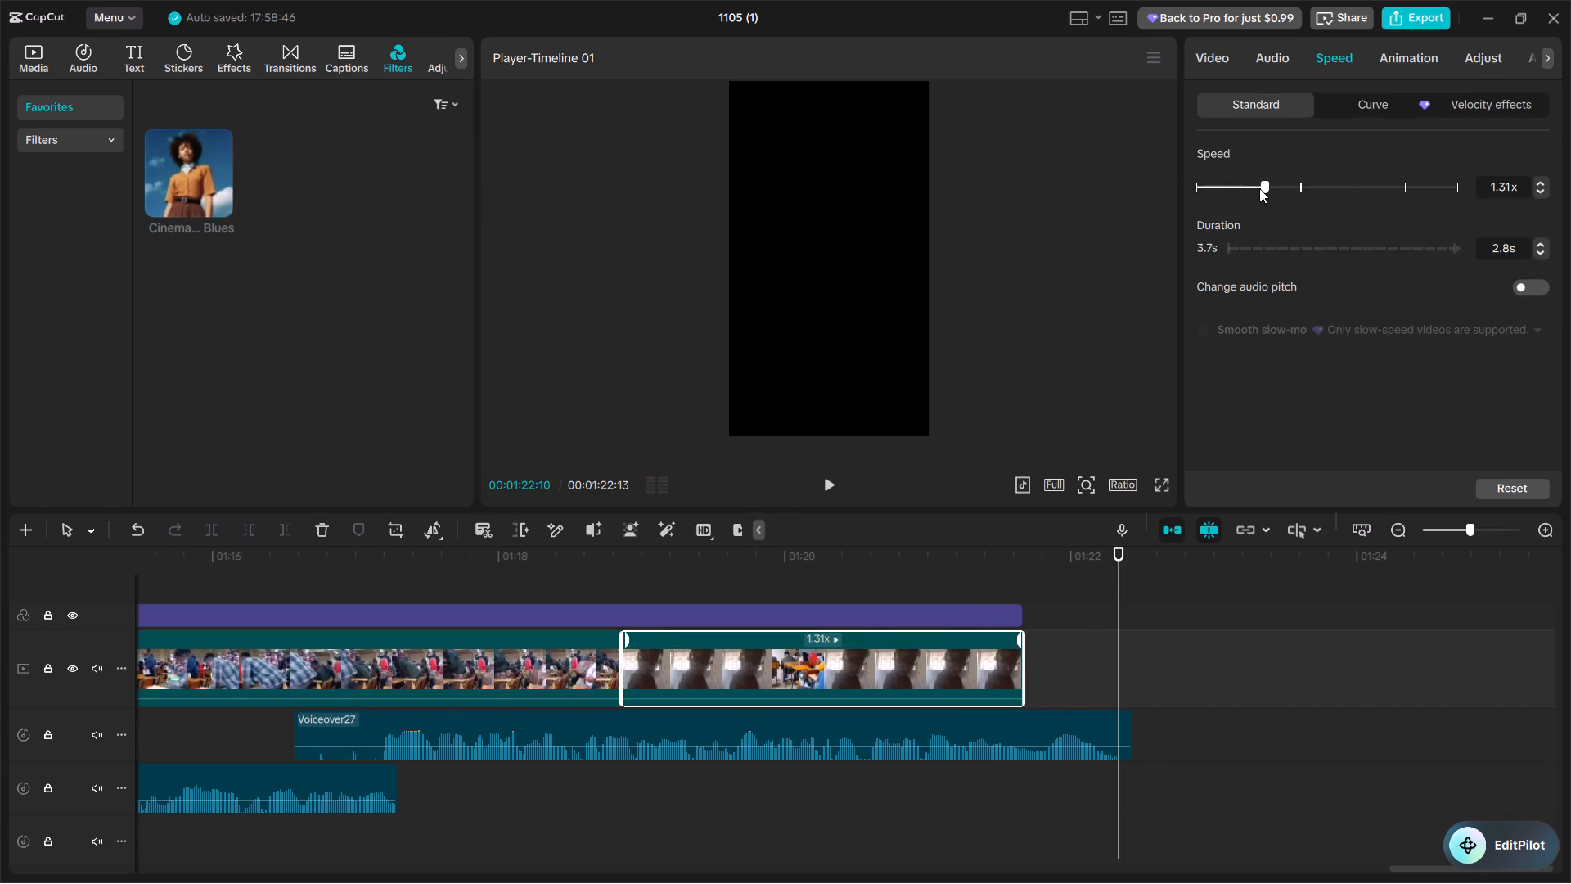
click(1254, 184)
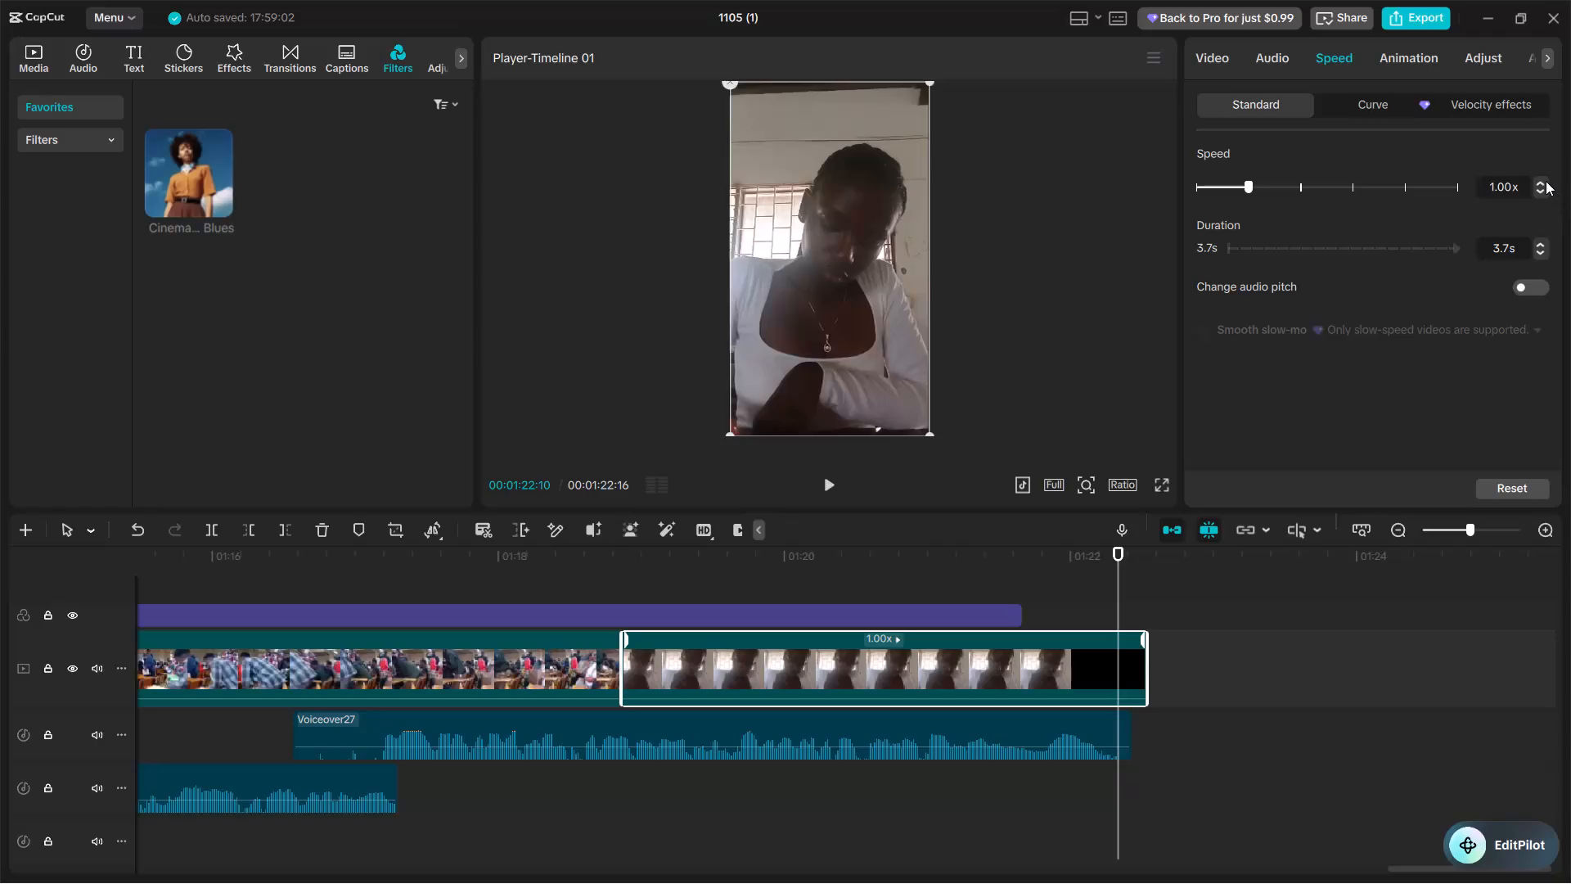
double_click(1544, 181)
click(1536, 192)
click(1539, 188)
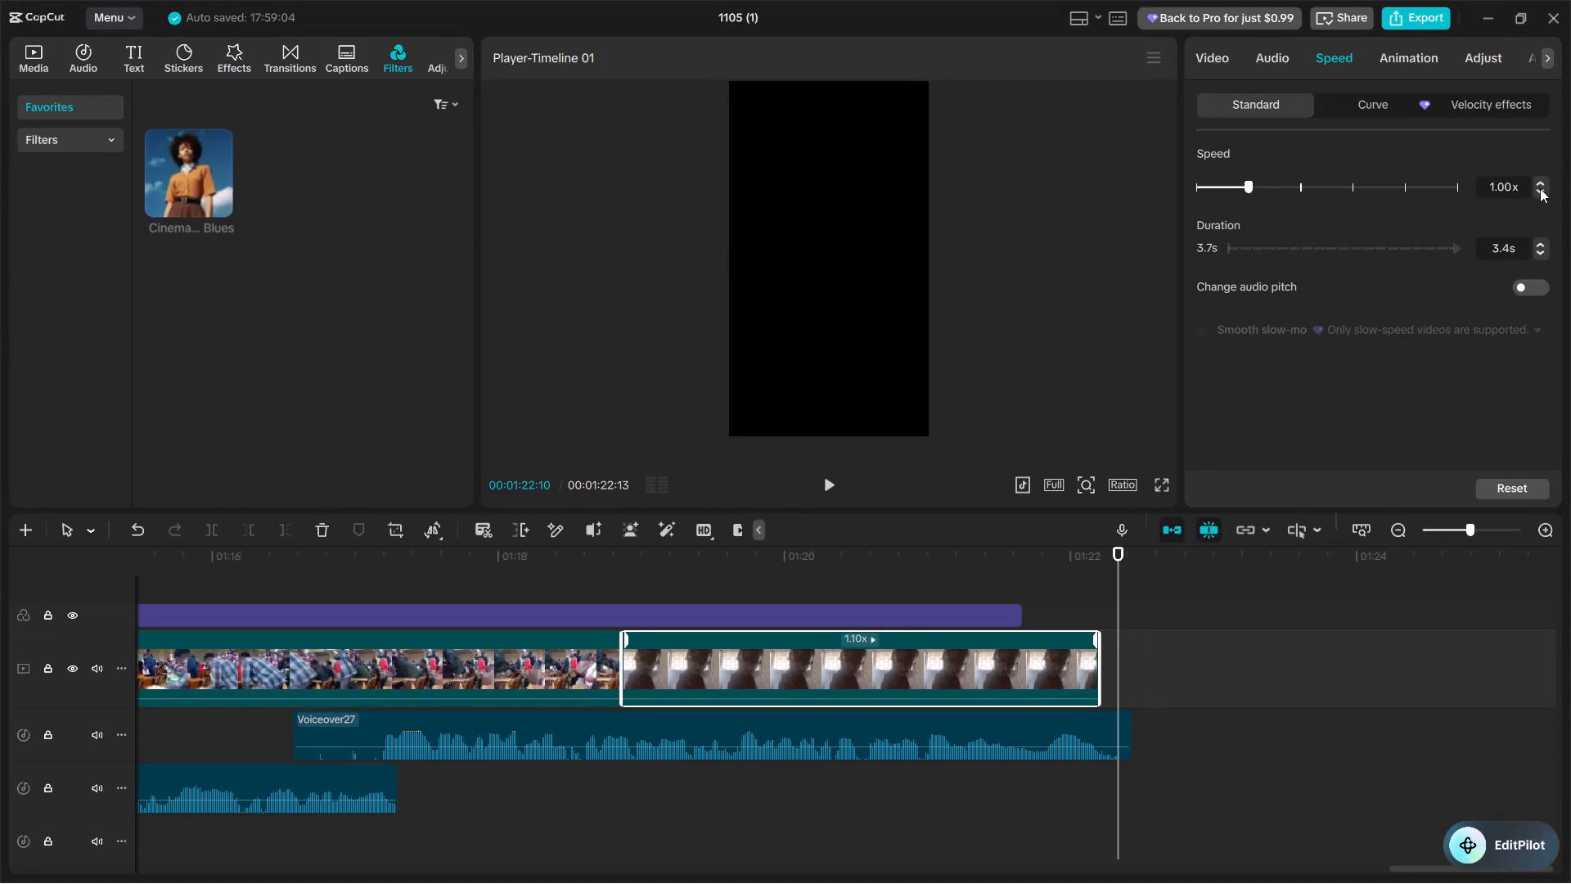
key(w)
Extend the Cinematic Blues filter to the end of the last clip at 00:01:22:10.
click(977, 594)
click(981, 612)
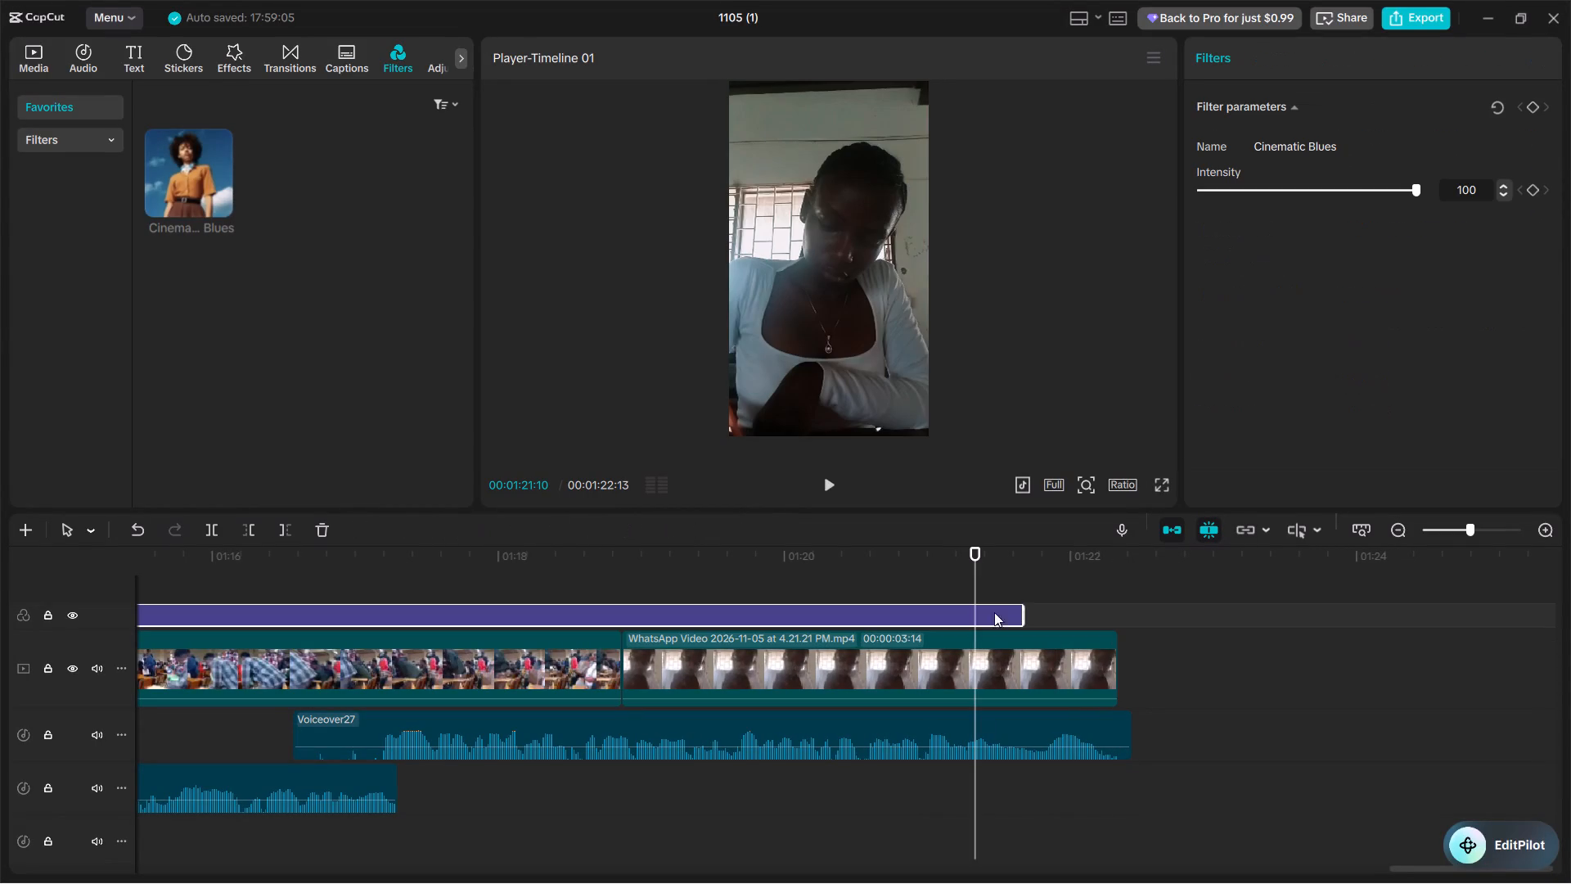
drag(1020, 613, 1108, 619)
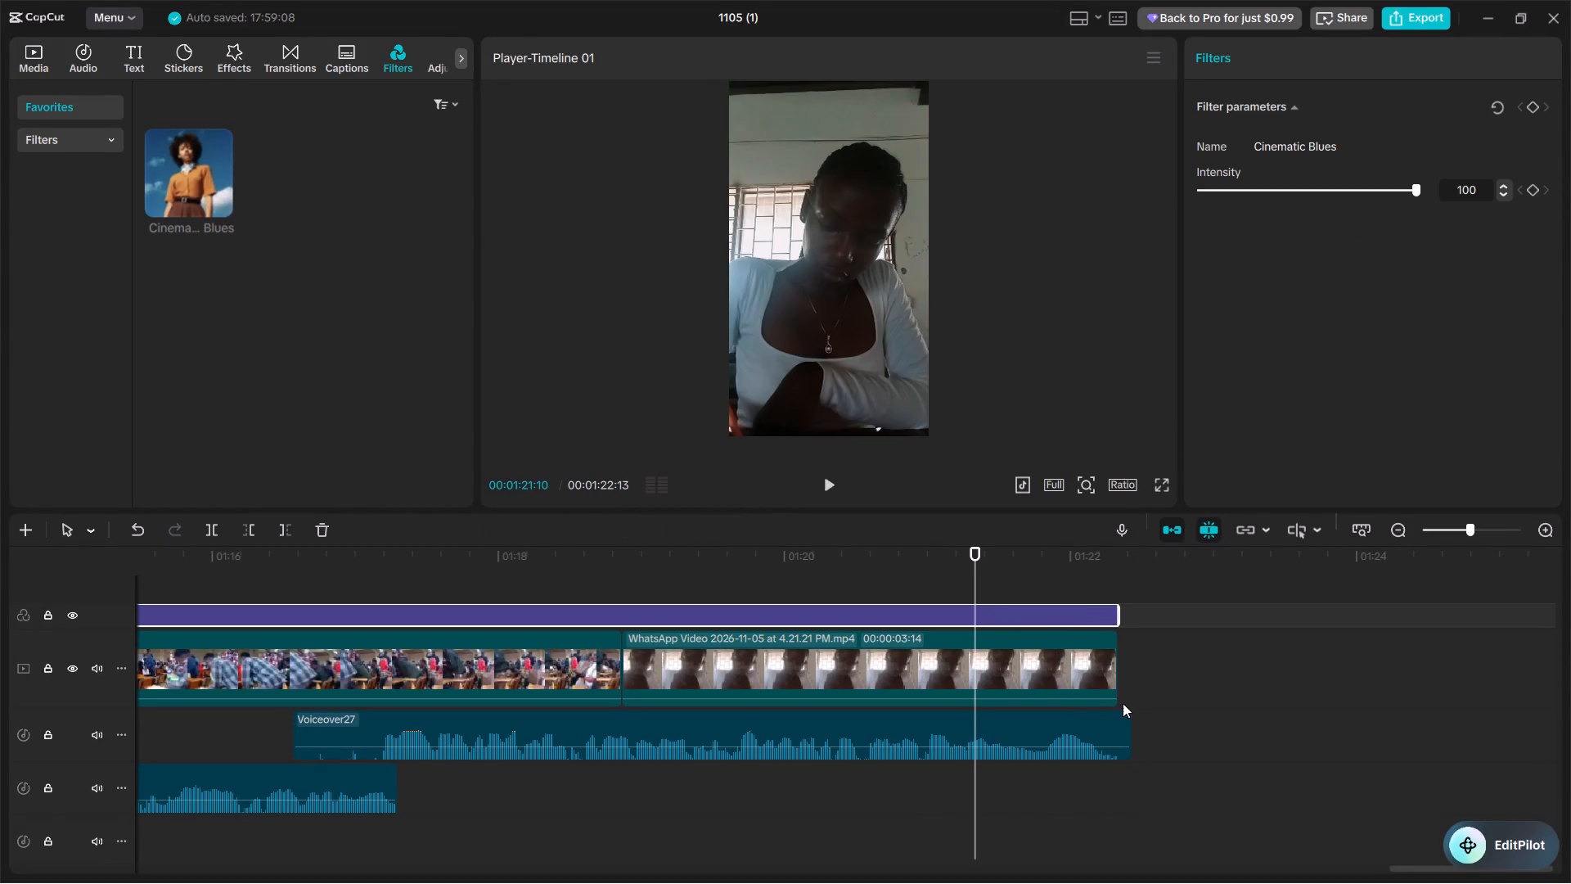
Trim Voiceover27's end at 00:01:22:10, where the last clip ends, and move it down to the second audio track.
click(1117, 593)
click(1114, 725)
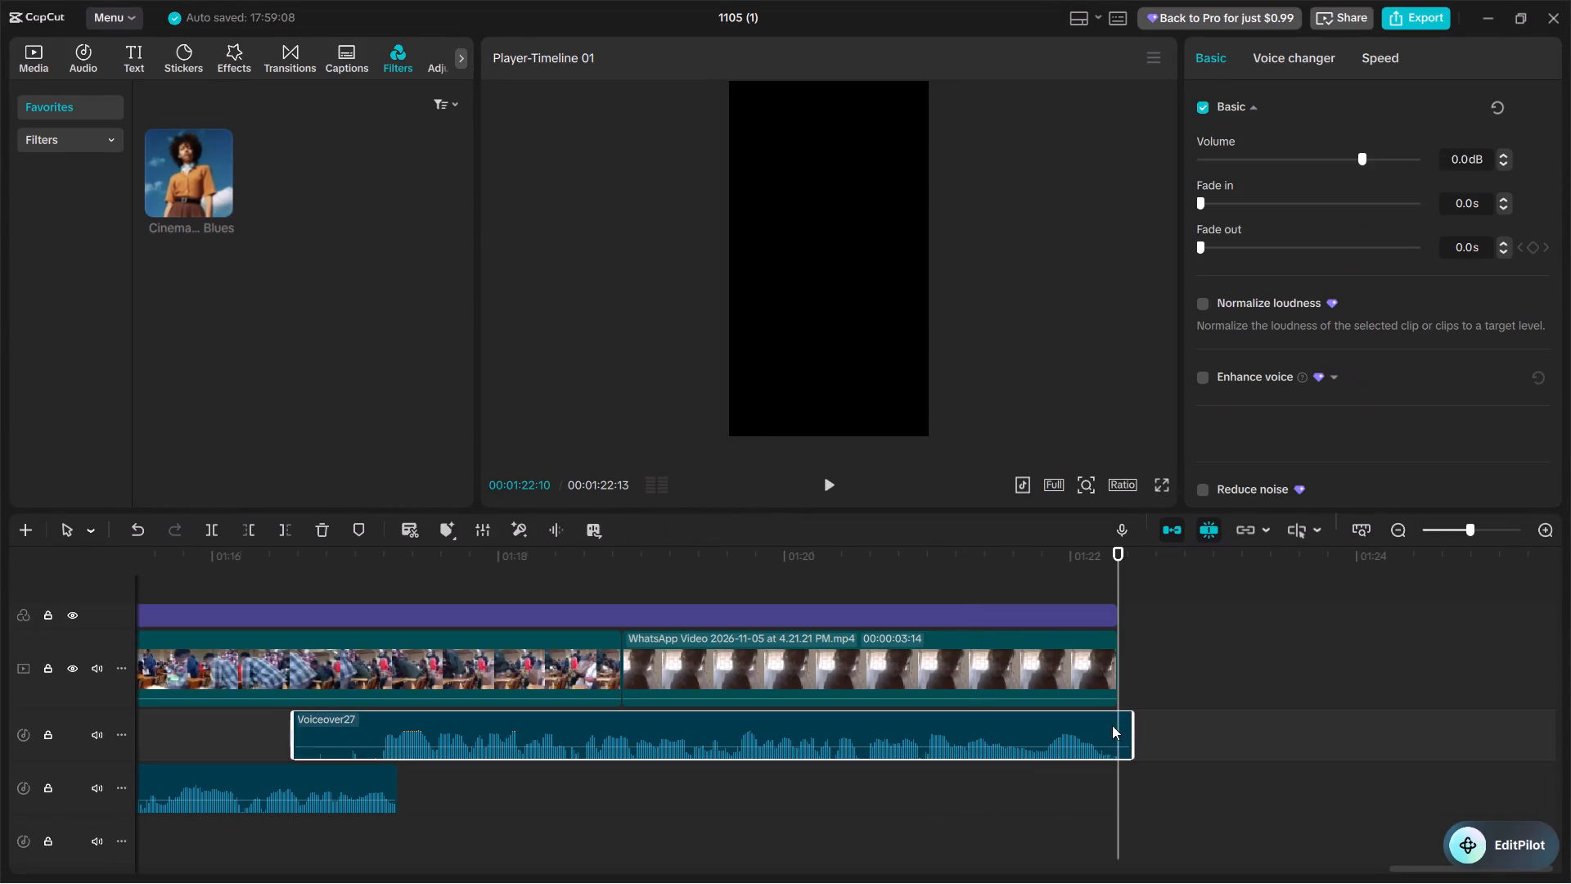
key(w)
drag(1092, 740, 1078, 879)
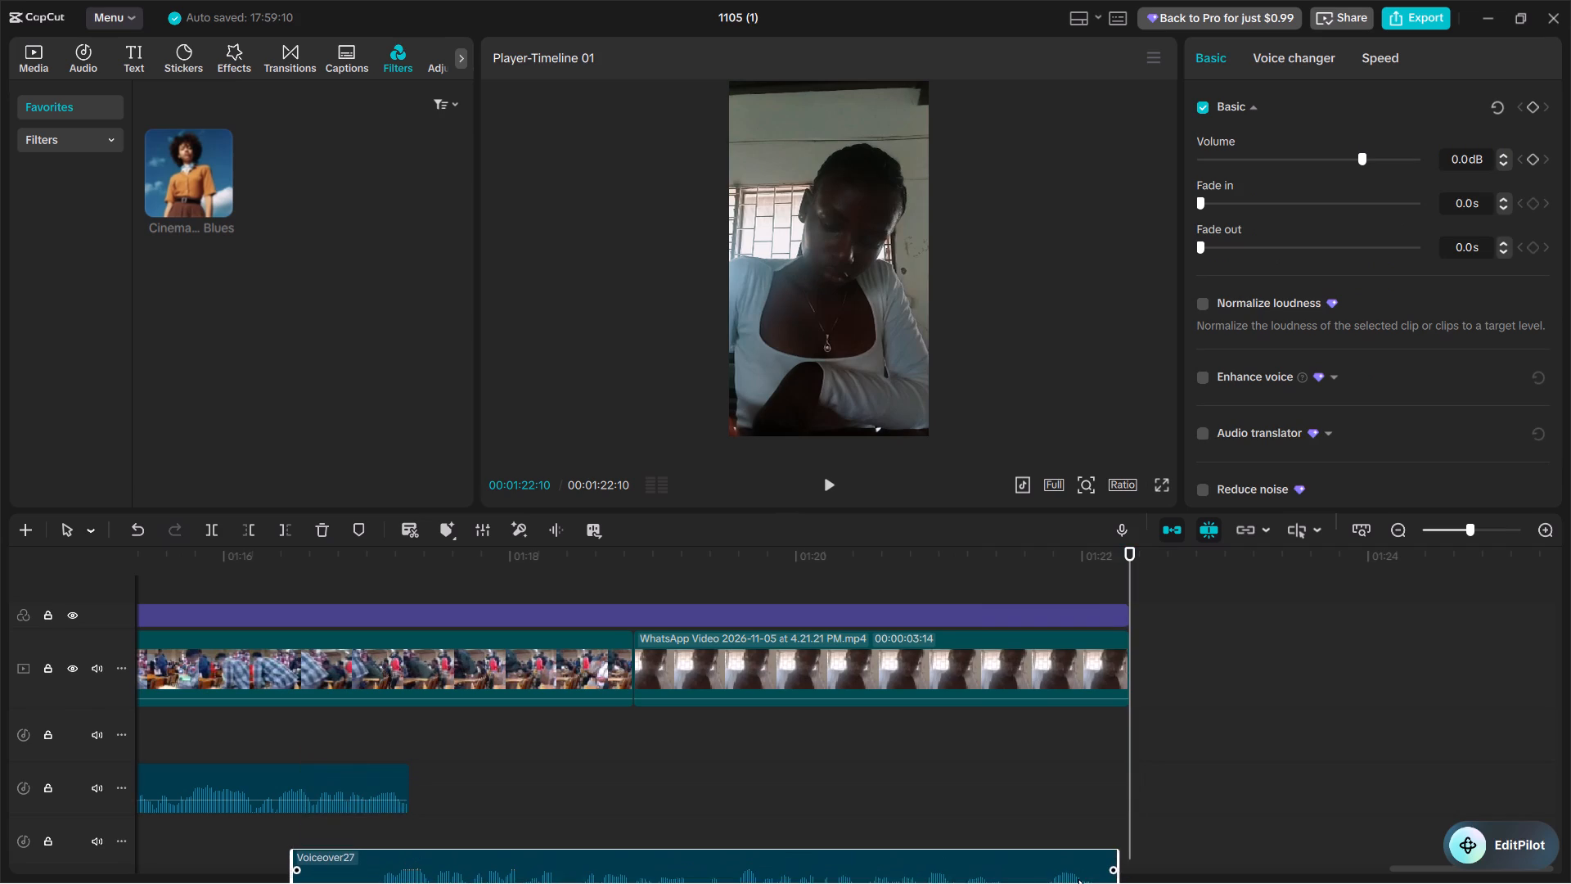
drag(1078, 879, 1092, 854)
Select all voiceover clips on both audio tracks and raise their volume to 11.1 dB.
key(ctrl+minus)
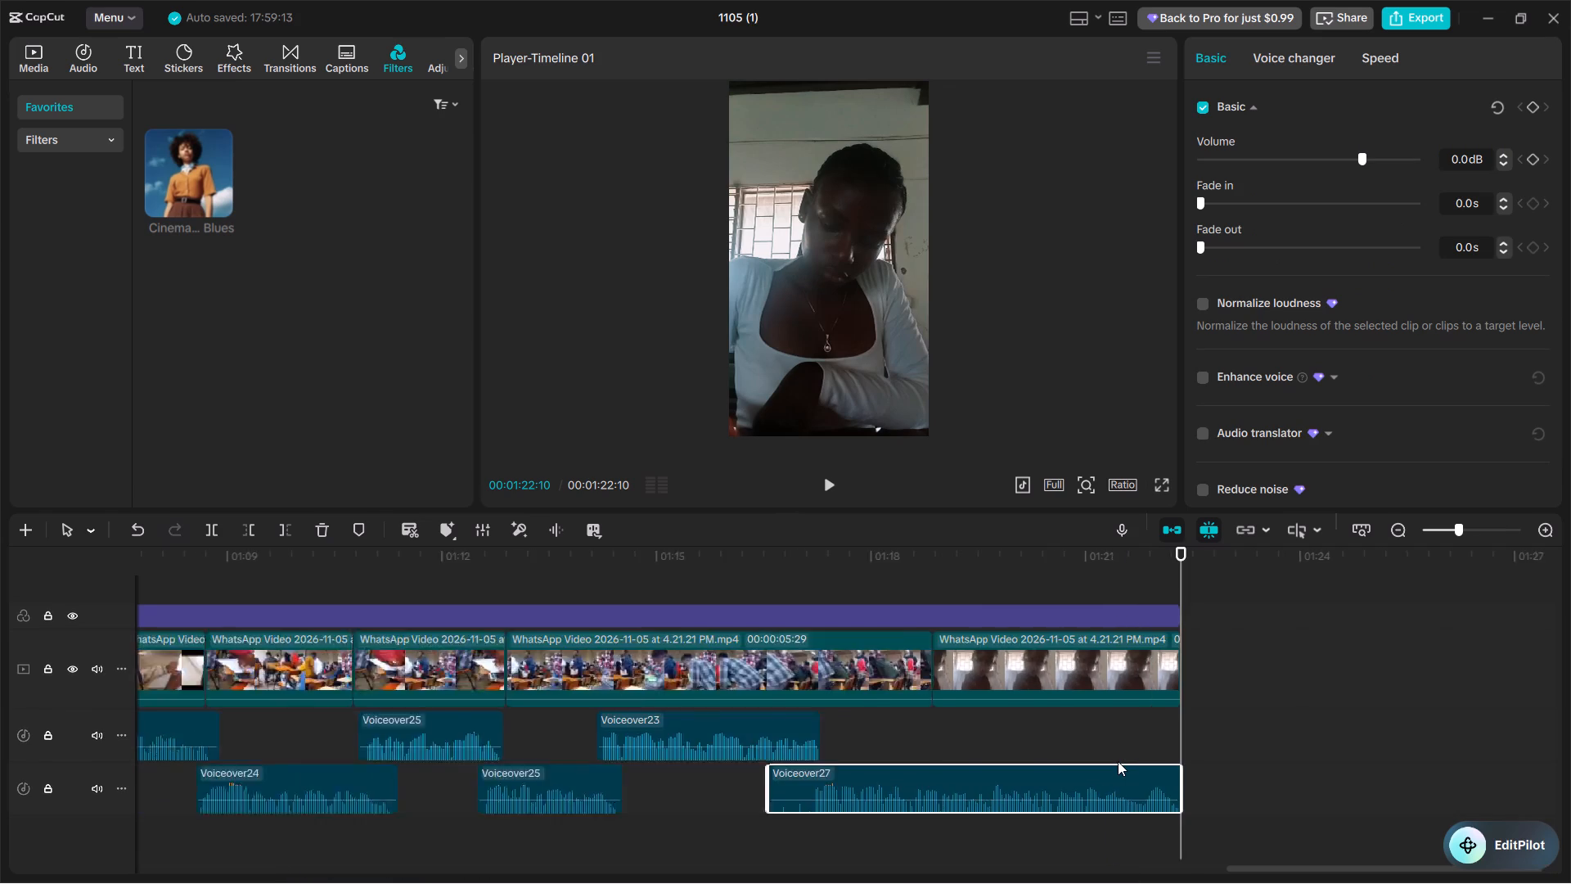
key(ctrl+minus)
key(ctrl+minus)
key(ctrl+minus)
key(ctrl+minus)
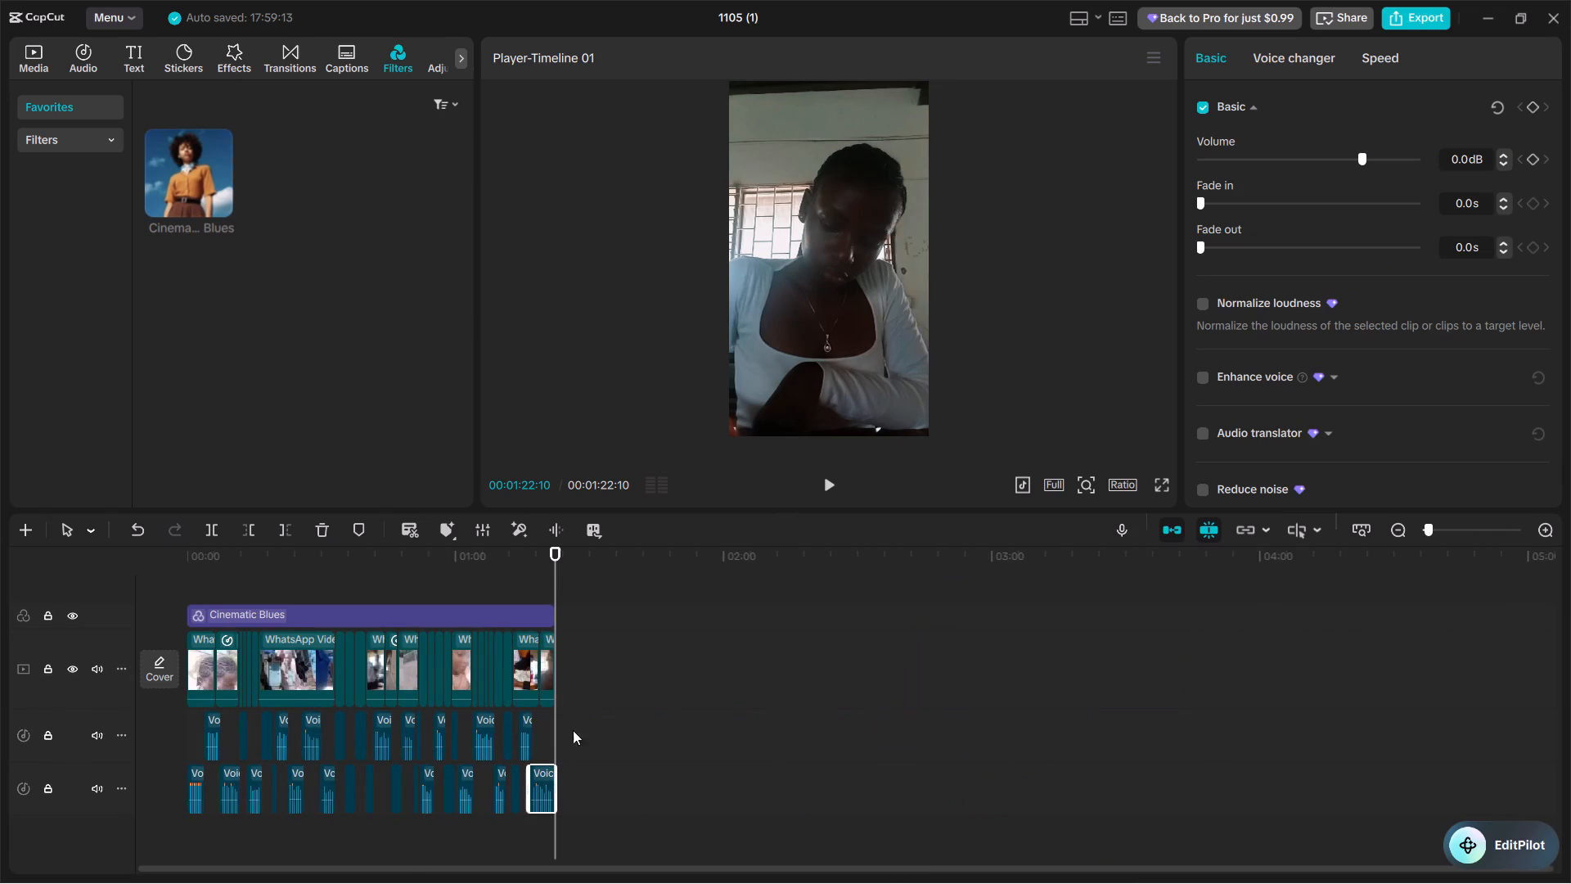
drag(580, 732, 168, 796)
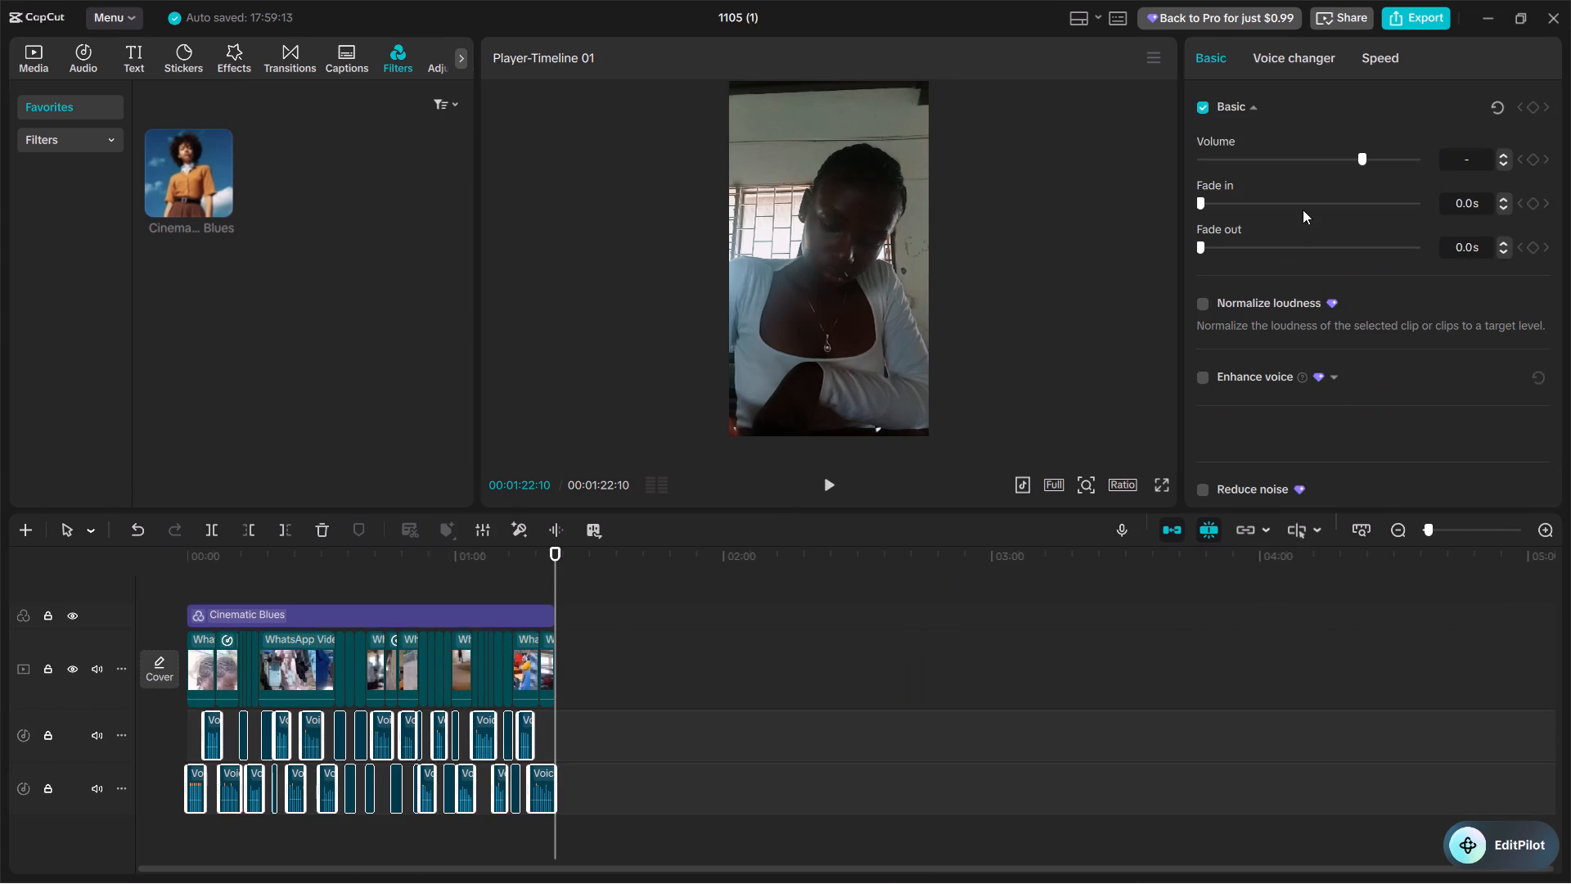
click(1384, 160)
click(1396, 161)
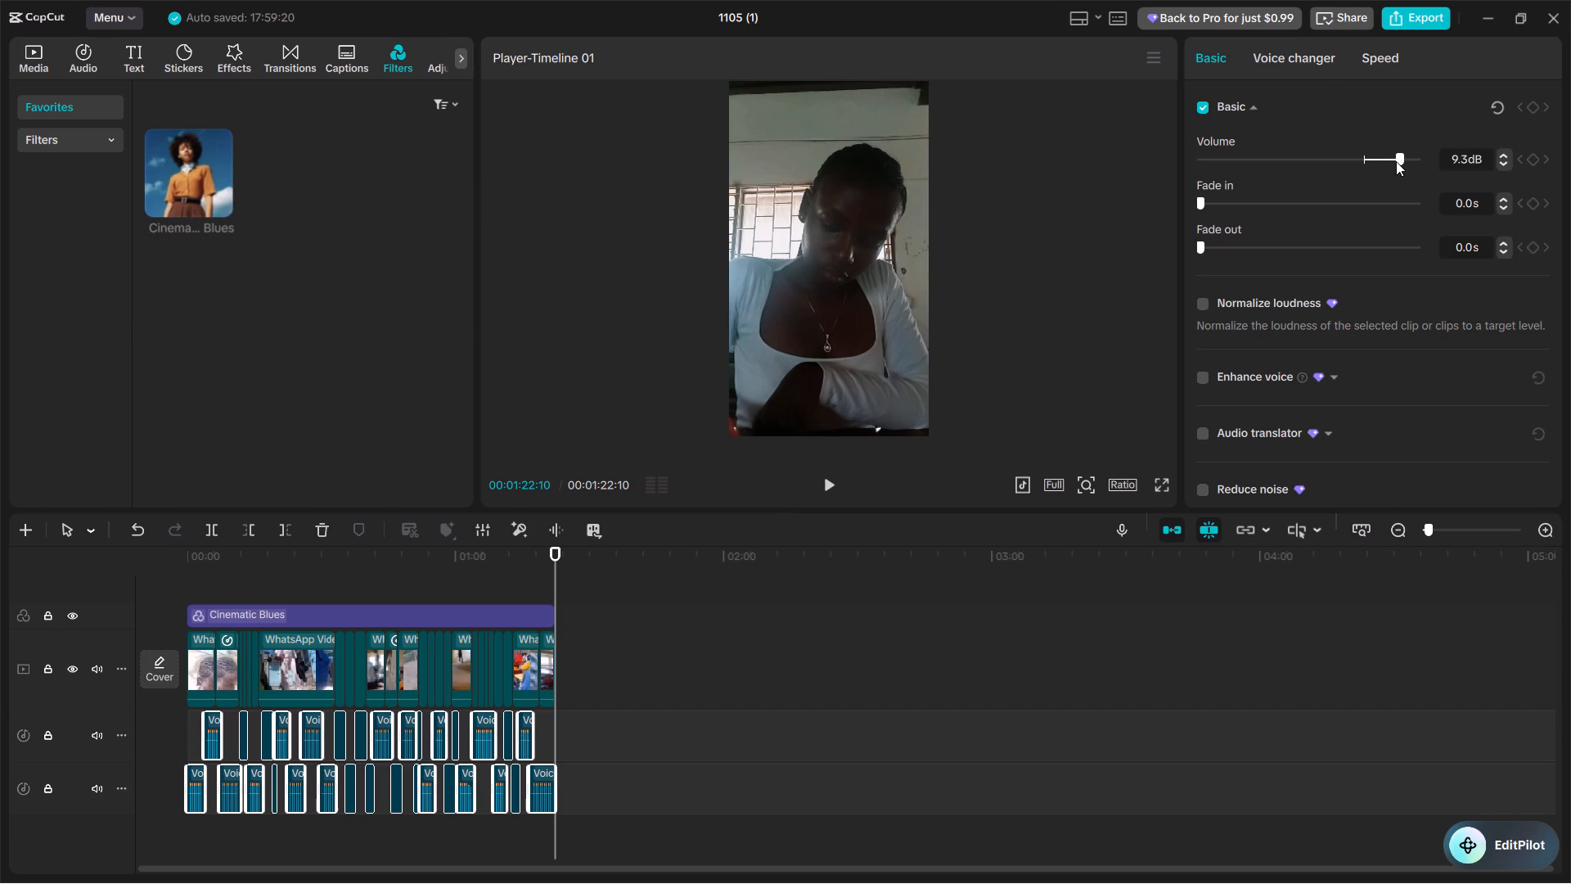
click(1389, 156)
Play the video from the beginning to check the louder voiceovers.
click(729, 688)
key(Home)
key(space)
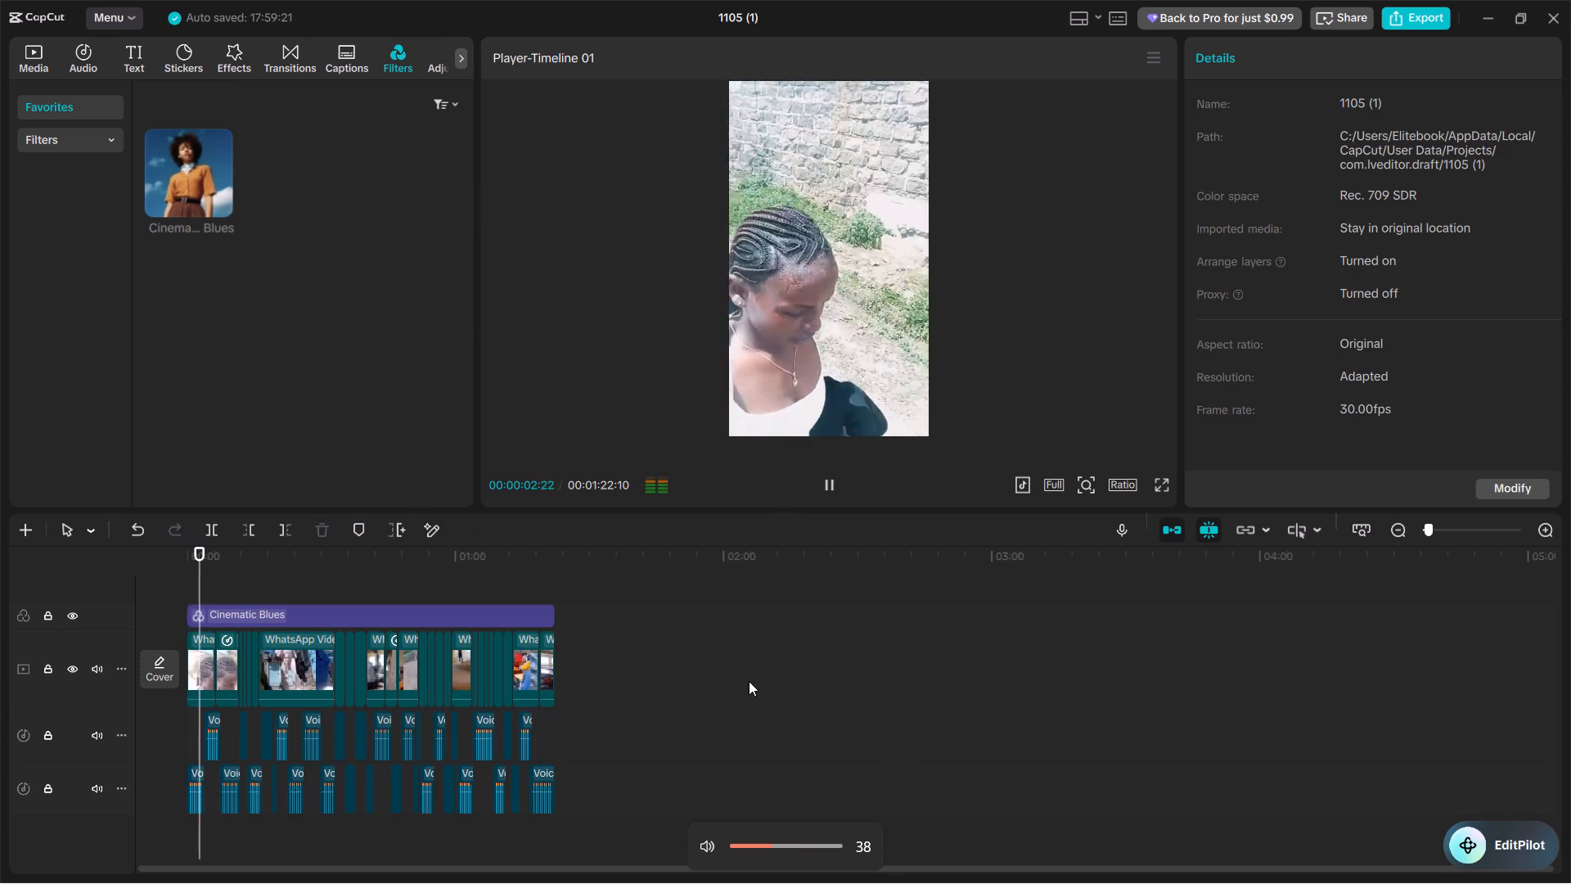
Select all voiceover clips on both audio tracks and set their volume to 9.0 dB.
drag(630, 730, 174, 795)
click(1383, 160)
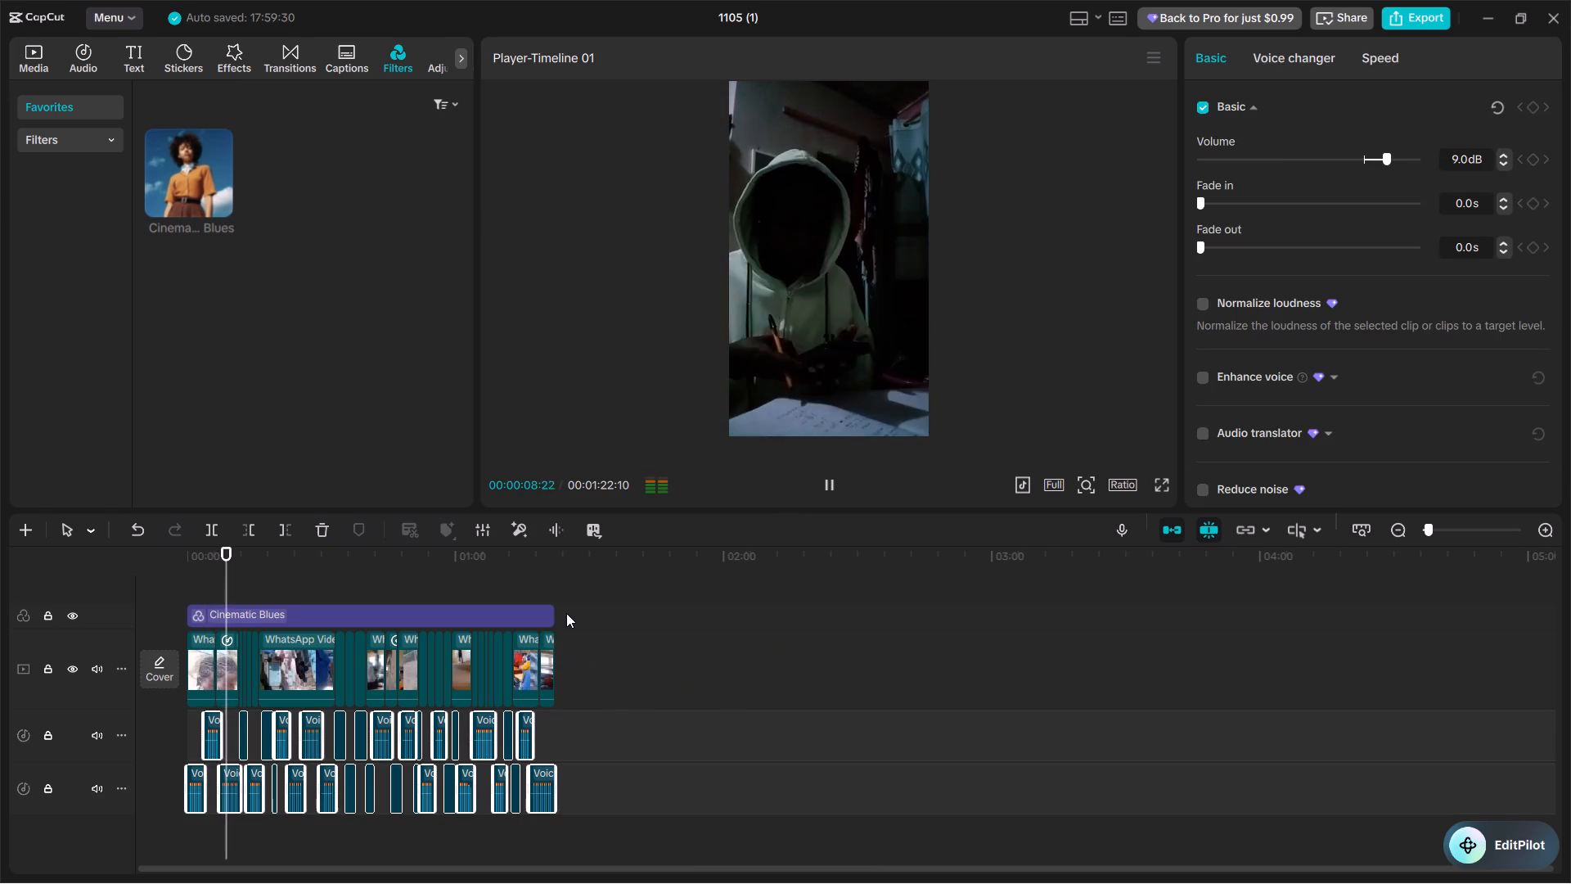
Check the voiceovers at their new volume against the footage from about 00:00:09 onward.
key(ctrl+equal)
key(ctrl+equal)
key(ctrl+equal)
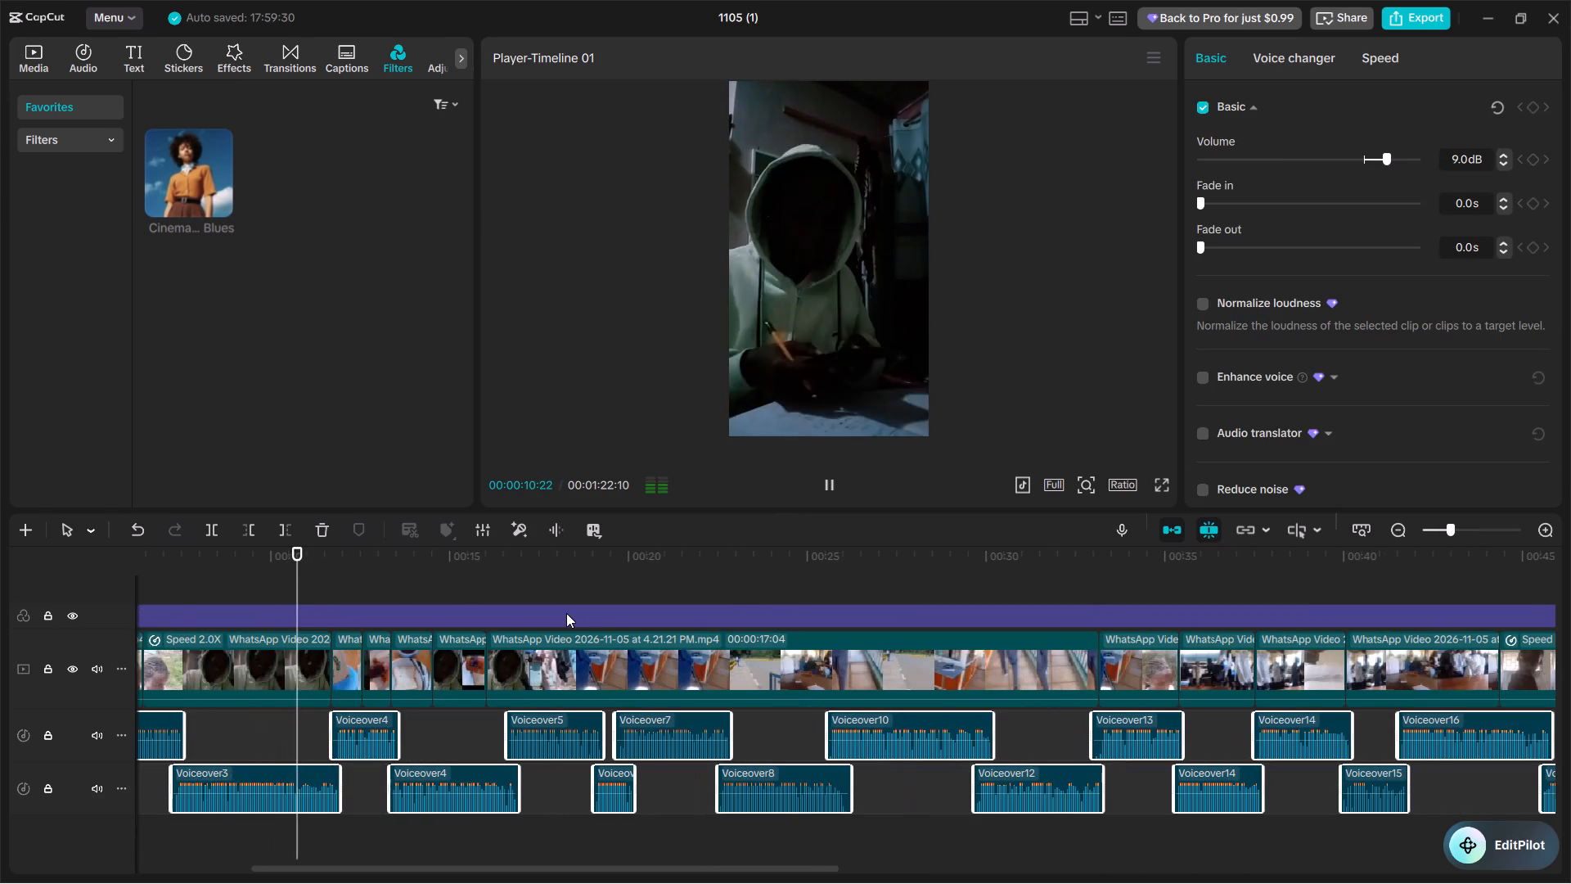
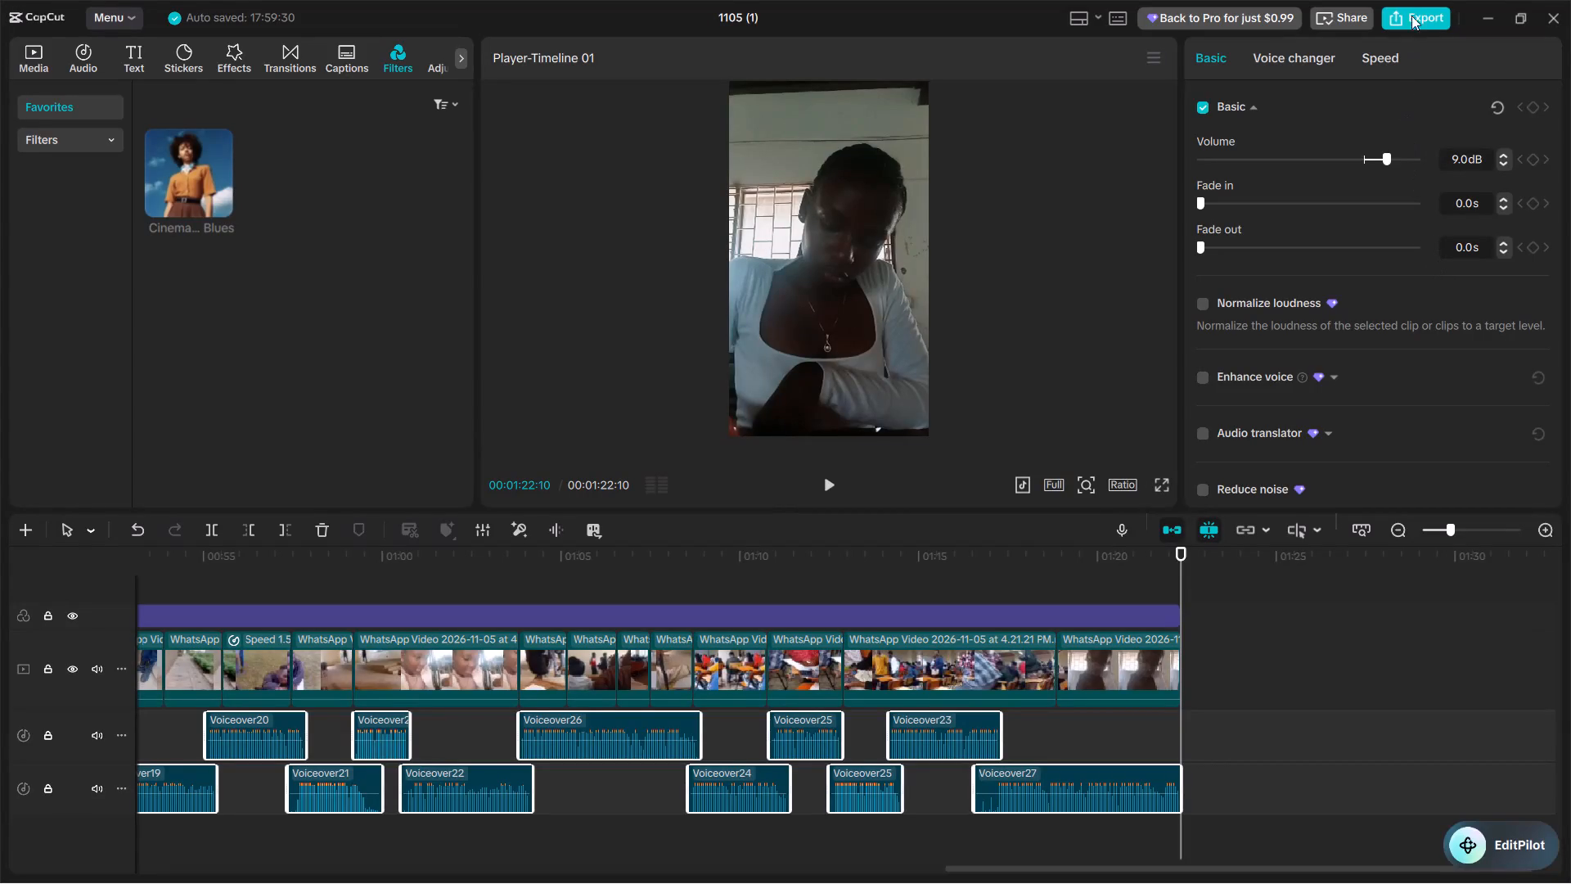
Export the finished video at 1080P resolution, keeping the other export settings as they are.
click(1420, 24)
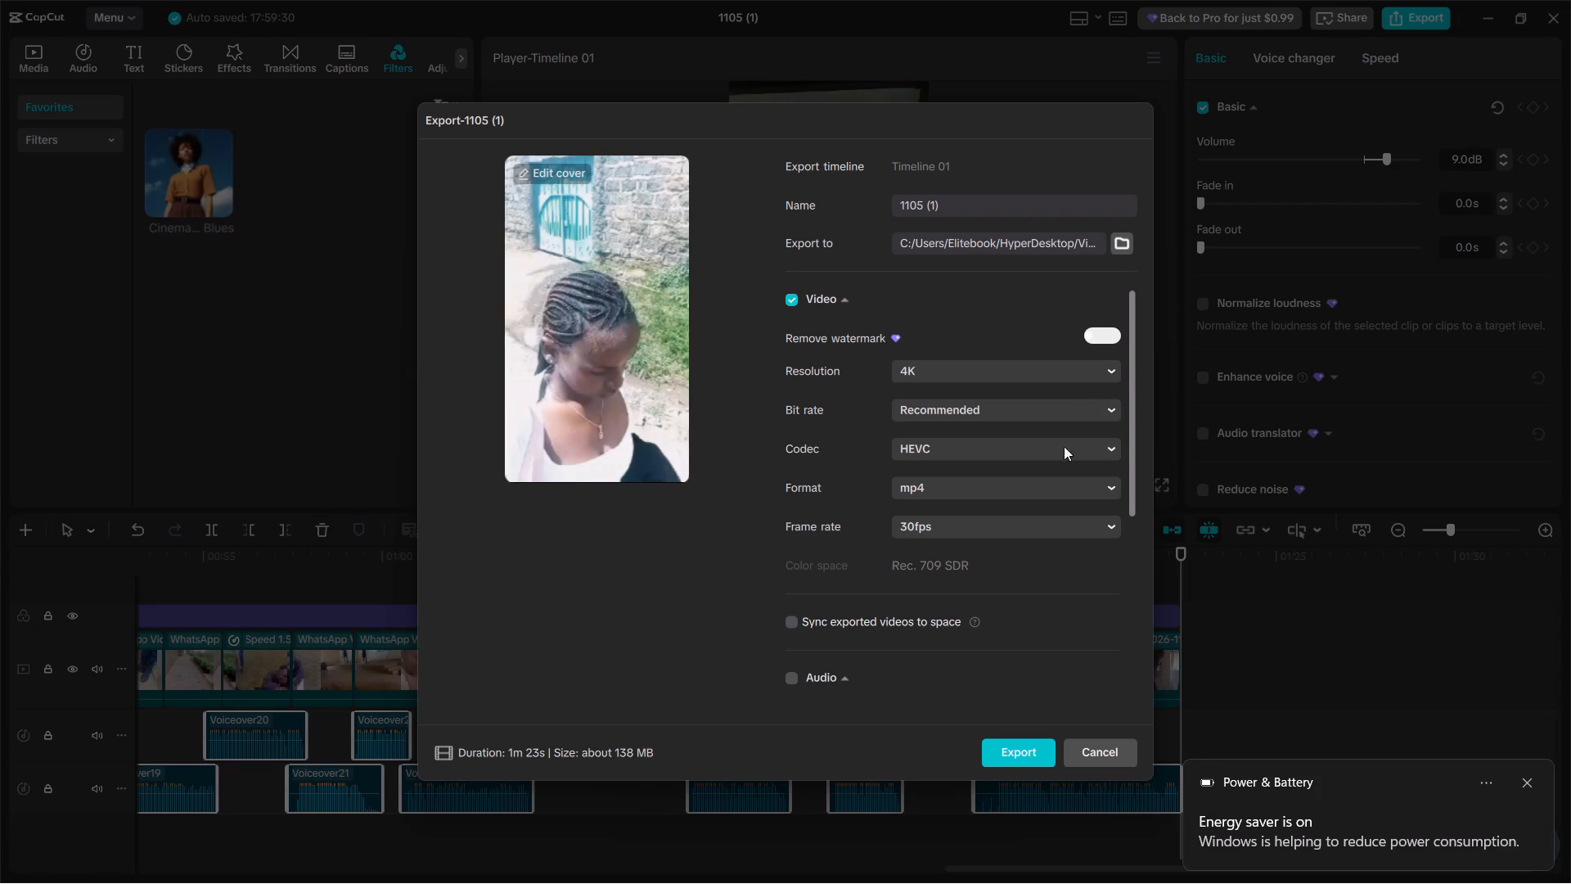
click(1043, 386)
click(1044, 378)
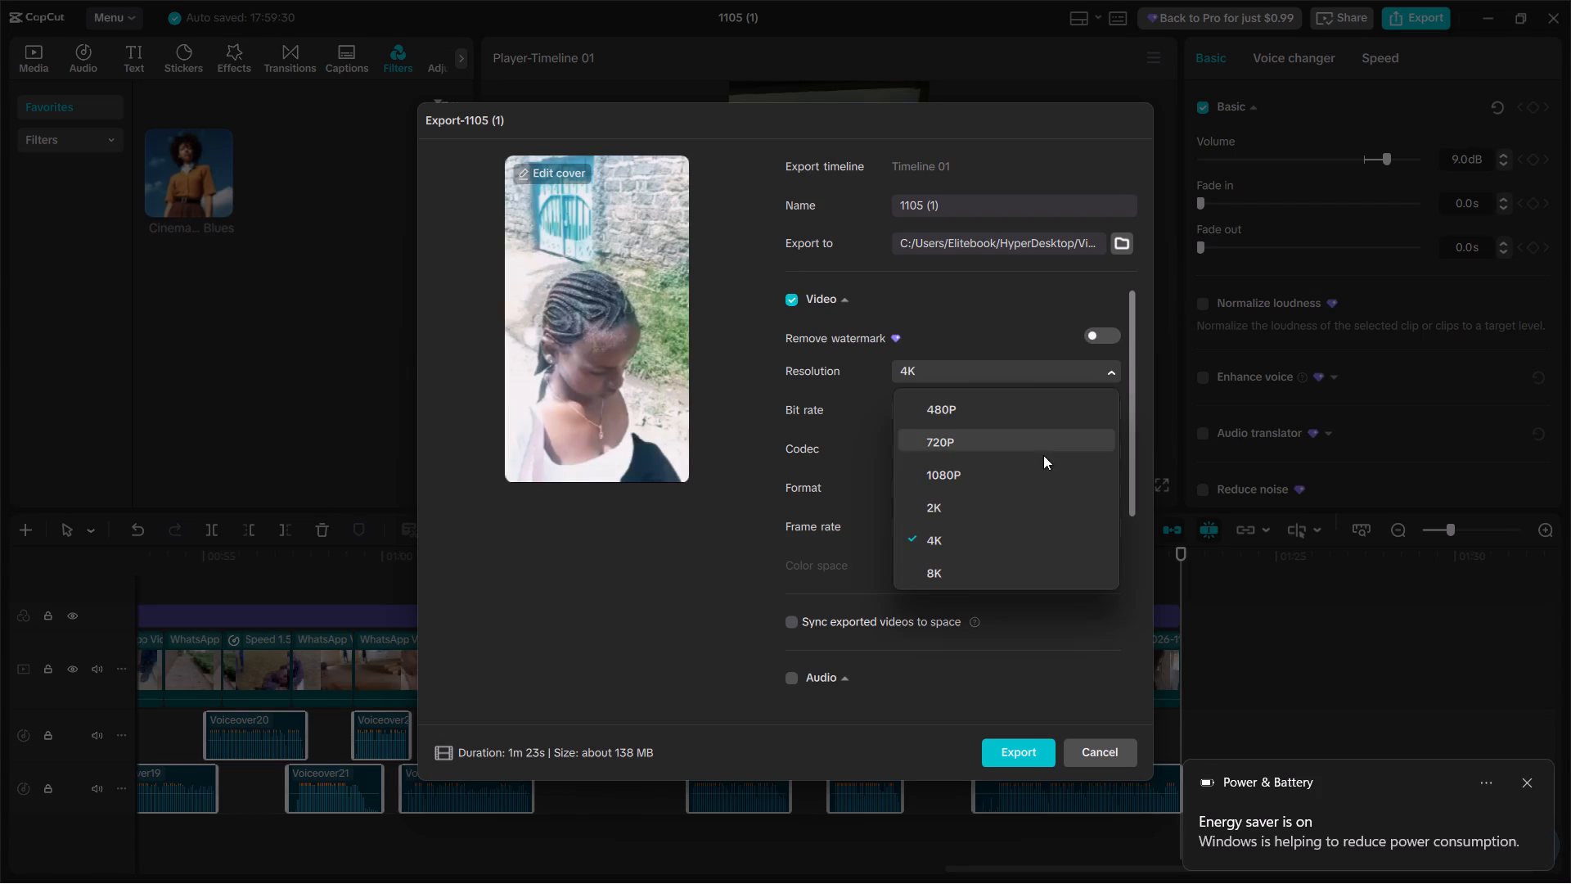
click(953, 480)
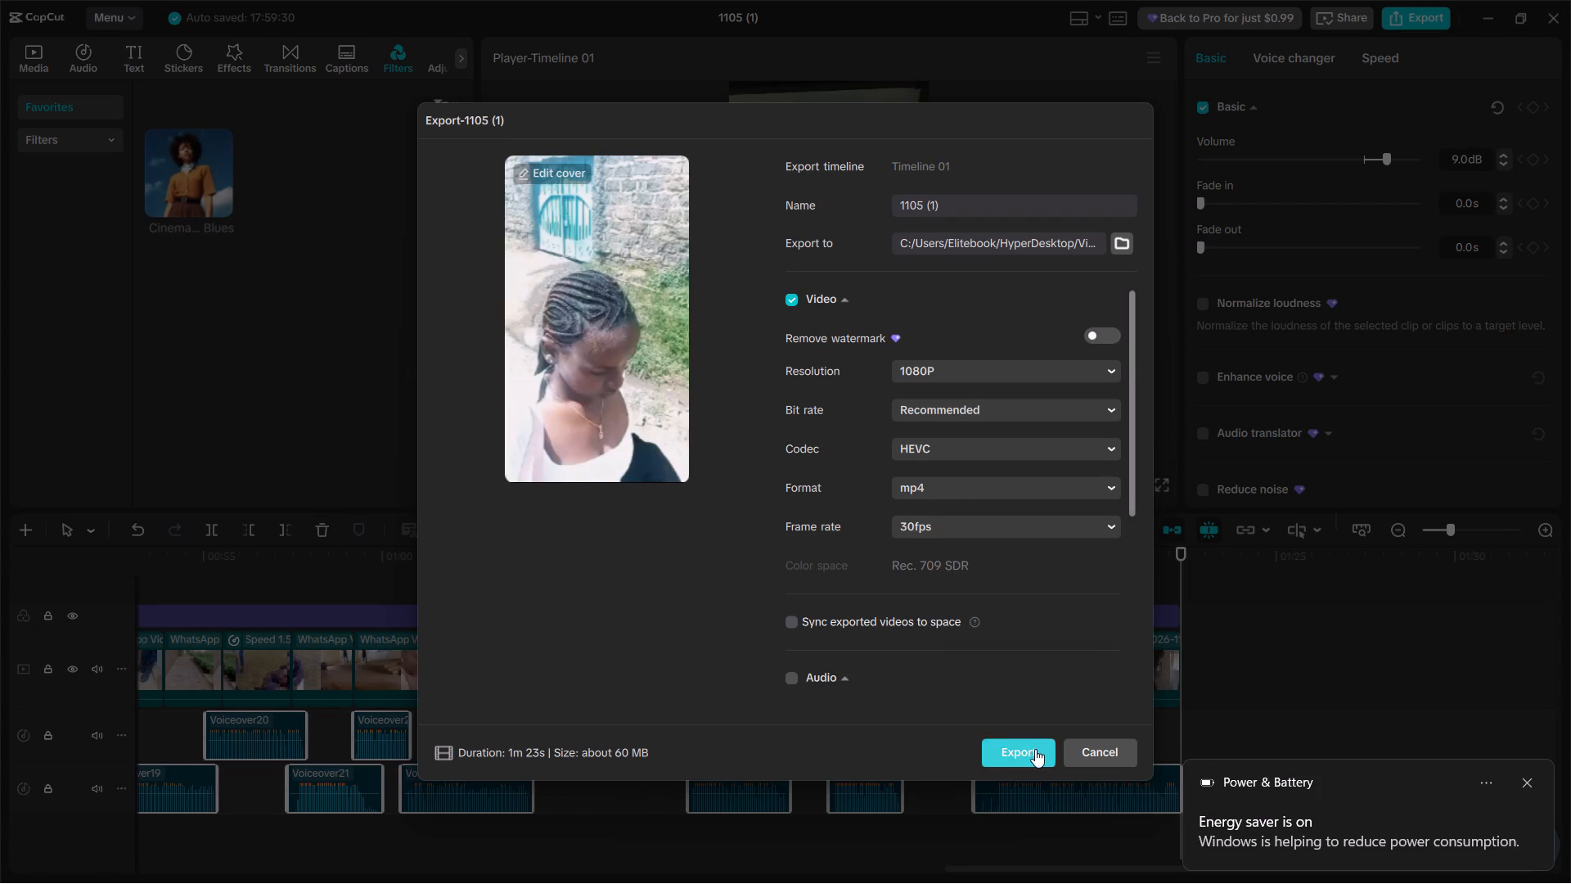
click(1032, 749)
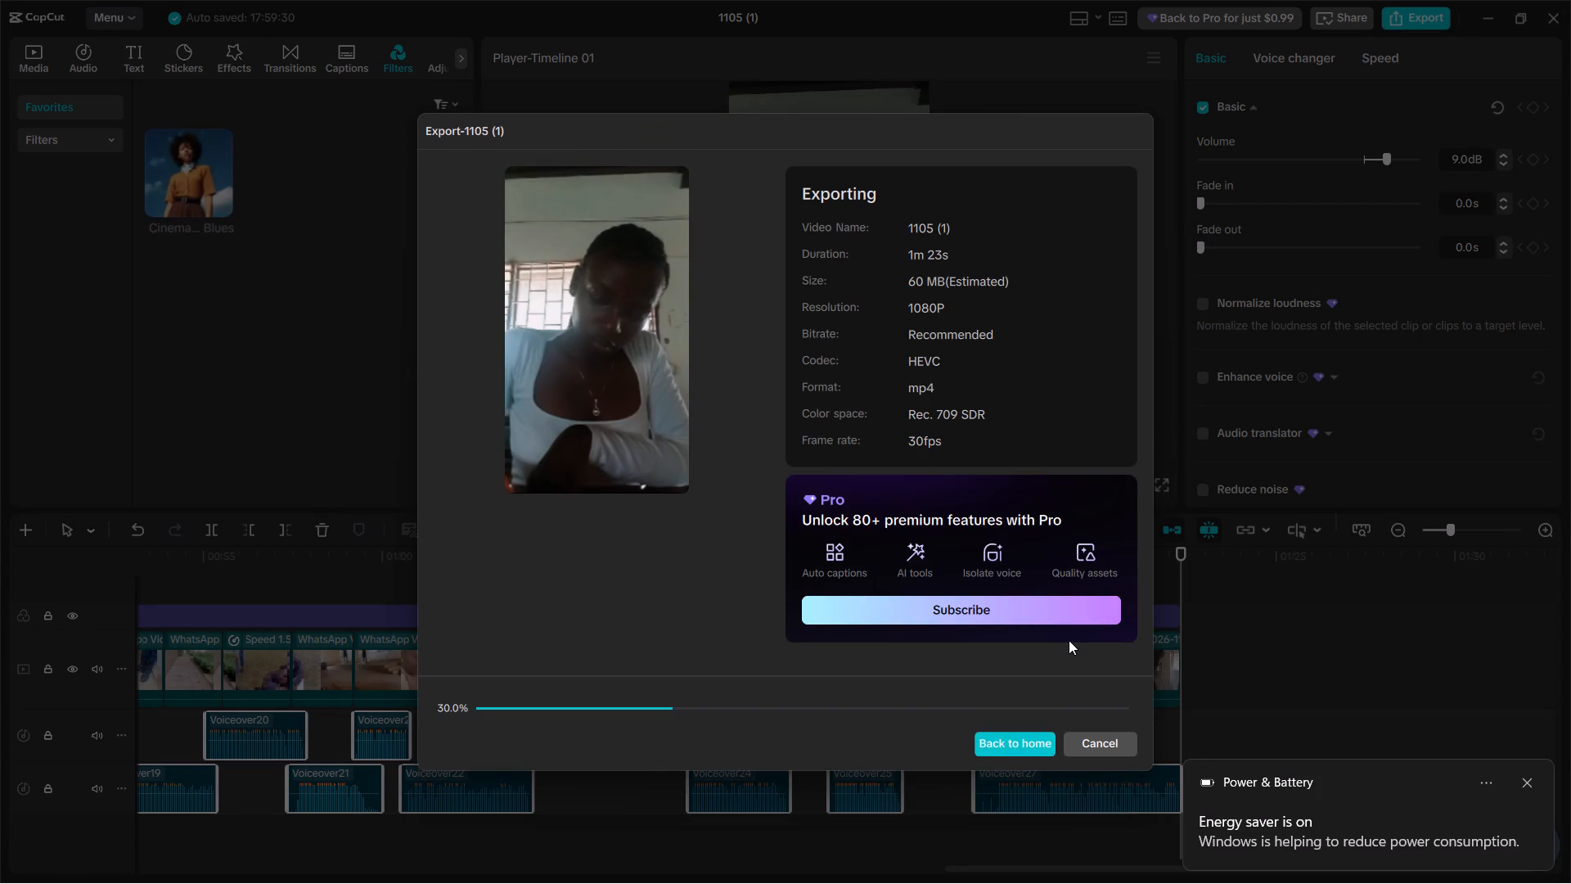
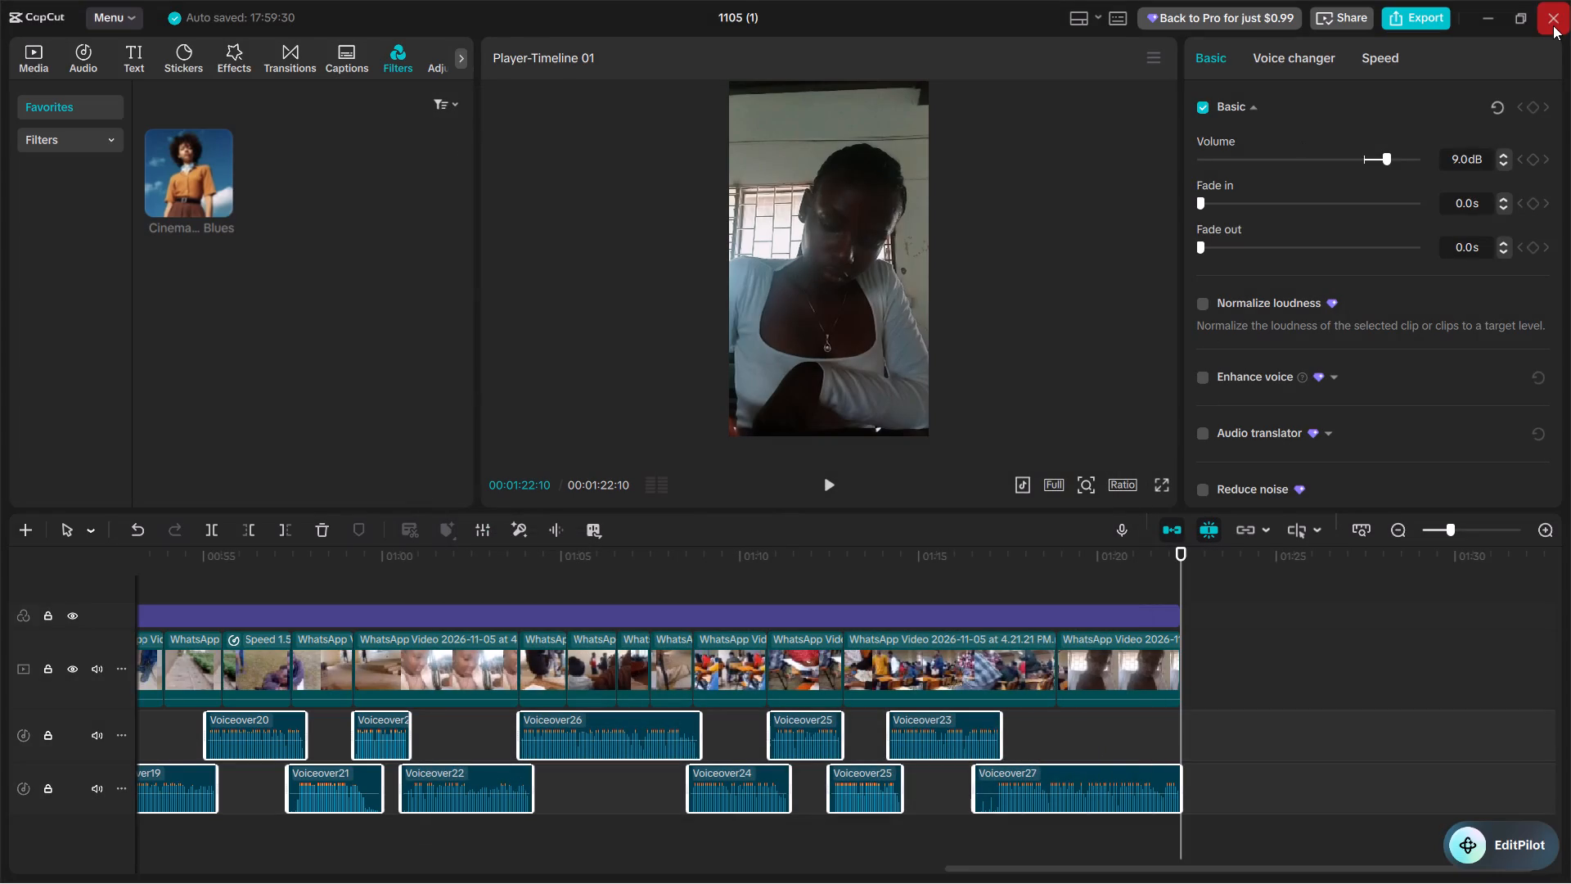
Close the 1105 (1) project, CapCut and the empty image viewer to return to the VideoProjects folder.
click(1553, 25)
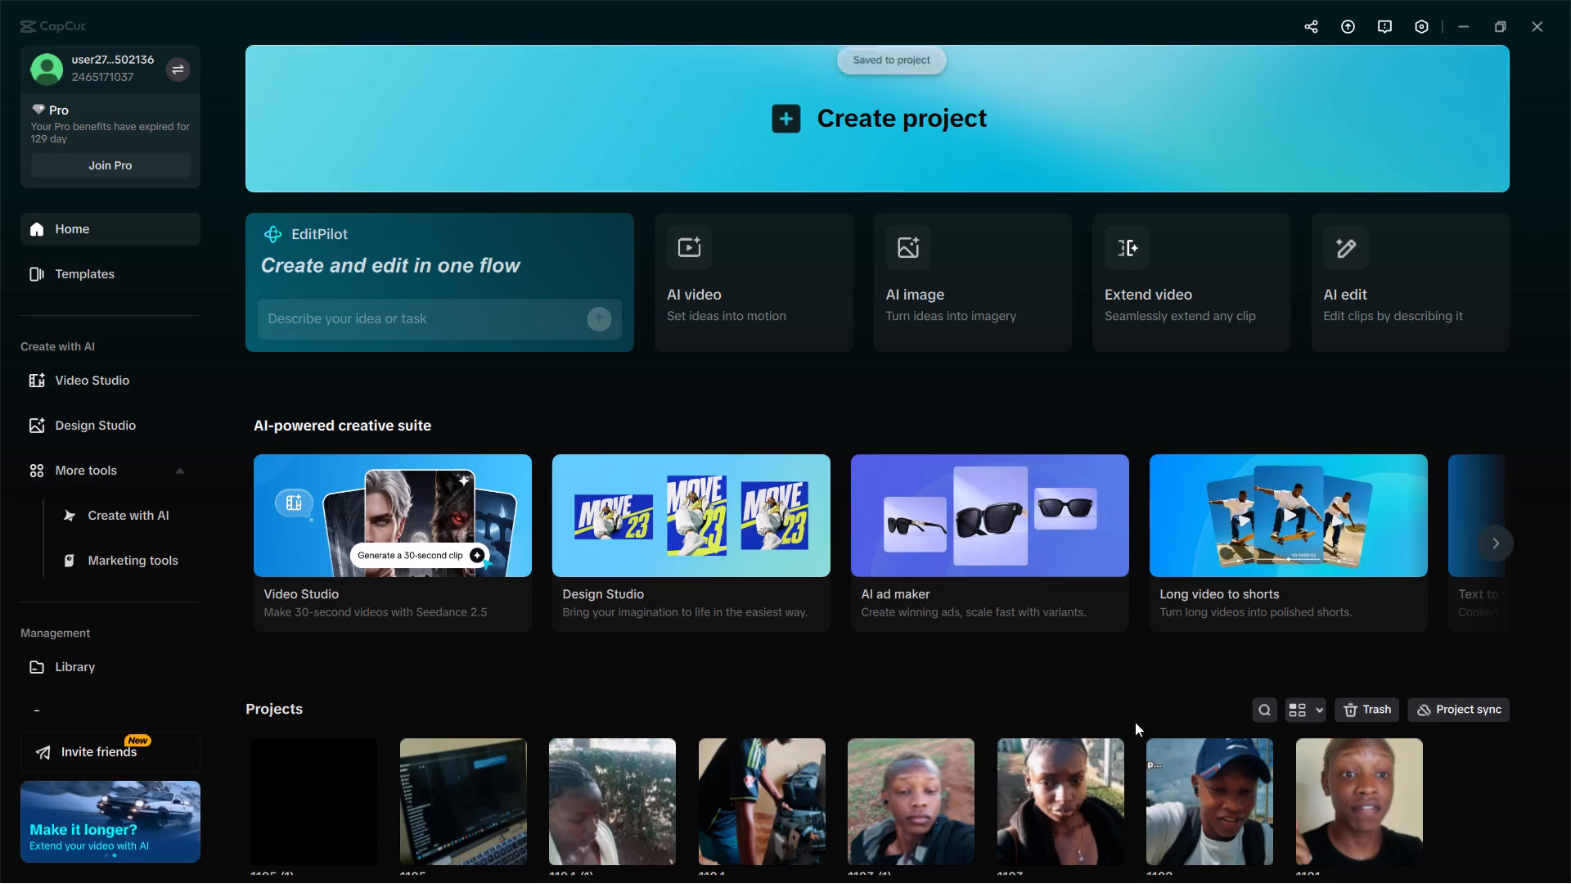
click(1540, 25)
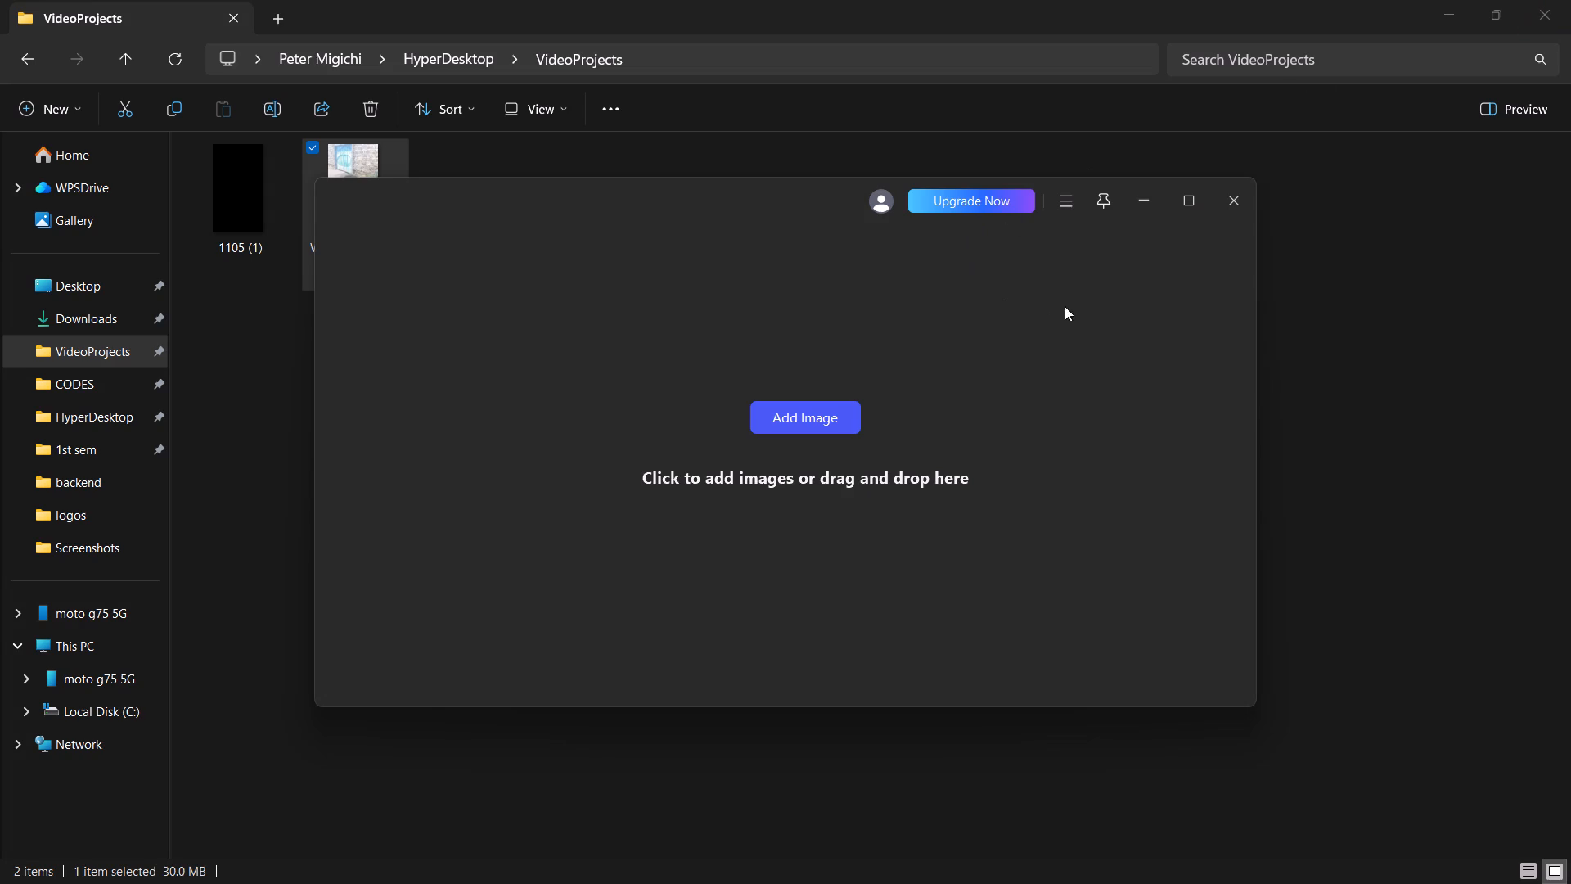
click(1235, 199)
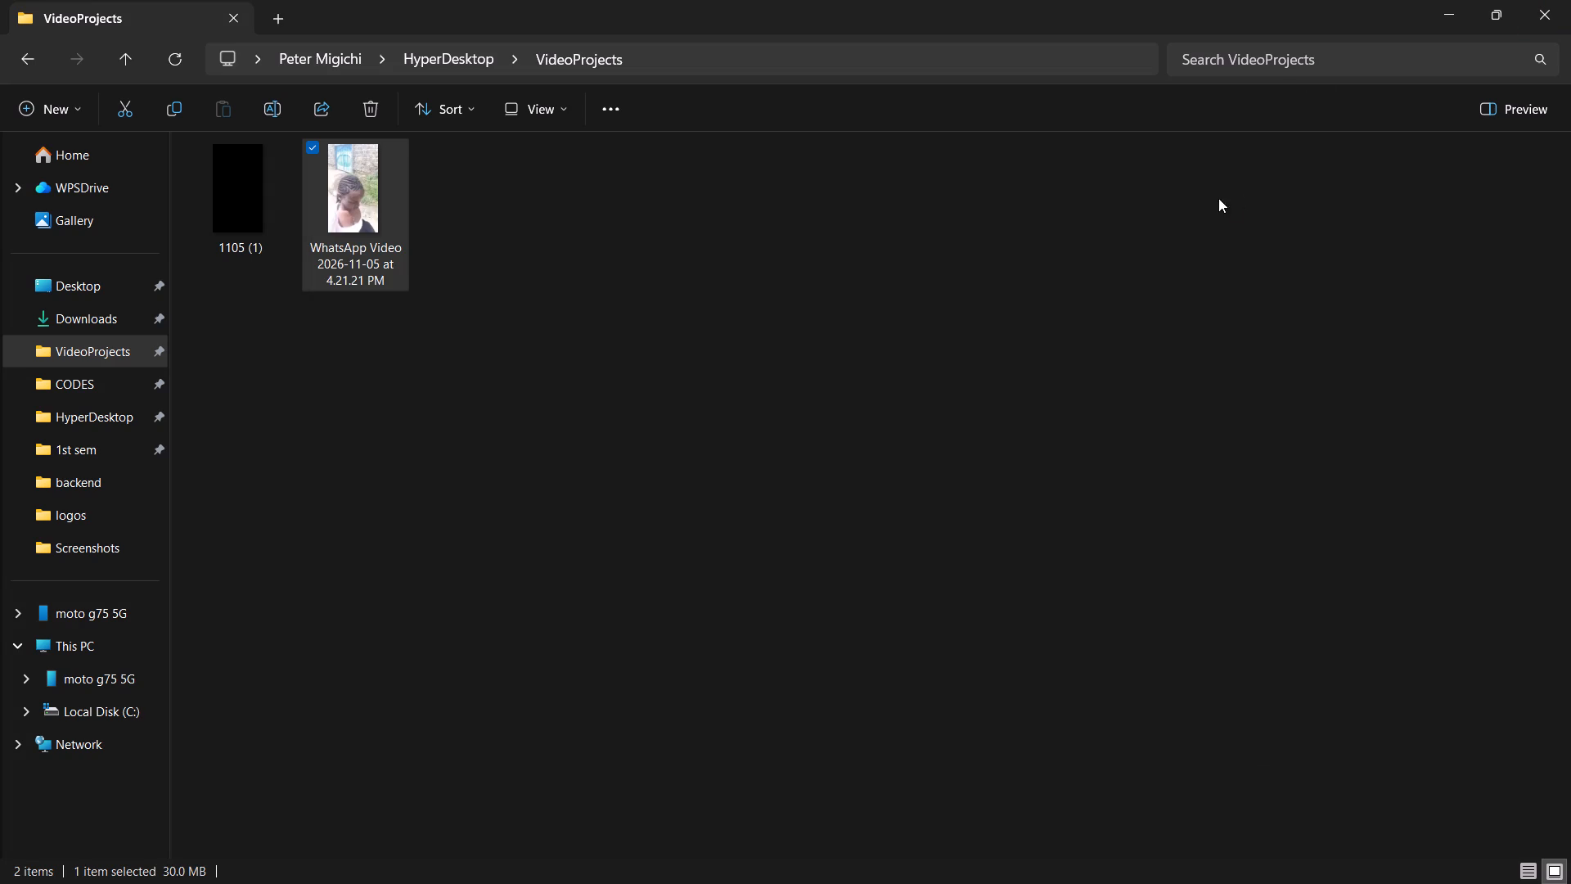
Copy the exported 1105 (1) video from VideoProjects into the Download folder of the moto g75 5G's internal shared storage.
click(259, 207)
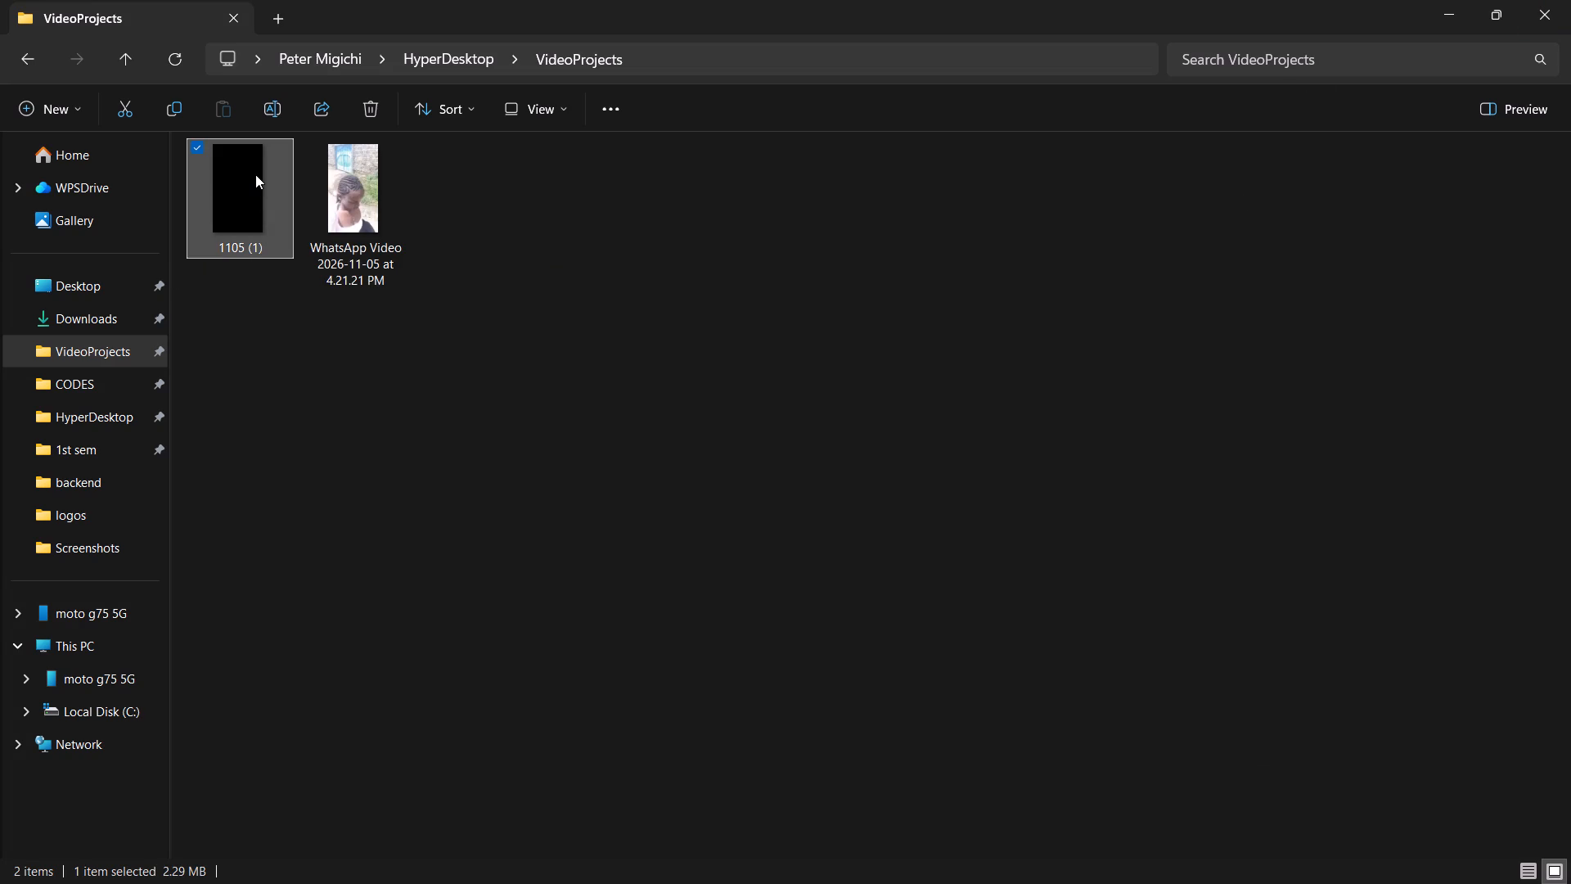
click(255, 174)
key(ctrl+v)
key(ctrl+c)
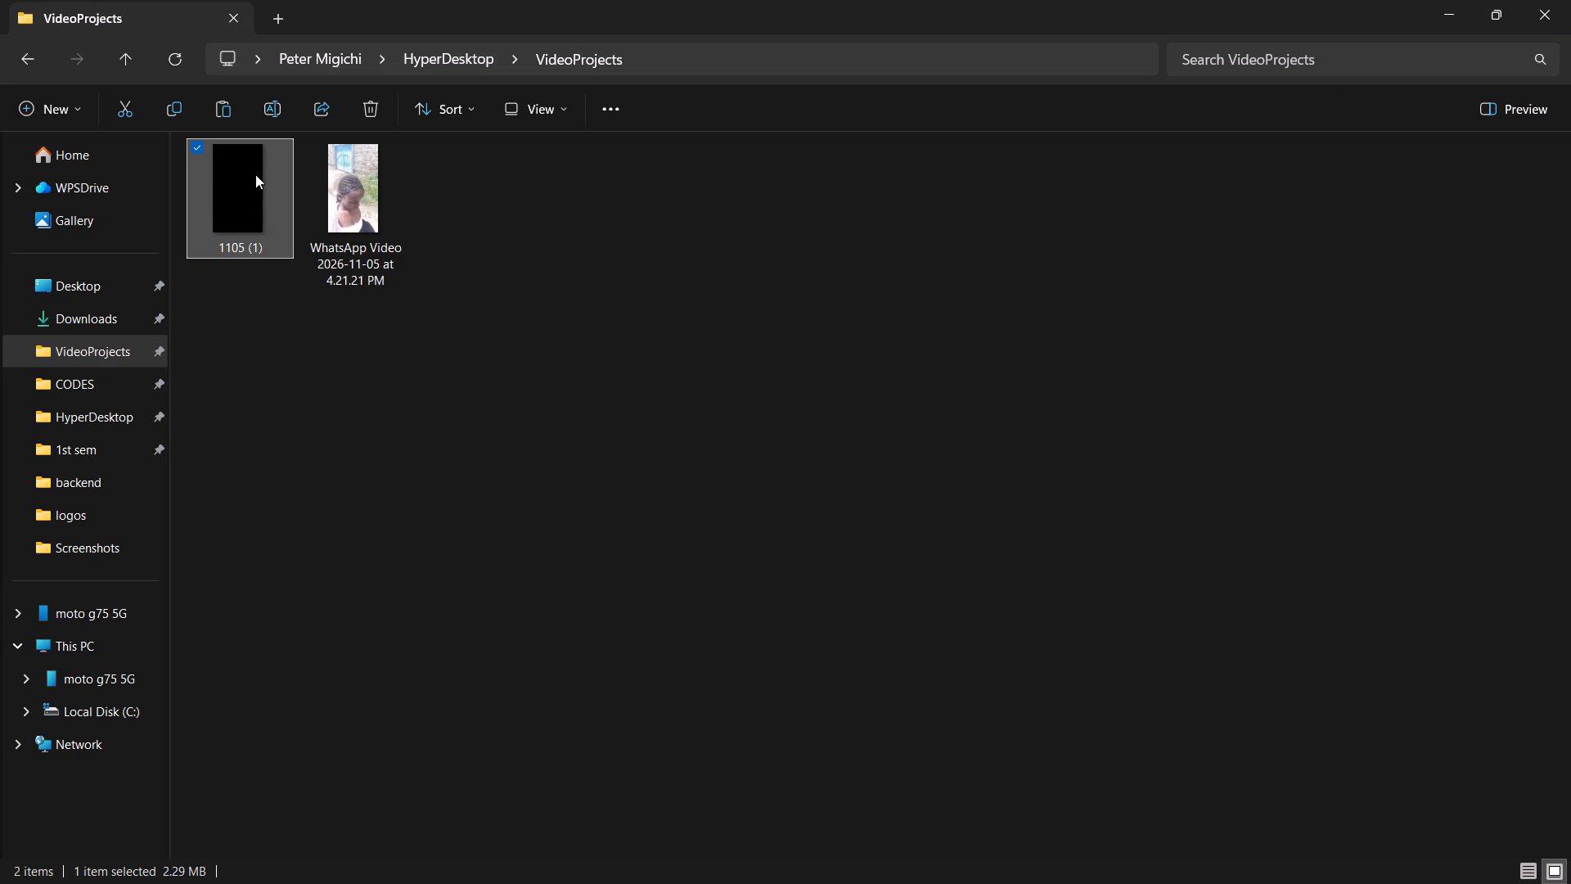
ctrl+click(255, 174)
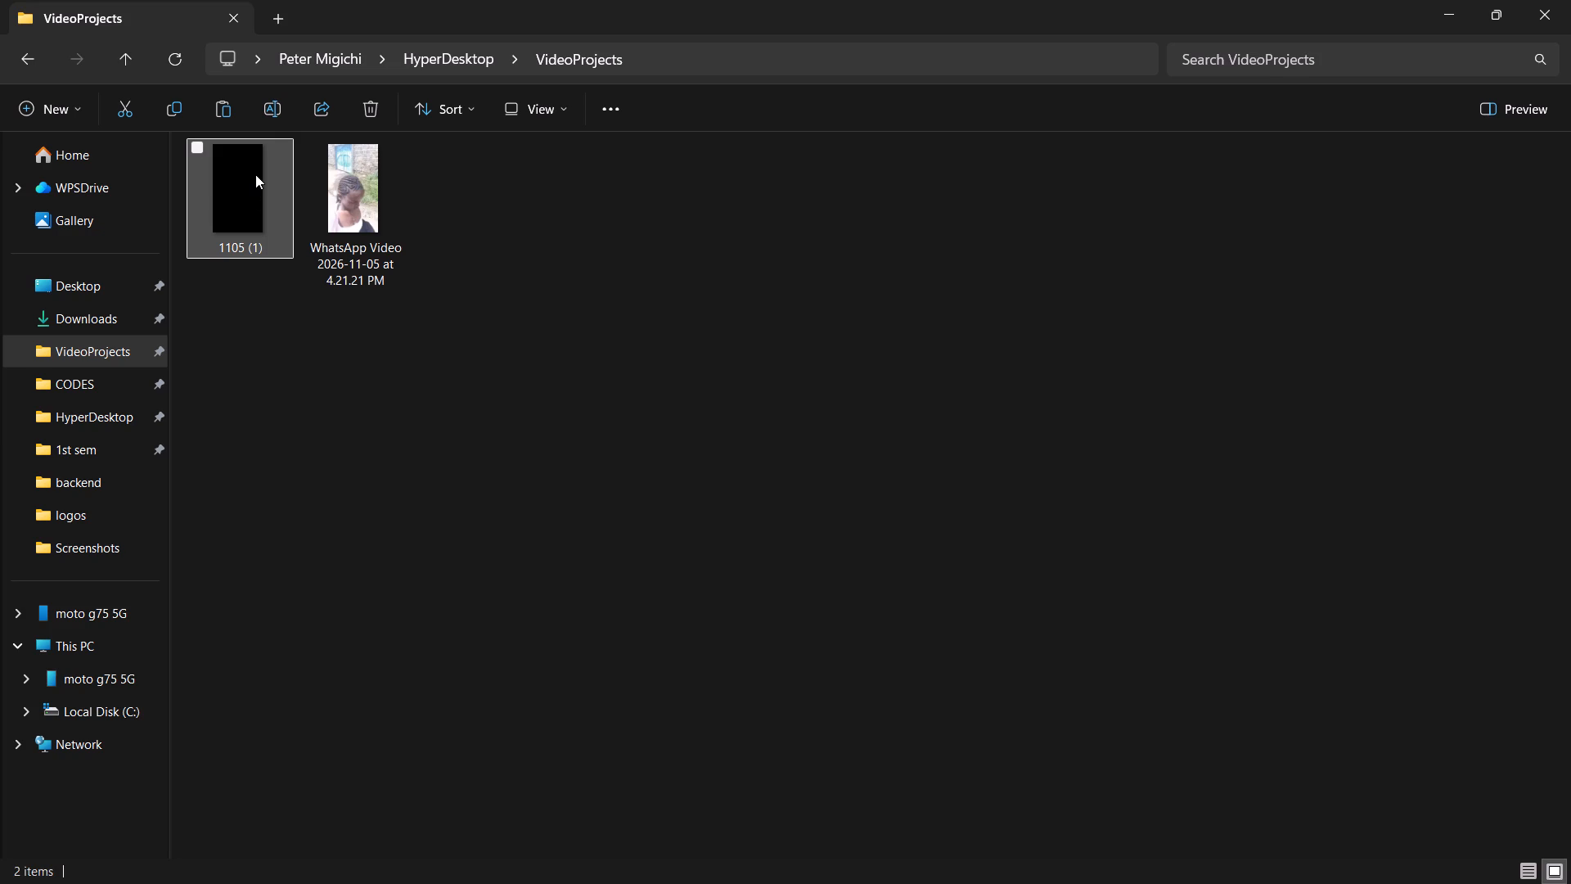
click(255, 174)
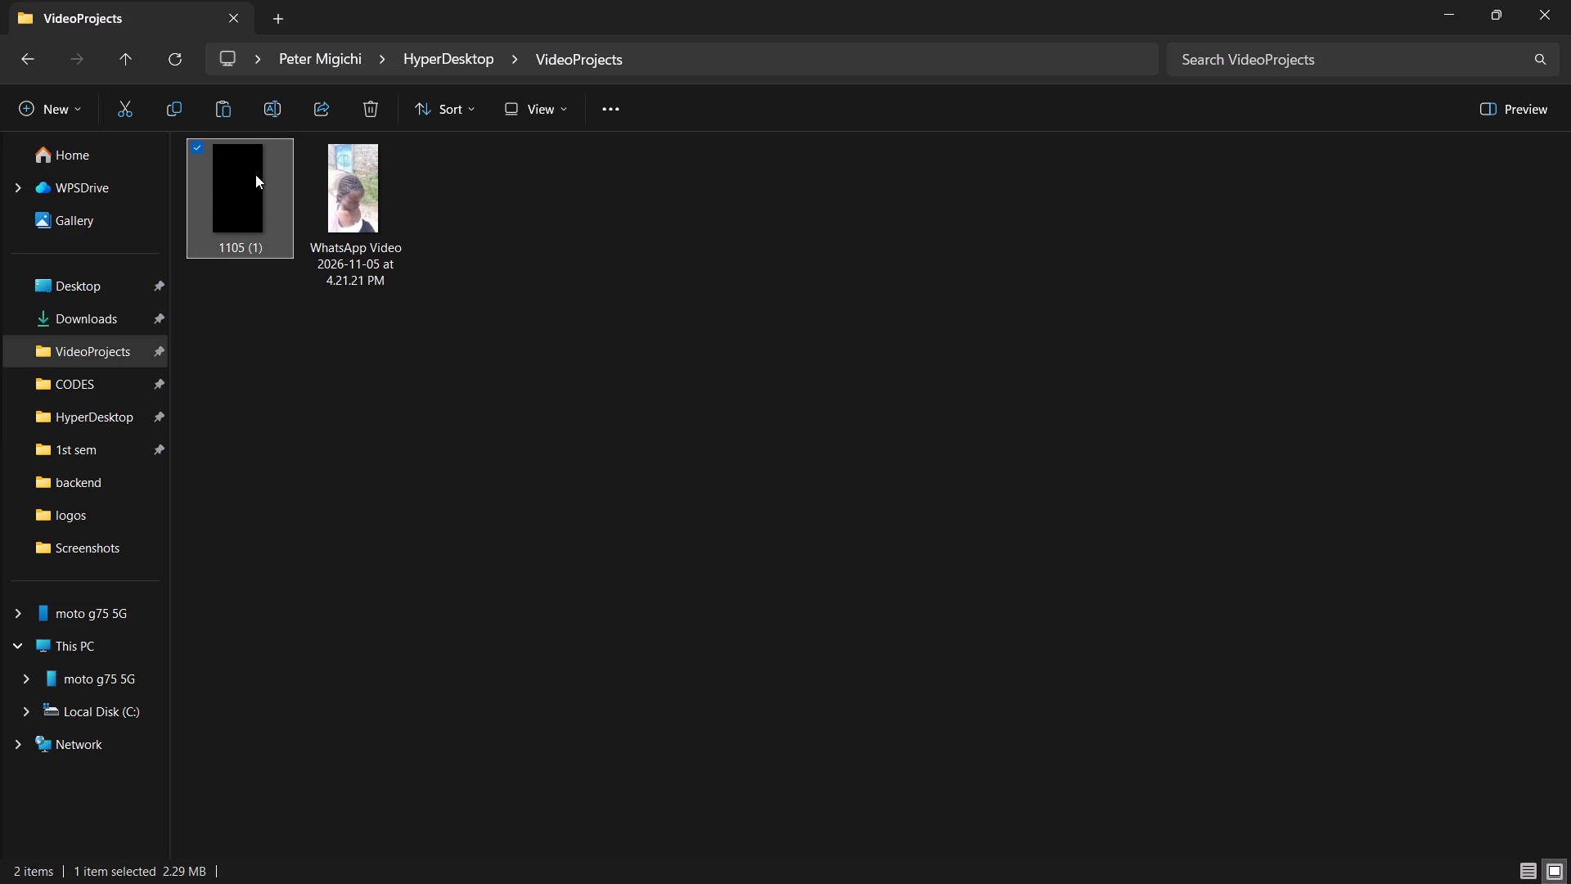
key(ctrl+c)
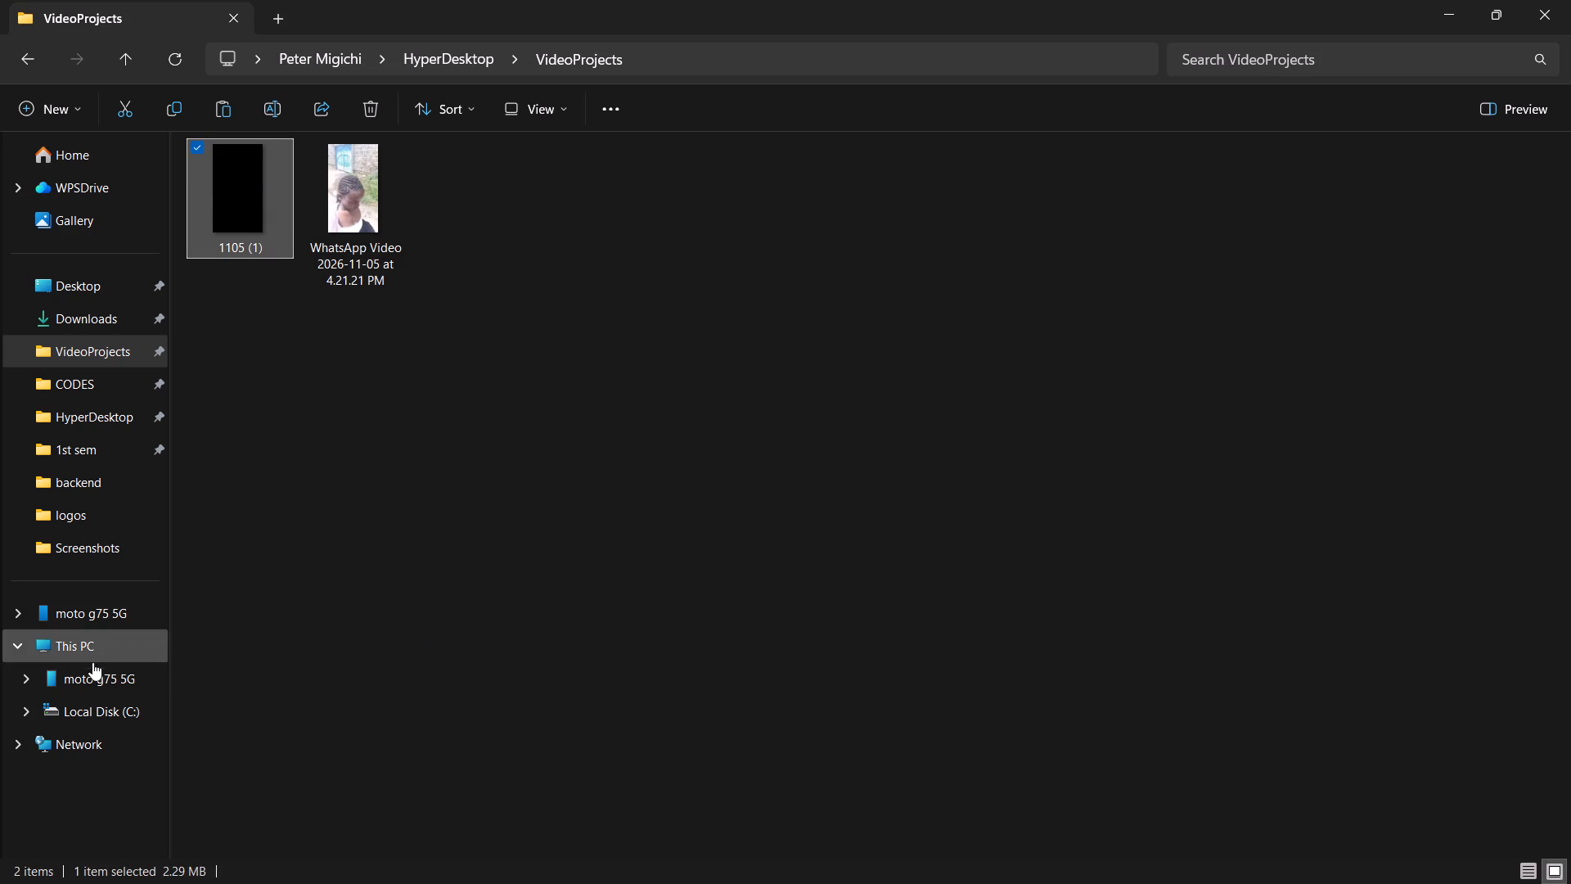
click(105, 679)
double_click(380, 190)
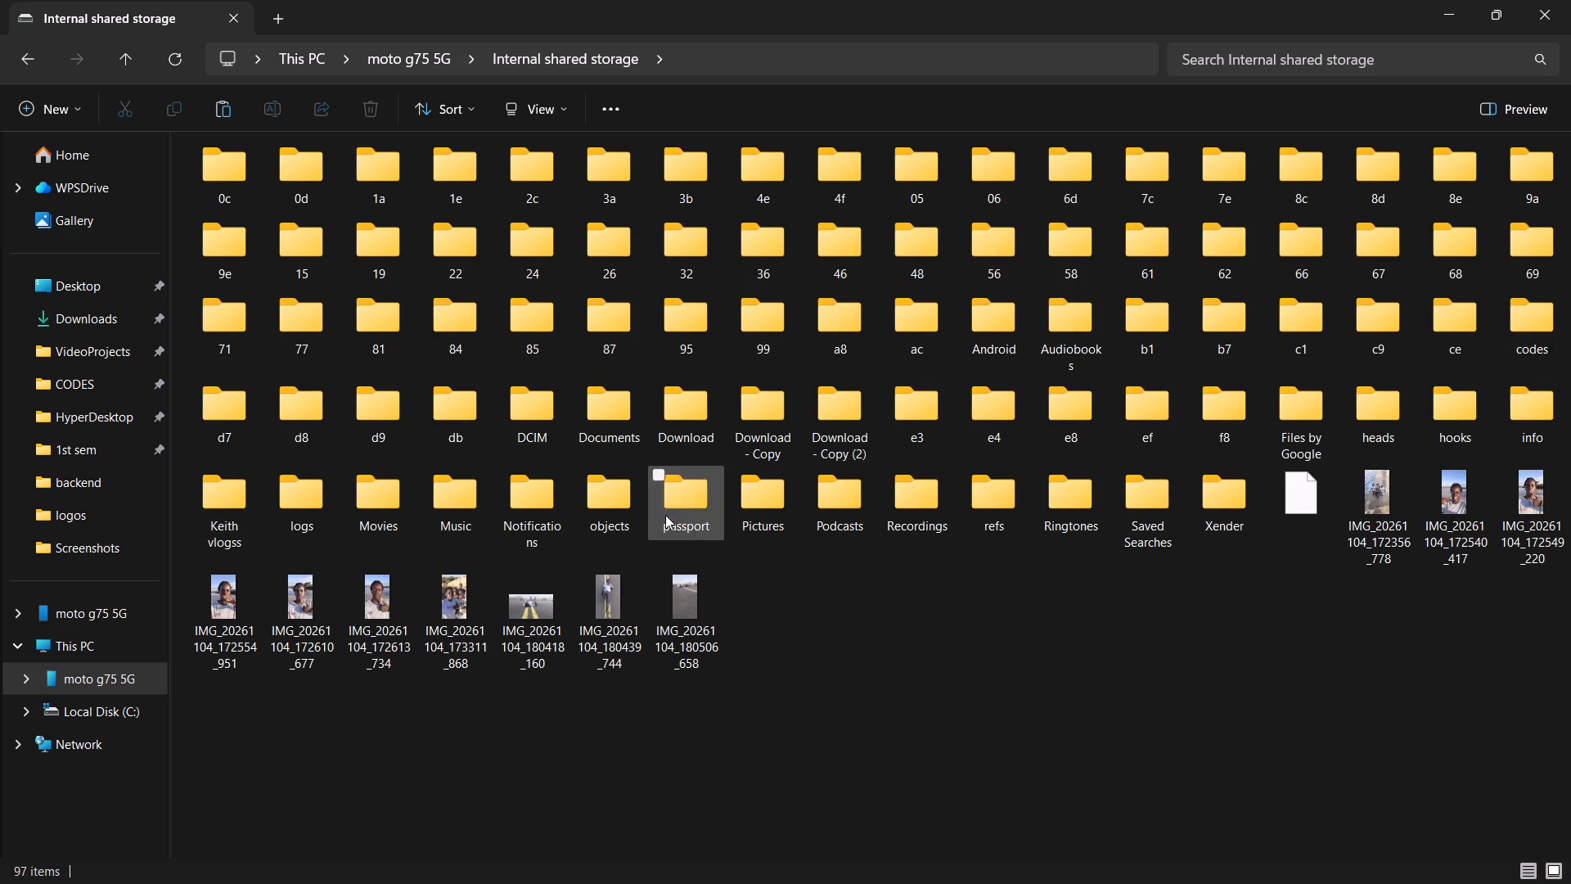
click(713, 438)
right_click(712, 438)
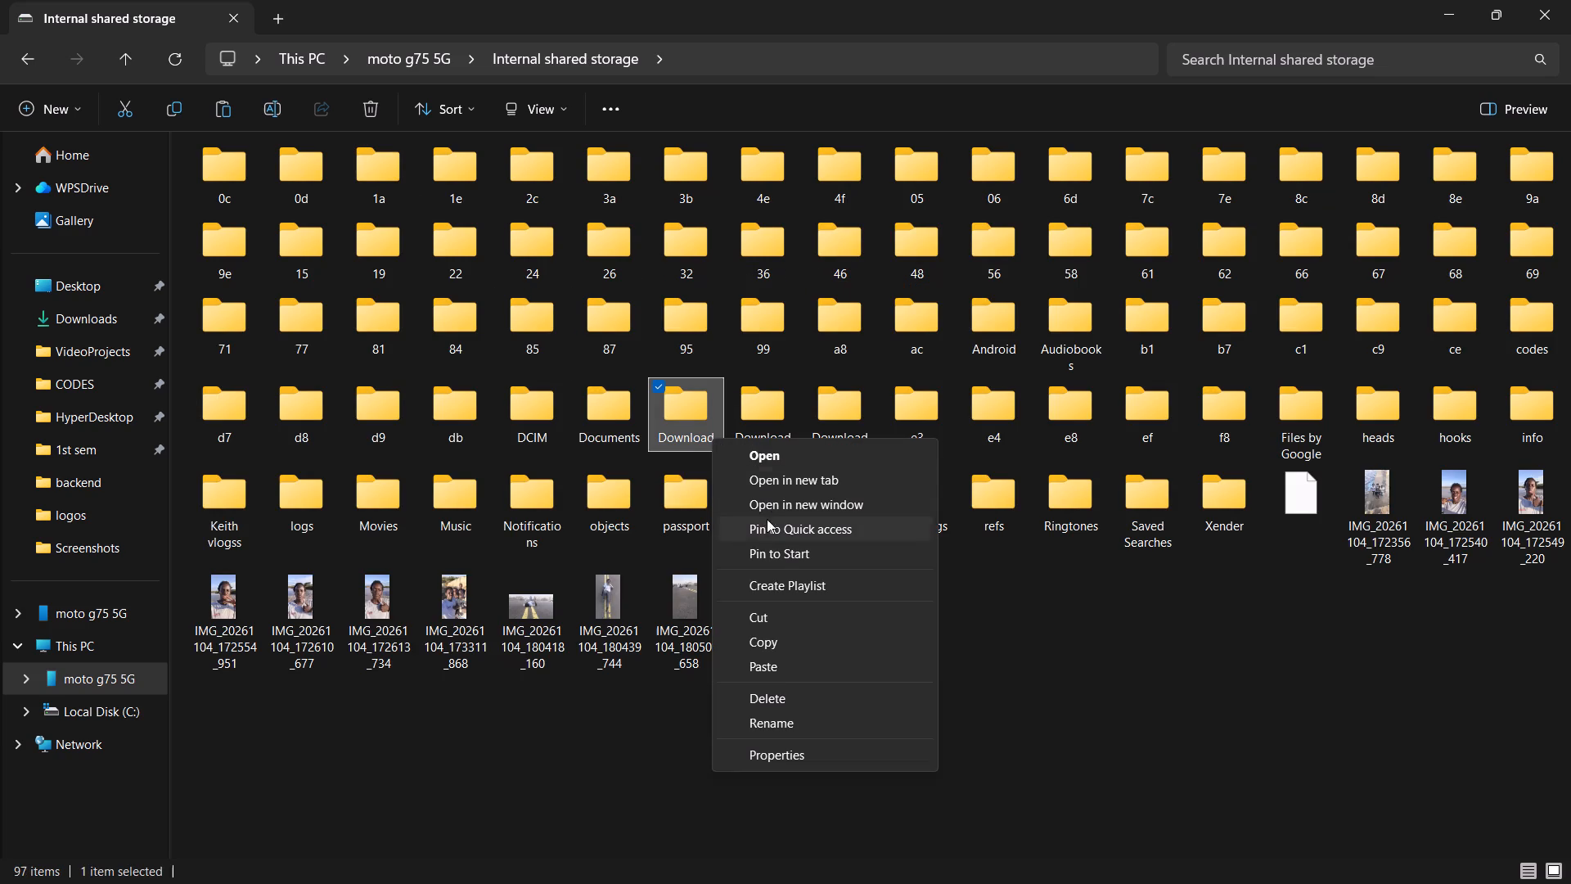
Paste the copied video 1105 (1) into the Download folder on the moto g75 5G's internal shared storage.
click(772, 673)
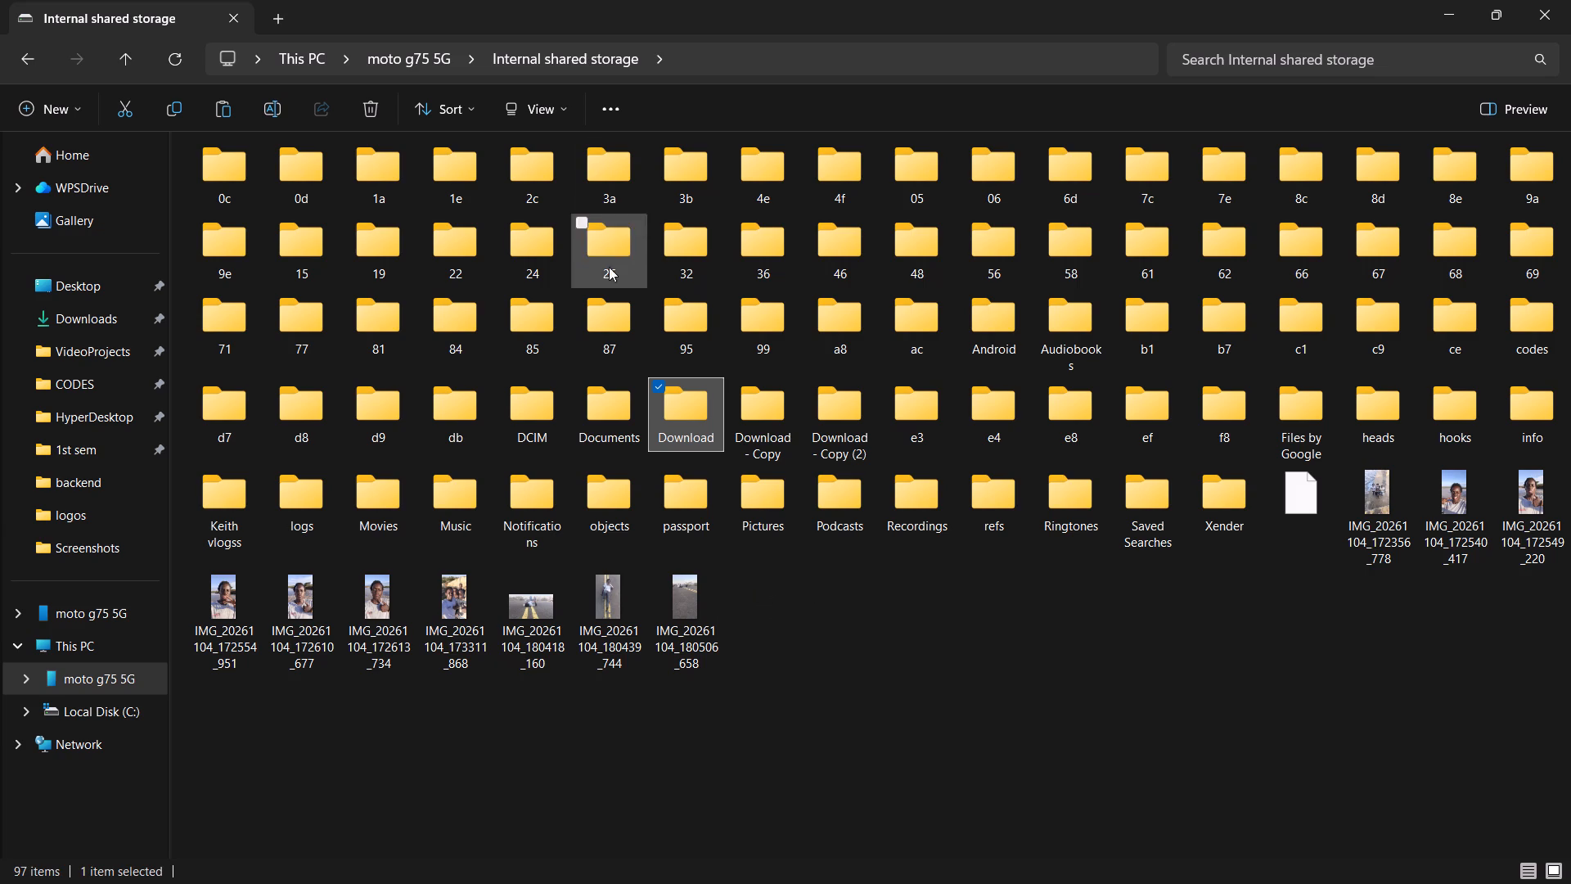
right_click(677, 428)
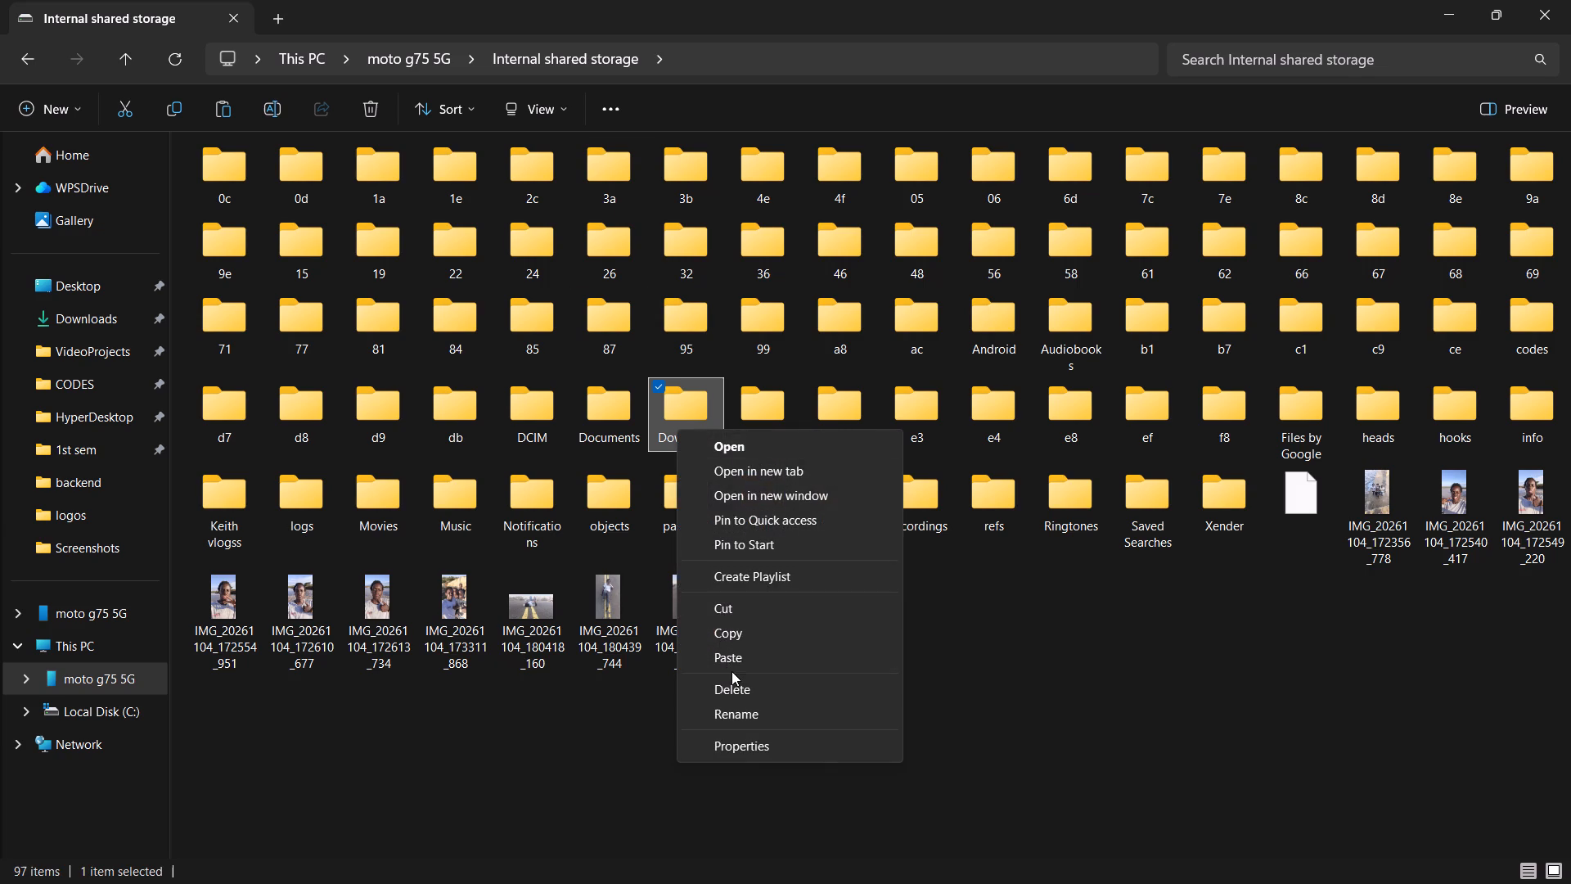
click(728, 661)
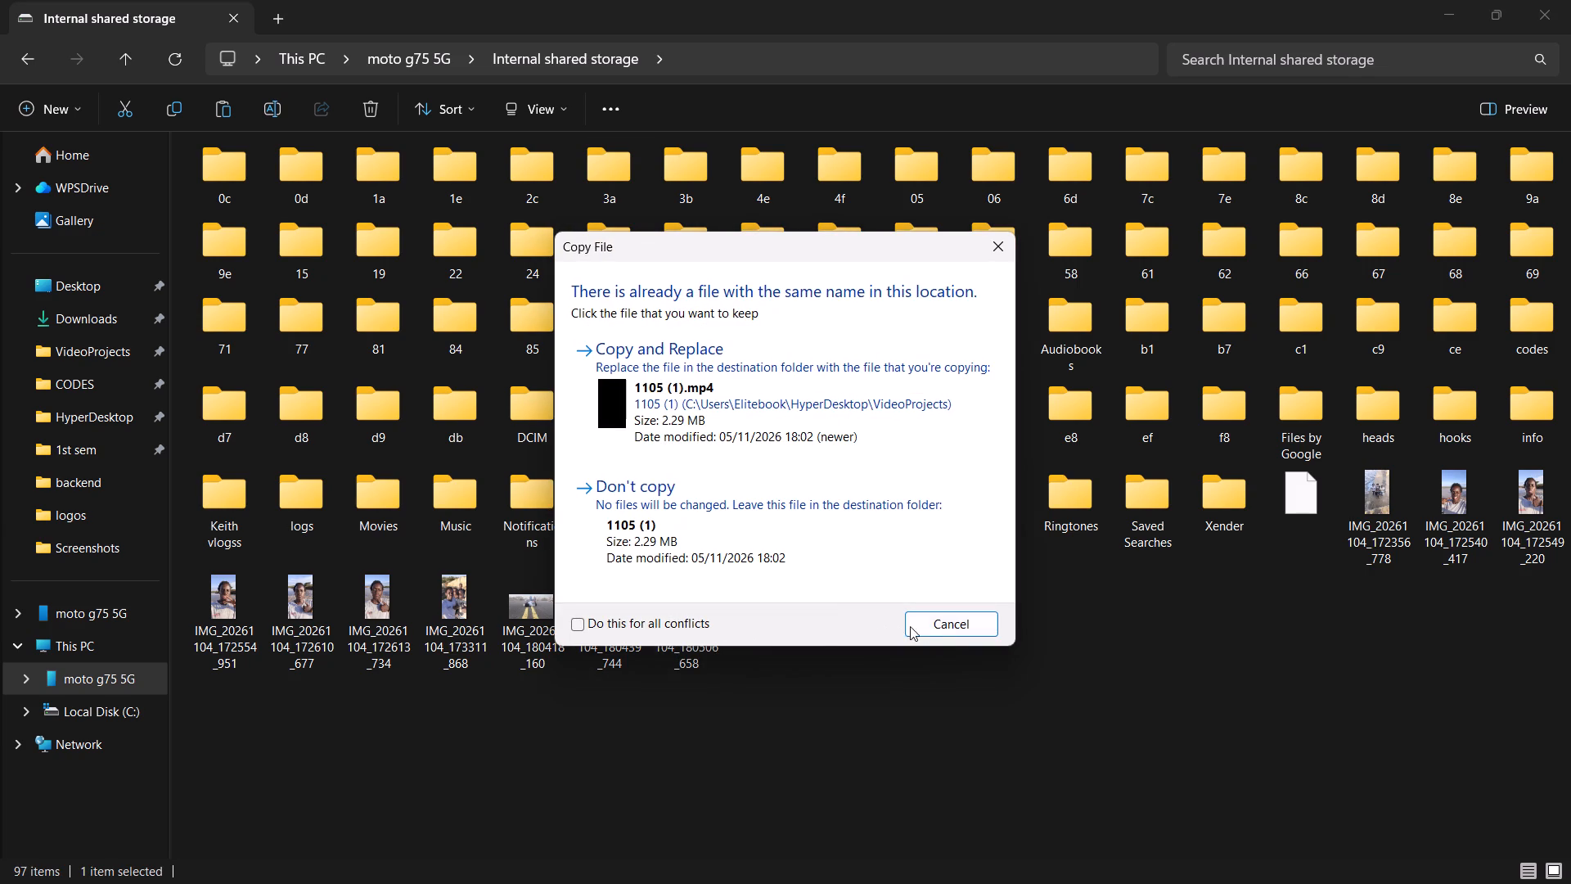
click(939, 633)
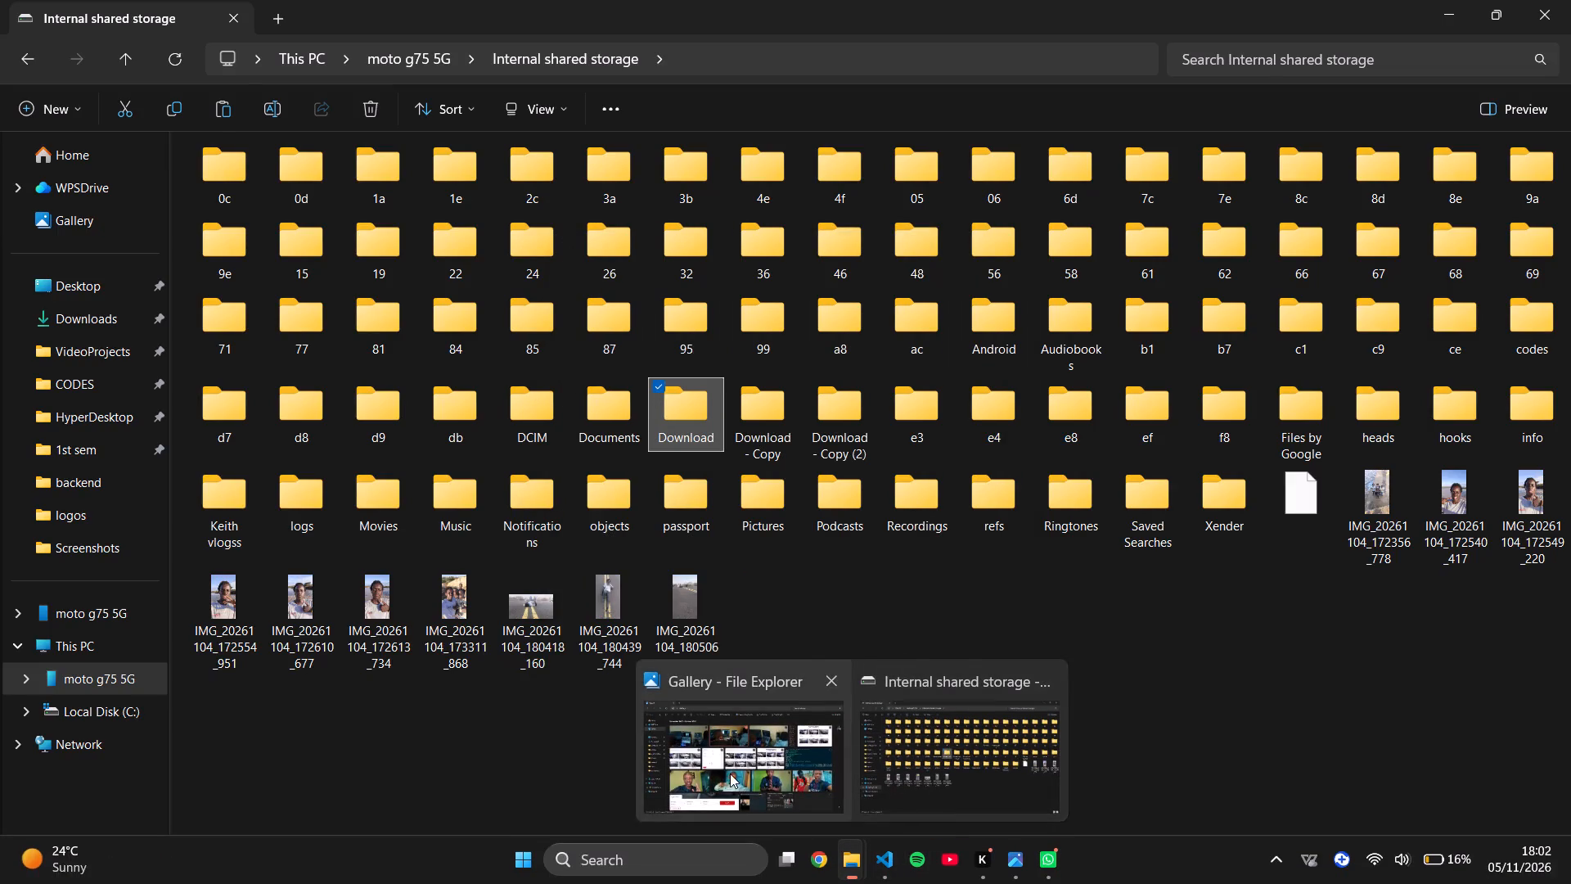
Close the extra File Explorer window showing the Gallery.
click(831, 680)
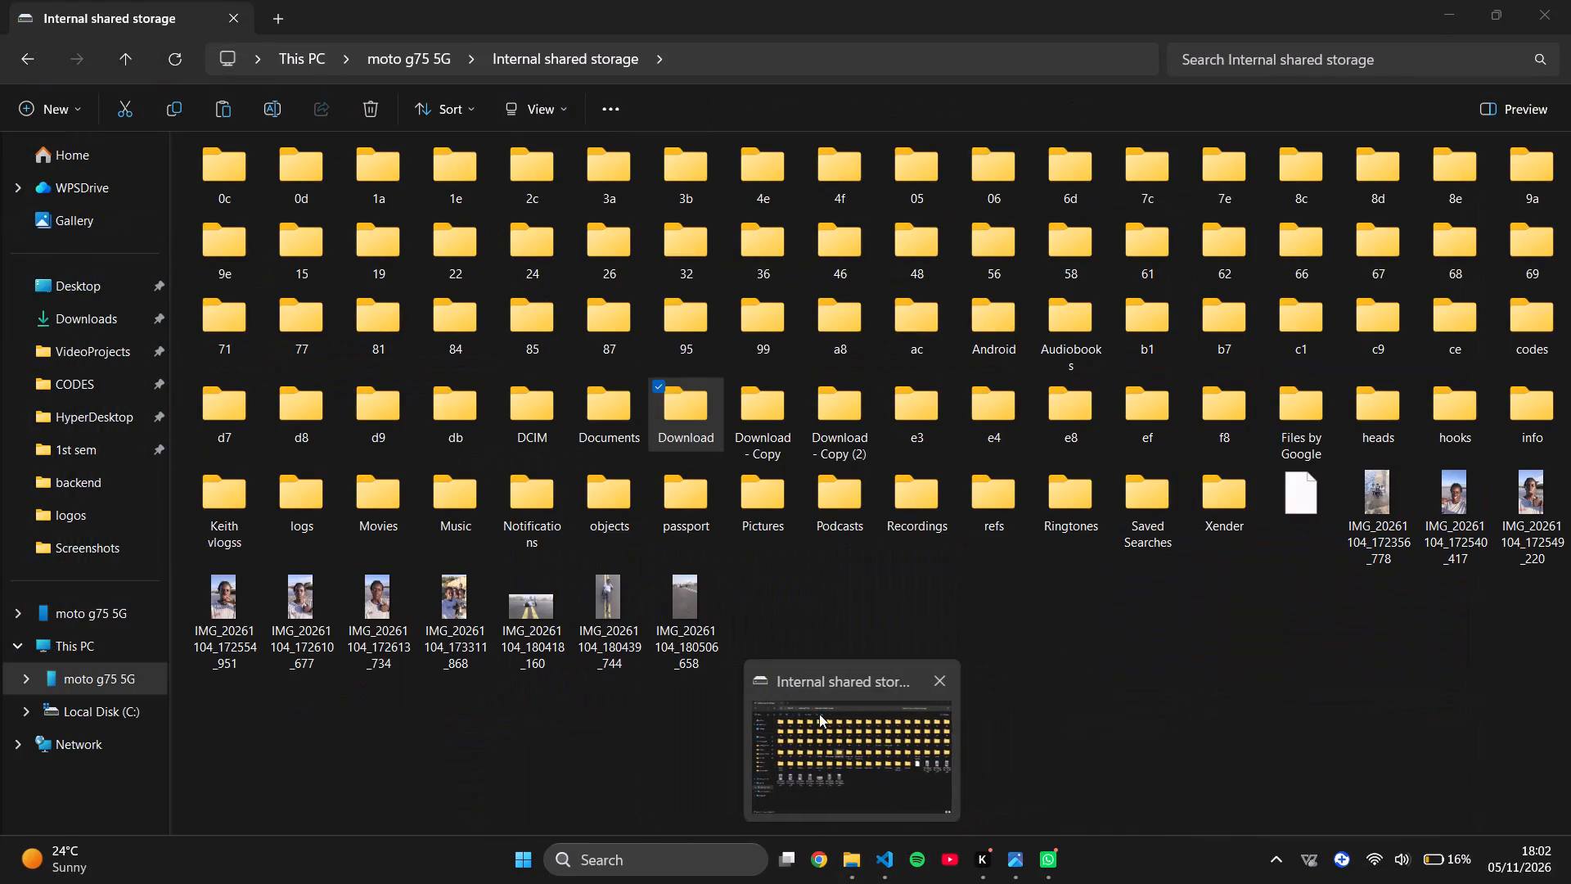
Copy the video 1105 (1) from VideoProjects to the Download folder on the moto g75 5G, replacing the existing file.
click(110, 360)
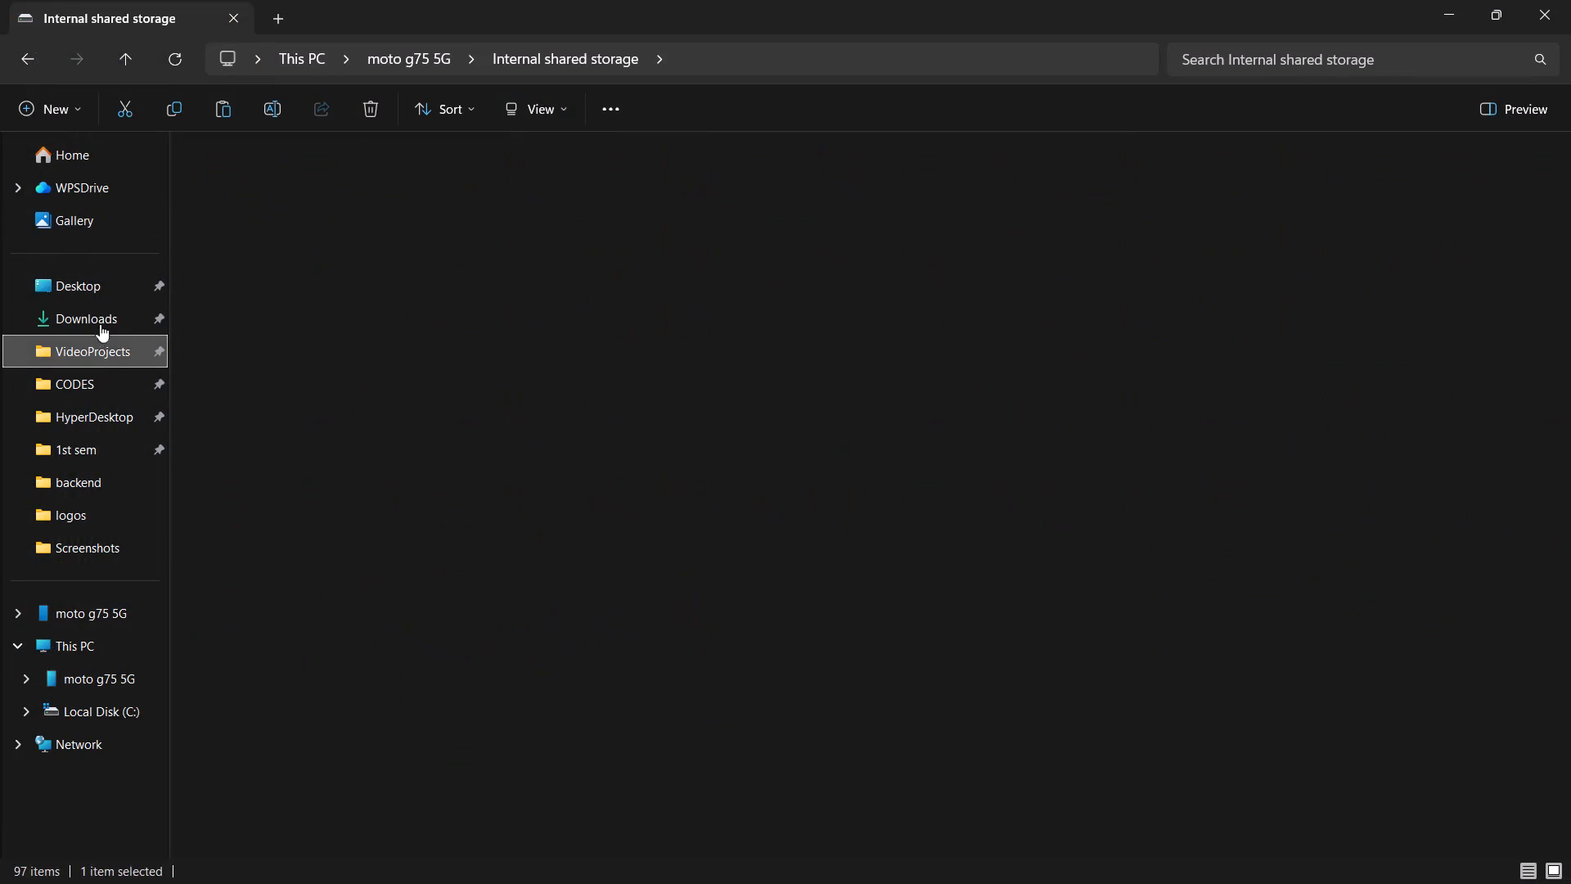
click(254, 216)
right_click(253, 213)
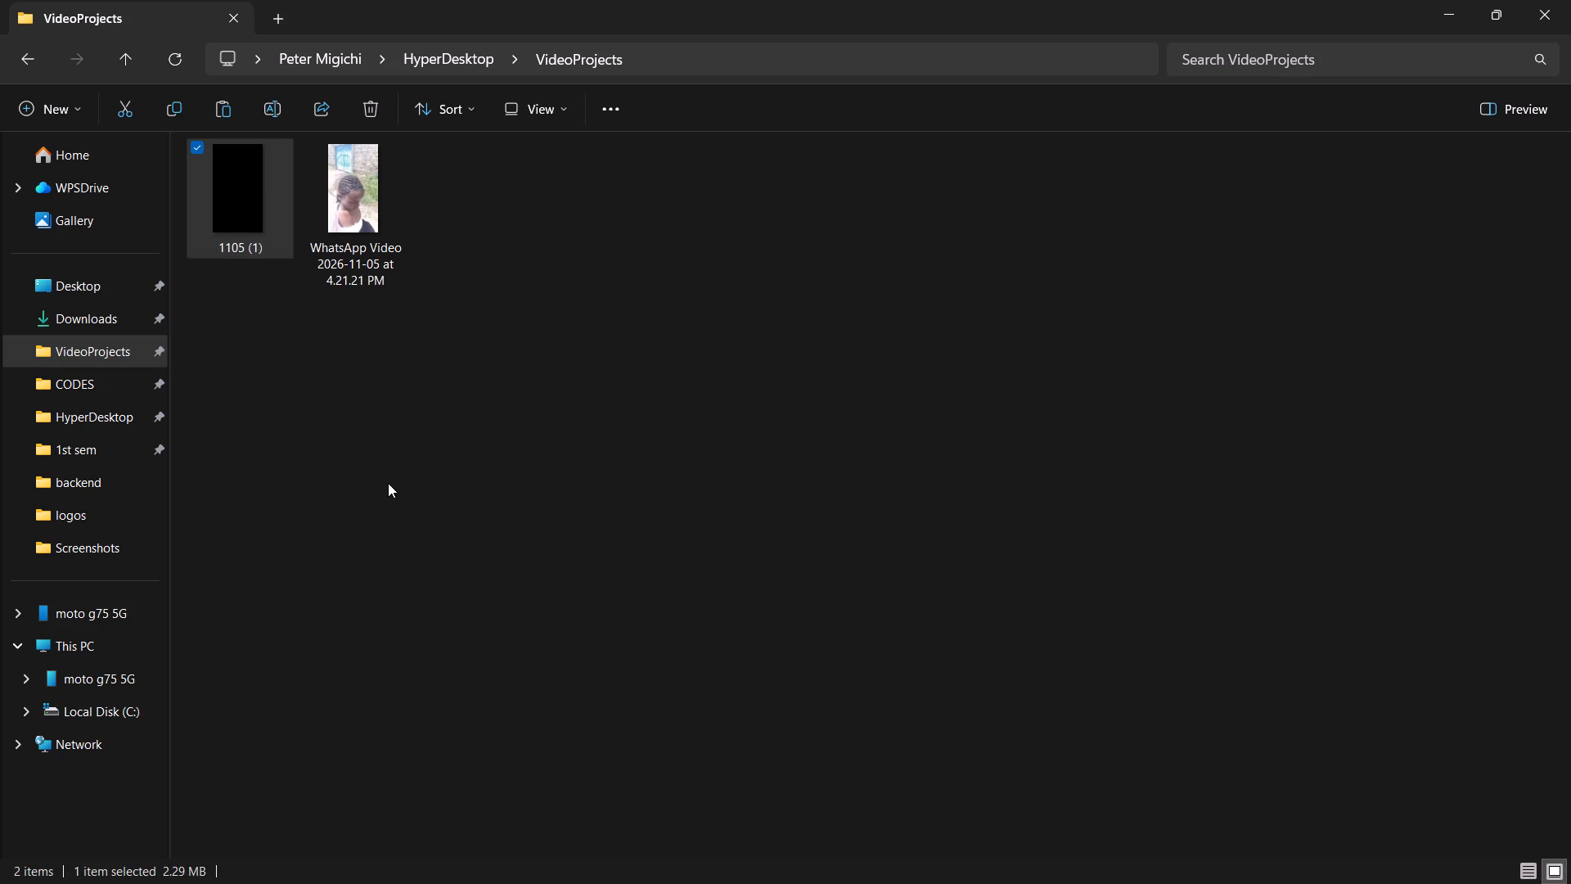
click(356, 233)
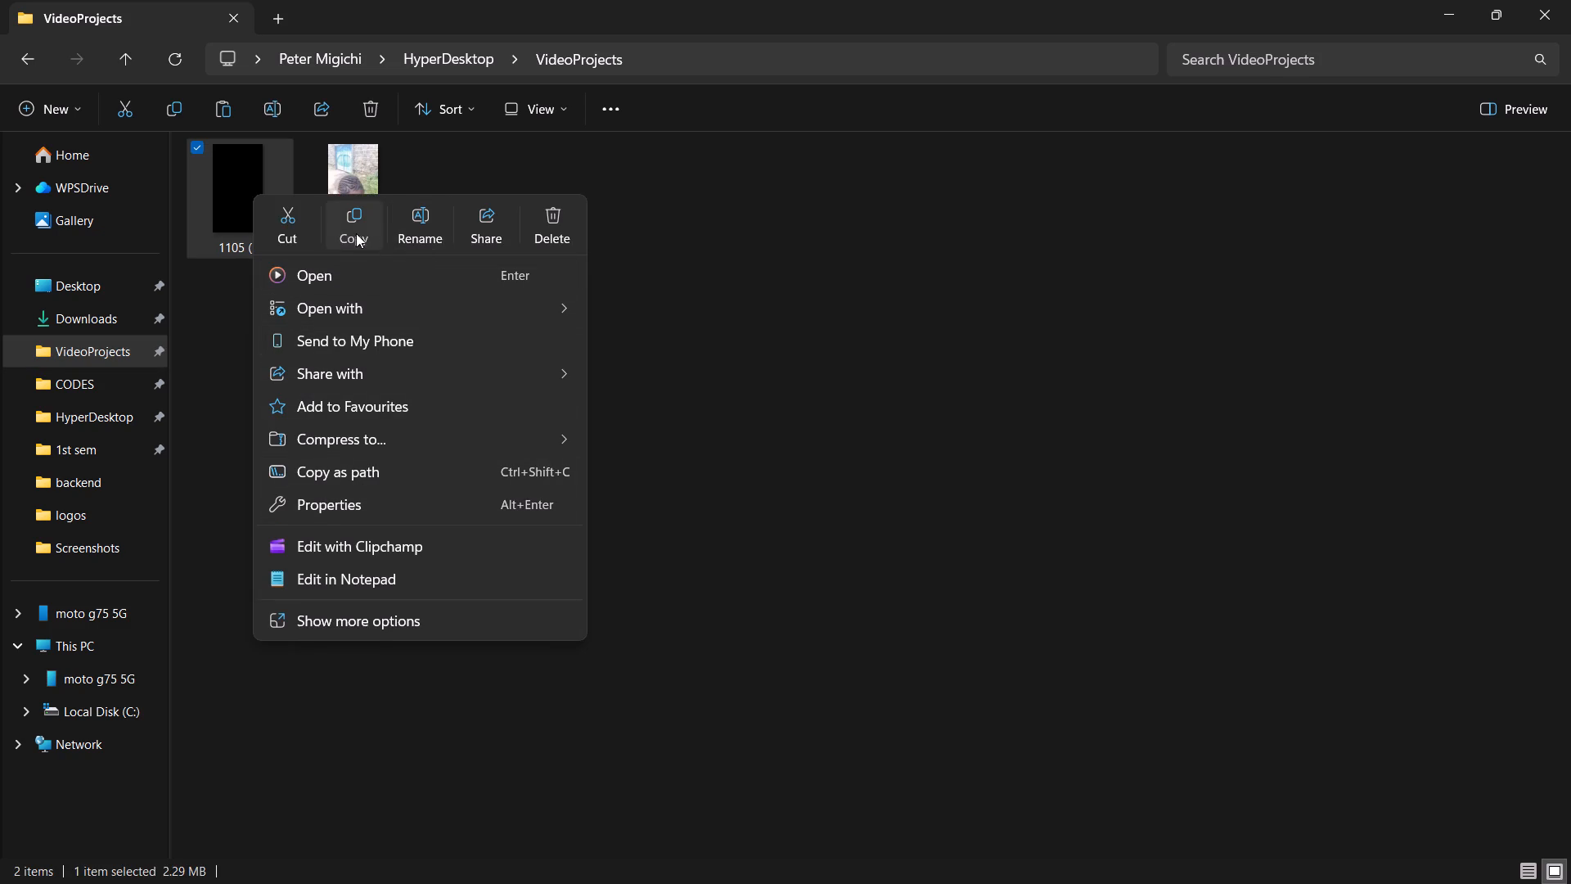
click(133, 680)
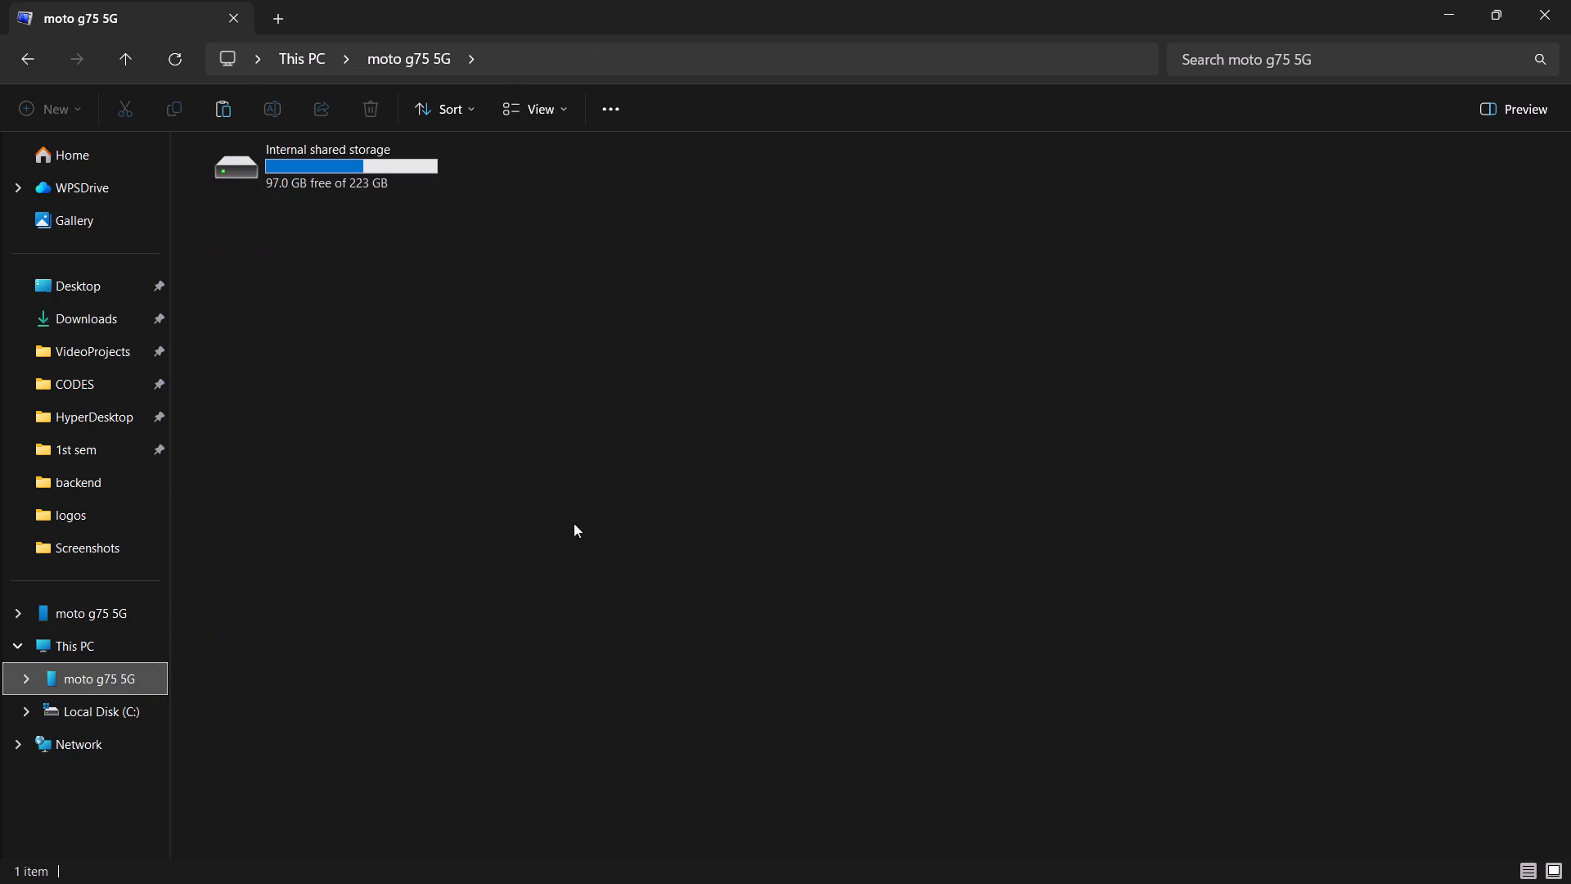
double_click(376, 184)
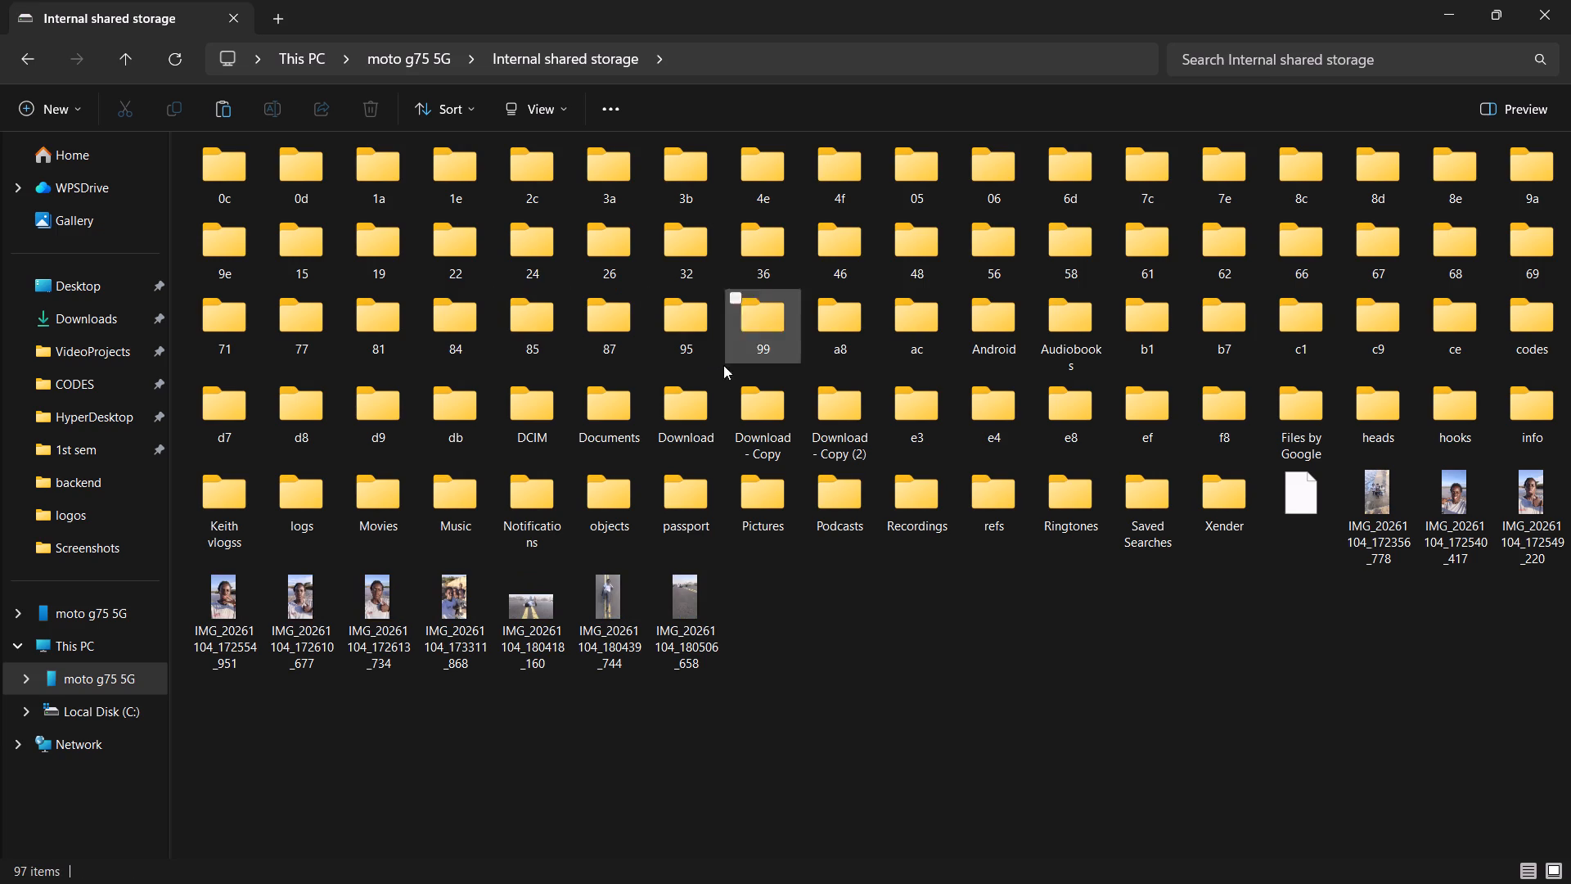
click(677, 432)
right_click(686, 427)
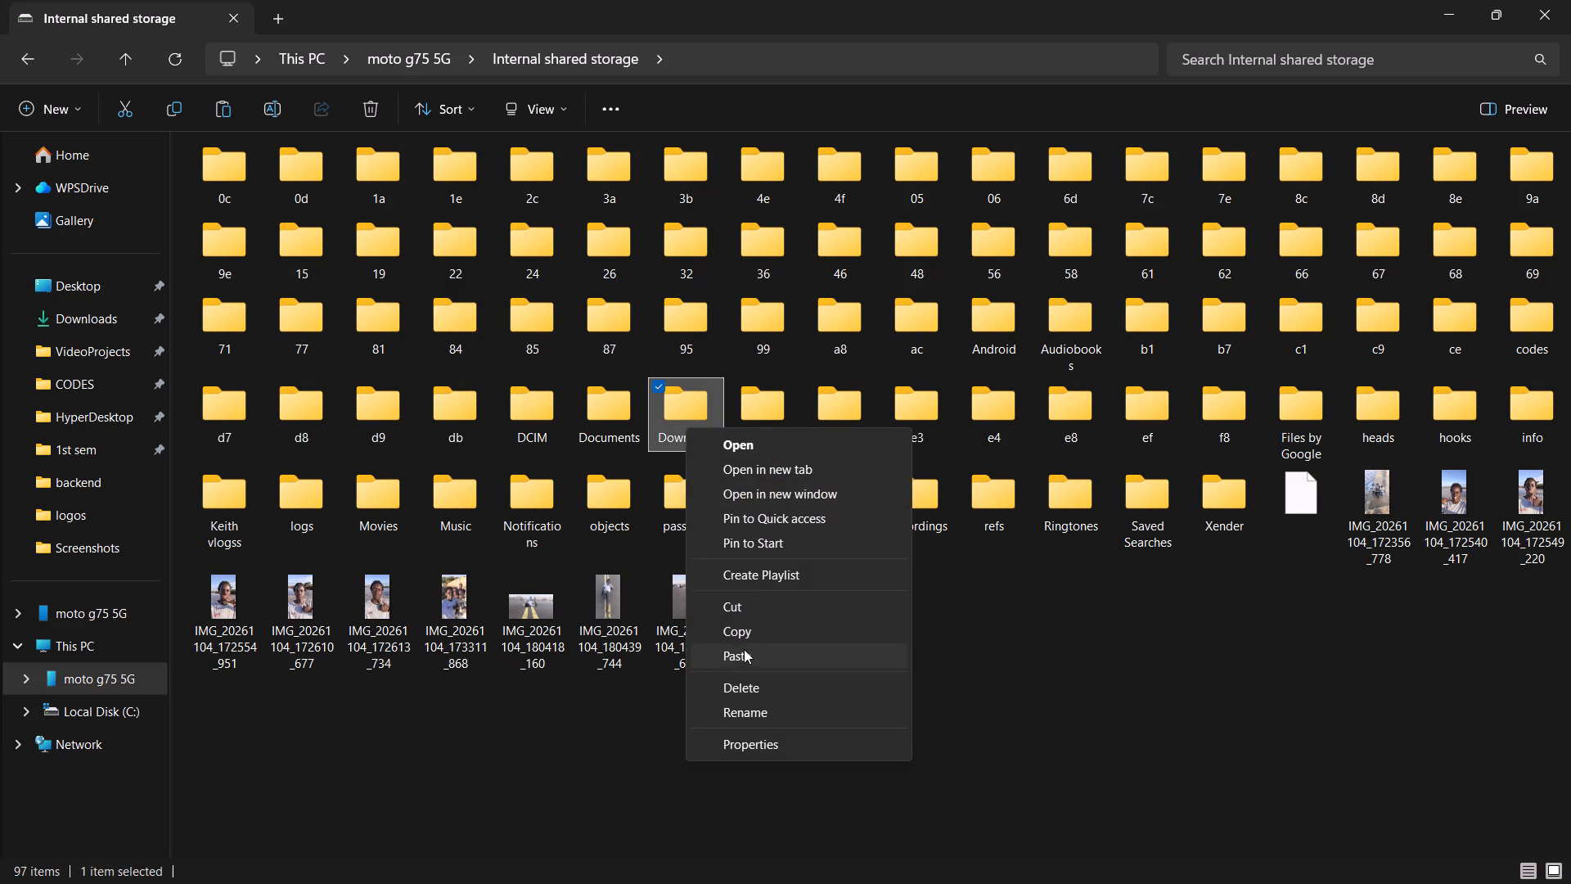
click(745, 650)
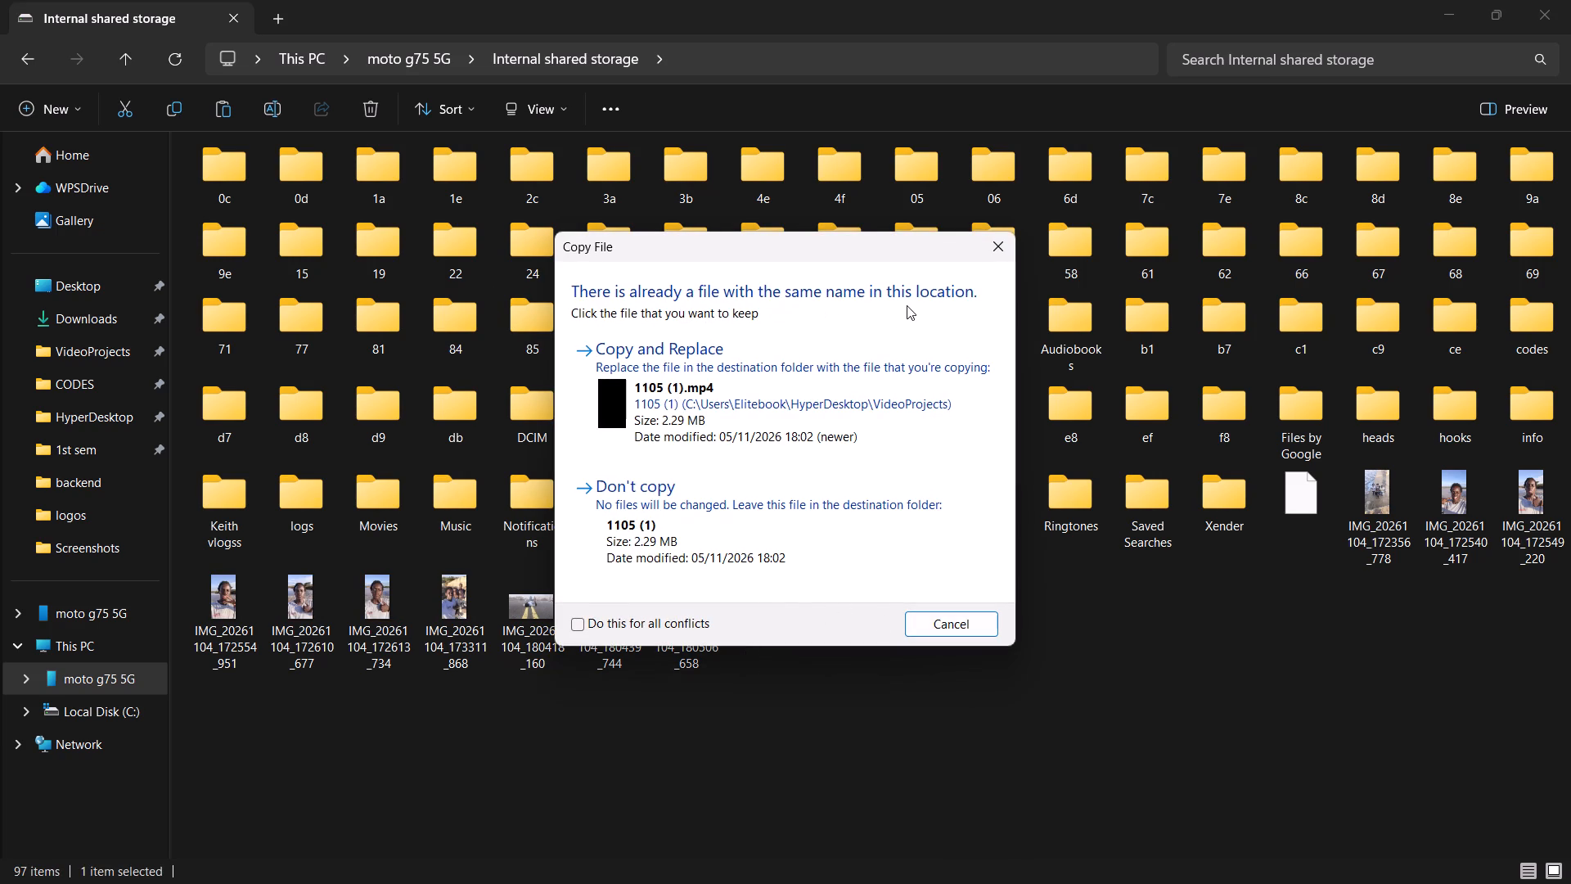
click(678, 405)
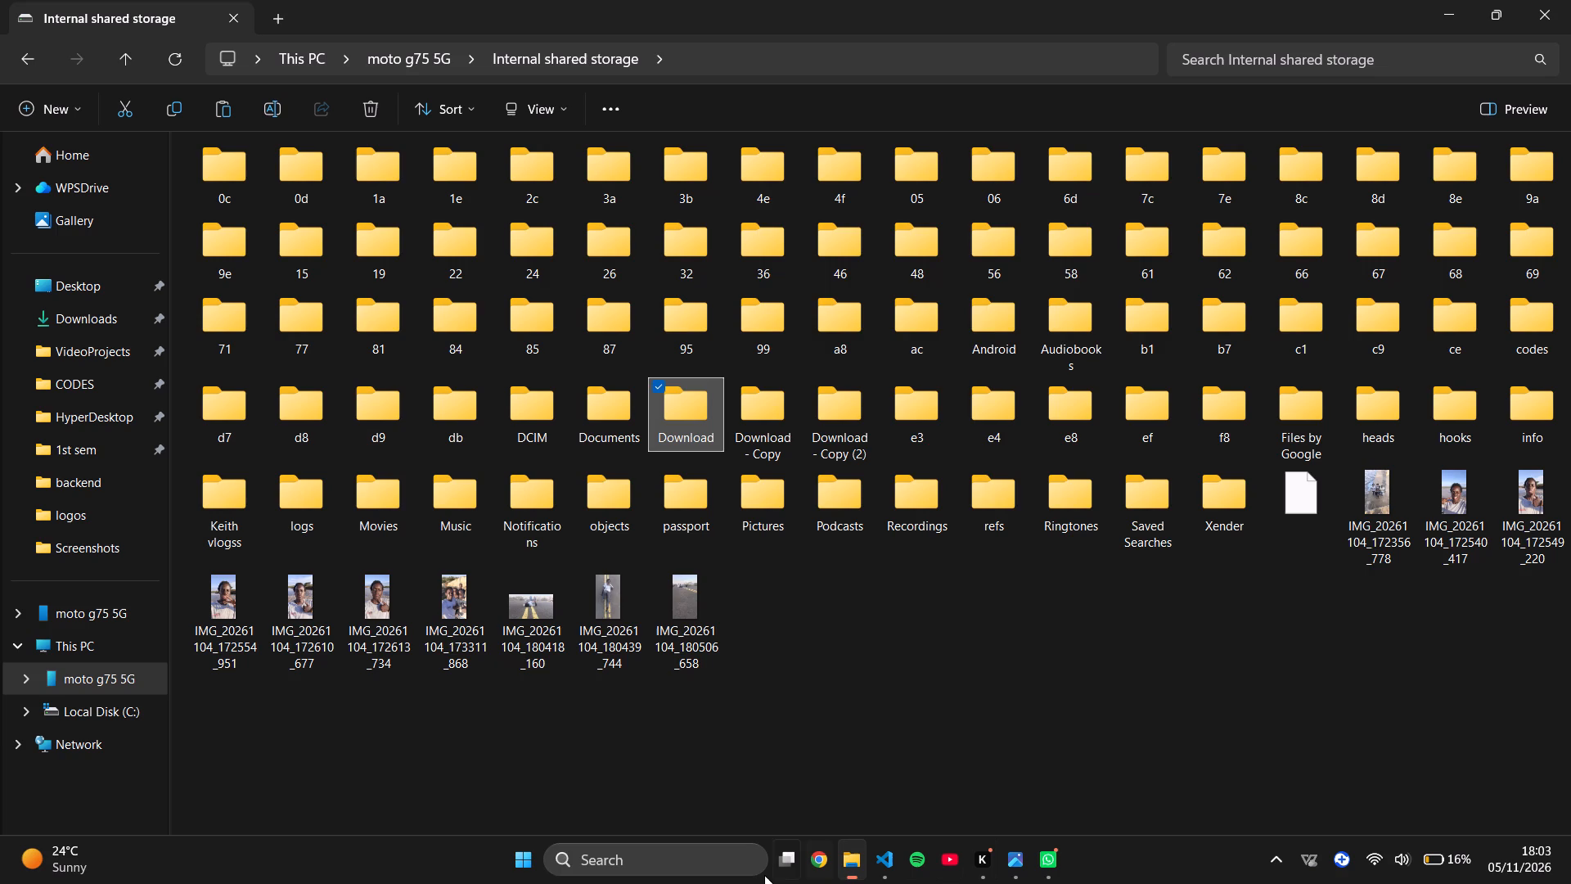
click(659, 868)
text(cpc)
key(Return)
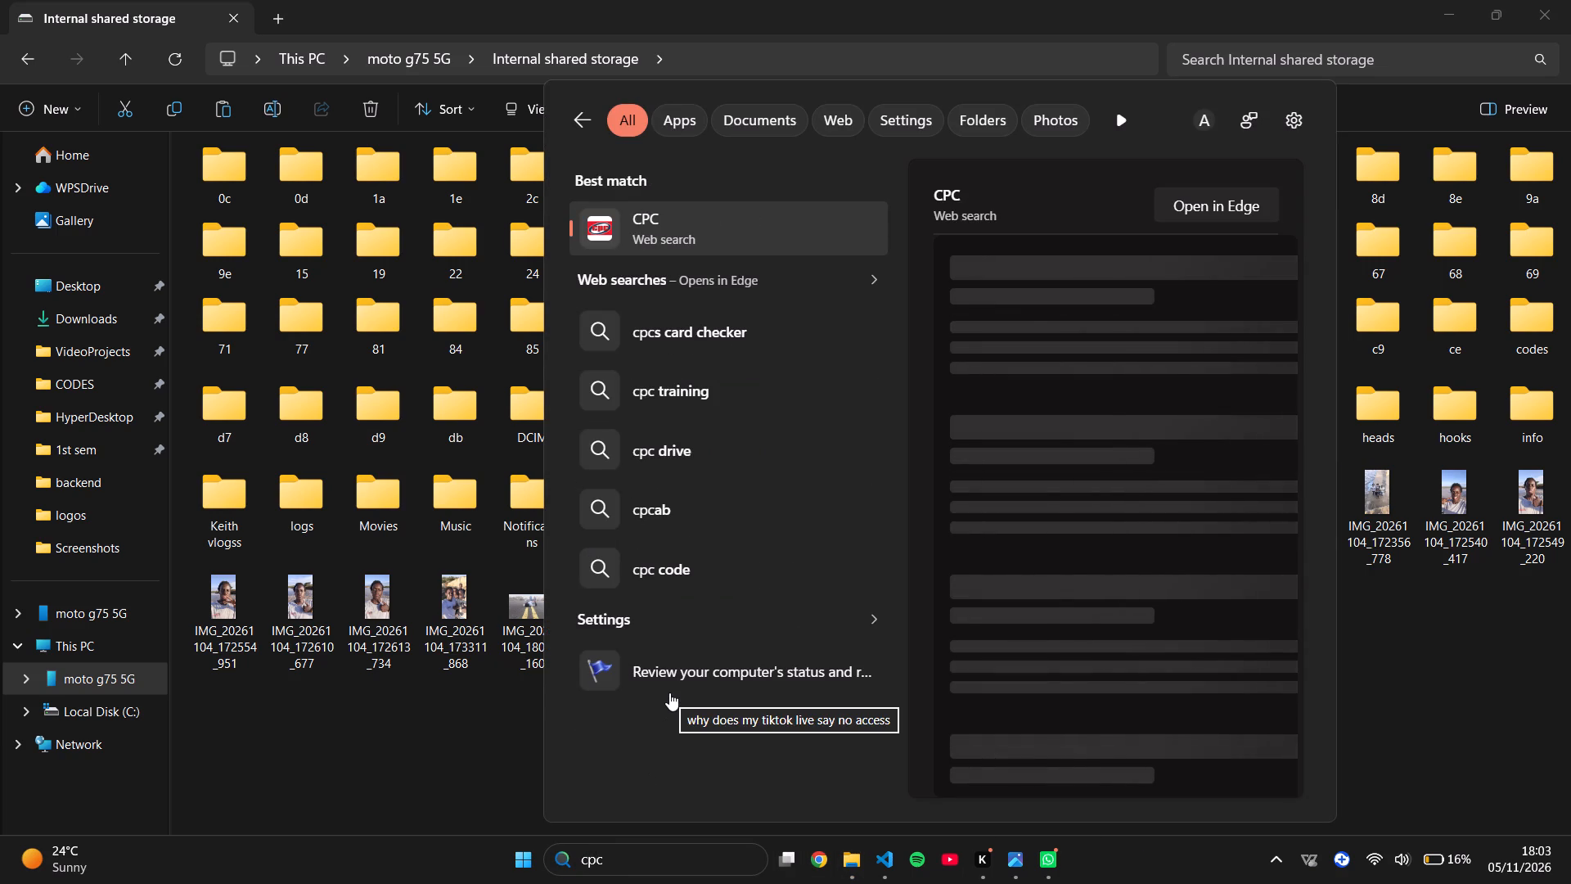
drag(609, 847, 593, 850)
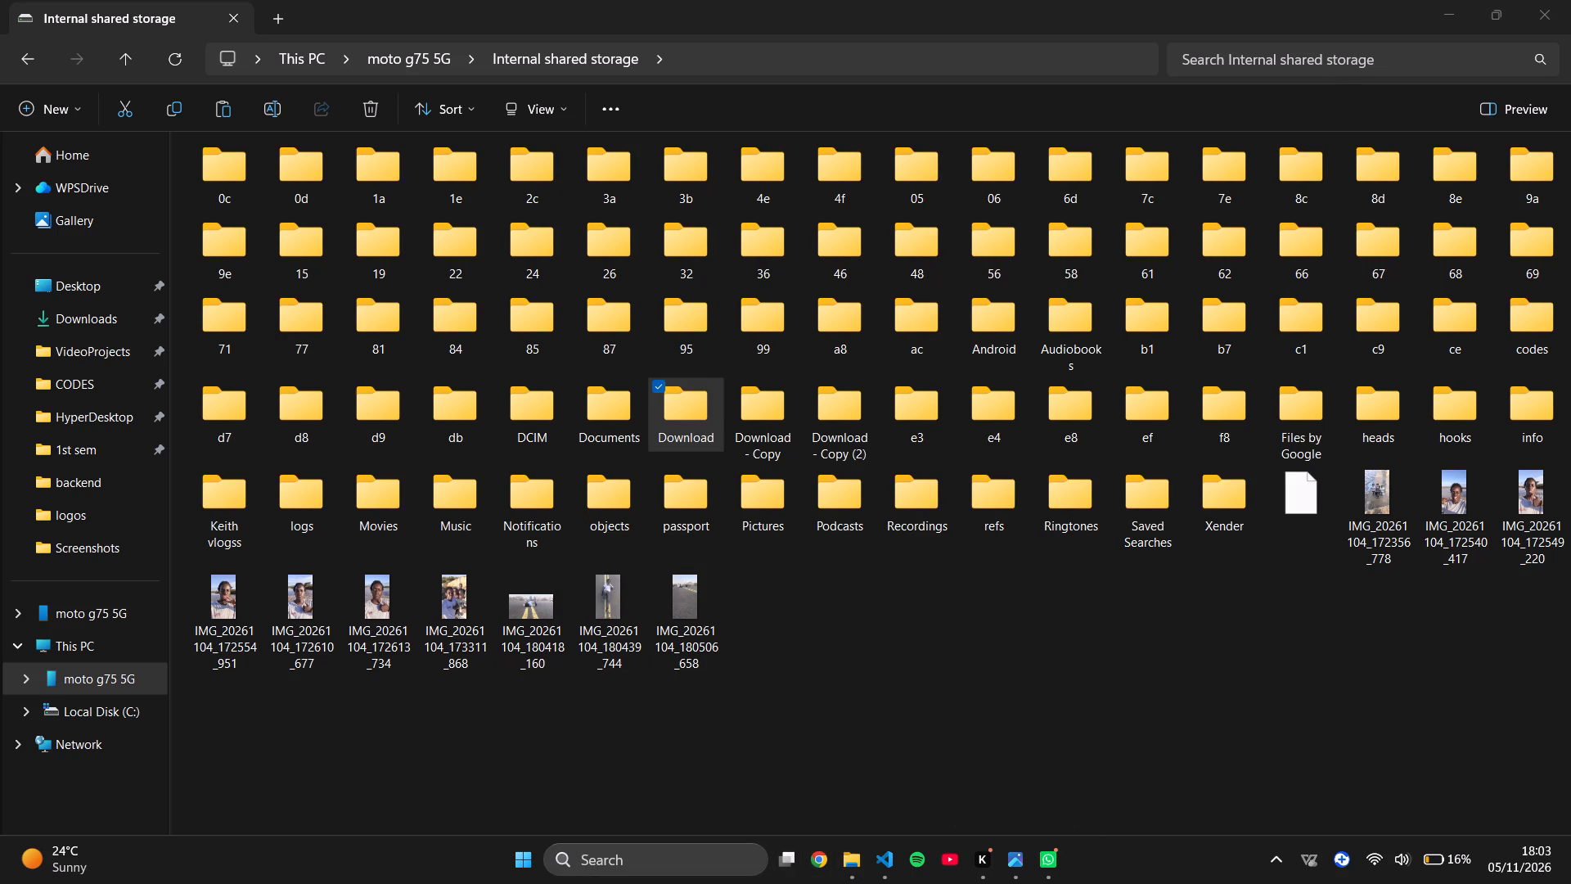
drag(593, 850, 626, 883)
Launch CapCut, open the project 1105 (1) and dismiss the Pro offer.
click(626, 853)
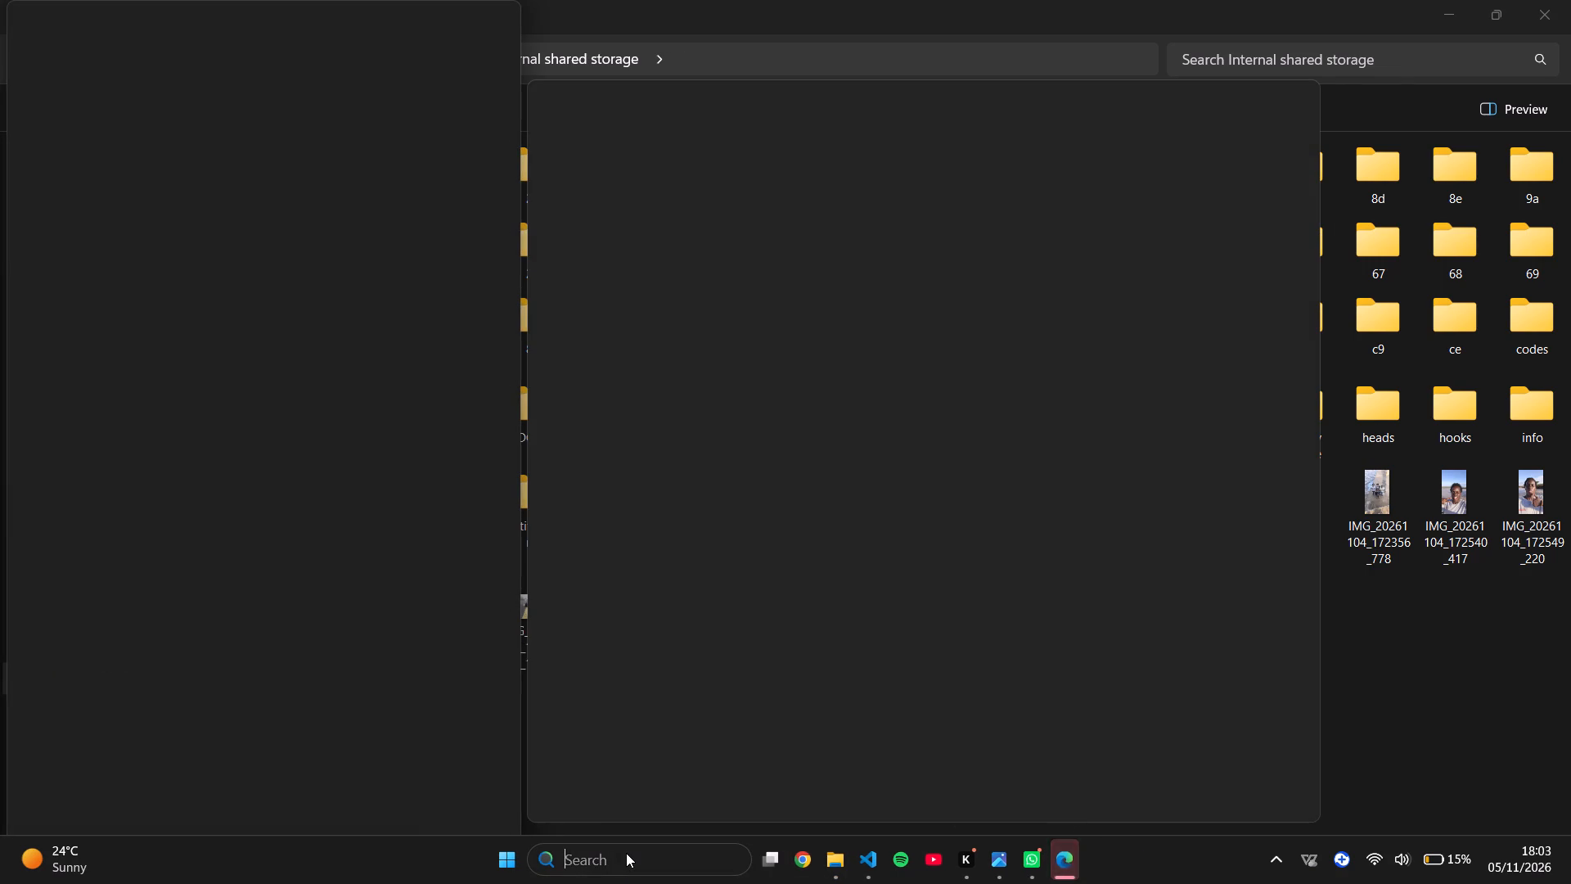
text(cap)
key(Return)
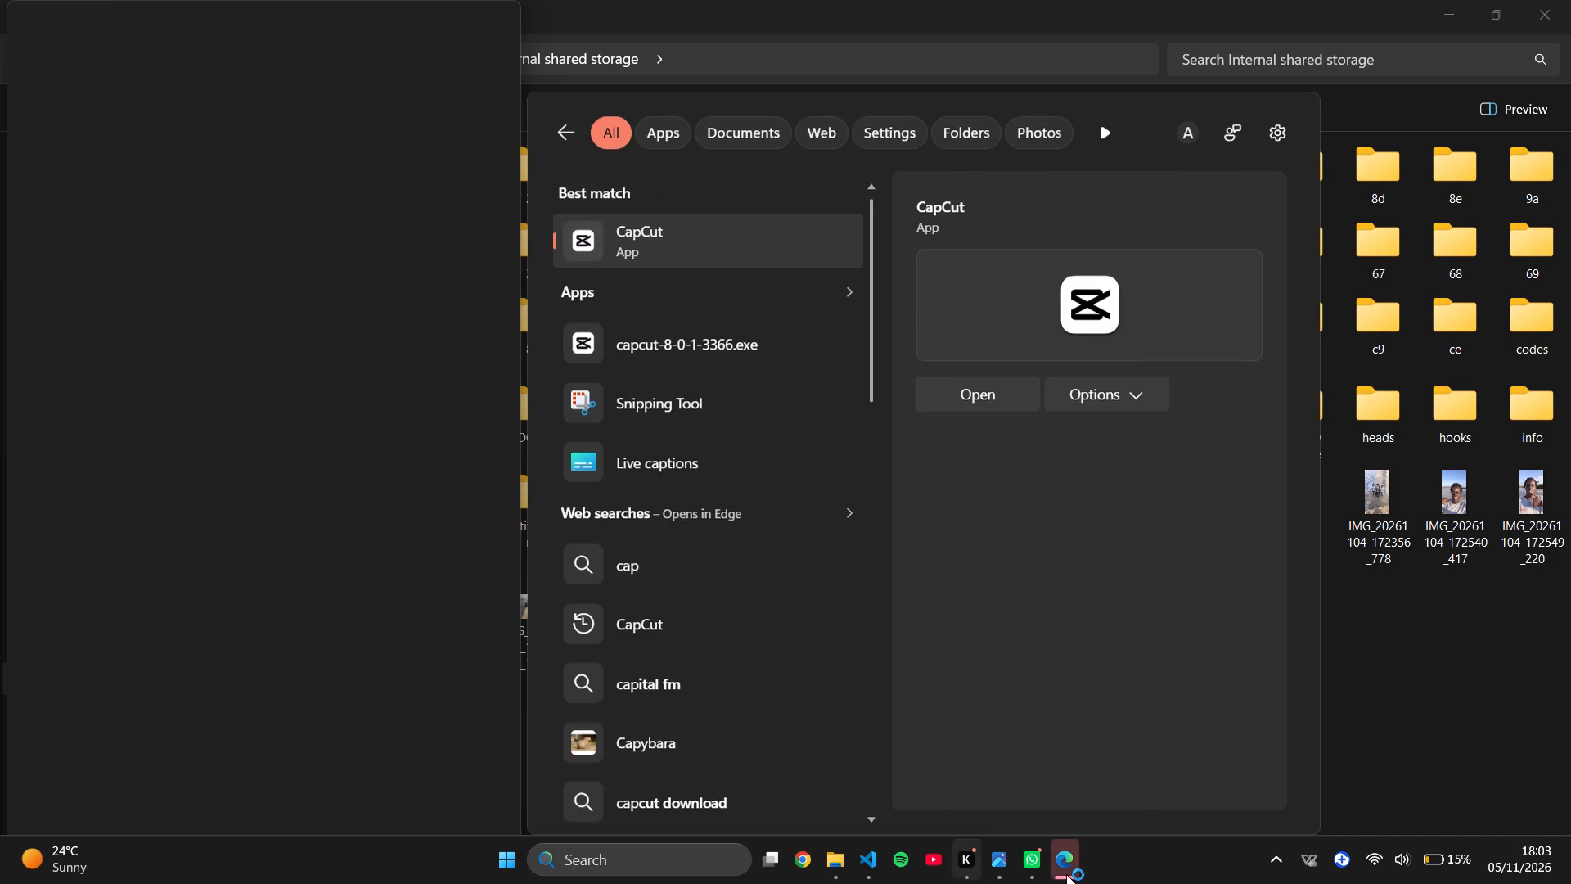
click(1092, 680)
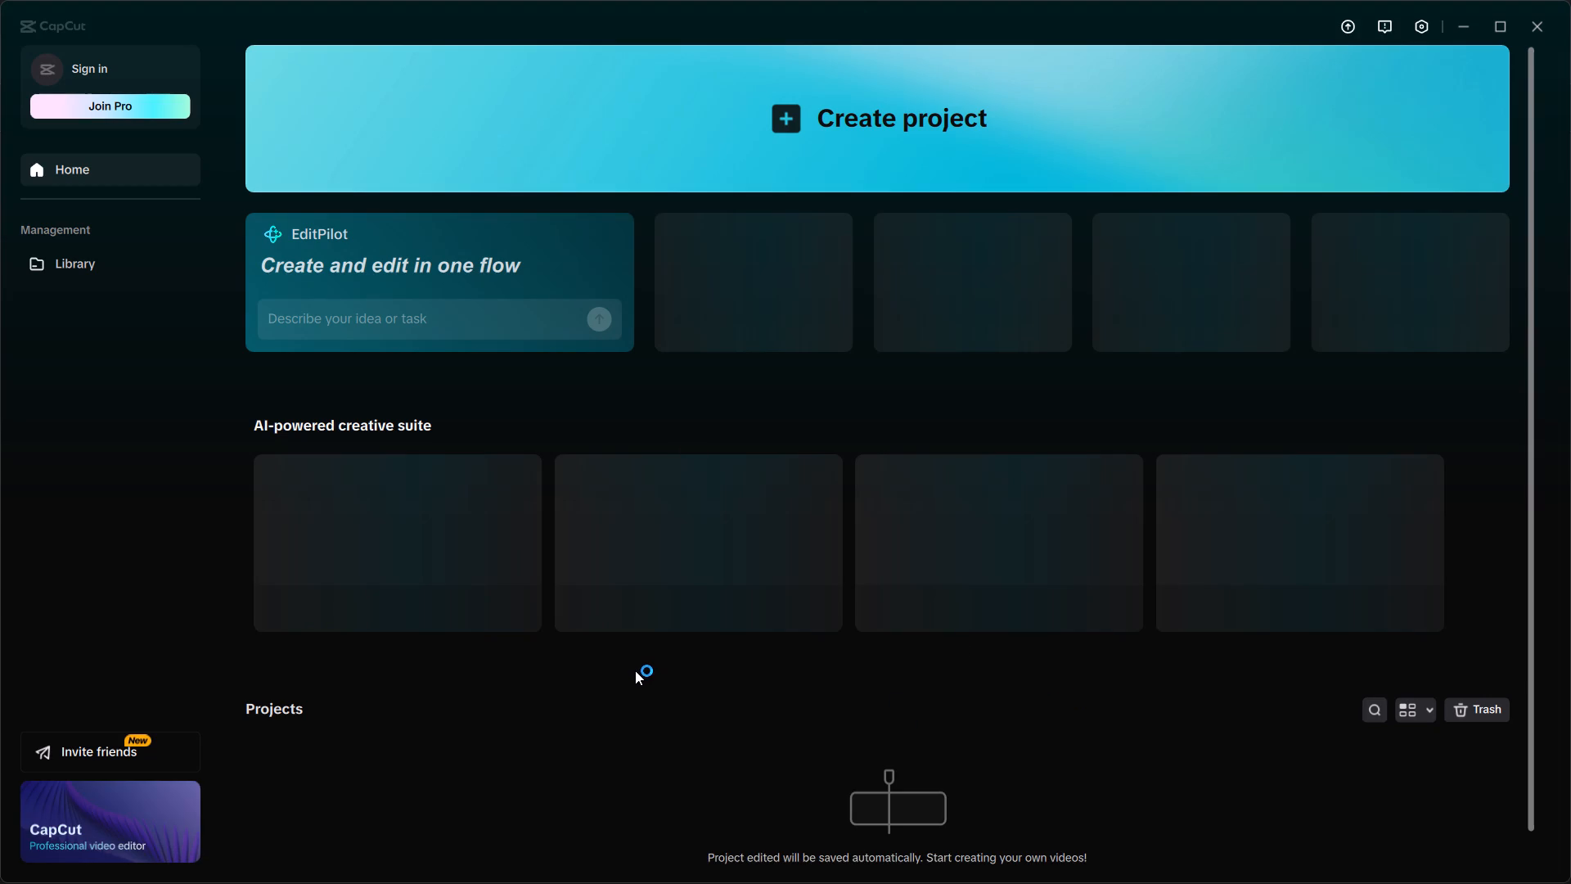
scroll(512, 724, down, 3)
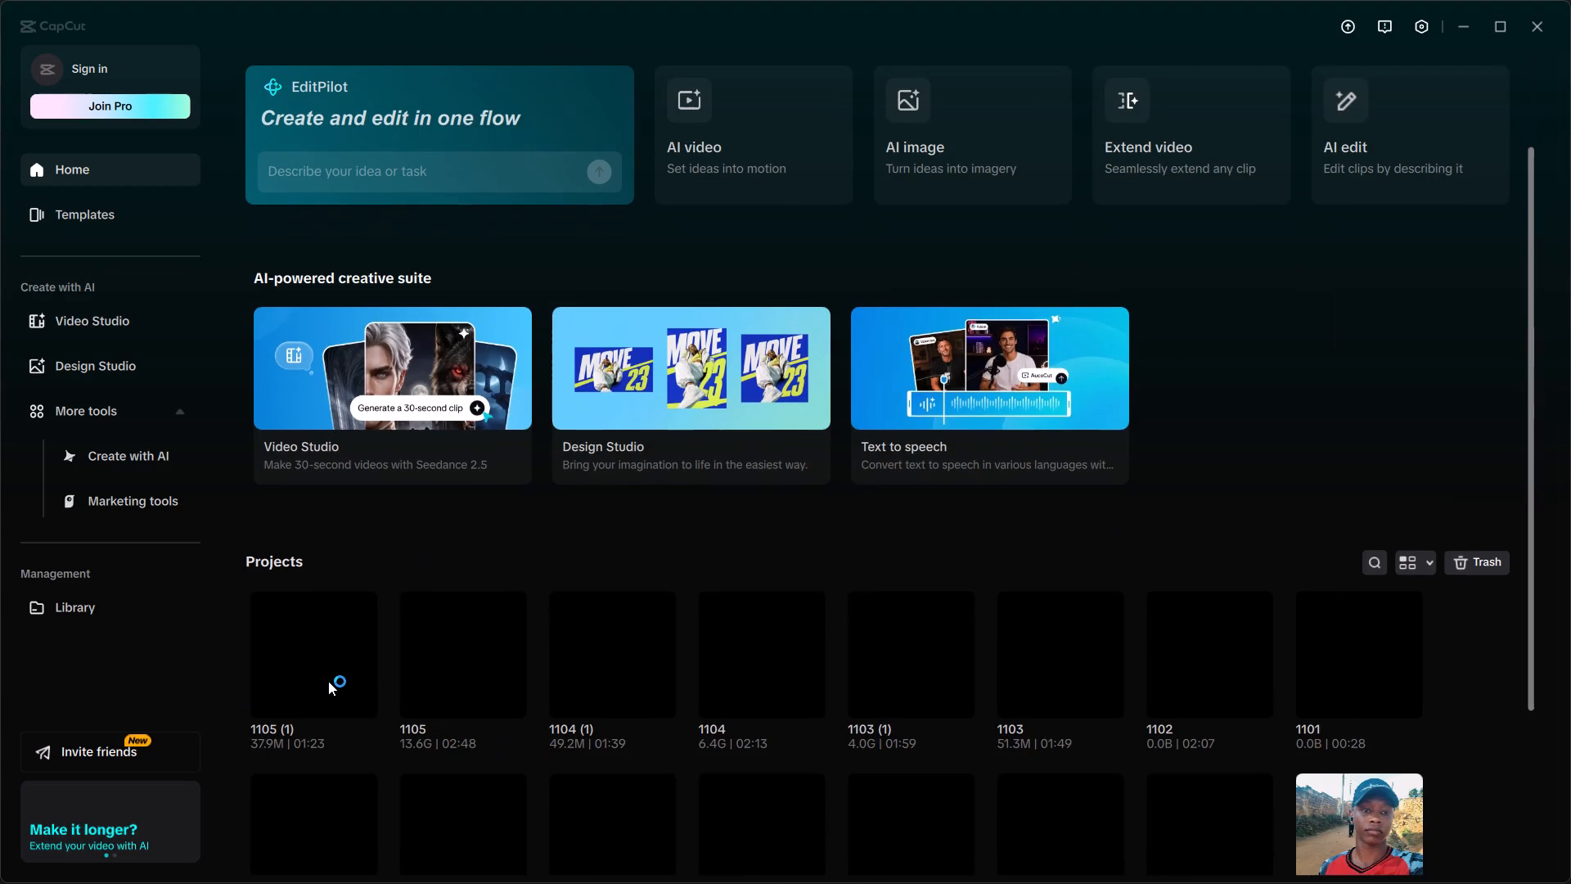
click(308, 663)
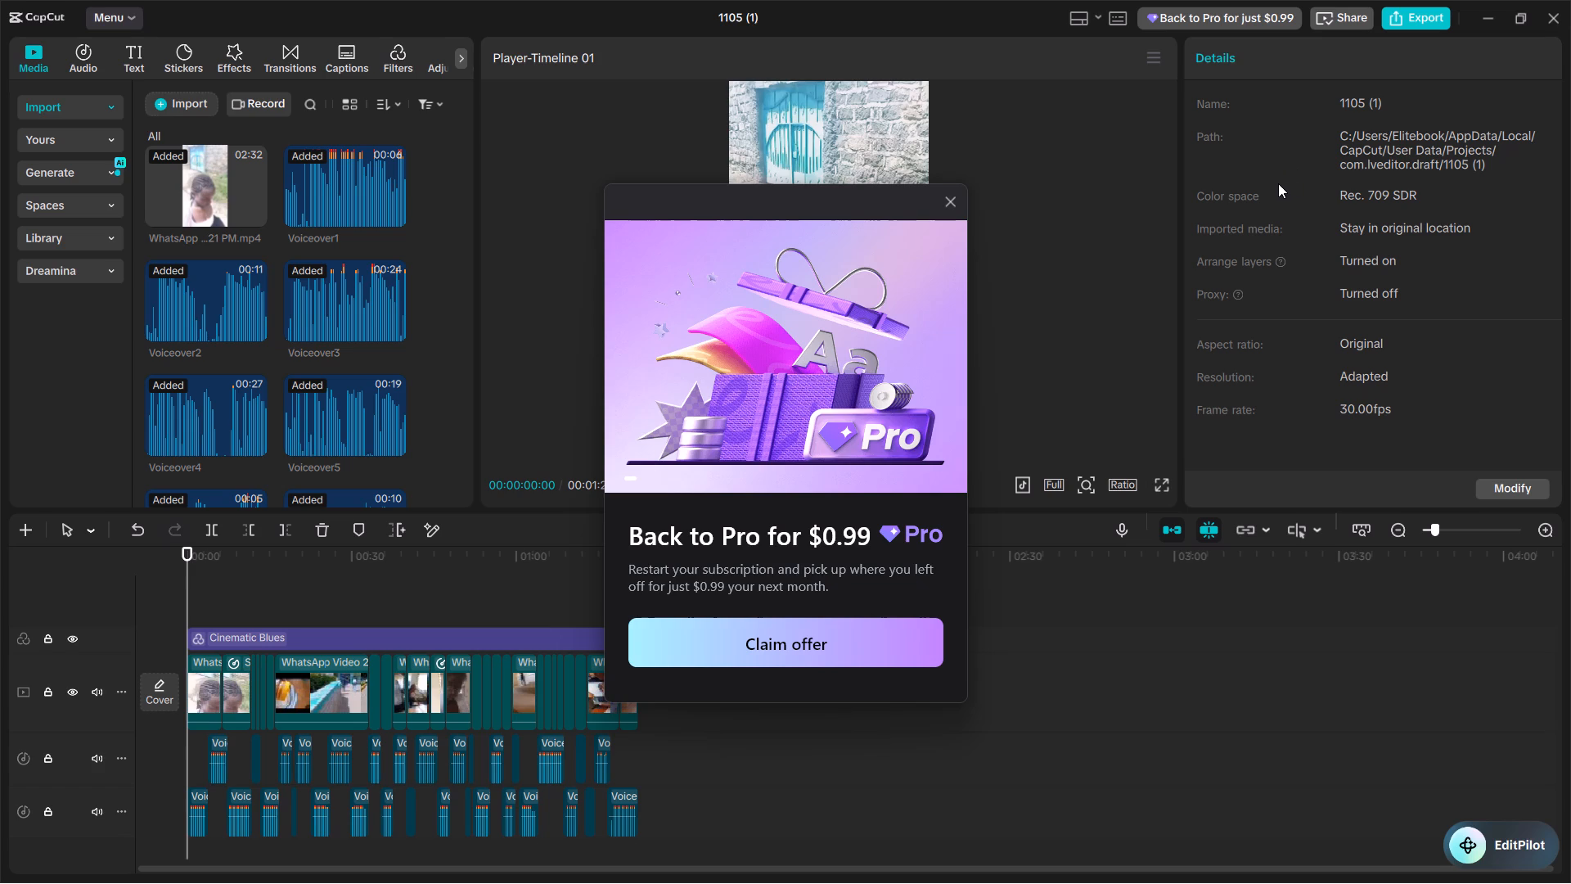
click(948, 202)
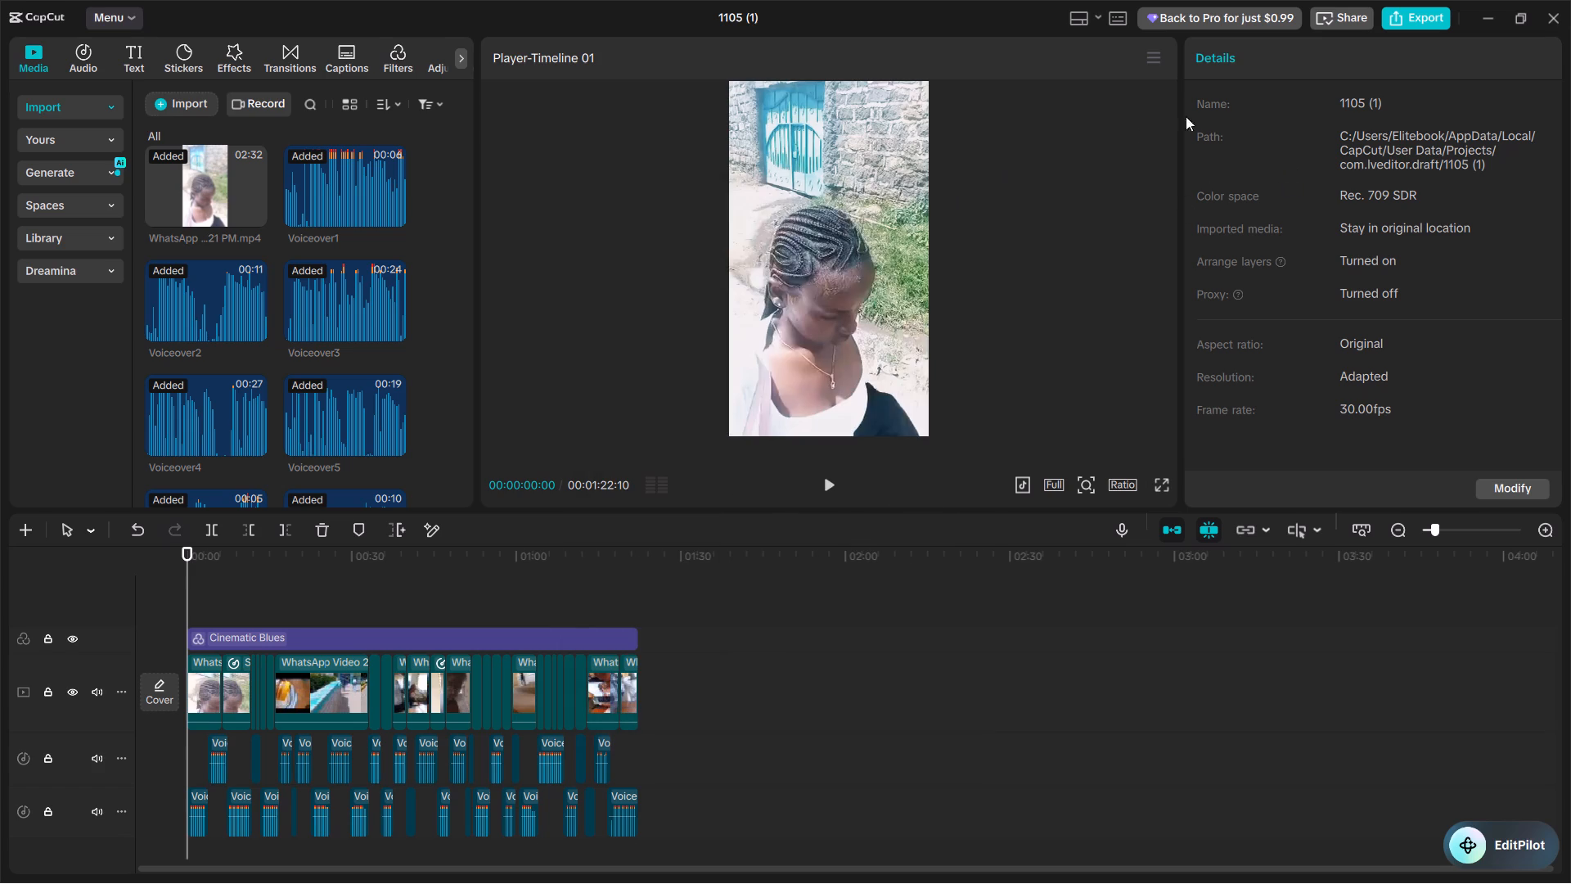
Export the project 1105 (1) again at 1080P resolution, keeping the other export settings as they are.
click(1419, 23)
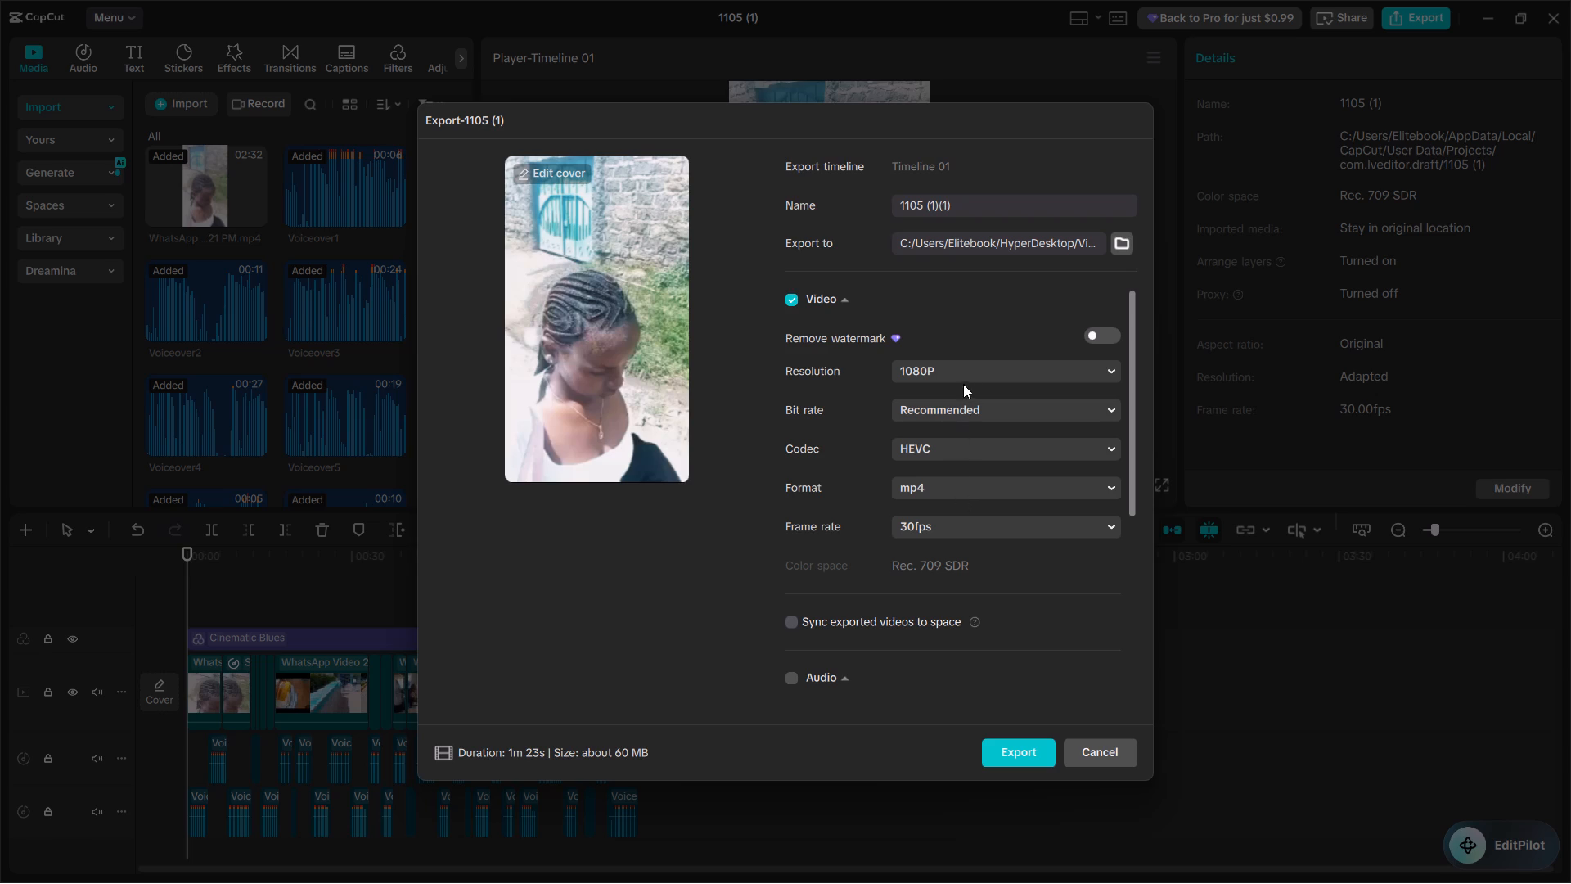
click(966, 369)
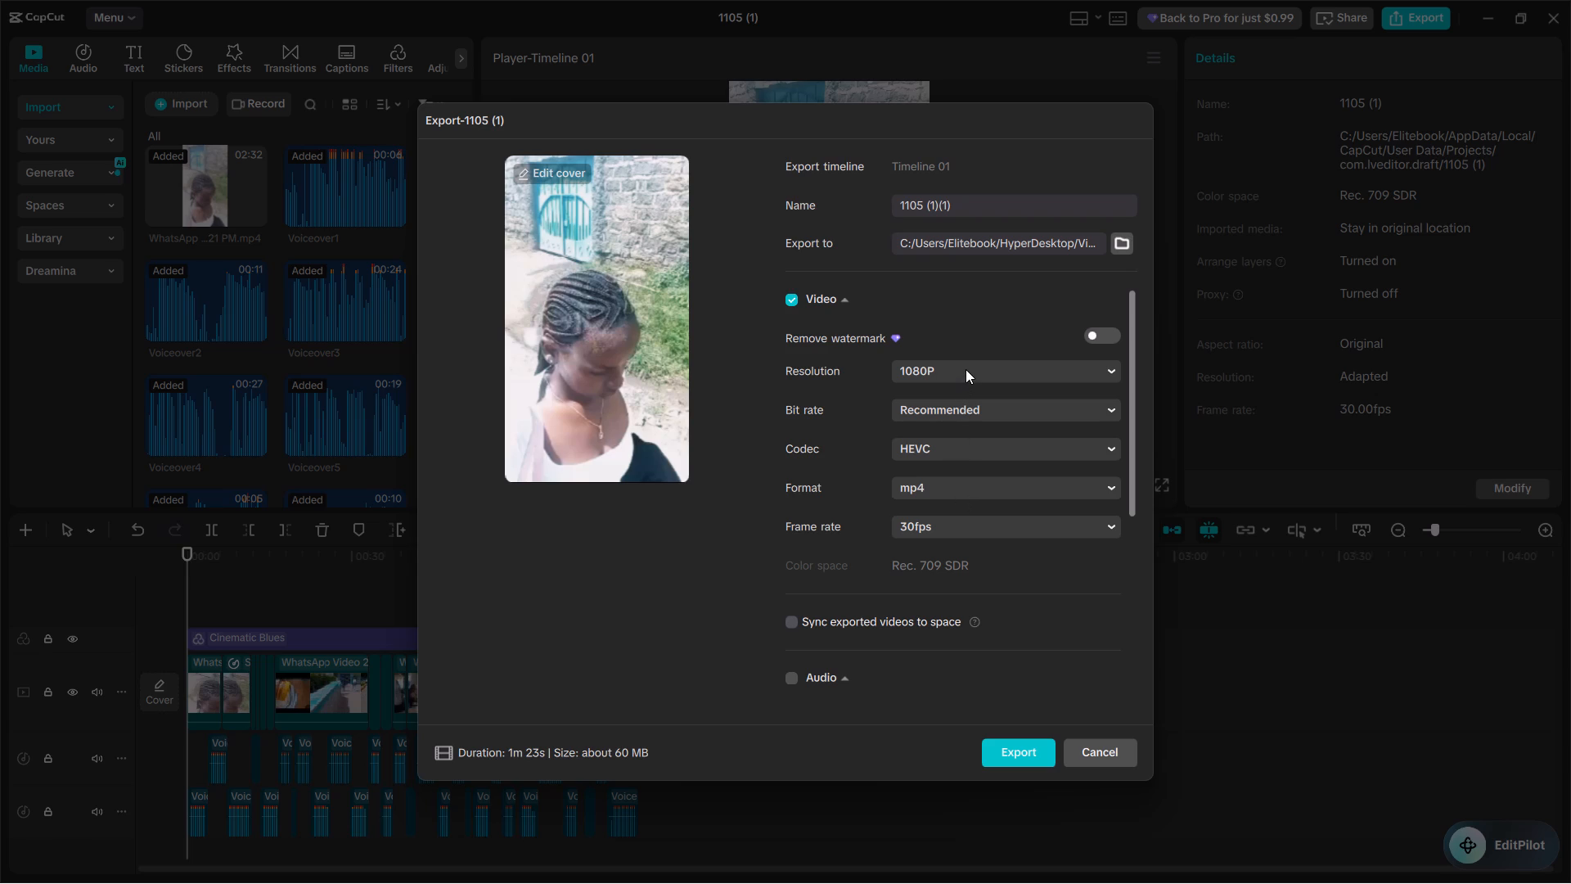
click(966, 369)
click(1023, 756)
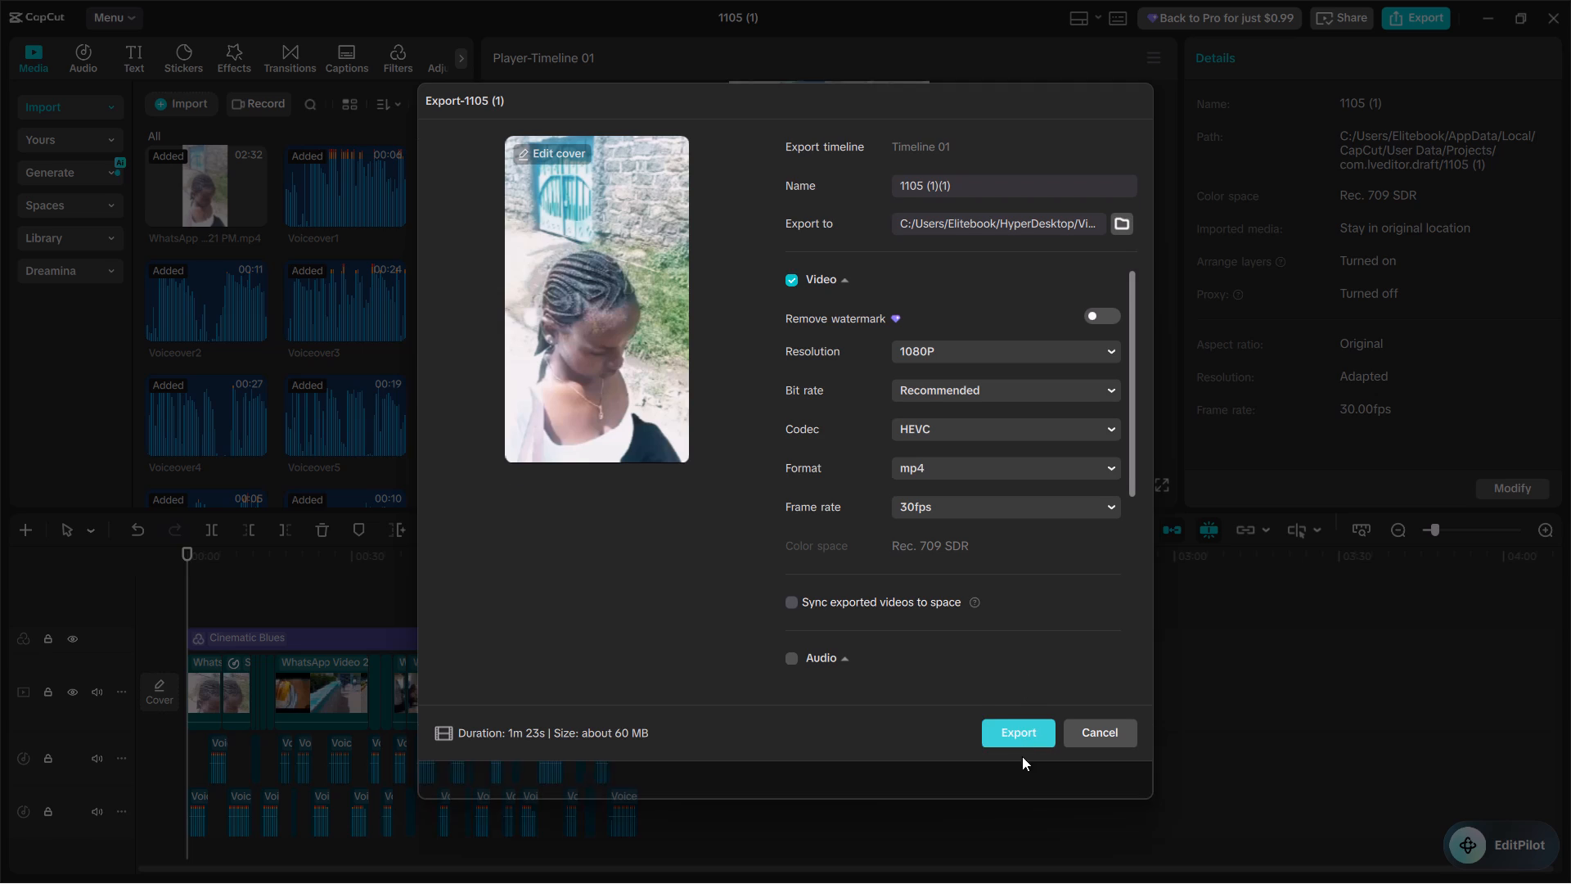
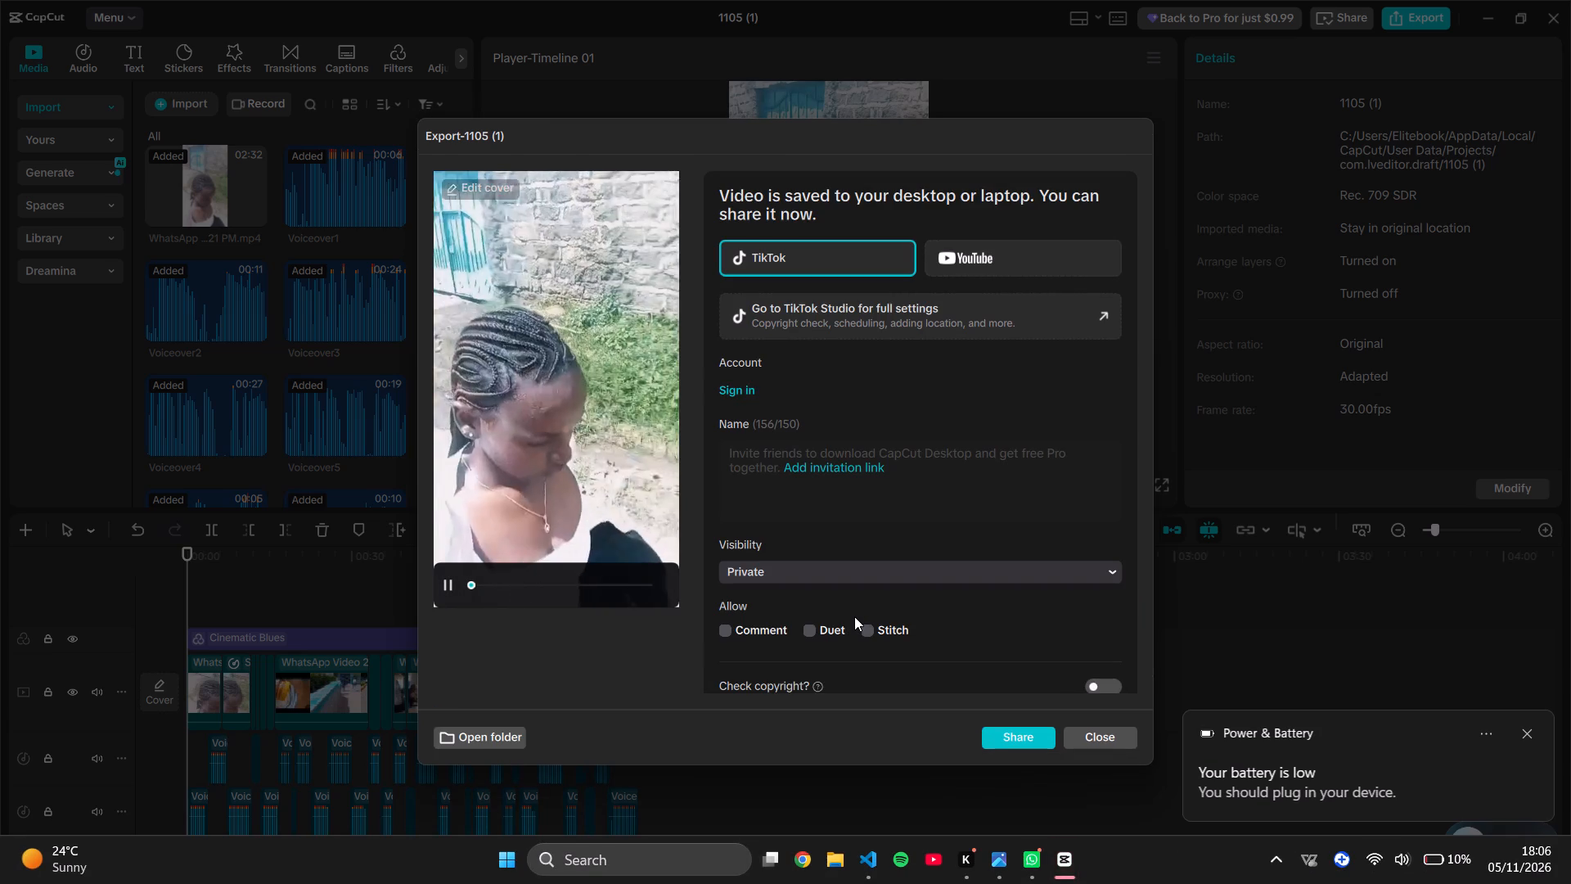
Close the export window of the project 1105 (1) without sharing the video.
click(1110, 738)
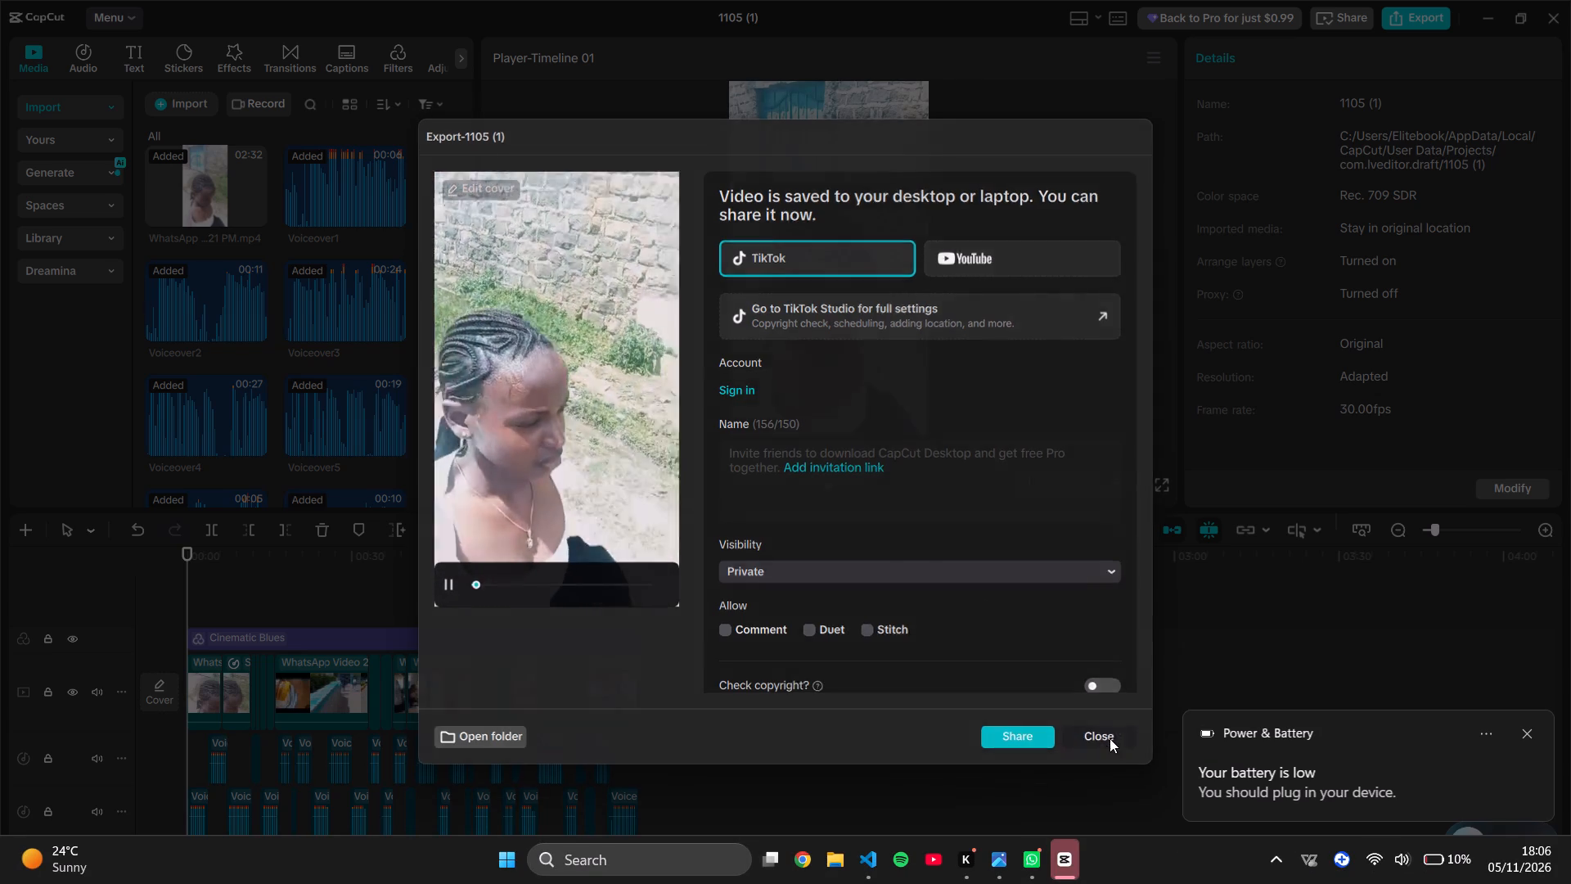
In File Explorer, copy the video 1105 (1)(1) from VideoProjects into the Download folder in the moto g75 5G's internal shared storage.
click(831, 858)
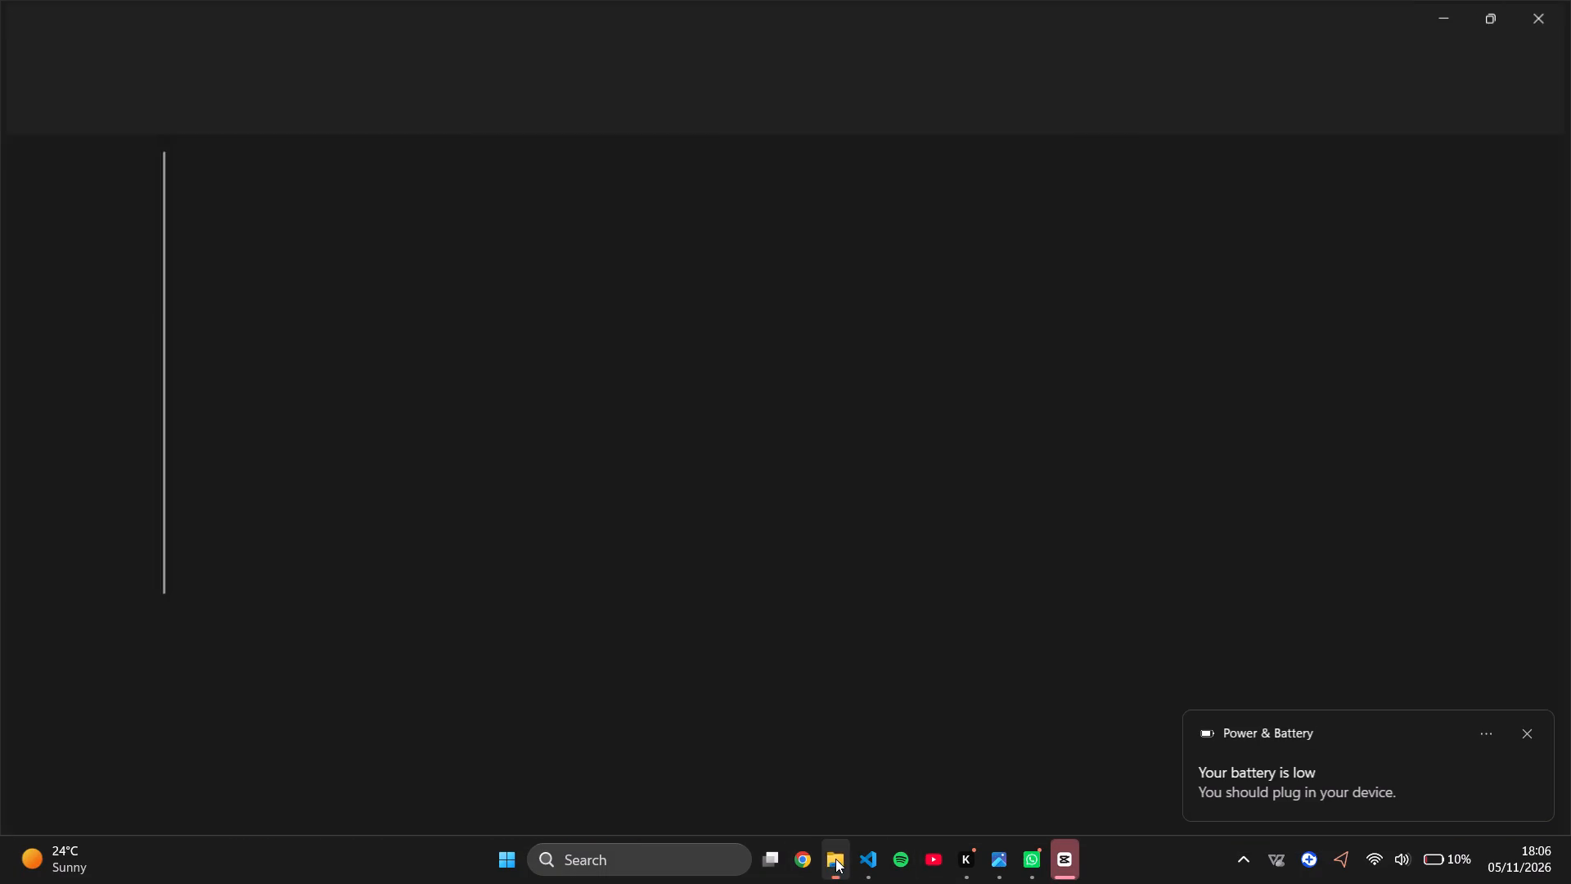
click(78, 353)
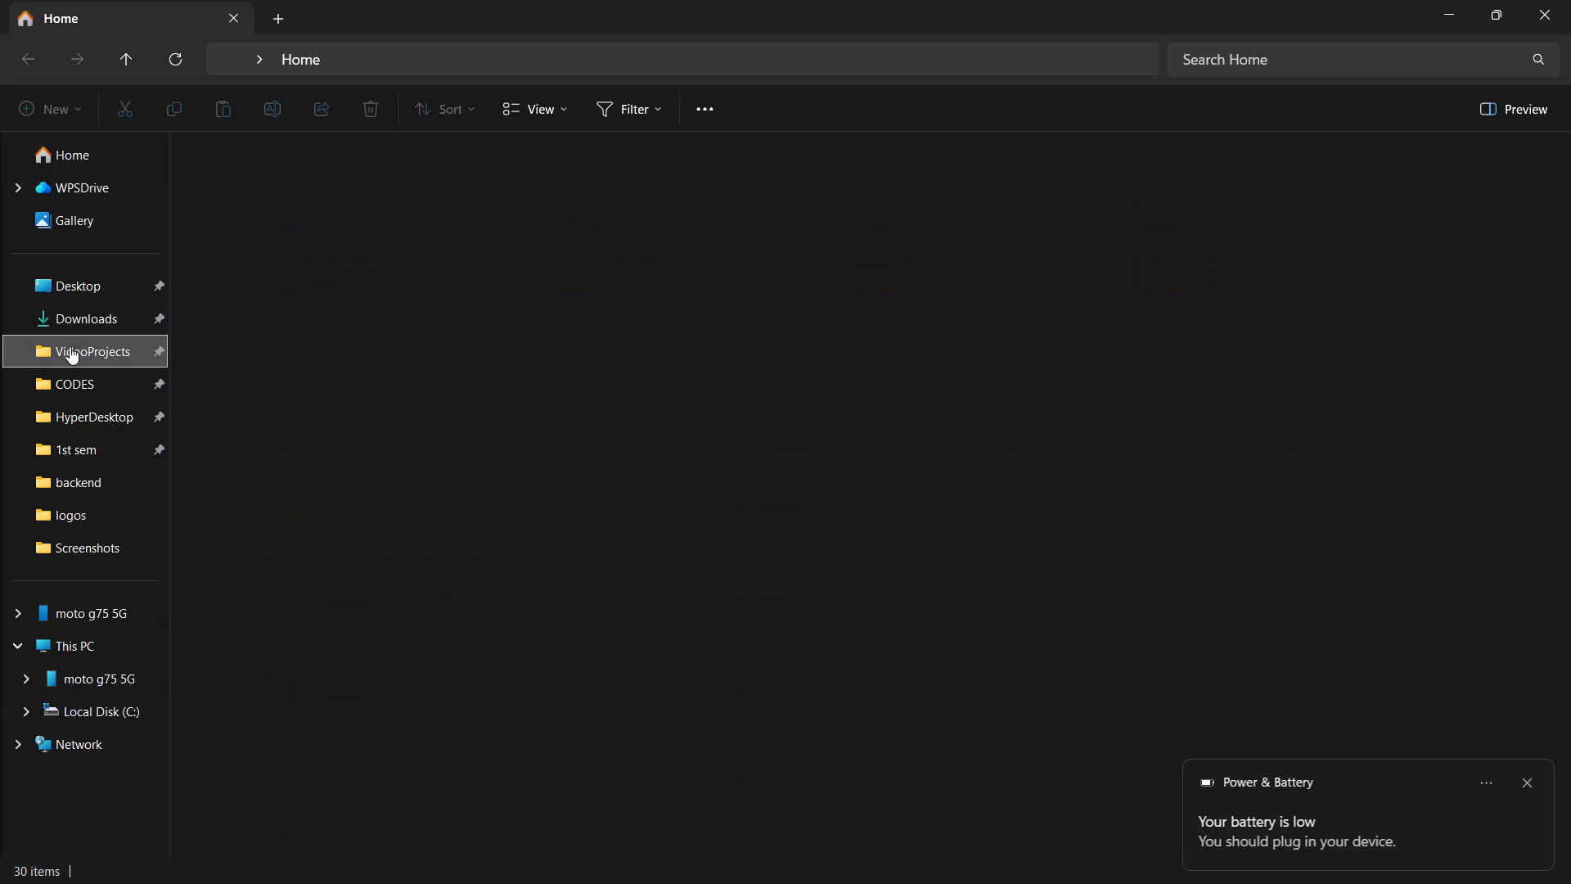
click(241, 237)
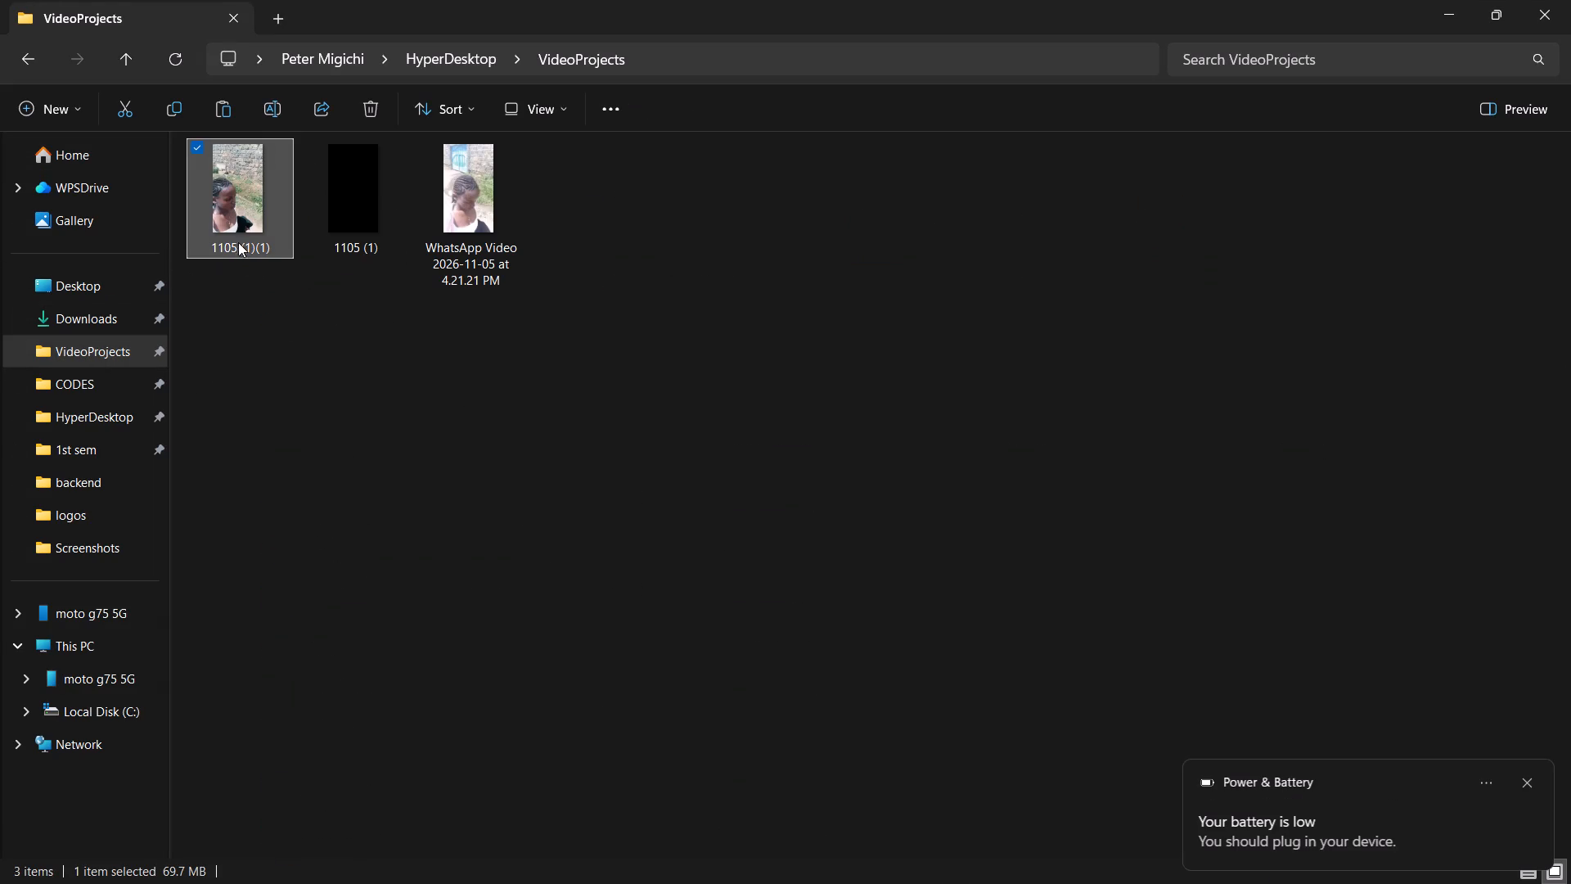
ctrl+click(302, 350)
key(ctrl+c)
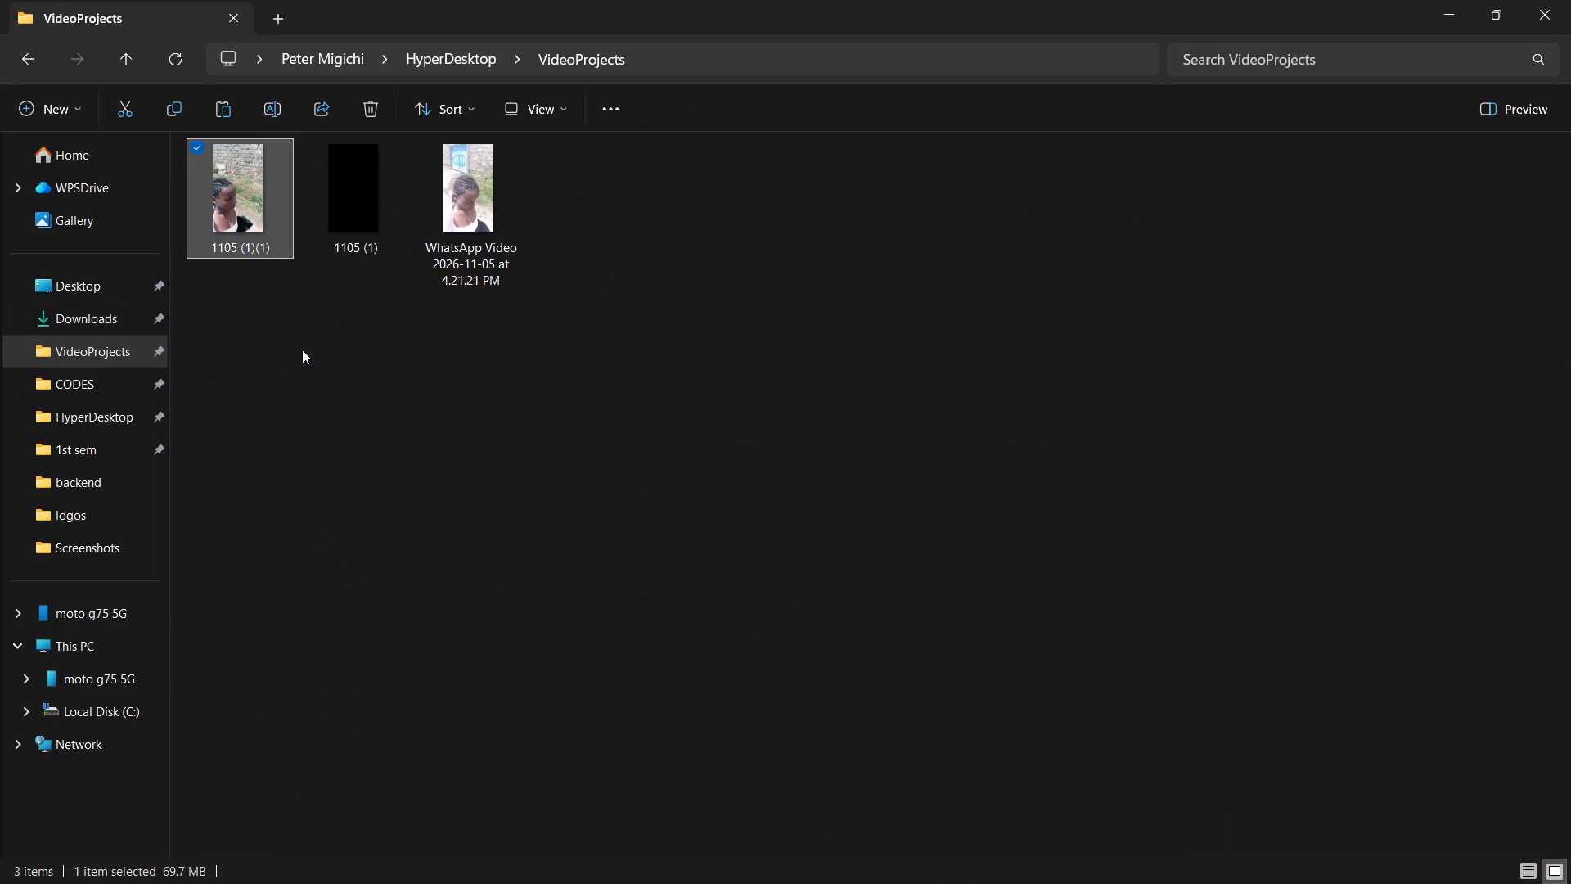
click(125, 674)
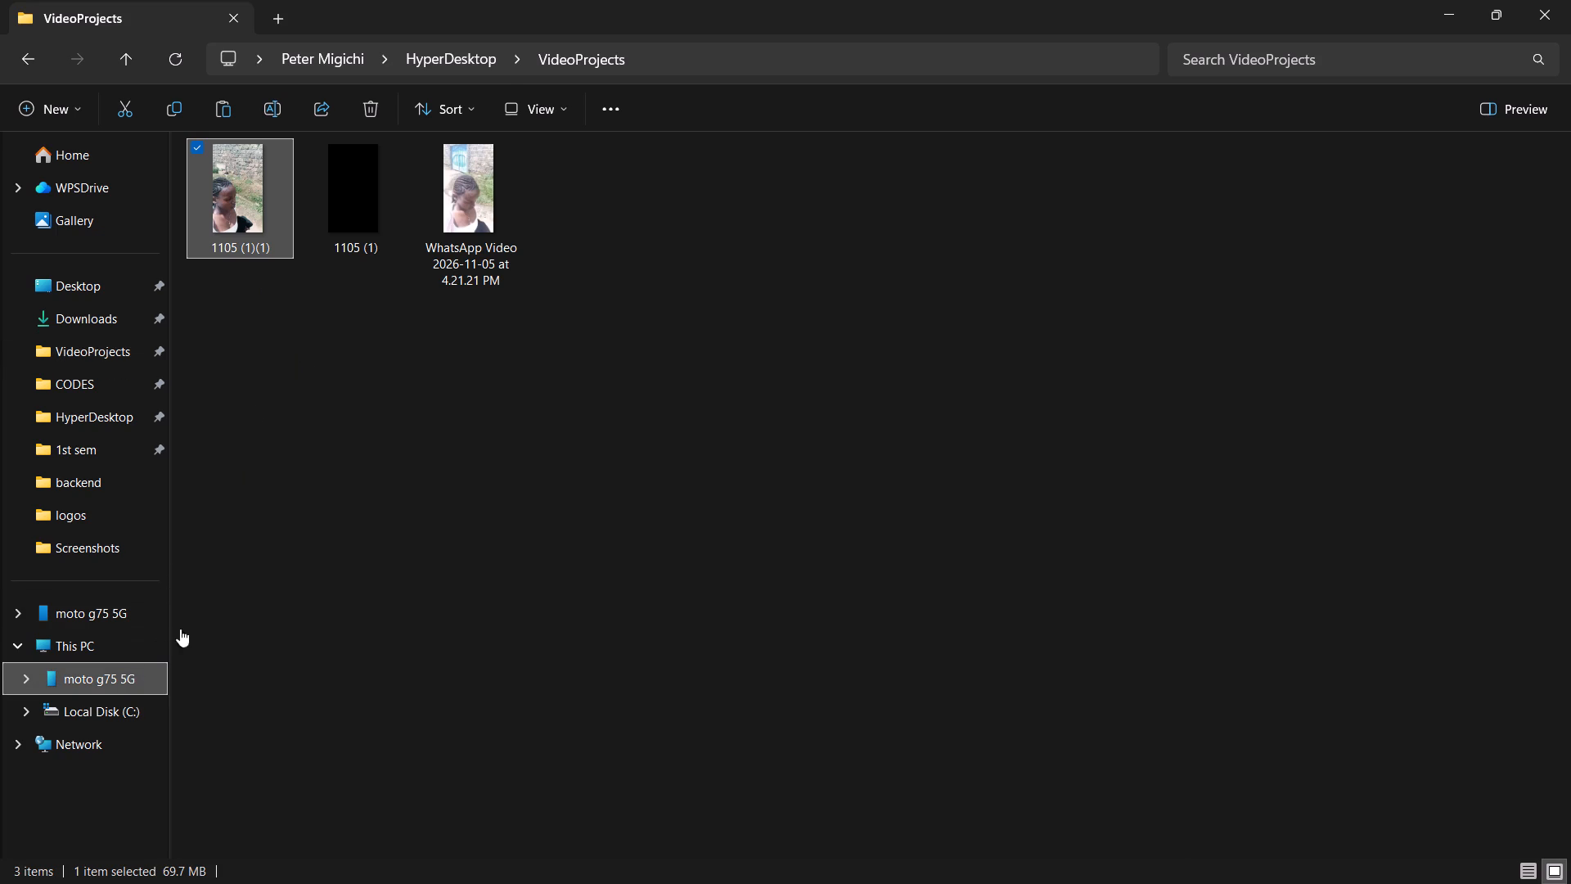
double_click(326, 162)
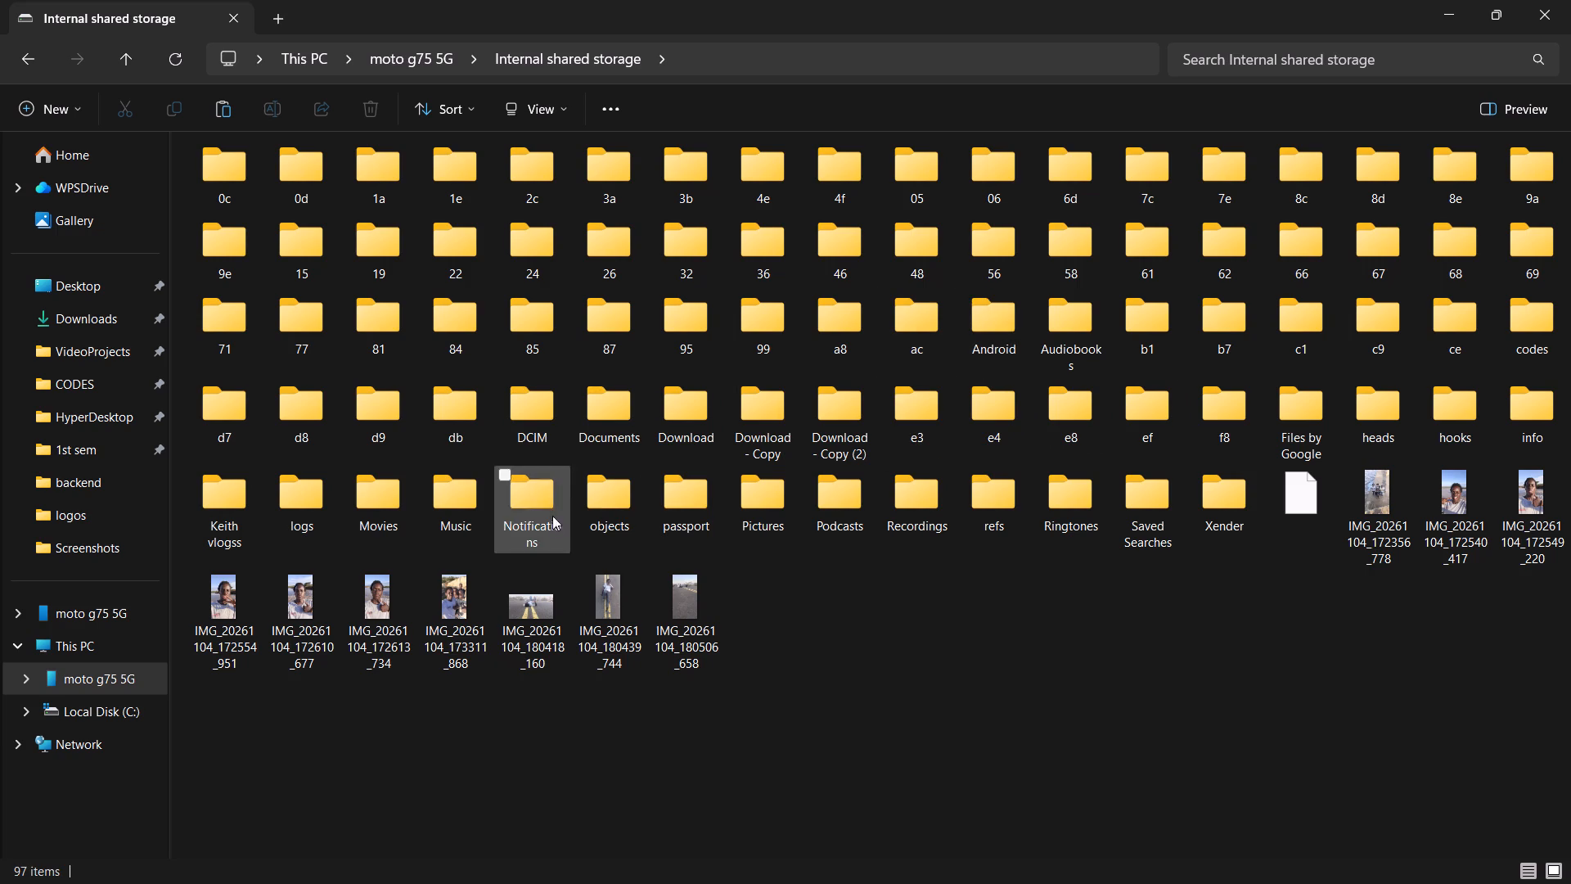
click(703, 437)
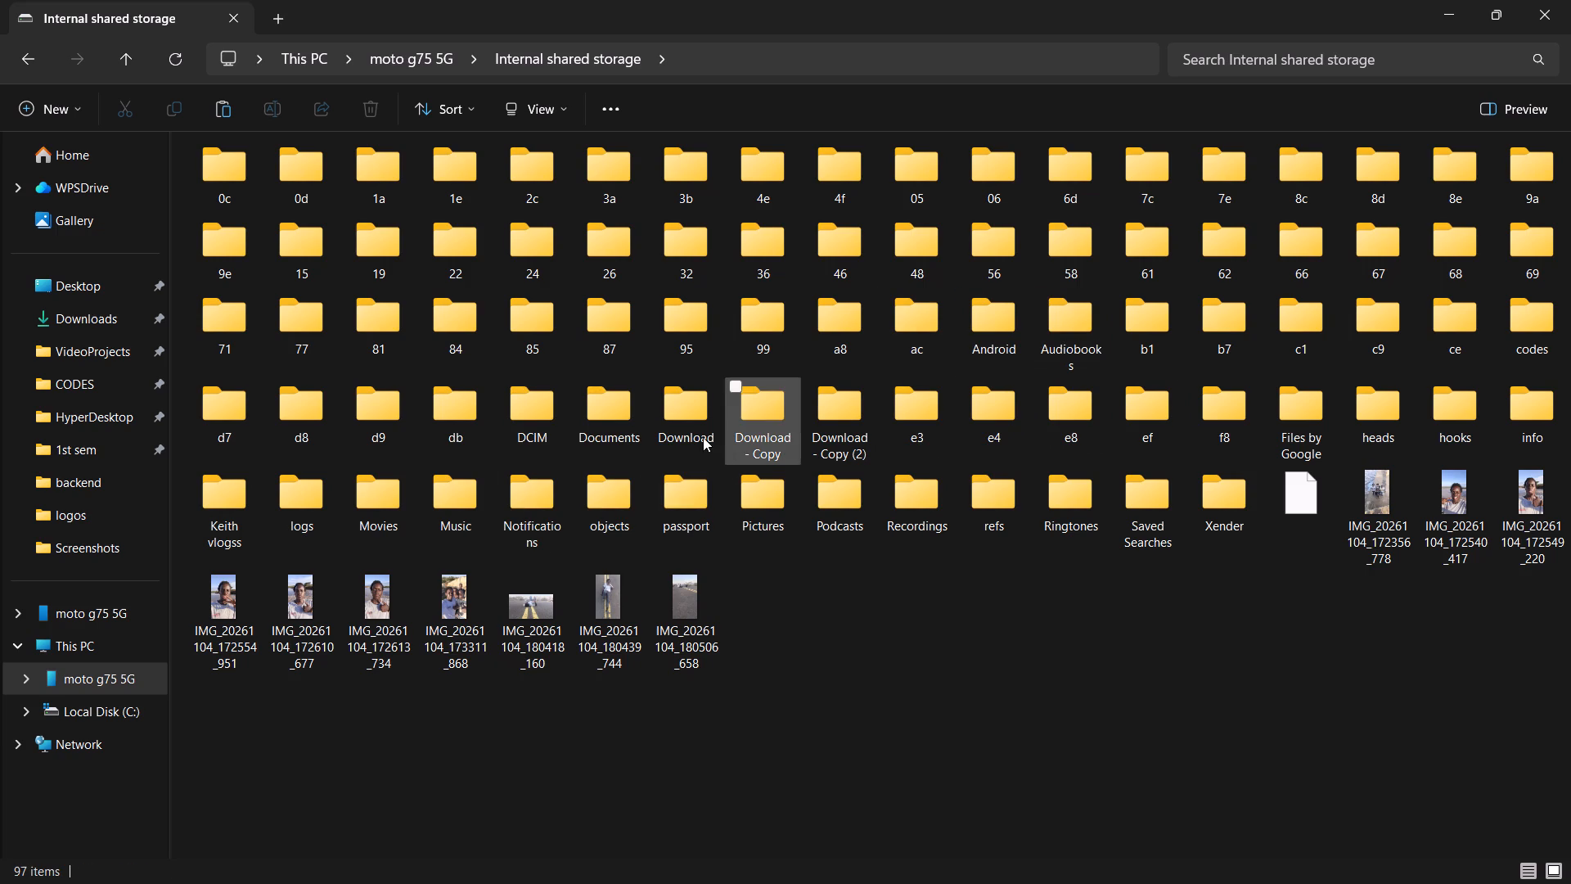
right_click(703, 437)
click(761, 655)
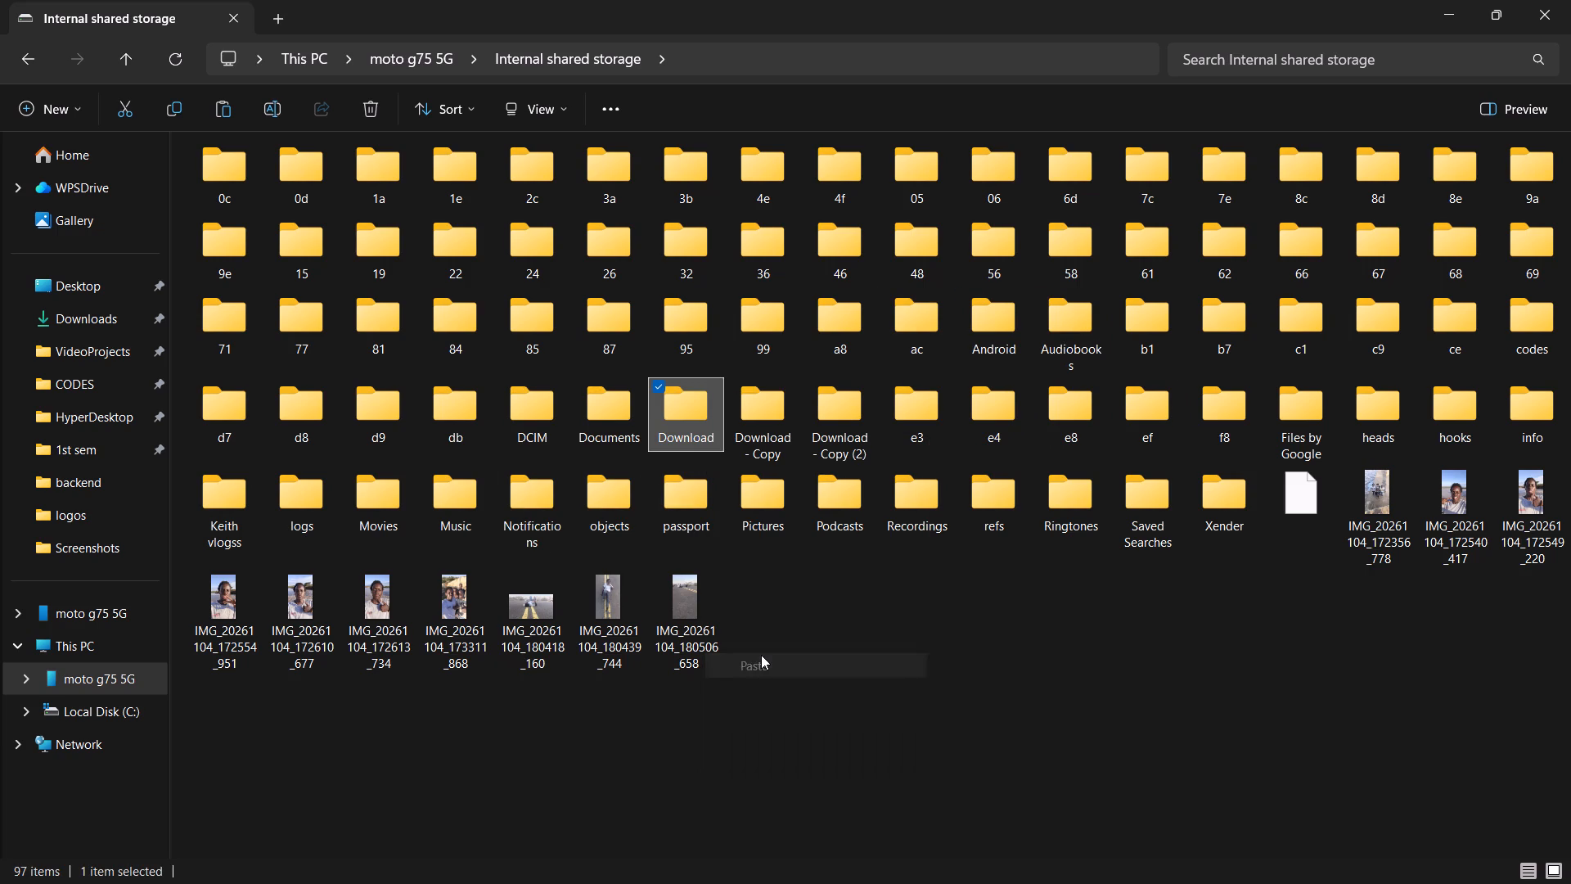
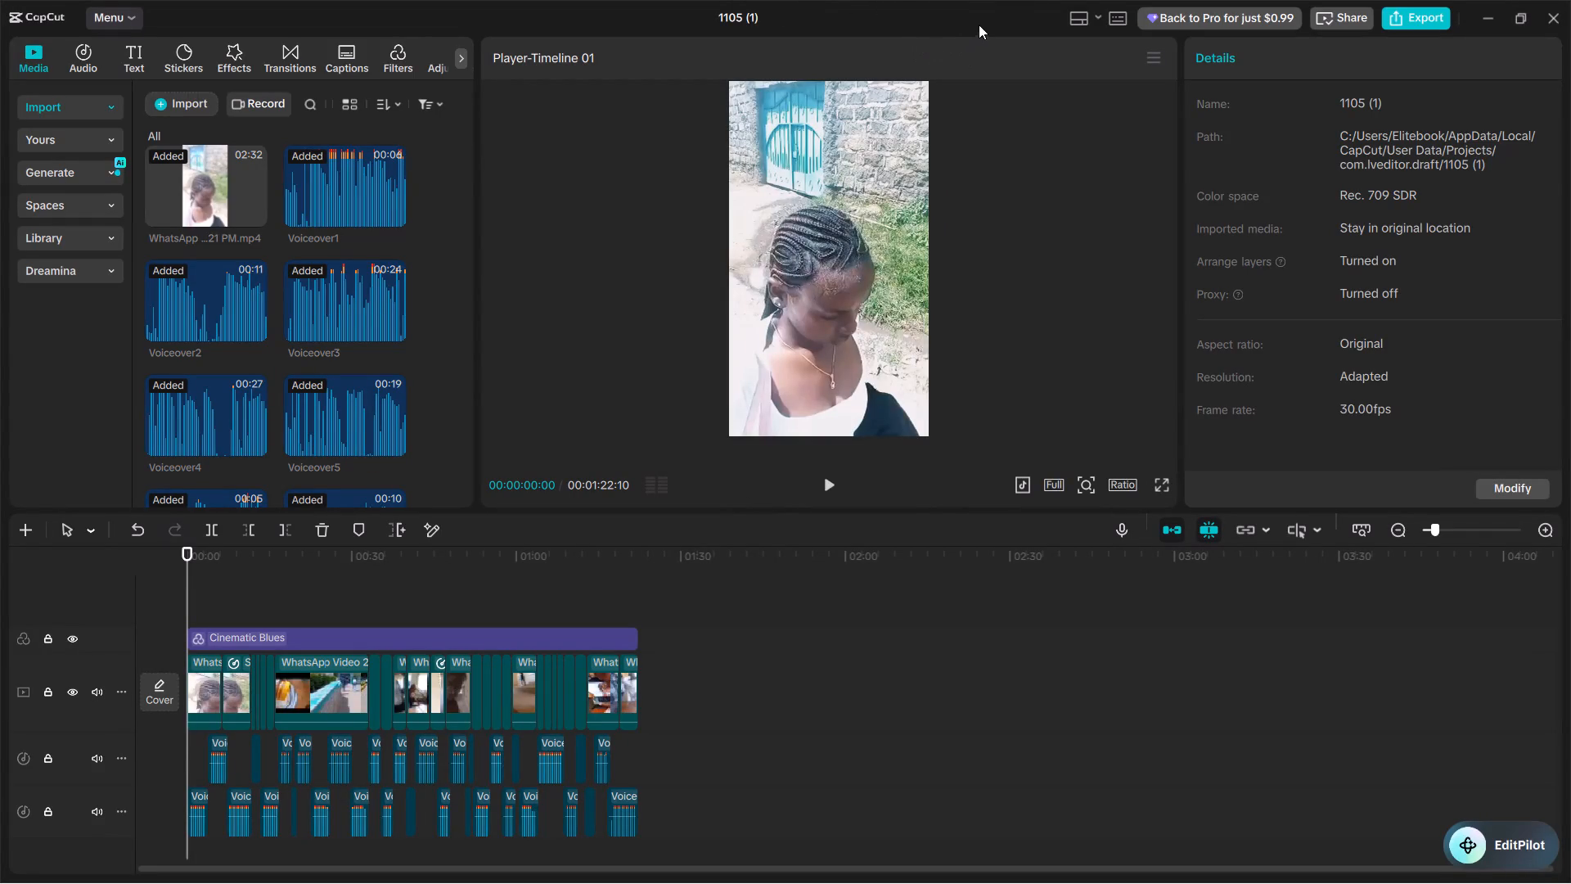
Close the 1105 (1) project's editing window.
click(1555, 8)
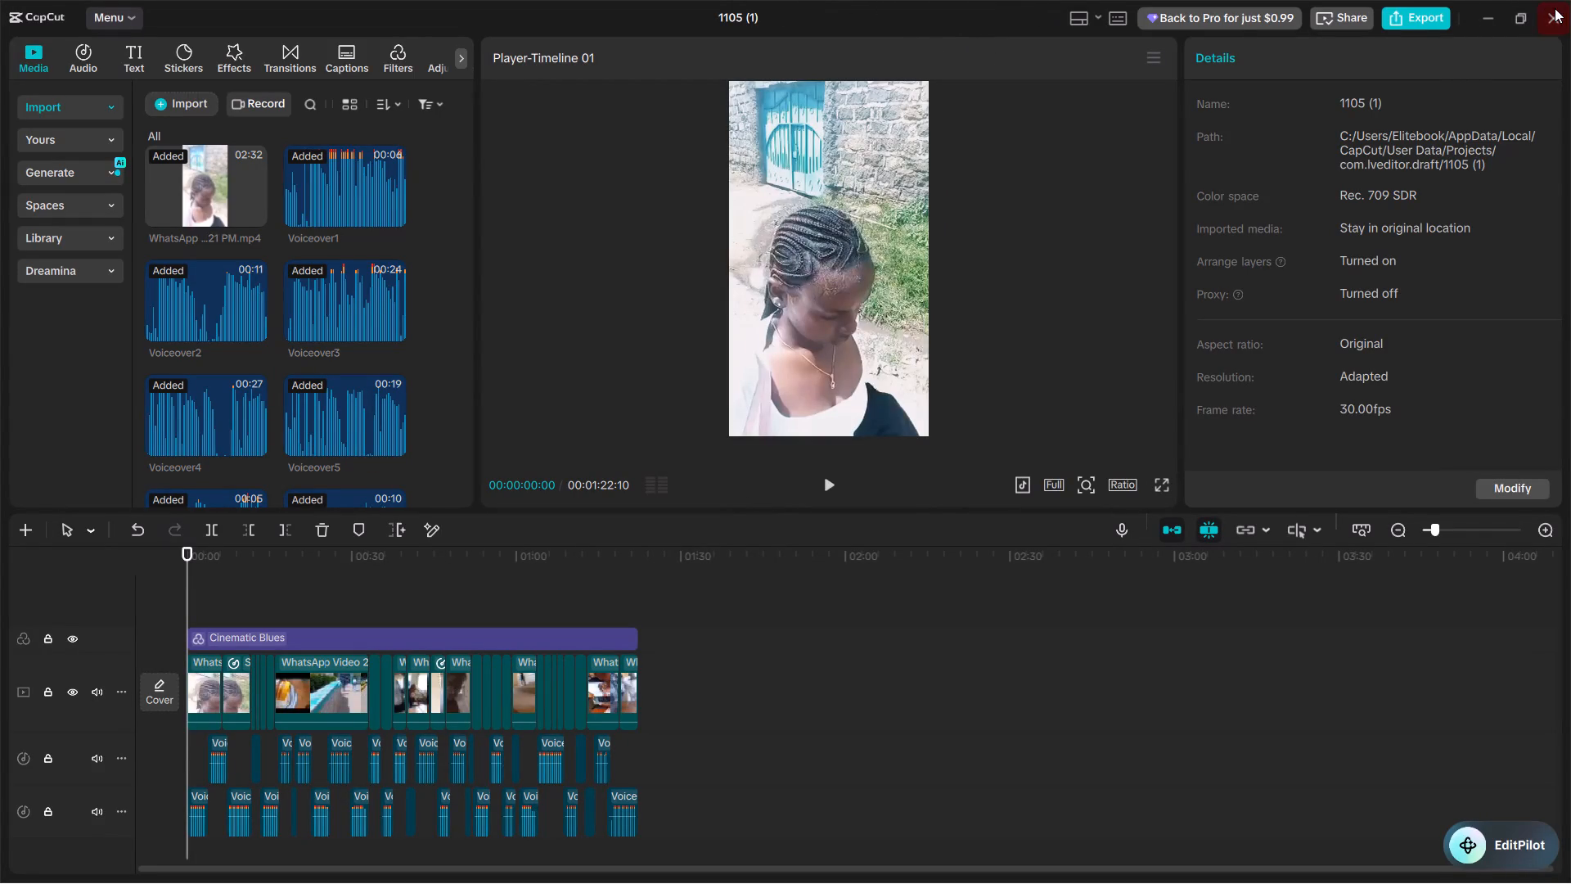